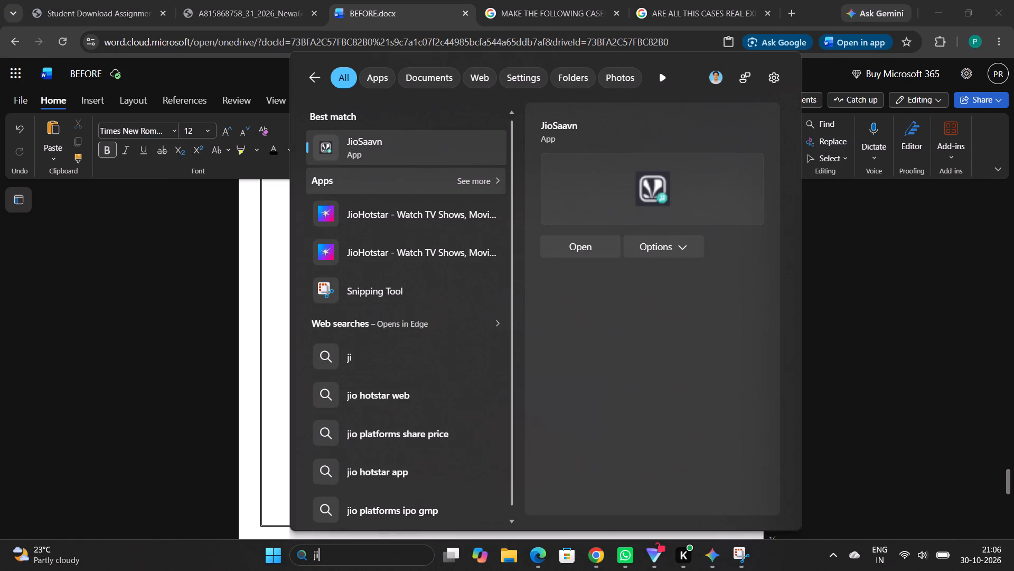
Open JioSaavn, start playing "Vaana Vaana (From "Racha", Remix)", and return to the BEFORE.docx memorial.
click(407, 137)
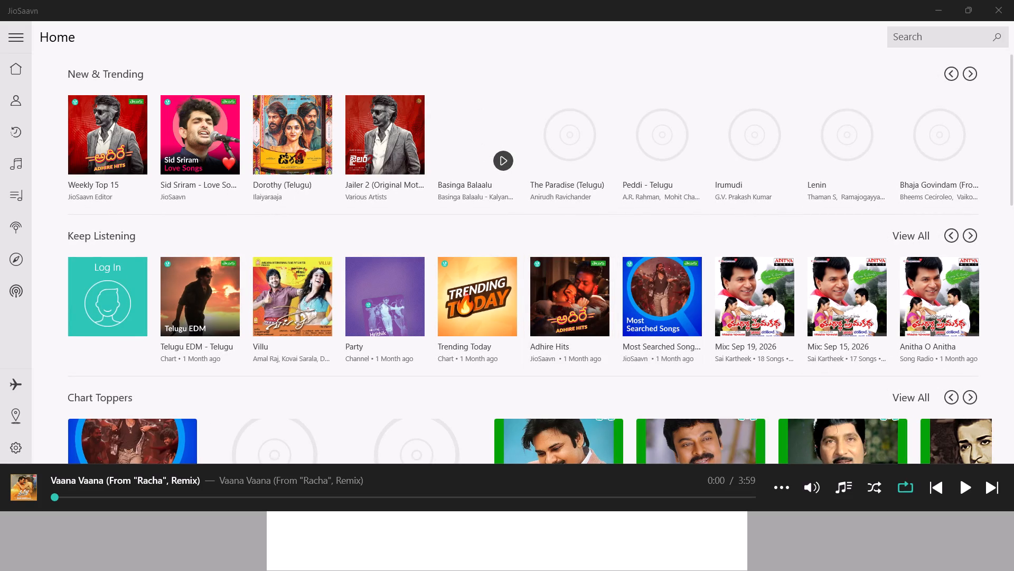
click(964, 487)
click(941, 11)
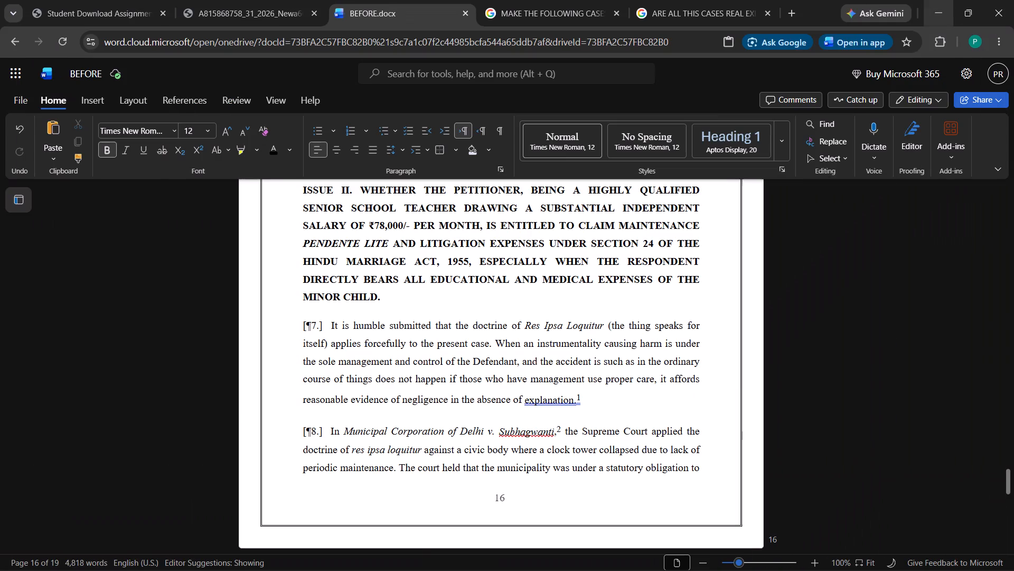
Lower the system volume to a quiet level for the background music and return to the memorial.
click(908, 561)
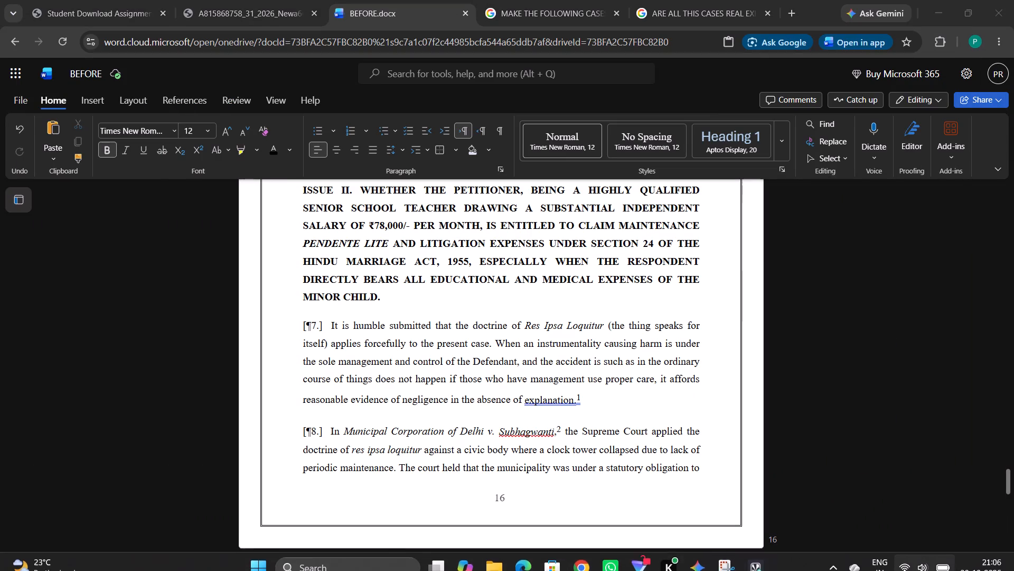
click(865, 474)
drag(864, 474, 858, 474)
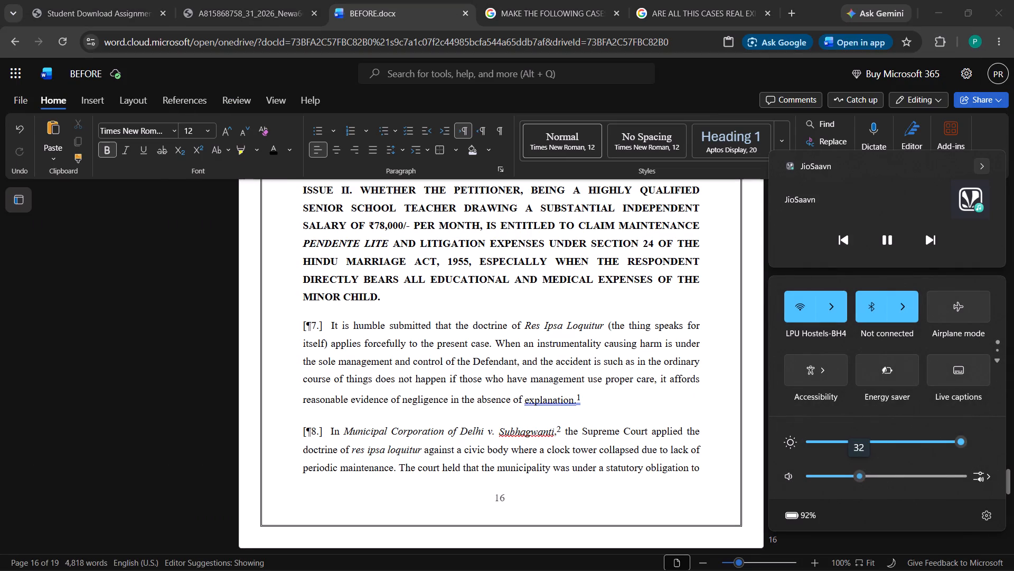
drag(858, 474, 830, 471)
drag(830, 471, 824, 469)
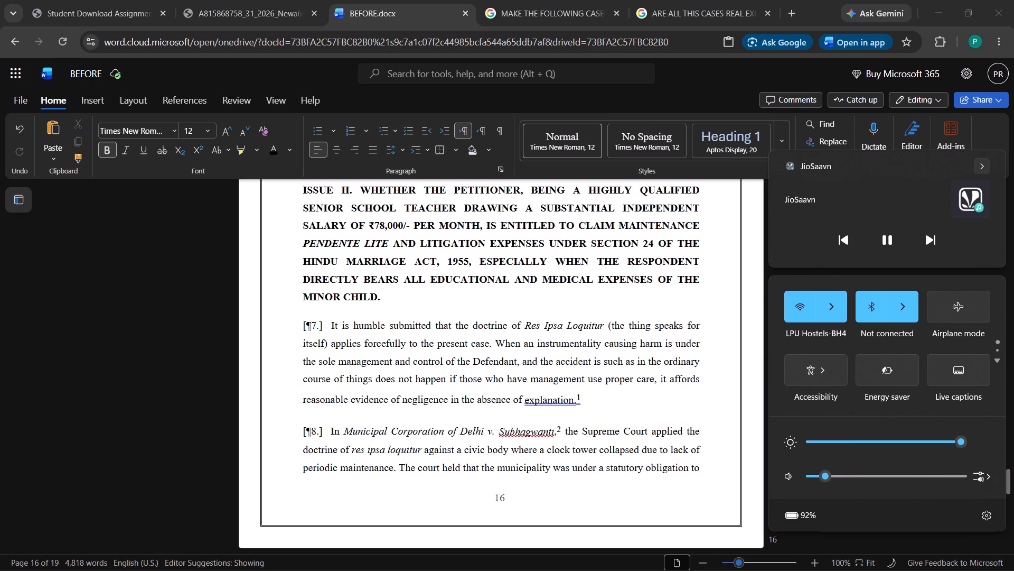
key(Right)
click(170, 430)
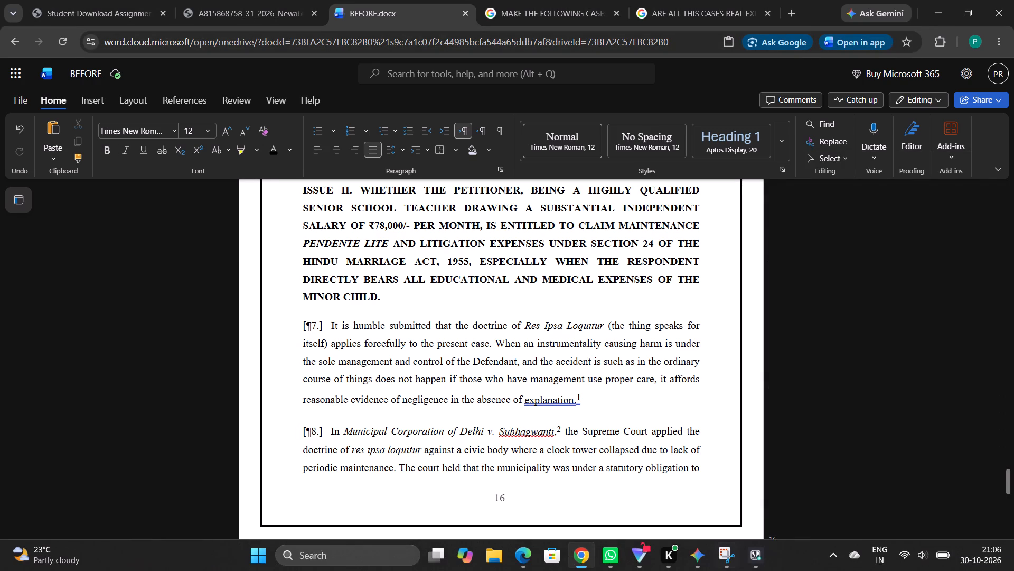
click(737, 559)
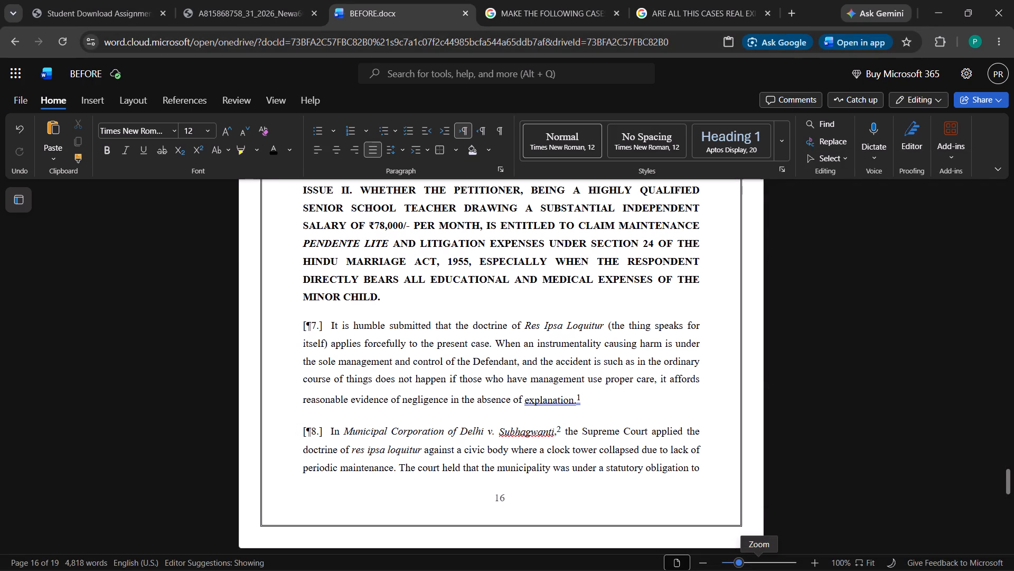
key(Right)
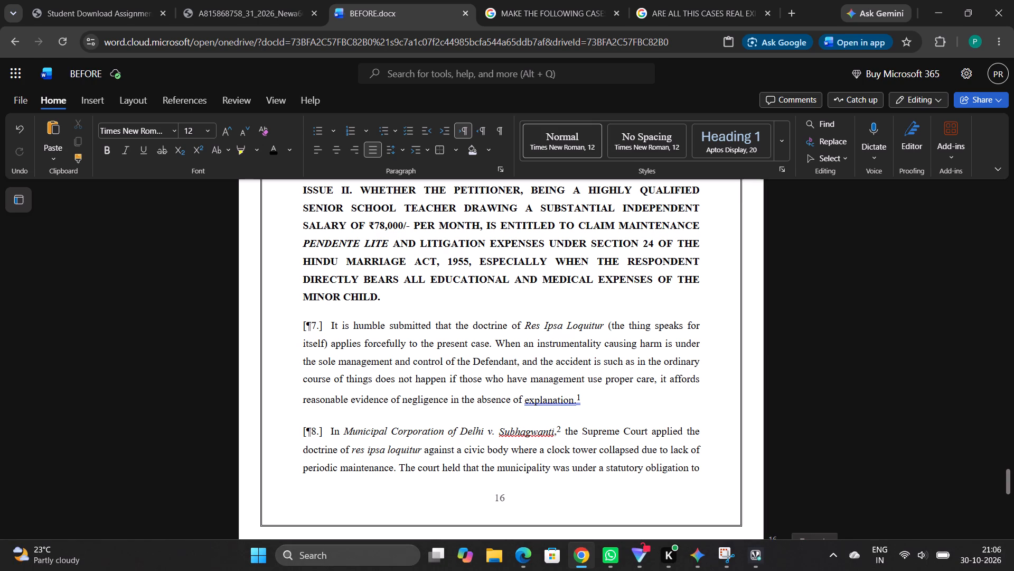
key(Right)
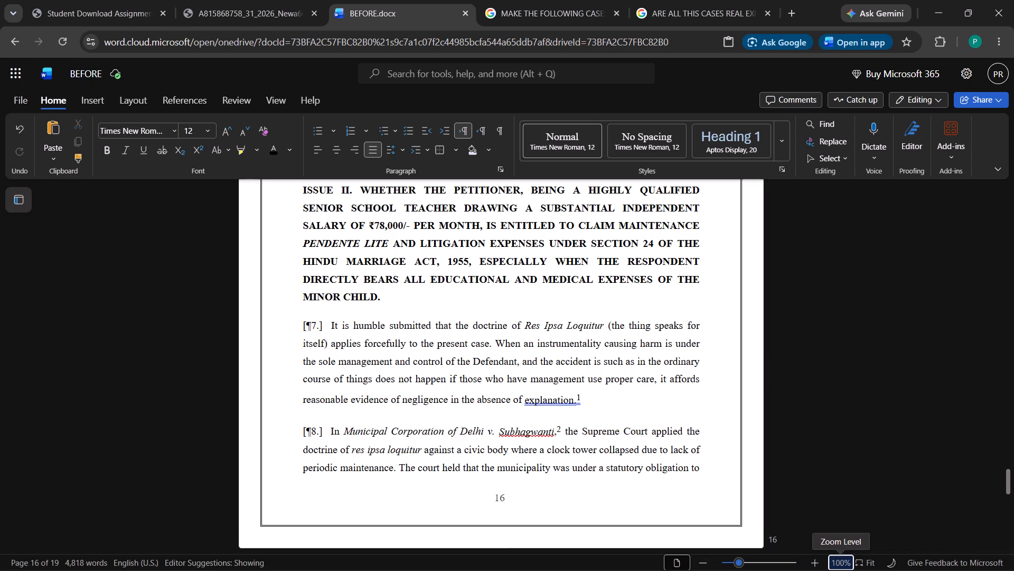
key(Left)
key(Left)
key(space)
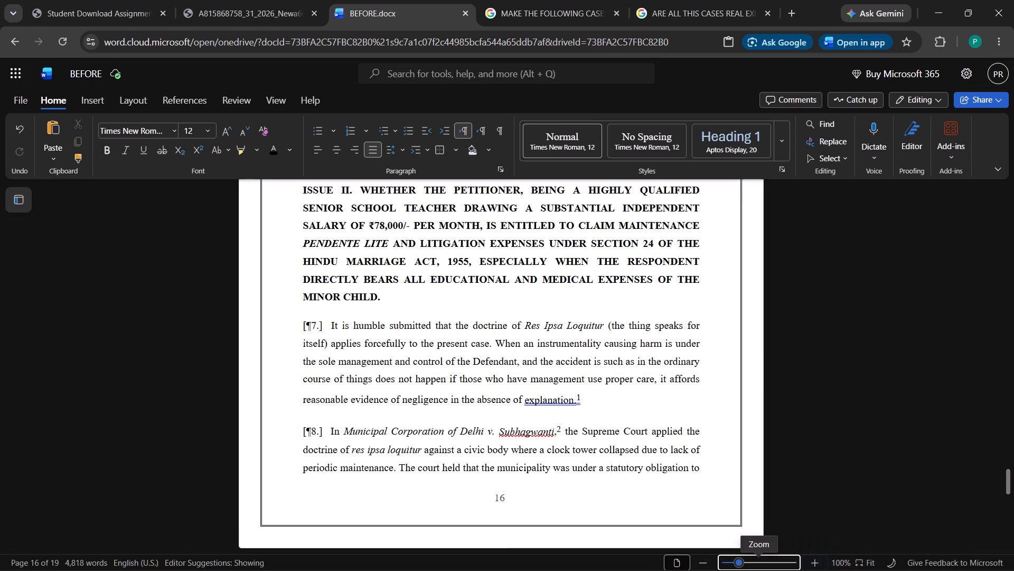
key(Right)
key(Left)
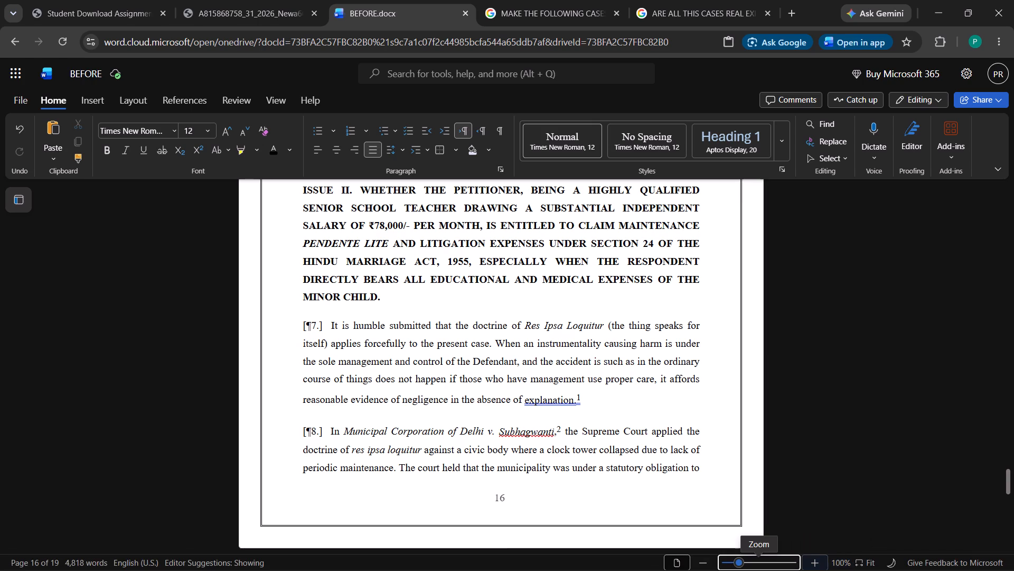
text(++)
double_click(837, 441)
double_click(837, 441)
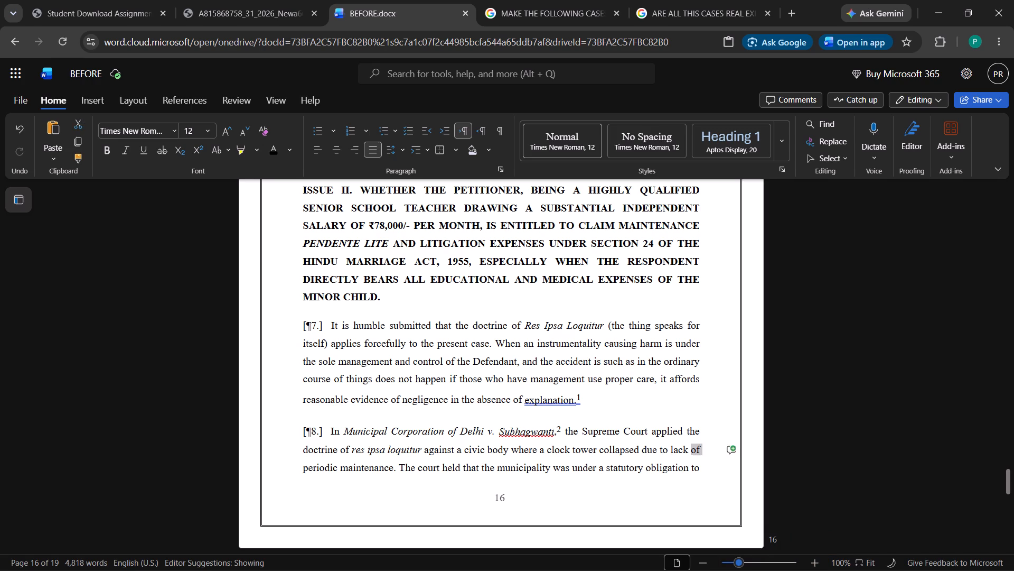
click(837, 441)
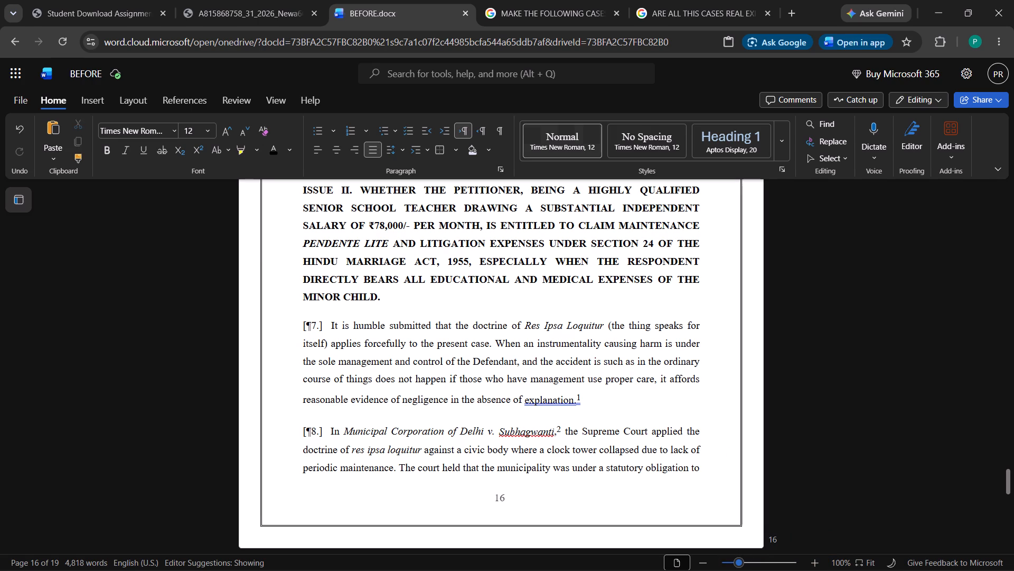
Examine the Issue I arguments, their sub-heading format and paragraph numbering through to the start of Issue II.
scroll(405, 343, up, 1)
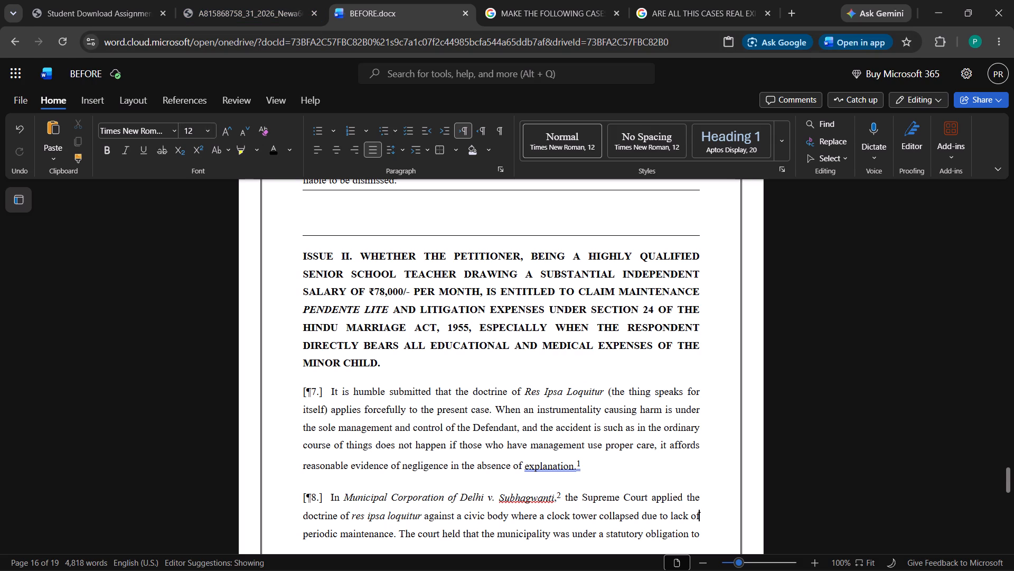
scroll(368, 228, up, 6)
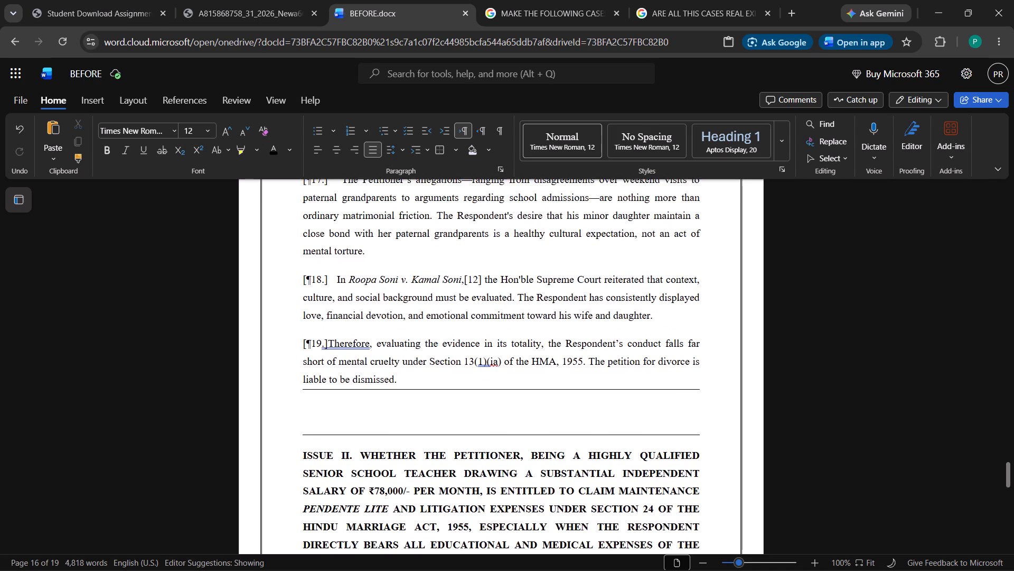
scroll(378, 261, down, 1)
scroll(378, 261, up, 14)
scroll(379, 261, down, 3)
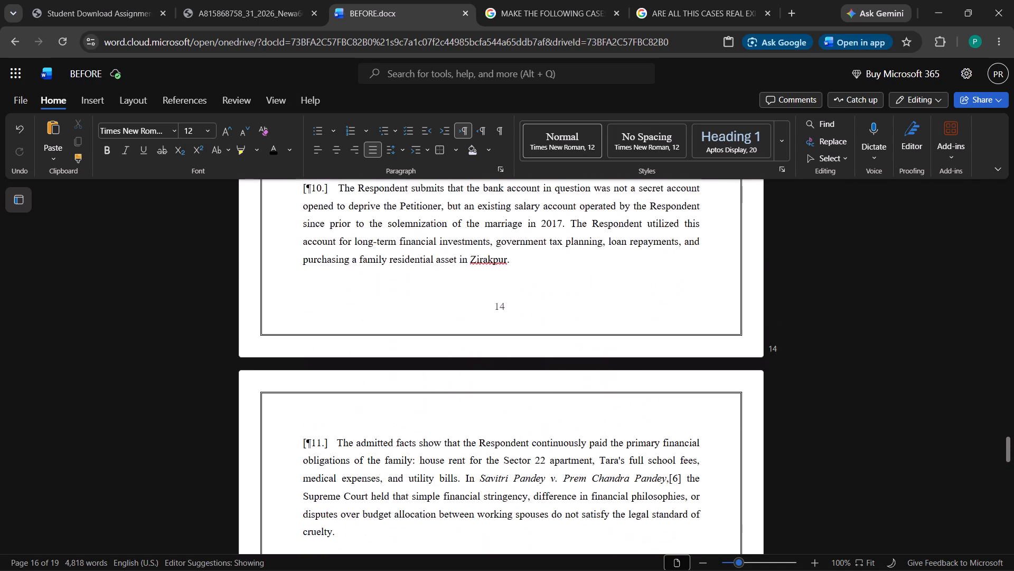
scroll(379, 261, down, 8)
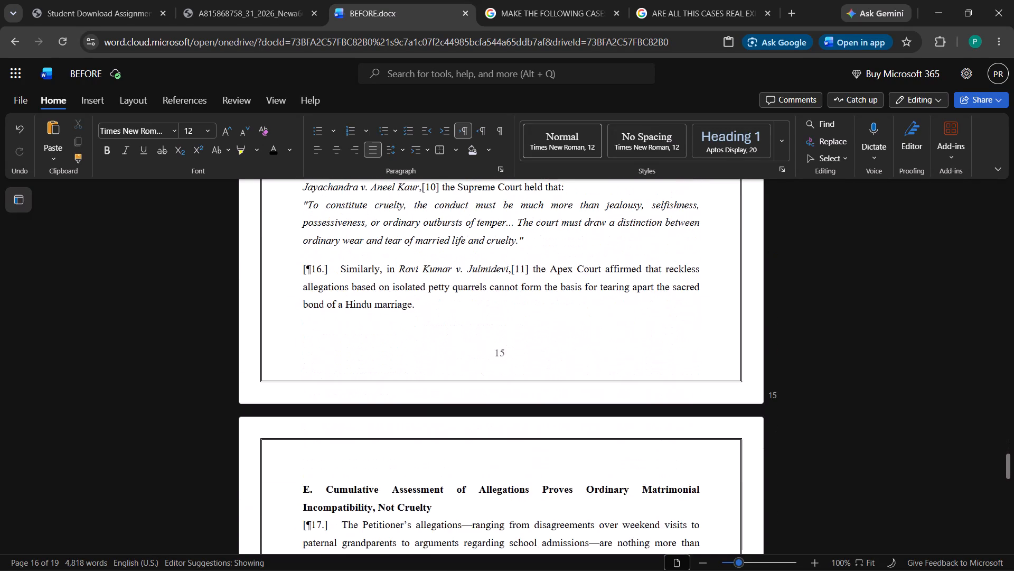
scroll(379, 261, down, 1)
scroll(379, 261, up, 6)
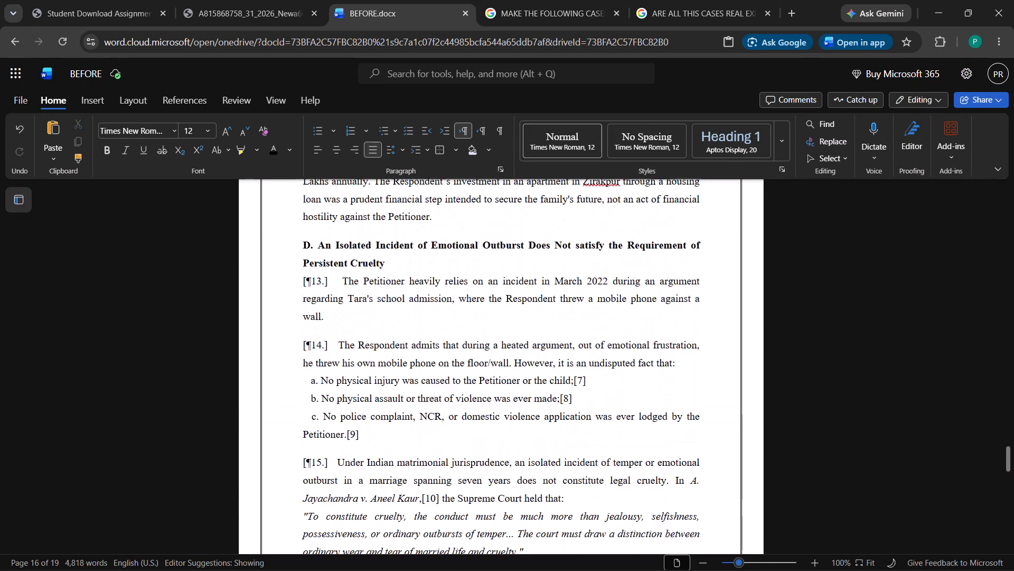
scroll(379, 261, up, 10)
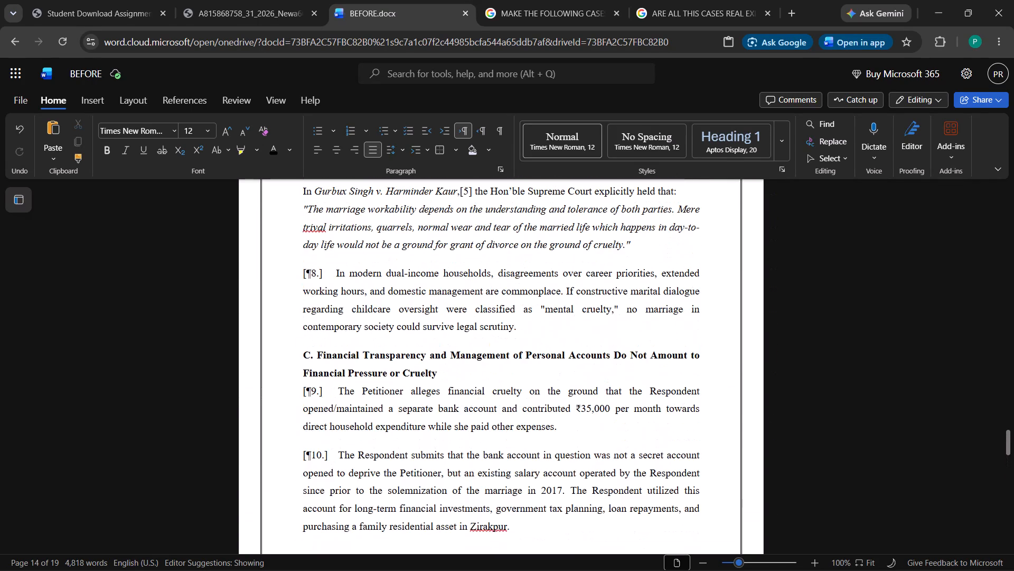
scroll(379, 261, up, 12)
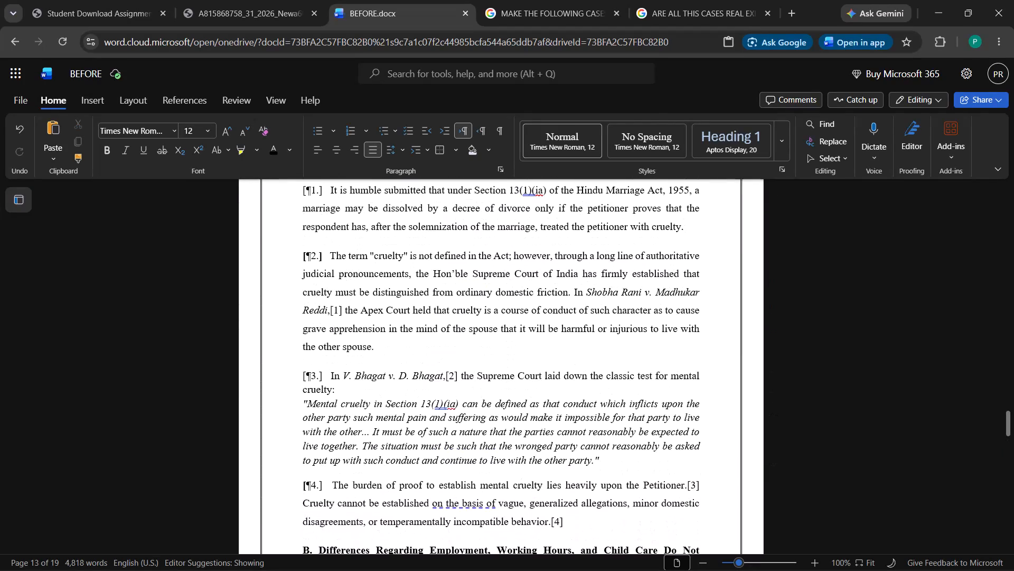
scroll(379, 261, up, 6)
scroll(379, 261, down, 3)
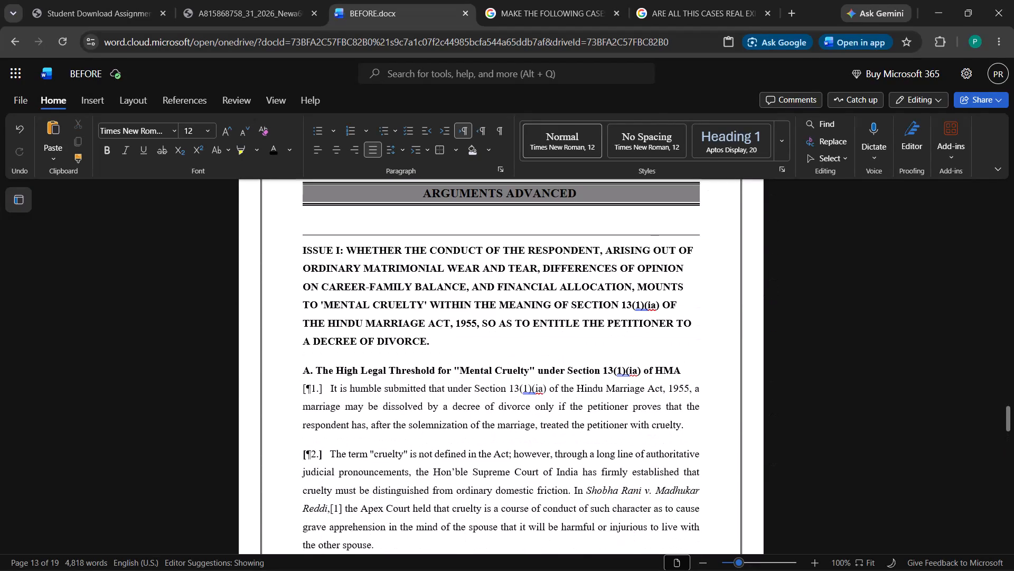
scroll(379, 261, down, 15)
scroll(379, 261, down, 8)
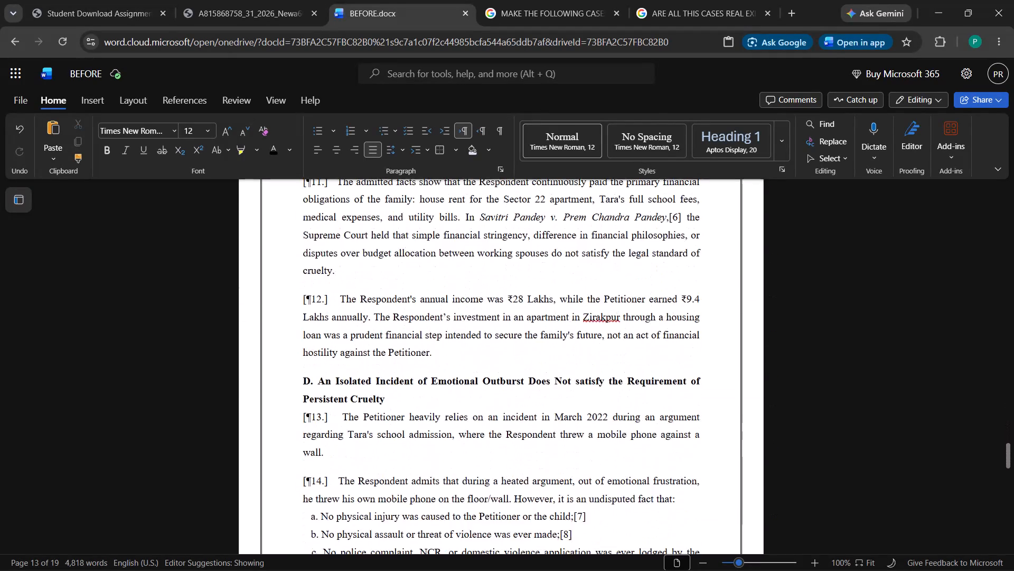
scroll(379, 261, down, 13)
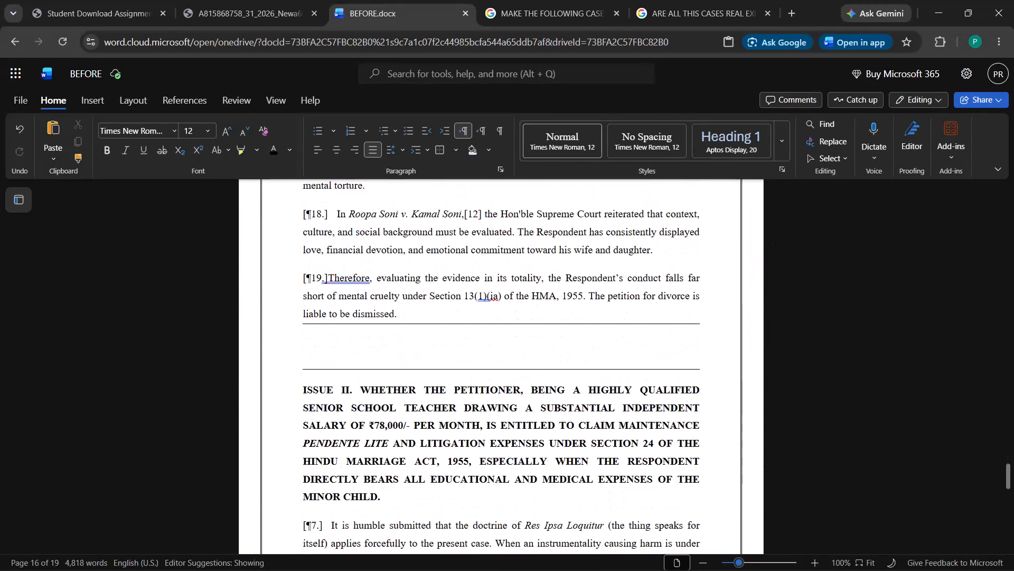
scroll(379, 263, down, 4)
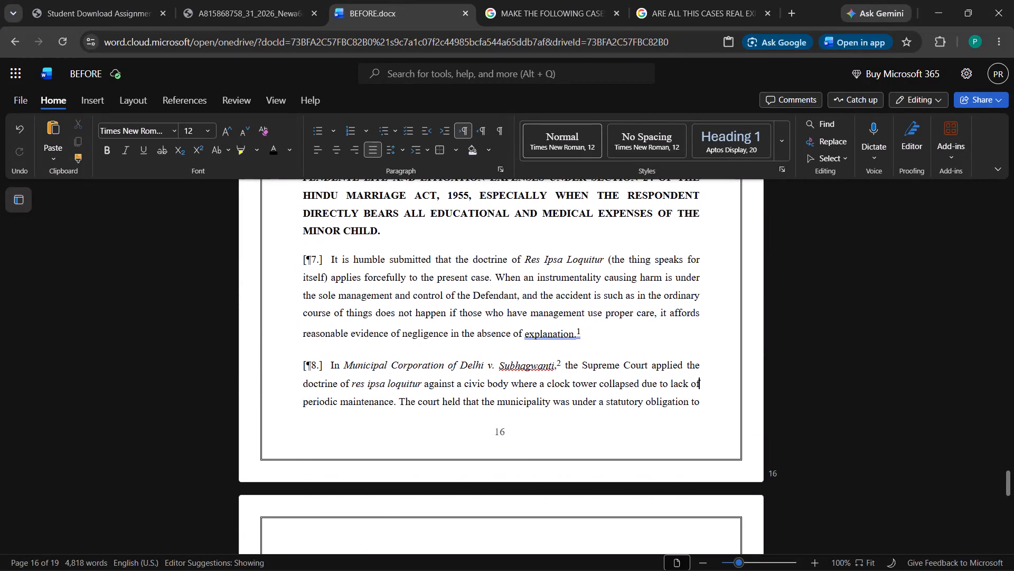
scroll(325, 262, up, 5)
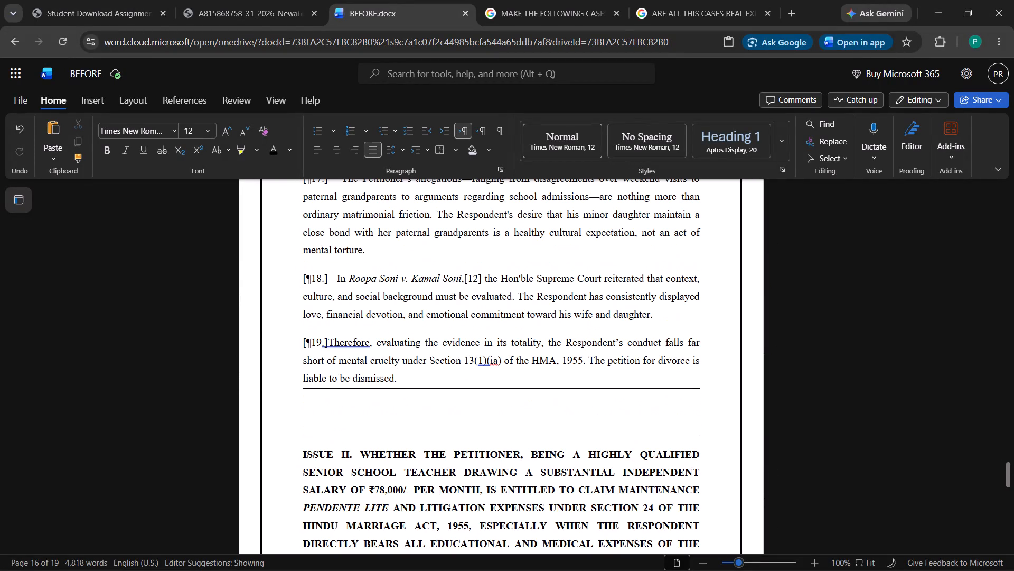
scroll(283, 422, down, 4)
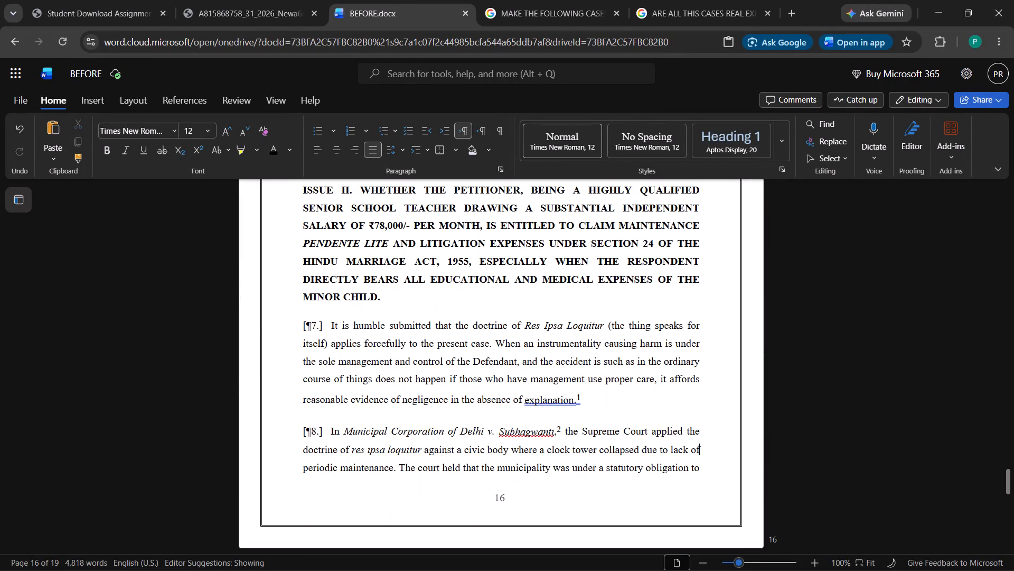
Renumber the first paragraph under the Issue II heading as [¶20.].
click(311, 327)
key(Delete)
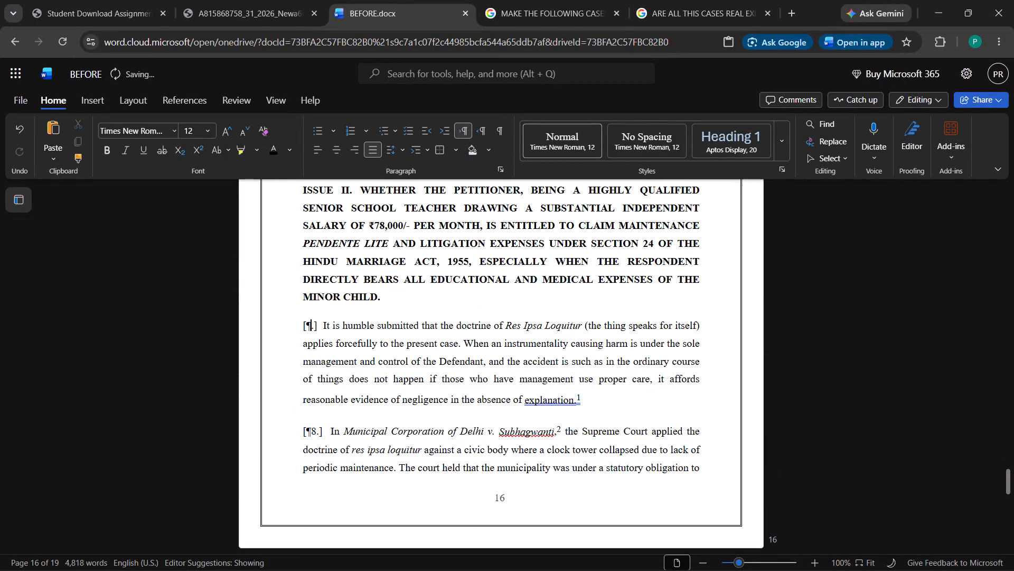
text(20)
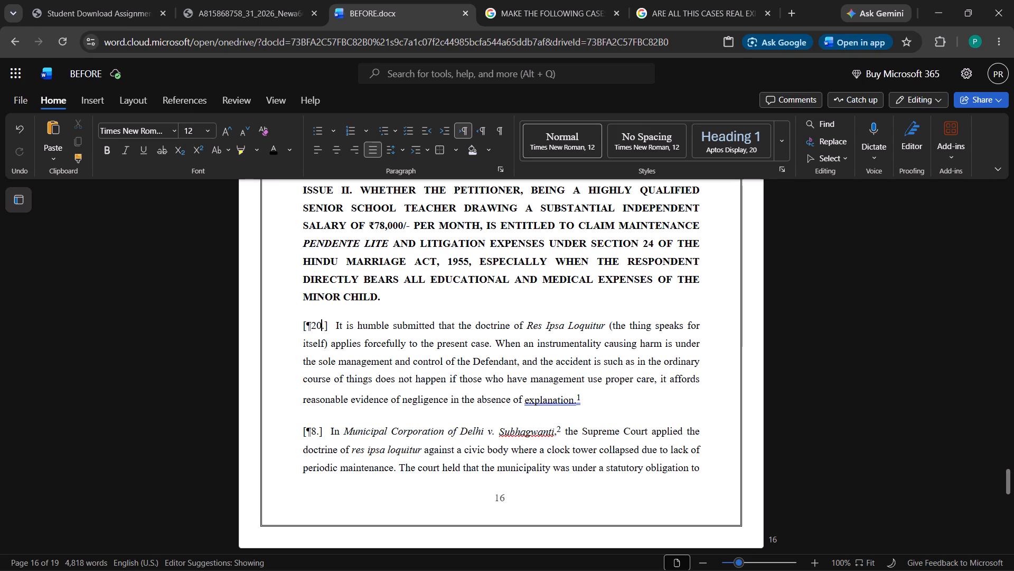
key(alt+Tab)
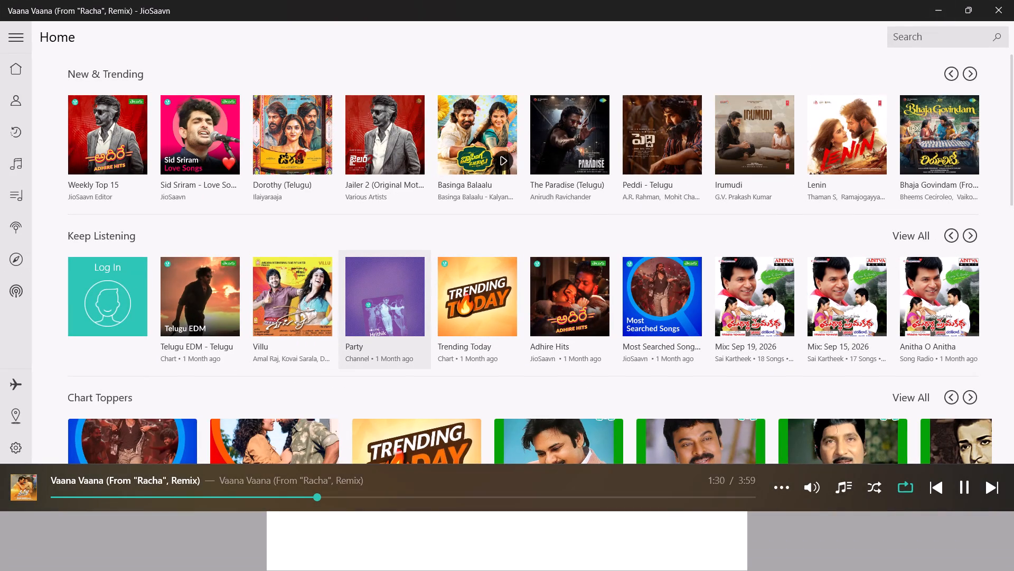
key(alt+Tab)
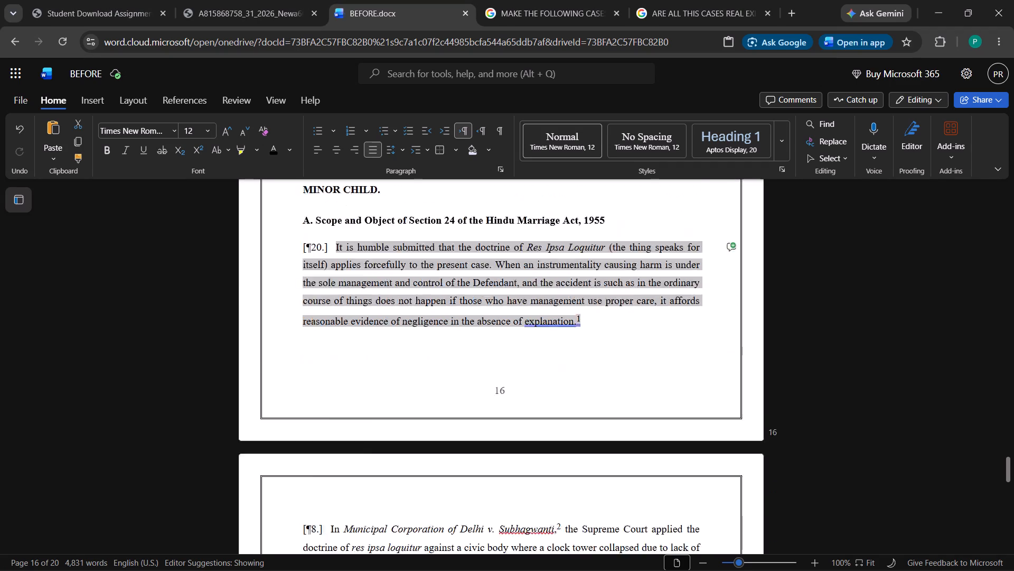
scroll(533, 376, up, 3)
right_click(467, 308)
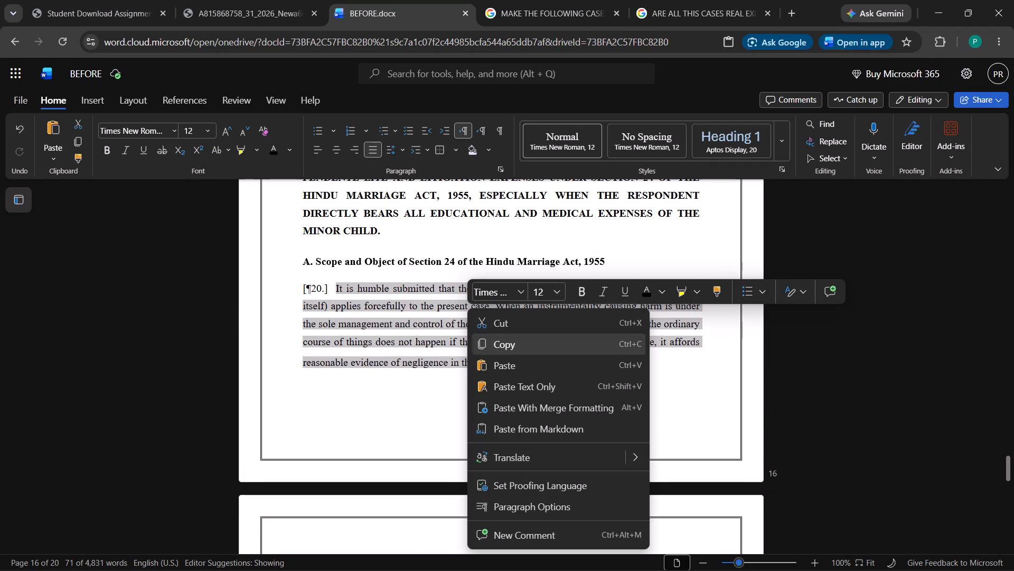
click(523, 372)
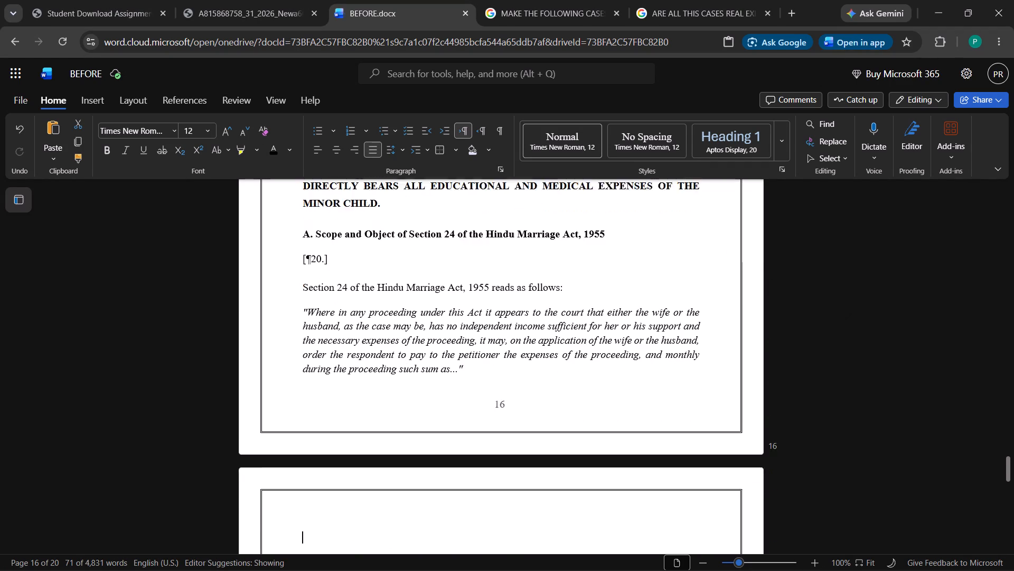
Join "Section 24 of the Hindu Marriage Act, 1955 reads as follows:" to the [¶20.] line, with three spaces after the number.
click(306, 234)
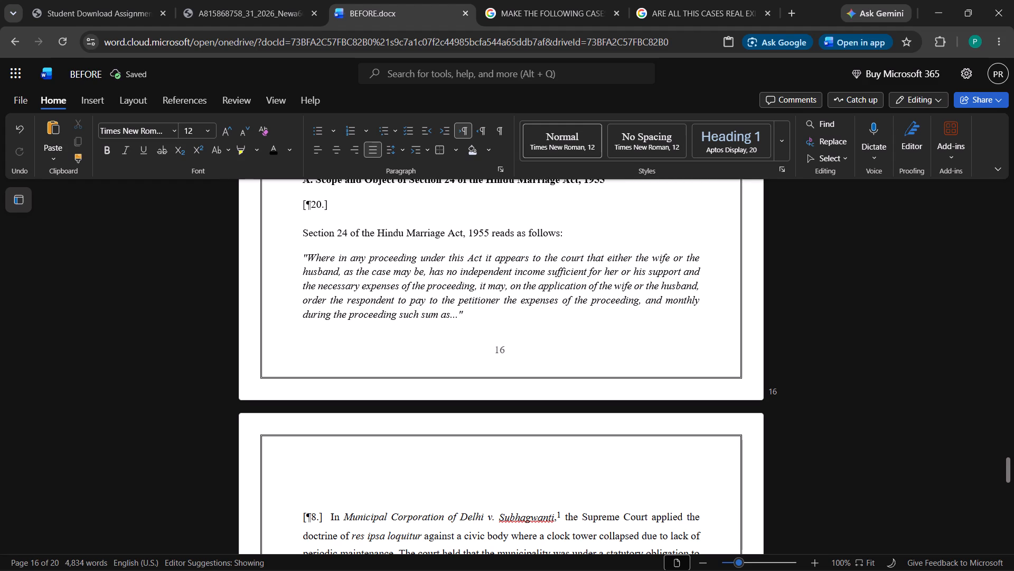
key(BackSpace)
key(BackSpace)
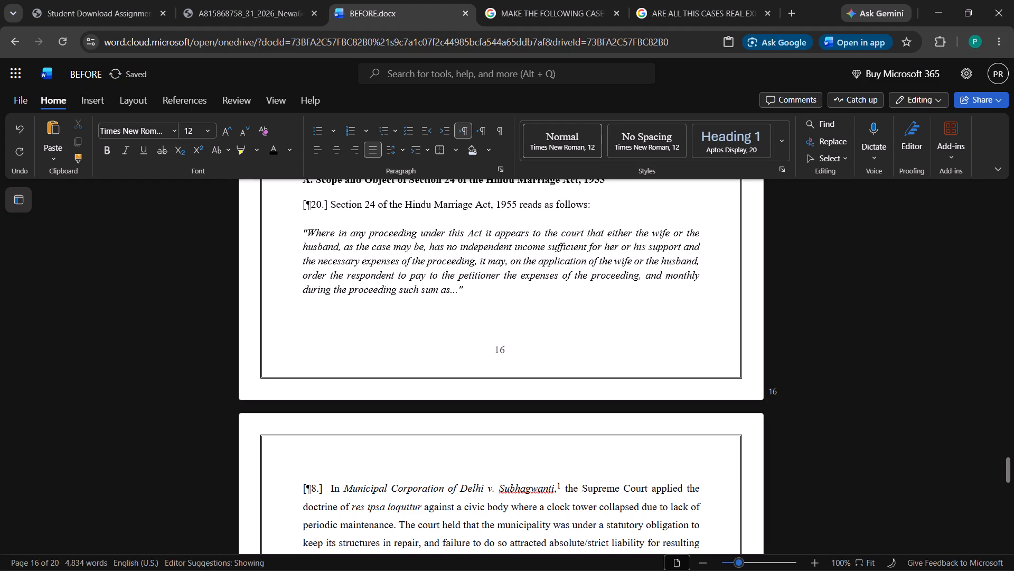
key(BackSpace)
key(space)
key(space)
key(space)
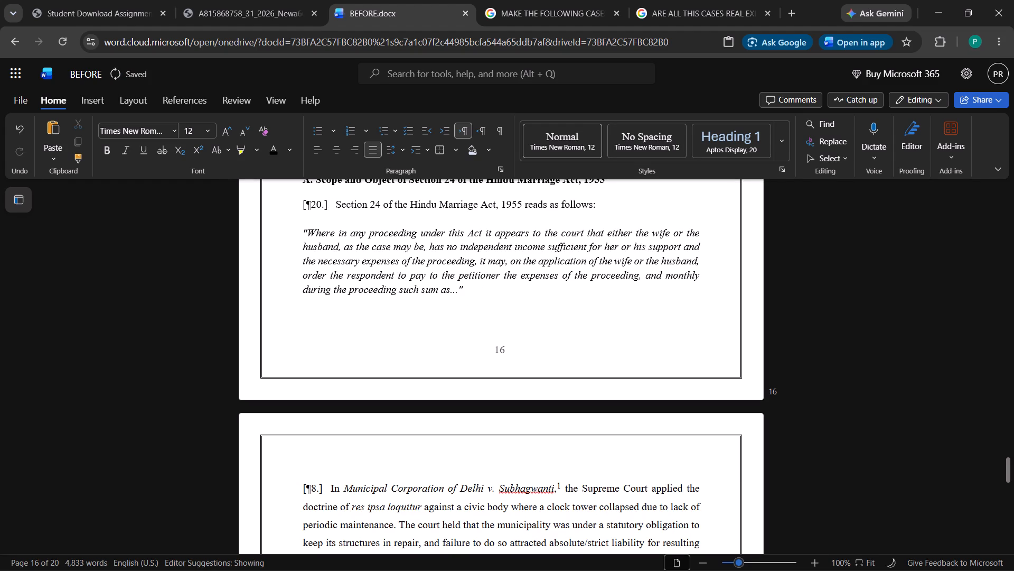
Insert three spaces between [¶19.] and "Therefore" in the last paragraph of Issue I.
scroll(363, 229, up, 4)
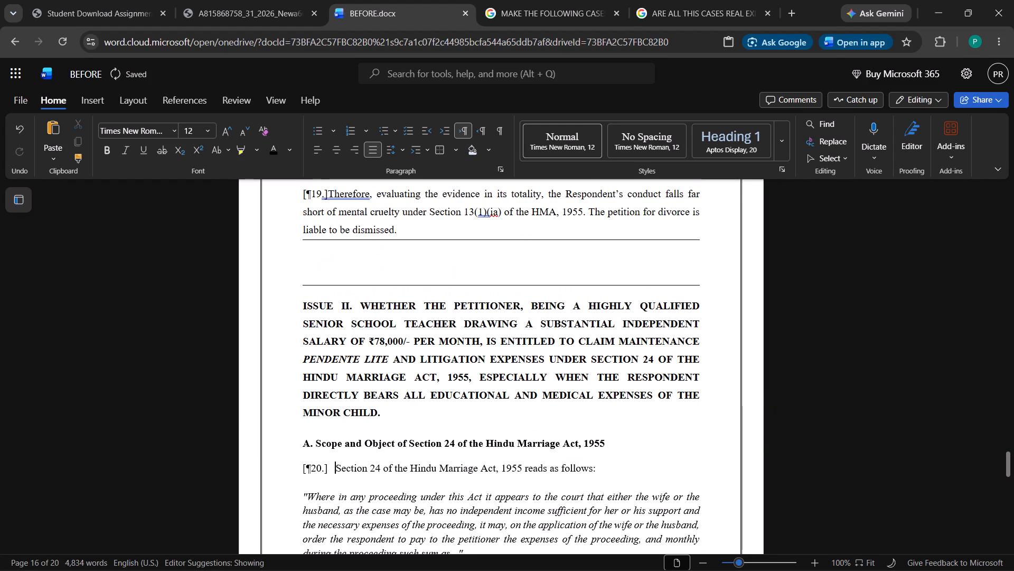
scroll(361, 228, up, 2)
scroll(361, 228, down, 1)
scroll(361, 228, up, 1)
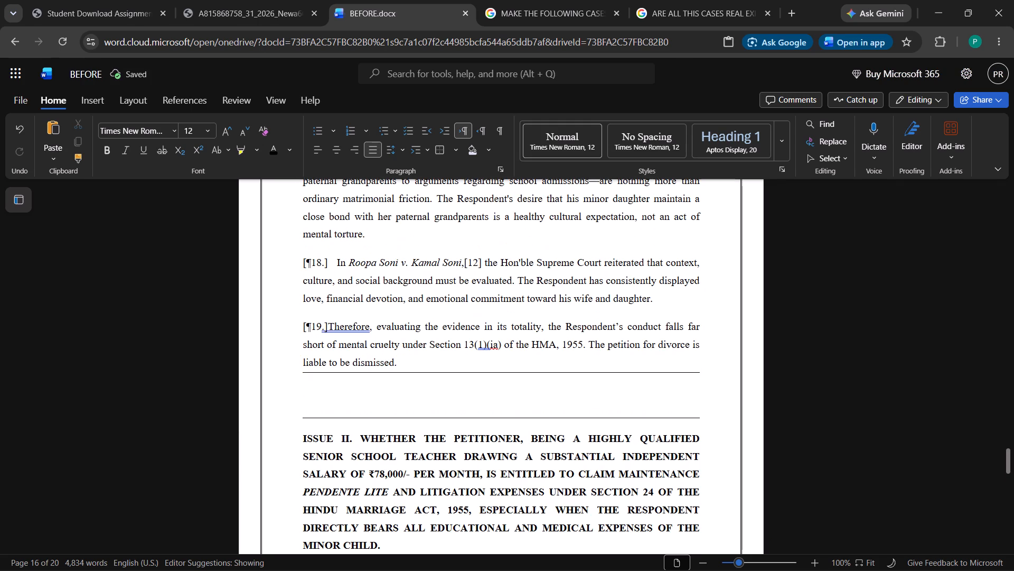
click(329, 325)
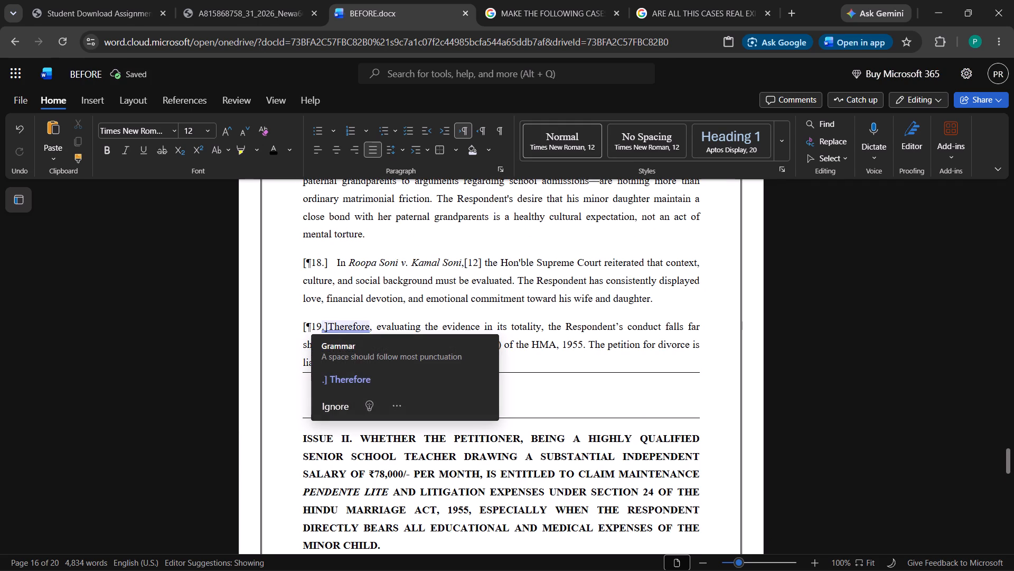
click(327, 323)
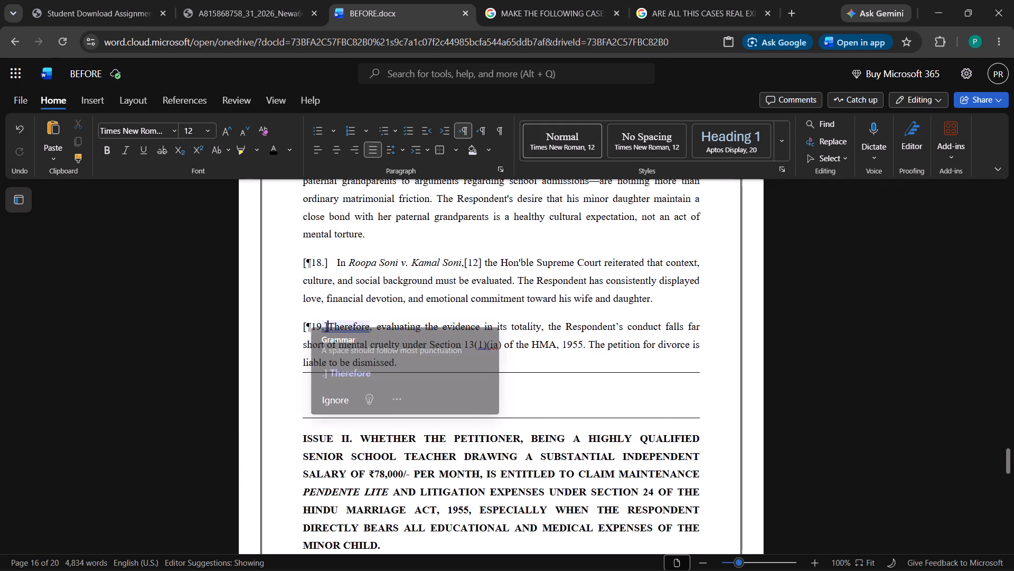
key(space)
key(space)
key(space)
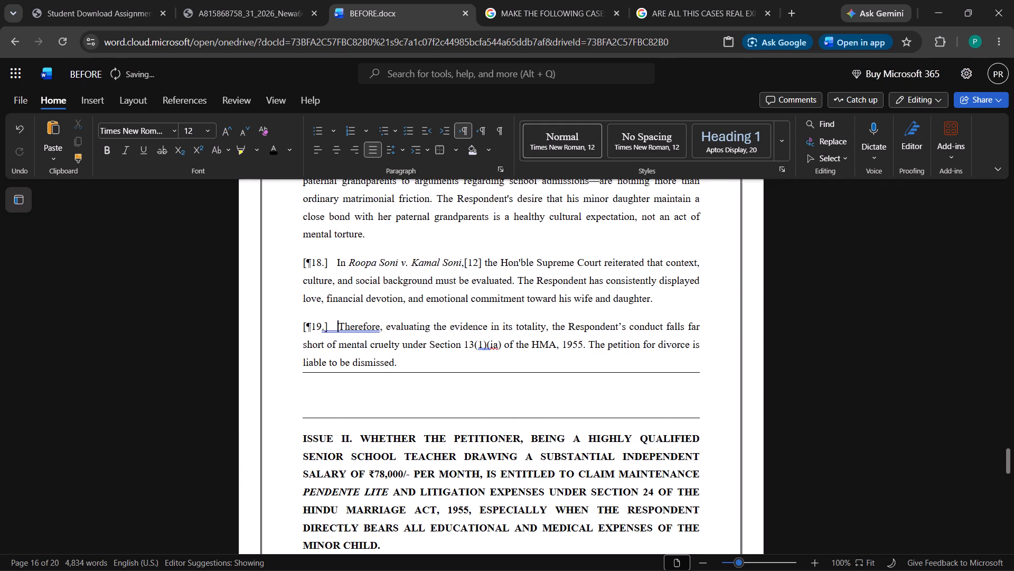
Apply the grammar suggestion ".] Therefore" to the spacing after [¶19.].
click(336, 326)
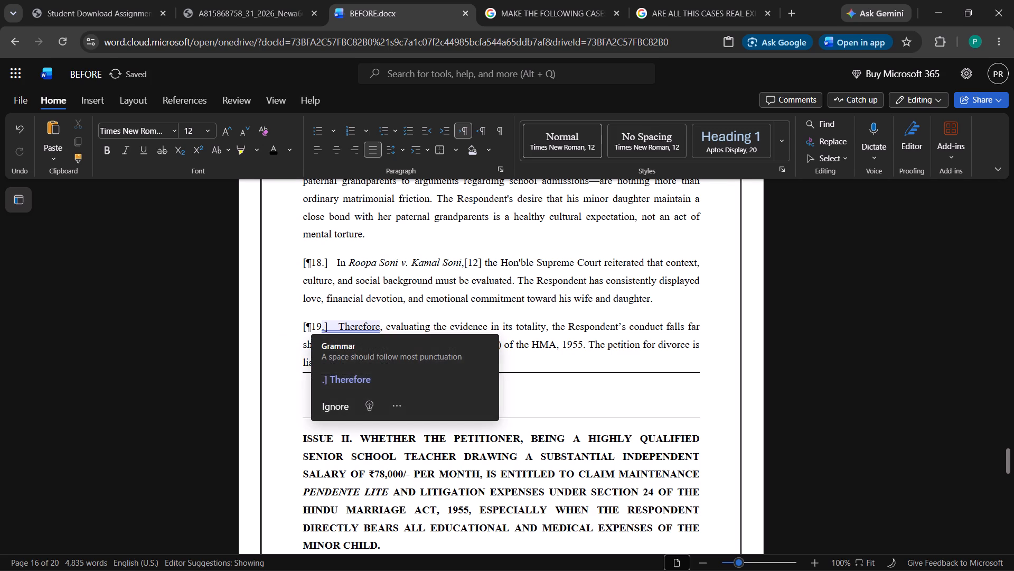
click(350, 367)
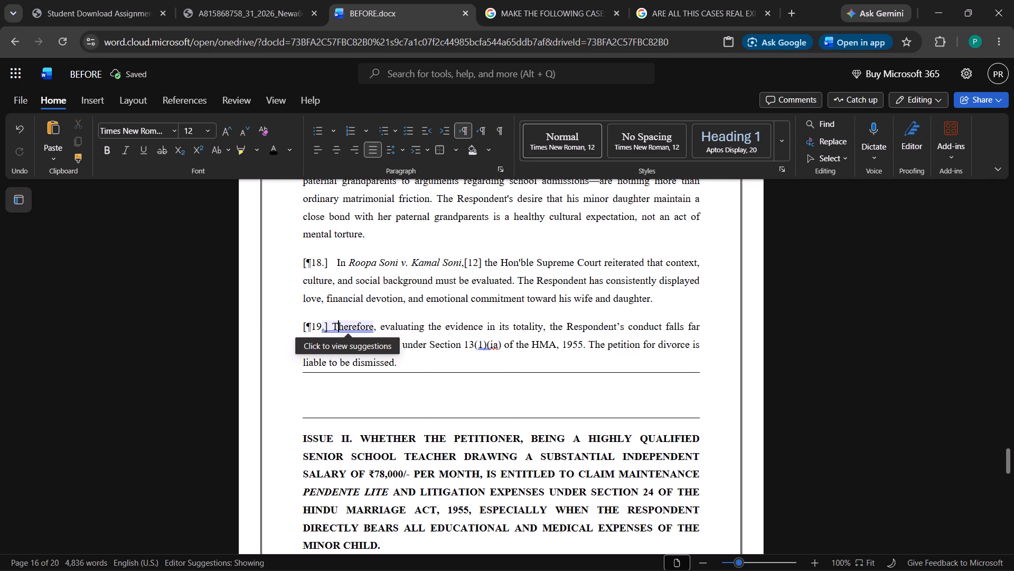
click(334, 324)
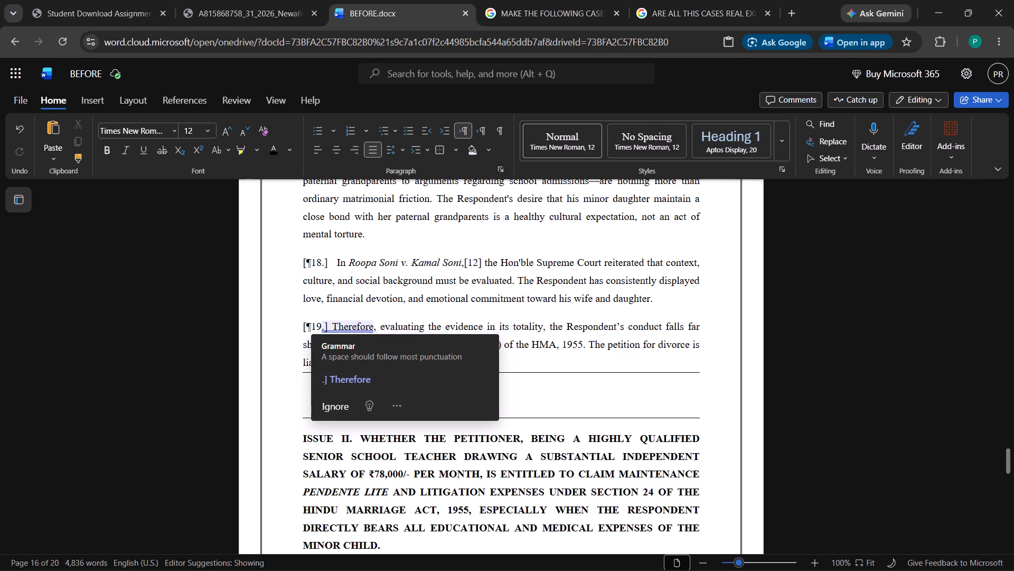
click(539, 368)
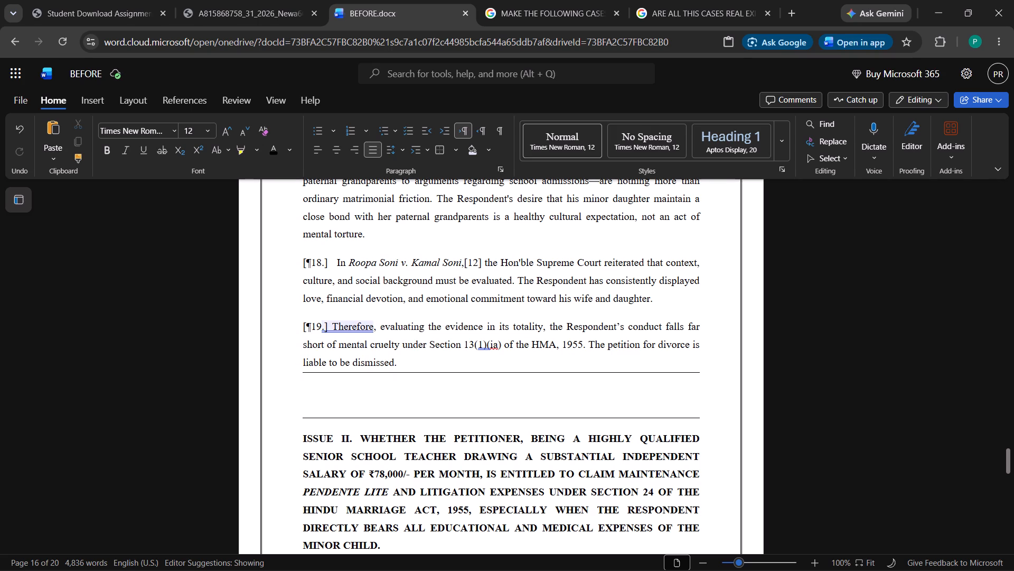
click(333, 324)
click(364, 377)
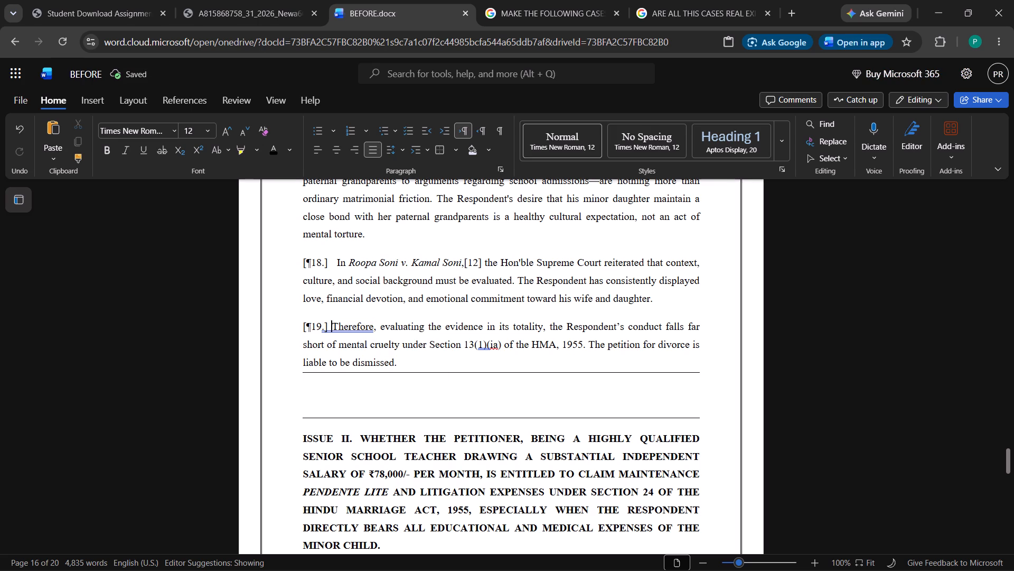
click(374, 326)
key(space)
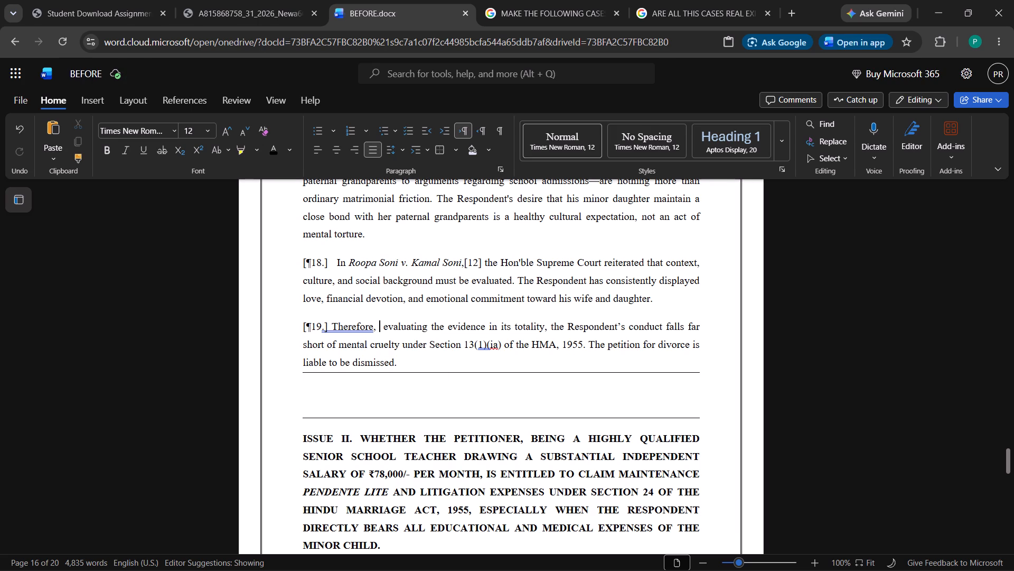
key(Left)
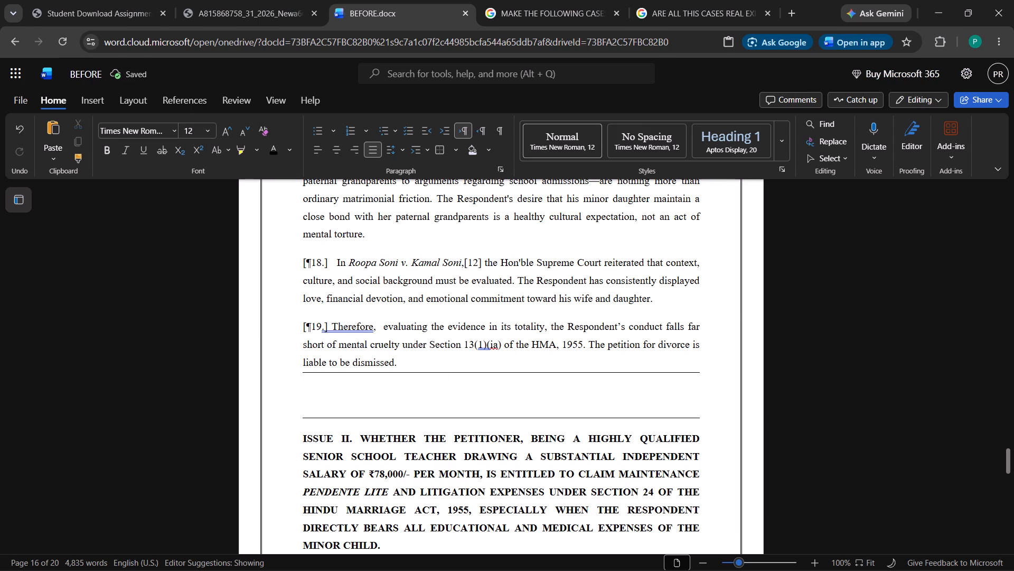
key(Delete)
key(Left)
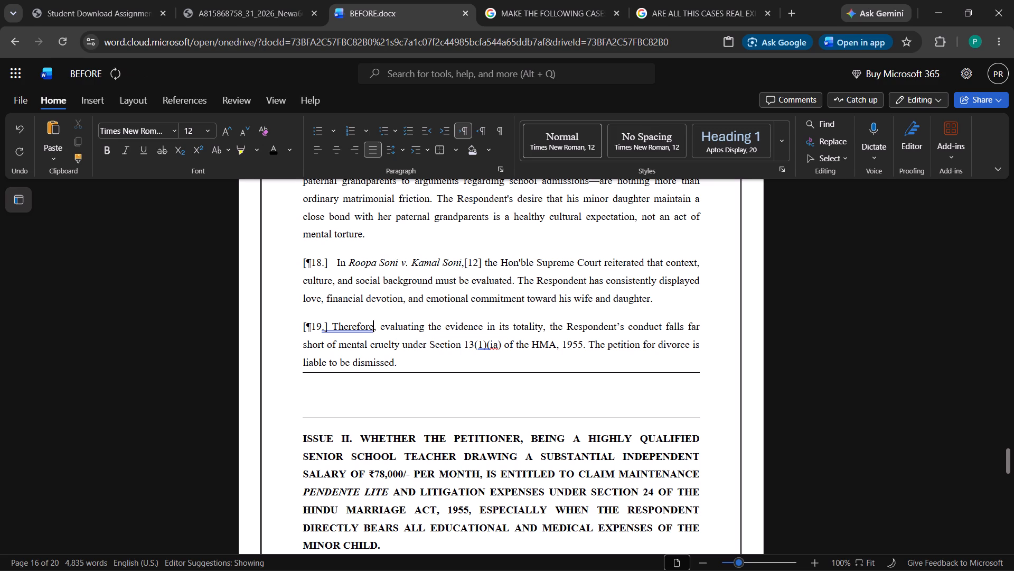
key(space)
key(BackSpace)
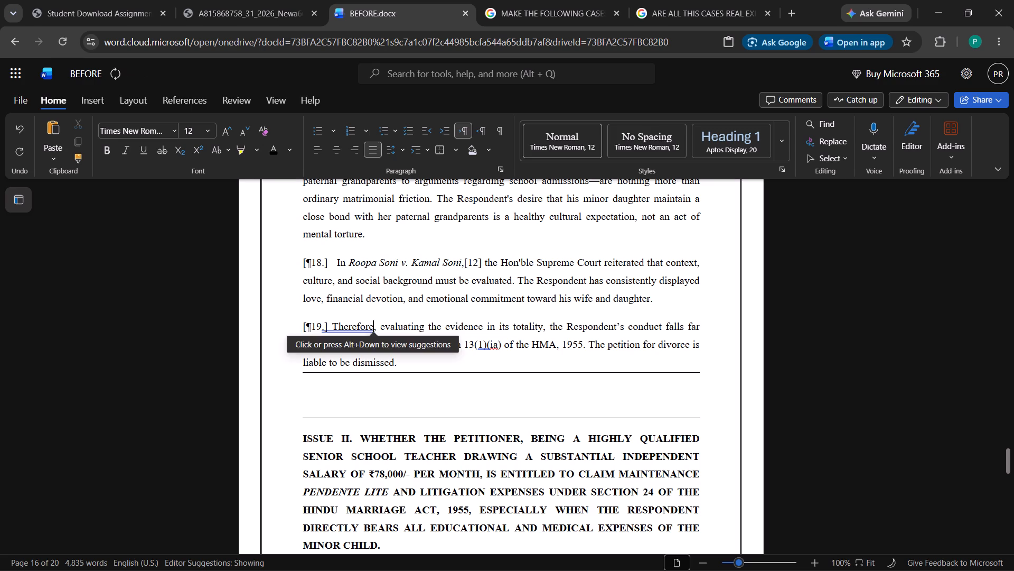
Accept the grammar suggestion ".] Therefore" at [¶19.] again and replace its single space with three spaces before "Therefore".
click(334, 325)
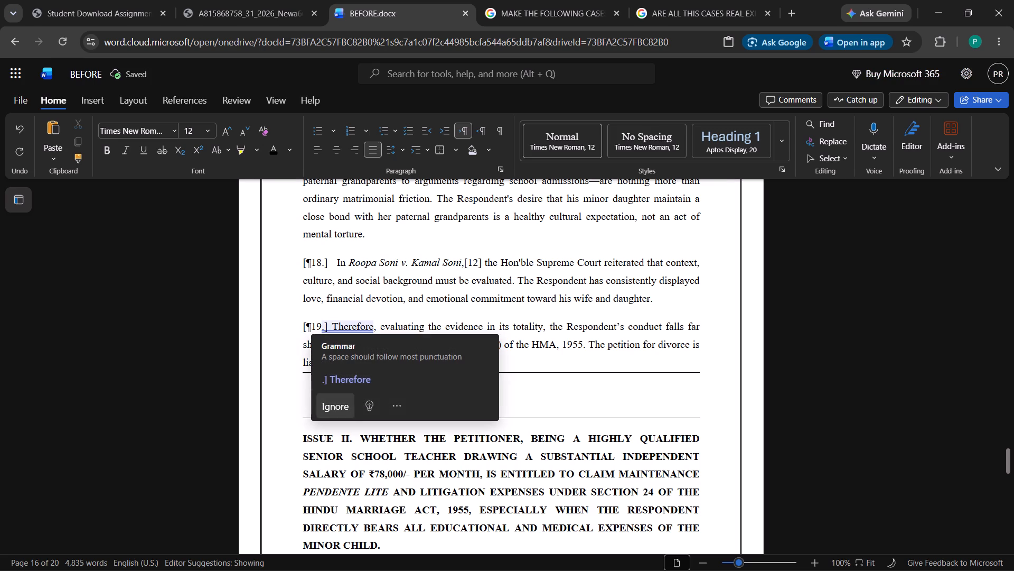
click(334, 398)
click(328, 325)
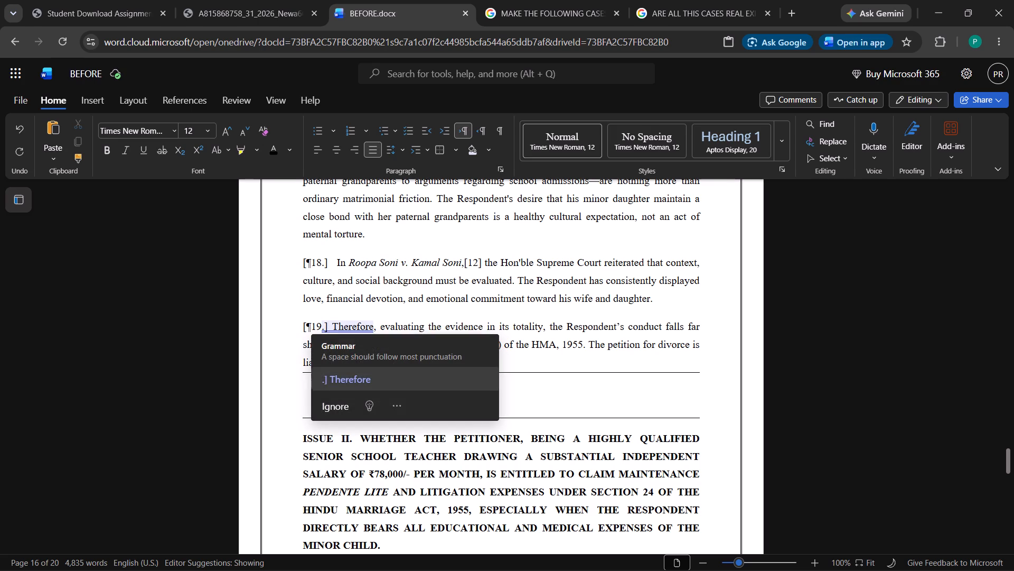
click(348, 379)
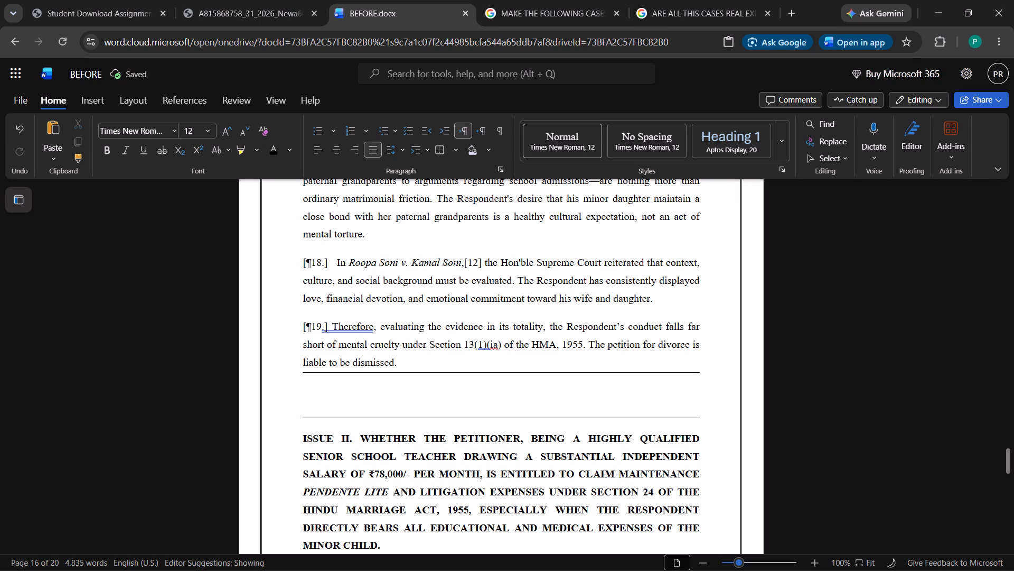
key(Delete)
key(space)
key(space)
key(space)
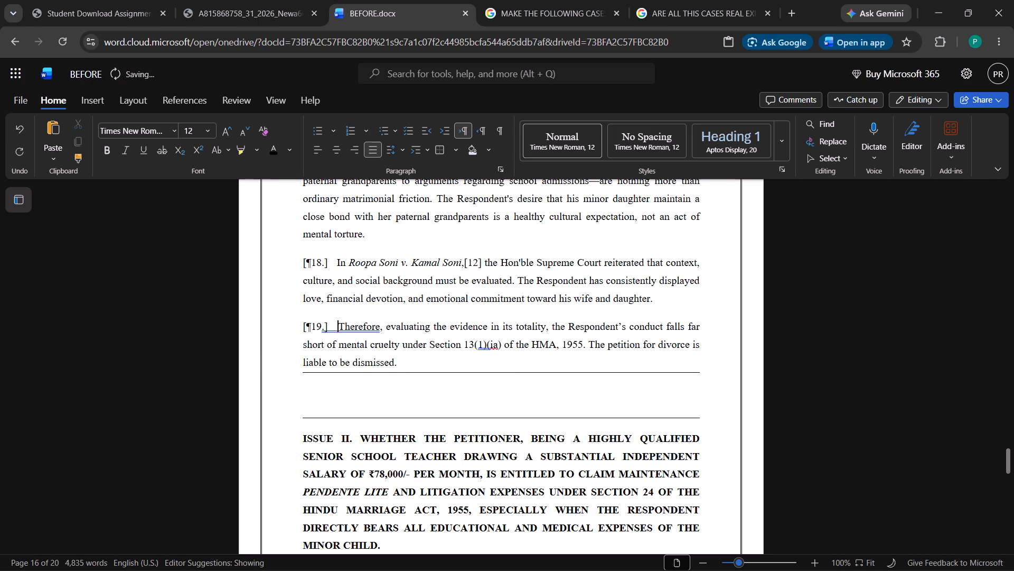
Close the gap between the [¶20.] line and the italic Section 24 quotation, removing space before the quotation and after the line.
click(387, 392)
scroll(387, 392, down, 3)
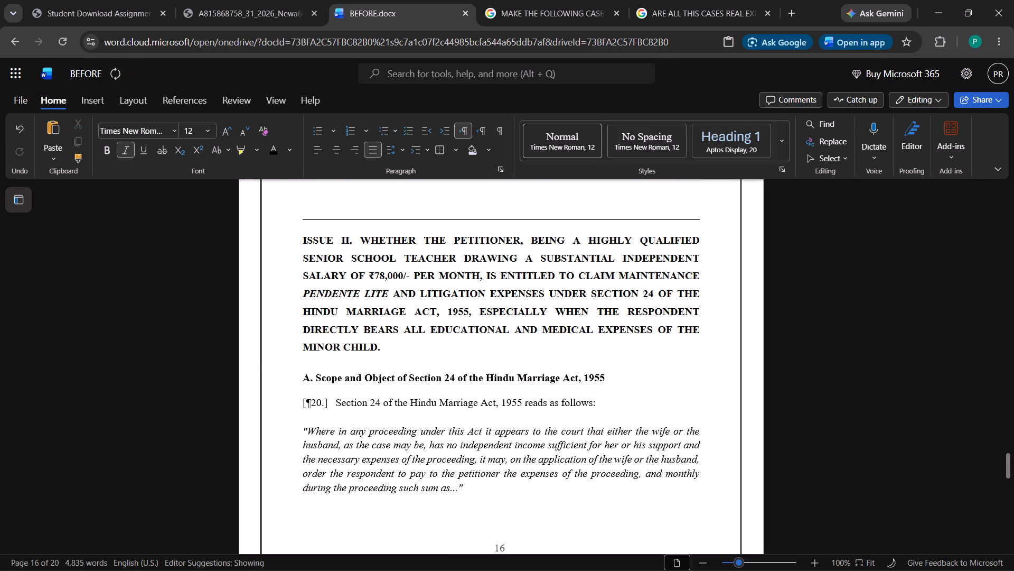
scroll(378, 365, down, 2)
click(335, 269)
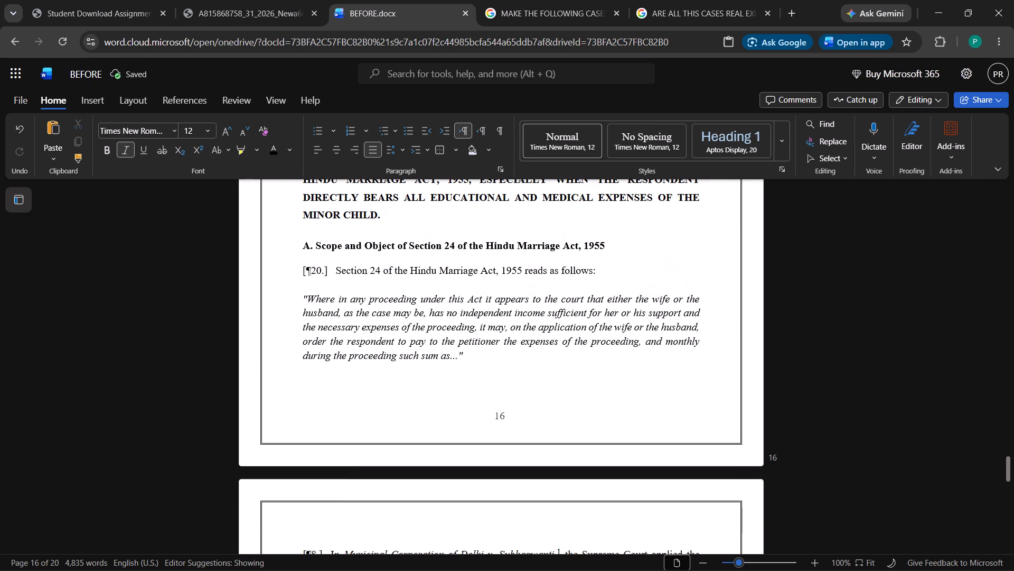
click(364, 285)
click(387, 298)
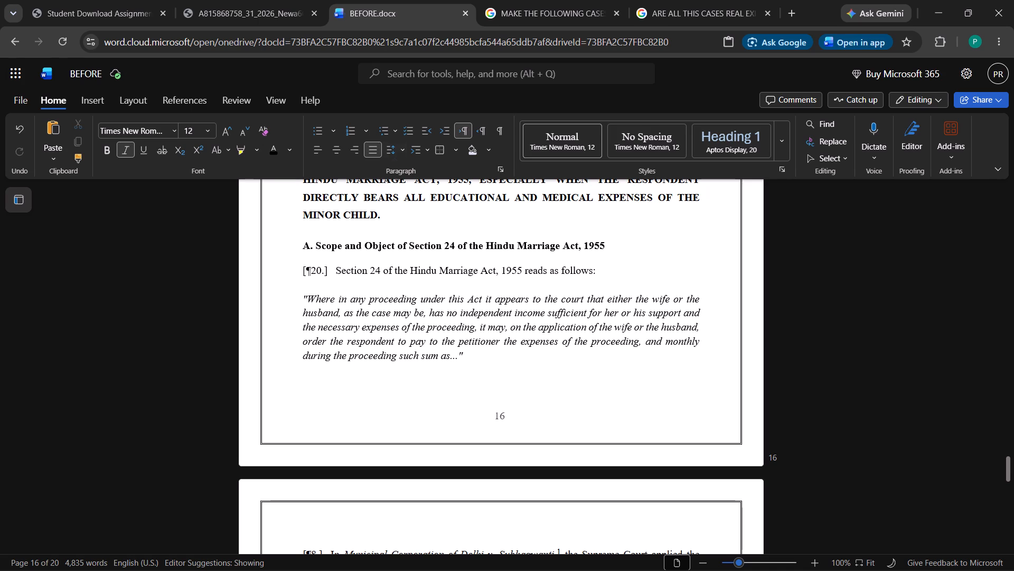
click(392, 150)
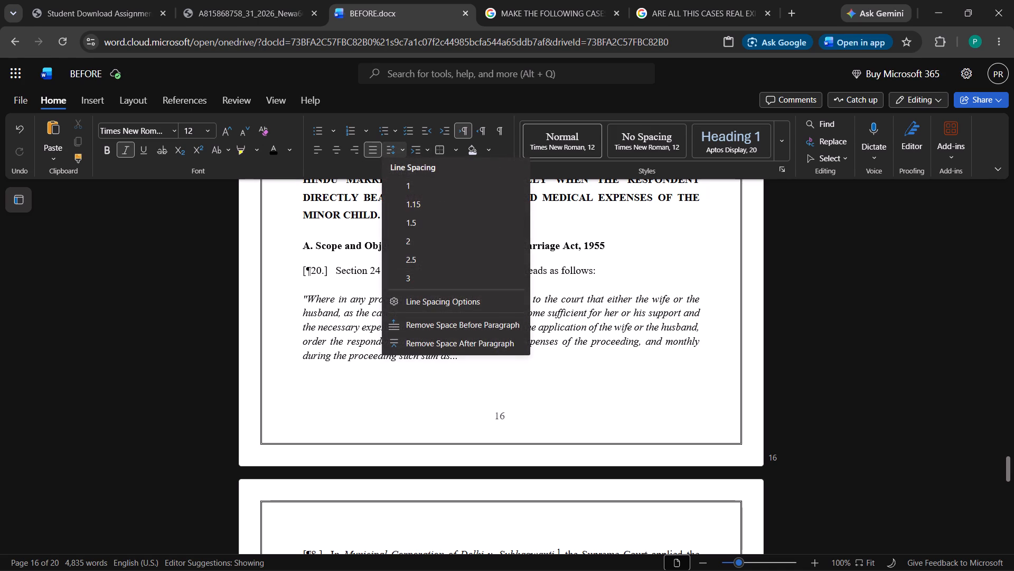
click(433, 325)
click(410, 269)
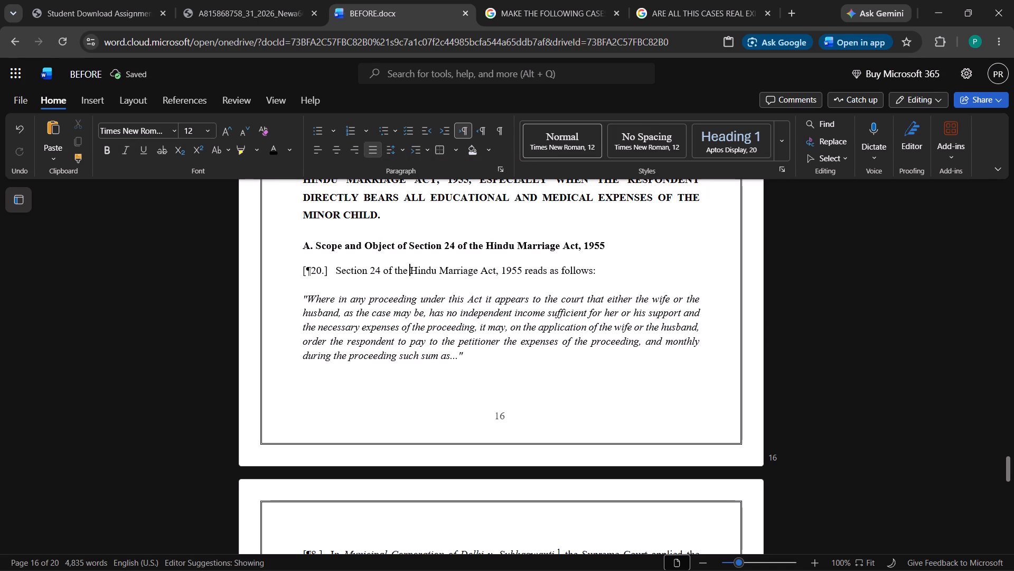
click(389, 145)
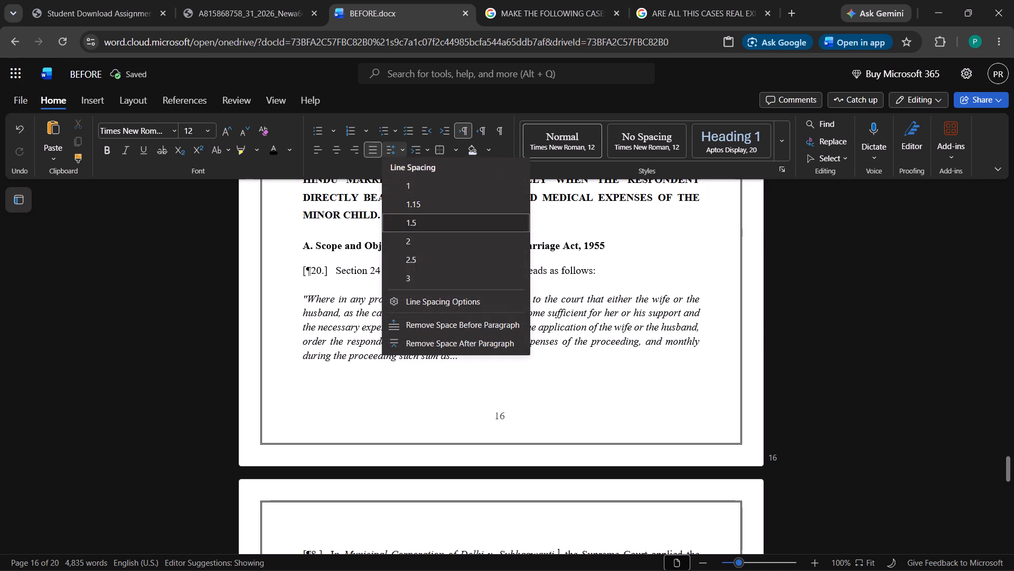
click(434, 347)
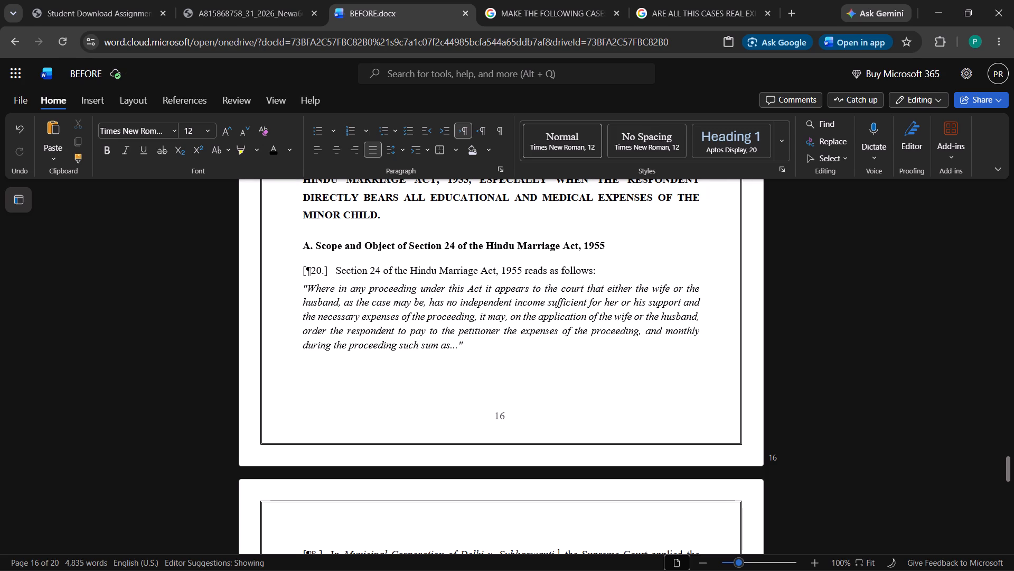
Renumber the old [¶8.] paragraph about Municipal Corporation of Delhi v. Subhagwanti as [¶21.].
scroll(436, 352, down, 3)
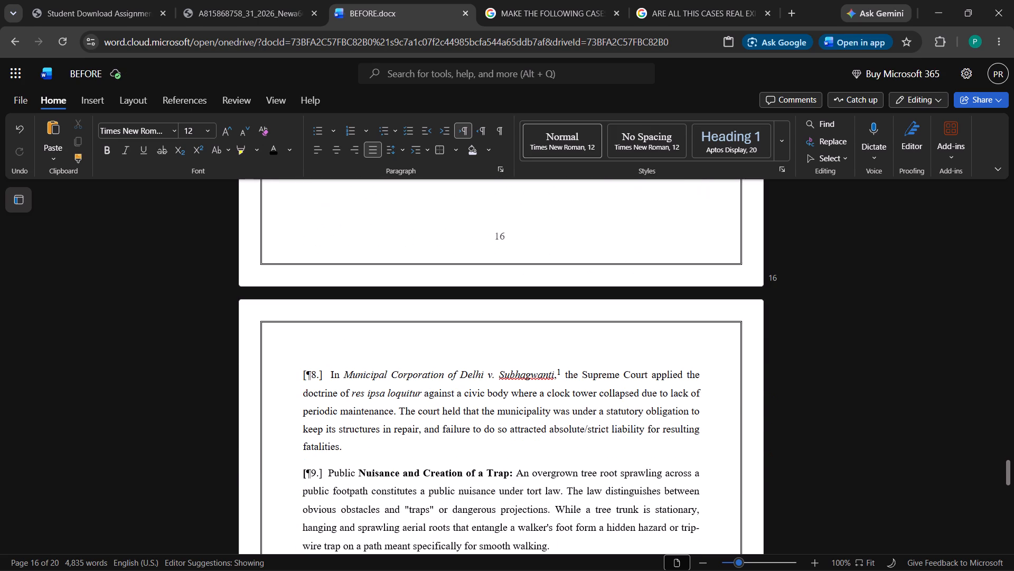
click(315, 354)
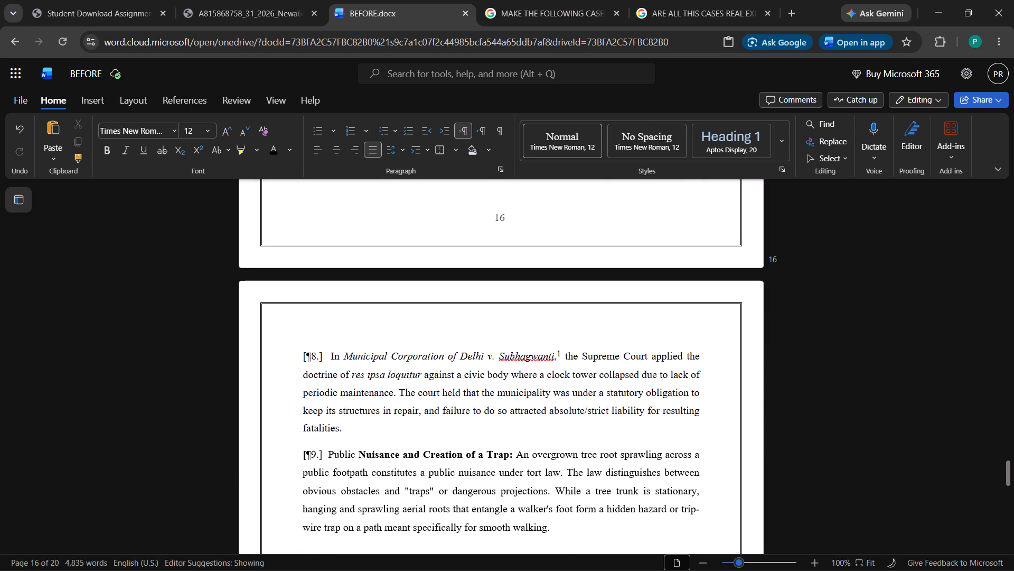
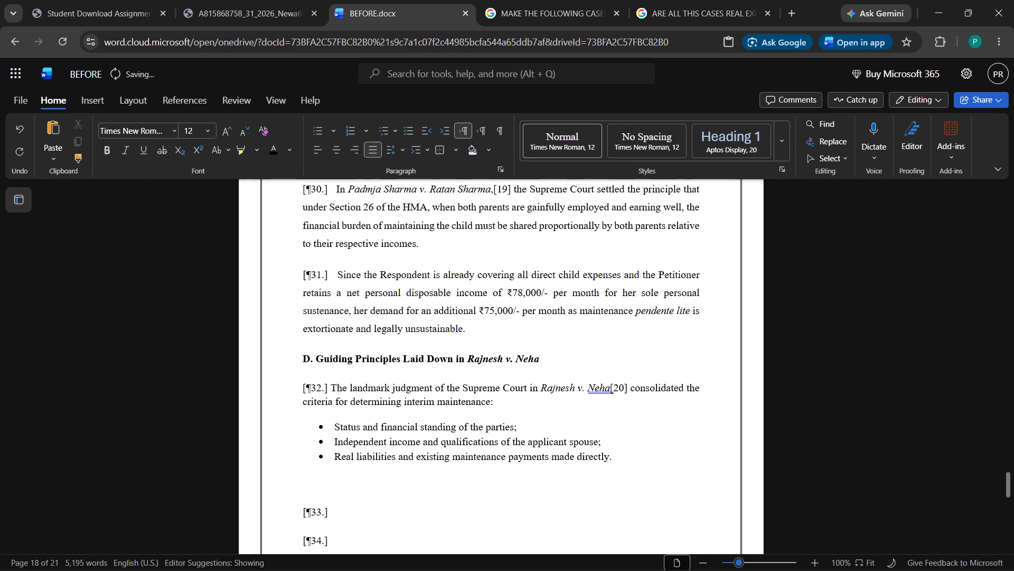
Remove the space after the section D heading paragraph.
click(377, 363)
click(390, 146)
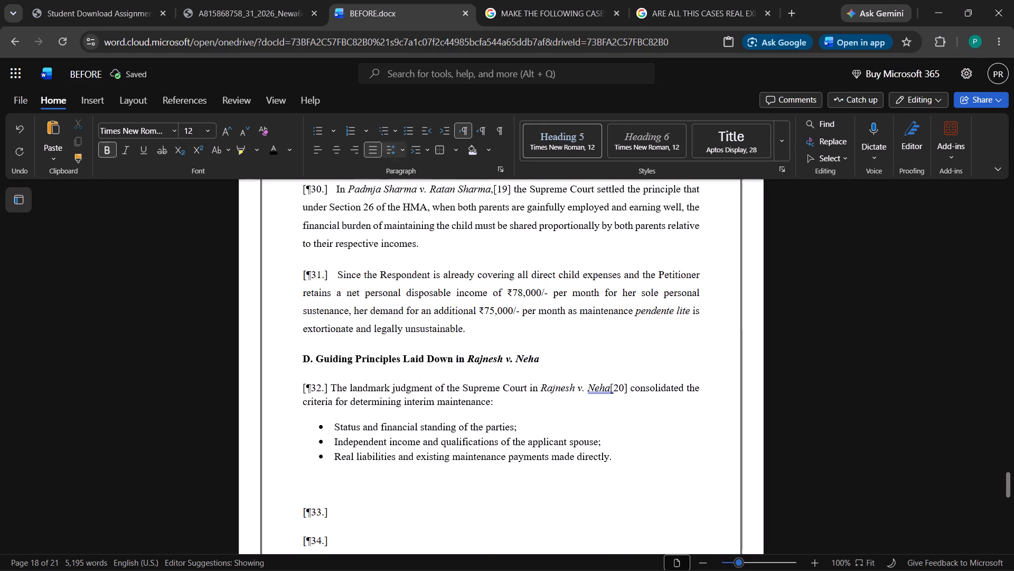
click(453, 338)
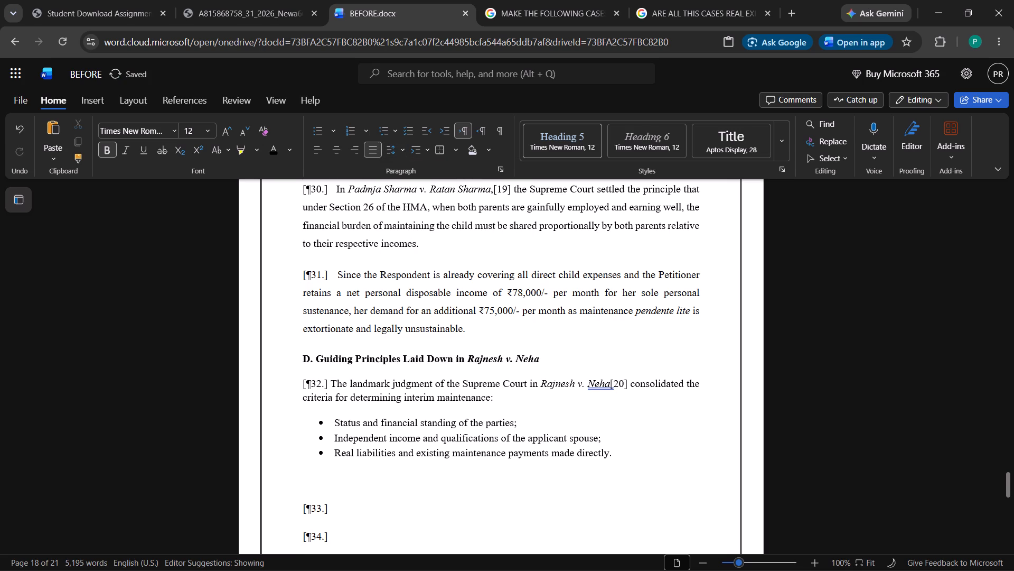
Remove the paragraph spacing before and after the [¶32.] paragraph.
click(415, 383)
click(383, 152)
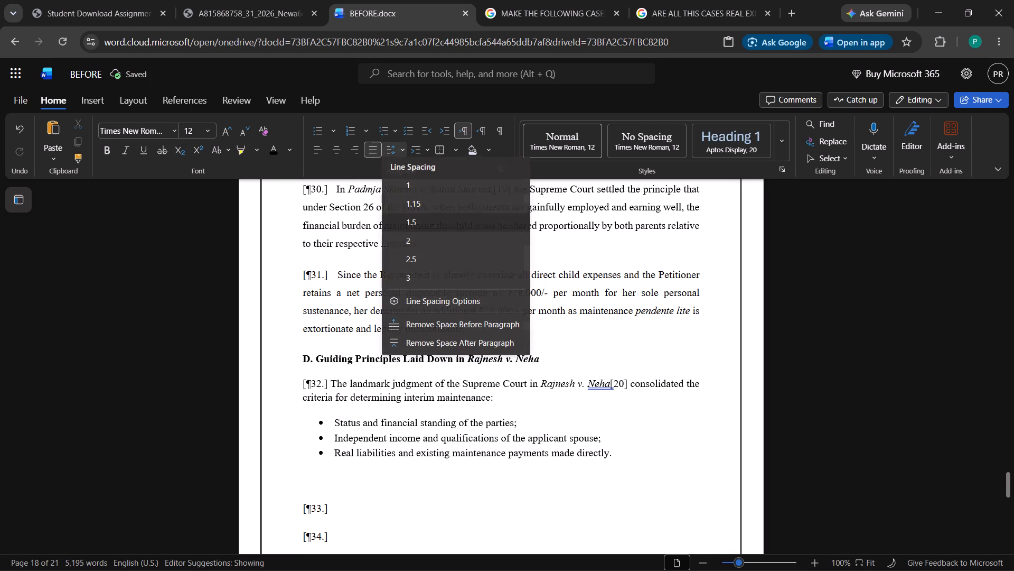
click(431, 332)
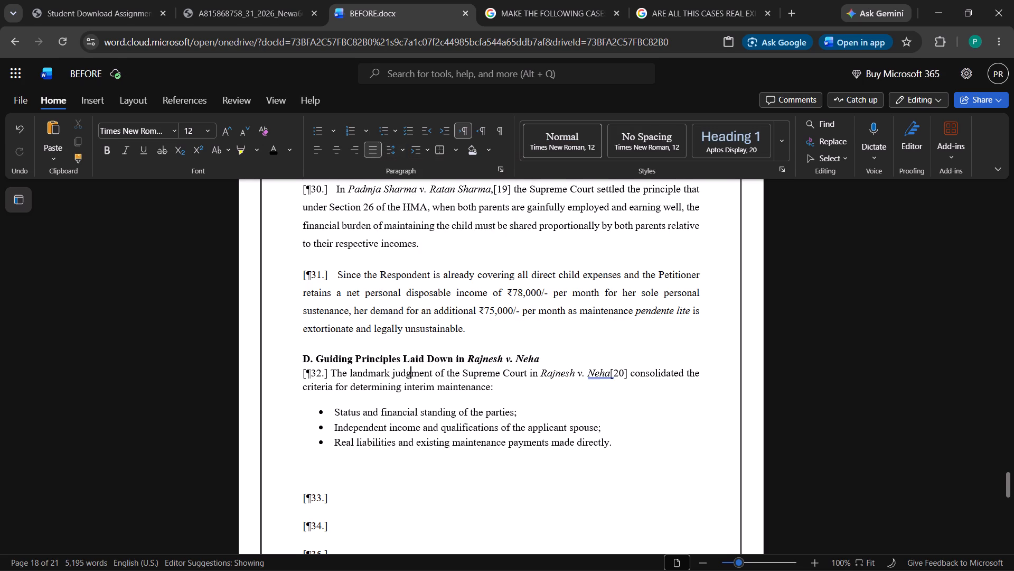
click(392, 152)
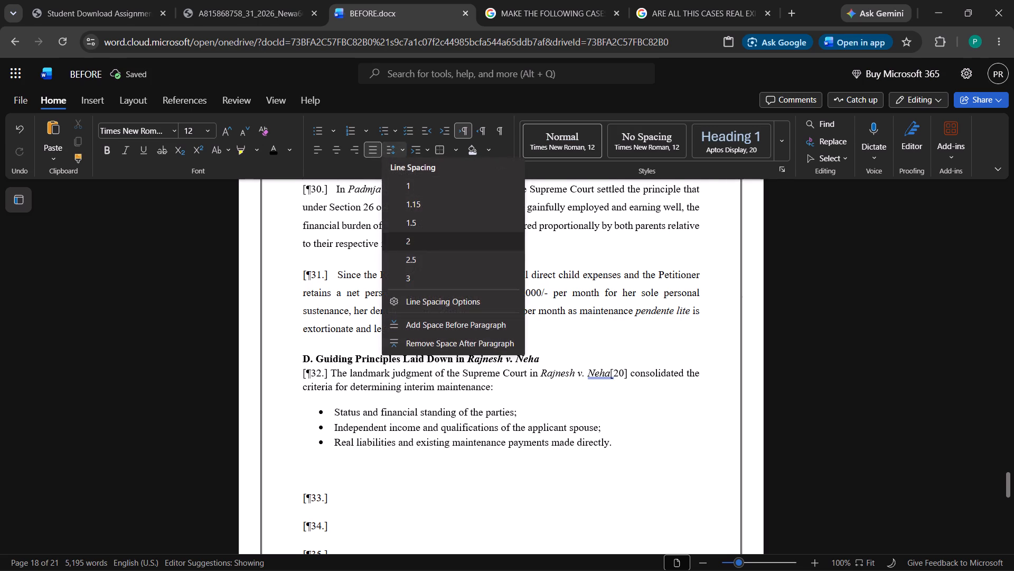
click(436, 344)
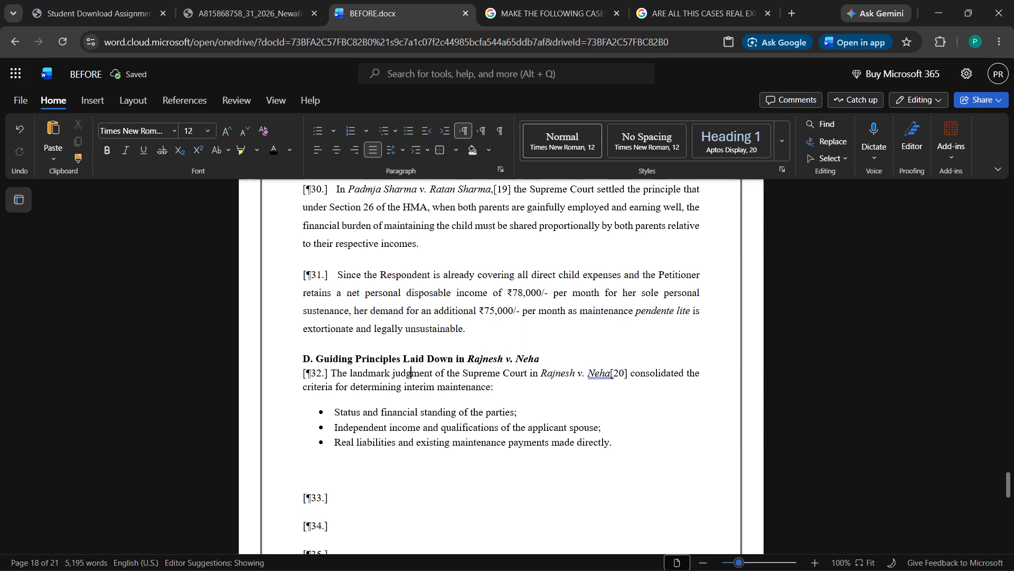
Remove the space before the first bullet, on the parties' status and financial standing, under the [¶32.] paragraph.
click(410, 413)
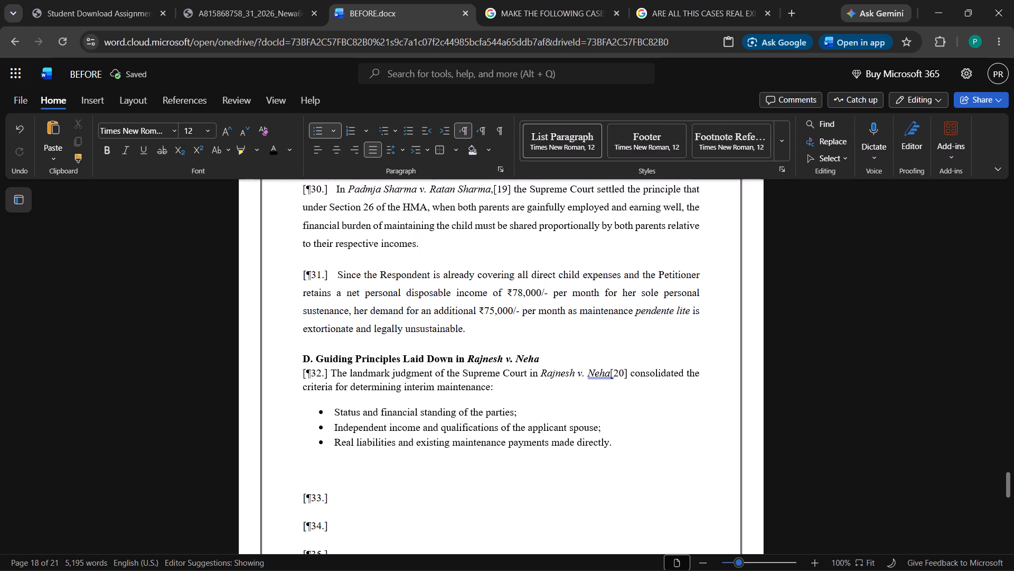
click(391, 153)
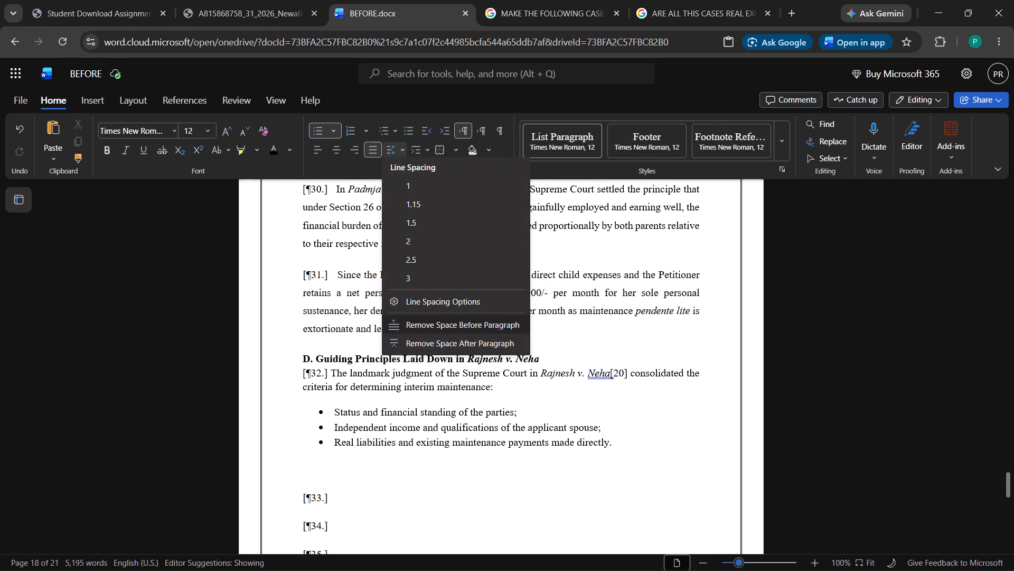
click(430, 316)
click(408, 468)
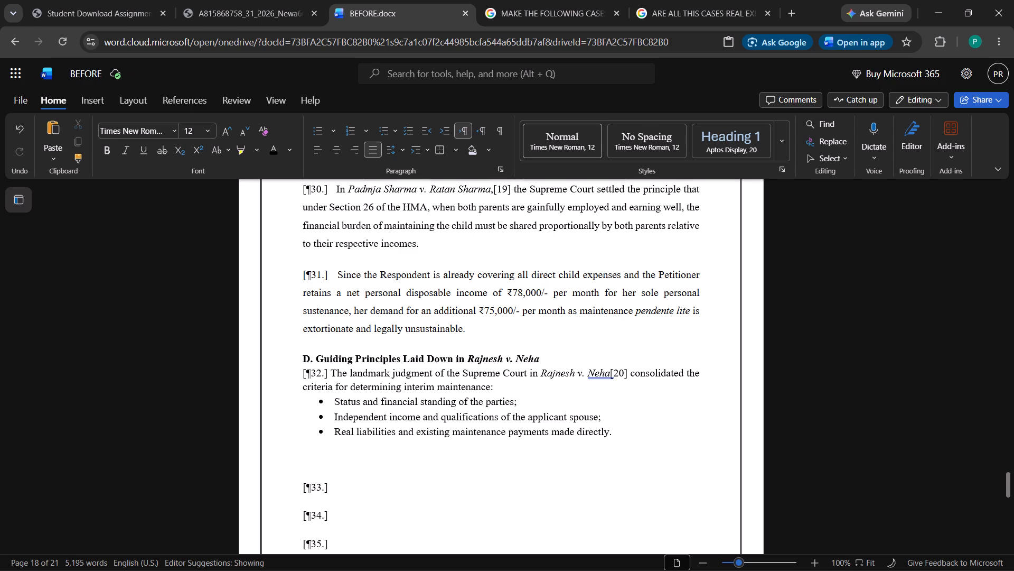
Review spacing, headings and page breaks of the arguments from Issue II's section C back to Issue I's section A.
scroll(463, 412, up, 5)
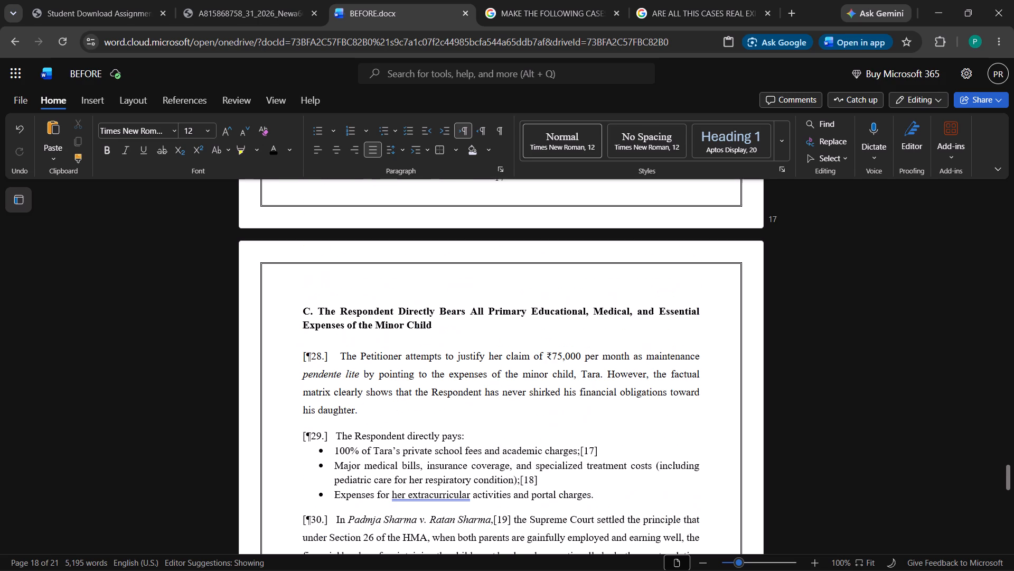
scroll(424, 390, up, 4)
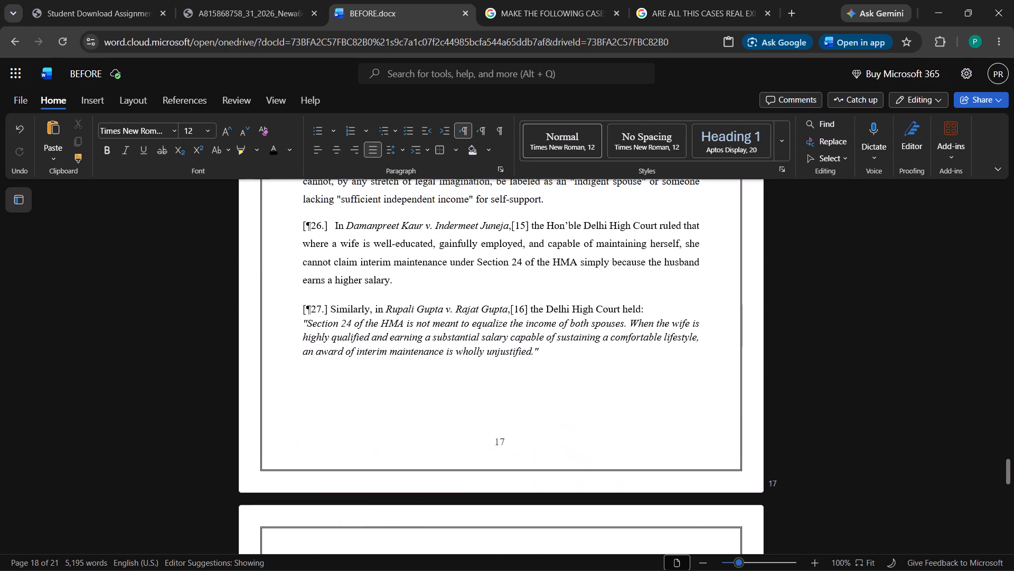
scroll(426, 392, up, 6)
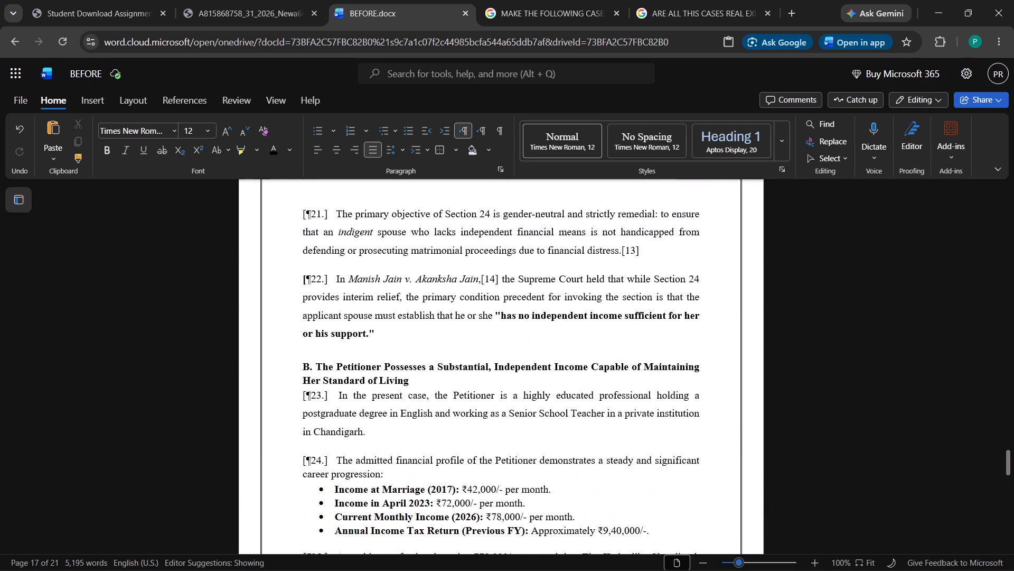
scroll(427, 393, up, 5)
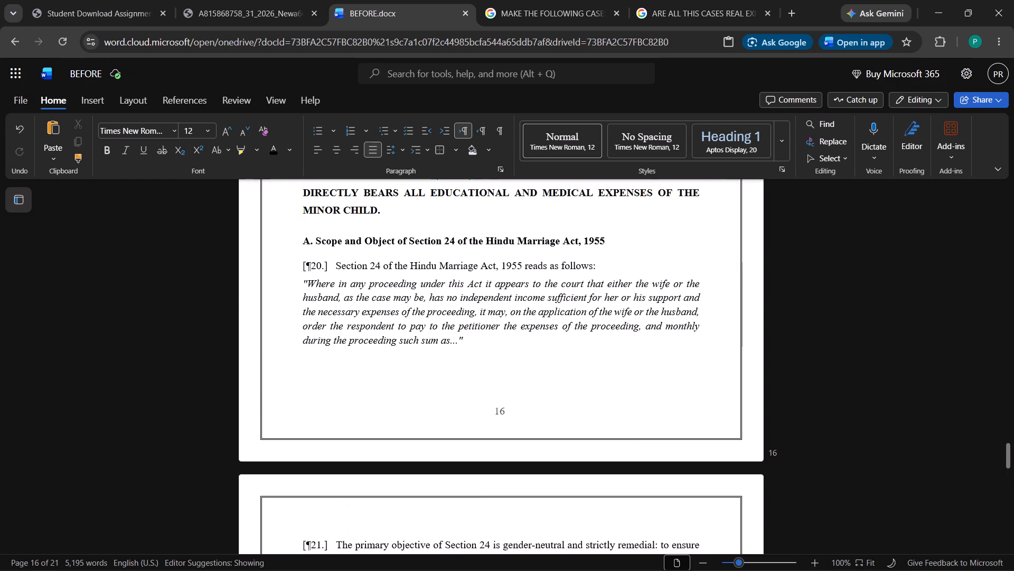
scroll(450, 375, up, 2)
scroll(474, 455, up, 3)
scroll(474, 455, down, 1)
scroll(474, 455, up, 5)
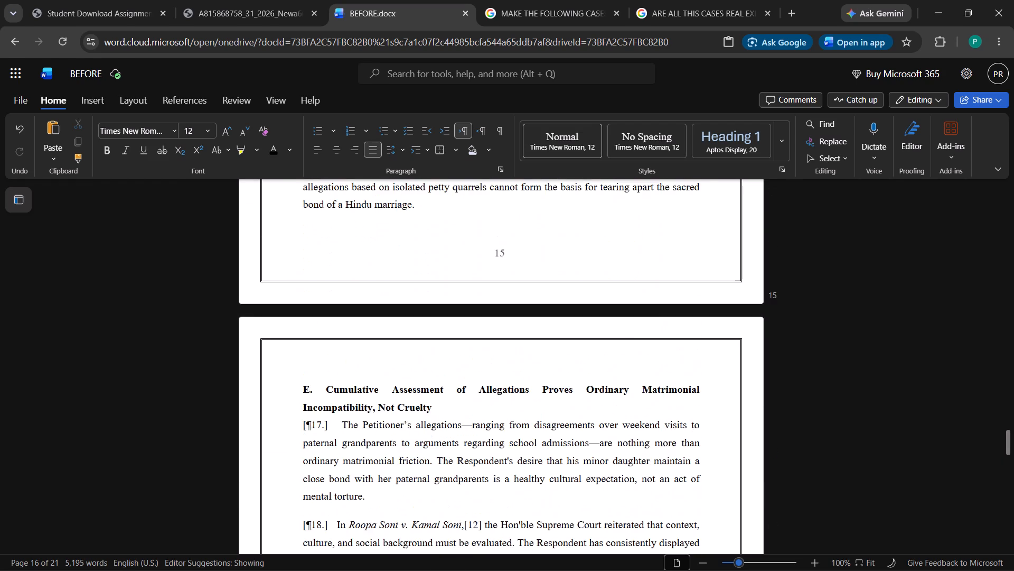
scroll(474, 455, up, 7)
scroll(474, 455, down, 1)
scroll(474, 455, up, 3)
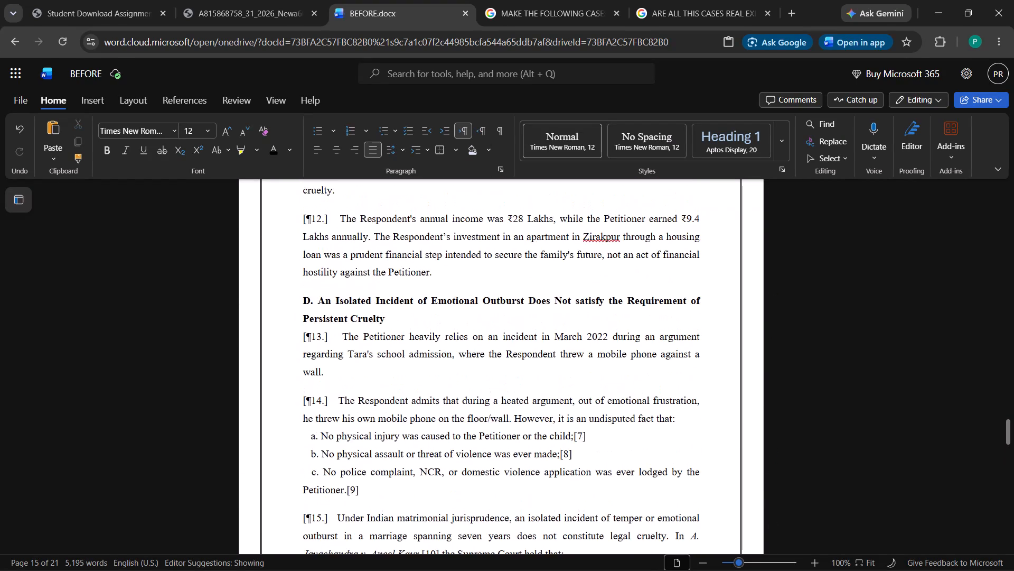
scroll(474, 455, up, 13)
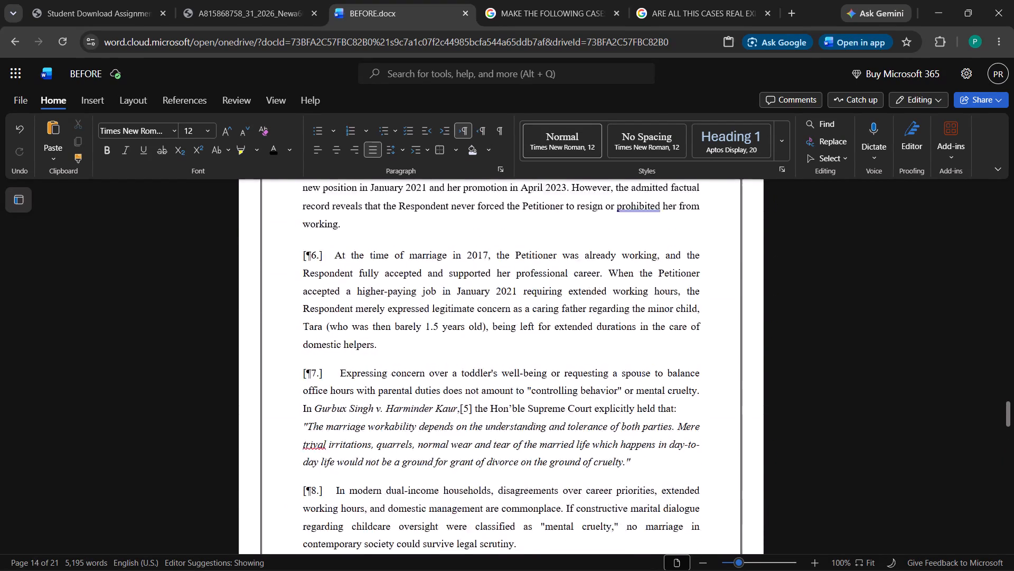
scroll(474, 455, up, 5)
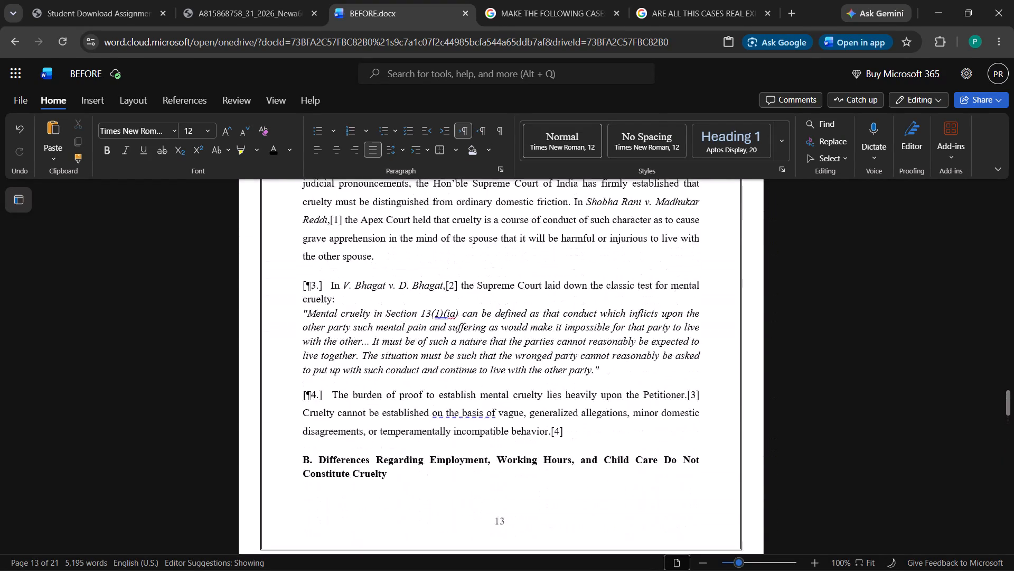
Insert a blank line after the [¶4.] paragraph to push the section B heading on employment and child care onto the next page.
scroll(474, 455, down, 2)
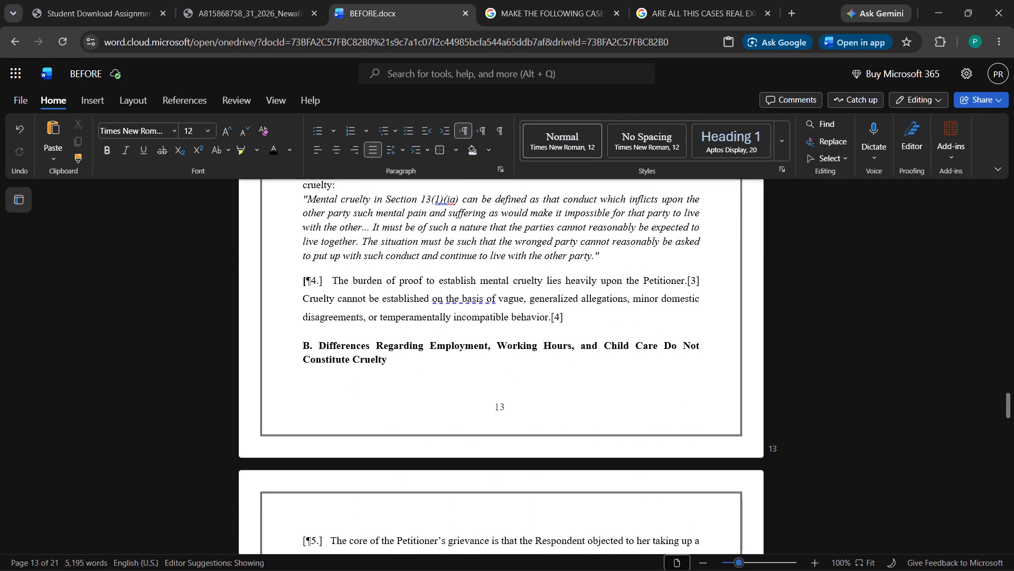
click(609, 317)
key(Return)
Review the layout of the Issue I arguments onward to the start of Issue II's section A.
scroll(542, 339, down, 1)
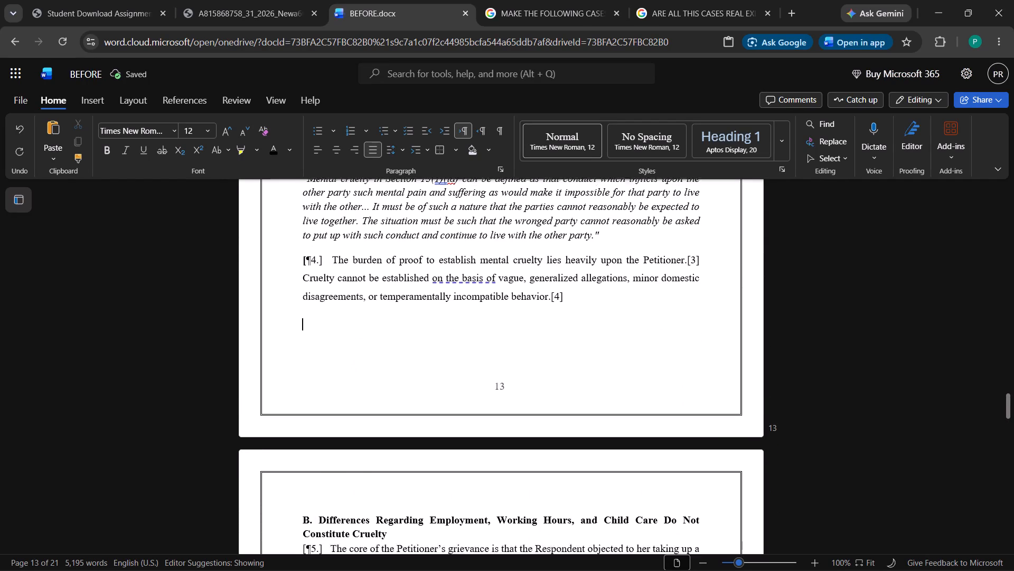
scroll(403, 406, up, 5)
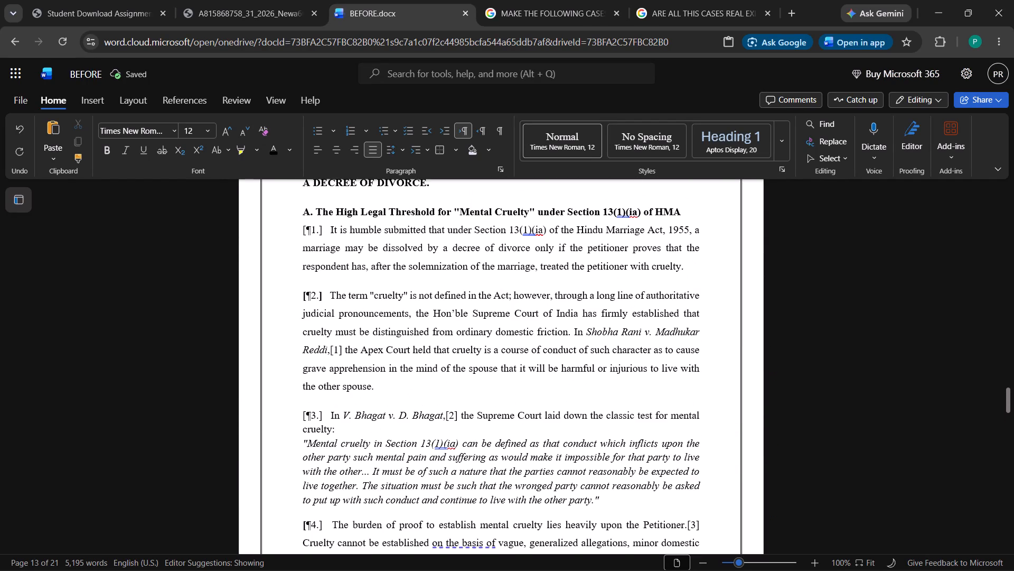
scroll(408, 411, down, 9)
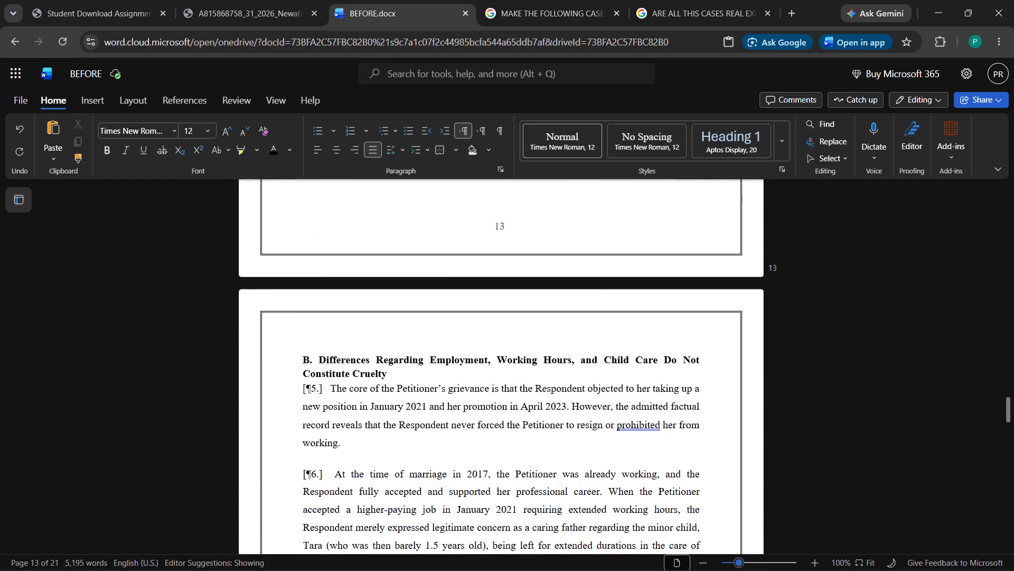
scroll(411, 413, down, 9)
scroll(411, 413, up, 1)
scroll(411, 413, down, 10)
scroll(411, 413, up, 1)
scroll(411, 413, down, 2)
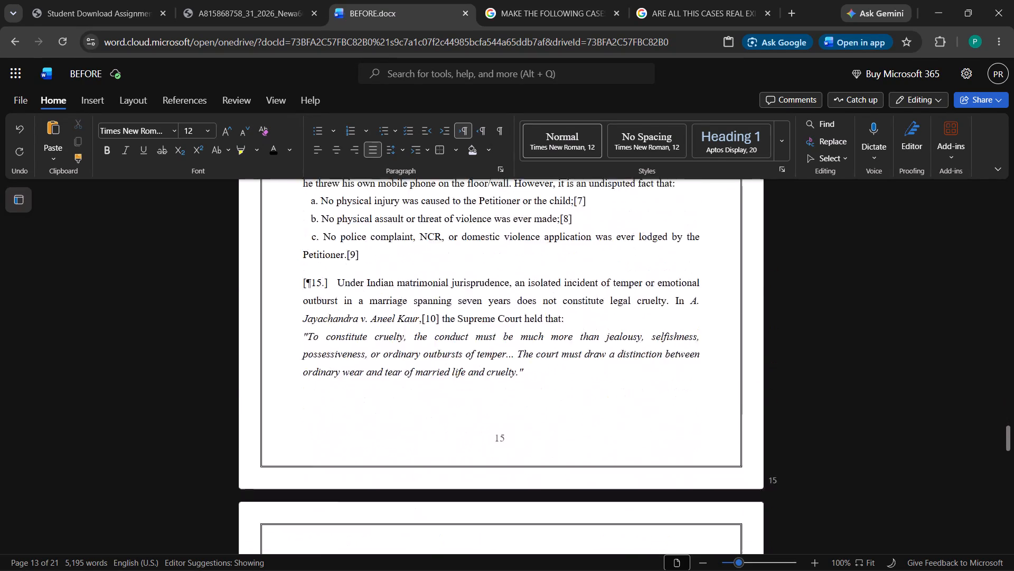
scroll(411, 413, down, 9)
scroll(411, 413, up, 2)
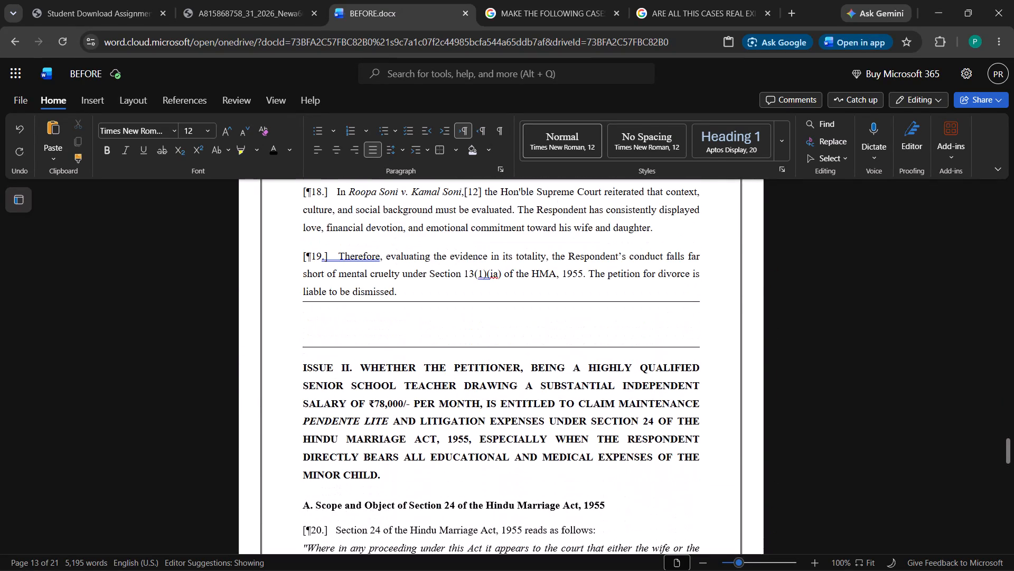
scroll(411, 413, down, 8)
scroll(411, 413, up, 4)
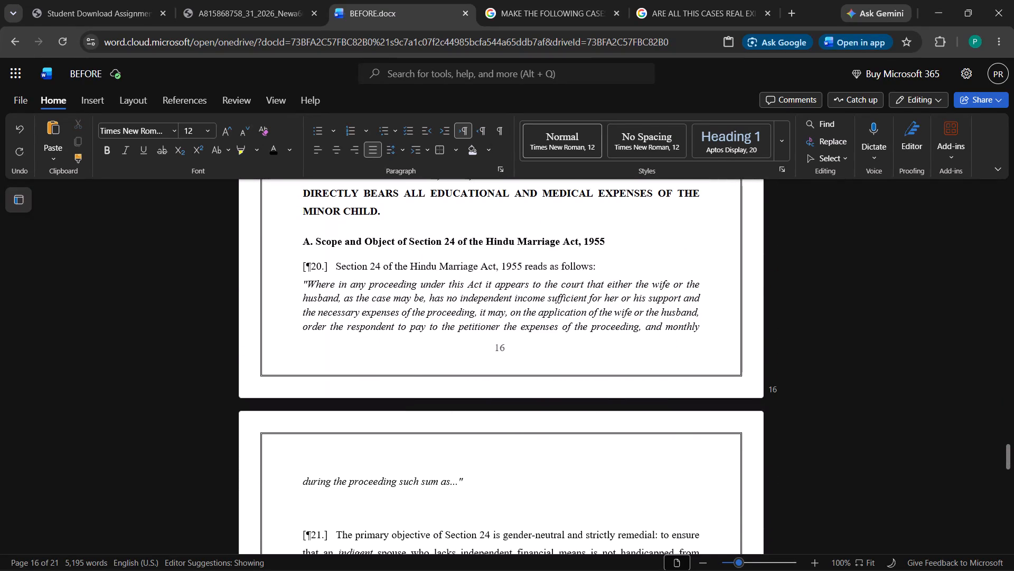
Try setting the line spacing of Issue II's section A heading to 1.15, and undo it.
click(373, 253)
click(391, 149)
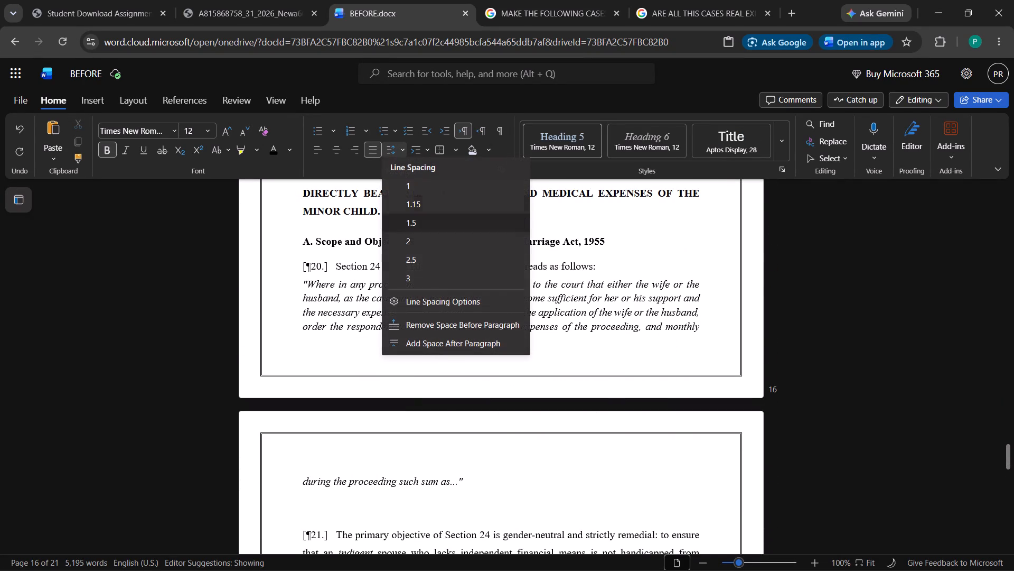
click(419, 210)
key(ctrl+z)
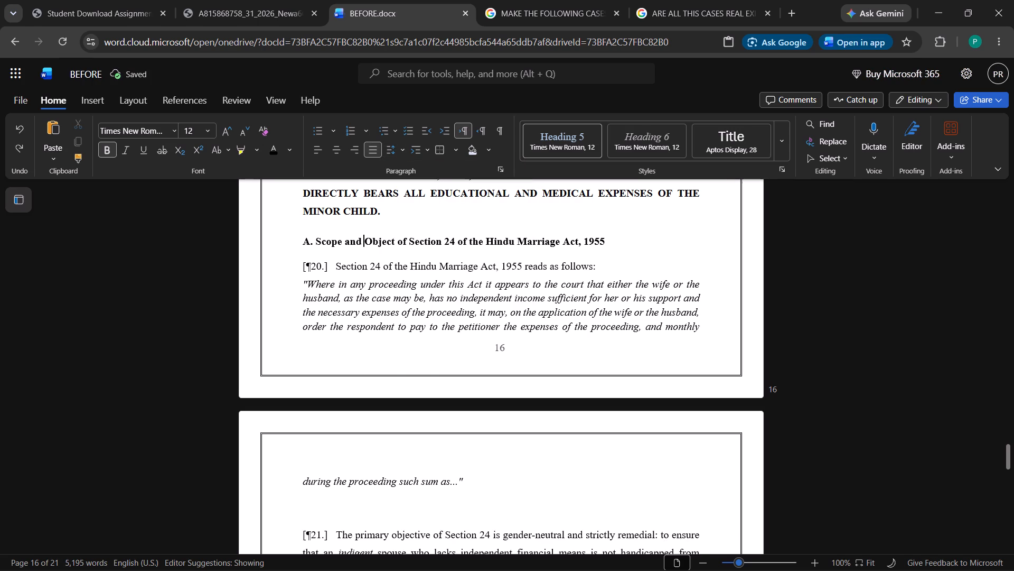
Tighten the gap between Issue II's section A heading and [¶20.] by removing the space before the [¶20.] paragraph.
click(392, 146)
click(440, 350)
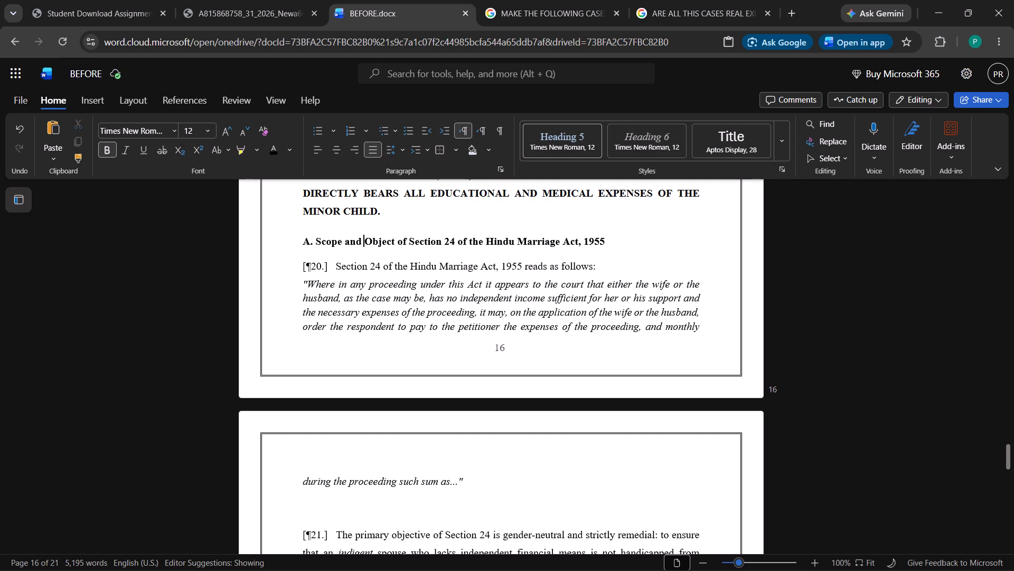
click(399, 275)
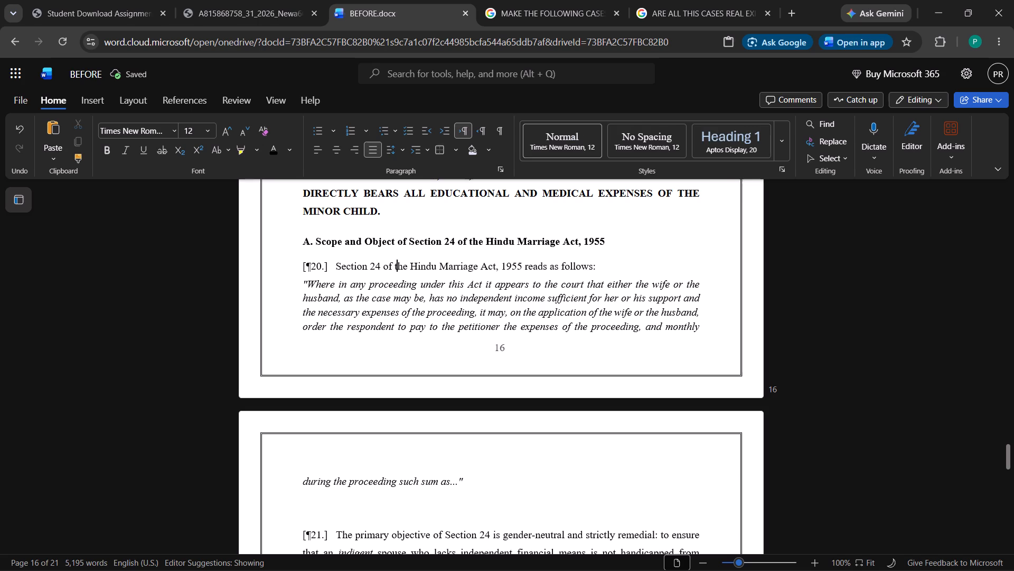
click(388, 154)
click(443, 321)
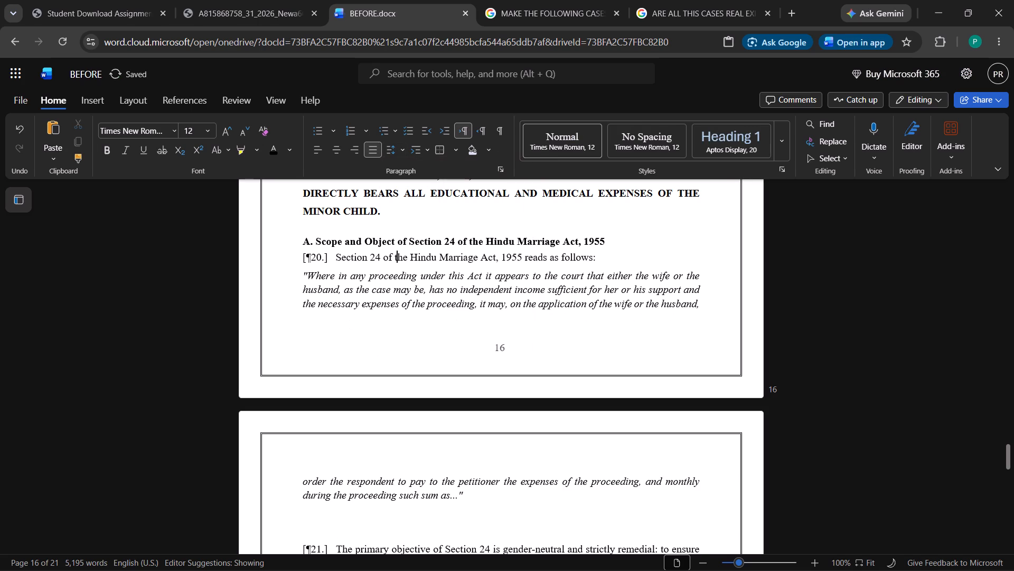
Delete the blank paragraph between the italic Section 24 quotation and [¶21.].
scroll(463, 337, down, 3)
click(459, 335)
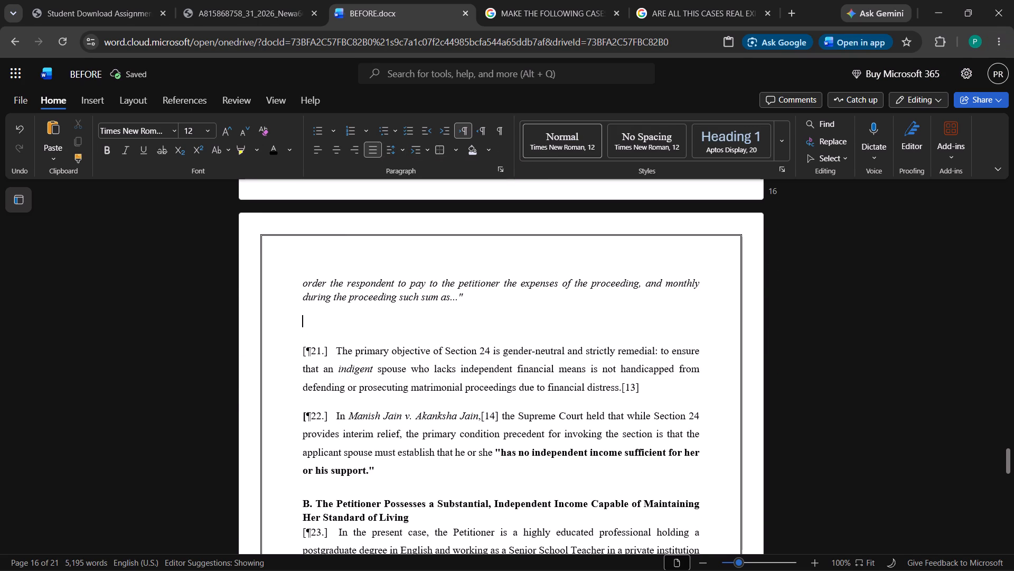
key(BackSpace)
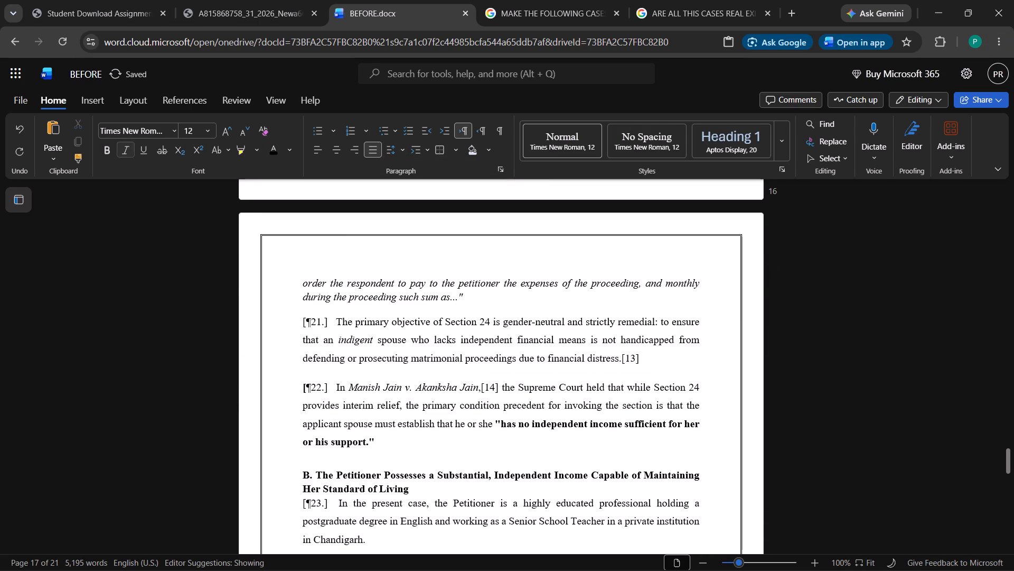
Remove the space after Issue II's section C heading and the space before the [¶28.] paragraph.
scroll(459, 335, down, 3)
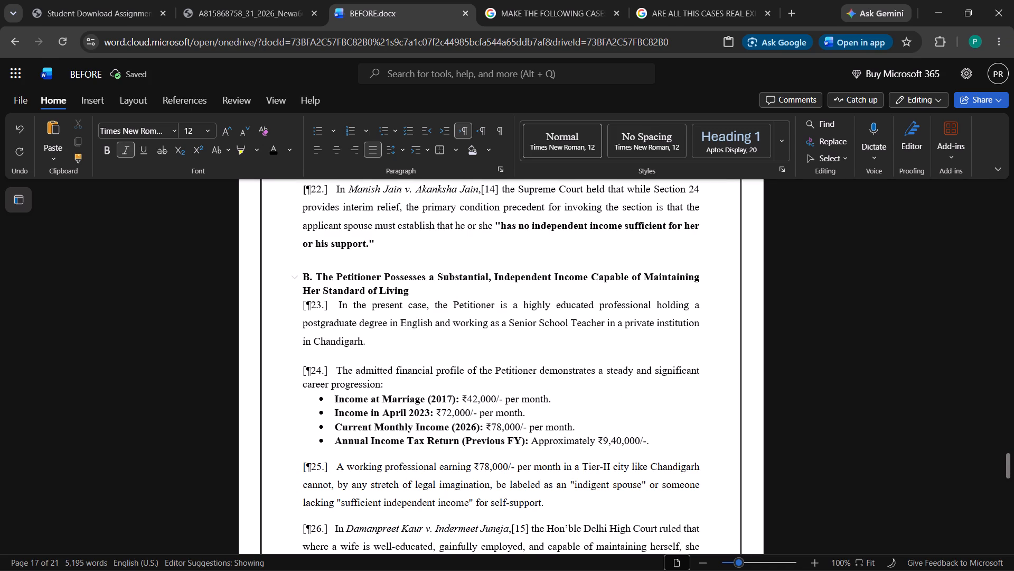
scroll(396, 323, down, 8)
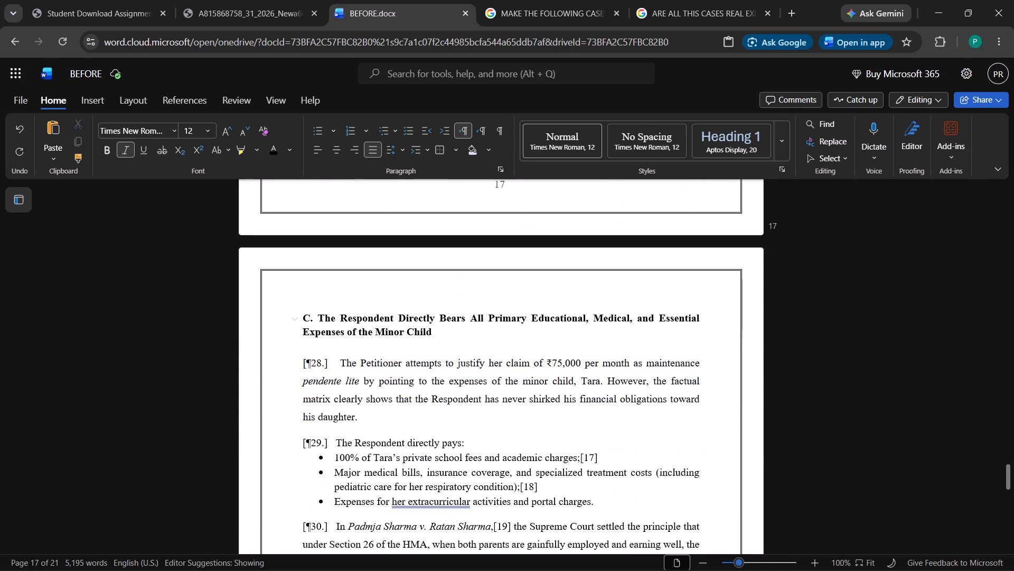
click(395, 310)
click(393, 148)
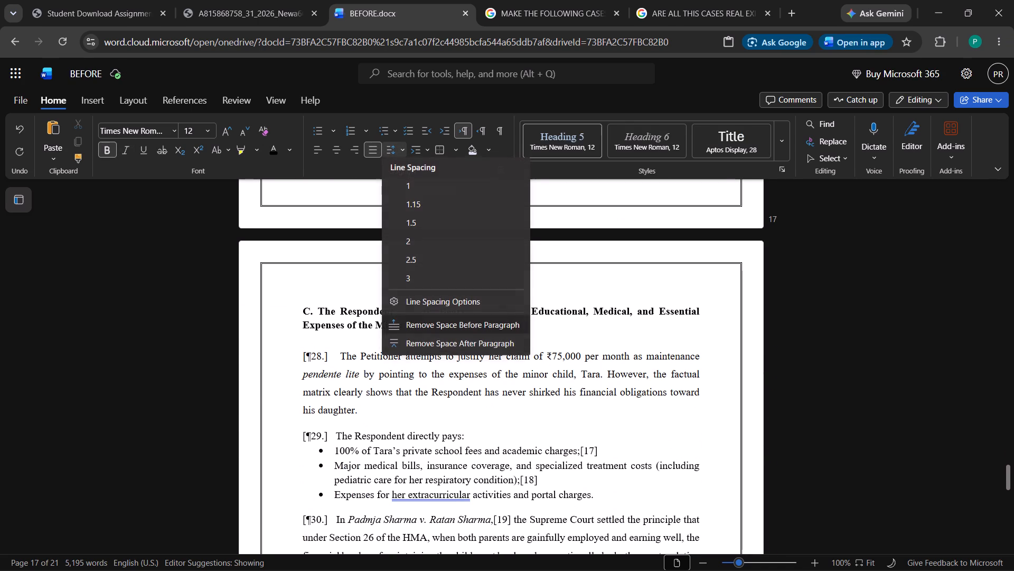
click(454, 347)
click(444, 345)
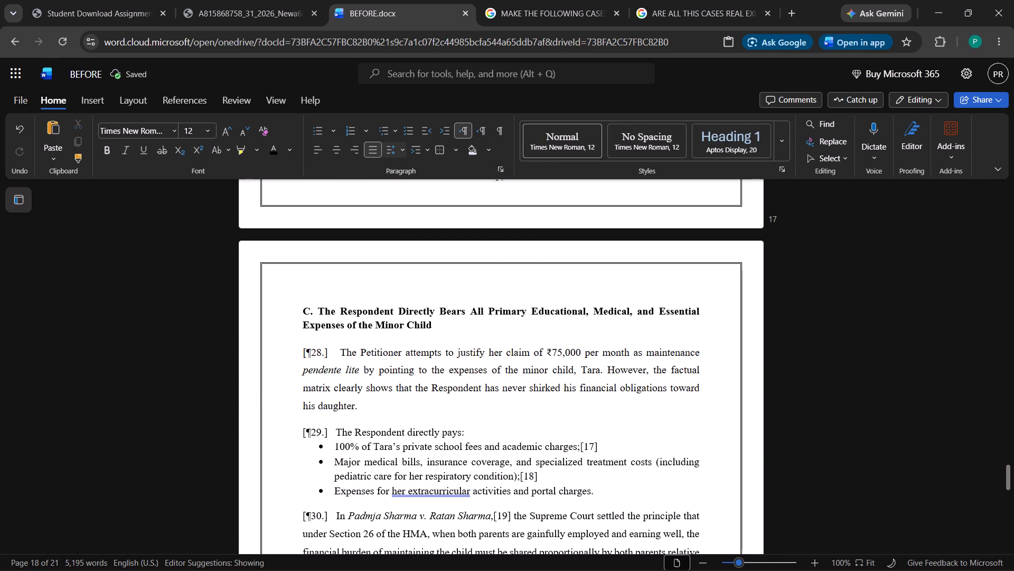
click(393, 146)
click(449, 315)
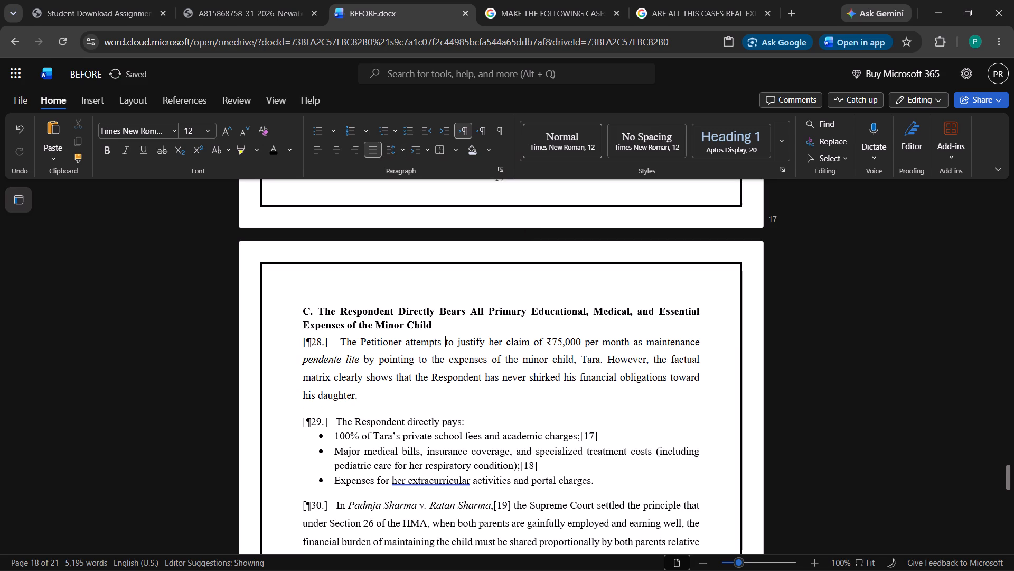
scroll(448, 367, down, 7)
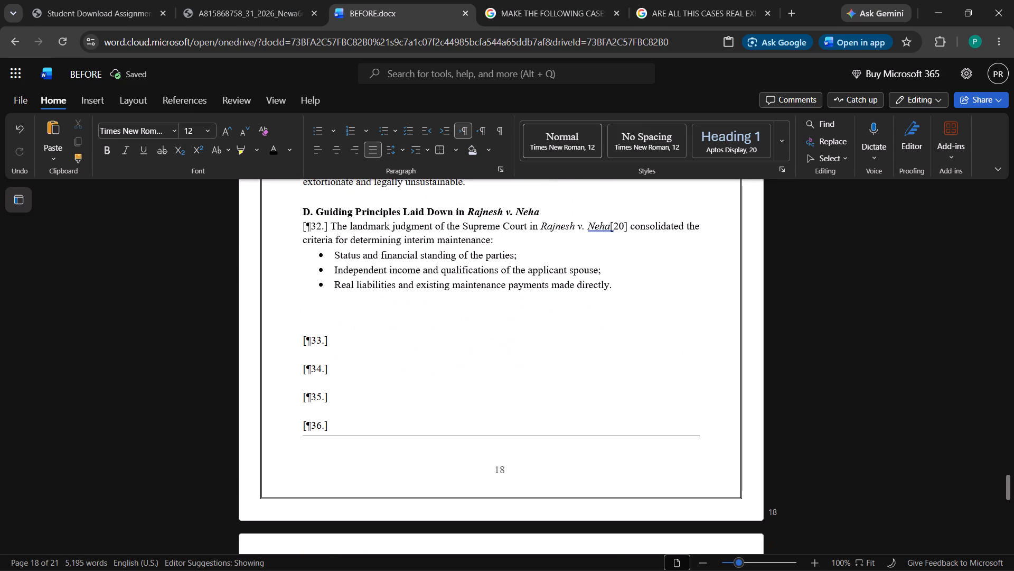
click(394, 320)
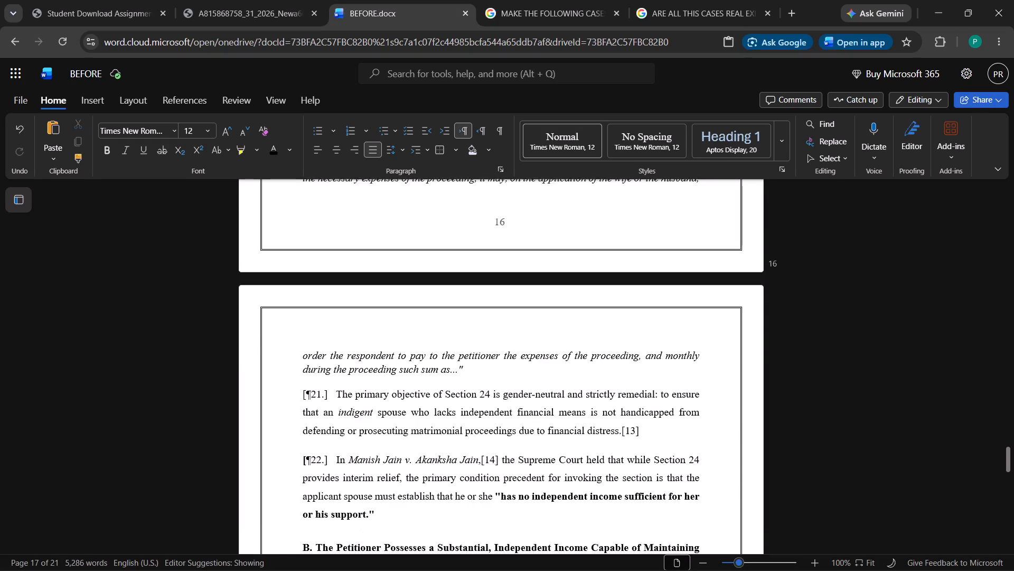
scroll(325, 287, up, 1)
scroll(325, 287, down, 6)
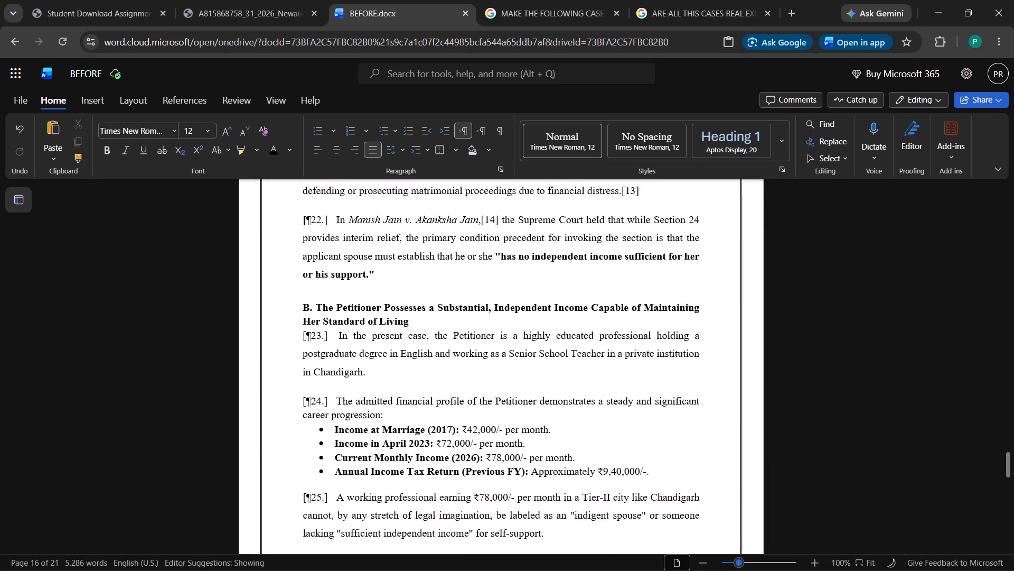
scroll(325, 287, down, 2)
scroll(328, 231, up, 1)
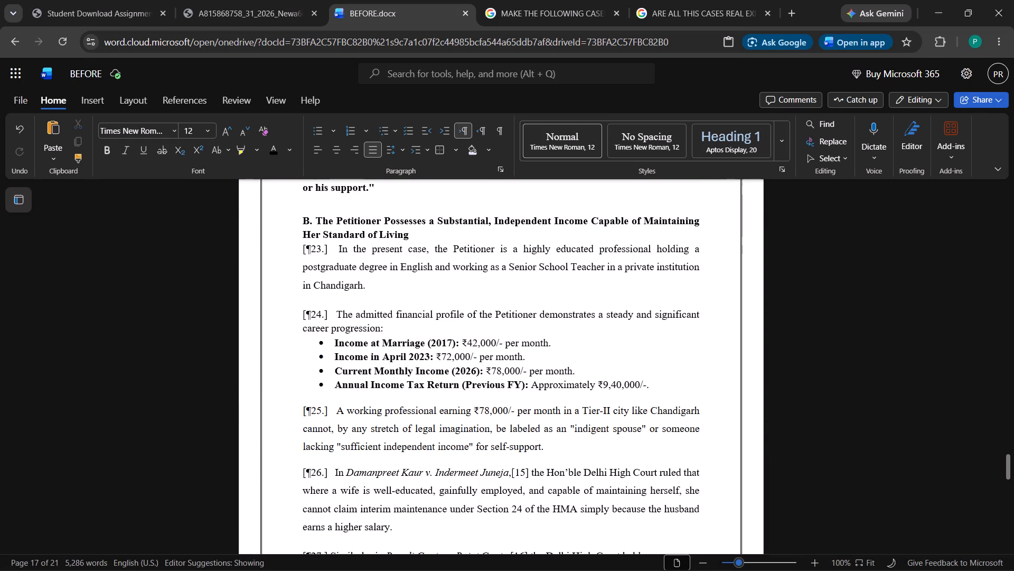
scroll(333, 275, down, 5)
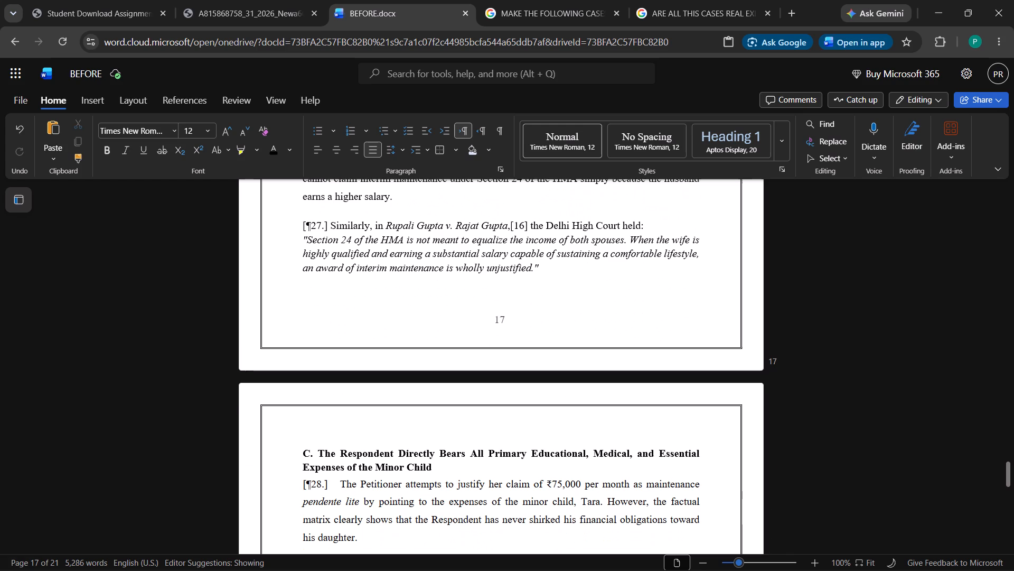
scroll(336, 308, down, 5)
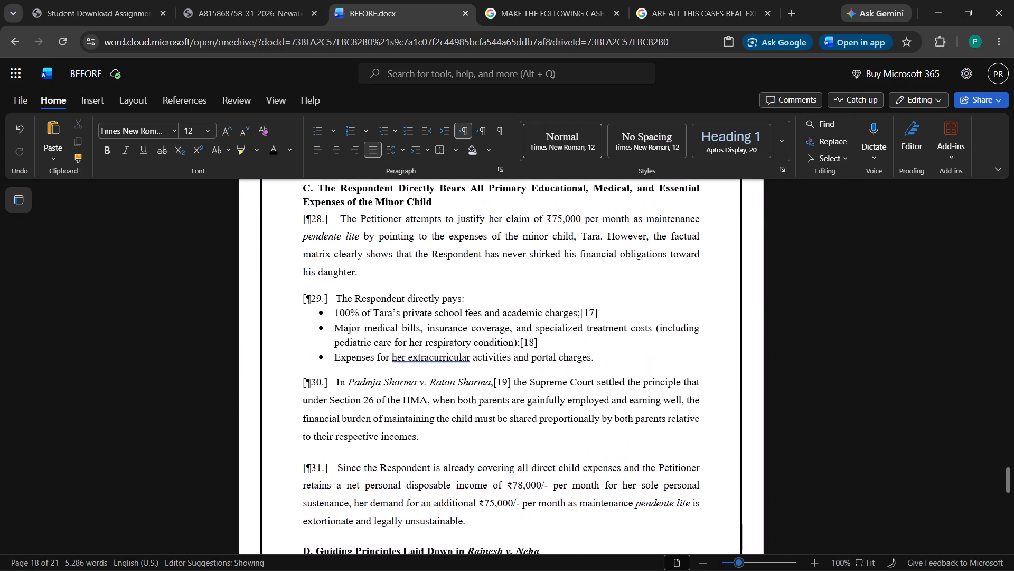
scroll(336, 315, down, 7)
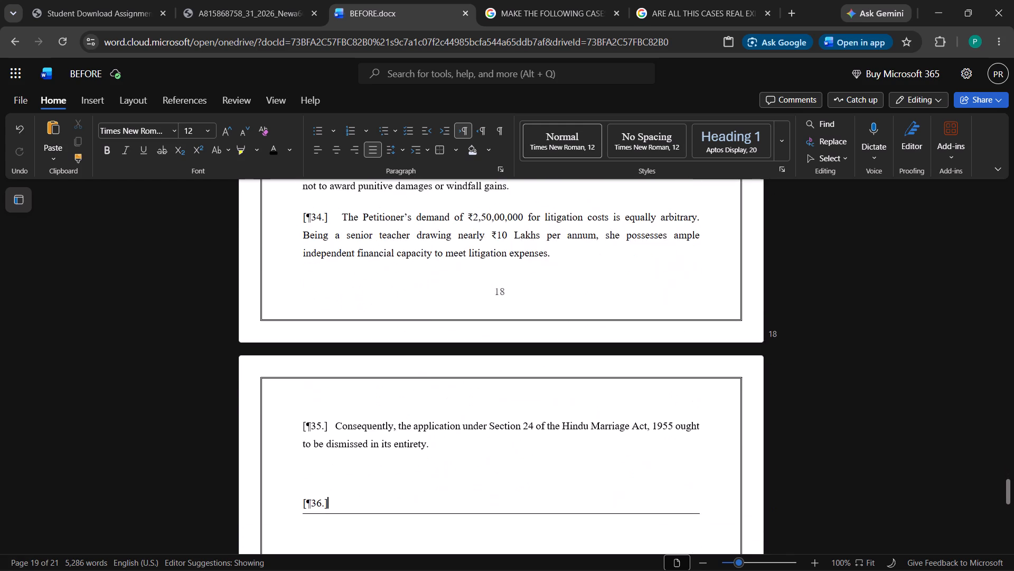
scroll(336, 315, down, 3)
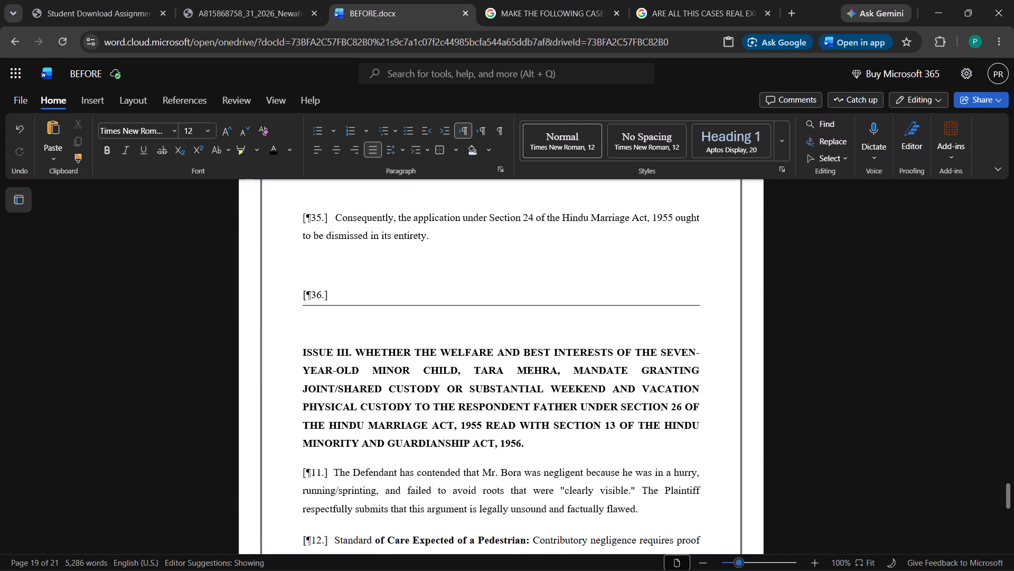
Cut the leftover empty [¶36.] paragraph label above the Issue III heading.
triple_click(309, 300)
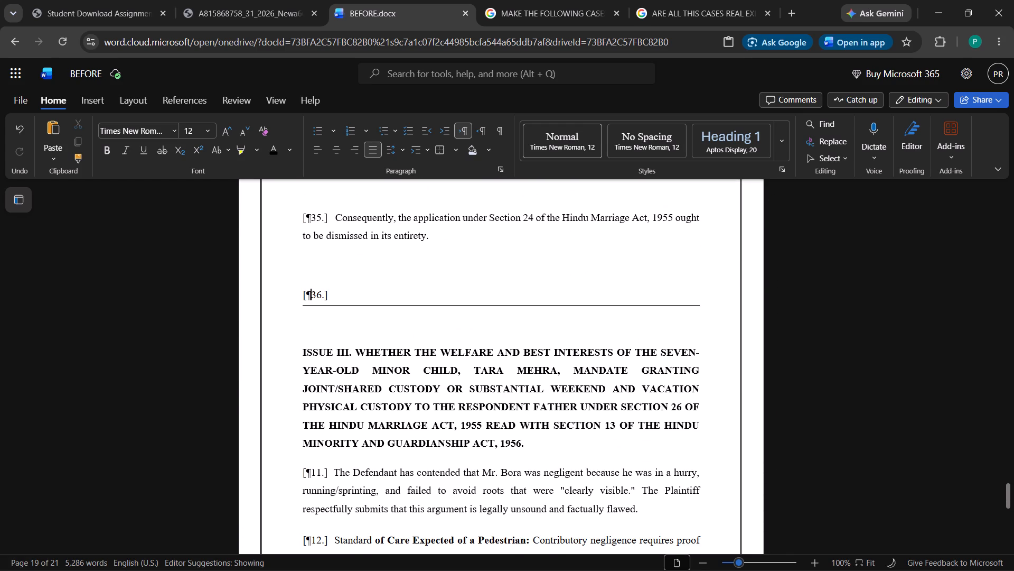
right_click(320, 297)
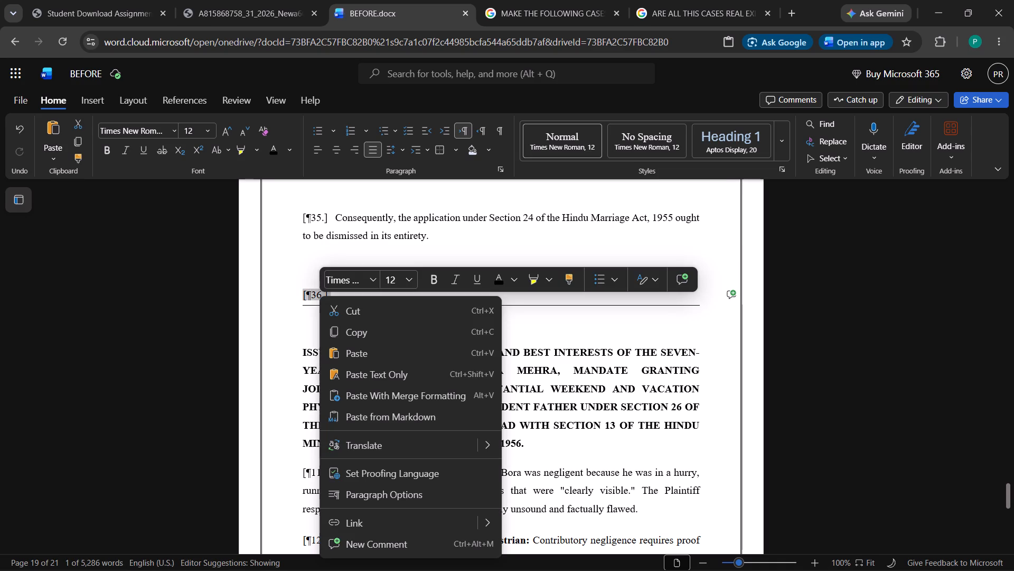
click(365, 317)
click(339, 259)
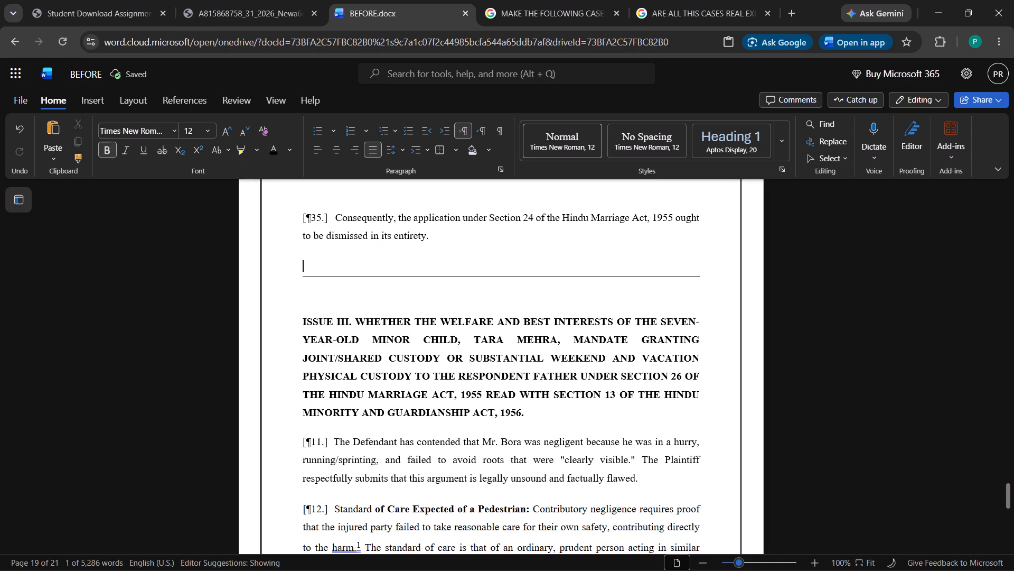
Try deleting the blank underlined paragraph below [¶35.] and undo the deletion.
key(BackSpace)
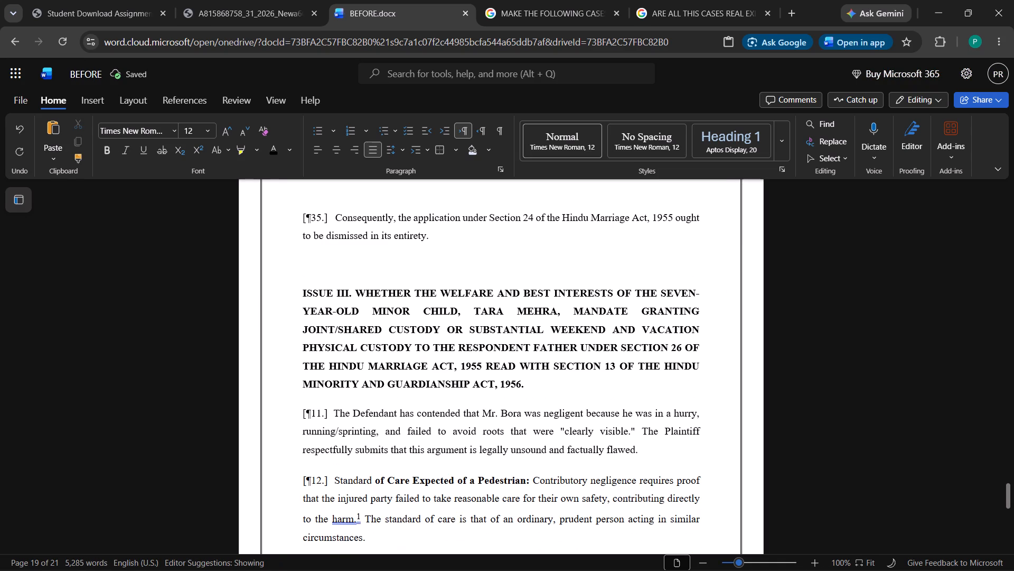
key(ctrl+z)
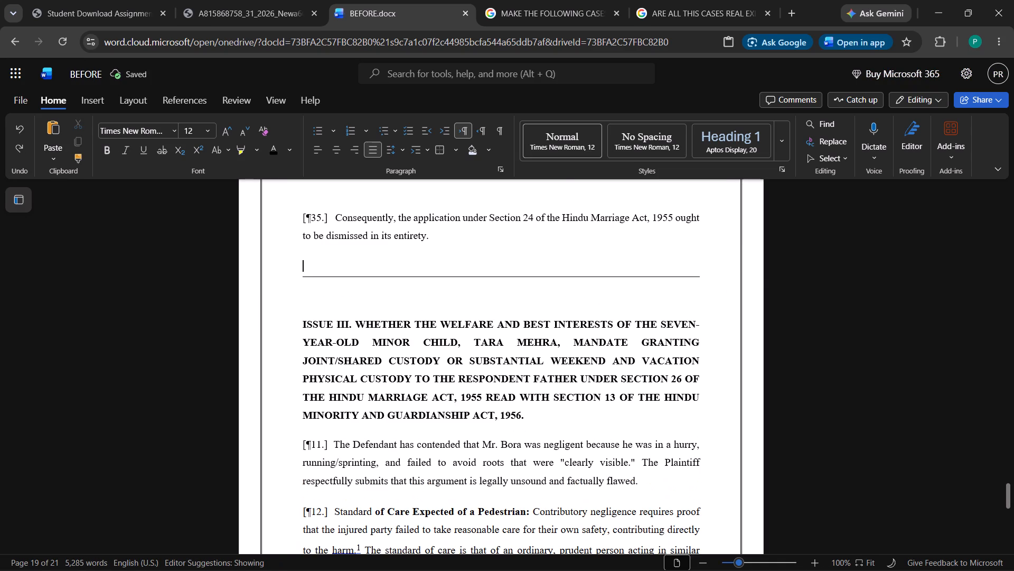
Review the spacing and layout of Issue II, going back from [¶35.] to its heading and forward again.
scroll(349, 273, up, 2)
scroll(349, 273, down, 2)
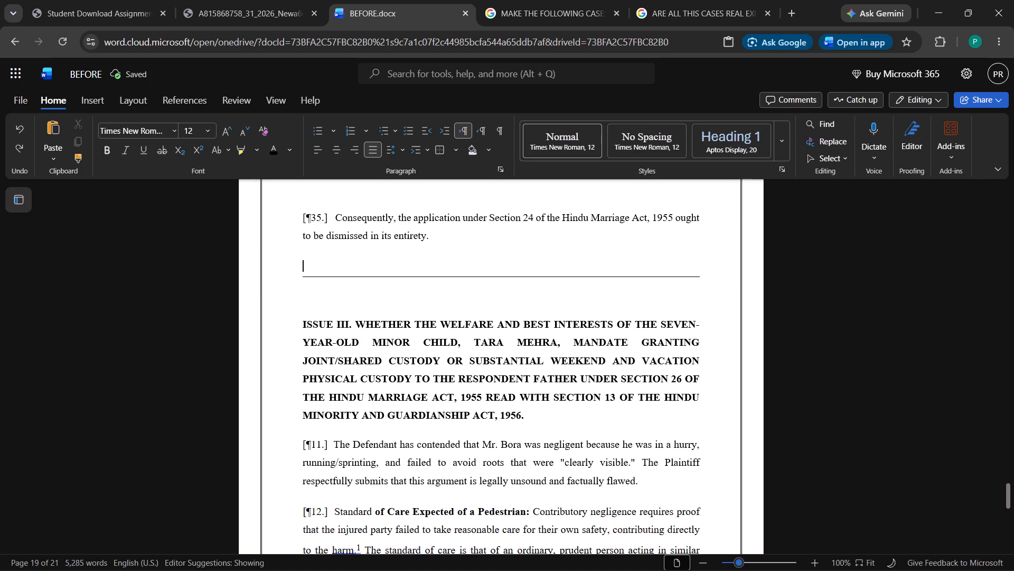
scroll(405, 259, up, 20)
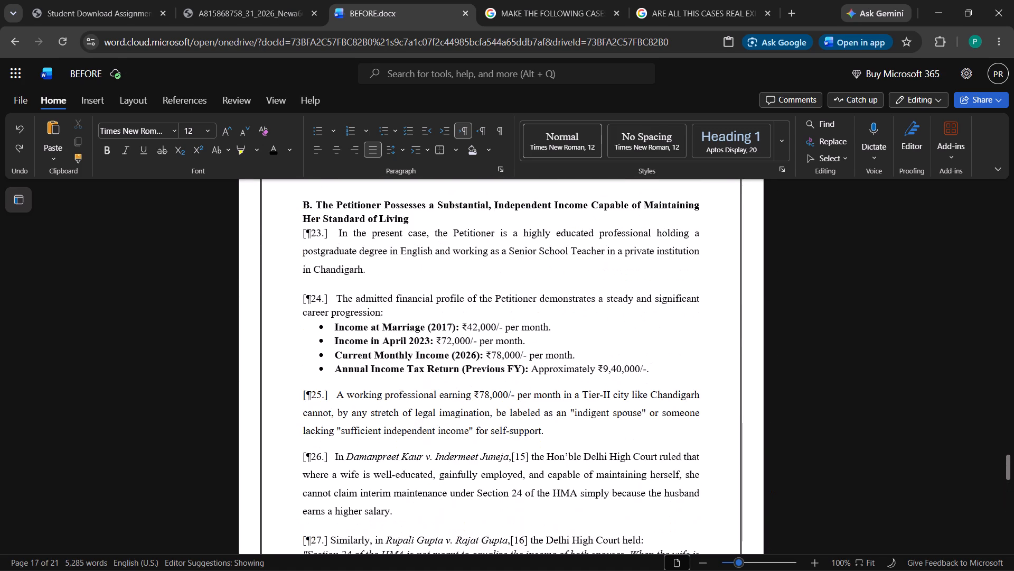
scroll(407, 259, up, 8)
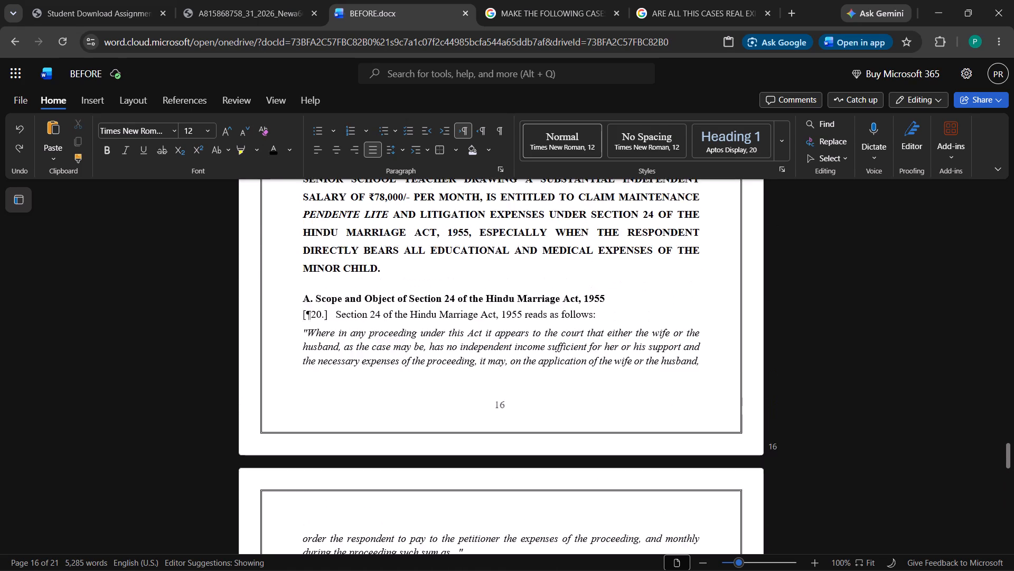
scroll(407, 259, up, 2)
scroll(407, 259, down, 13)
scroll(407, 259, up, 1)
scroll(407, 259, down, 9)
scroll(407, 259, up, 1)
scroll(407, 259, down, 10)
Delete the blank paragraph between the divider line and the Issue III heading.
click(401, 290)
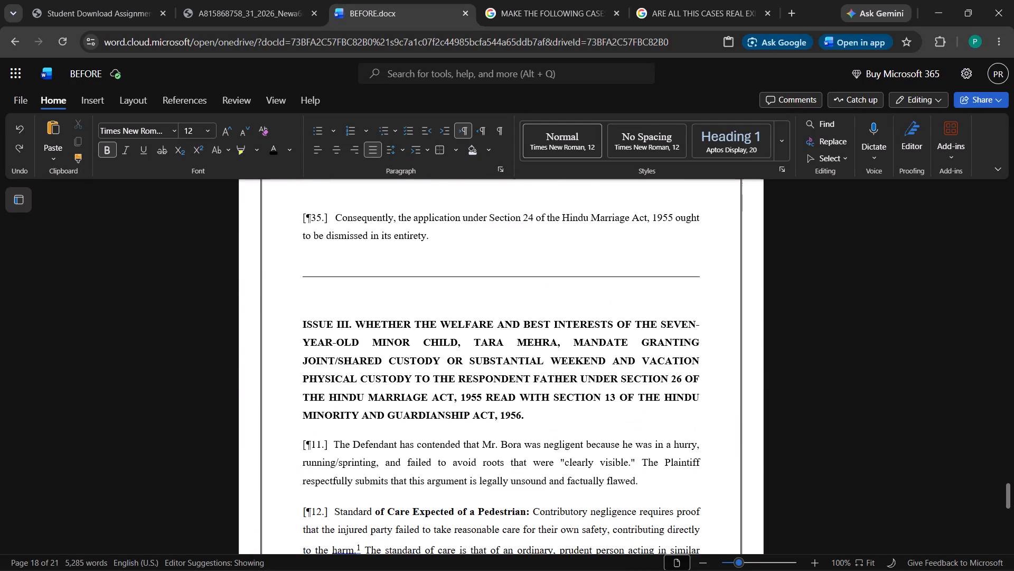
key(Delete)
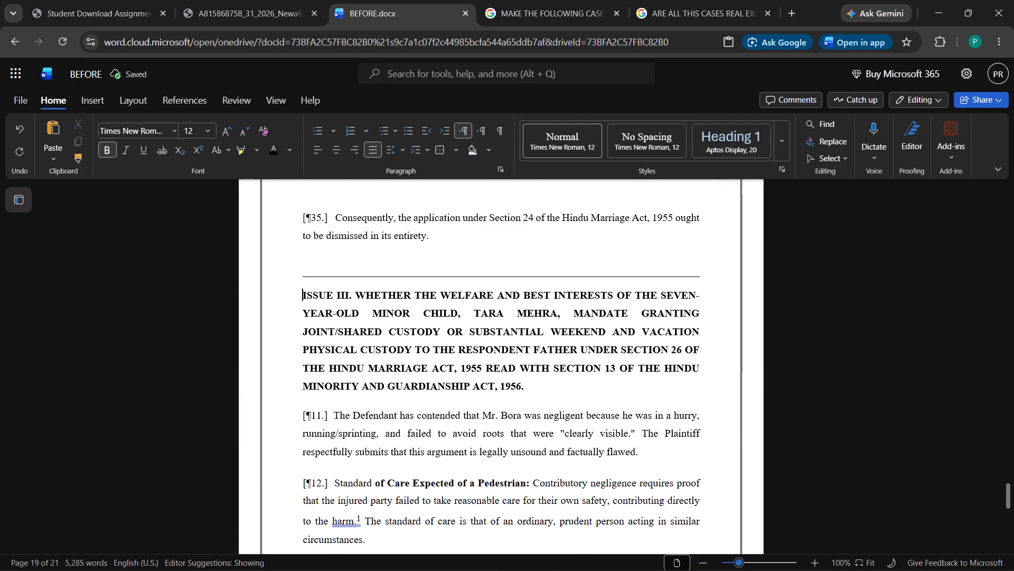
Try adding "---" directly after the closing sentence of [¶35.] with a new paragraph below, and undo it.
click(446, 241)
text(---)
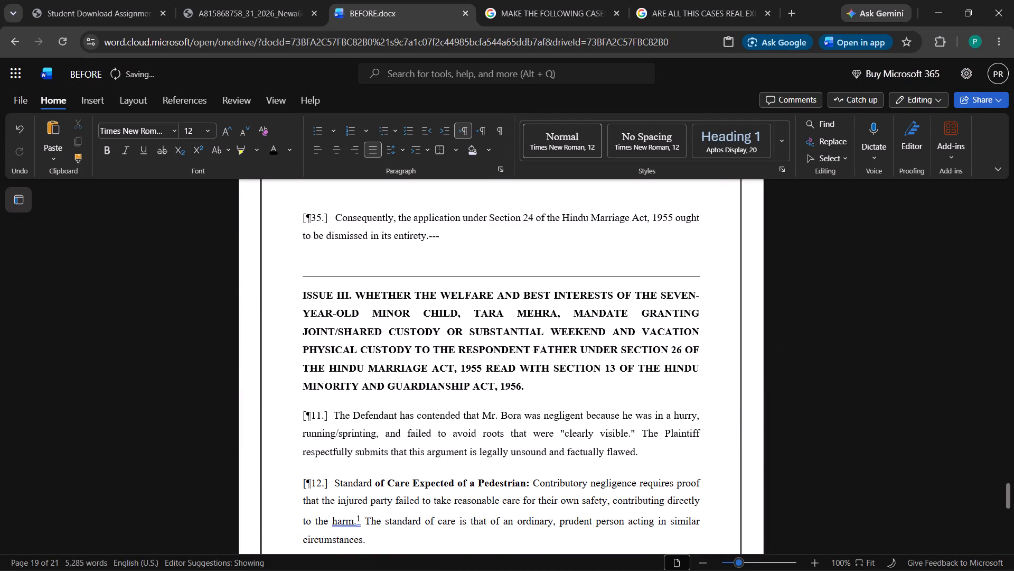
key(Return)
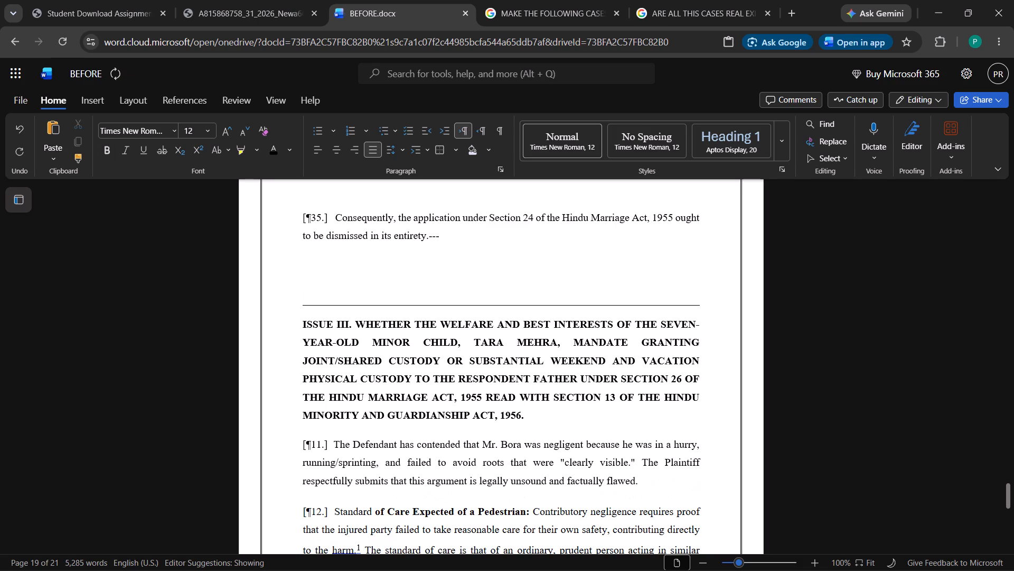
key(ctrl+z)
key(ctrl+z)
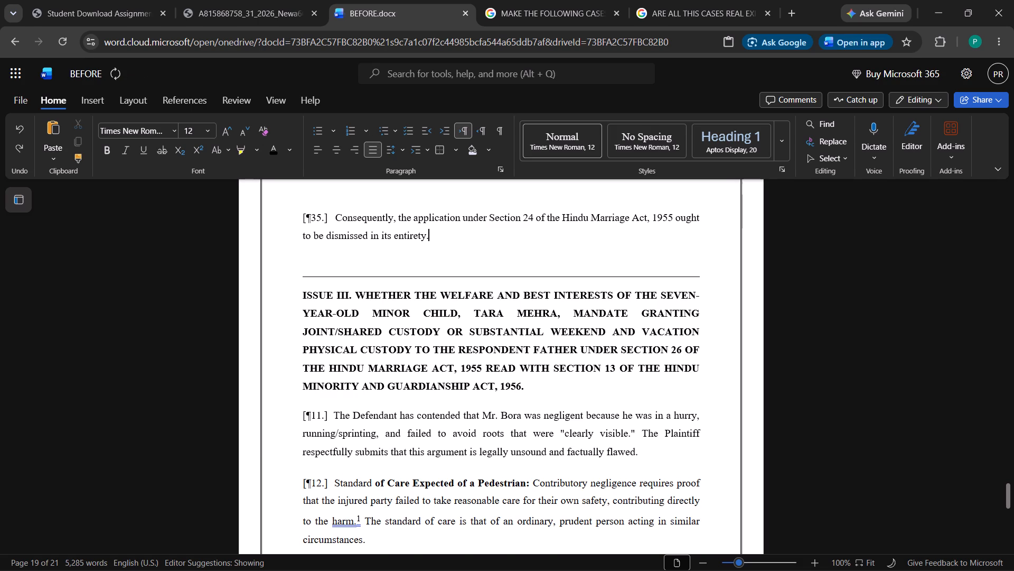
Insert a second horizontal divider line directly below the [¶35.] paragraph.
key(Return)
text(---)
key(Return)
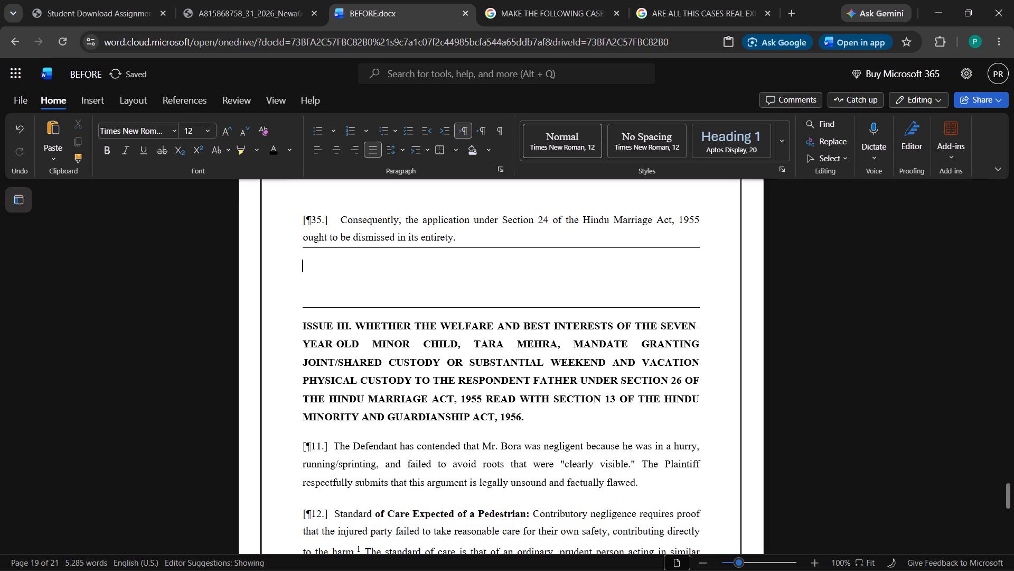
Examine the spacing between the two divider lines below [¶19.] and above the Issue II heading.
scroll(393, 280, up, 16)
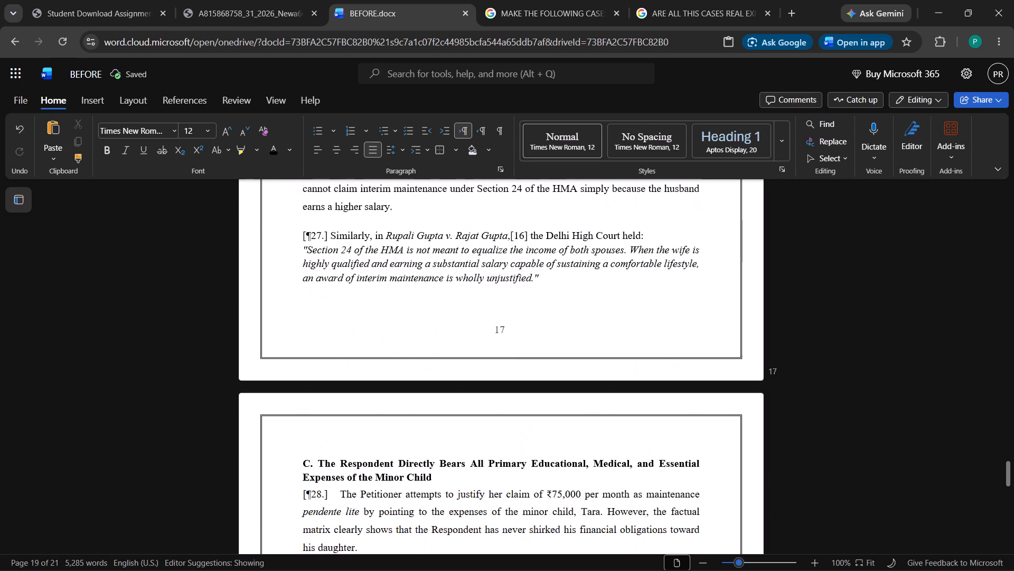
scroll(393, 278, up, 15)
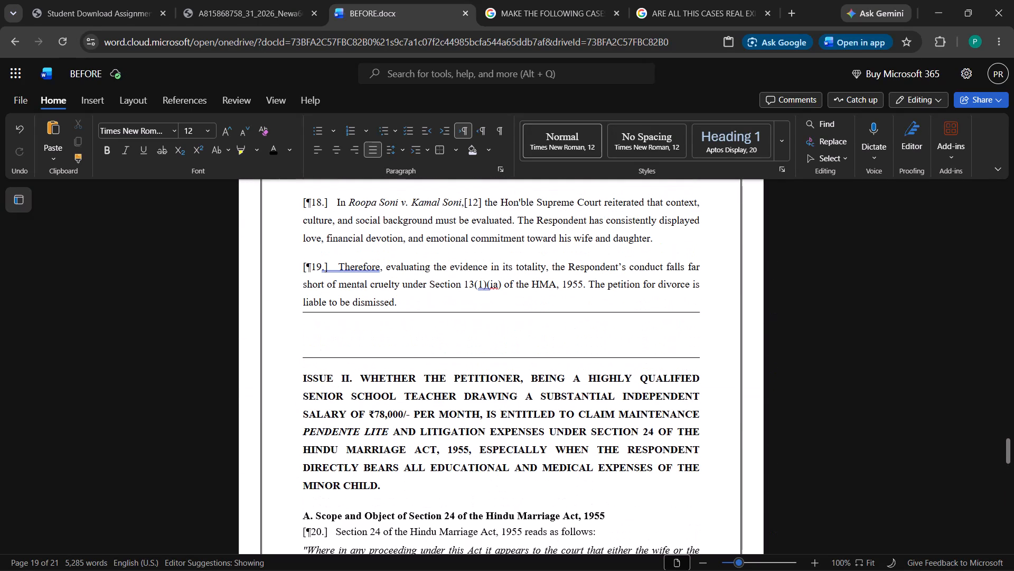
click(391, 313)
click(381, 337)
click(370, 325)
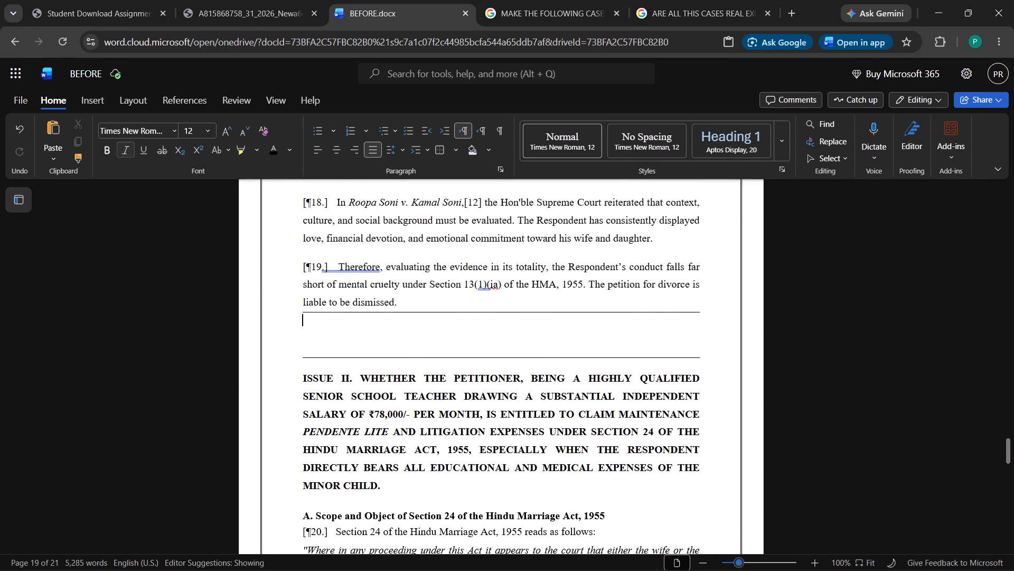
Remove the space before the blank paragraph between the two divider lines below [¶35.].
scroll(370, 325, down, 18)
scroll(370, 325, down, 4)
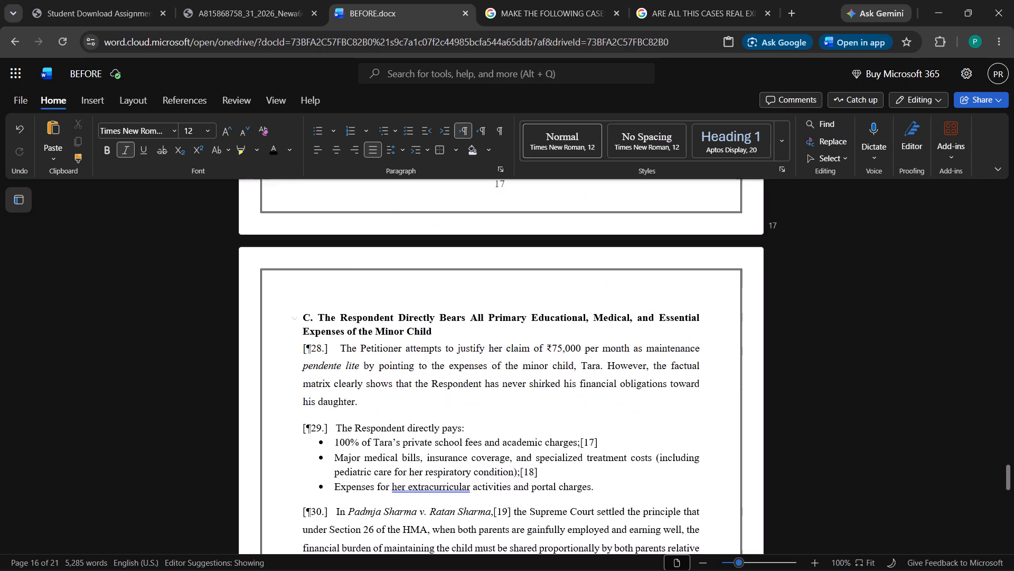
scroll(370, 325, down, 10)
scroll(369, 324, up, 2)
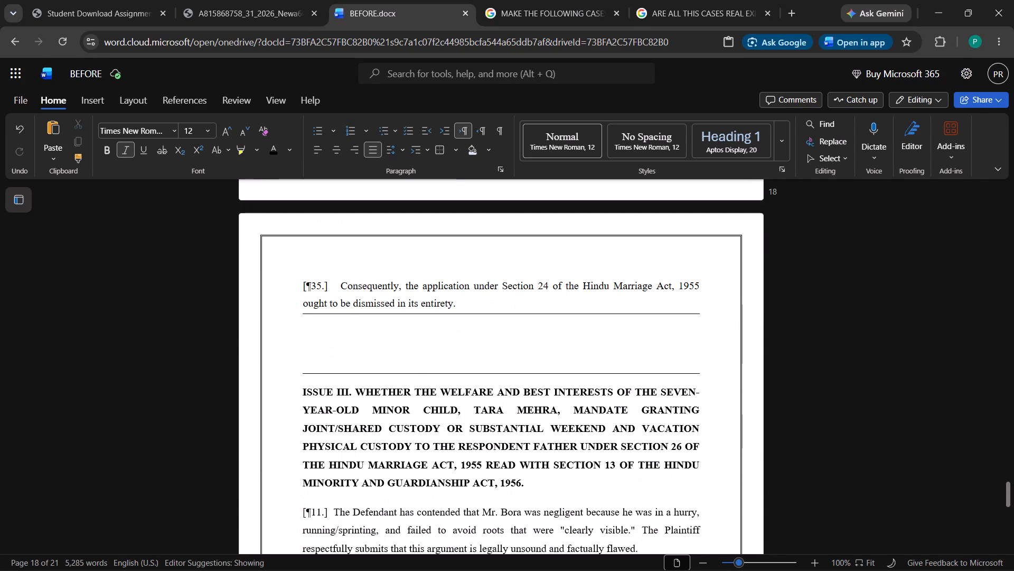
click(362, 321)
click(344, 321)
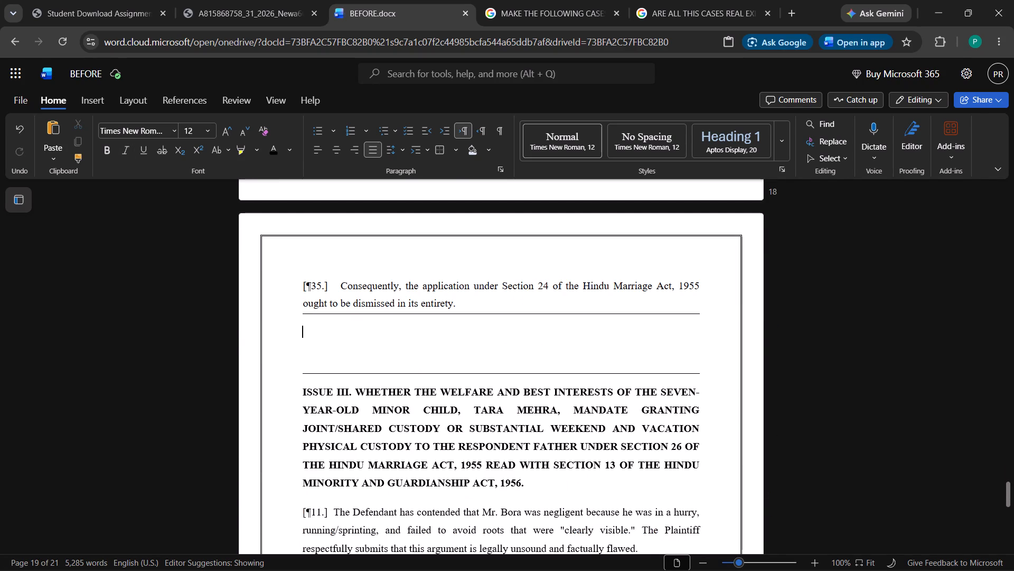
click(350, 355)
click(339, 333)
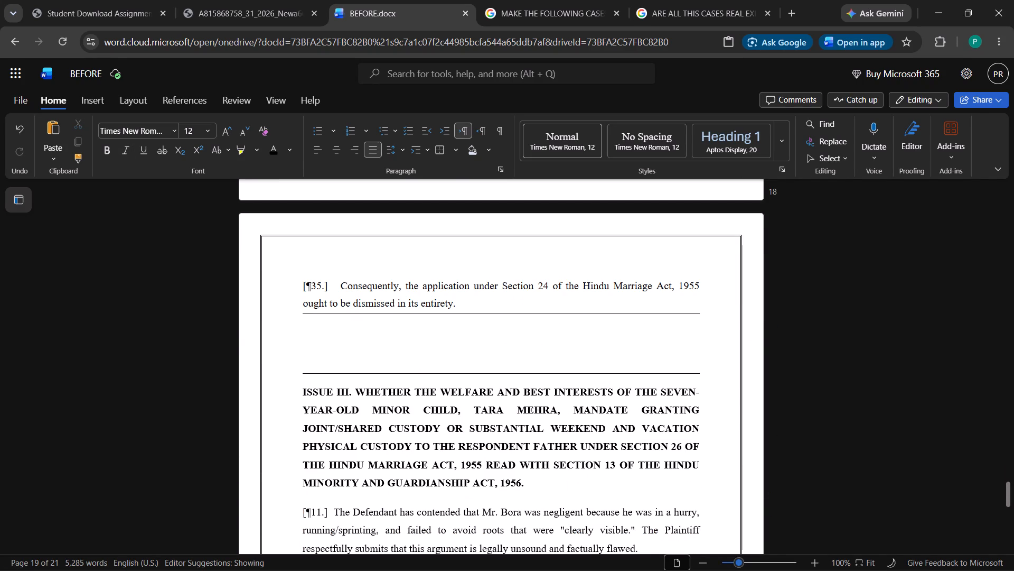
click(335, 320)
click(333, 308)
click(339, 324)
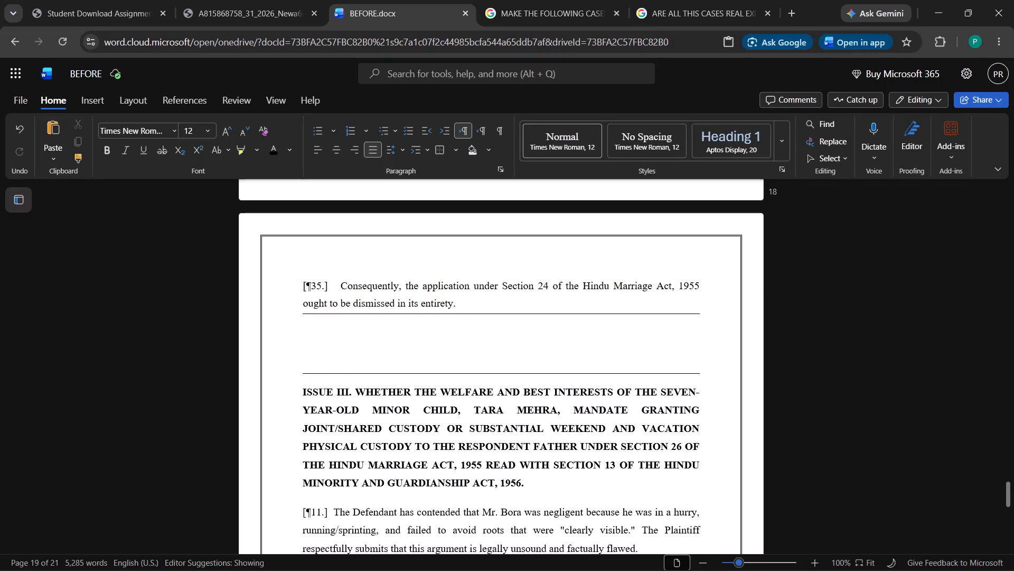
click(393, 153)
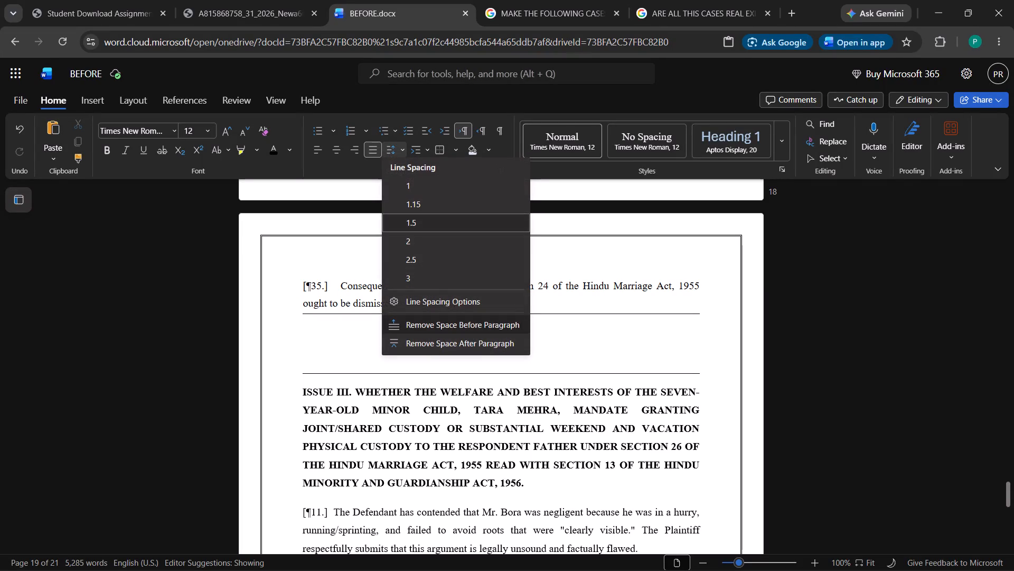
click(434, 329)
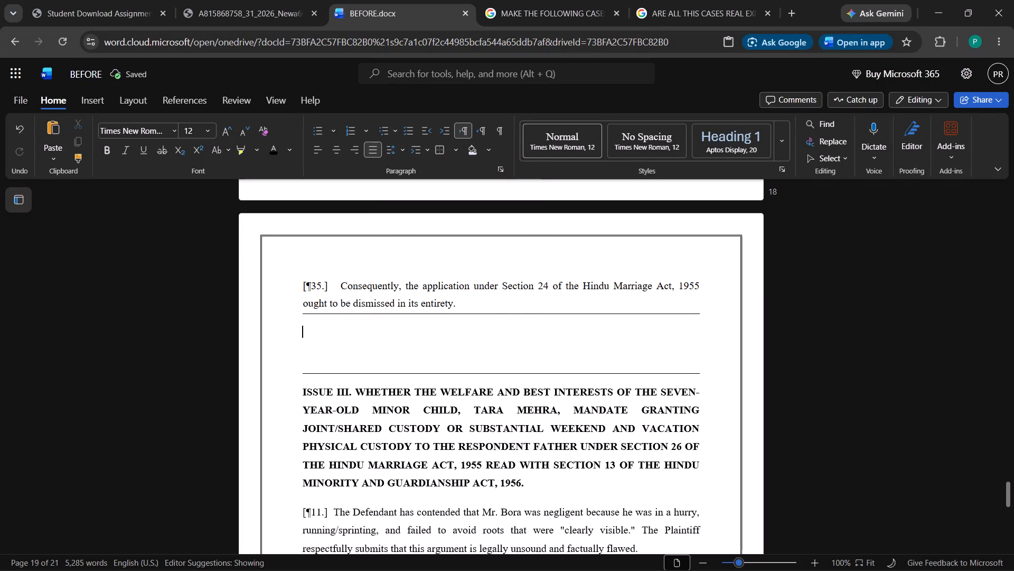
Remove the space after the [¶35.] paragraph to tighten the gap between the divider lines above the Issue III heading.
click(354, 304)
click(395, 146)
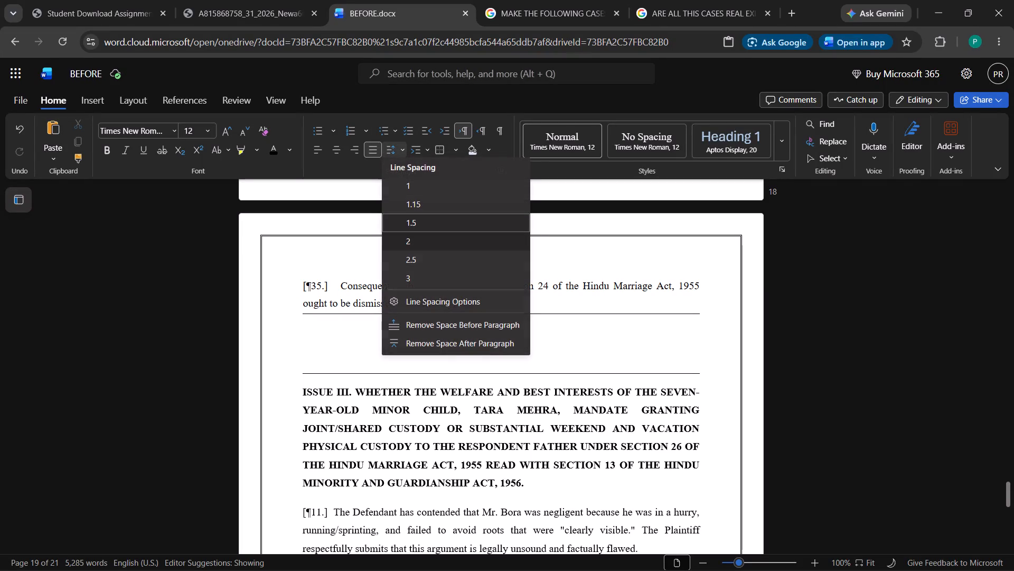
click(437, 342)
click(400, 331)
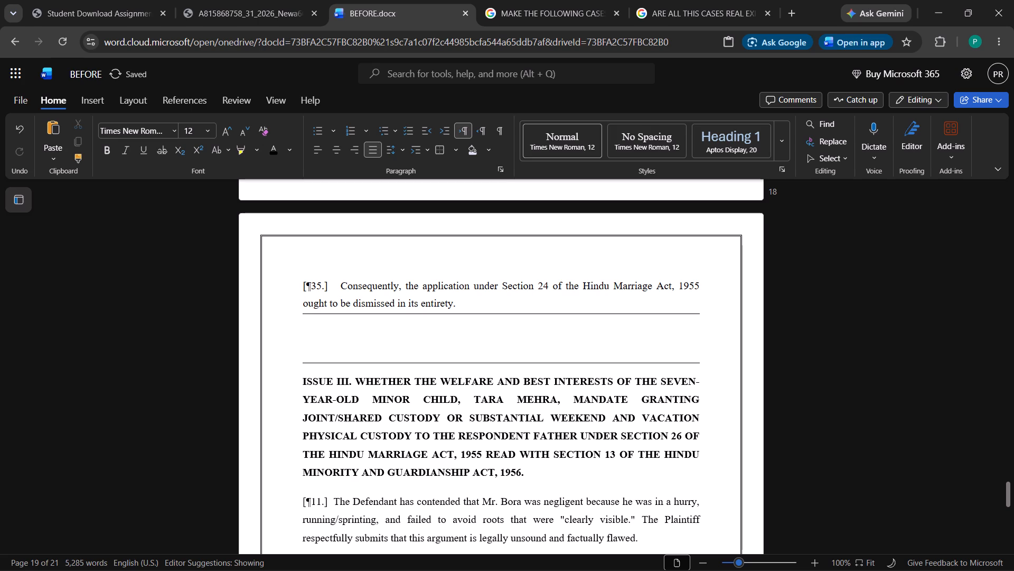
click(383, 362)
Renumber the first paragraph under the Issue III heading from [¶11.] to [¶36.].
scroll(380, 358, down, 2)
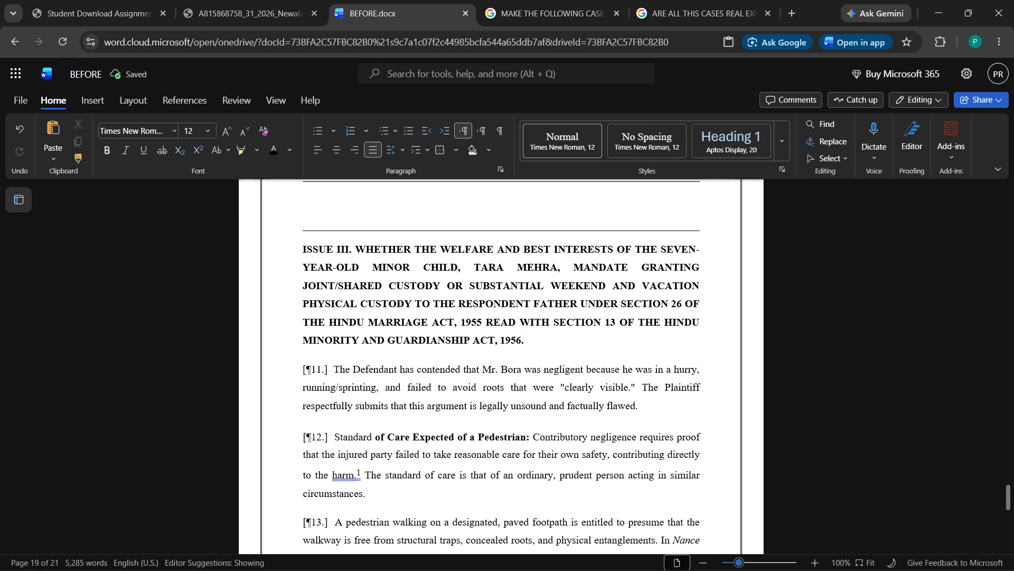
double_click(317, 370)
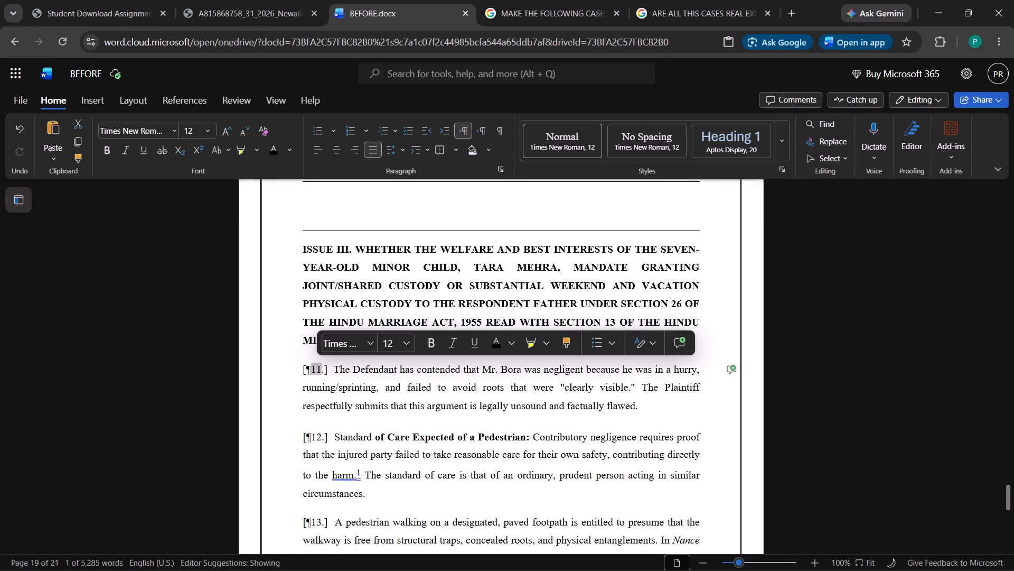
click(325, 370)
drag(330, 371, 312, 371)
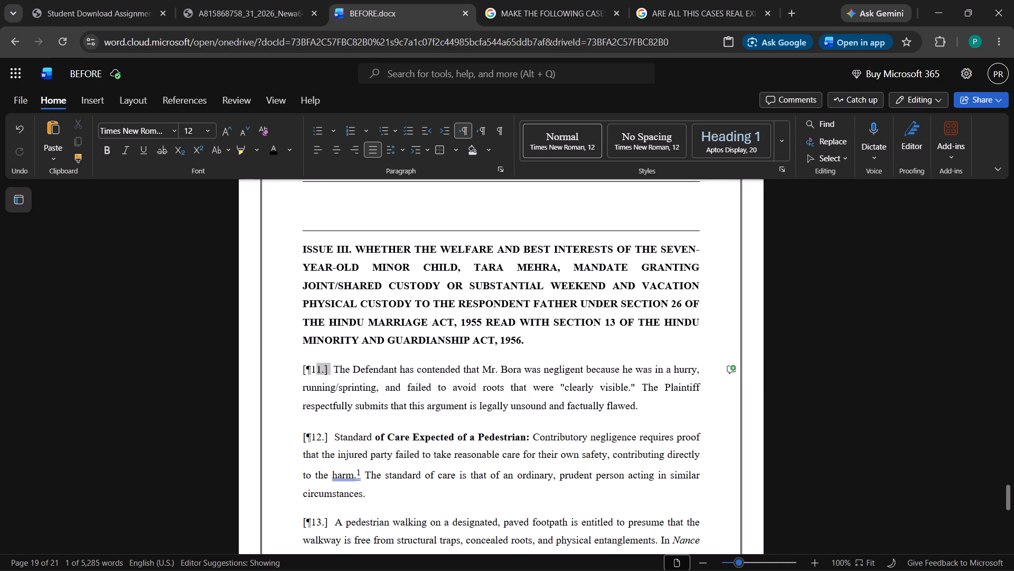
drag(312, 371, 306, 371)
click(305, 370)
click(319, 370)
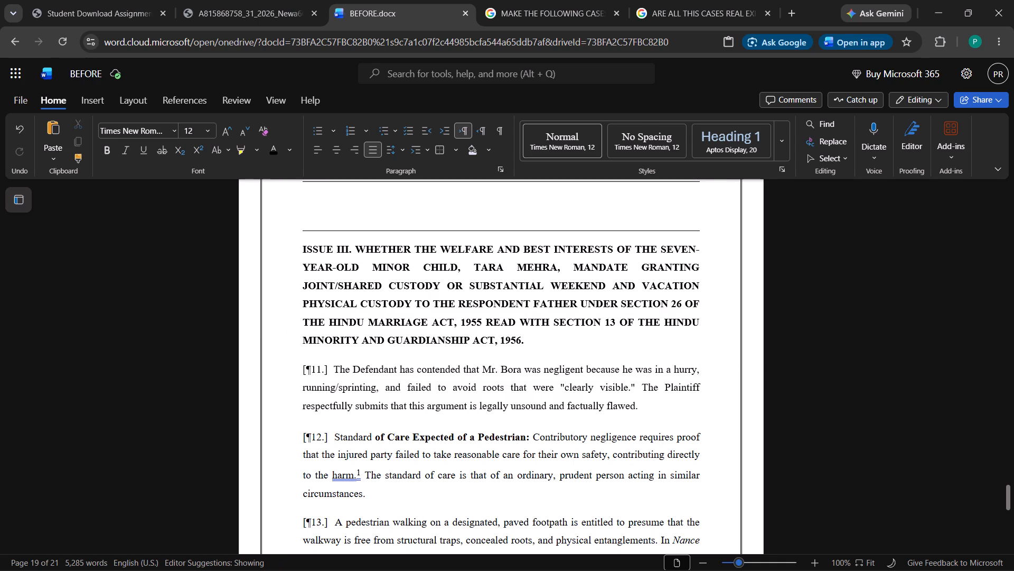
key(Delete)
key(BackSpace)
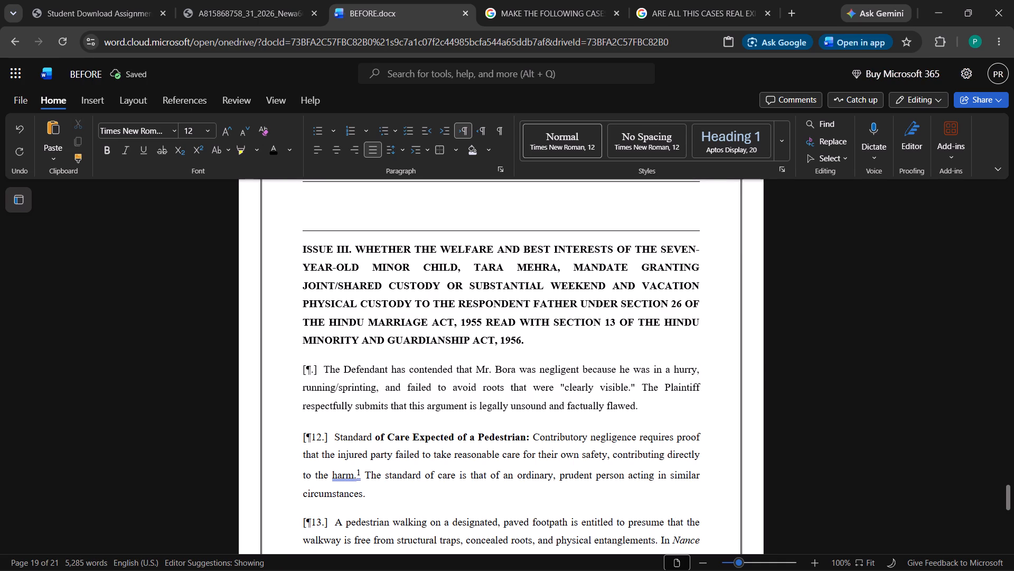
text(36)
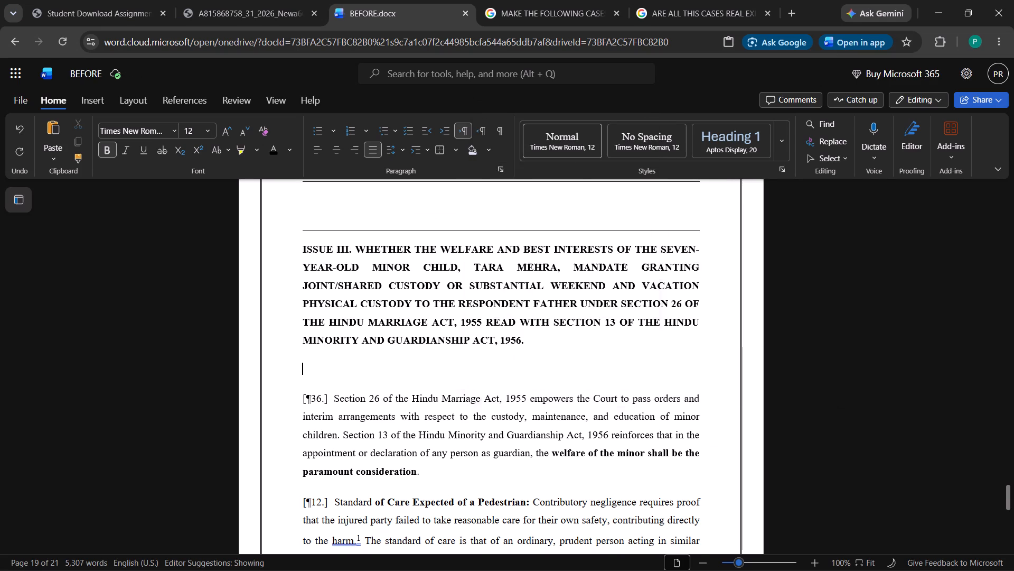
Delete the empty numbered item and blank lines between subheading A and [¶36.].
click(346, 383)
click(346, 403)
click(344, 425)
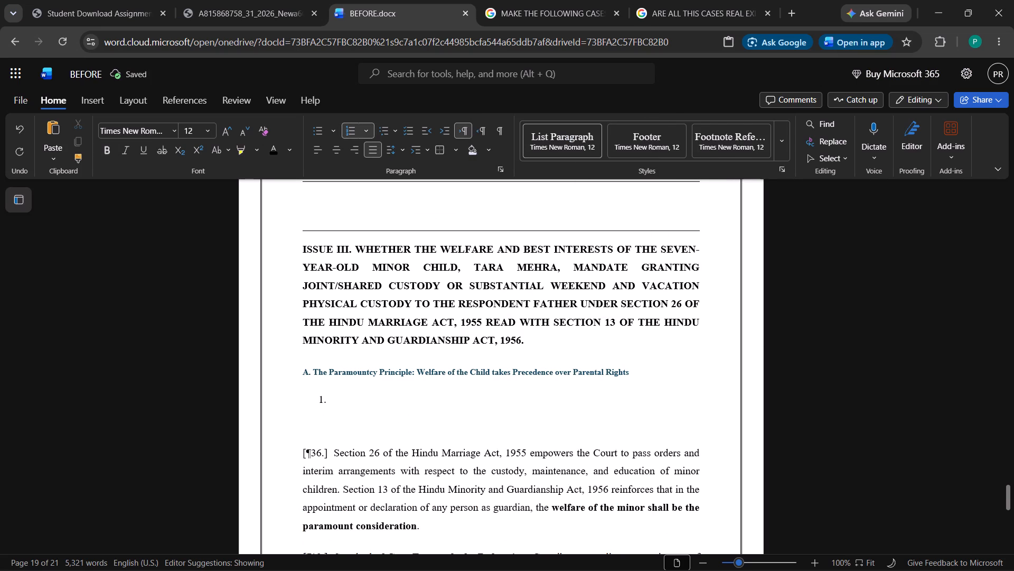
key(BackSpace)
key(BackSpace)
key(BackSpace)
key(BackSpace)
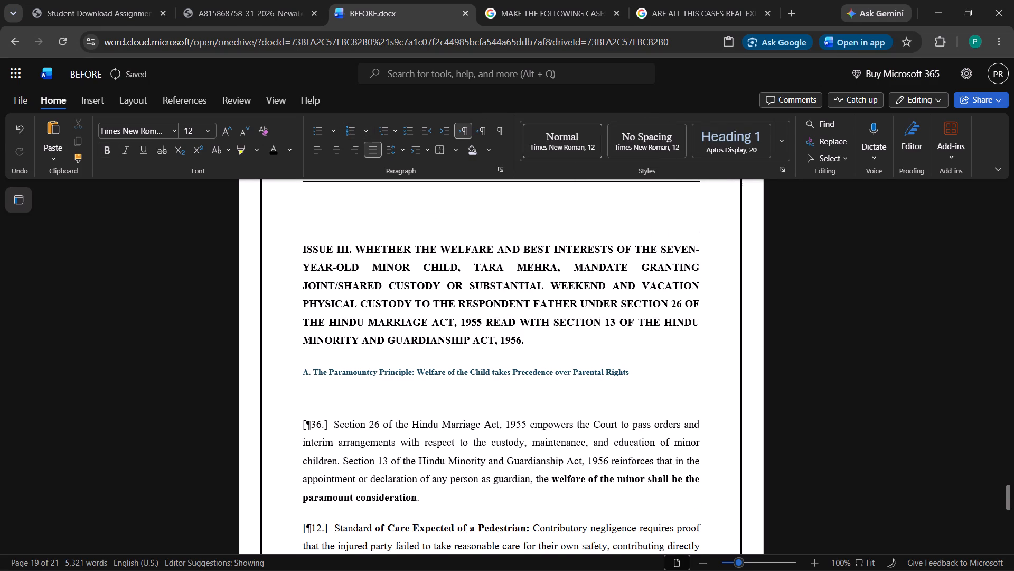
Format the subheading "A. The Paramountcy Principle" as 12 pt bold black text.
triple_click(344, 376)
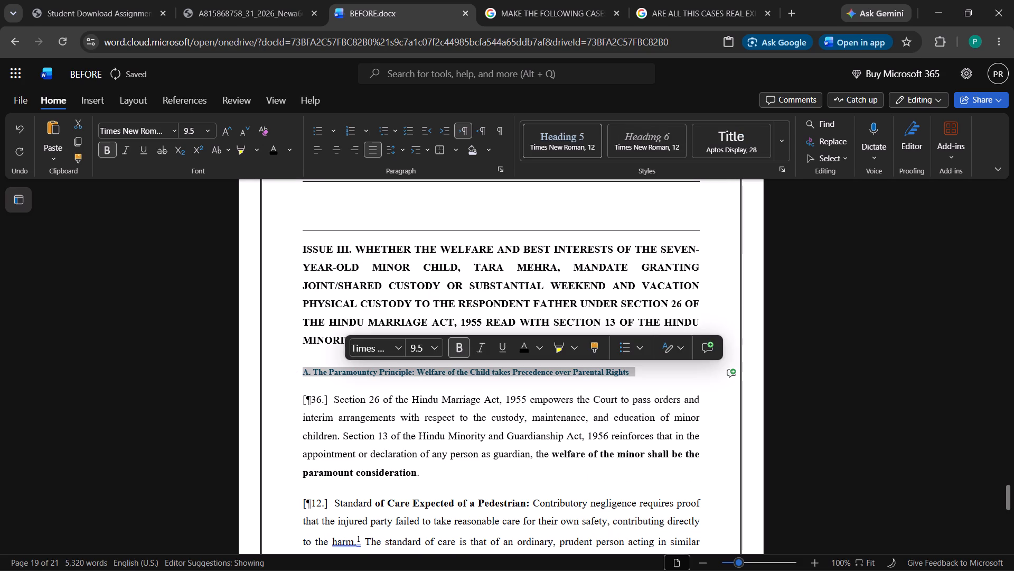
click(439, 350)
click(463, 281)
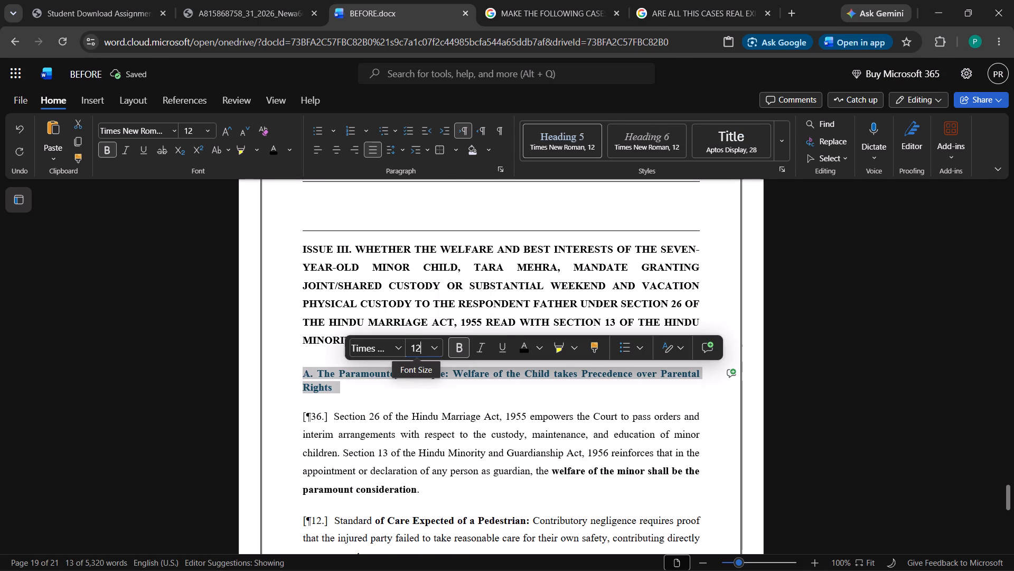
click(458, 348)
click(458, 348)
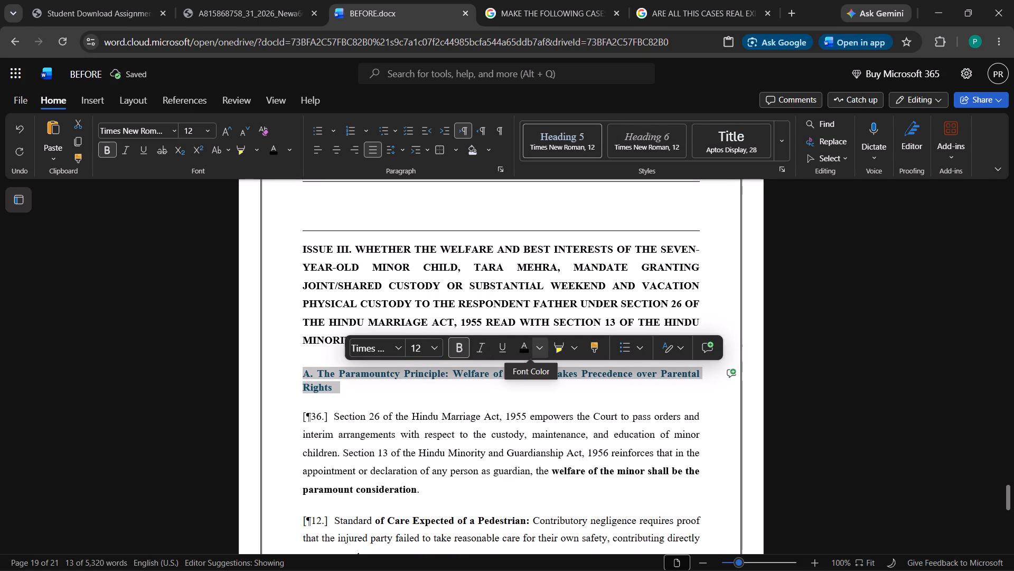
click(539, 349)
click(551, 169)
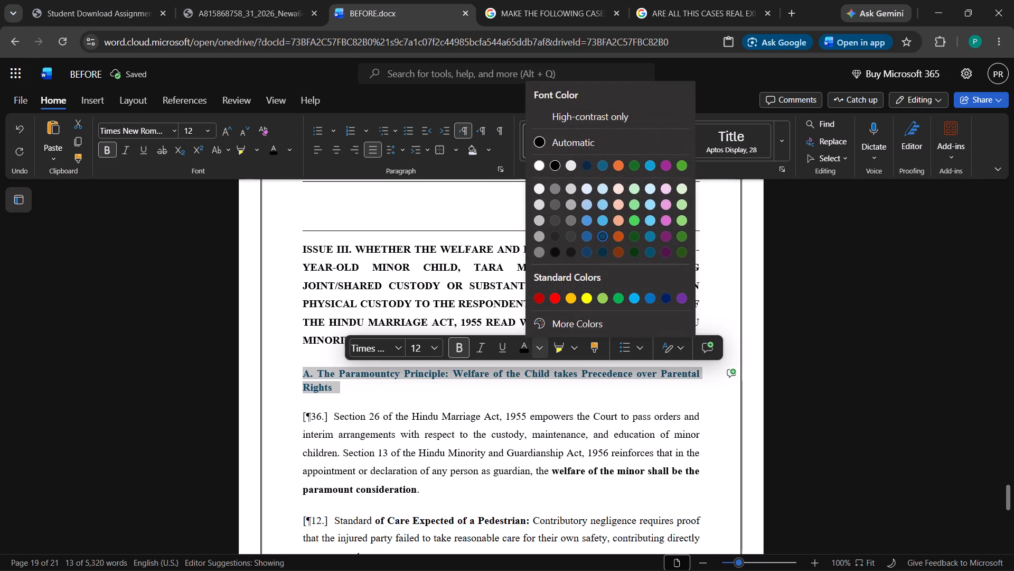
click(552, 165)
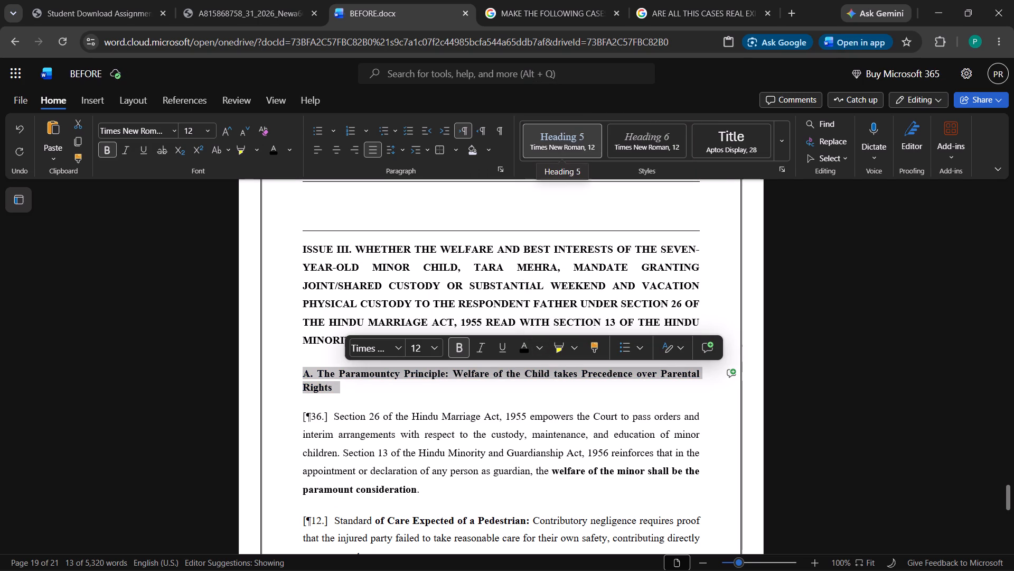
click(848, 444)
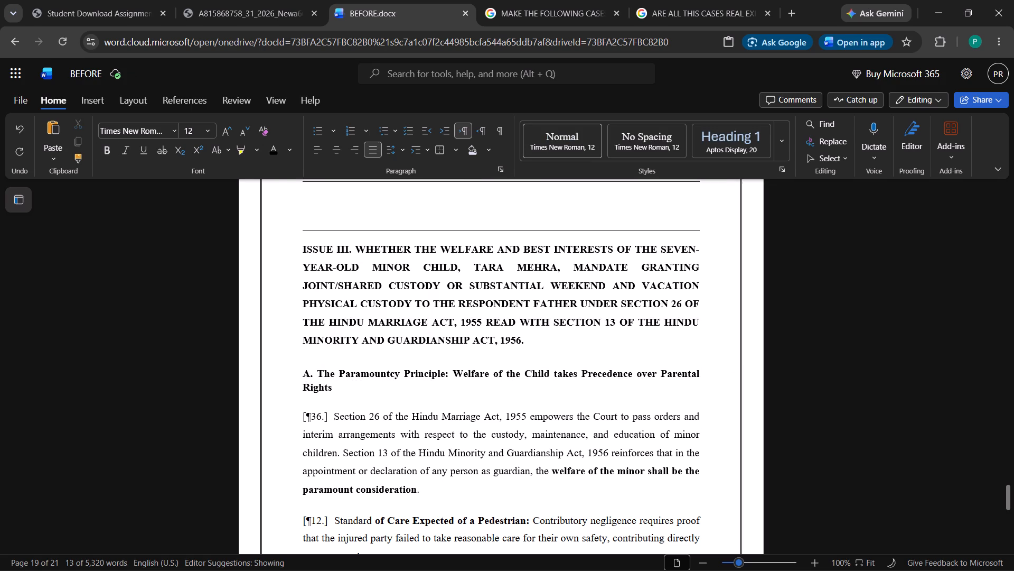
Remove the paragraph spacing after subheading A and before [¶36.].
click(420, 381)
click(393, 145)
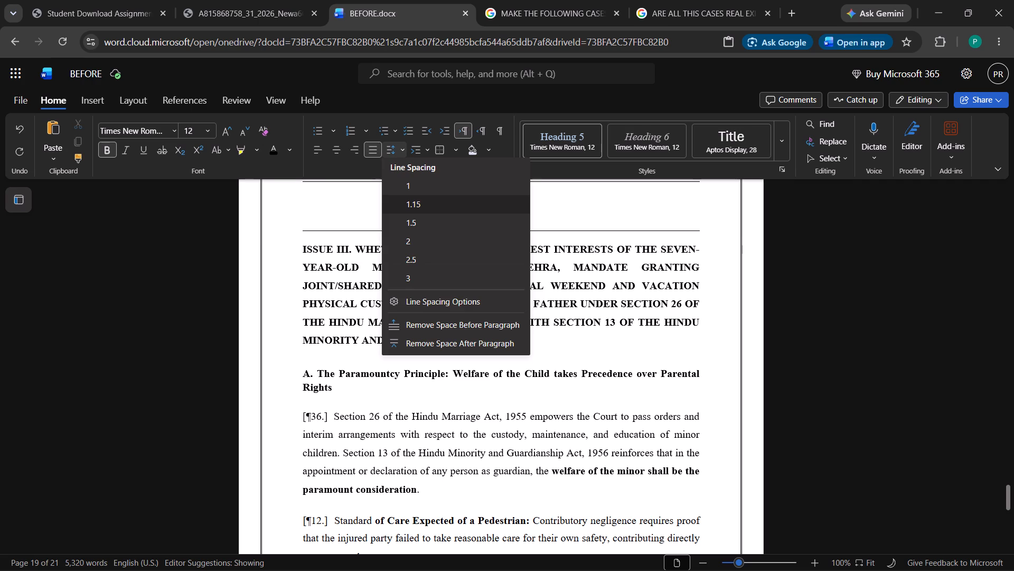
click(456, 337)
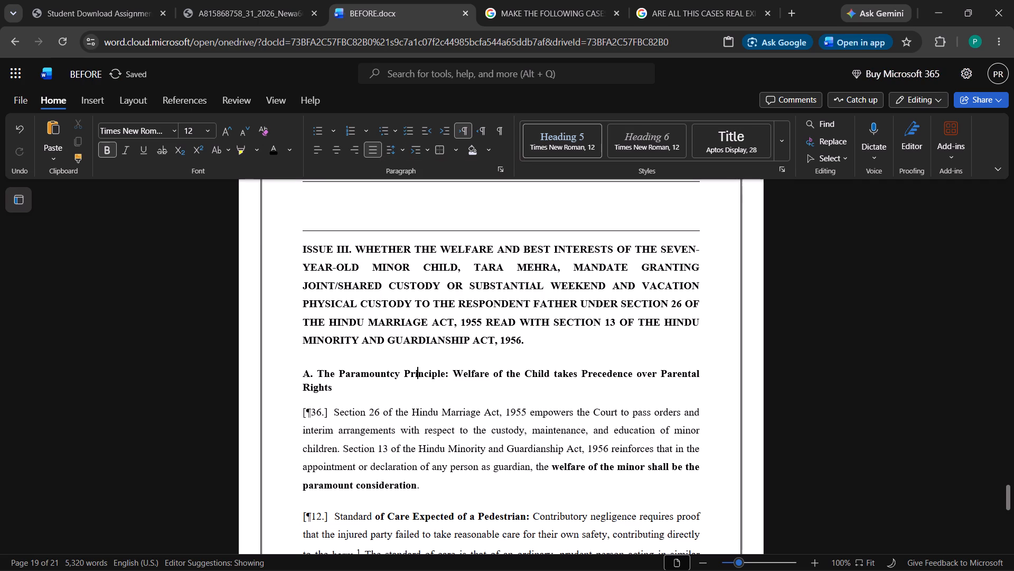
click(396, 420)
click(398, 143)
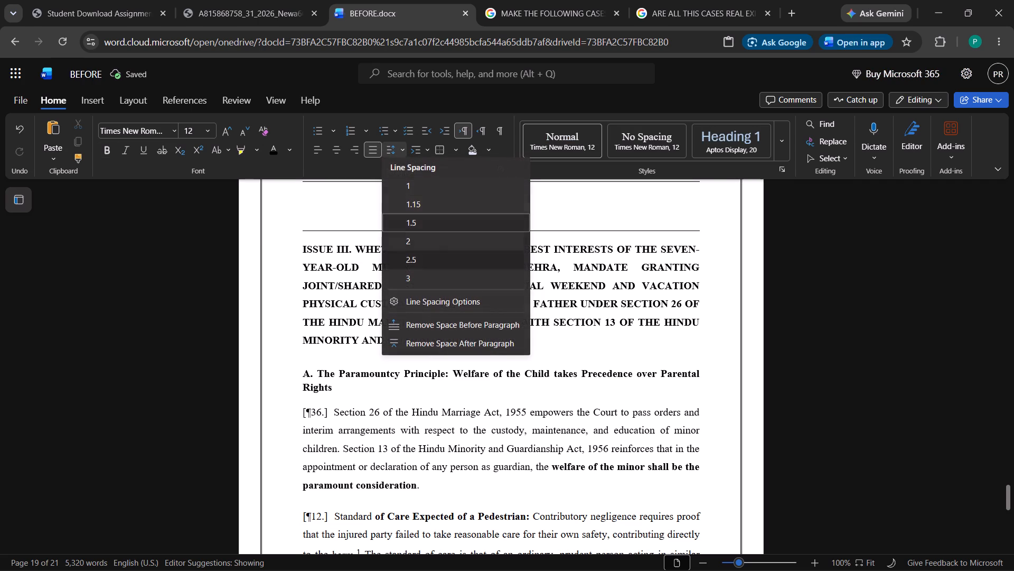
click(428, 318)
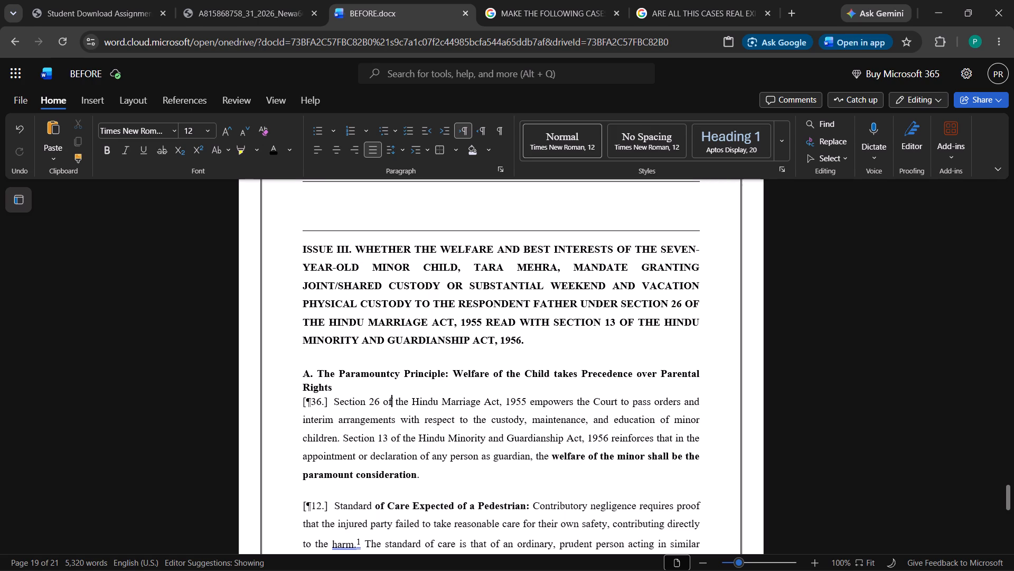
scroll(96, 271, up, 1)
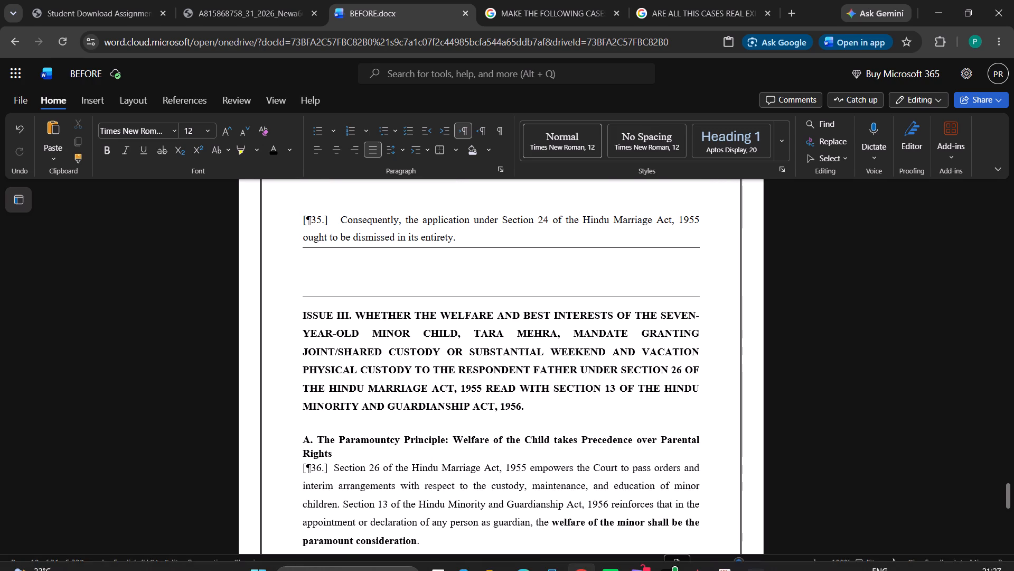
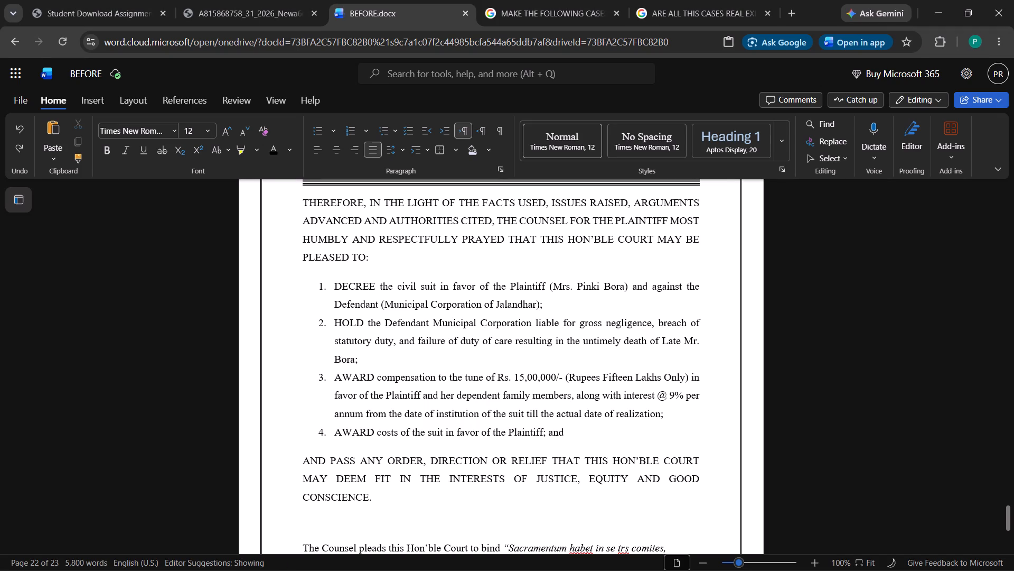
drag(601, 443, 315, 280)
right_click(370, 297)
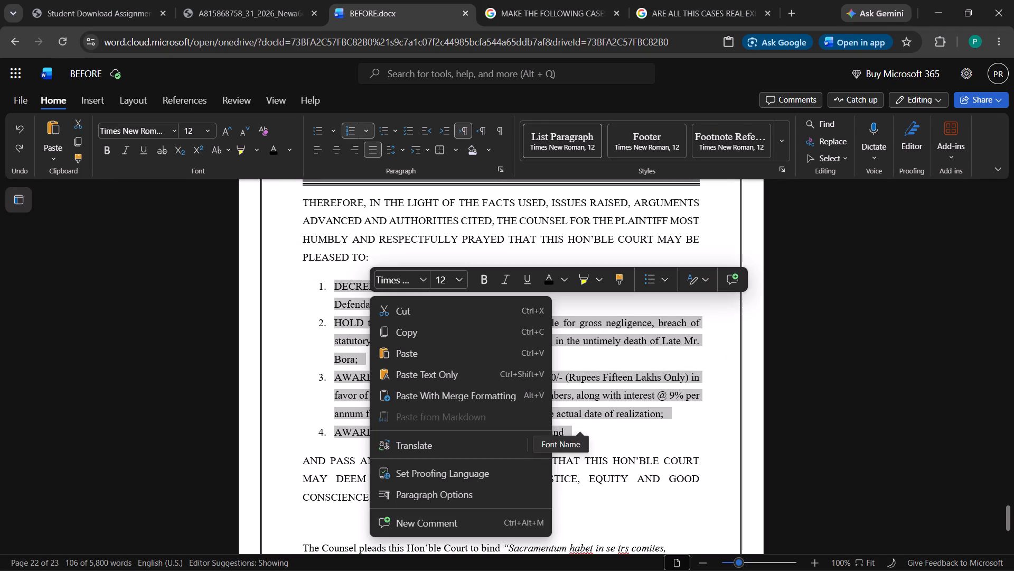
click(437, 348)
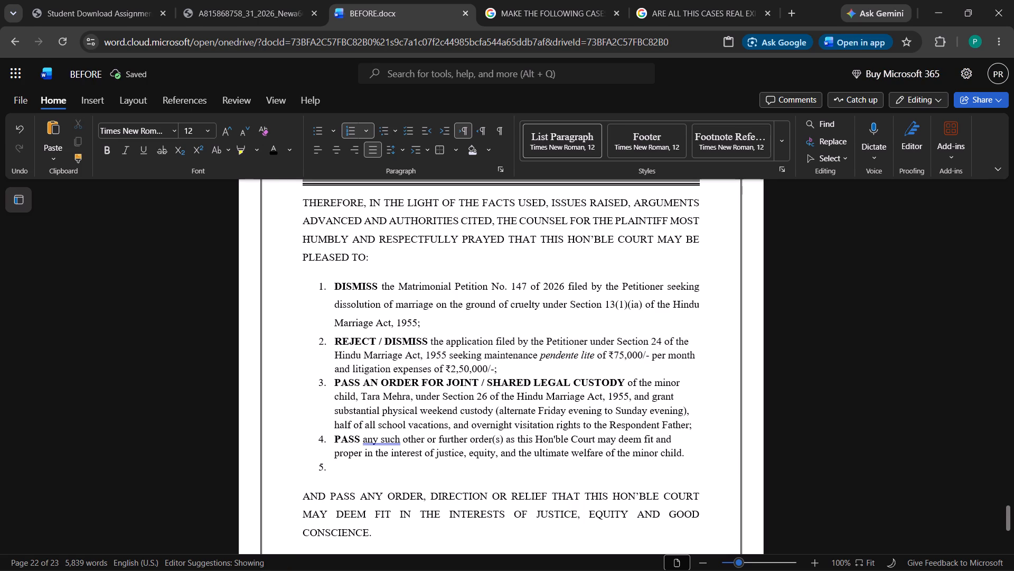
key(BackSpace)
key(BackSpace)
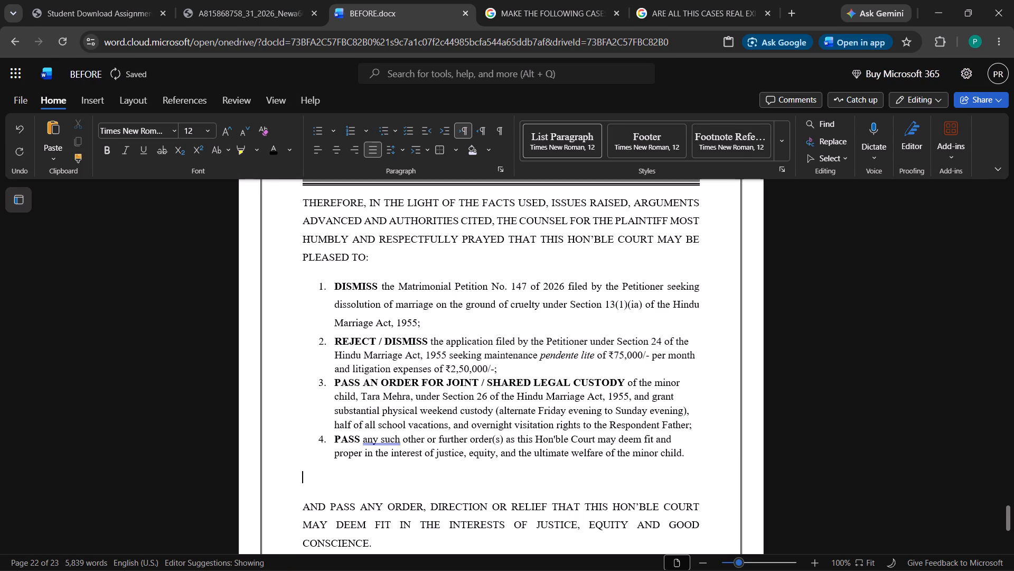
key(BackSpace)
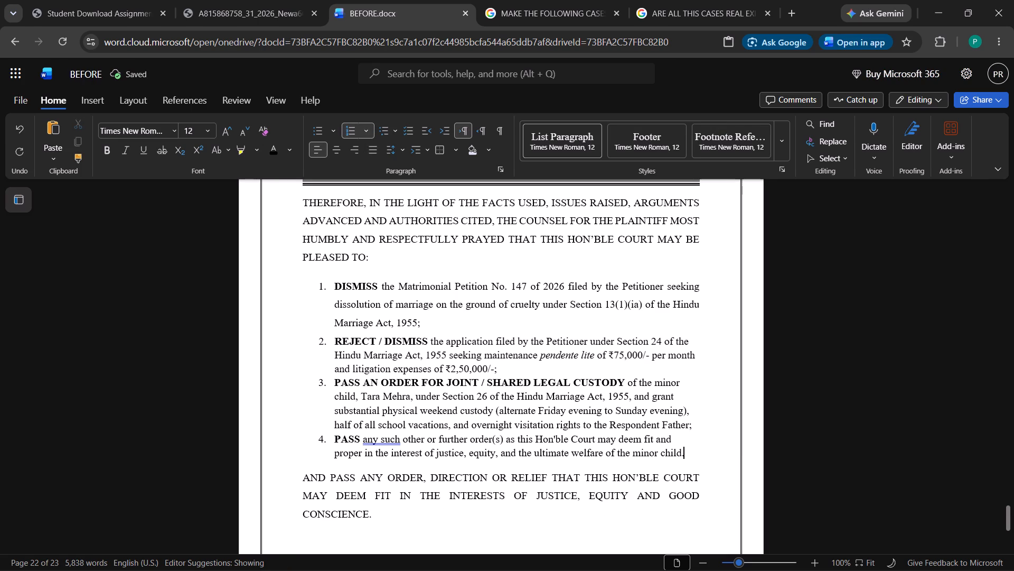
Check the grammar suggestion on "any such" in relief 4 and review the closing text and signature block below it.
click(379, 444)
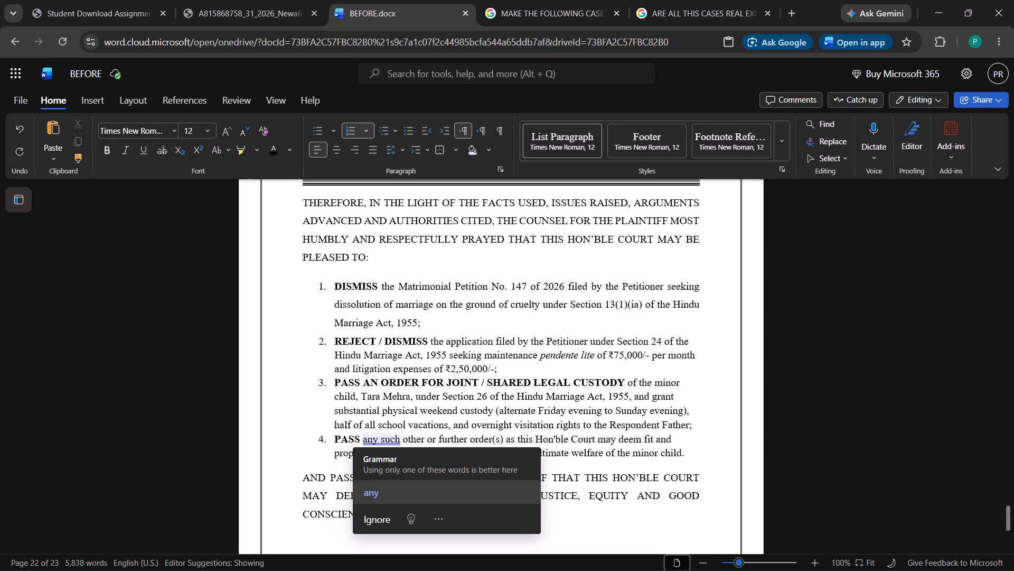
drag(677, 456, 689, 453)
scroll(689, 453, down, 2)
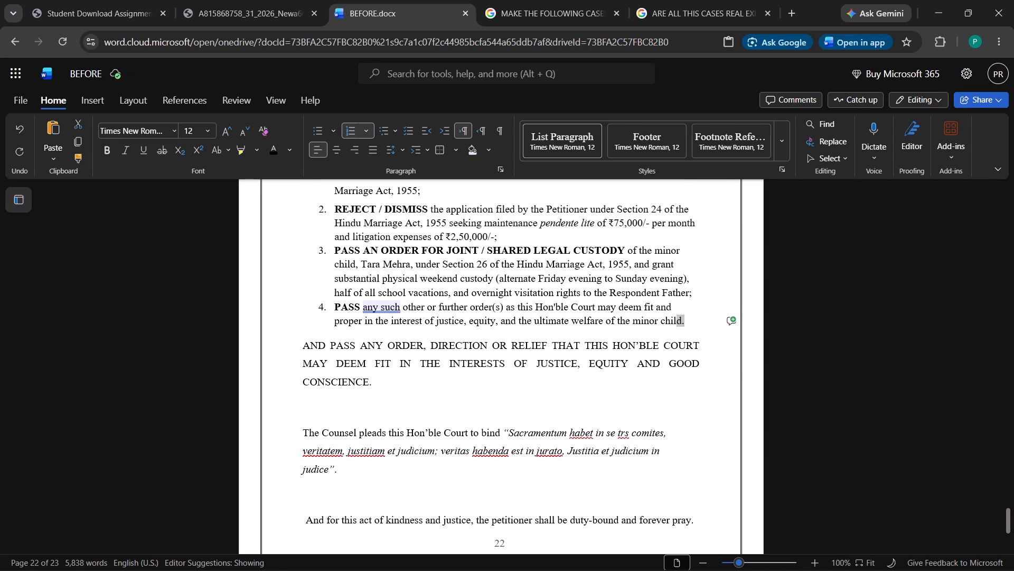
scroll(279, 485, down, 4)
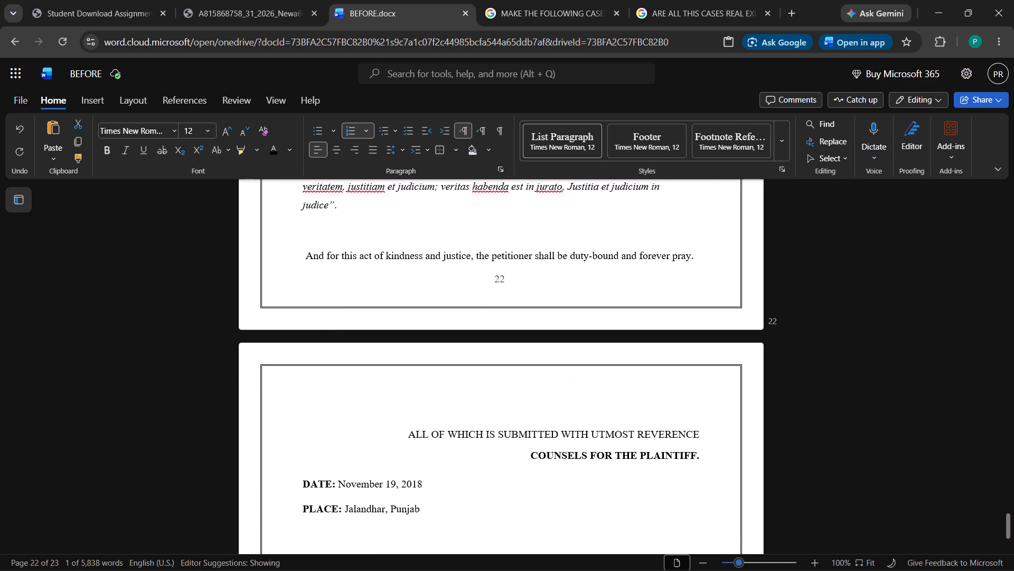
scroll(434, 443, up, 9)
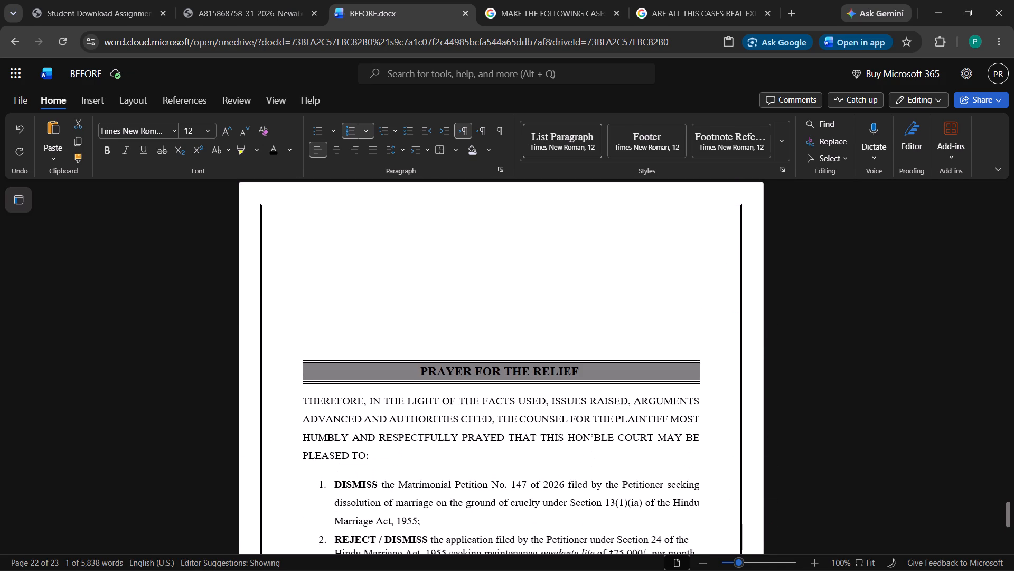
Remove the empty lines above the PRAYER FOR THE RELIEF heading, keeping the heading at the top of its own page.
click(414, 335)
key(BackSpace)
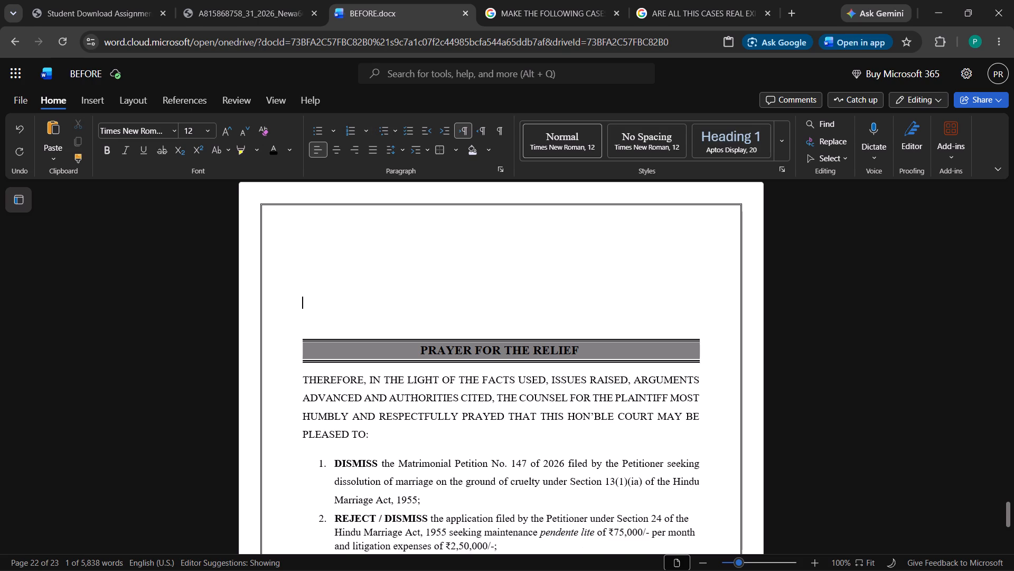
key(BackSpace)
key(BackSpace)
key(BackSpace)
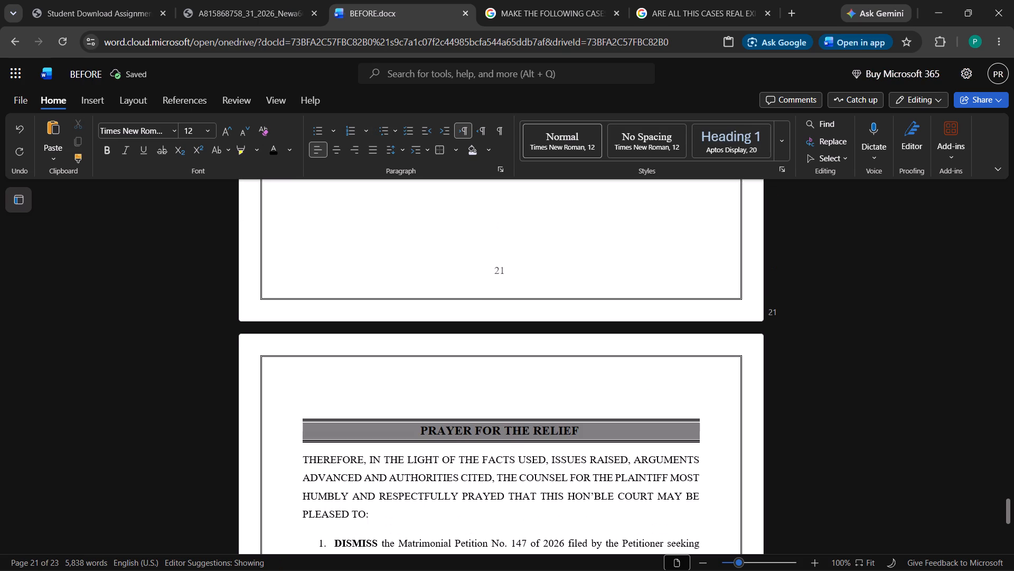
key(BackSpace)
key(BackSpace)
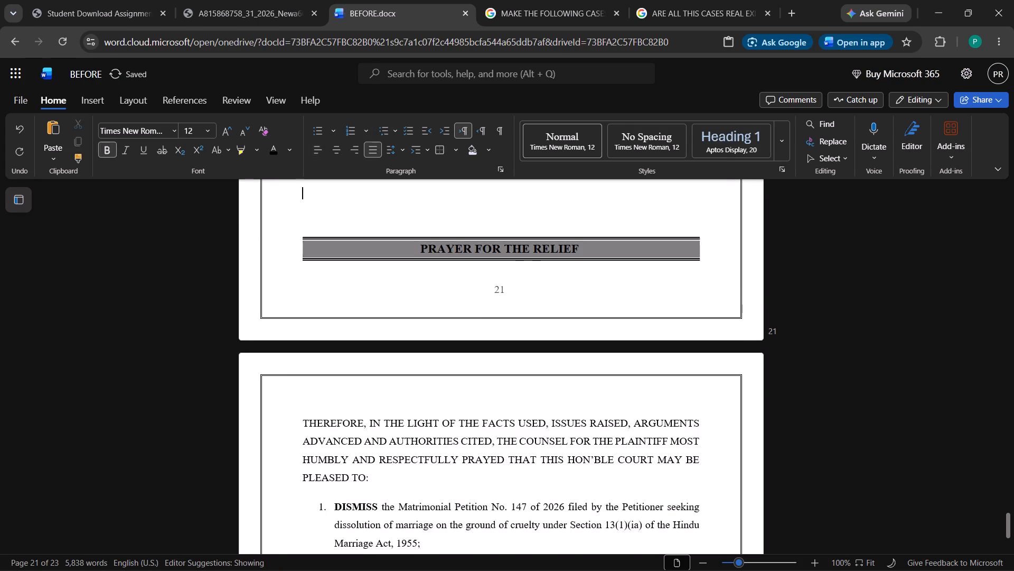
key(Return)
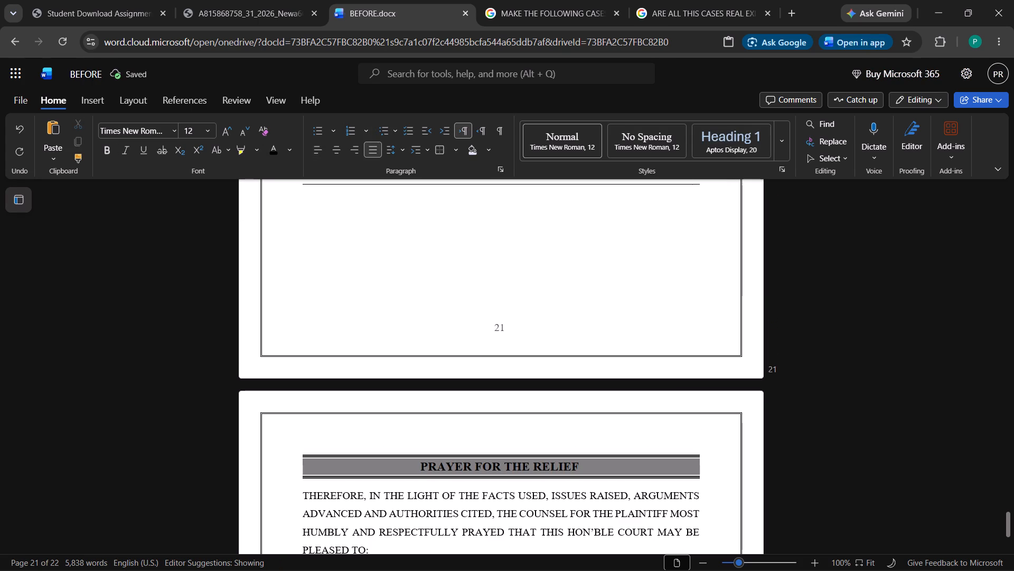
Change "PLAINTIFF" to "RESPONDANT" in the "COUNSELS FOR THE" line of the signature block, keeping the closing period.
scroll(457, 375, up, 3)
scroll(461, 378, down, 8)
scroll(463, 380, up, 1)
scroll(463, 380, down, 6)
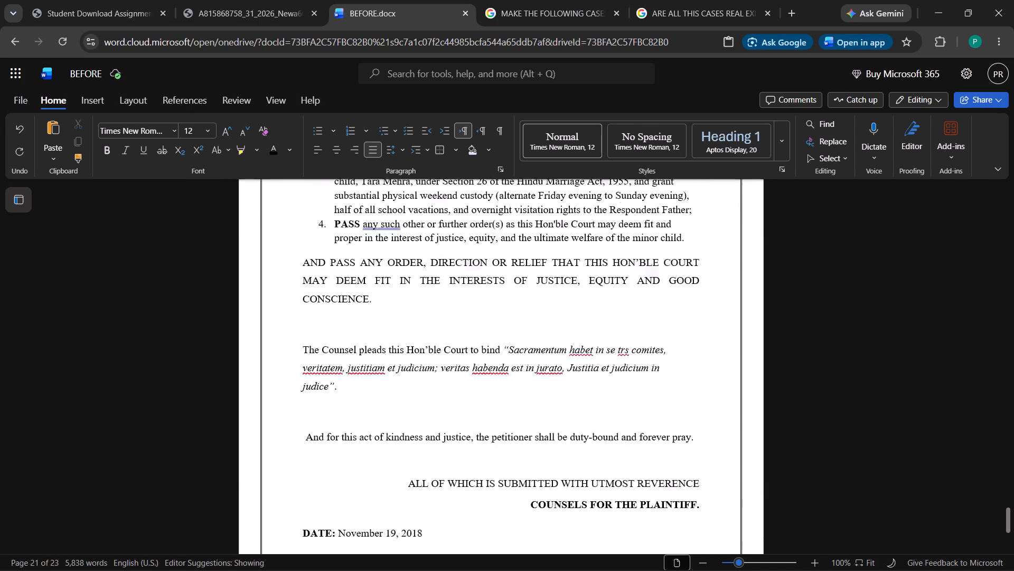
scroll(463, 380, up, 1)
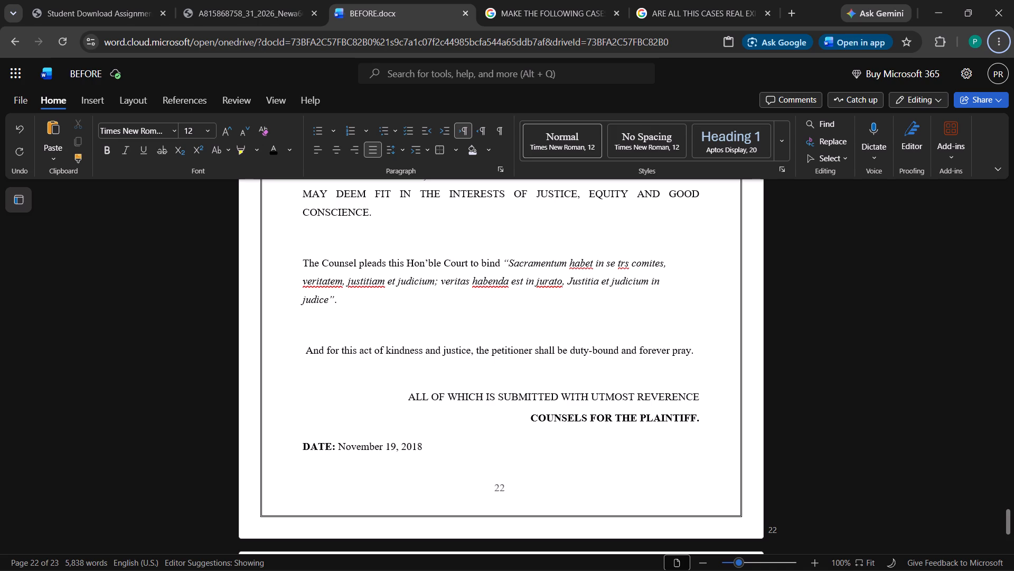
click(693, 425)
key(Delete)
key(BackSpace)
key(BackSpace)
key(BackSpace)
key(BackSpace)
key(BackSpace)
key(BackSpace)
key(BackSpace)
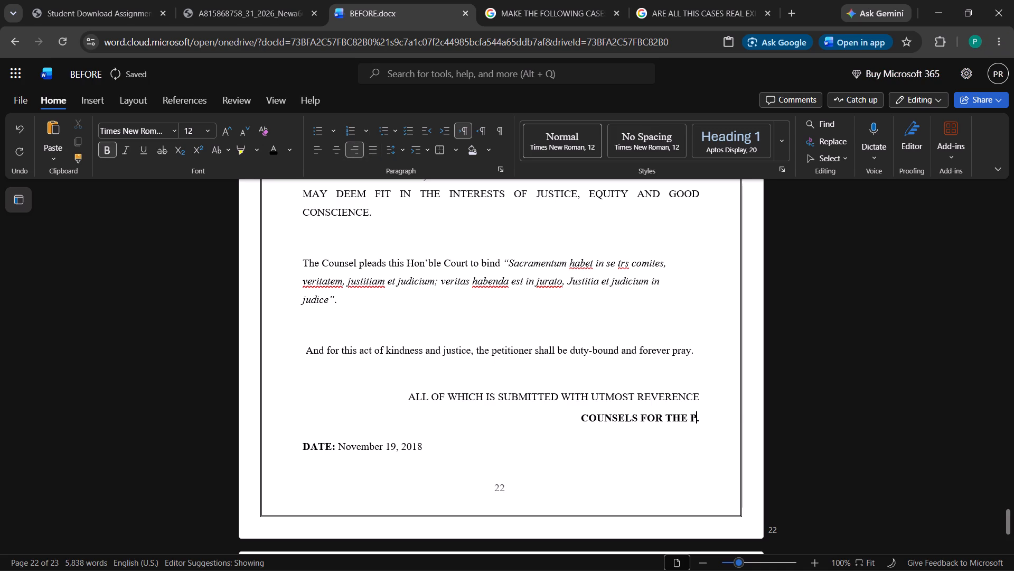
key(BackSpace)
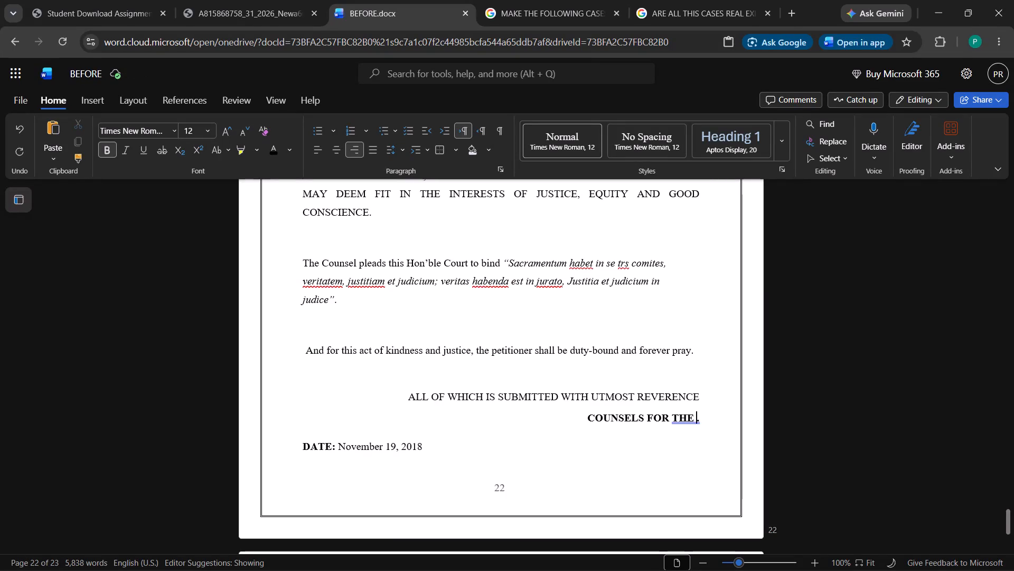
key(r)
text(ESPONDANT)
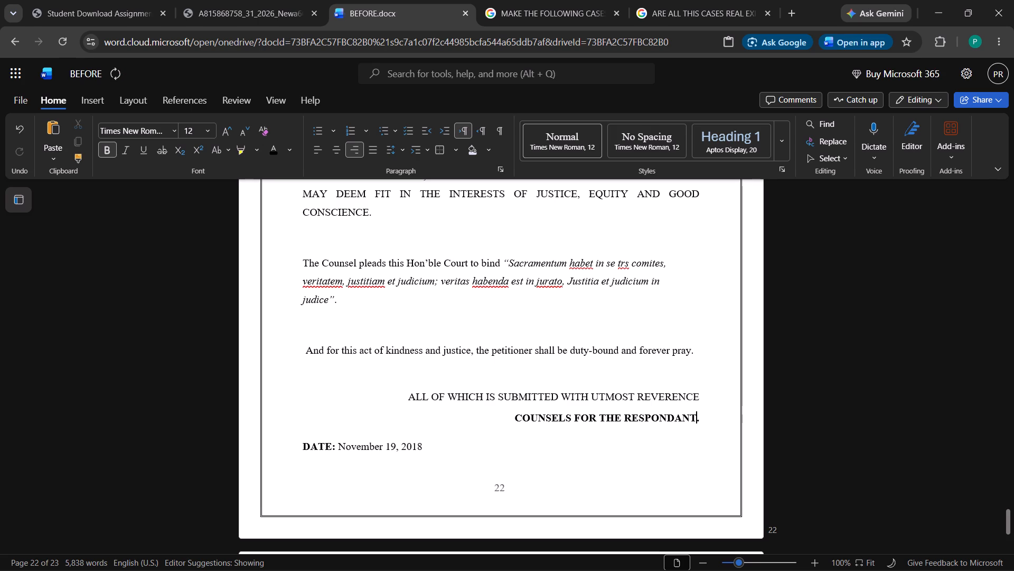
click(484, 452)
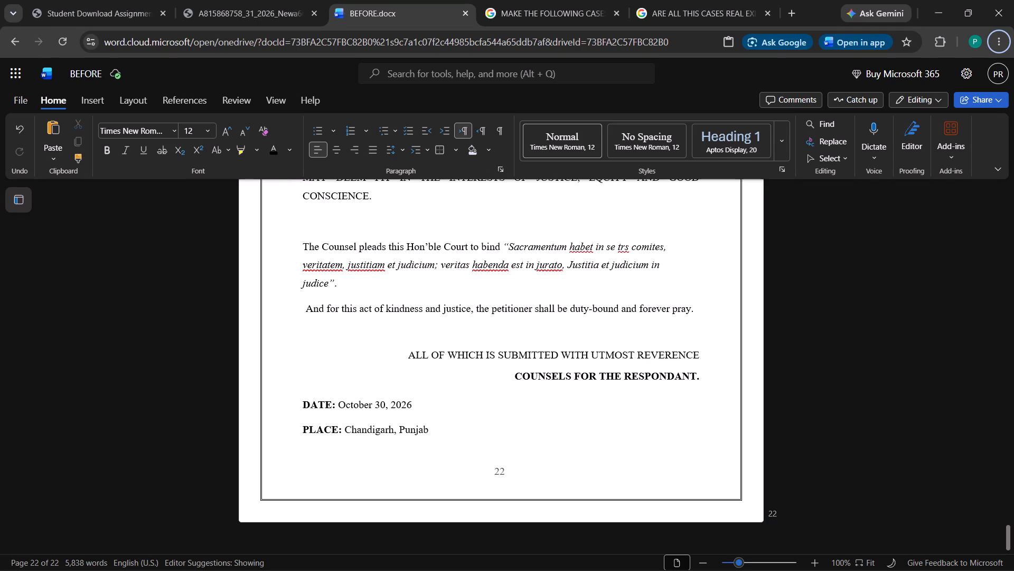
Review the body of BEFORE.docx backward from the signature block to the ARGUMENTS ADVANCED heading, checking layout and numbering.
scroll(535, 419, down, 1)
scroll(535, 419, up, 4)
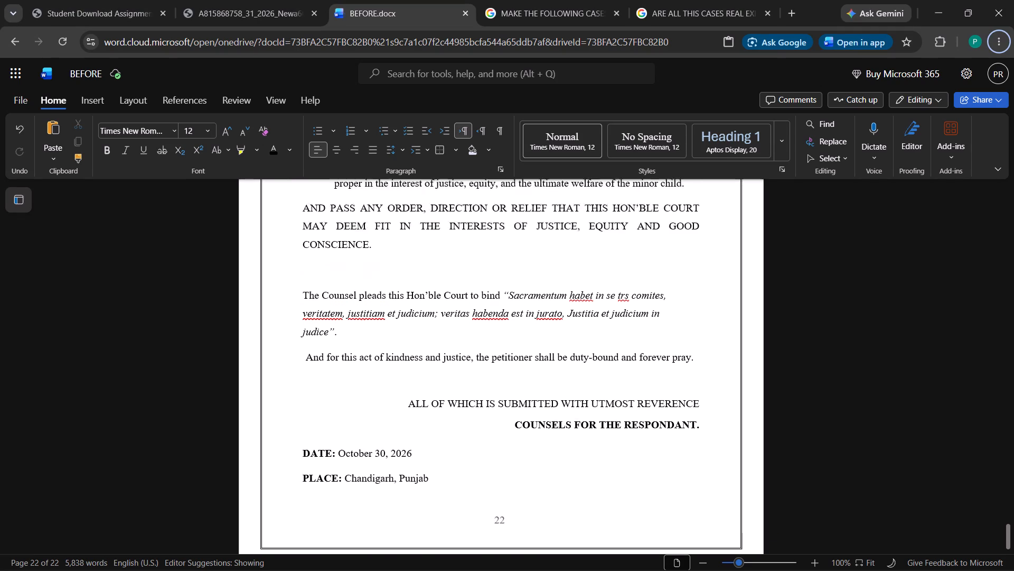
scroll(535, 419, up, 10)
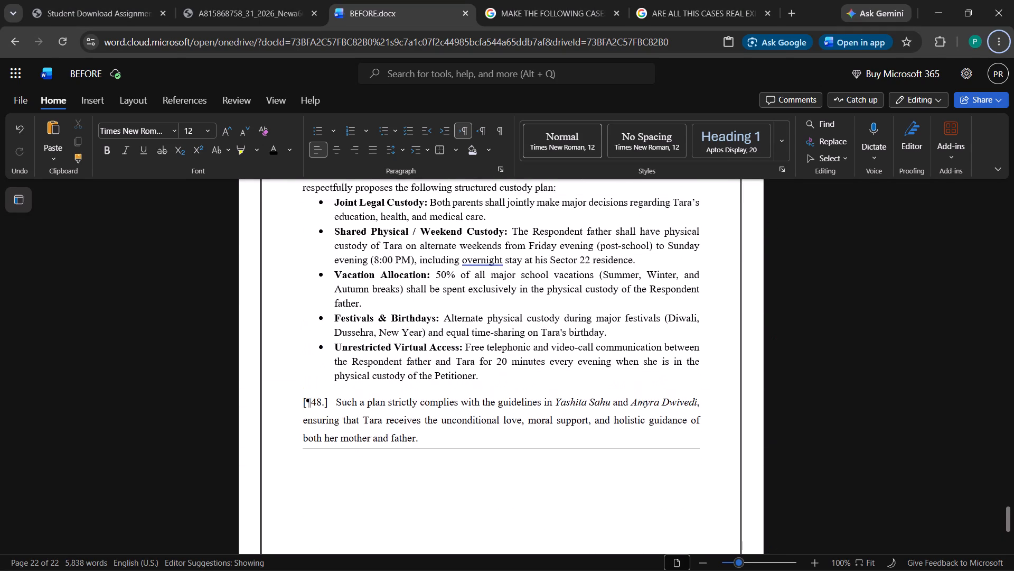
scroll(535, 419, up, 9)
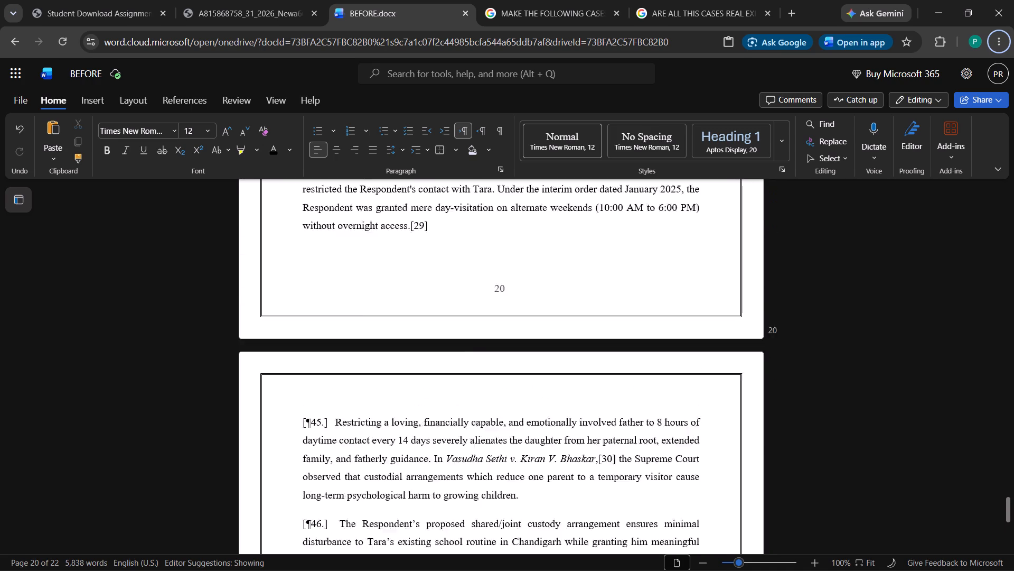
scroll(535, 419, up, 19)
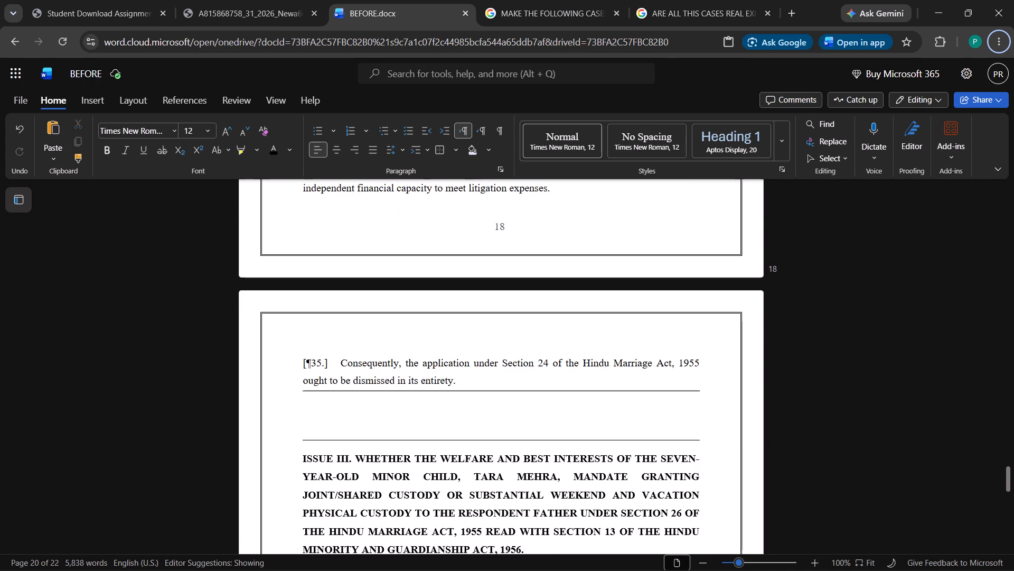
scroll(535, 419, up, 2)
scroll(535, 419, down, 1)
scroll(535, 419, up, 20)
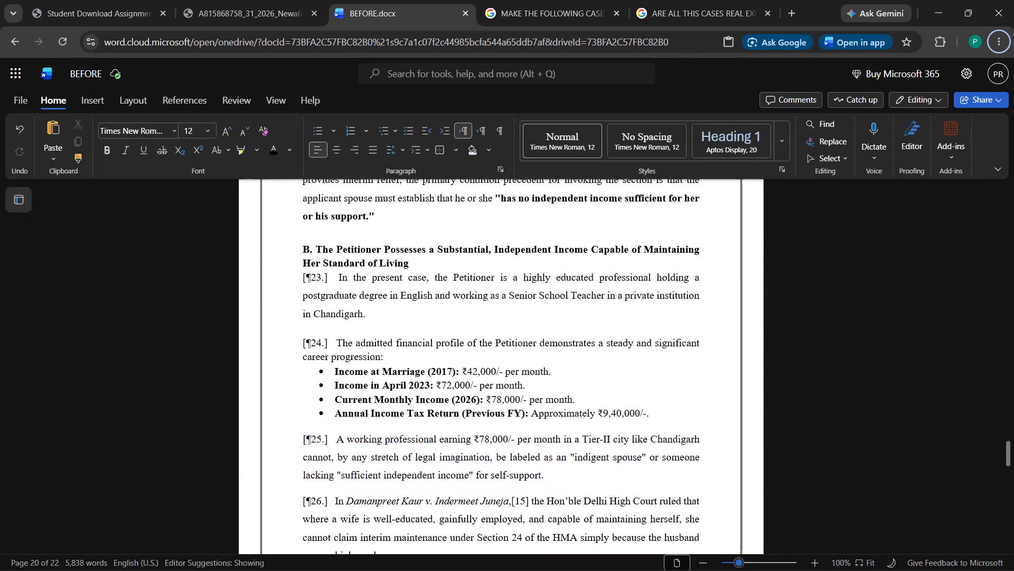
scroll(535, 419, up, 9)
scroll(534, 419, down, 1)
scroll(534, 419, up, 12)
scroll(534, 419, up, 9)
scroll(534, 419, up, 17)
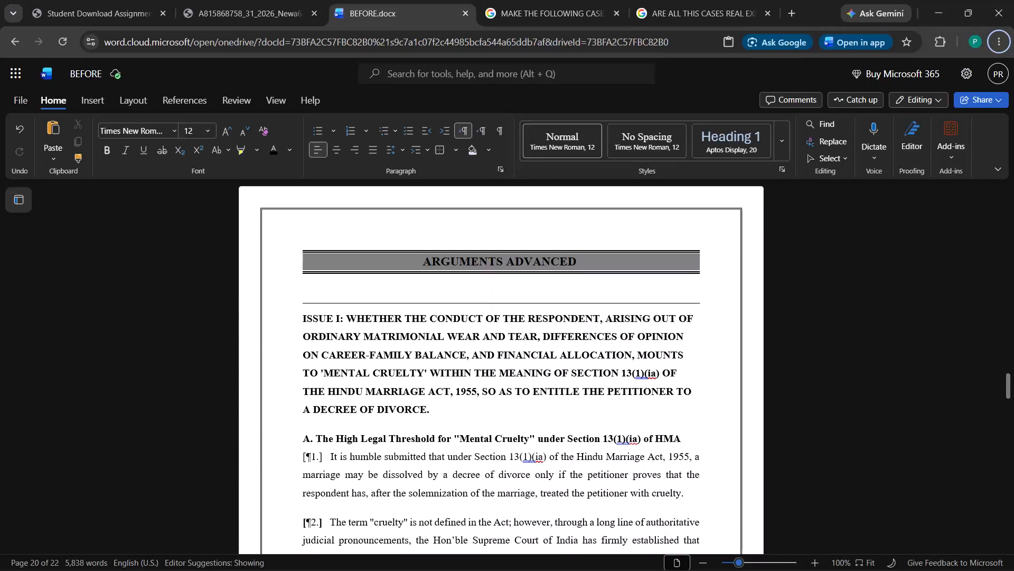
Review the front matter of BEFORE.docx from the cover page through the abbreviations and Index of Authorities tables.
click(1009, 272)
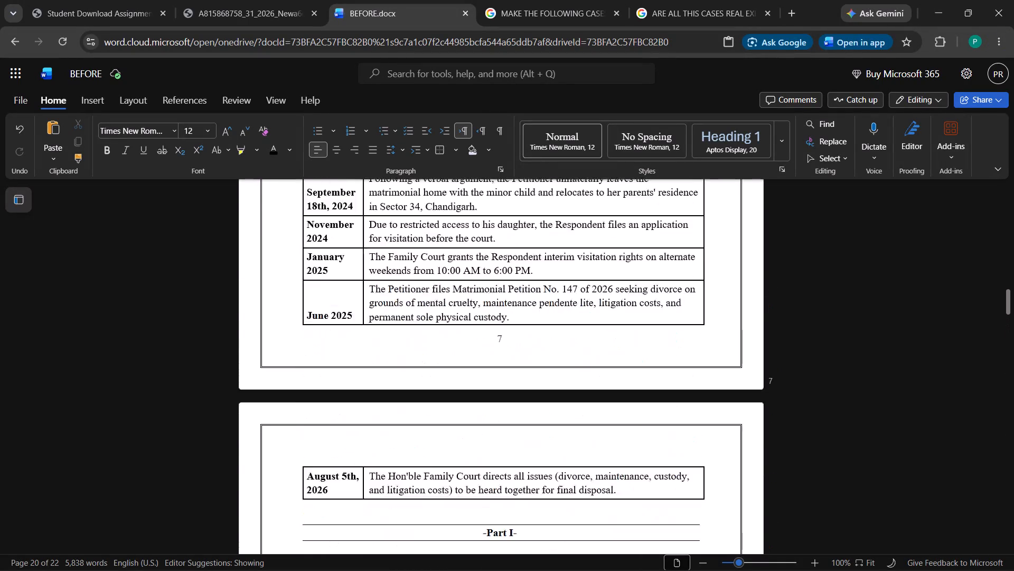
drag(1009, 292, 1008, 216)
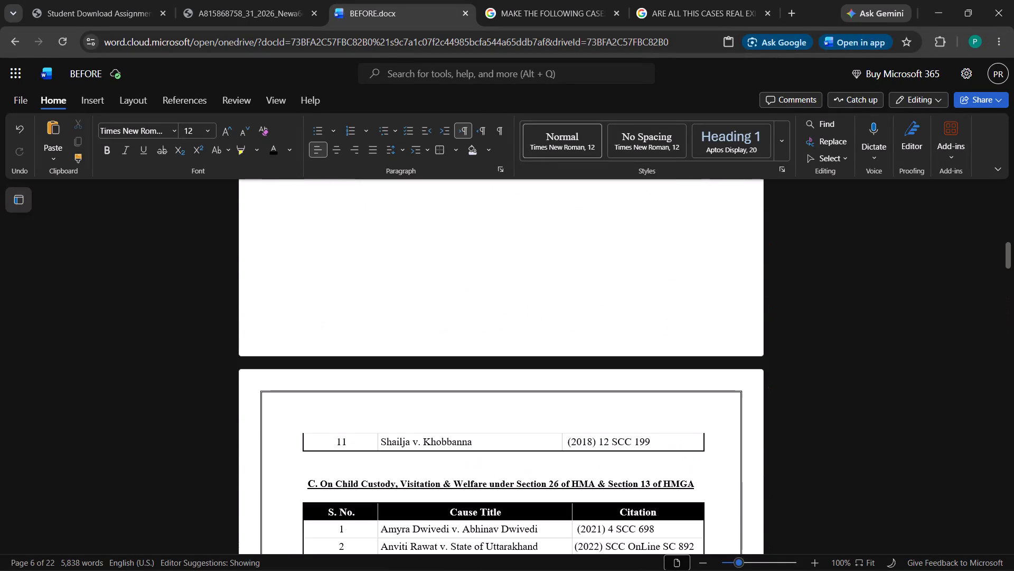
drag(1008, 216, 1011, 184)
scroll(834, 344, up, 1)
scroll(742, 368, down, 4)
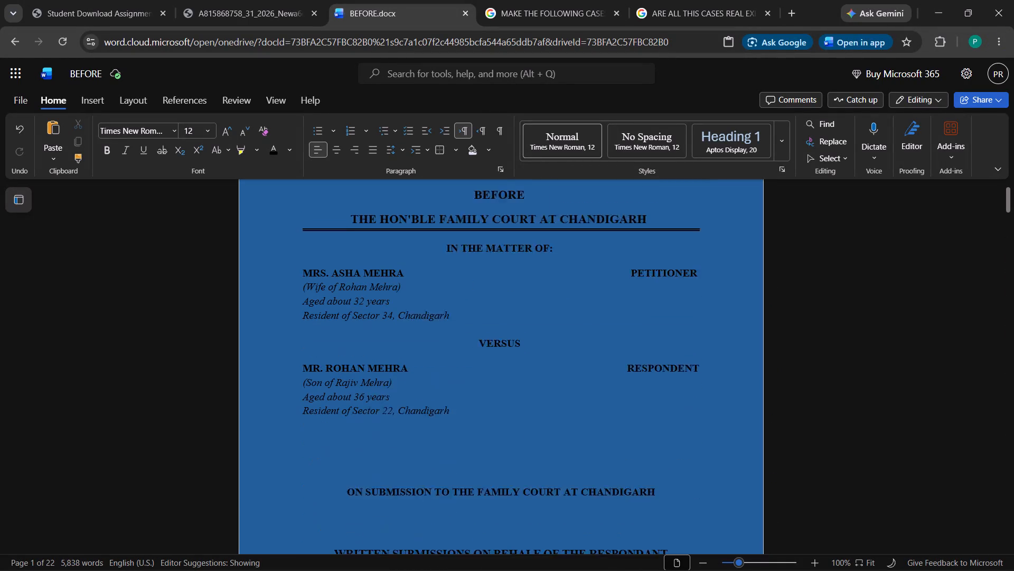
scroll(663, 376, down, 16)
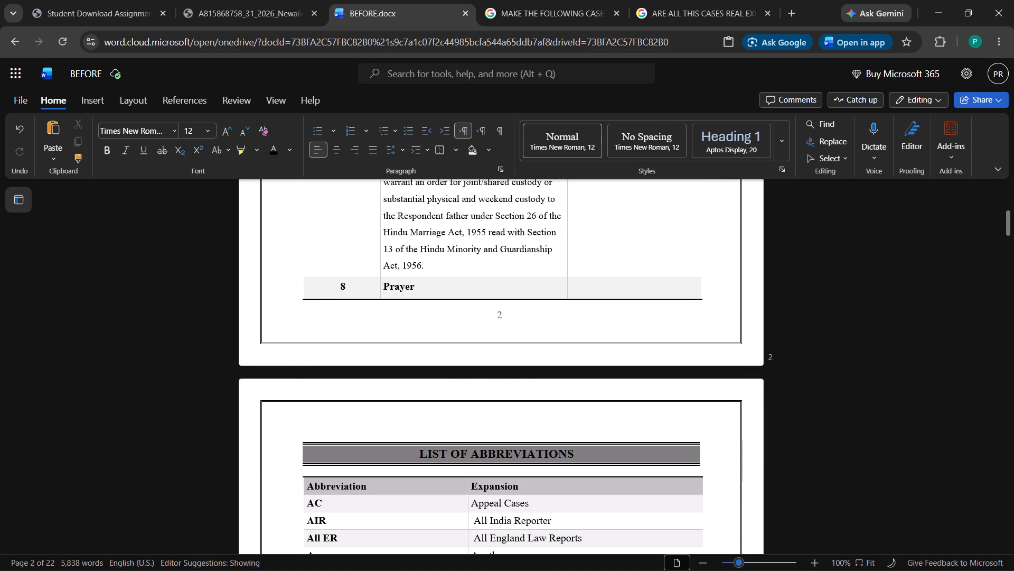
click(503, 199)
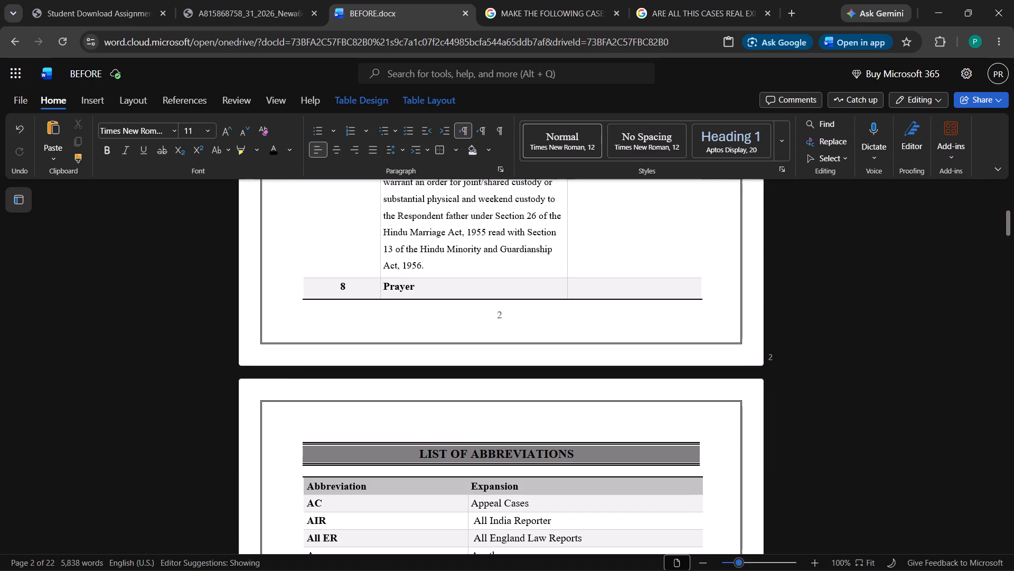
scroll(519, 291, down, 4)
scroll(520, 292, up, 1)
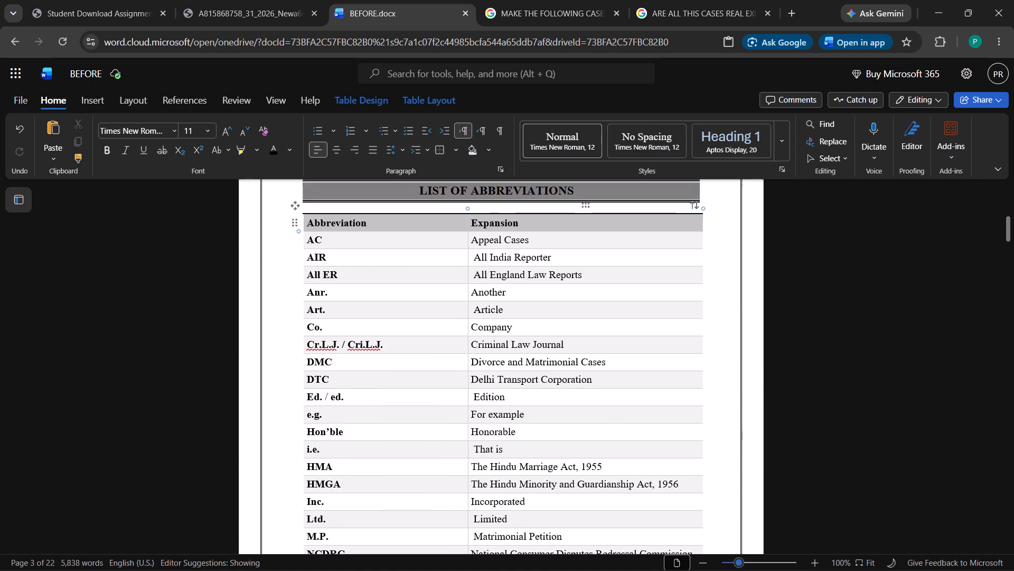
scroll(520, 292, up, 1)
scroll(520, 292, down, 18)
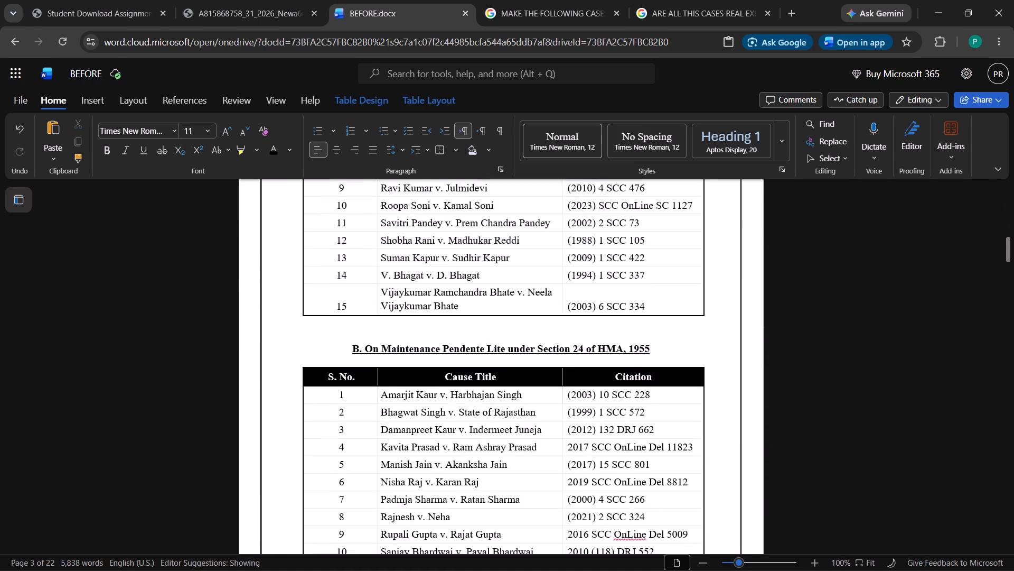
scroll(520, 292, down, 4)
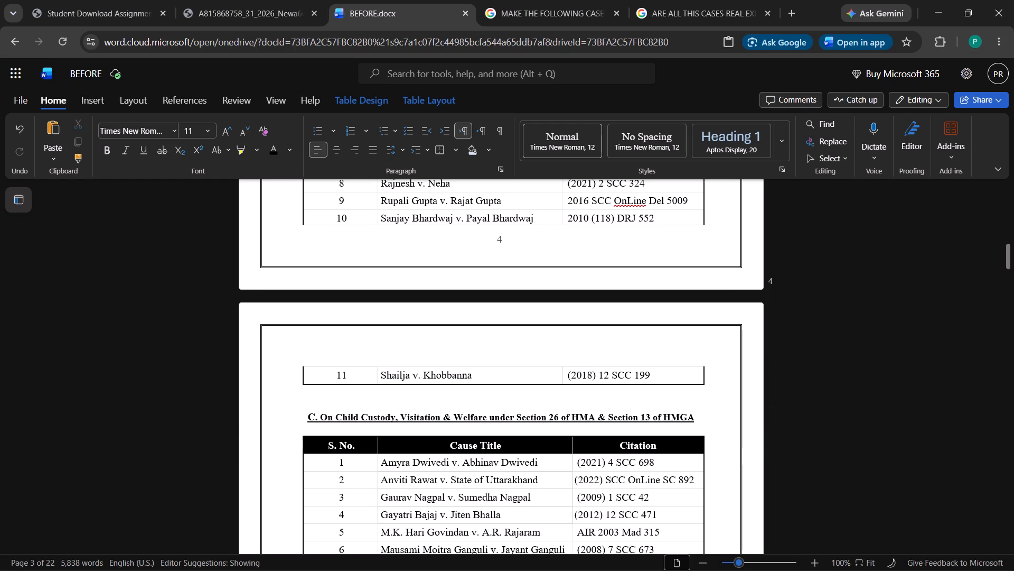
Remove the space after the "A. On Cruelty under Section 13(1)(ia)" heading in the Index of Authorities.
scroll(520, 292, up, 3)
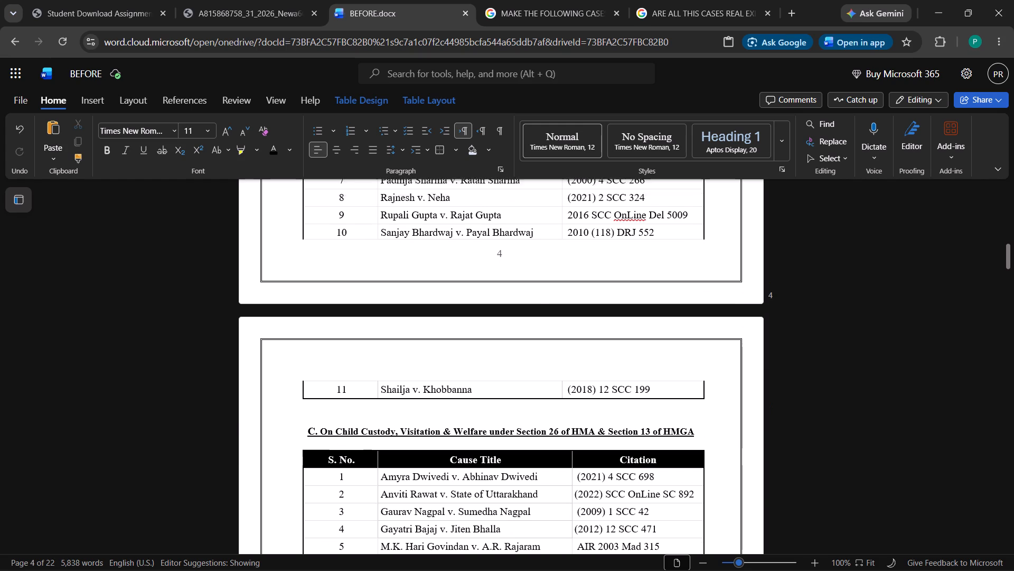
scroll(520, 292, up, 4)
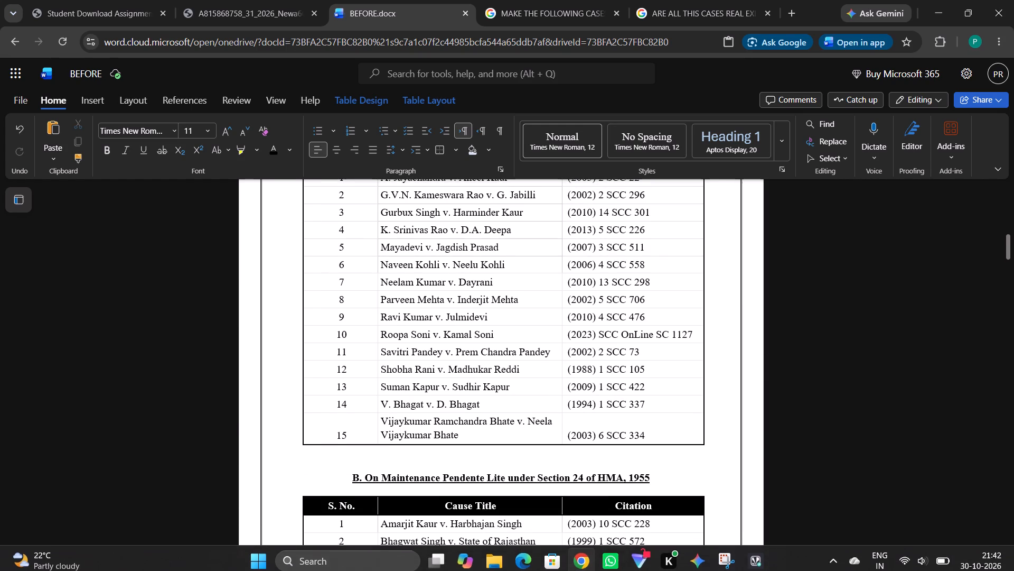
scroll(542, 473, up, 5)
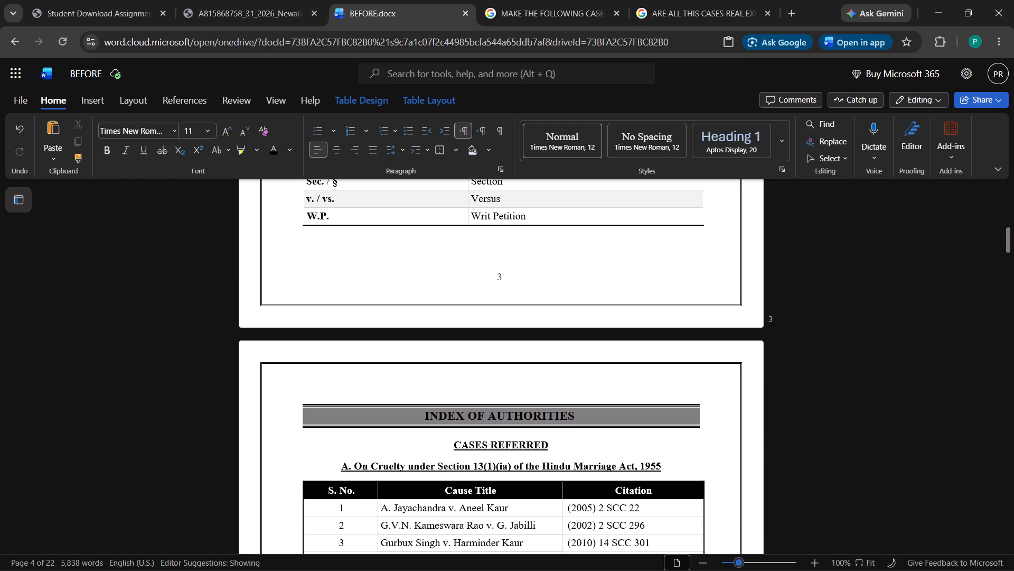
scroll(538, 467, down, 1)
click(517, 400)
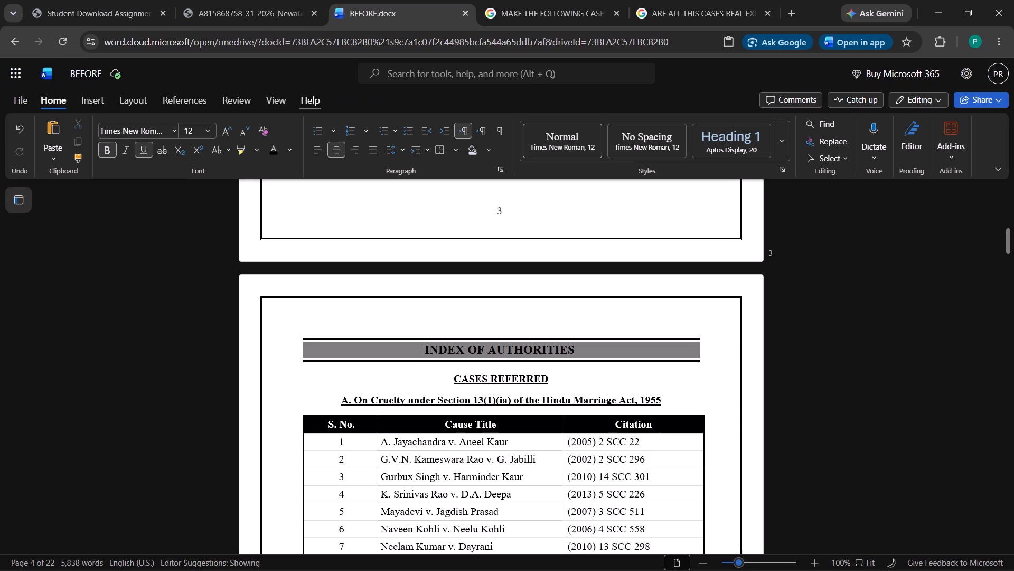
click(382, 151)
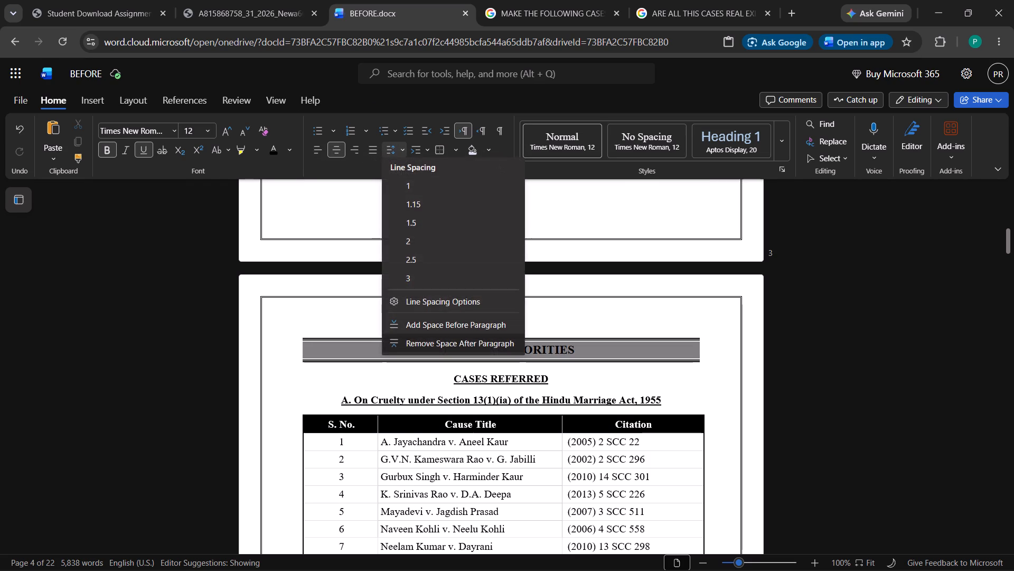
click(446, 342)
Remove the space after the "B. On Maintenance Pendente Lite under Section 24 of HMA, 1955" heading.
scroll(451, 384, down, 3)
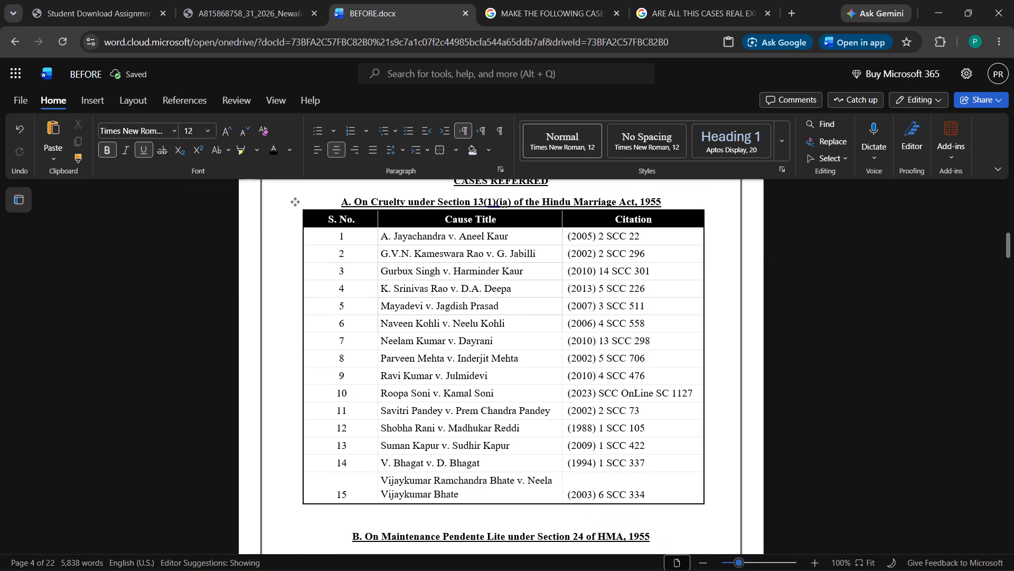
scroll(451, 384, down, 5)
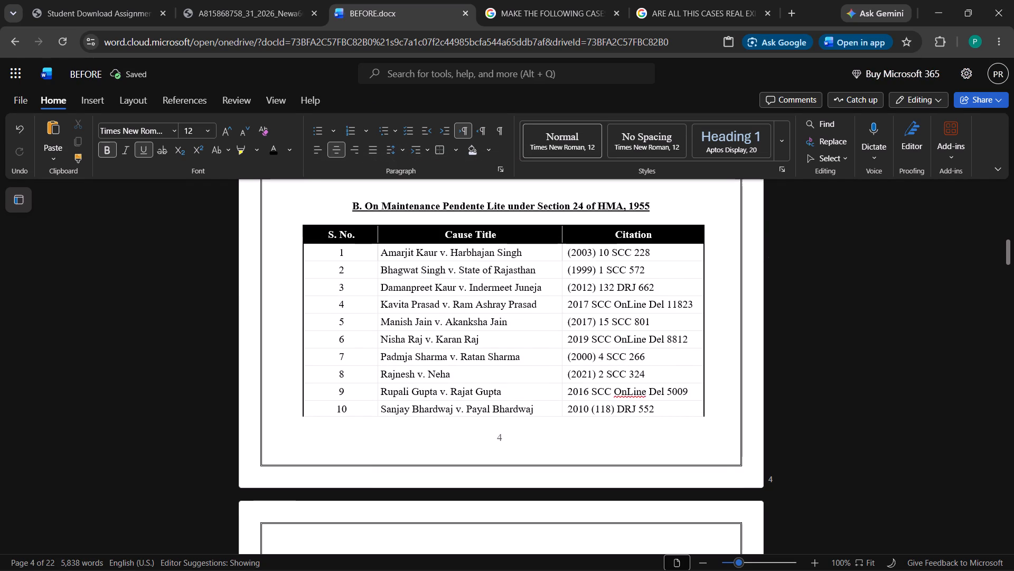
click(440, 206)
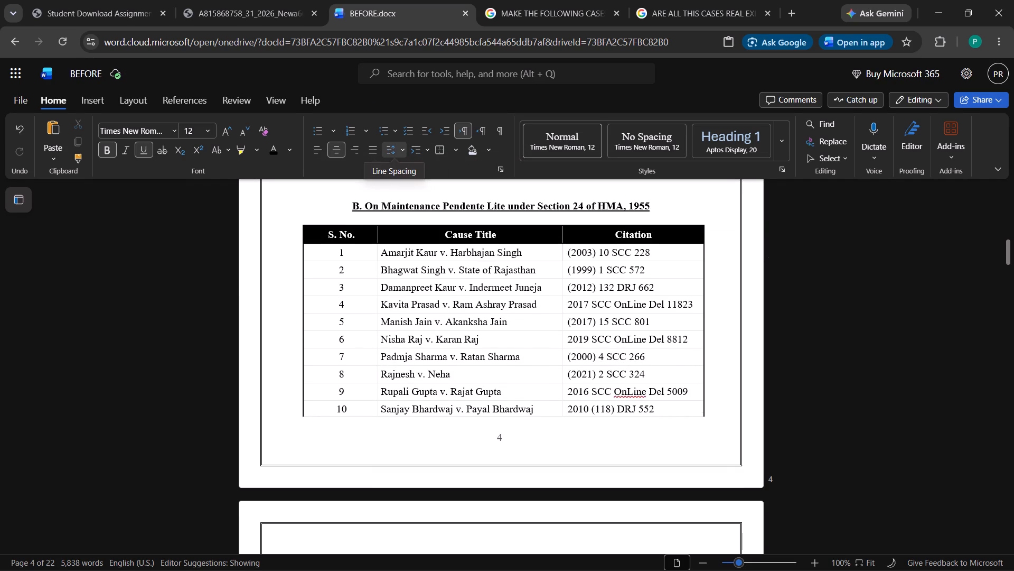
click(395, 146)
click(451, 345)
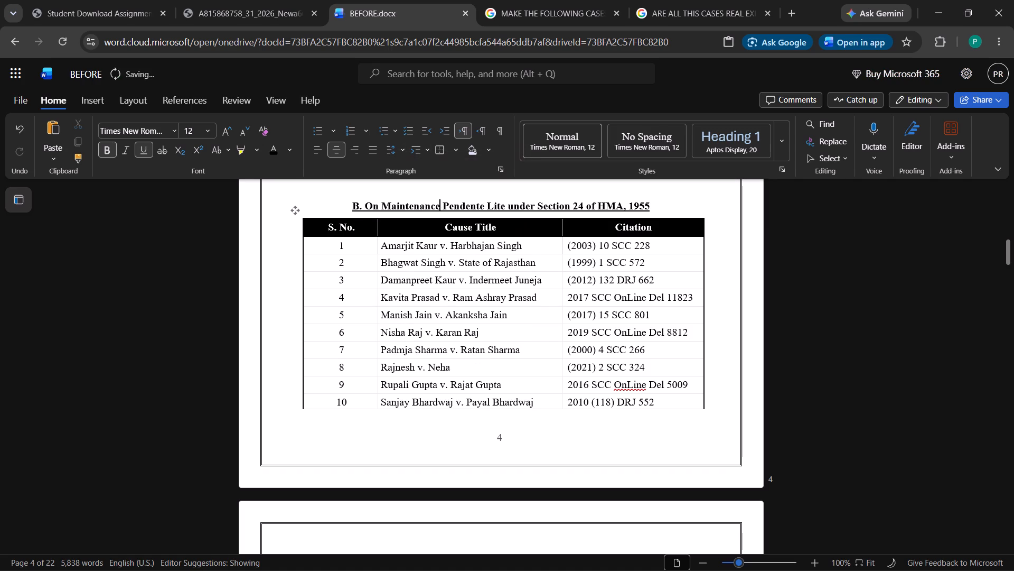
Remove the space after the "CASES REFERRED" heading in the Index of Authorities.
scroll(452, 343, down, 2)
scroll(452, 343, up, 3)
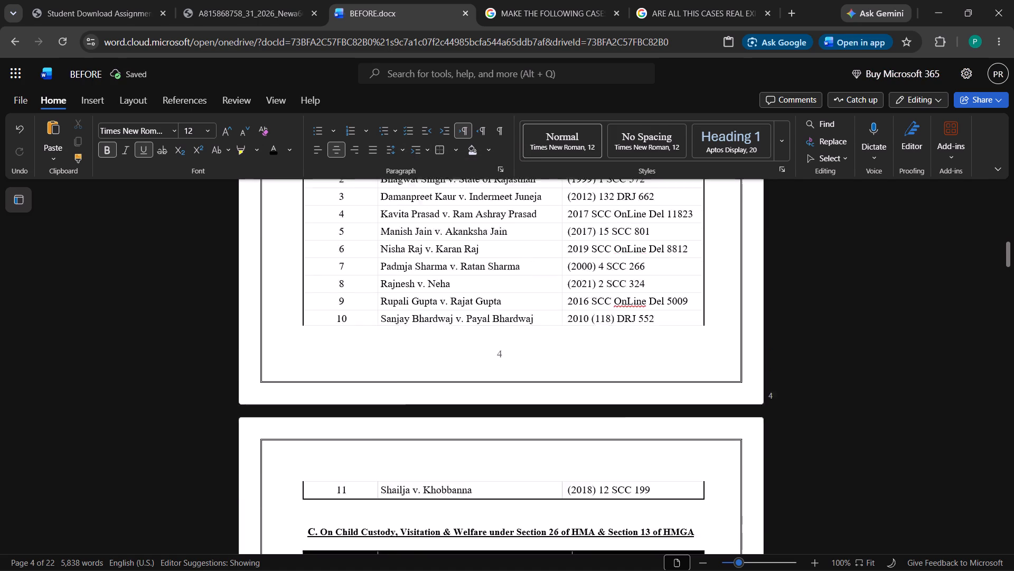
scroll(452, 343, up, 3)
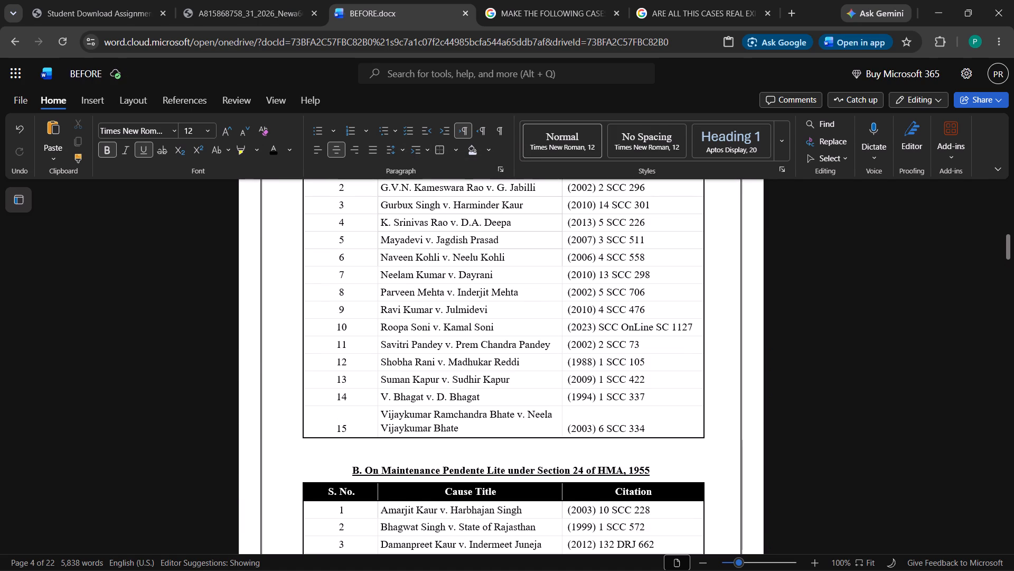
scroll(452, 343, up, 5)
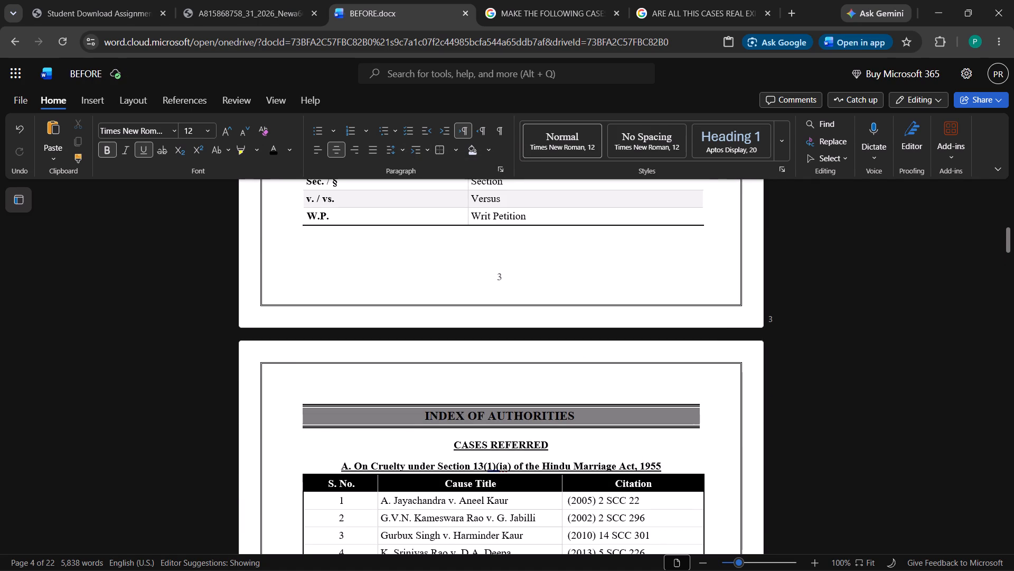
click(481, 441)
click(390, 149)
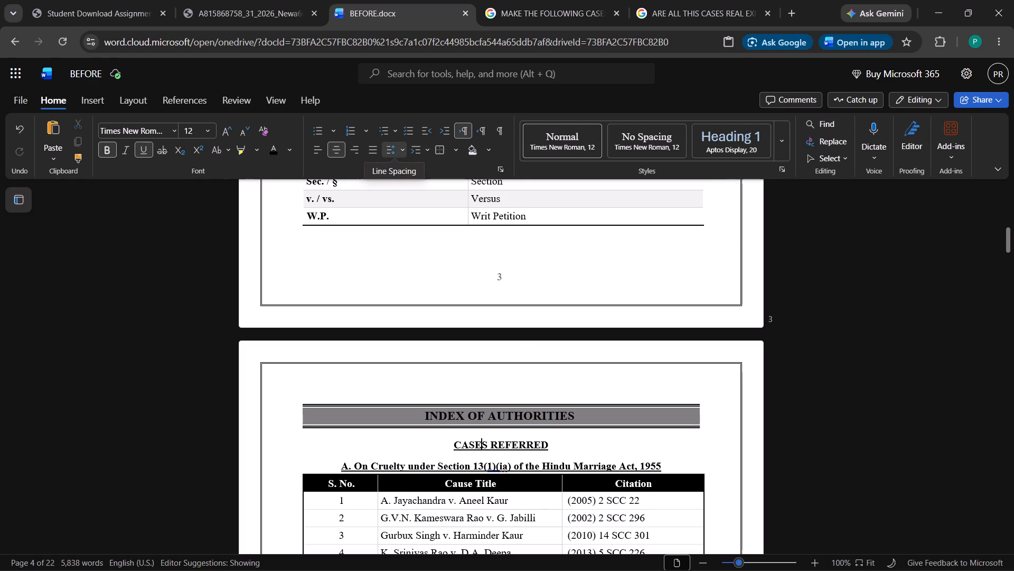
click(465, 340)
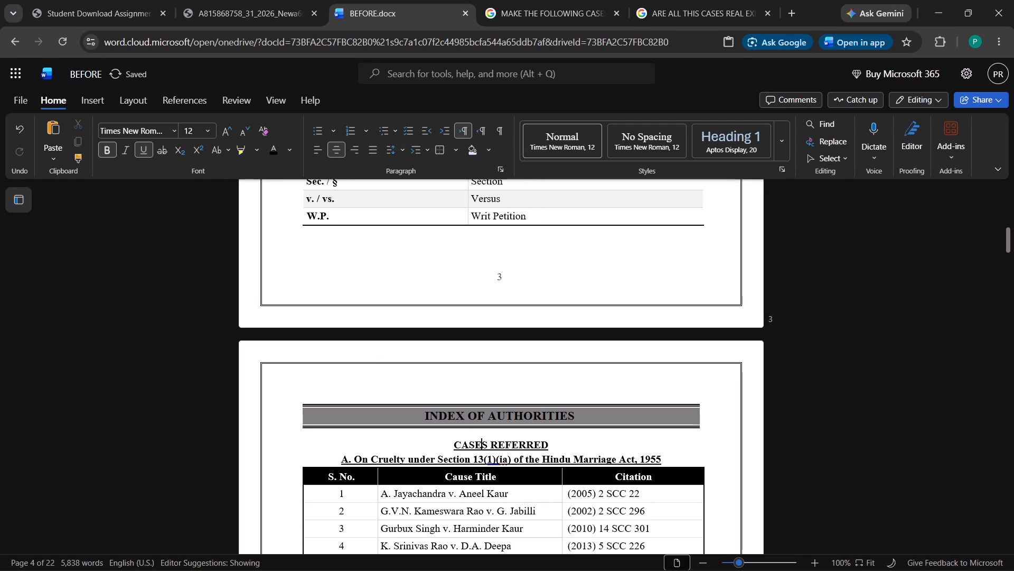
Check how the section B case table fits its page and inspect the line spacing options for heading B.
scroll(465, 352, down, 10)
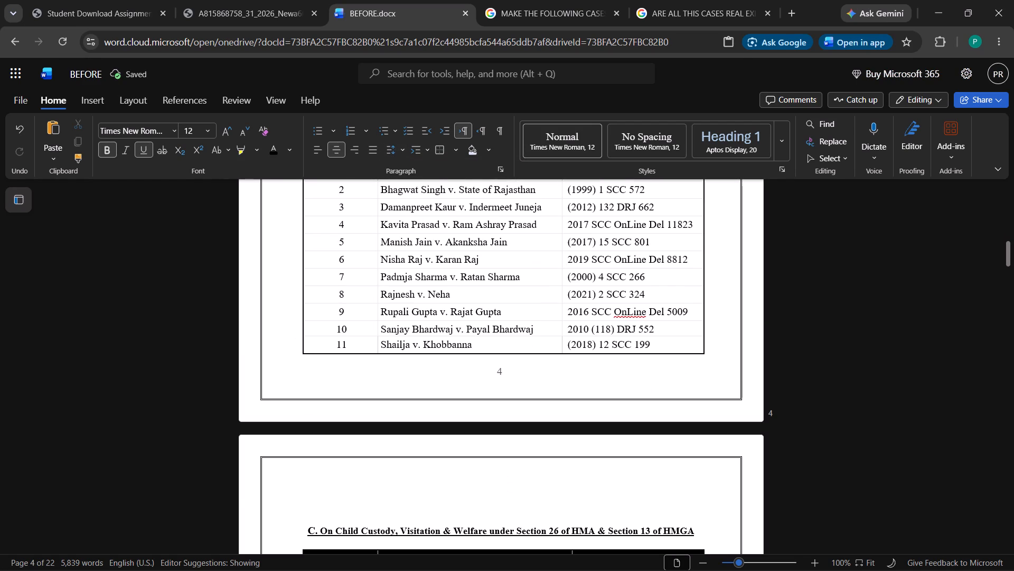
click(462, 354)
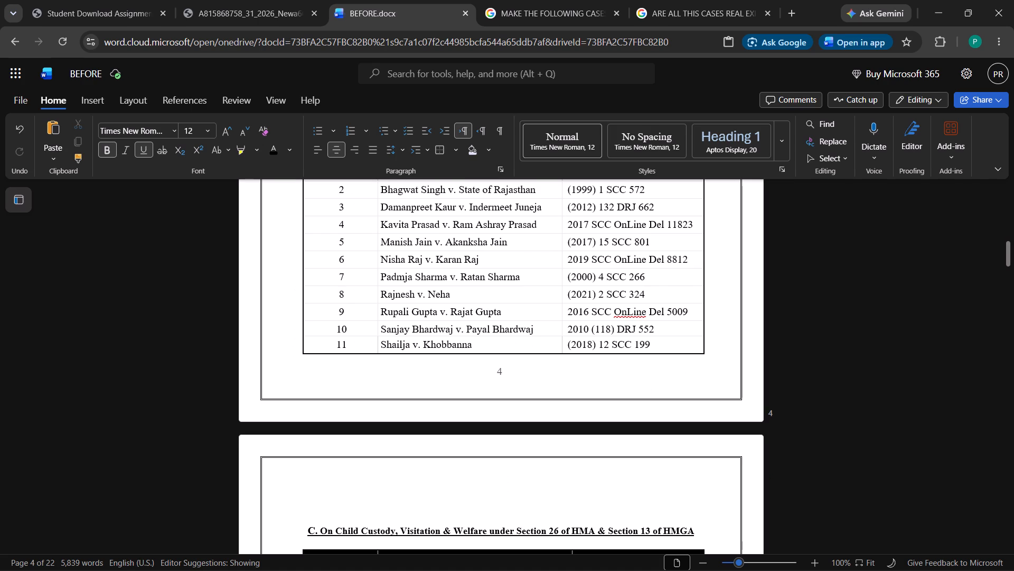
click(806, 327)
scroll(640, 356, up, 4)
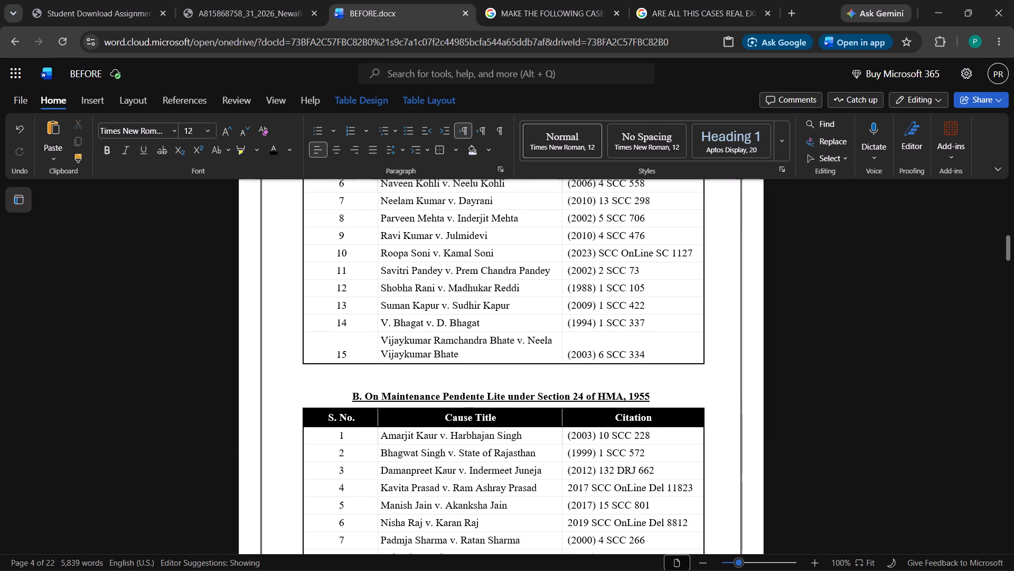
scroll(637, 358, up, 1)
click(512, 443)
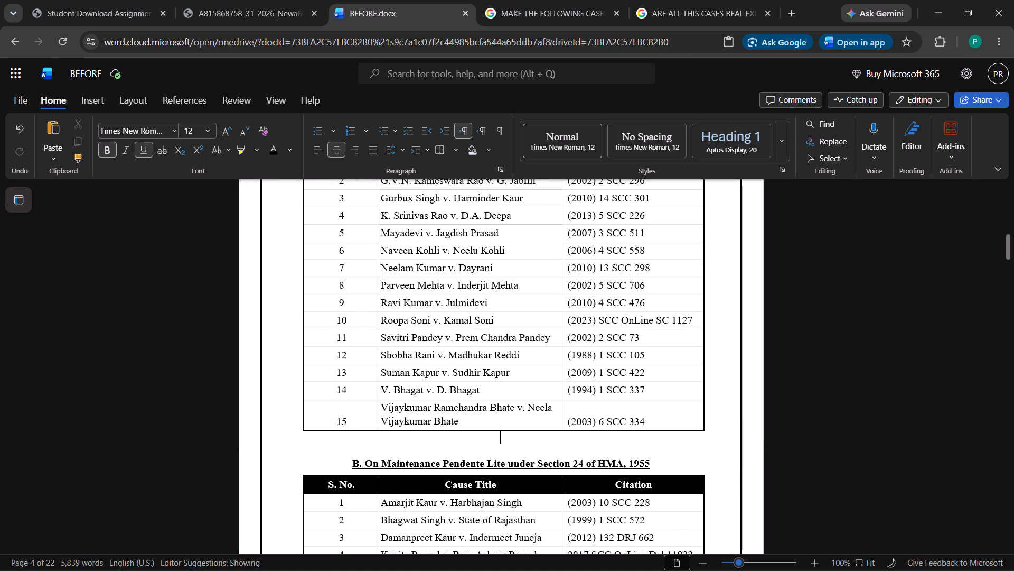
click(512, 455)
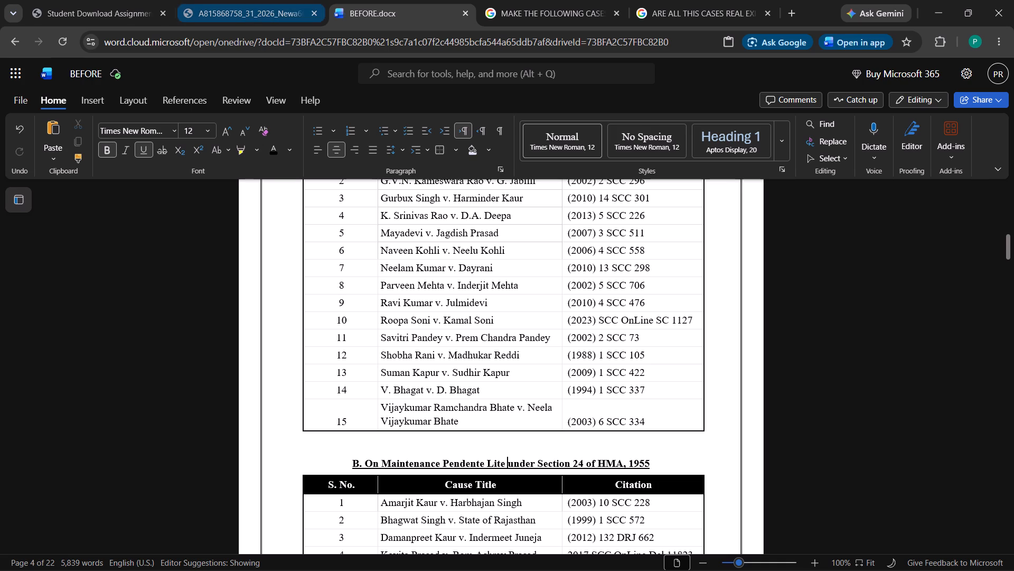
click(383, 152)
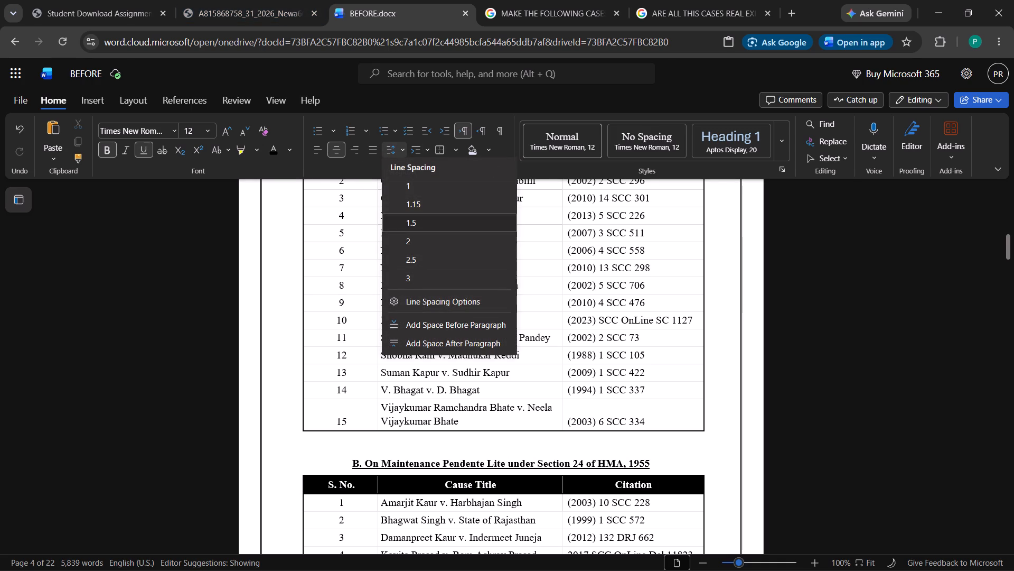
click(480, 441)
click(470, 428)
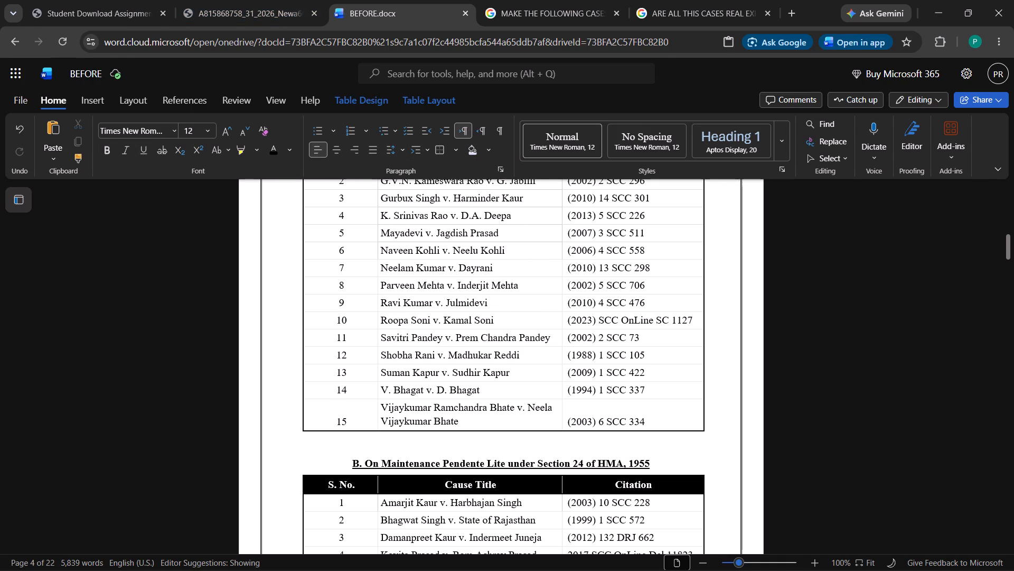
Remove the space after the blank paragraph between the section A case table and heading B in the Index of Authorities.
click(473, 436)
click(463, 419)
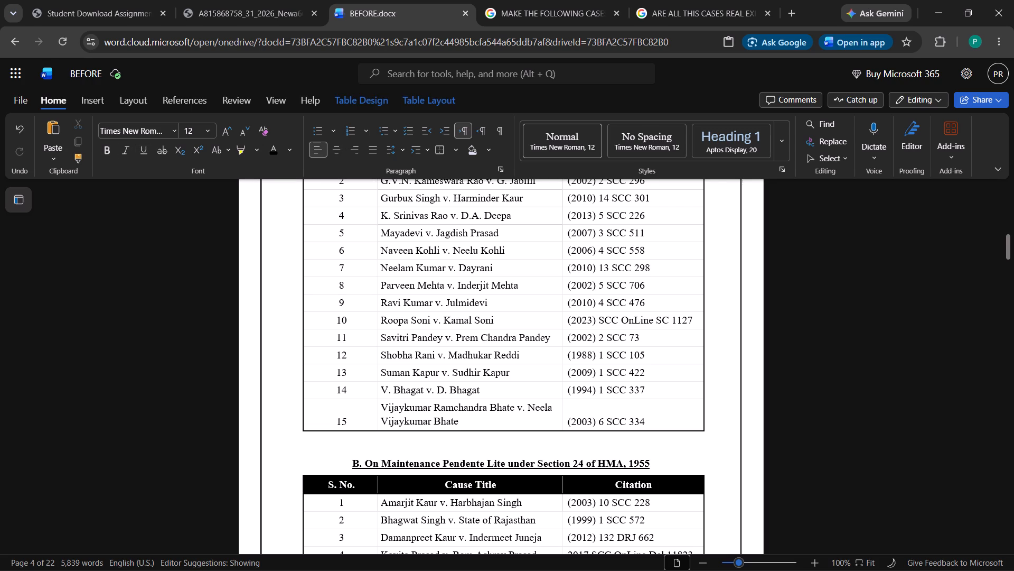
click(474, 437)
click(465, 421)
click(397, 149)
click(397, 149)
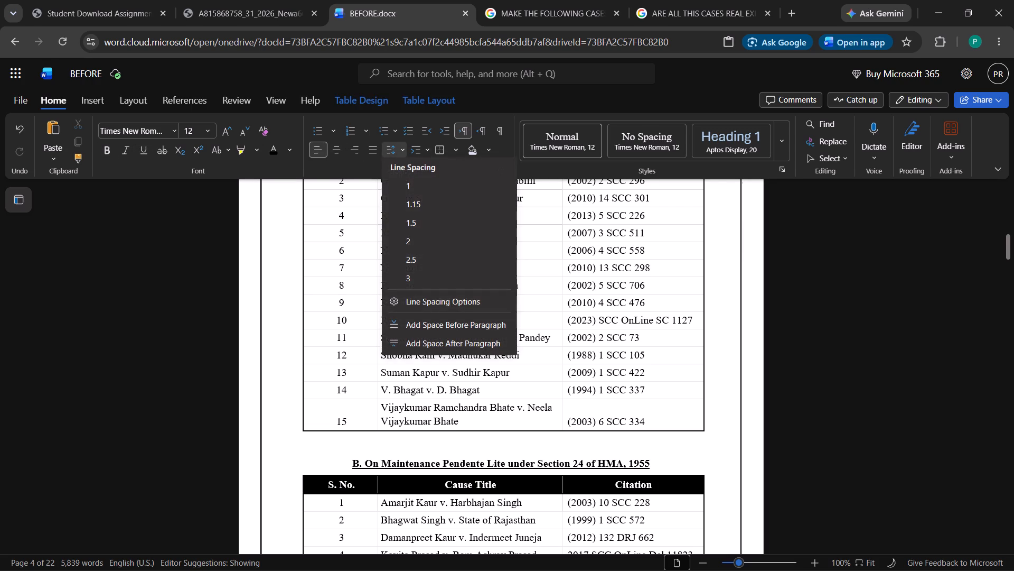
click(499, 438)
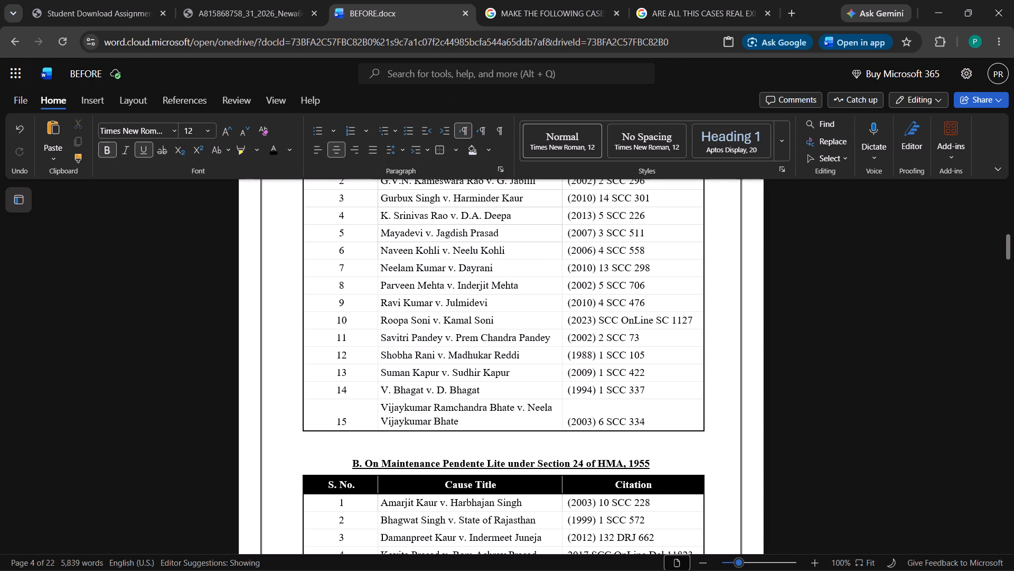
click(391, 155)
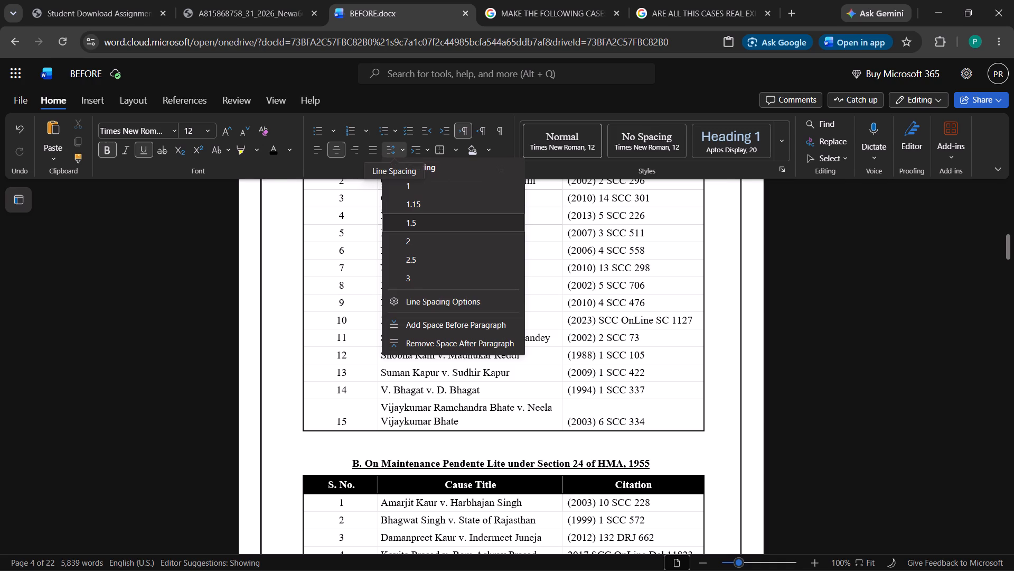
click(466, 339)
Add space after the "CASES REFERRED" heading in the Index of Authorities.
scroll(467, 327, up, 4)
click(492, 382)
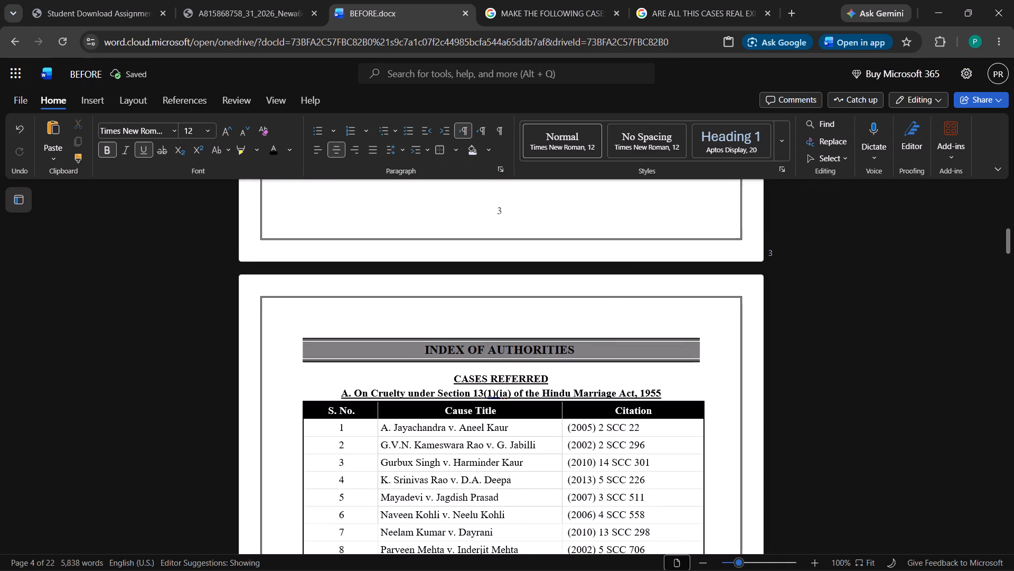
click(387, 148)
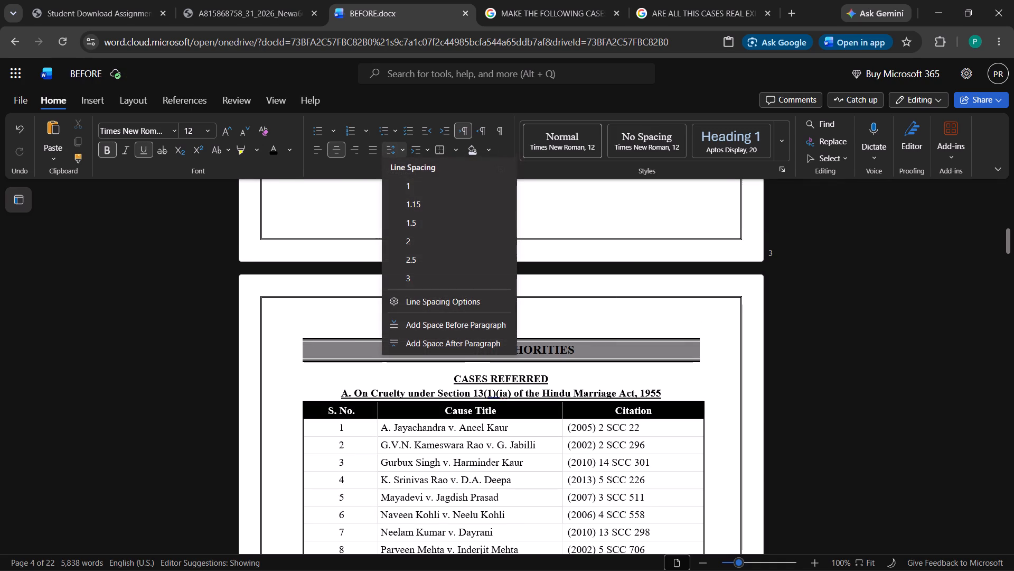
click(459, 337)
Delete the blank line above the "C. On Child Custody, Visitation & Welfare" heading.
scroll(456, 322, down, 5)
scroll(451, 257, down, 5)
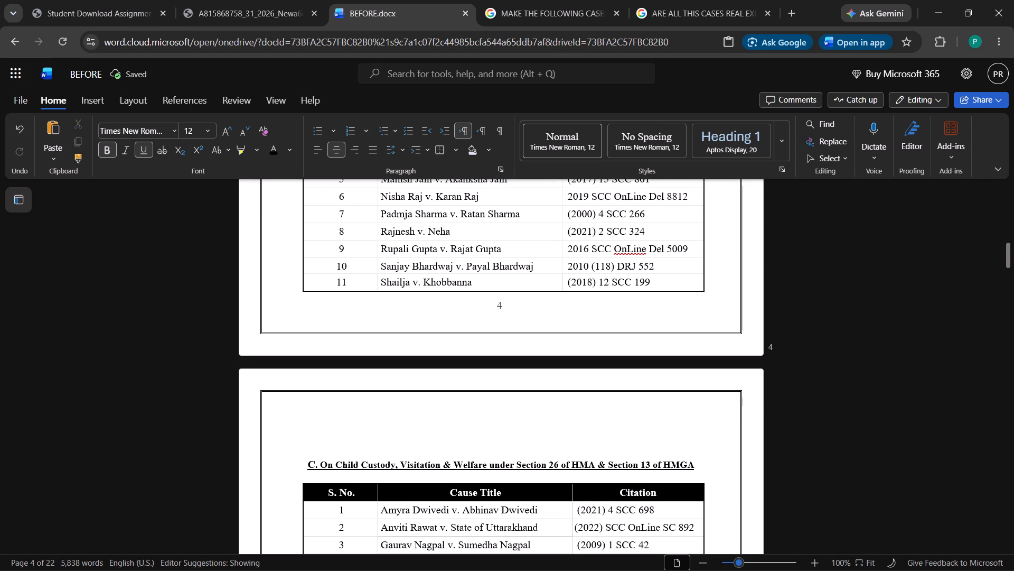
click(428, 423)
click(417, 437)
key(BackSpace)
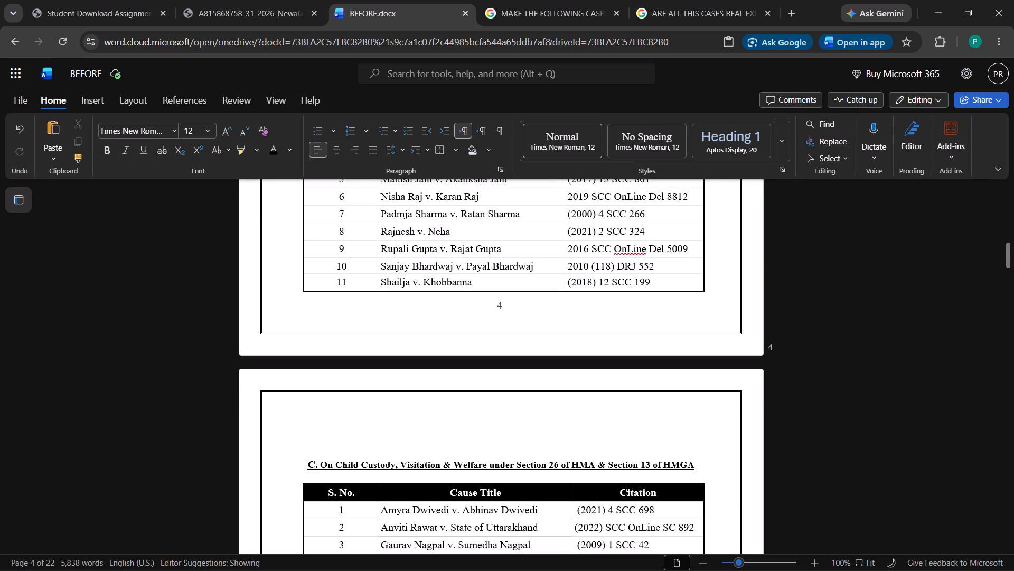
key(BackSpace)
key(BackSpace)
key(Delete)
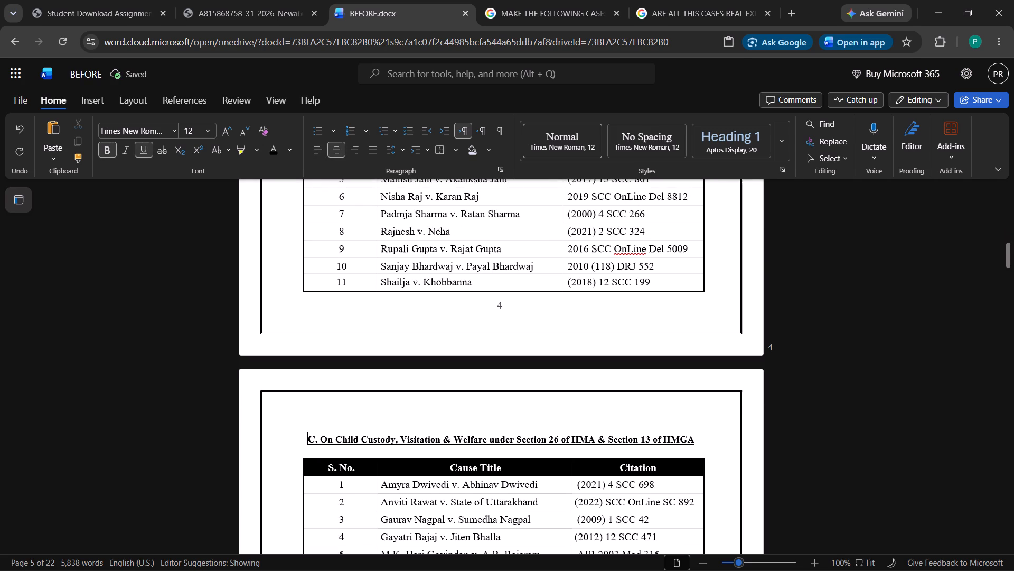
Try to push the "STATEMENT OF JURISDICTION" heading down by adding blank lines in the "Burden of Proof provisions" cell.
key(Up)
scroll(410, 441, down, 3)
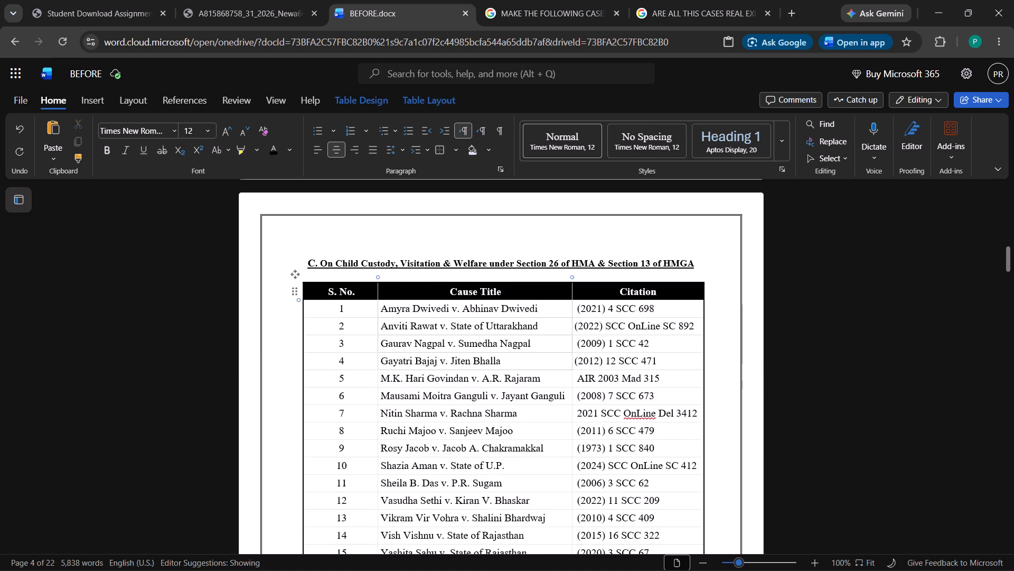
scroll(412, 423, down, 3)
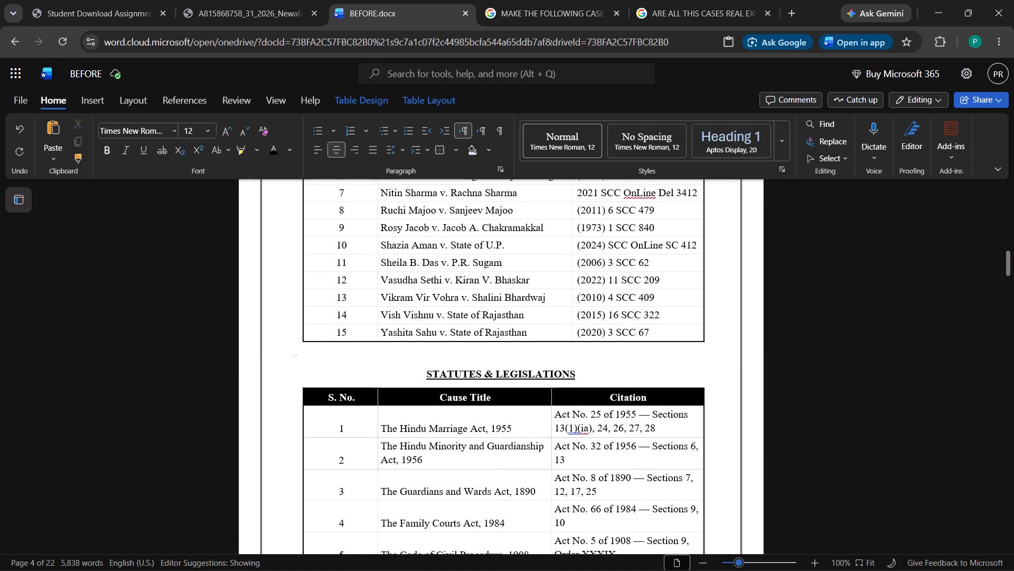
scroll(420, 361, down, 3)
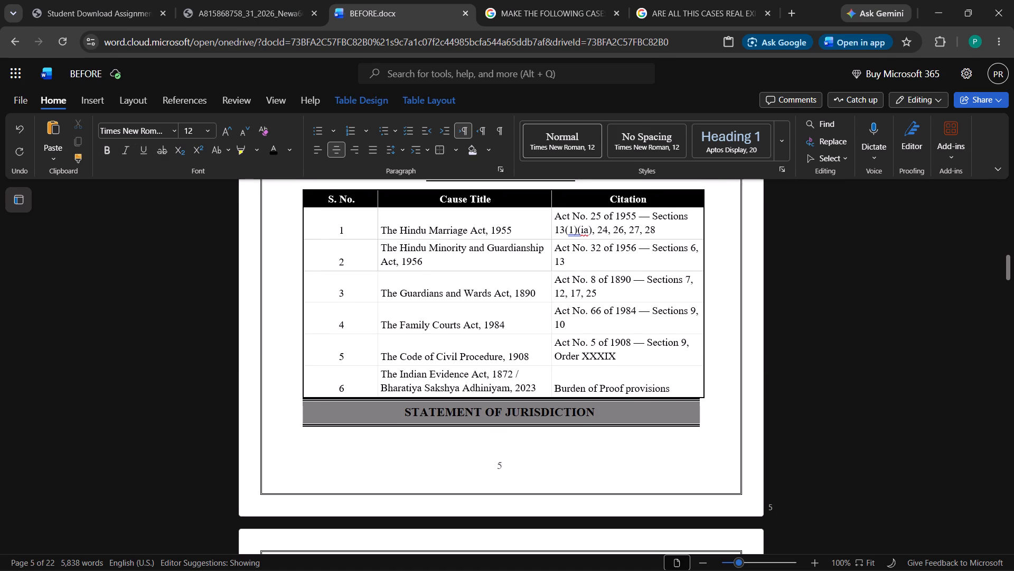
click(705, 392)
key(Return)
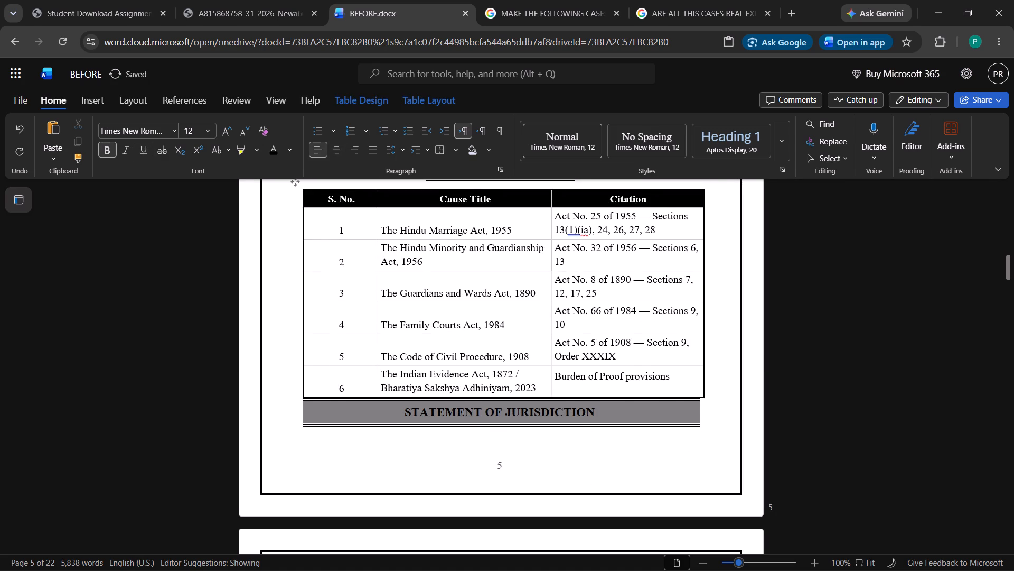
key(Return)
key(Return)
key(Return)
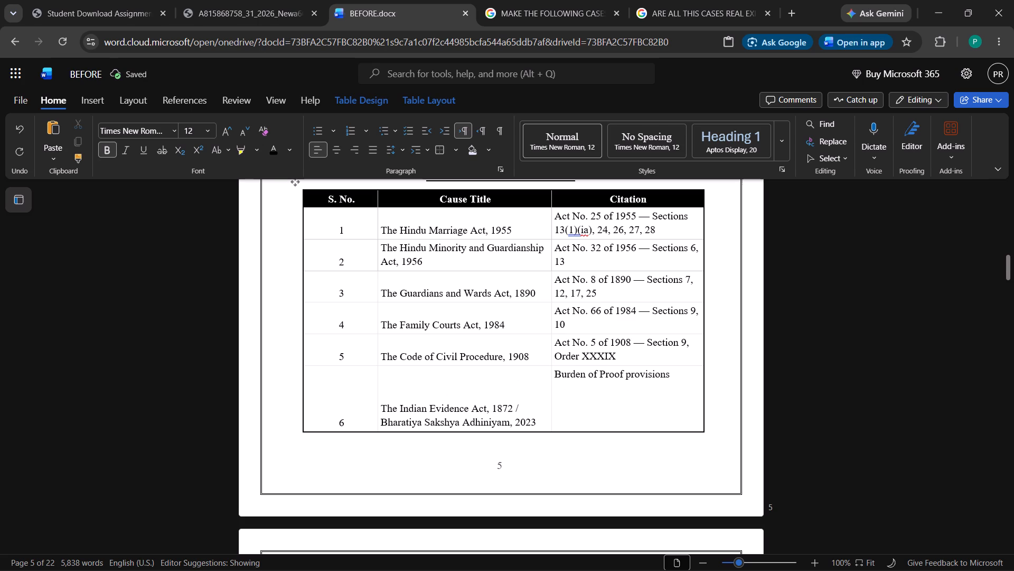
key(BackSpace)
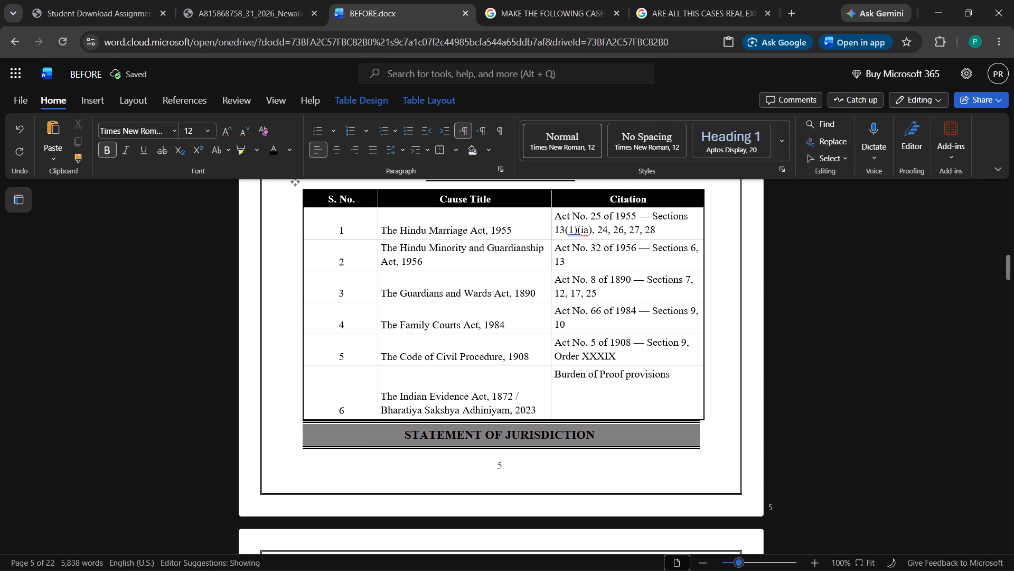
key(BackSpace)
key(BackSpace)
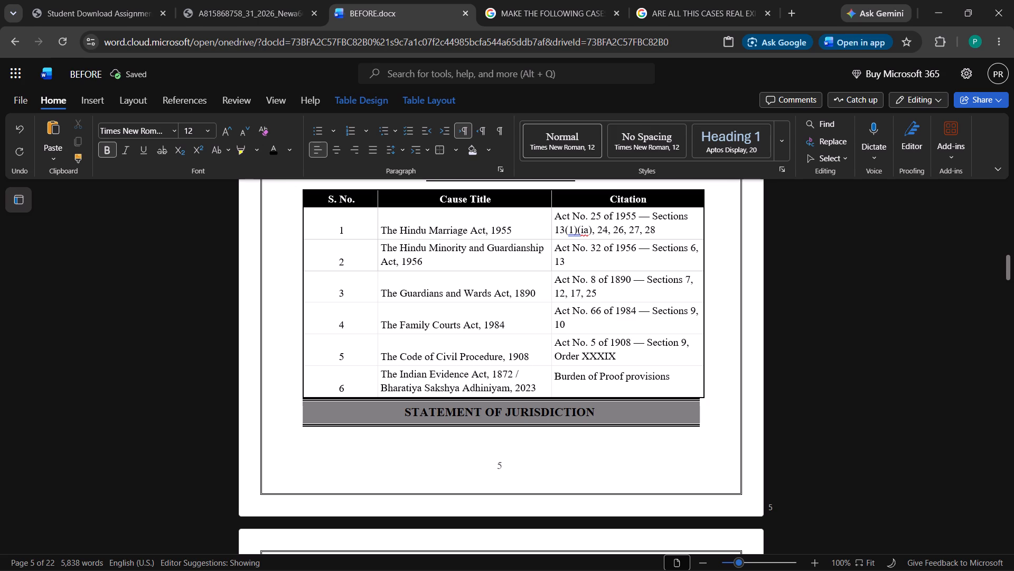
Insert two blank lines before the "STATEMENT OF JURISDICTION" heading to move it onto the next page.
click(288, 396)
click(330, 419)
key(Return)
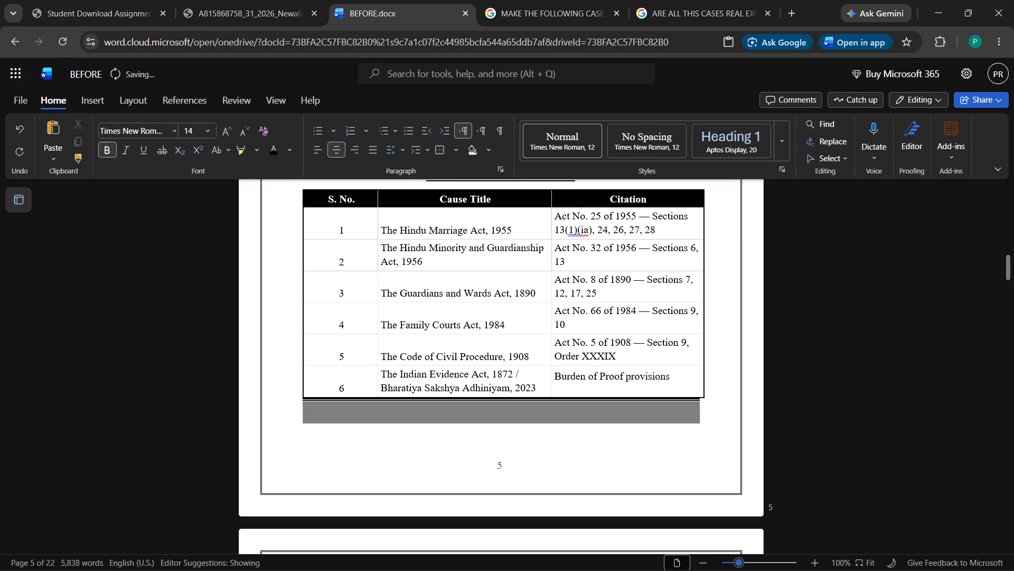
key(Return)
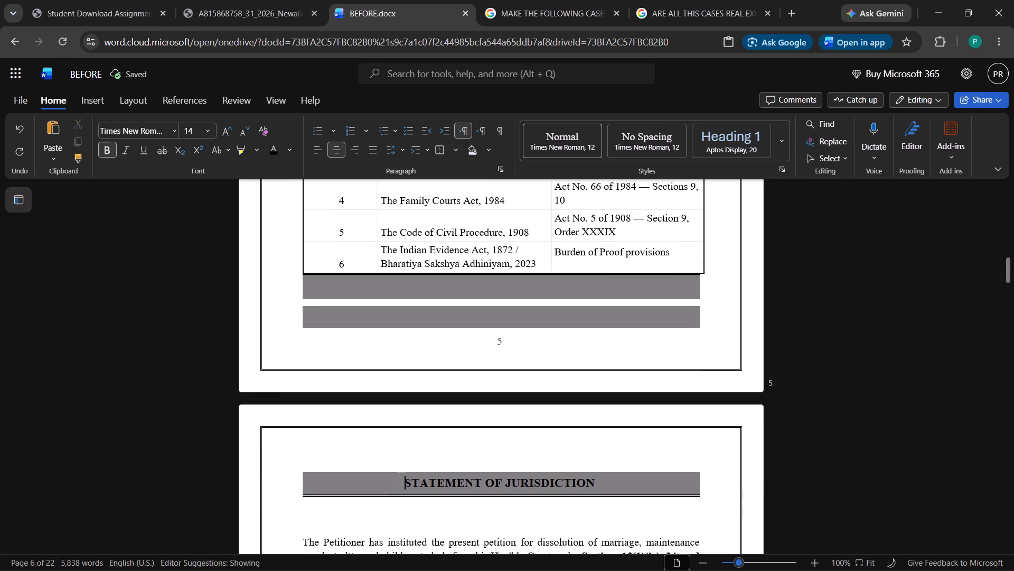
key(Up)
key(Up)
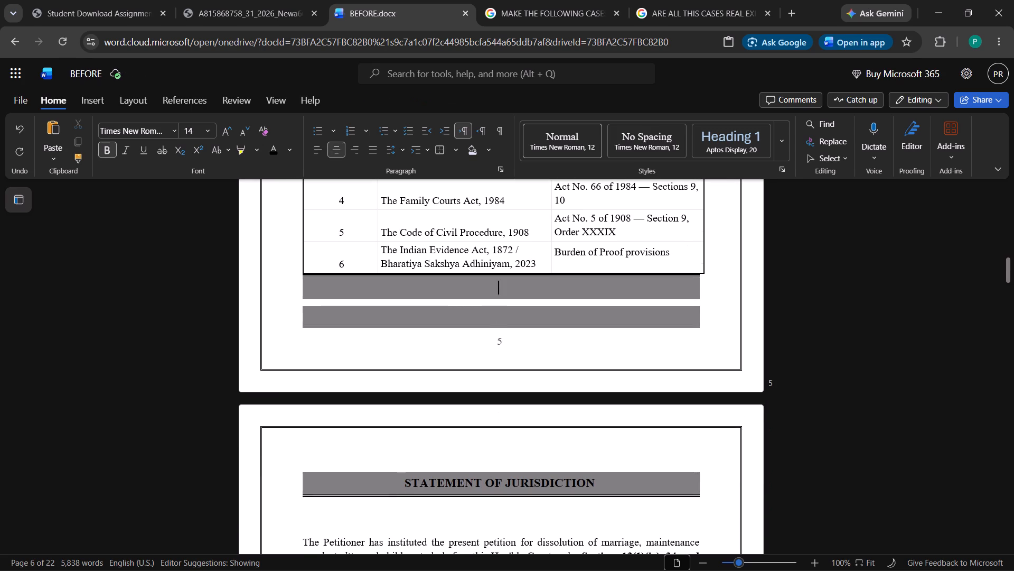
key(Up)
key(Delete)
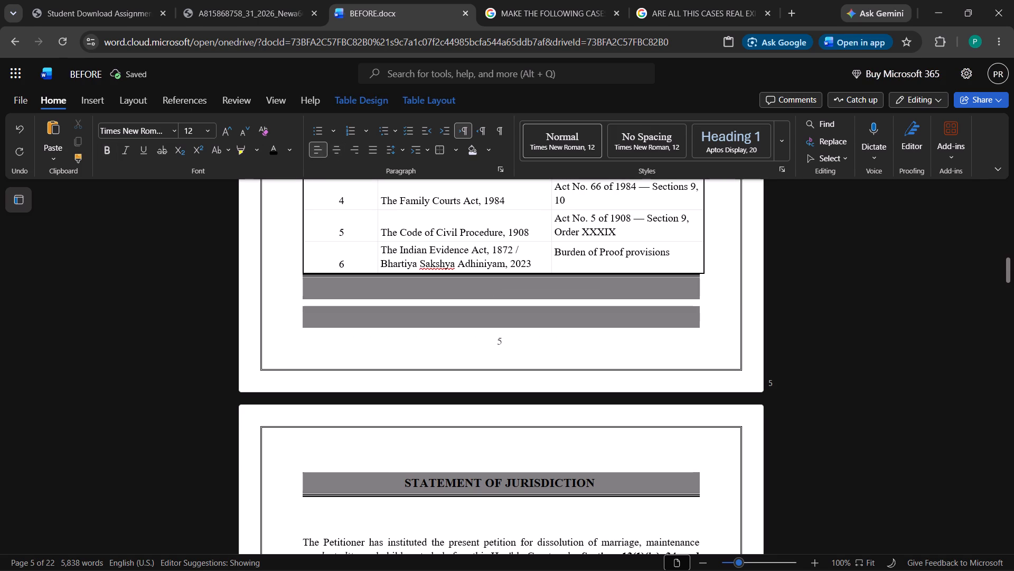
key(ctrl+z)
Remove the extra blank line after "Burden of Proof provisions" in row 6 of the statutes table.
key(Right)
key(Right)
key(Right)
key(Right)
key(Right)
key(Right)
key(Right)
key(Right)
key(Right)
key(Right)
key(Right)
key(Right)
key(Right)
key(Right)
key(Right)
key(Right)
key(Right)
key(Right)
key(Right)
key(Right)
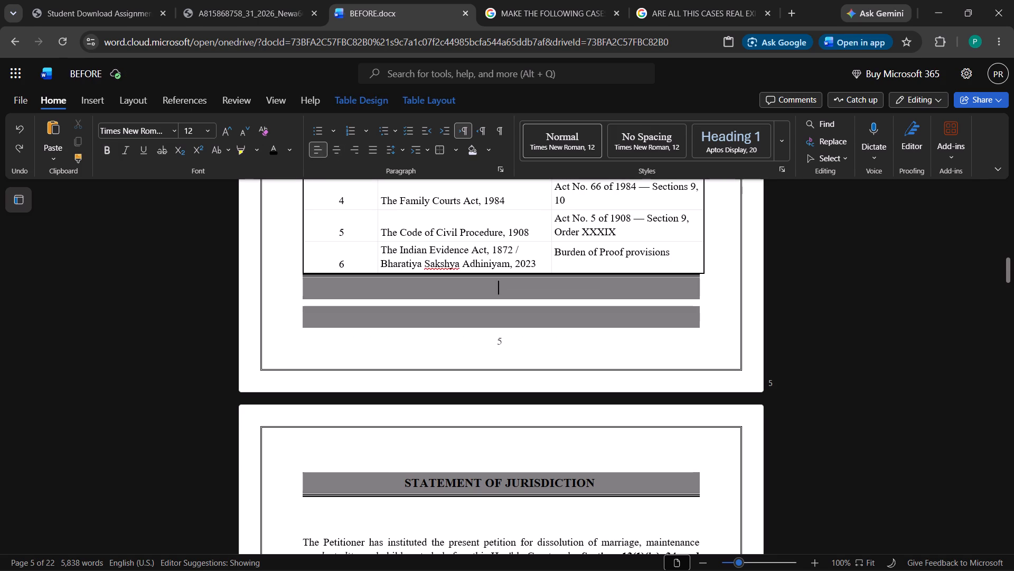
key(Left)
key(Left)
key(Delete)
key(Delete)
key(Delete)
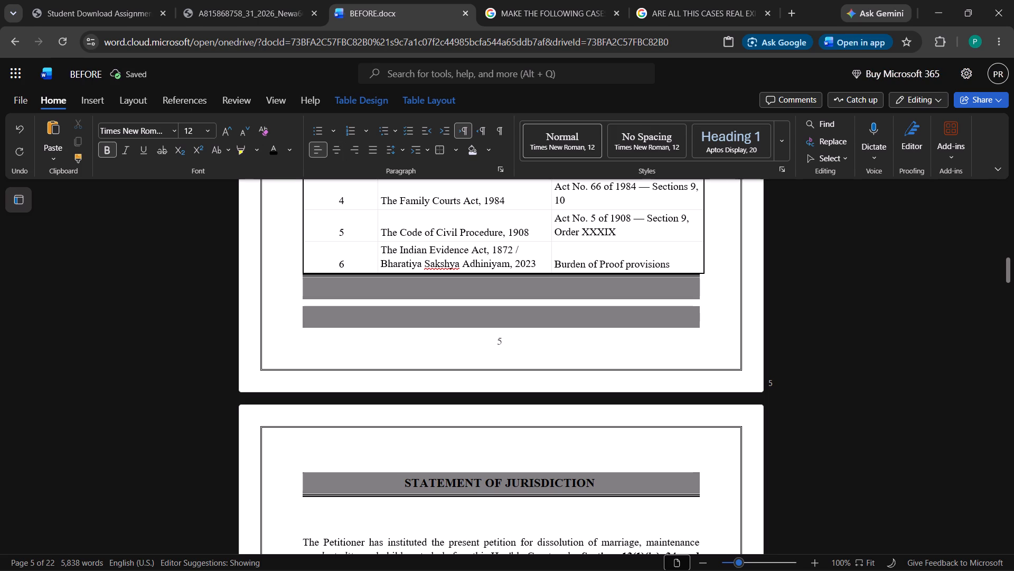
key(Delete)
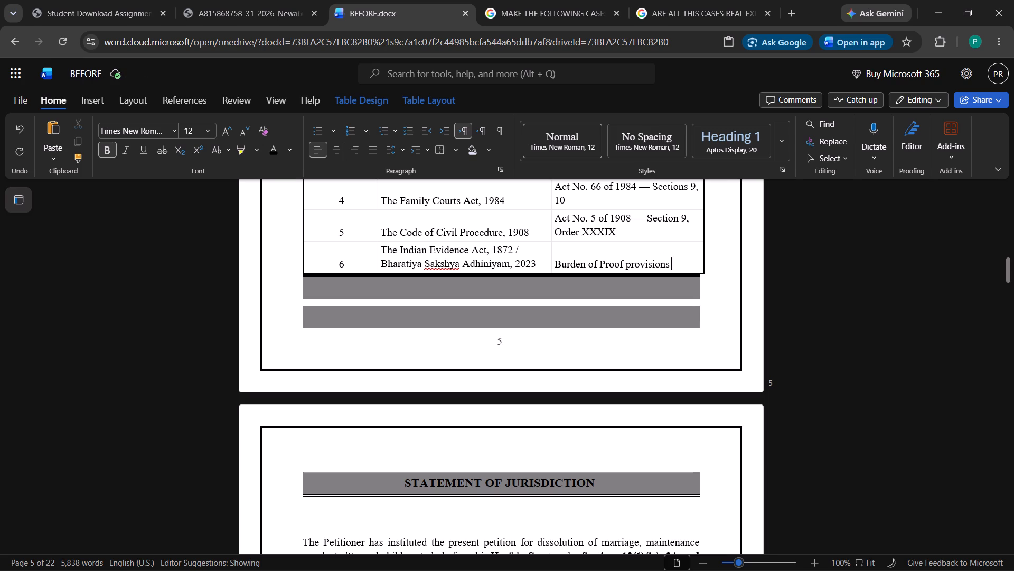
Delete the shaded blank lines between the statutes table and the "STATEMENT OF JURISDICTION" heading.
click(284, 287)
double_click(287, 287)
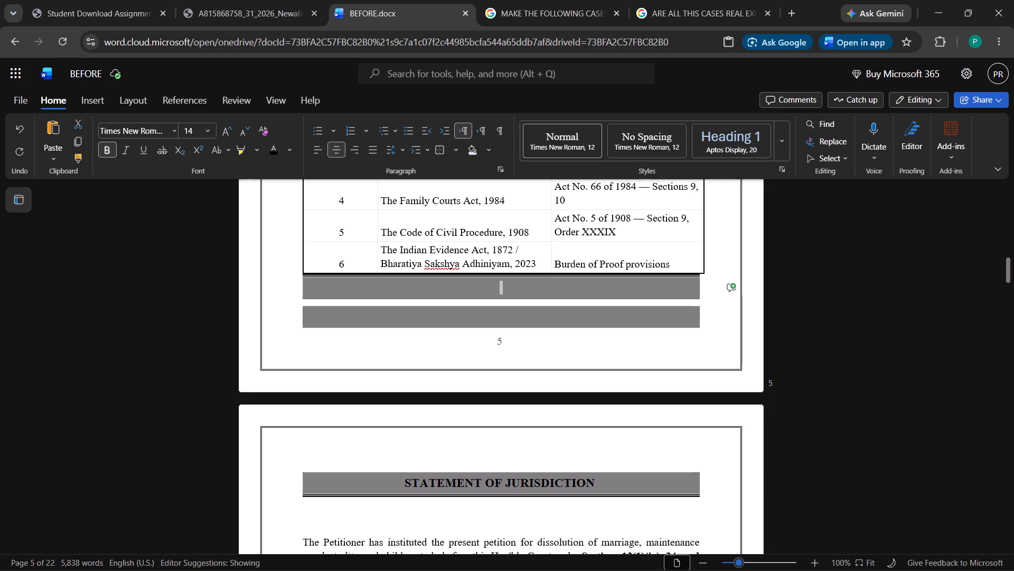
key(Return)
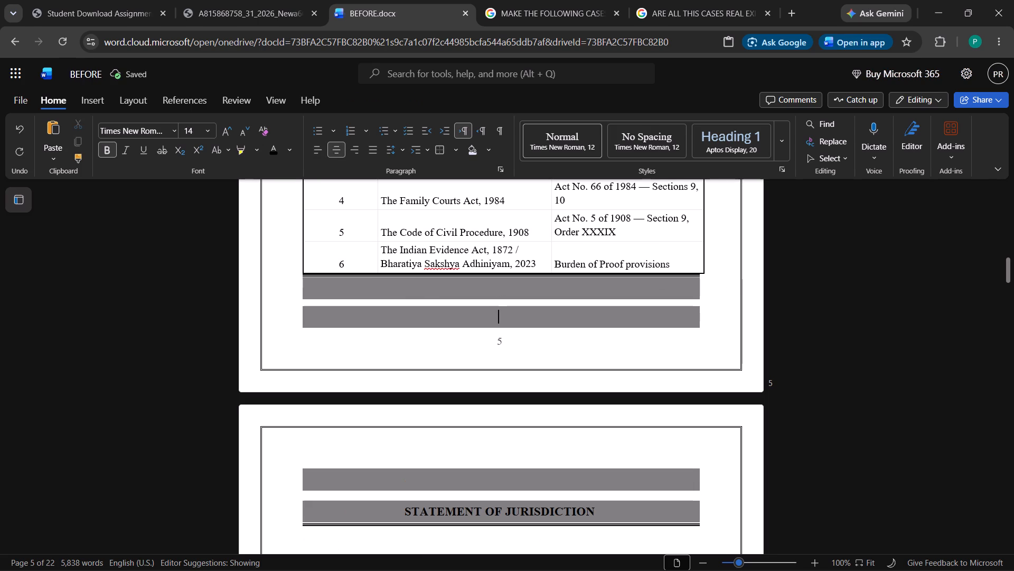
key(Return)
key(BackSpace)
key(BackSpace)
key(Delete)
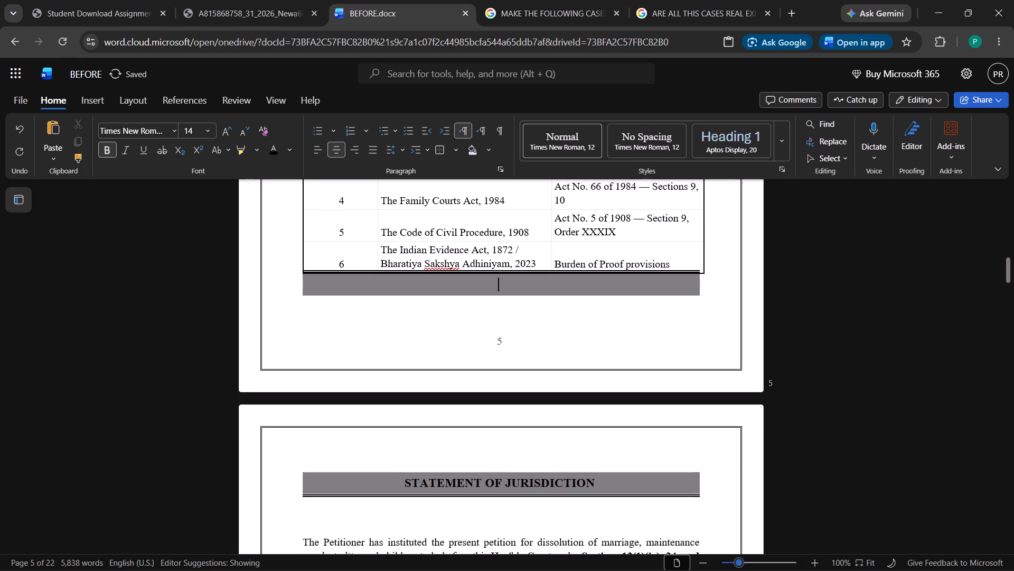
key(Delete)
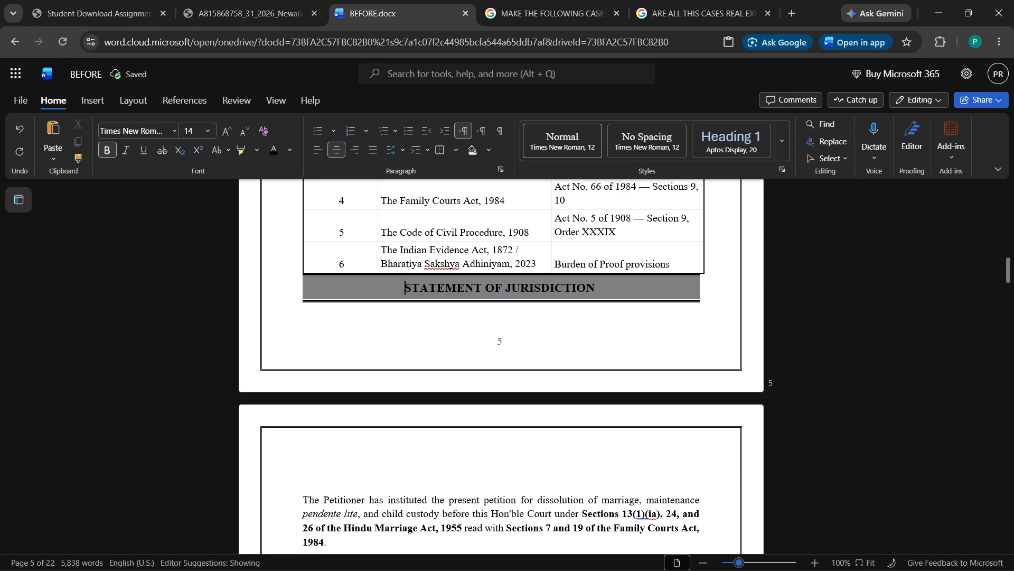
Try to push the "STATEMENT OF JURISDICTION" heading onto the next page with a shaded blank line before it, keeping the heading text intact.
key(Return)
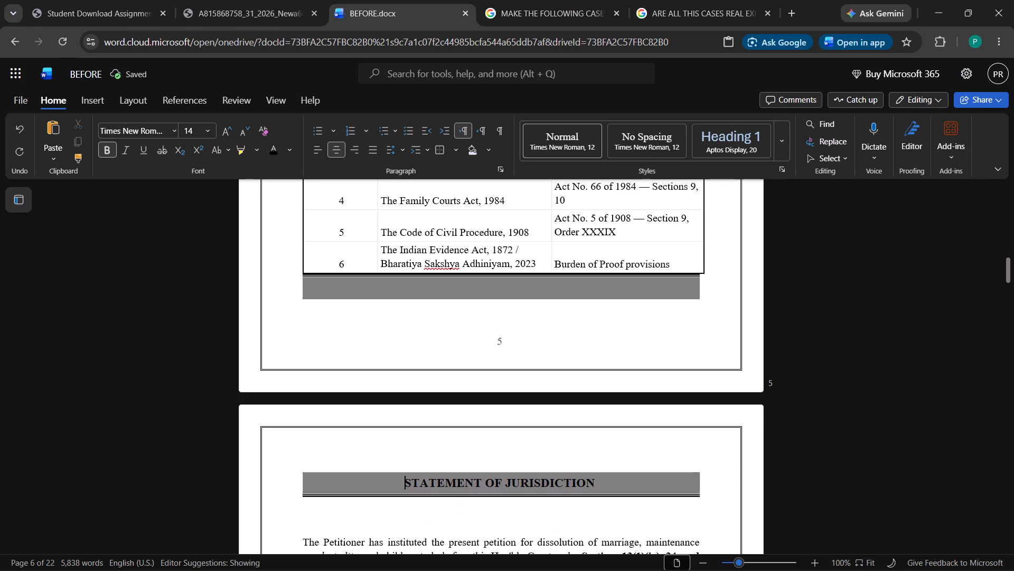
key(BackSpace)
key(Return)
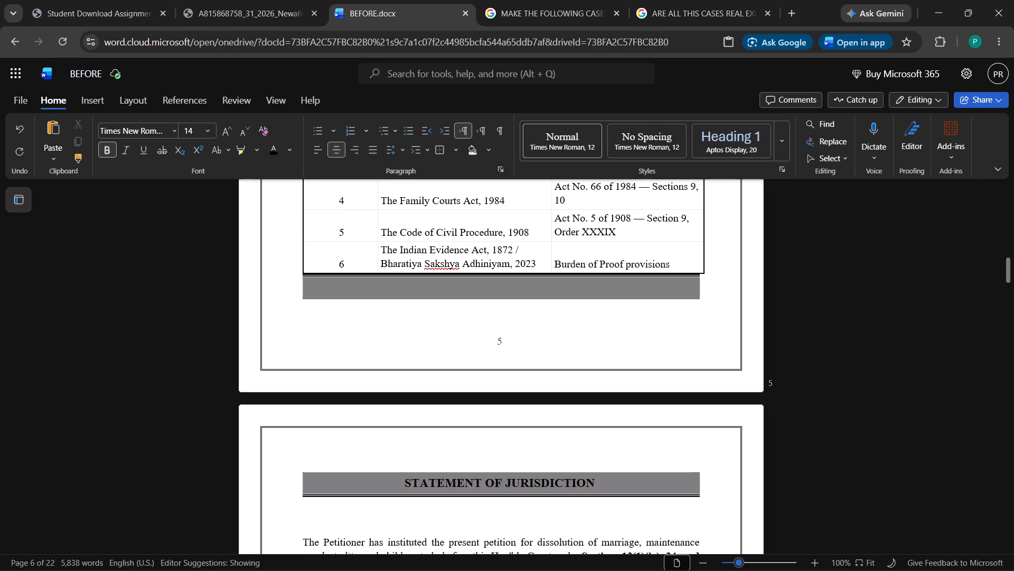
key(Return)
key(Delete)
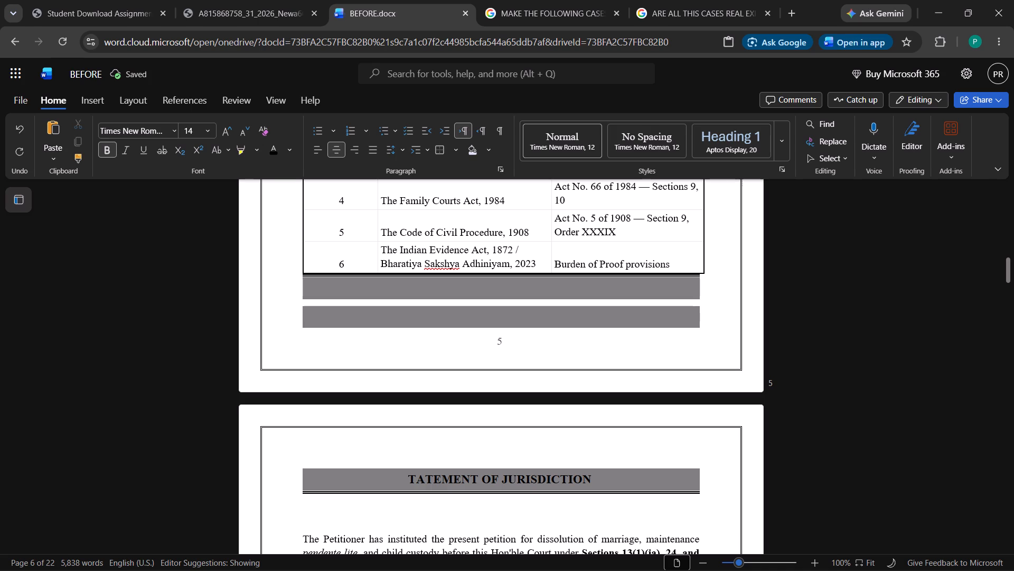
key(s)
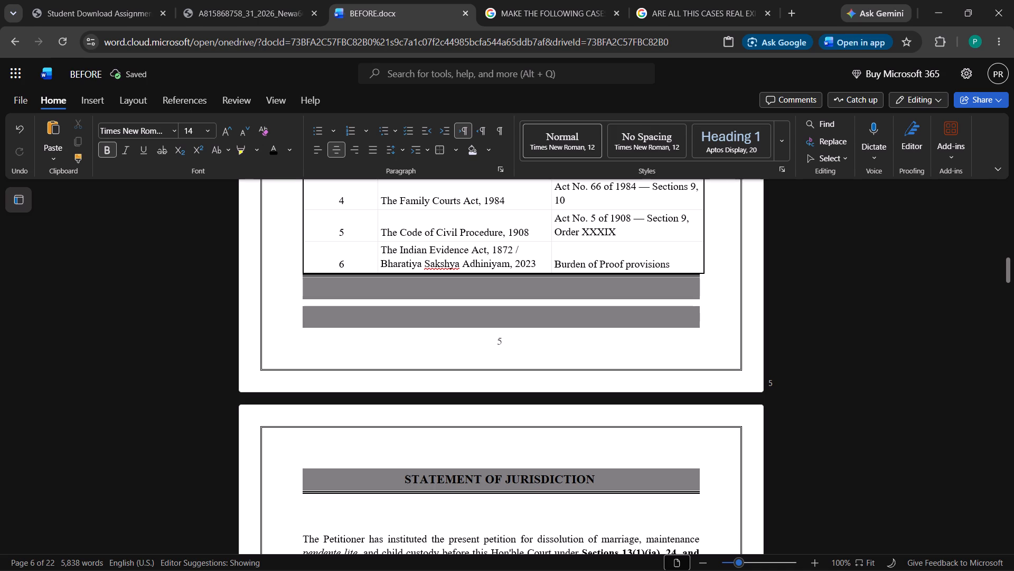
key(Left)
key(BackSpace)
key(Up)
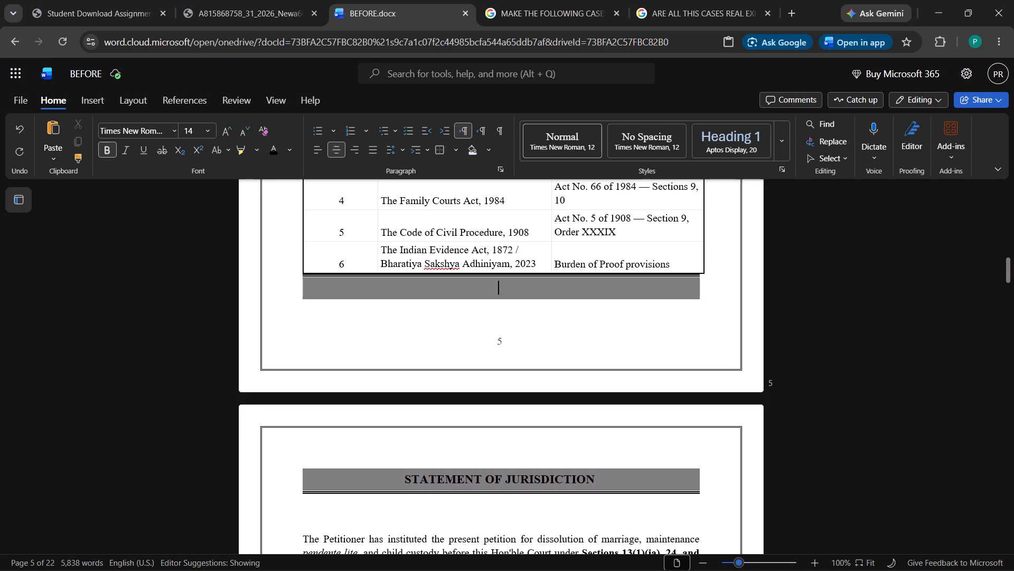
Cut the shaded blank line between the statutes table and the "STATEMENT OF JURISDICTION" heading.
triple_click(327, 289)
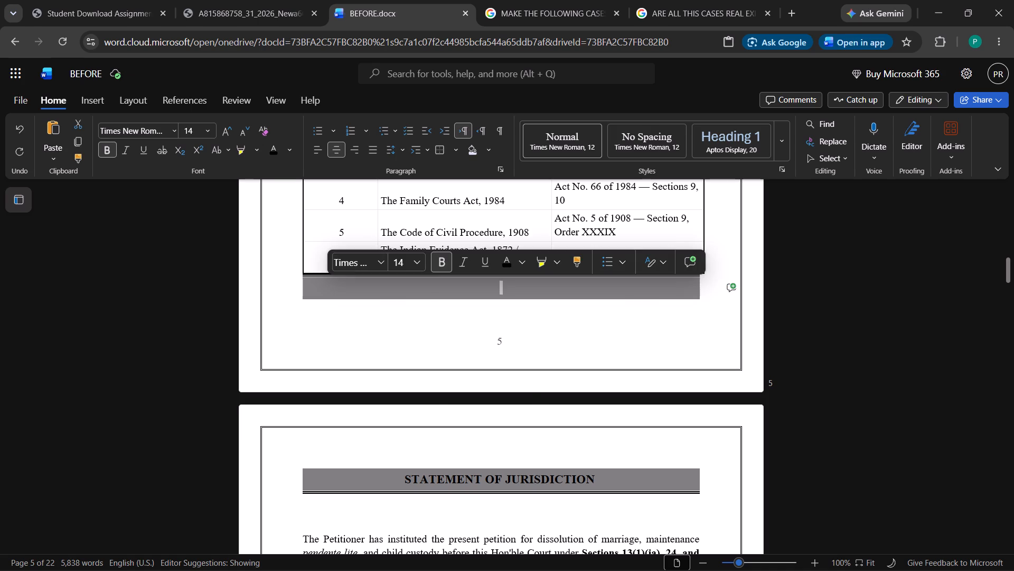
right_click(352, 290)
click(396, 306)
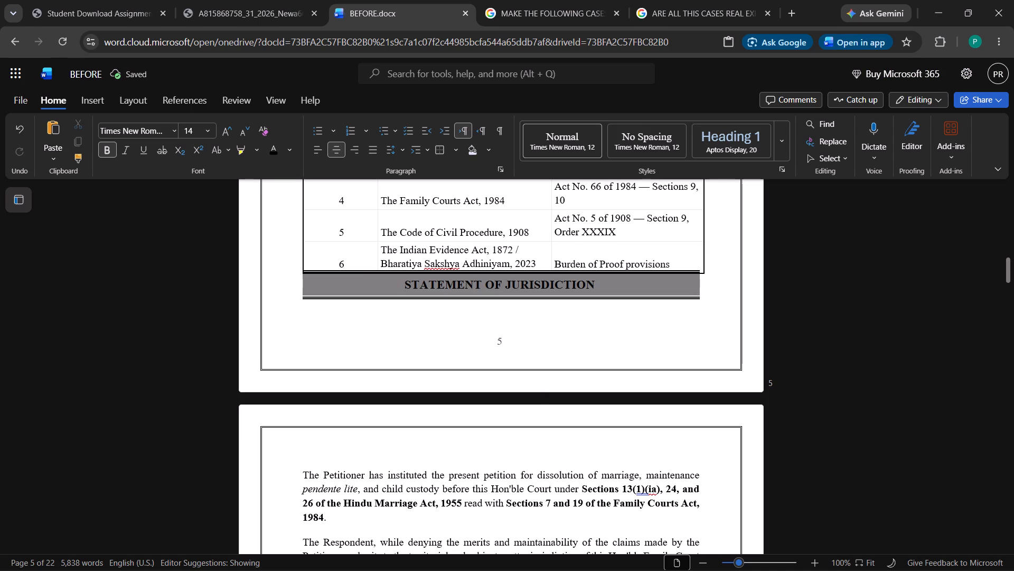
Insert two blank lines above the "STATUTES & LEGISLATIONS" heading to push "STATEMENT OF JURISDICTION" onto the next page.
scroll(329, 319, up, 2)
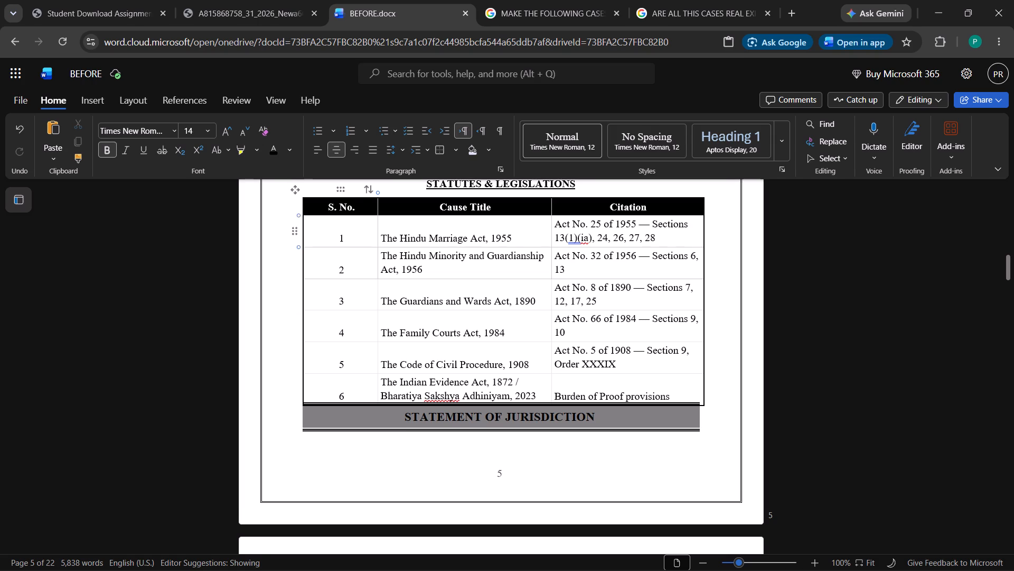
scroll(334, 278, up, 1)
click(405, 253)
click(400, 236)
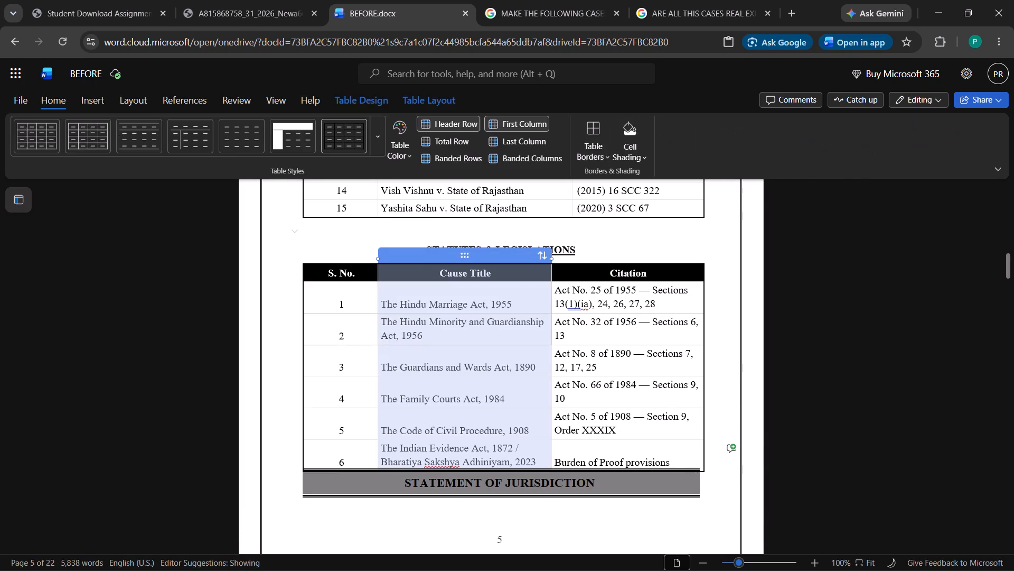
key(Return)
key(Return)
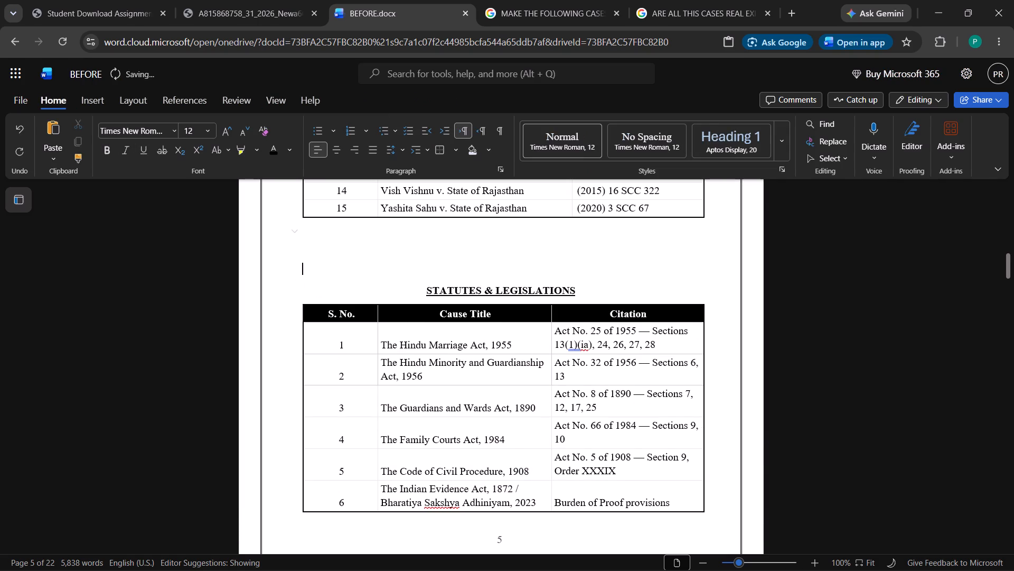
scroll(471, 289, up, 1)
scroll(471, 290, down, 4)
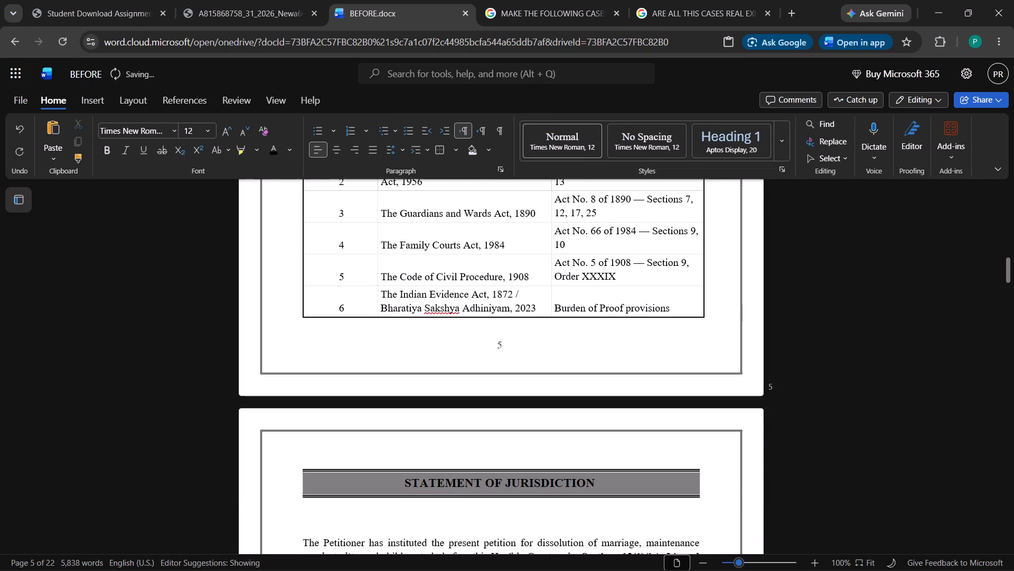
key(Return)
scroll(457, 291, down, 3)
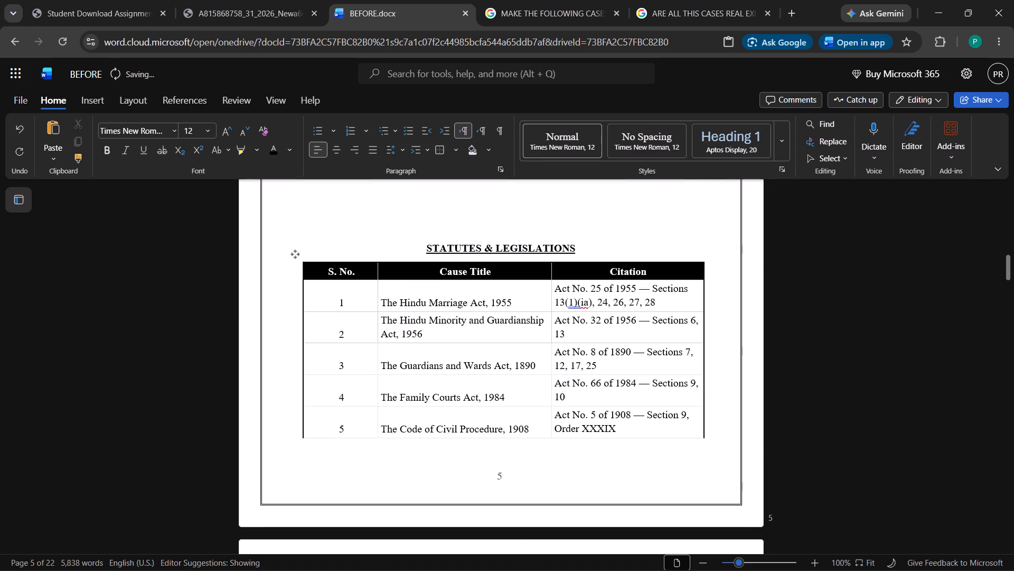
key(BackSpace)
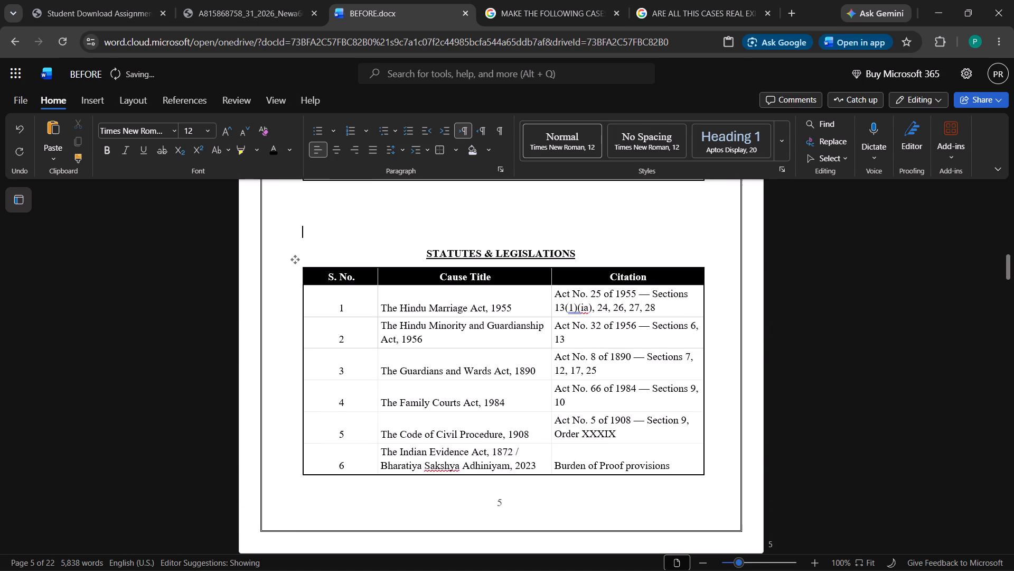
scroll(398, 422, down, 3)
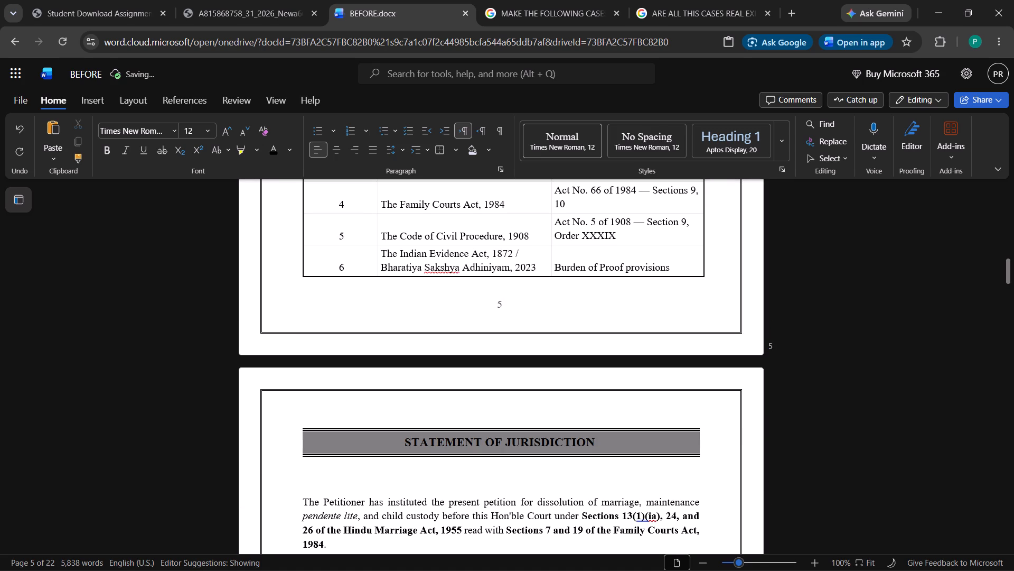
Add two blank lines after "Burden of Proof provisions" in row 6 of the statutes table.
click(683, 286)
click(697, 285)
click(710, 268)
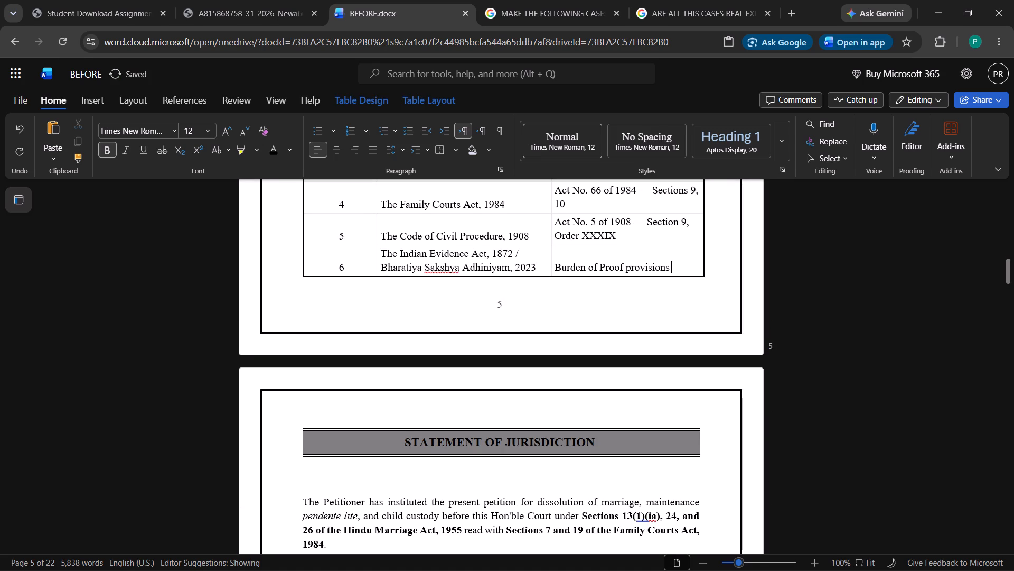
click(714, 266)
scroll(714, 266, up, 3)
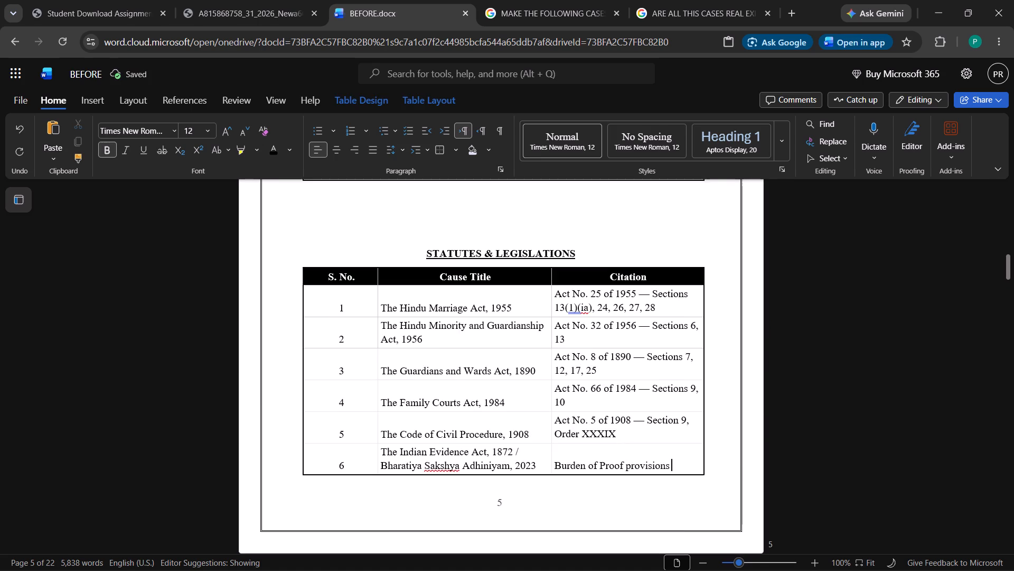
scroll(714, 266, up, 8)
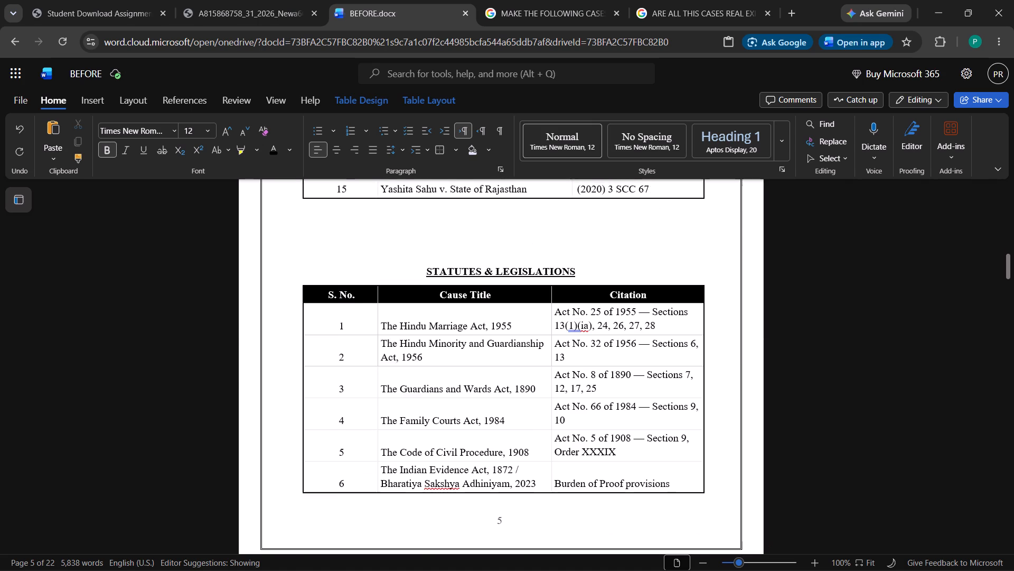
scroll(714, 266, down, 4)
click(727, 202)
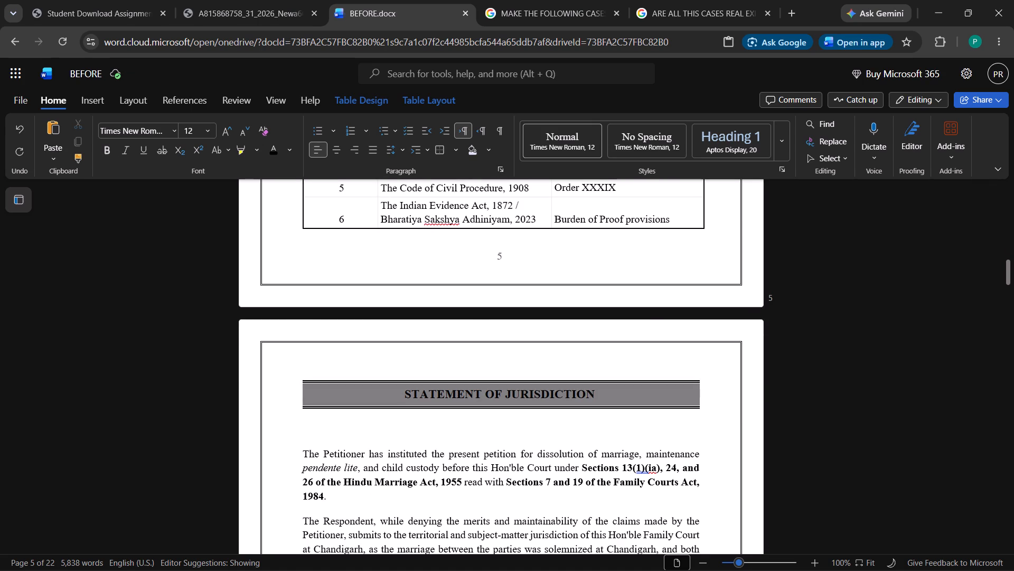
click(719, 239)
key(Return)
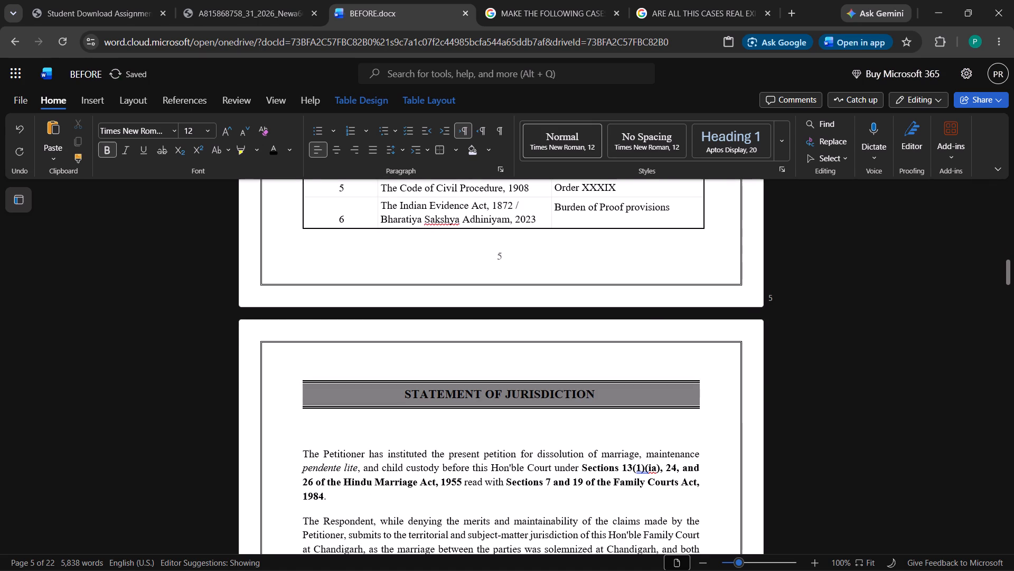
key(Return)
key(Return)
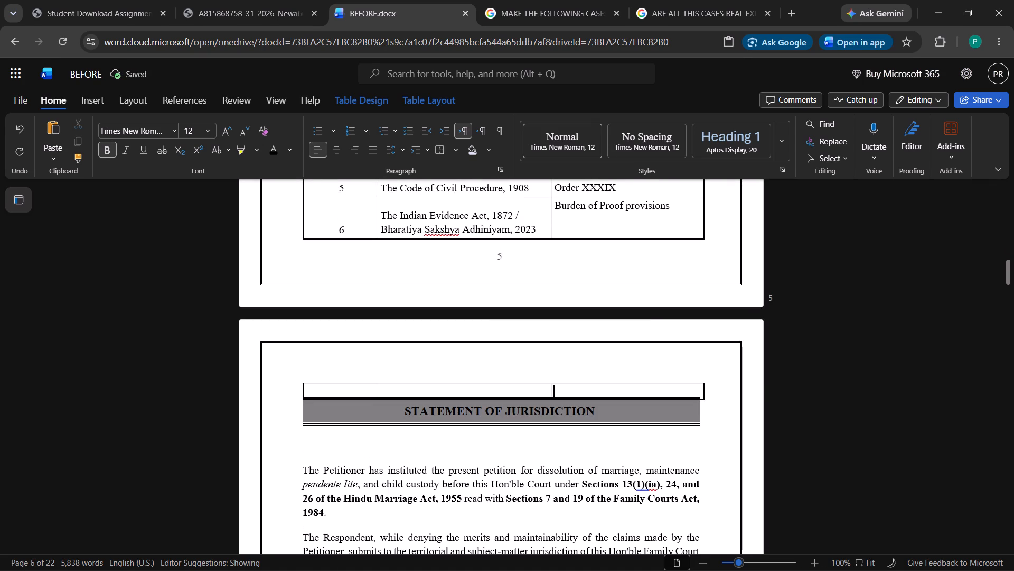
click(569, 394)
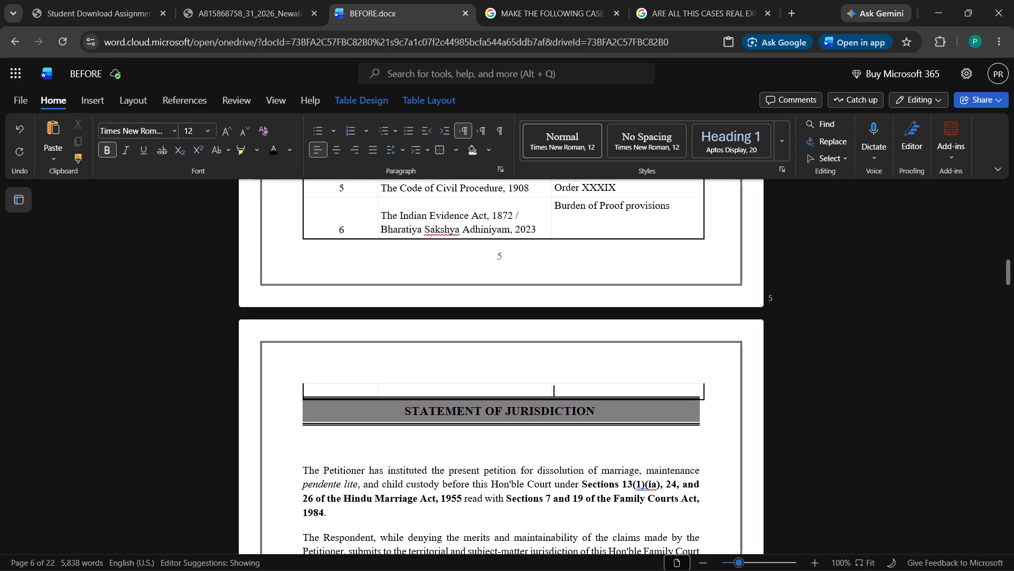
key(BackSpace)
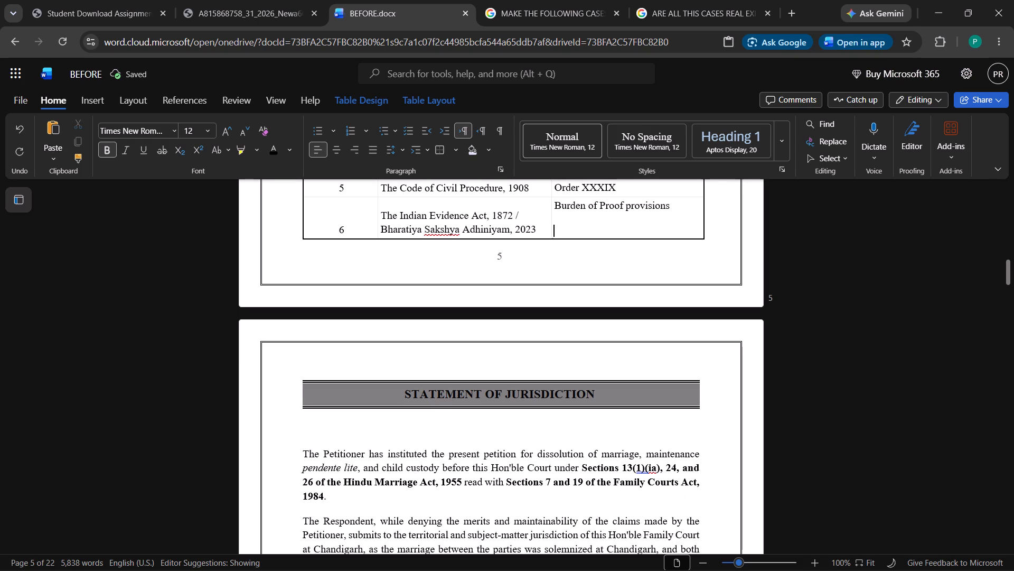
Insert two "===" double-line dividers, each on its own line, directly before the "STATEMENT OF JURISDICTION" heading.
click(471, 370)
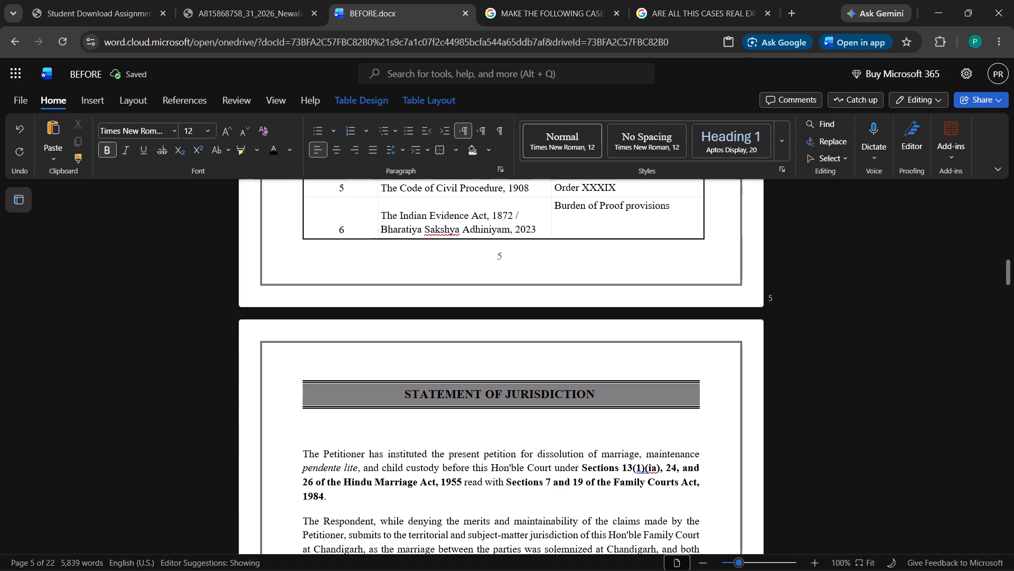
click(471, 381)
click(398, 401)
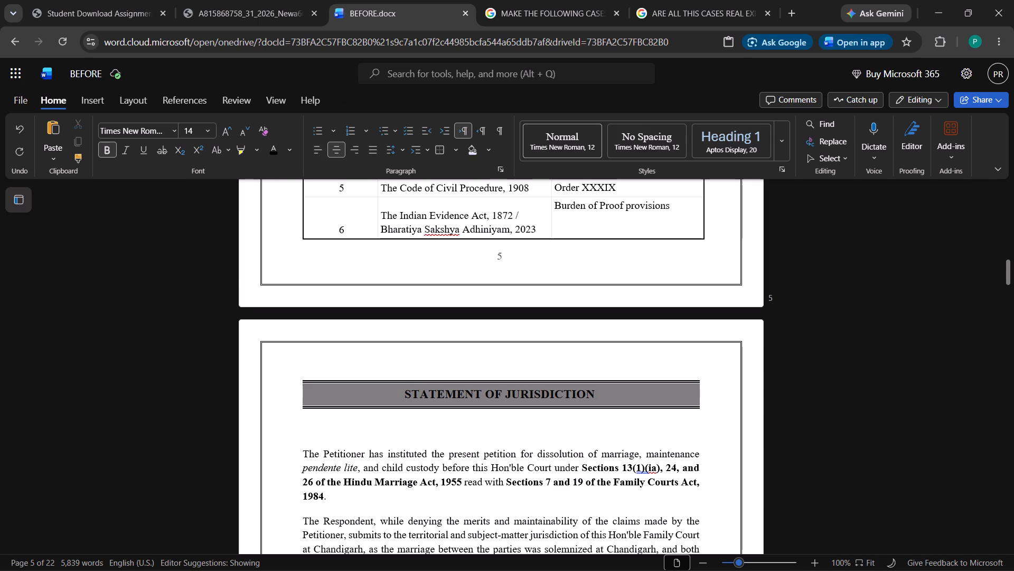
text(===)
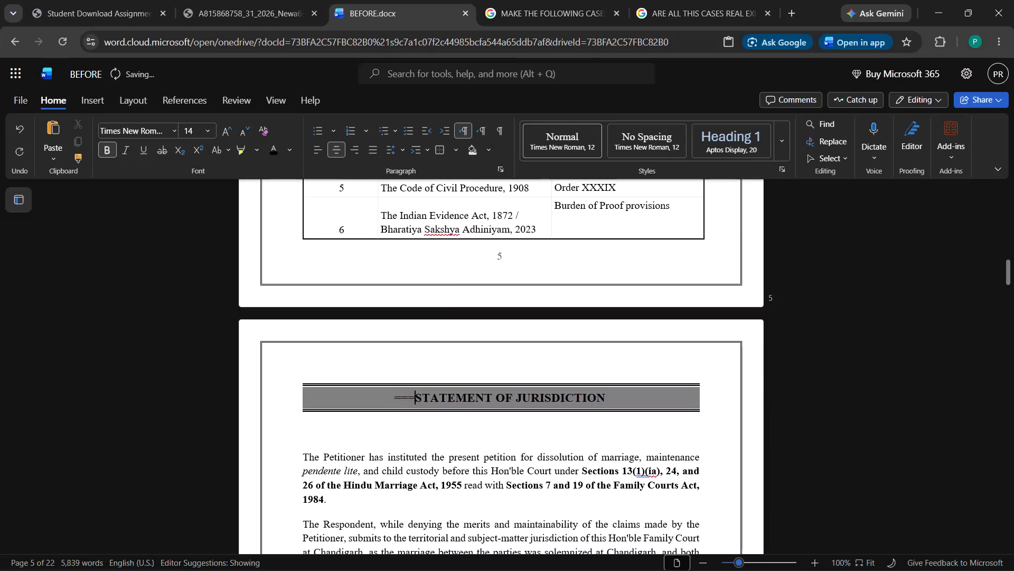
key(Return)
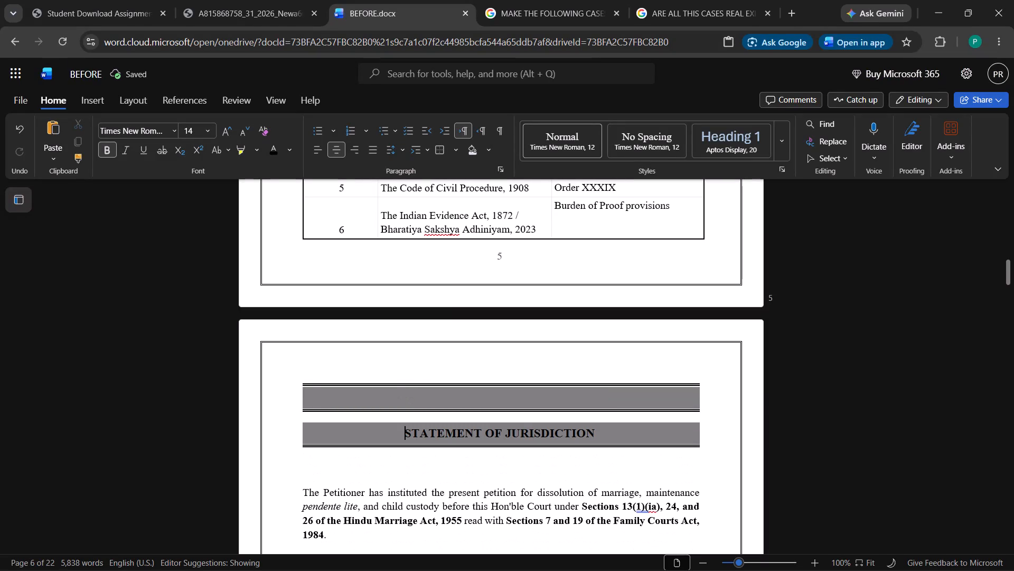
text(===)
key(Return)
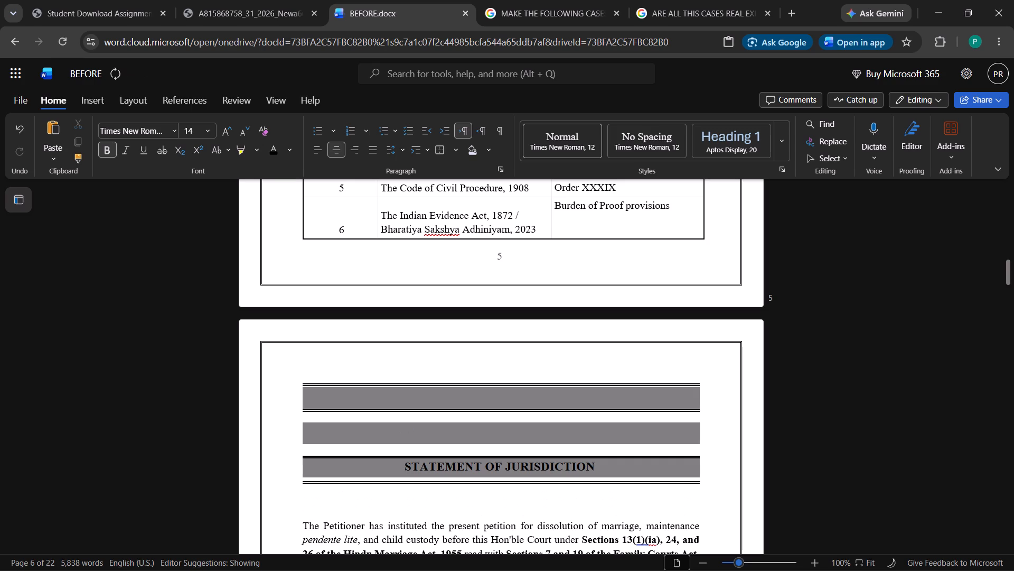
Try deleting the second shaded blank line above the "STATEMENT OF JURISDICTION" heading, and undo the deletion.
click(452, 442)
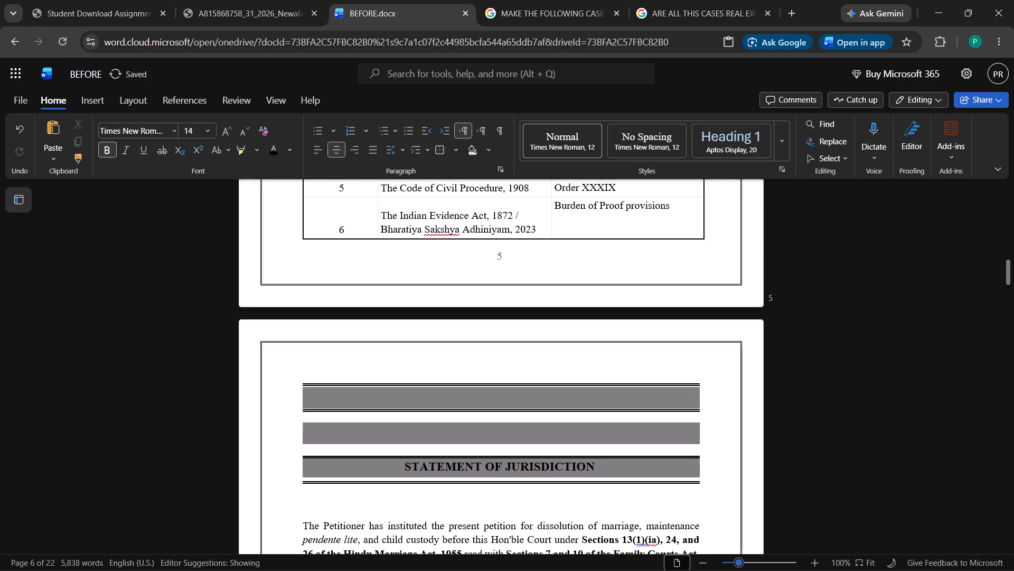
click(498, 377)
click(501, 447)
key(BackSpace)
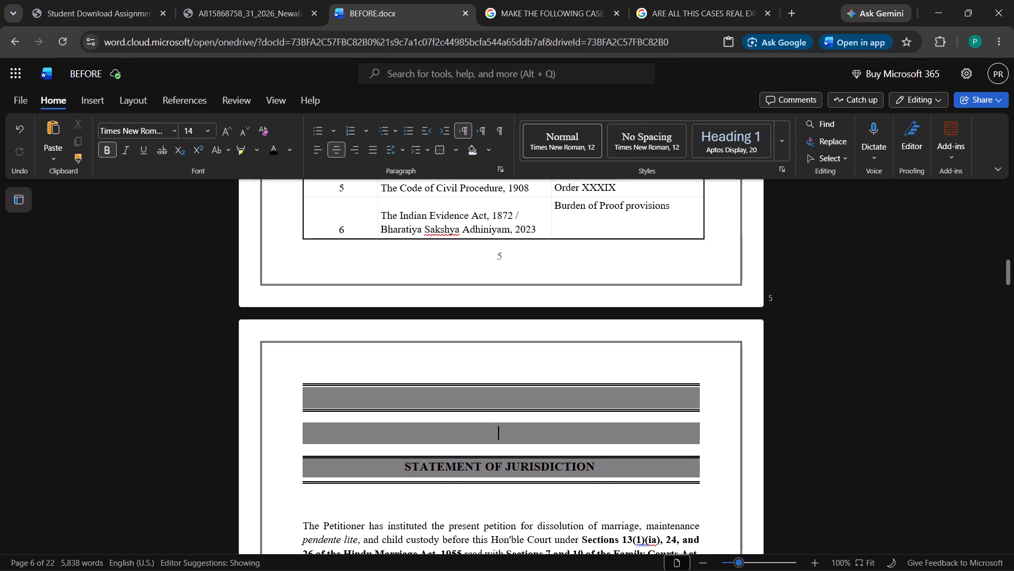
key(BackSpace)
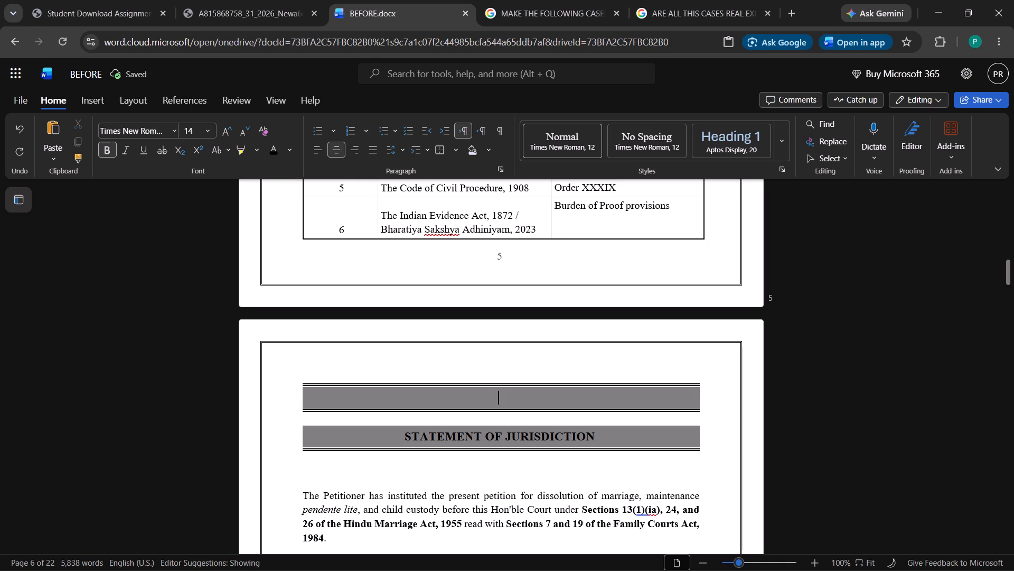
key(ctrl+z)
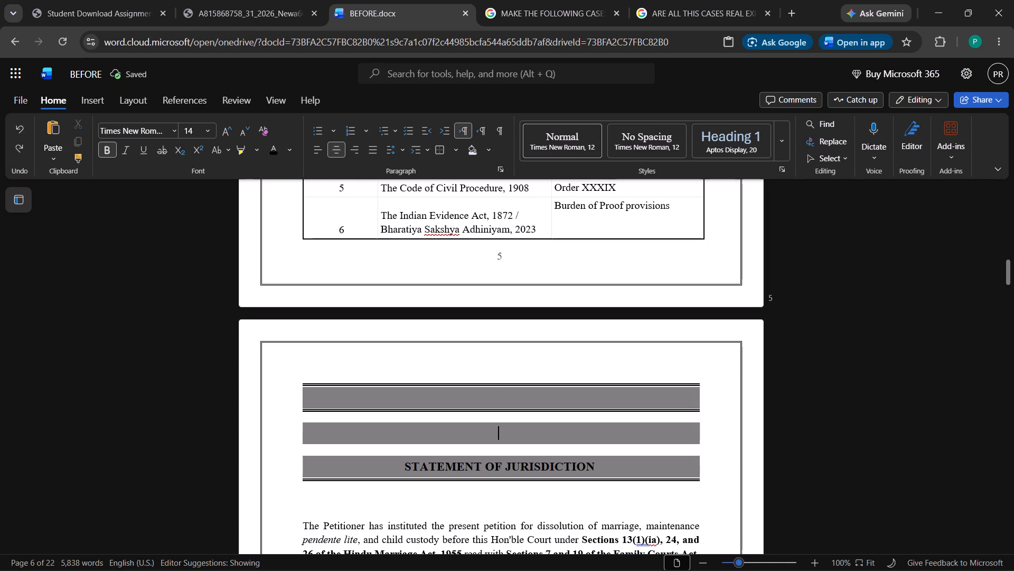
Insert a "===" double-line divider directly above the "STATEMENT OF JURISDICTION" heading and remove the extra shaded blank line.
text(===)
key(Return)
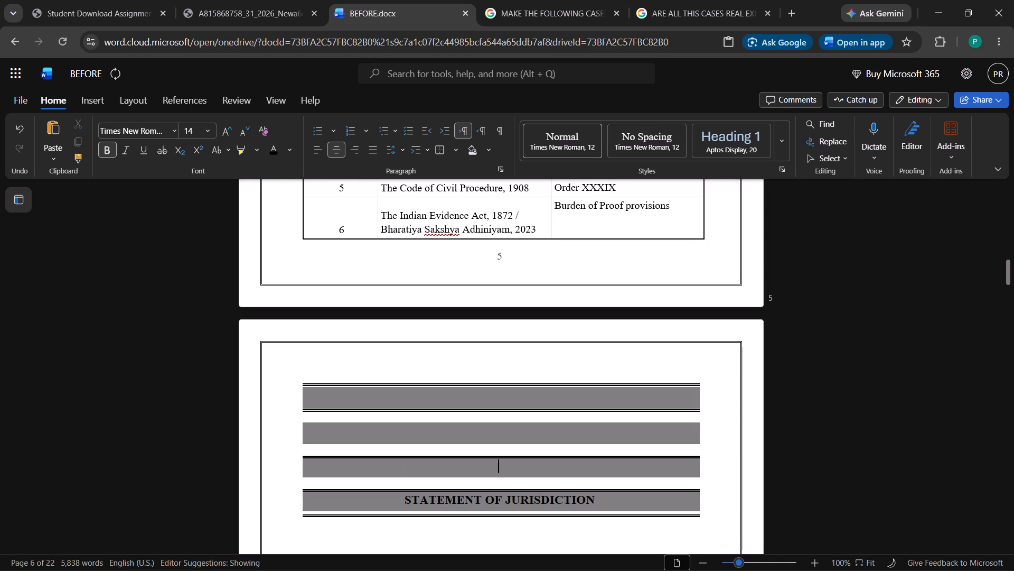
key(BackSpace)
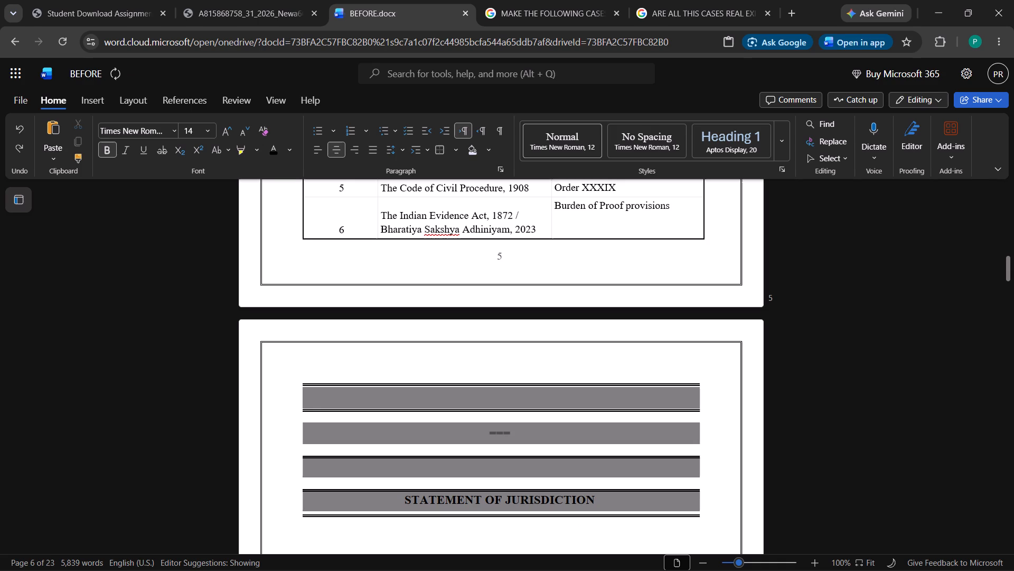
key(Delete)
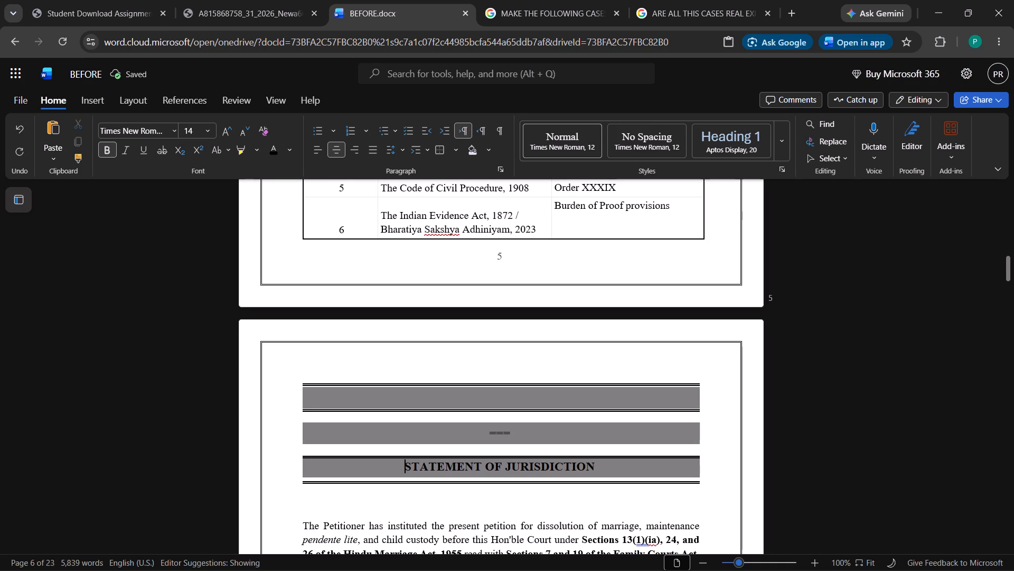
click(577, 447)
key(Return)
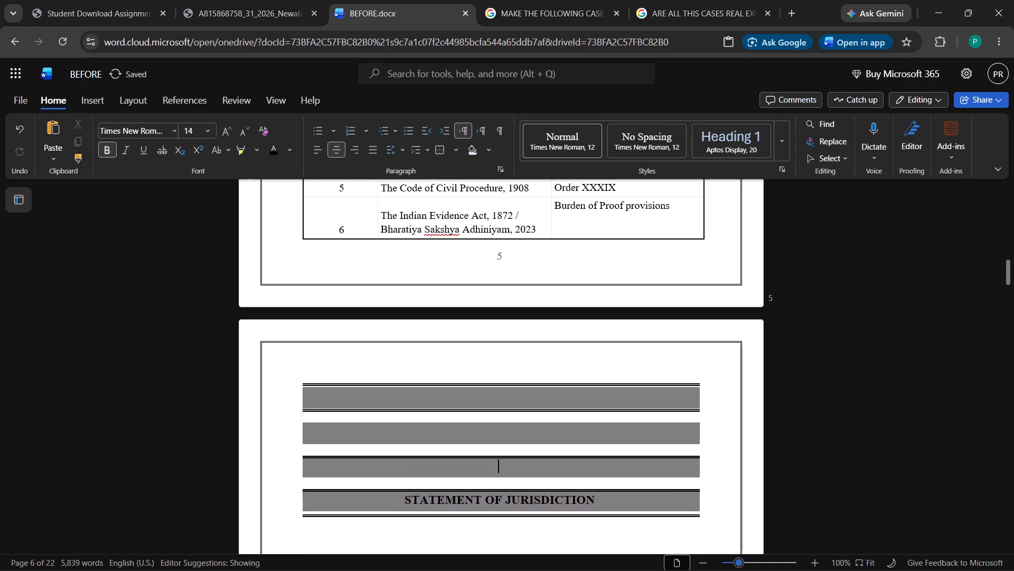
click(563, 454)
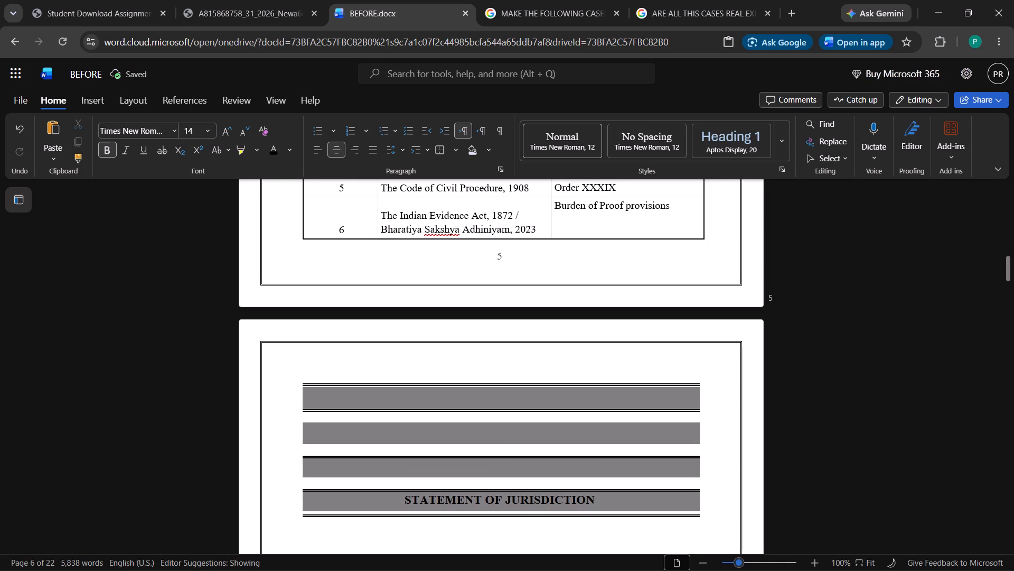
click(561, 449)
key(BackSpace)
key(BackSpace)
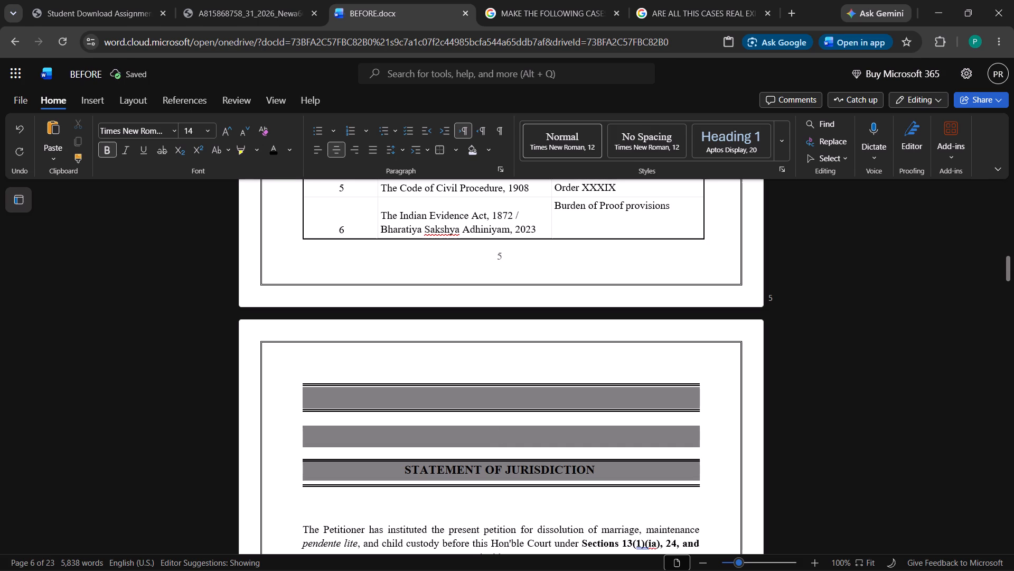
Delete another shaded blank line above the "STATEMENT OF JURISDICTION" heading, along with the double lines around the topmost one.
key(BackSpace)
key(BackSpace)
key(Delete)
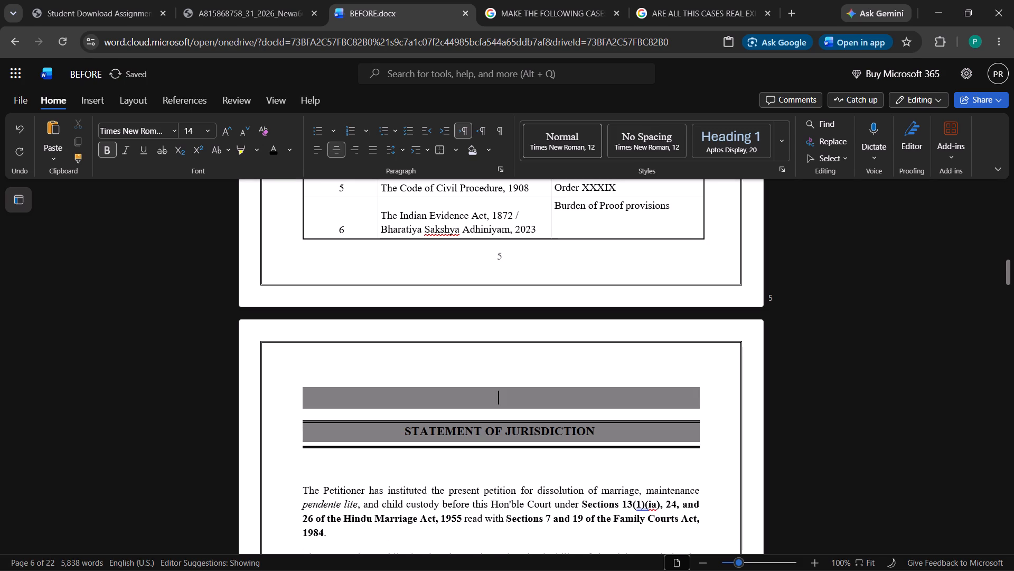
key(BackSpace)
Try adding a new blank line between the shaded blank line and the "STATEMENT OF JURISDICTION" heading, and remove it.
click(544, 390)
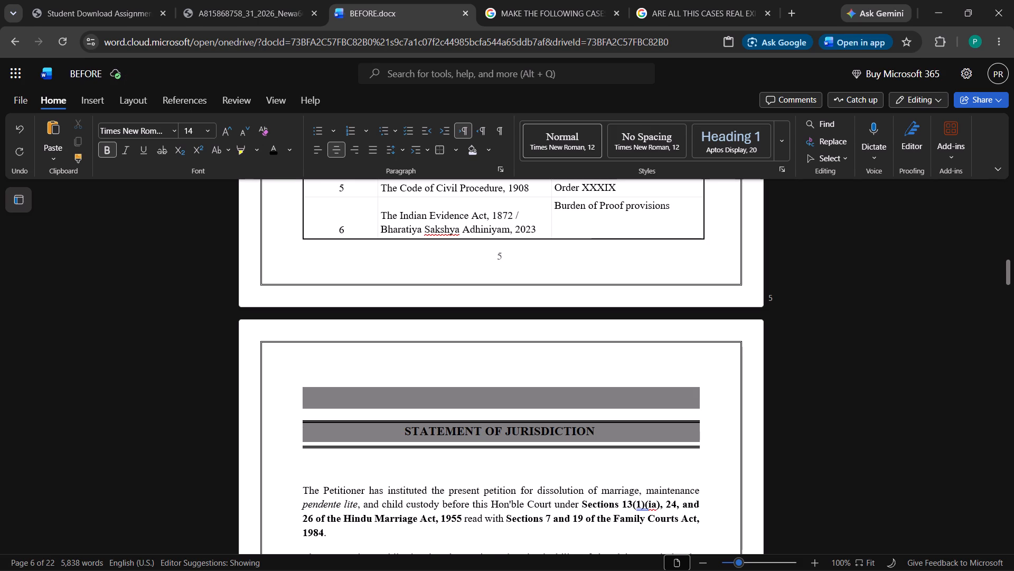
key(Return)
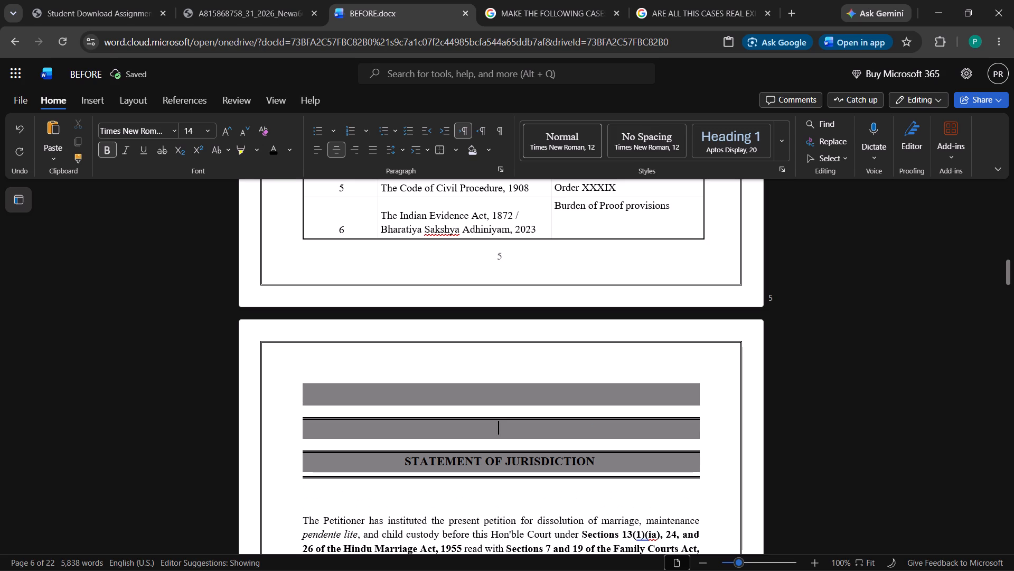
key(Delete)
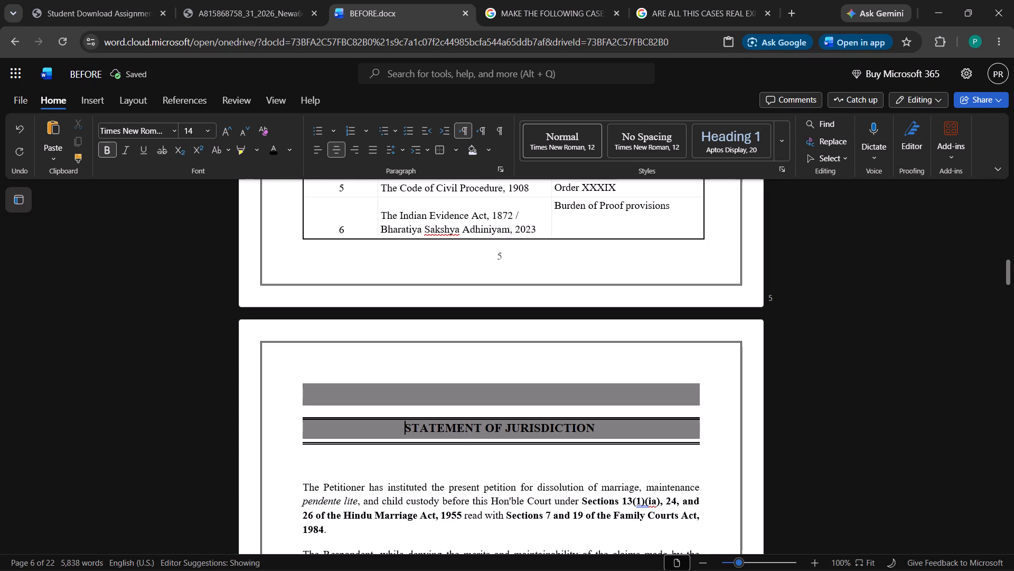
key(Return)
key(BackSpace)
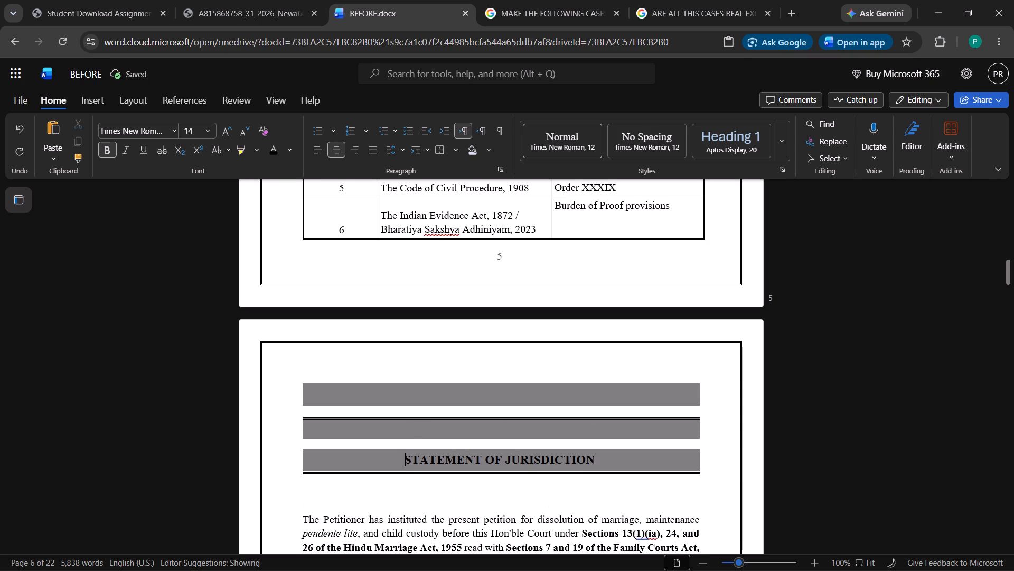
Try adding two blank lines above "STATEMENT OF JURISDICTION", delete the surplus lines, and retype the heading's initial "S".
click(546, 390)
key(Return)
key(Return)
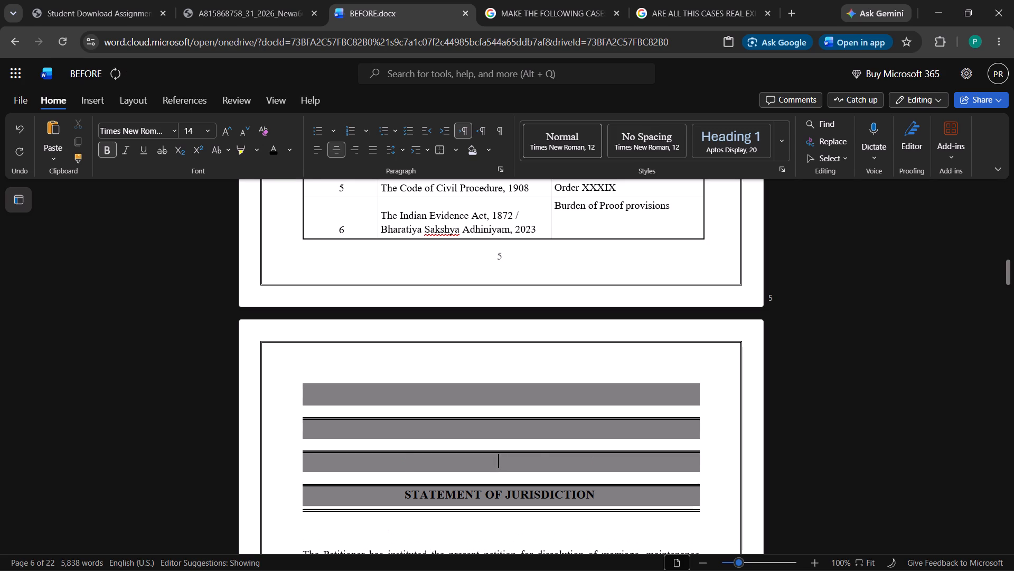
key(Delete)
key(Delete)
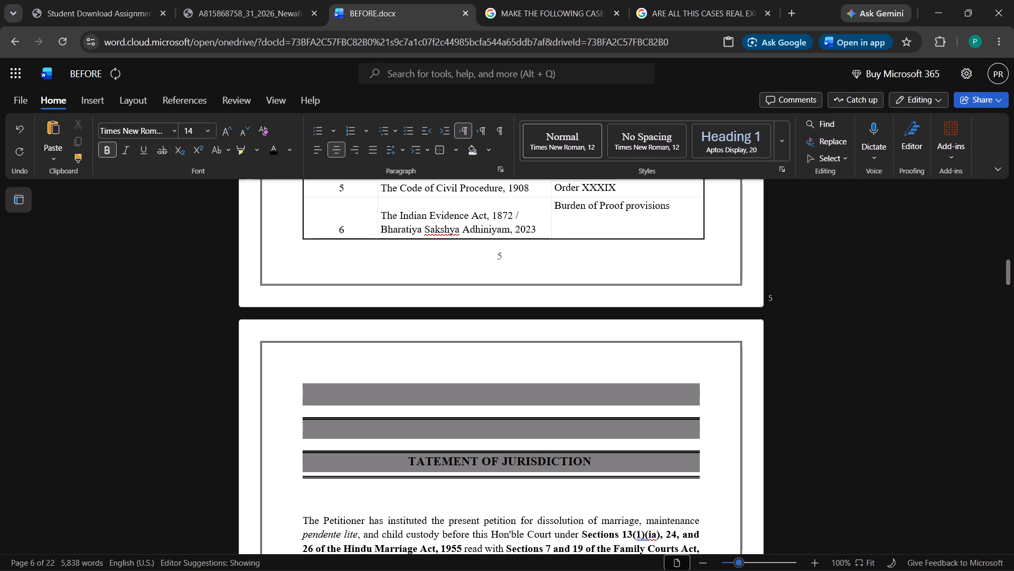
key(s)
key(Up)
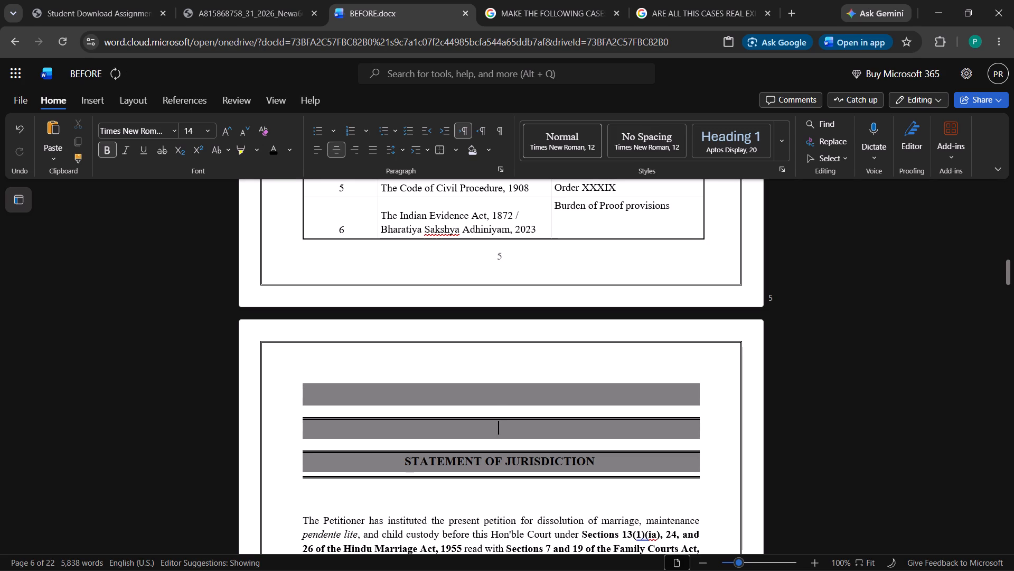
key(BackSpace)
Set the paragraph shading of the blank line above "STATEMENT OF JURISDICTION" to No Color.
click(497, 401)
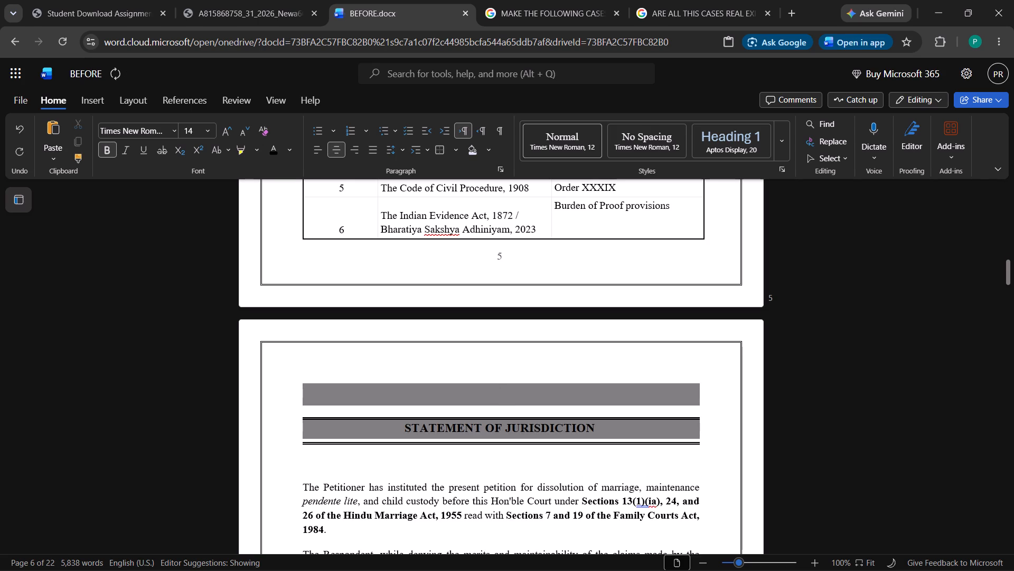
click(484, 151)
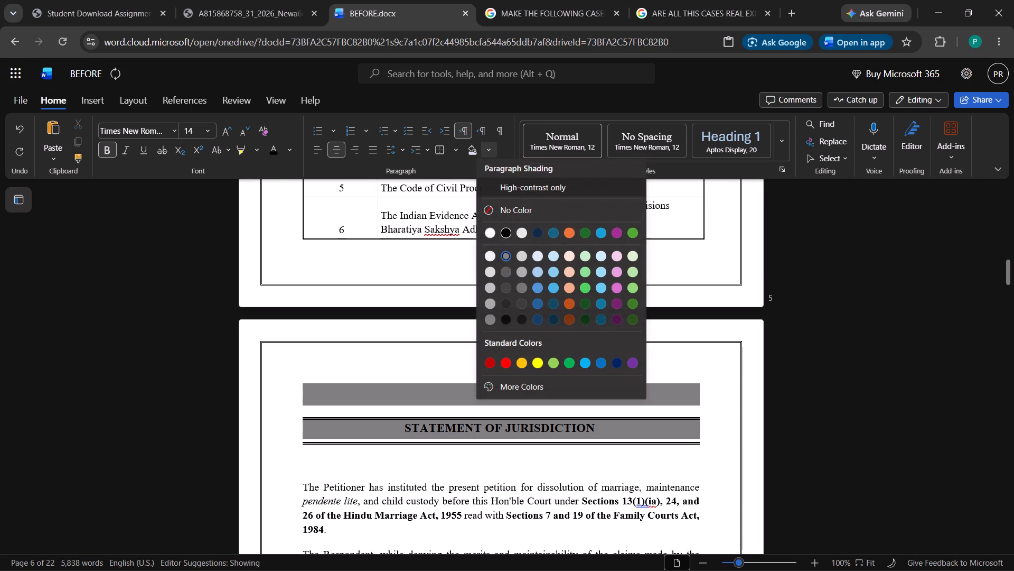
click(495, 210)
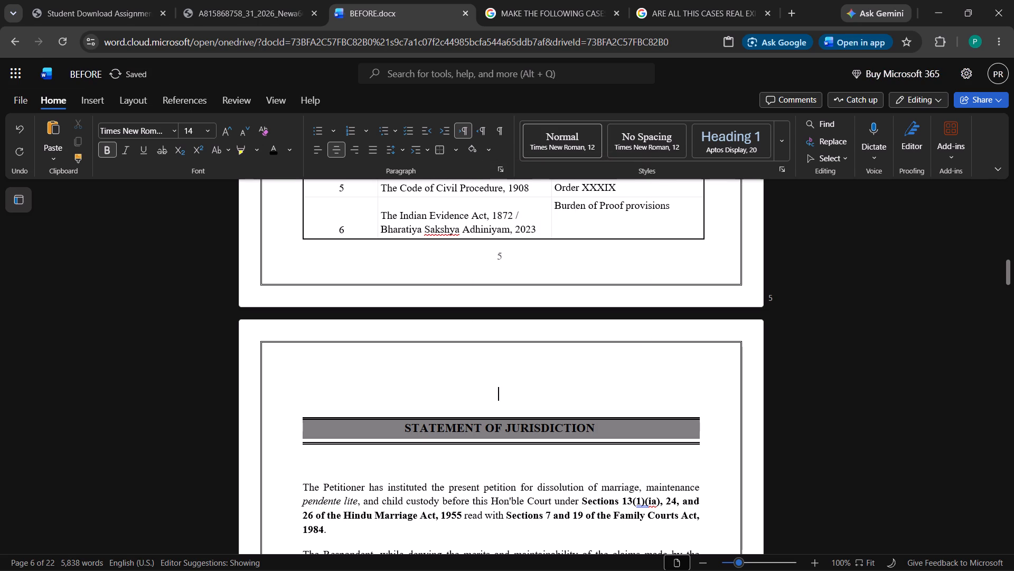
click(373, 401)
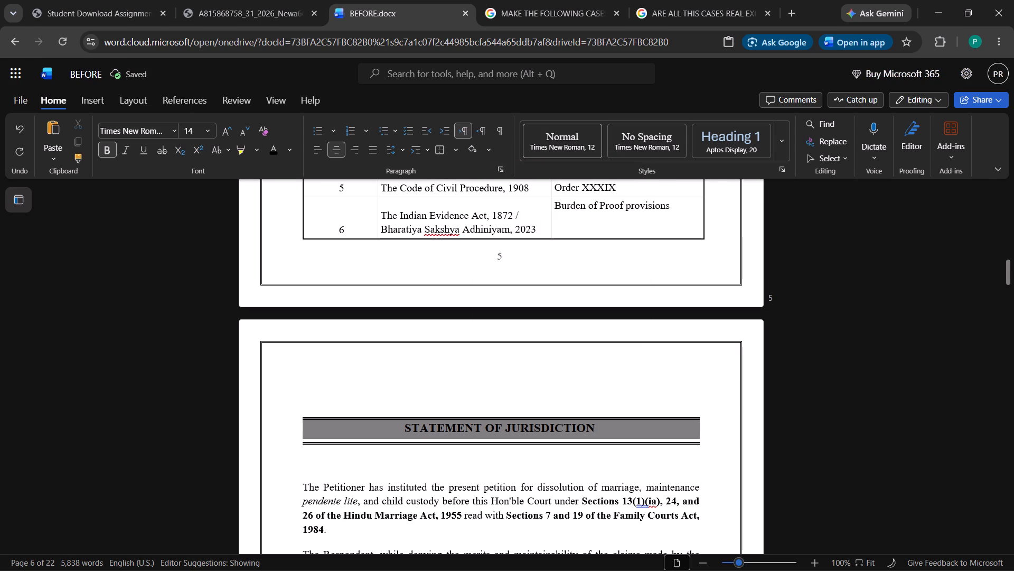
Review the layout from the "INDEX OF AUTHORITIES" heading through the case and statutes tables to "STATEMENT OF JURISDICTION".
scroll(381, 395, up, 9)
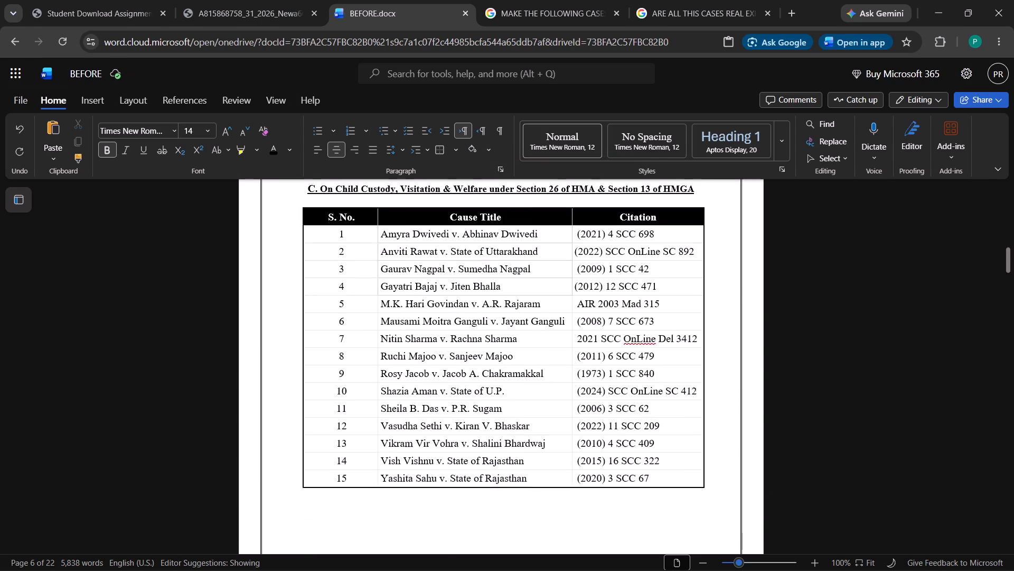
scroll(381, 395, up, 5)
scroll(381, 395, down, 1)
scroll(381, 395, up, 9)
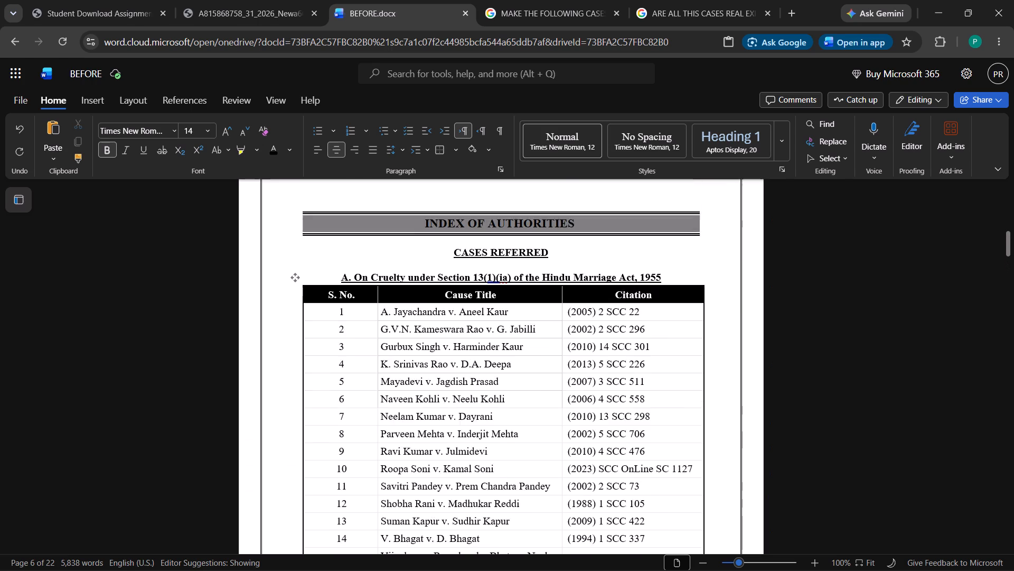
scroll(381, 395, up, 1)
scroll(381, 395, down, 11)
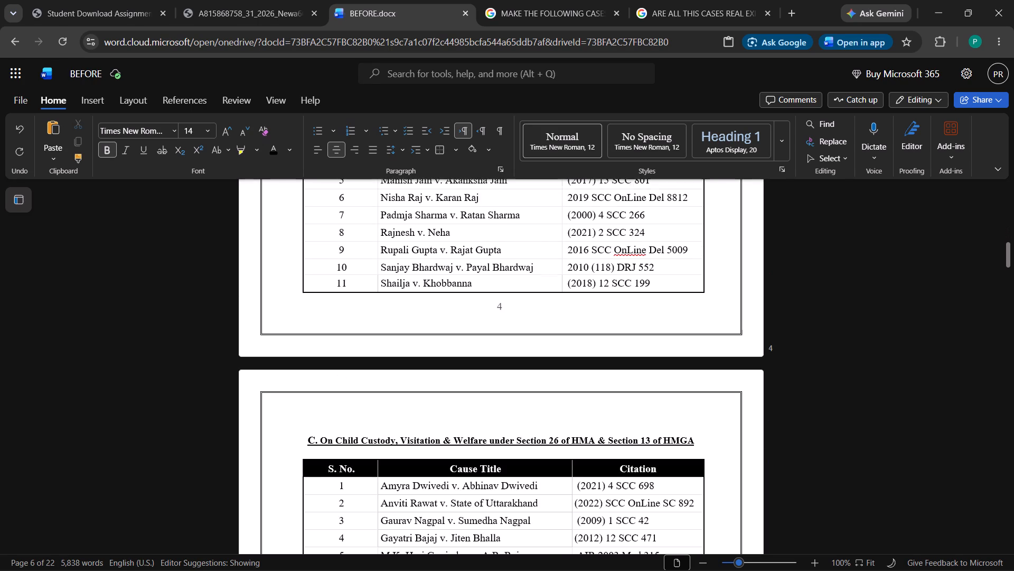
scroll(383, 395, down, 2)
scroll(383, 395, up, 2)
scroll(383, 395, down, 4)
scroll(383, 395, up, 1)
scroll(383, 395, down, 14)
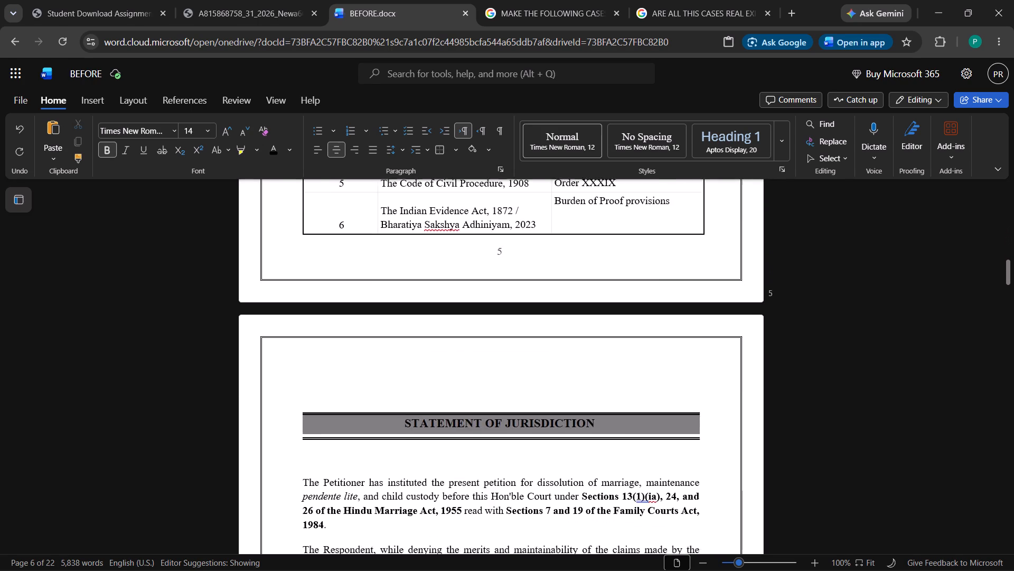
scroll(383, 395, up, 6)
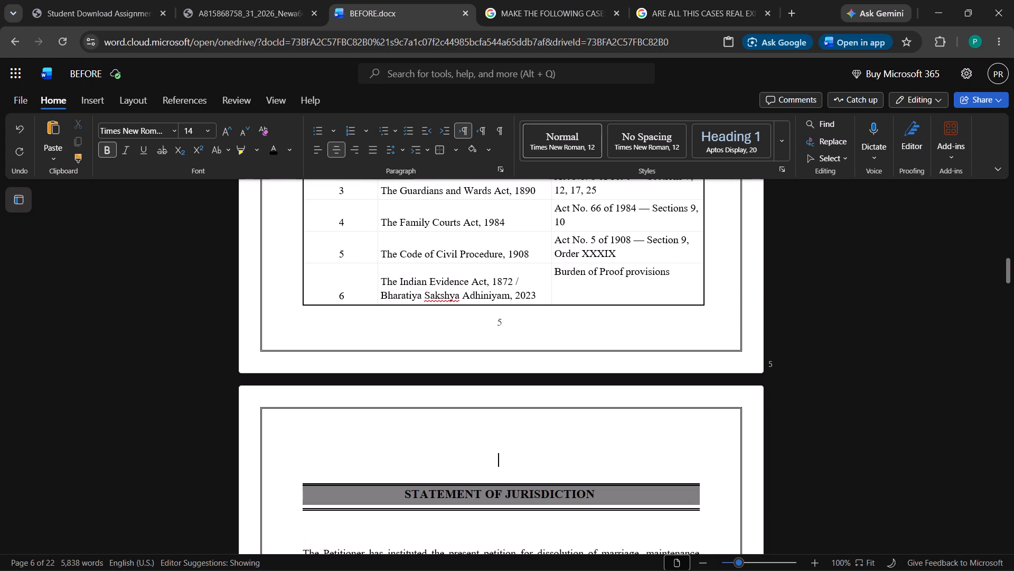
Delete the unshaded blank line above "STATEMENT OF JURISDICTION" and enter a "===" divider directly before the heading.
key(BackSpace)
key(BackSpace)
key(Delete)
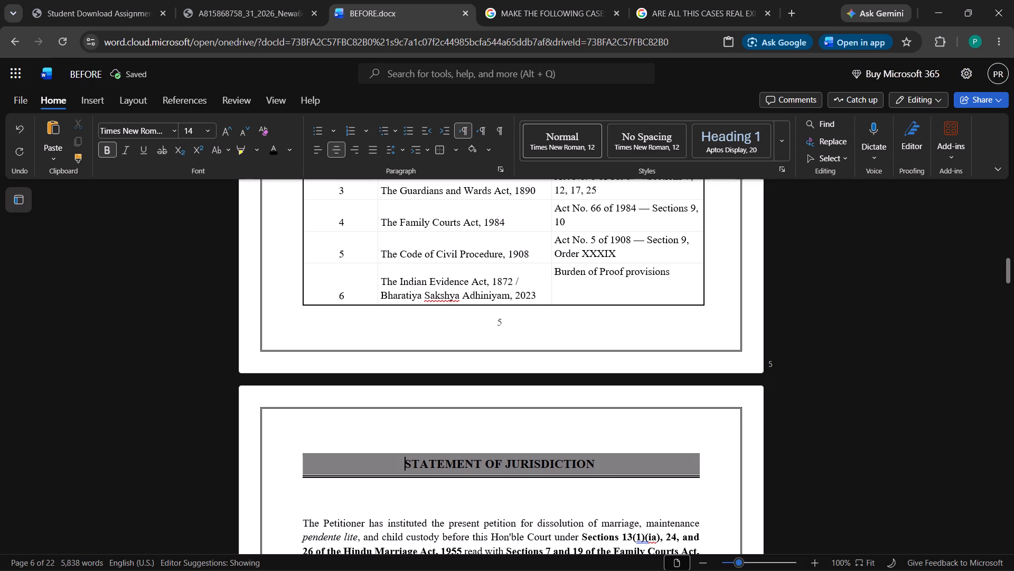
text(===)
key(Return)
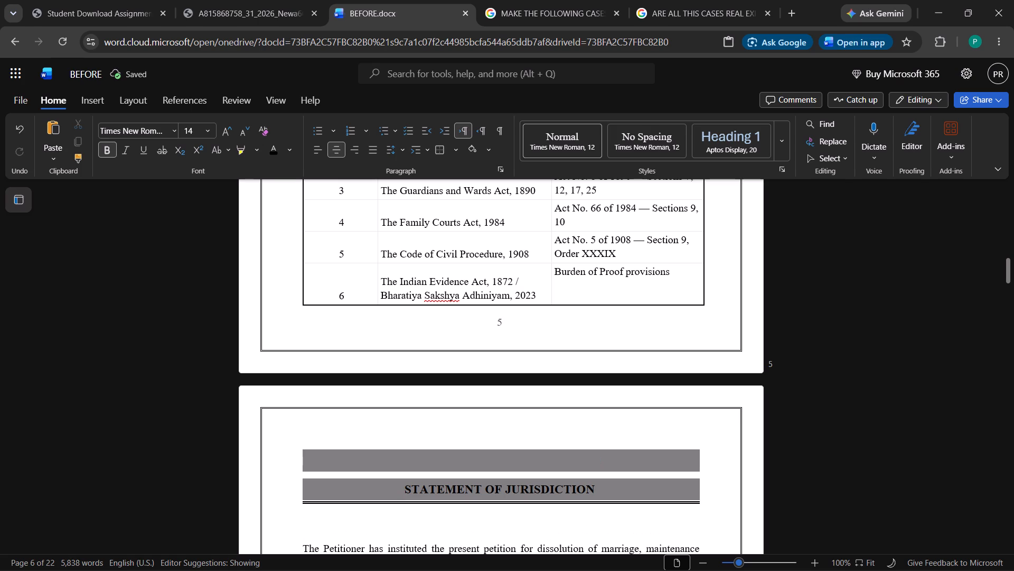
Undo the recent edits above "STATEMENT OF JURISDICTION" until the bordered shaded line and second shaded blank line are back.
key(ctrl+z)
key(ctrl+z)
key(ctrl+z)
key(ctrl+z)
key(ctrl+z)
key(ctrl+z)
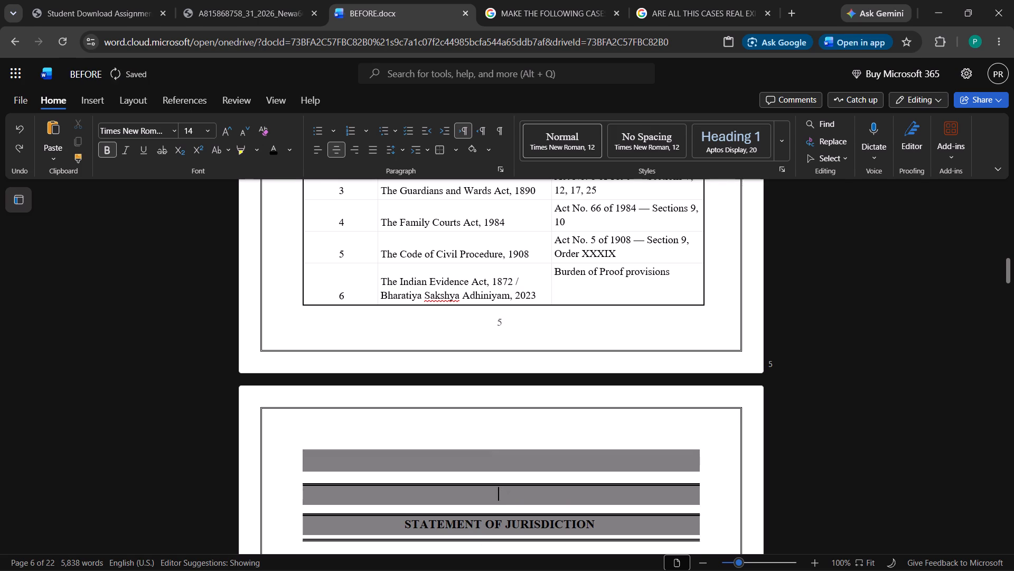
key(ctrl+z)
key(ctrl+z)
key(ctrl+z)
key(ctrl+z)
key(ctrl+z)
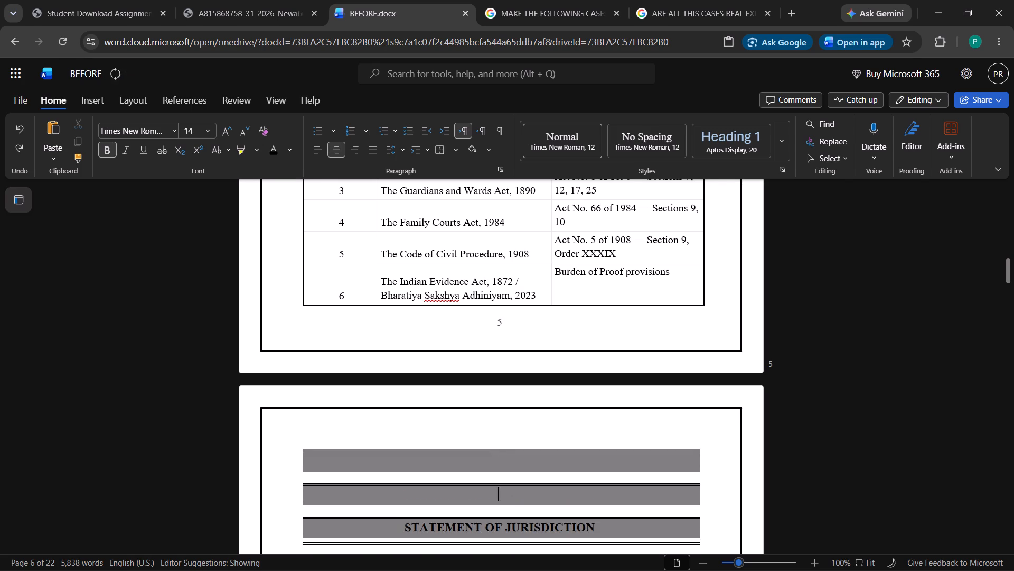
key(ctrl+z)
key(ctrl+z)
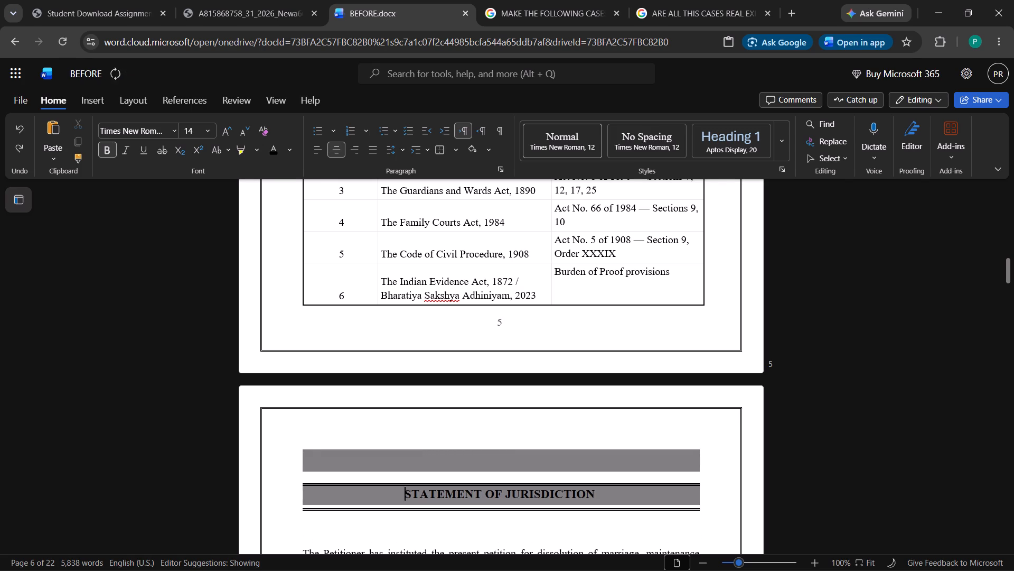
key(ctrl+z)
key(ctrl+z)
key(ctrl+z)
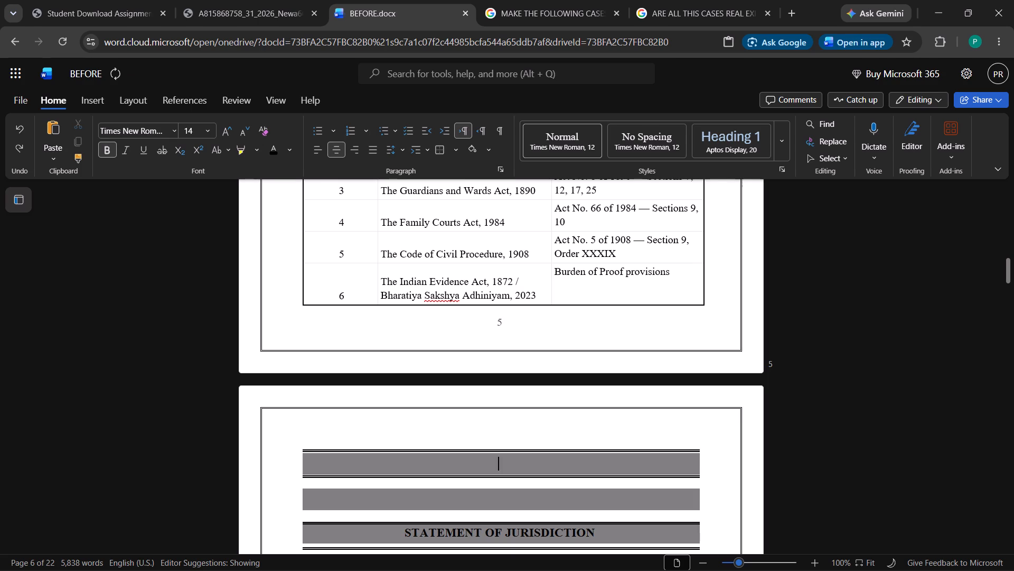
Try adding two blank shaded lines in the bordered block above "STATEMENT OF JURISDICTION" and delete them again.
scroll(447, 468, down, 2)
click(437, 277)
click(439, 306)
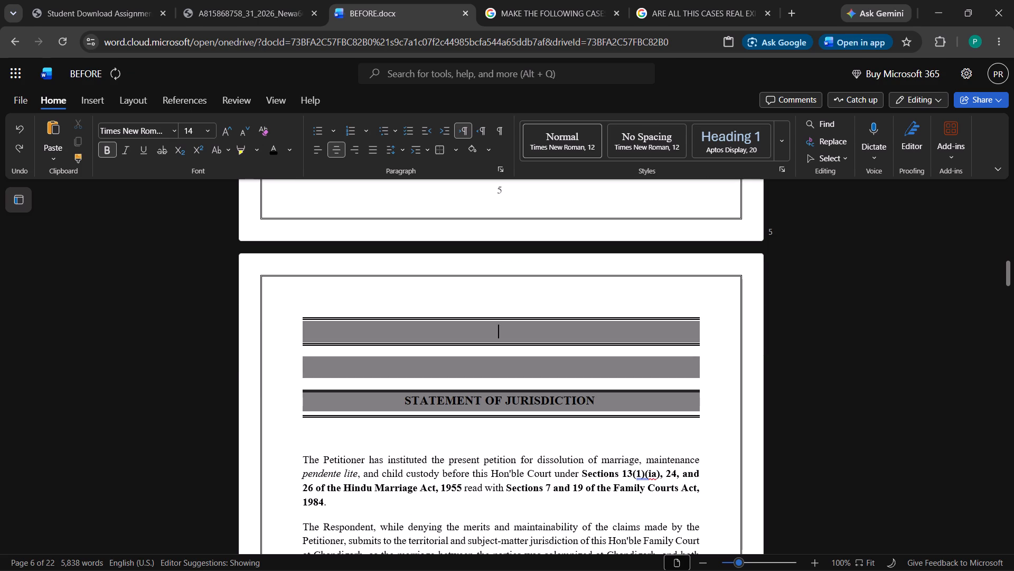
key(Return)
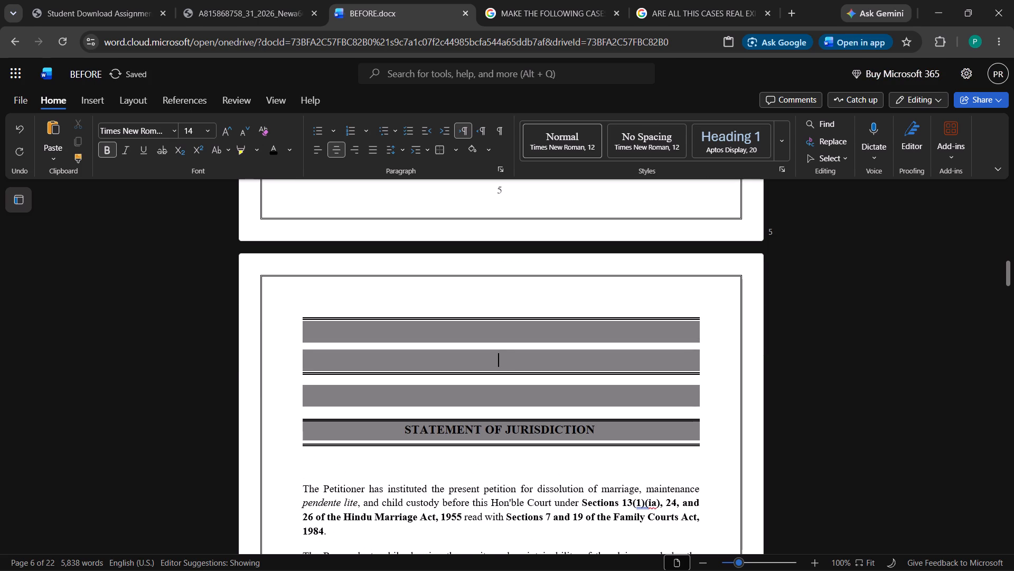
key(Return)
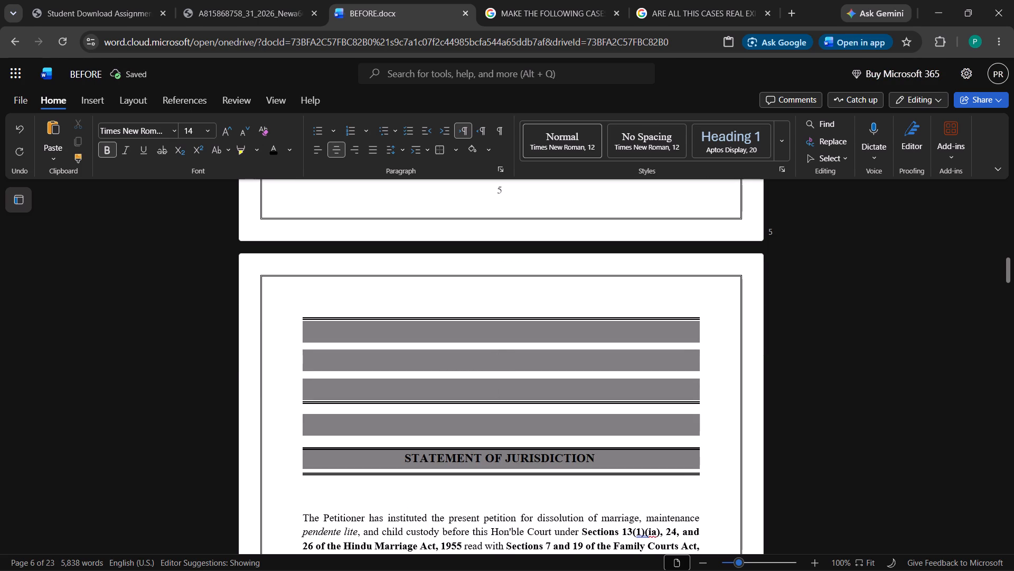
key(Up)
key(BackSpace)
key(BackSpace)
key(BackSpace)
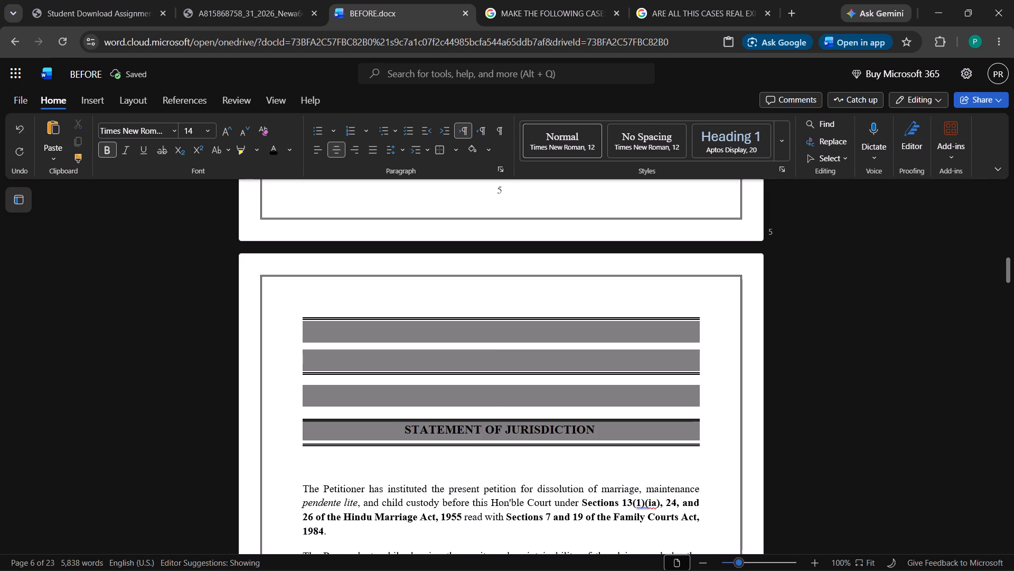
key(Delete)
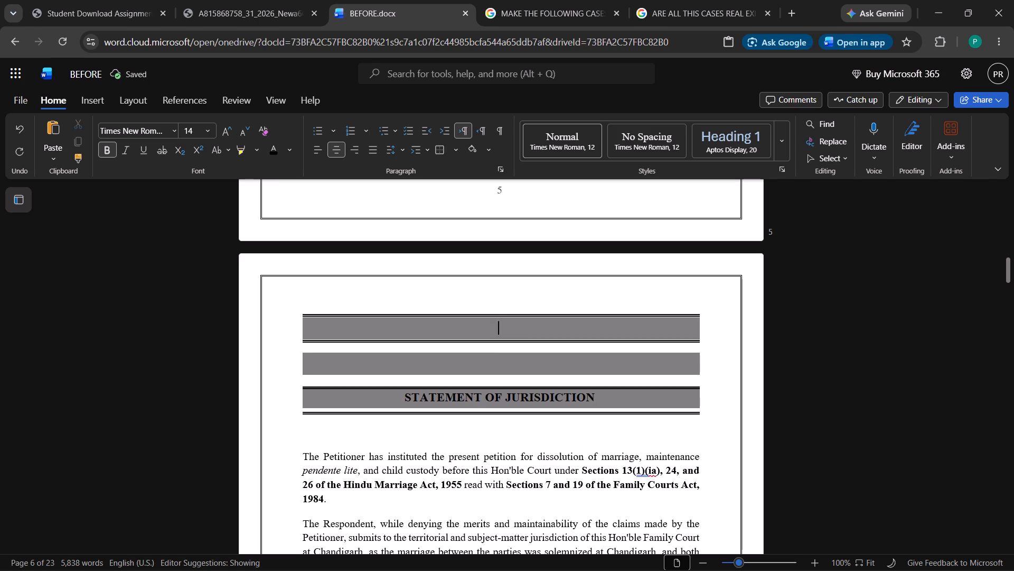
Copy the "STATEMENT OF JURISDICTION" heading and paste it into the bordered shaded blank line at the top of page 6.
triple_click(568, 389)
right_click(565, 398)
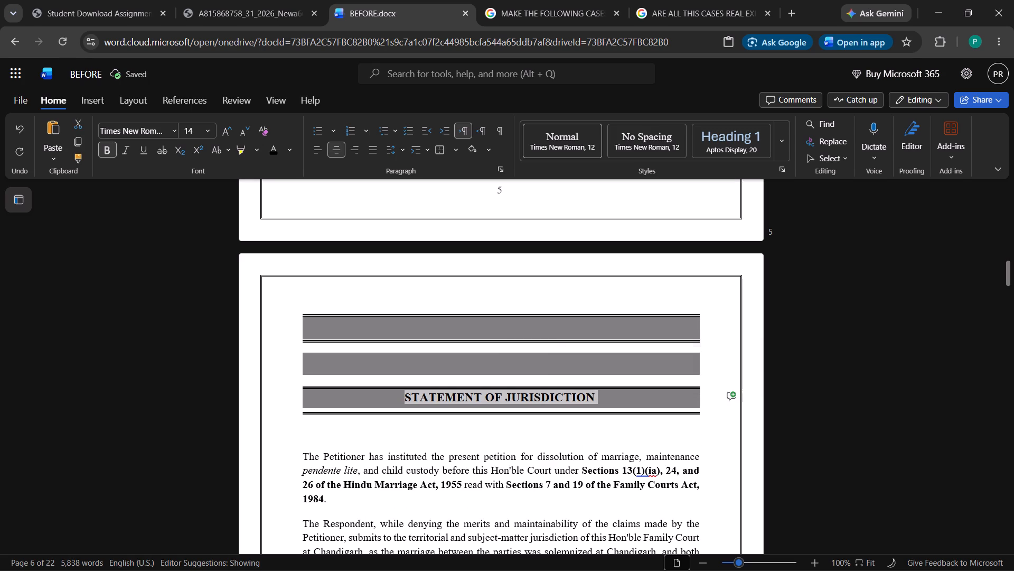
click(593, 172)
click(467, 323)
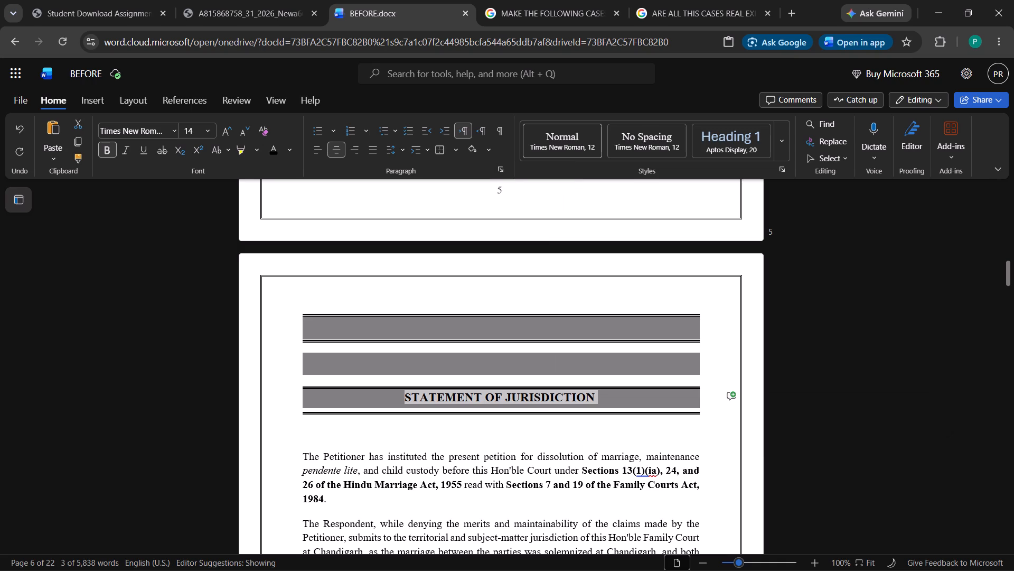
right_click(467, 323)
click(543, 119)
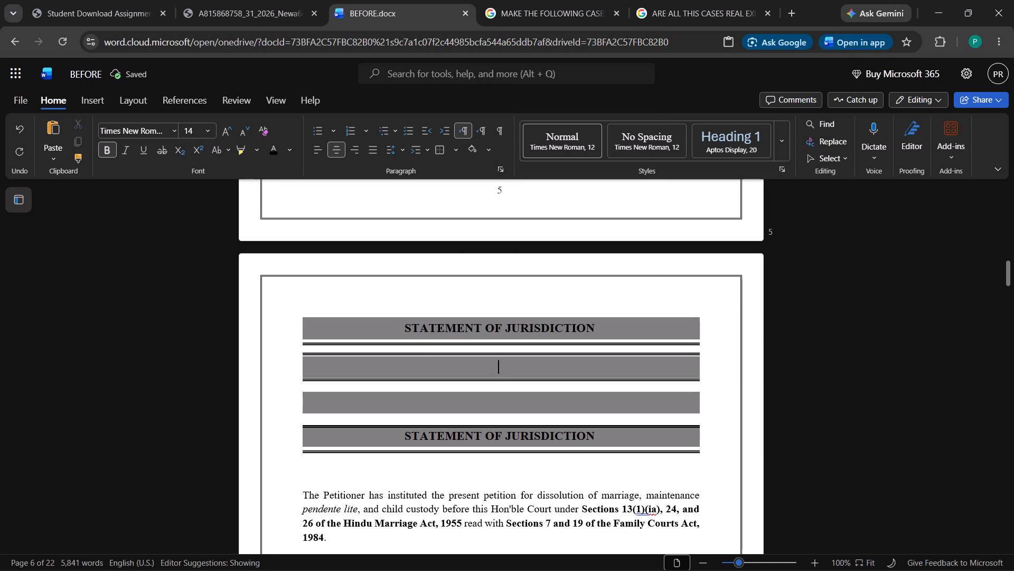
Undo the edits above "STATEMENT OF JURISDICTION" until the heading is the page's only shaded line between the double-line dividers.
key(ctrl+z)
key(ctrl+z)
key(ctrl+z)
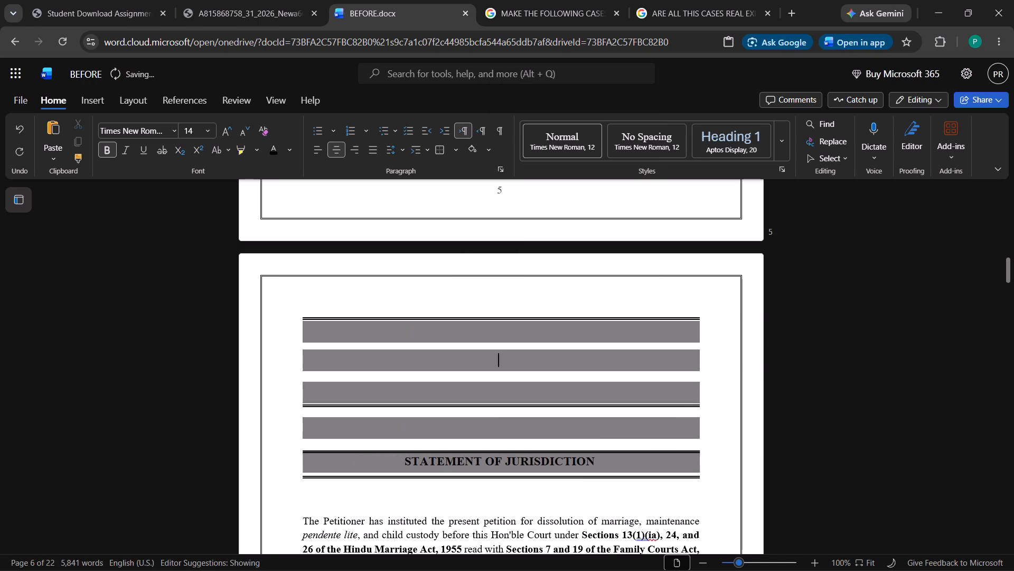
key(ctrl+z)
key(ctrl+z)
key(ctrl+z)
key(ctrl+z)
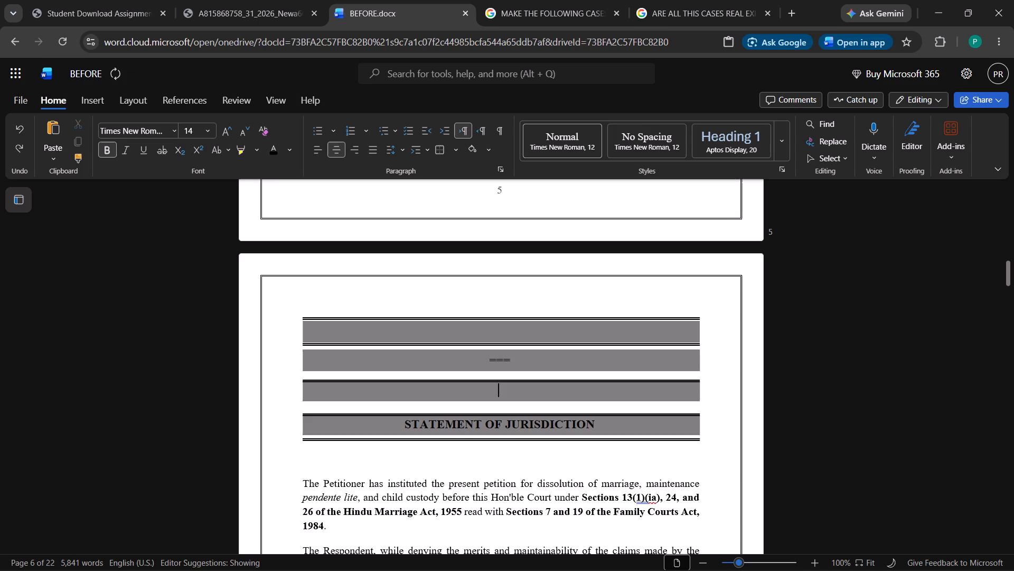
key(ctrl+z)
key(ctrl+z)
key(ctrl+z)
key(ctrl+z)
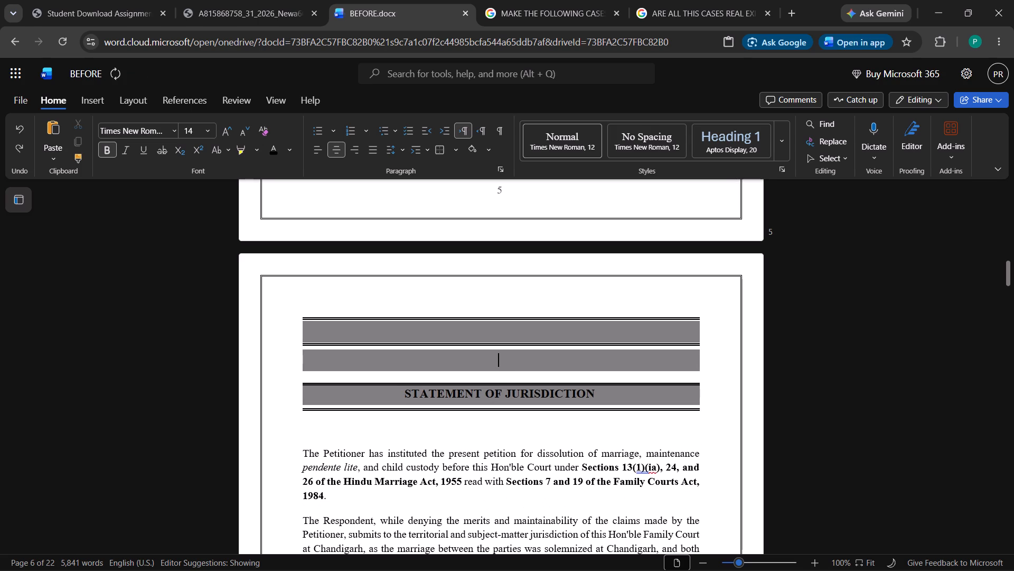
key(ctrl+z)
key(ctrl+z)
key(ctrl+z)
key(ctrl+z)
key(ctrl+z)
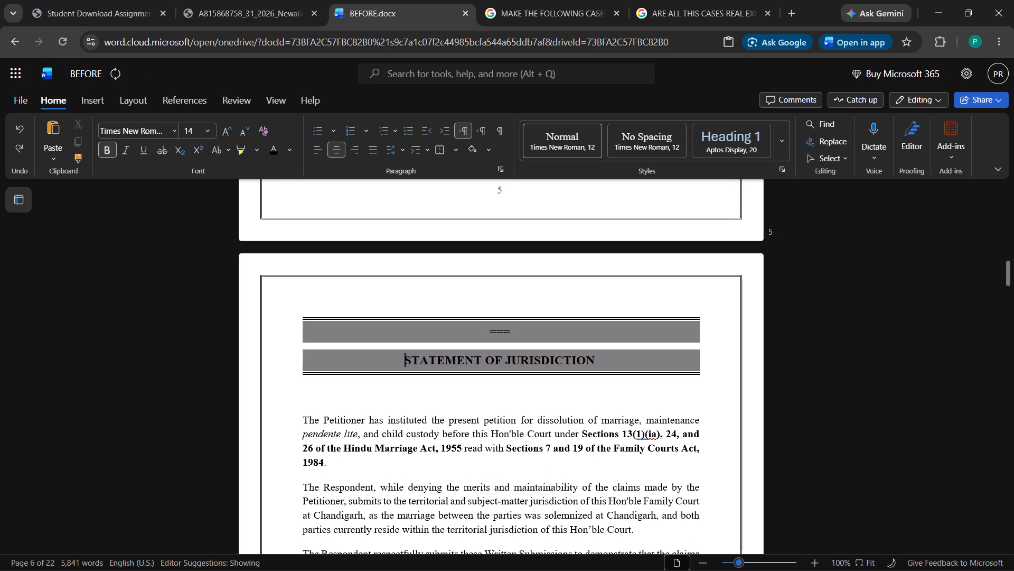
key(ctrl+z)
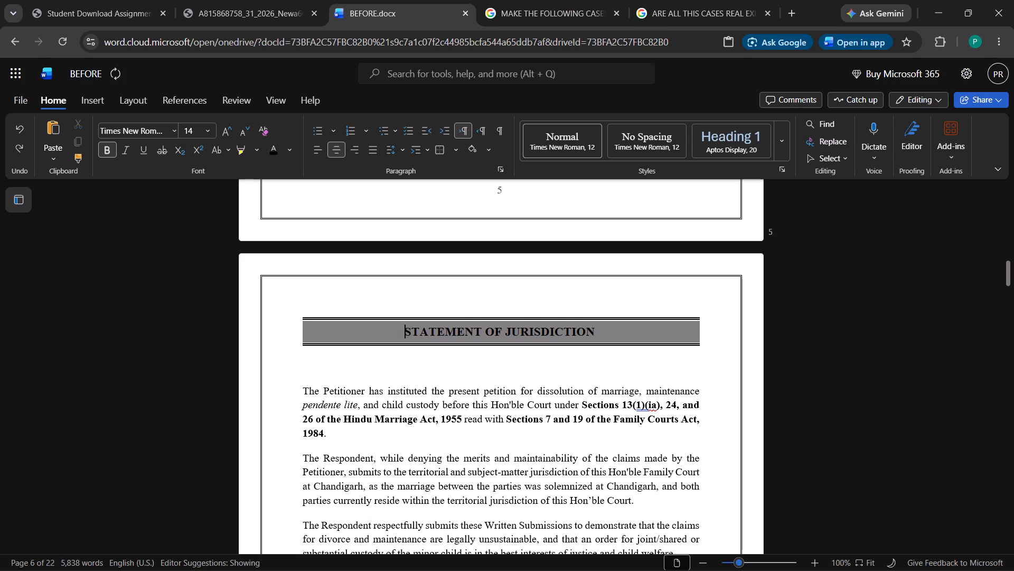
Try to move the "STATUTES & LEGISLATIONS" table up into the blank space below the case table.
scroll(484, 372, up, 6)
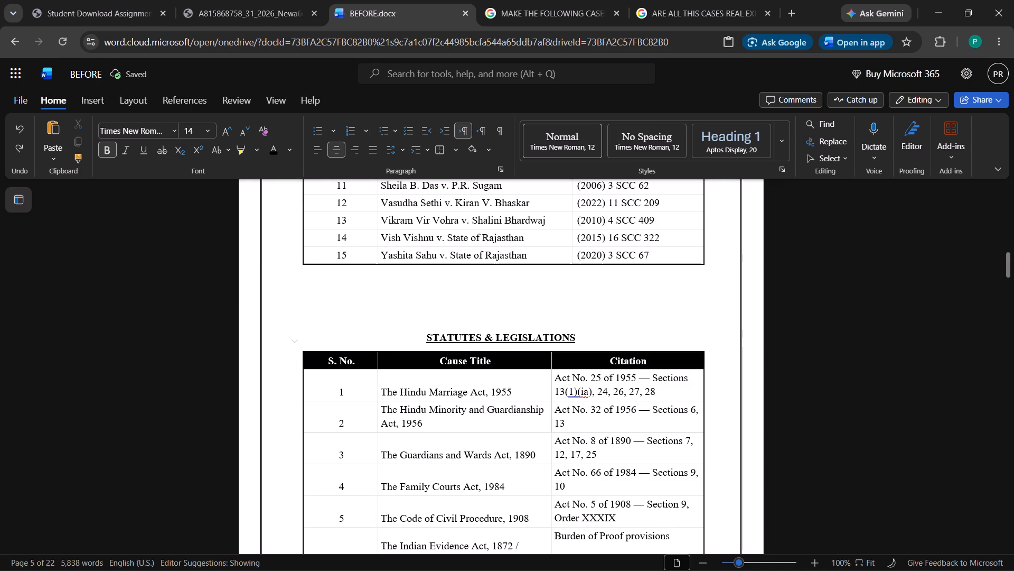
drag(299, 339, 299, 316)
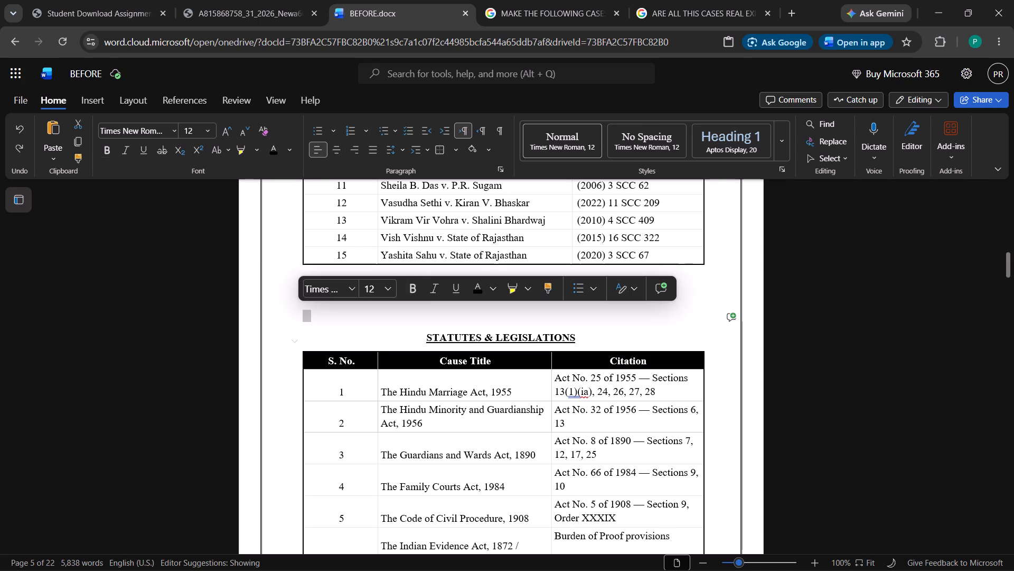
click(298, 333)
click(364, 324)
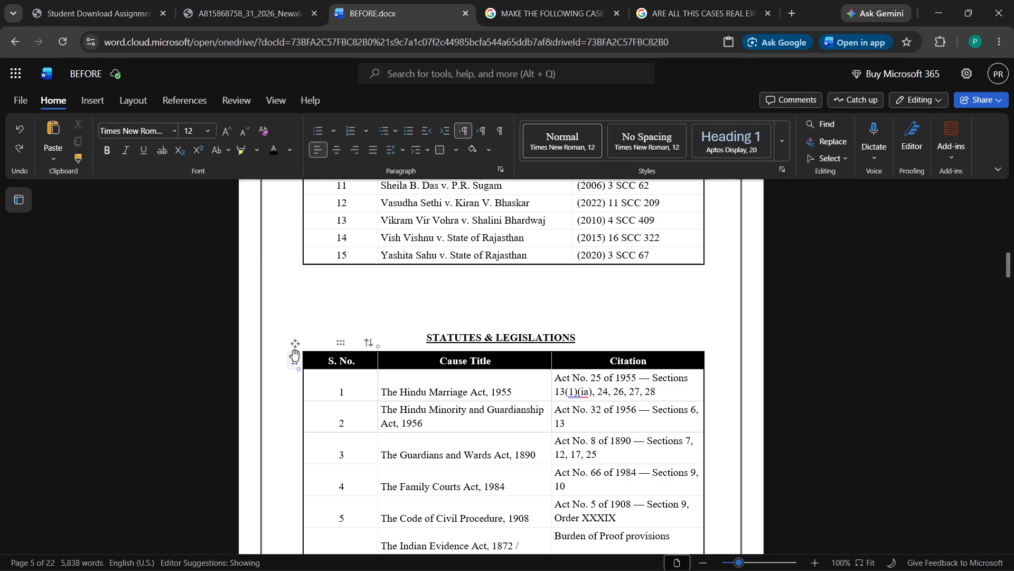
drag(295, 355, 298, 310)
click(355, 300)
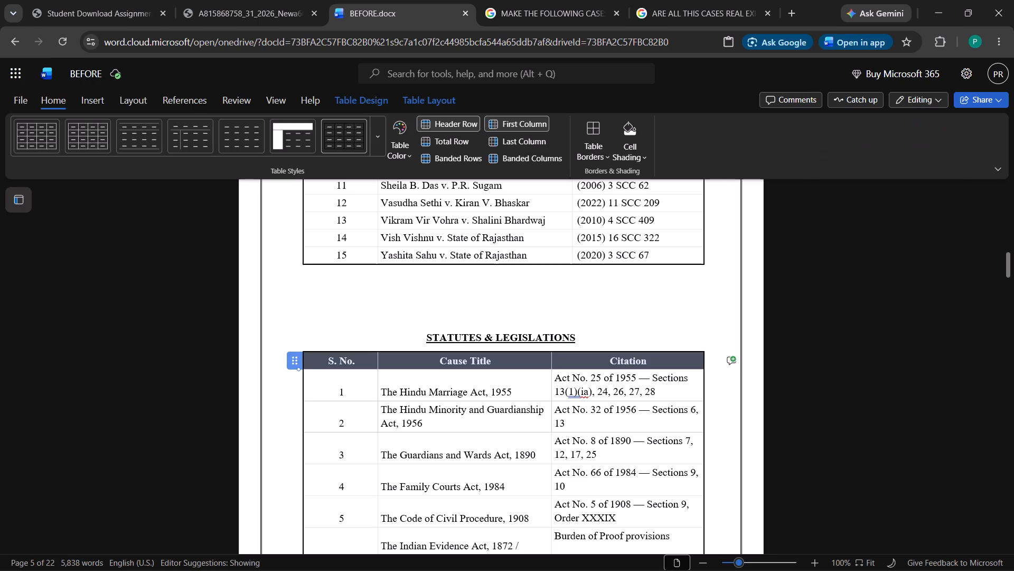
Review the spacing and layout of the case tables, the statutes table and the "STATEMENT OF JURISDICTION" page.
scroll(490, 328, up, 5)
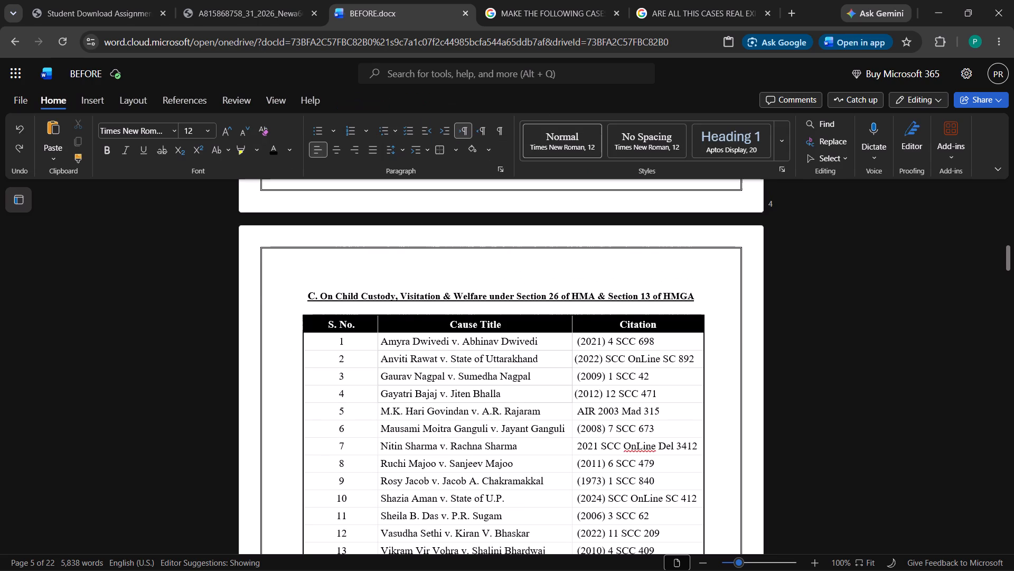
scroll(490, 328, up, 7)
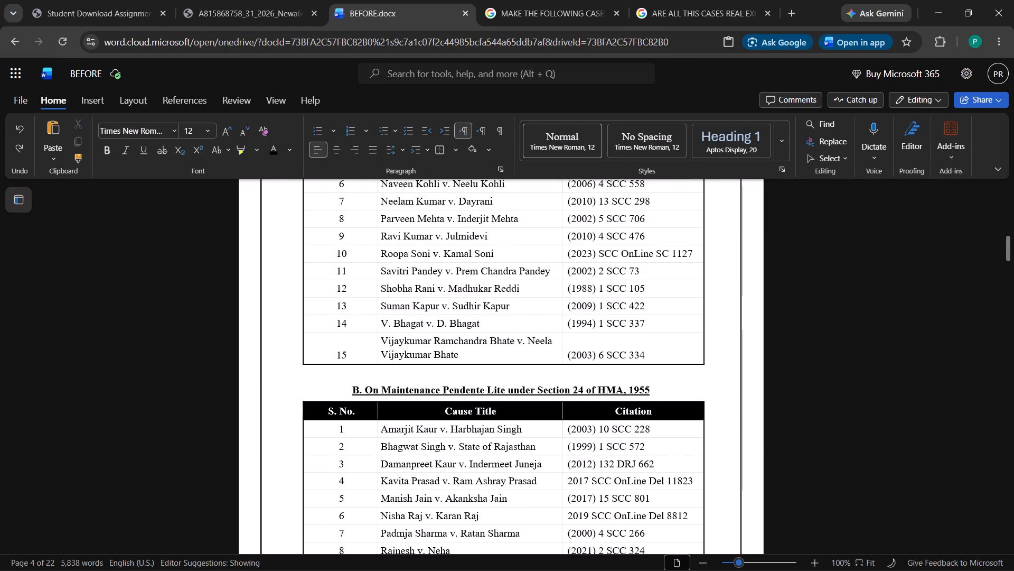
scroll(490, 328, down, 7)
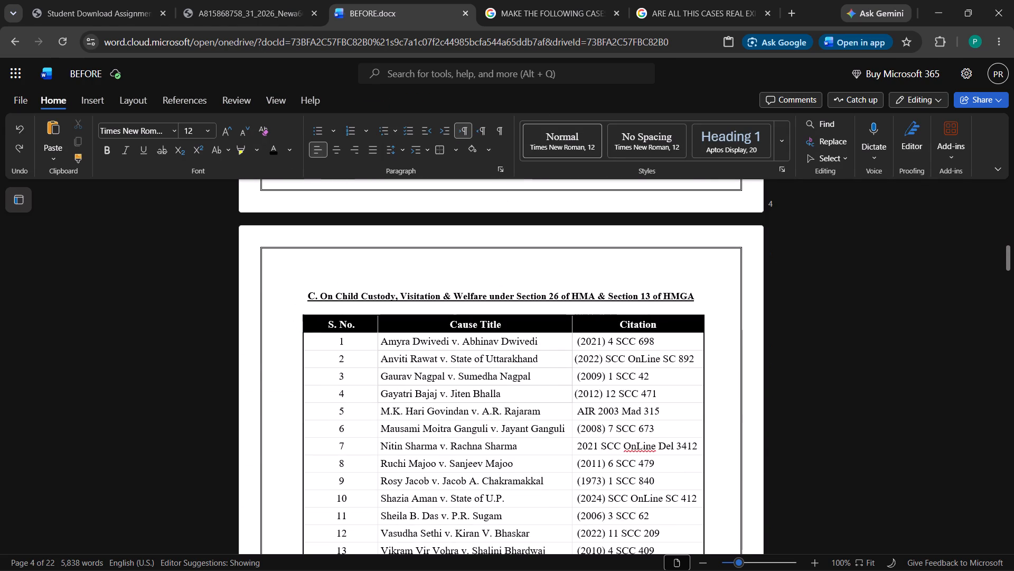
scroll(474, 280, down, 1)
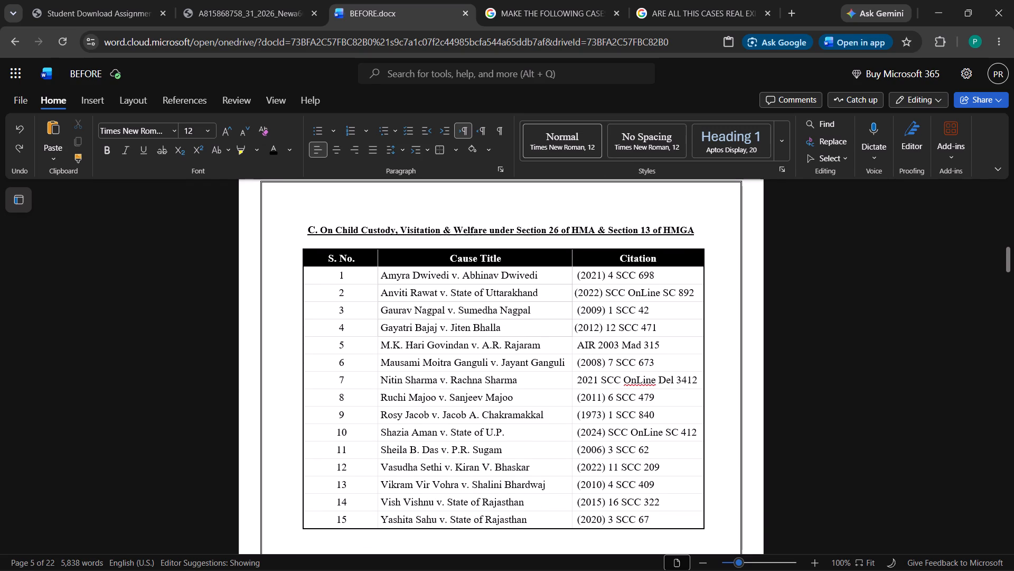
click(452, 222)
scroll(505, 310, down, 4)
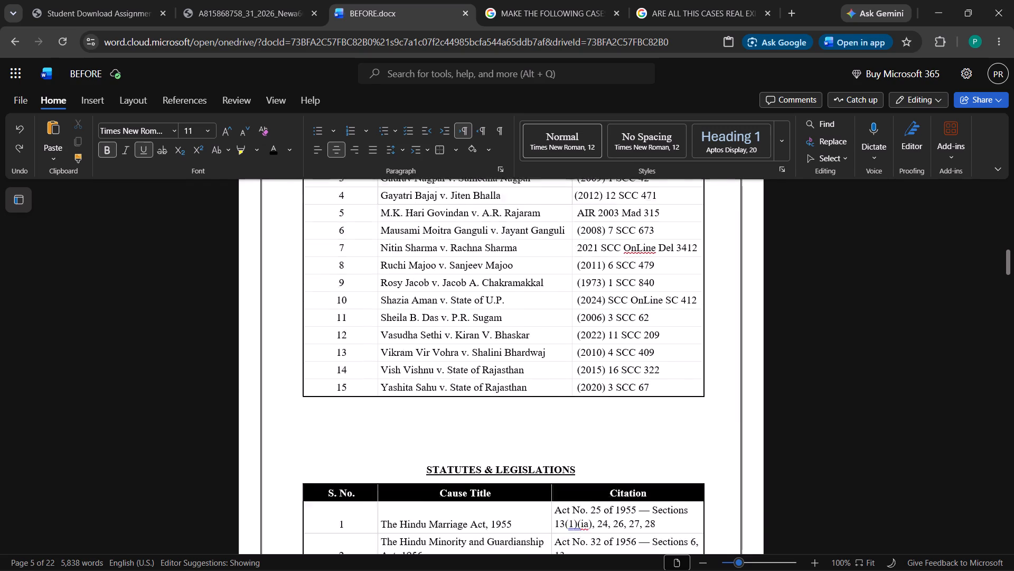
scroll(505, 310, down, 4)
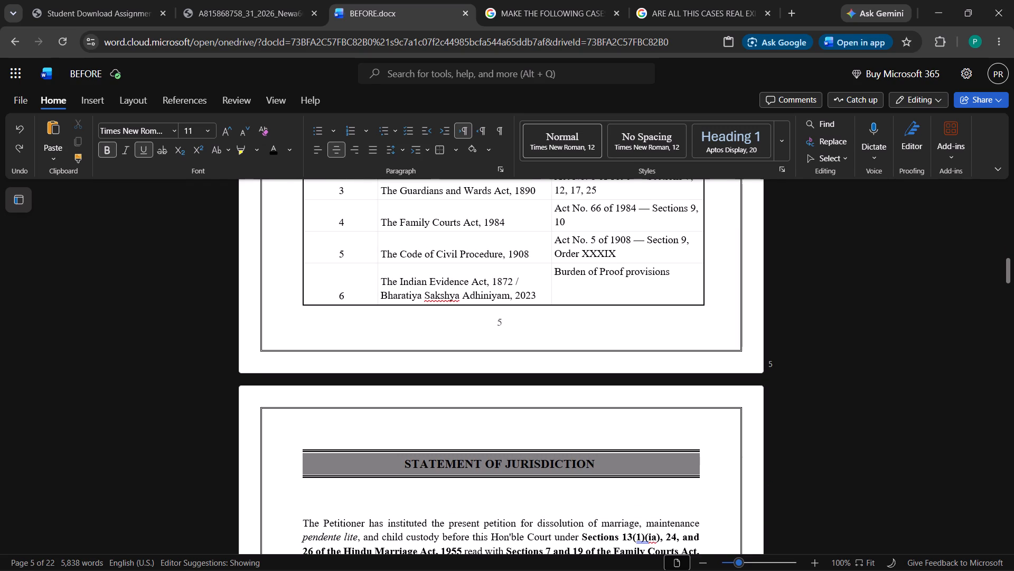
Cut the "STATEMENT OF JURISDICTION" heading with its three paragraphs and paste them back below a new blank line on page 6.
drag(333, 429, 464, 541)
scroll(465, 486, down, 3)
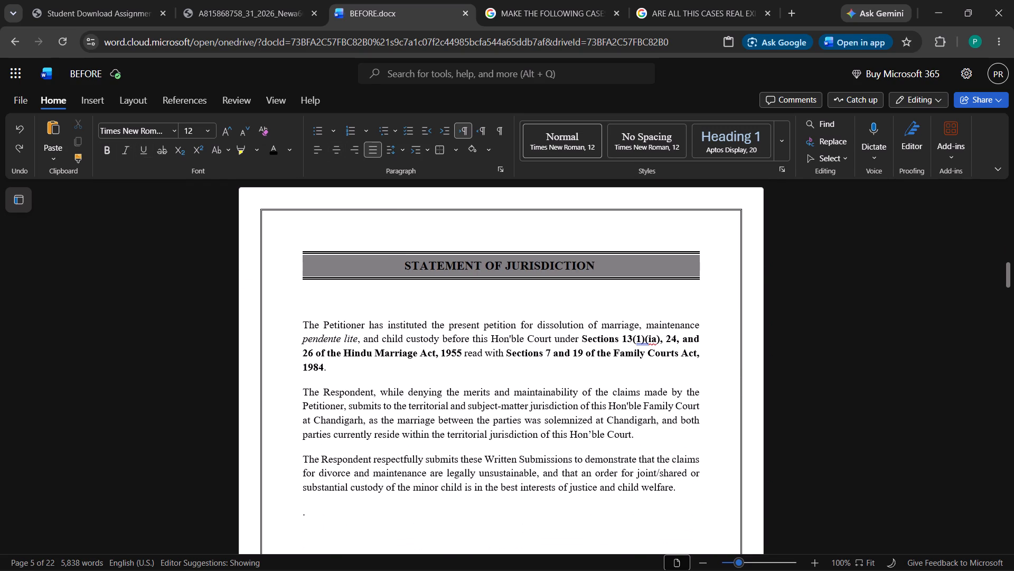
drag(684, 501, 493, 308)
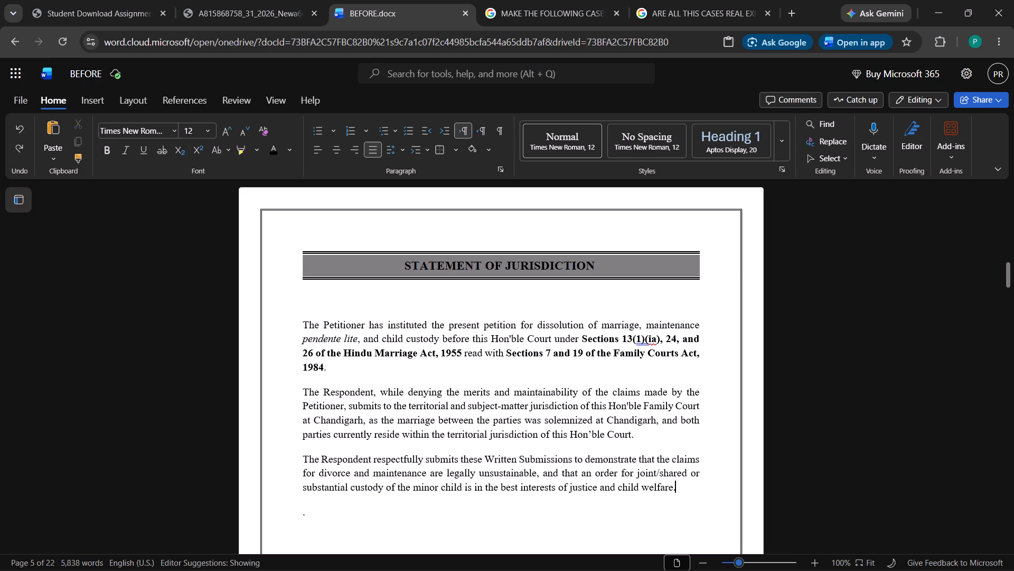
drag(493, 308, 323, 241)
right_click(449, 269)
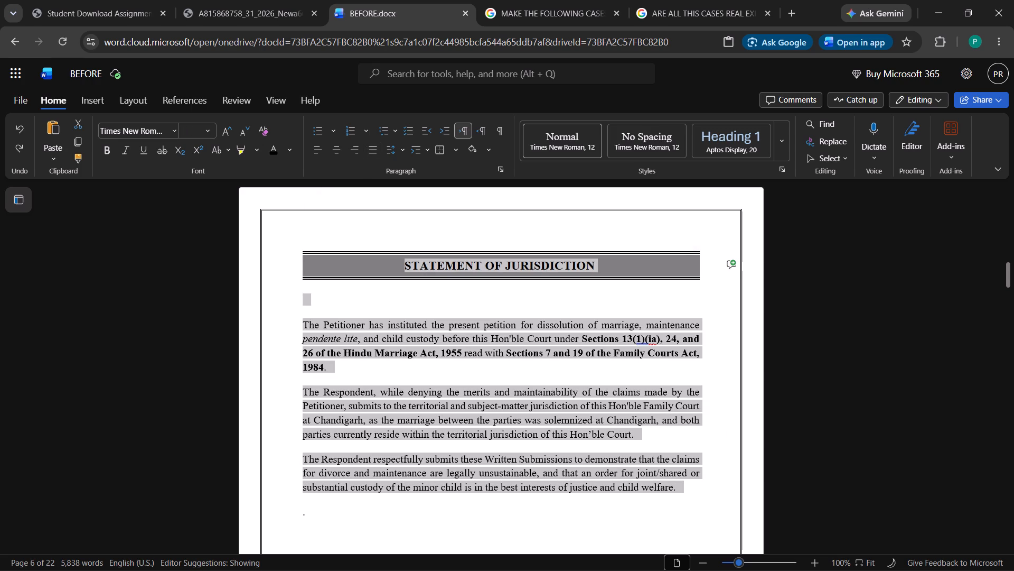
click(494, 282)
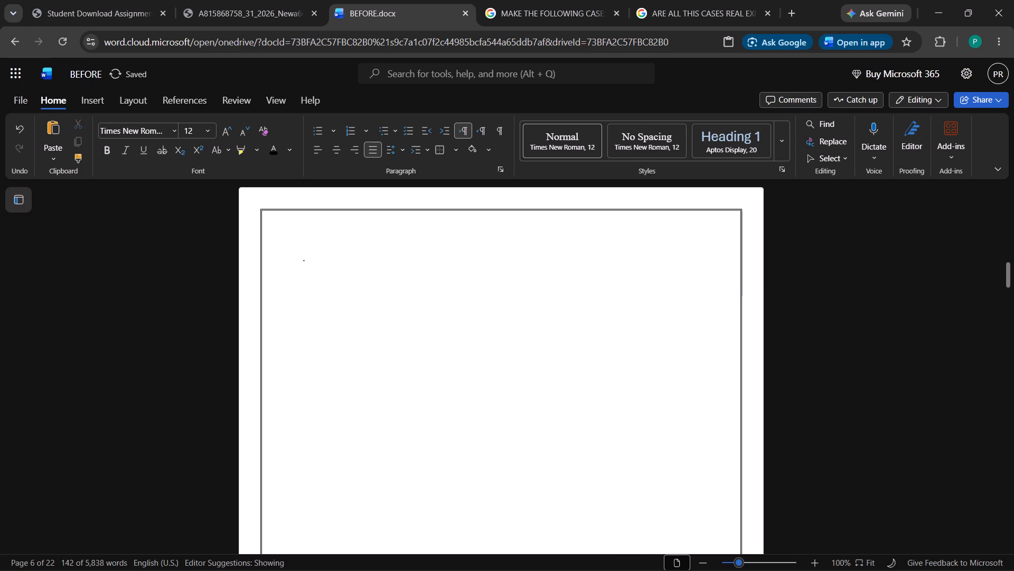
key(Return)
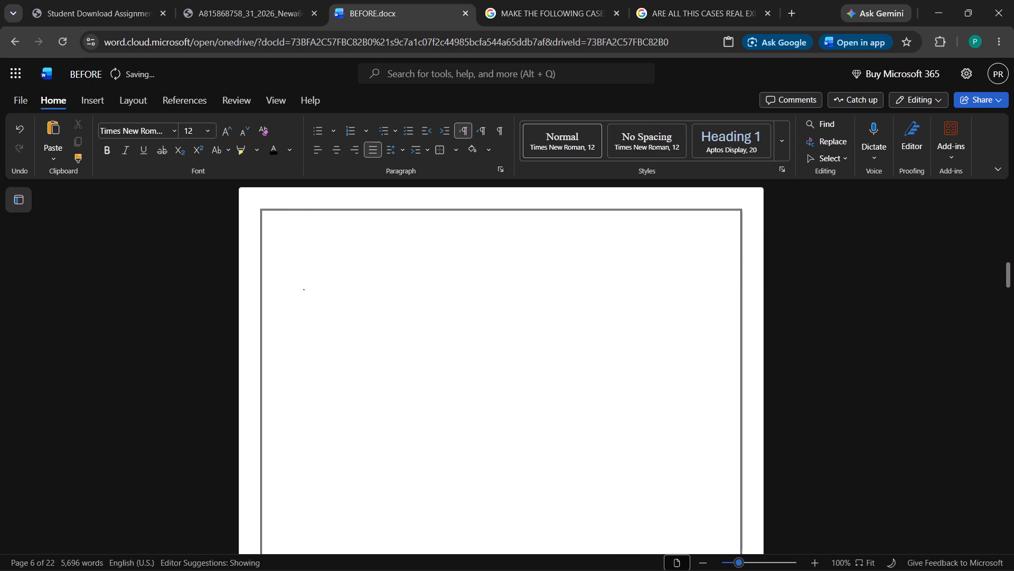
key(ctrl+v)
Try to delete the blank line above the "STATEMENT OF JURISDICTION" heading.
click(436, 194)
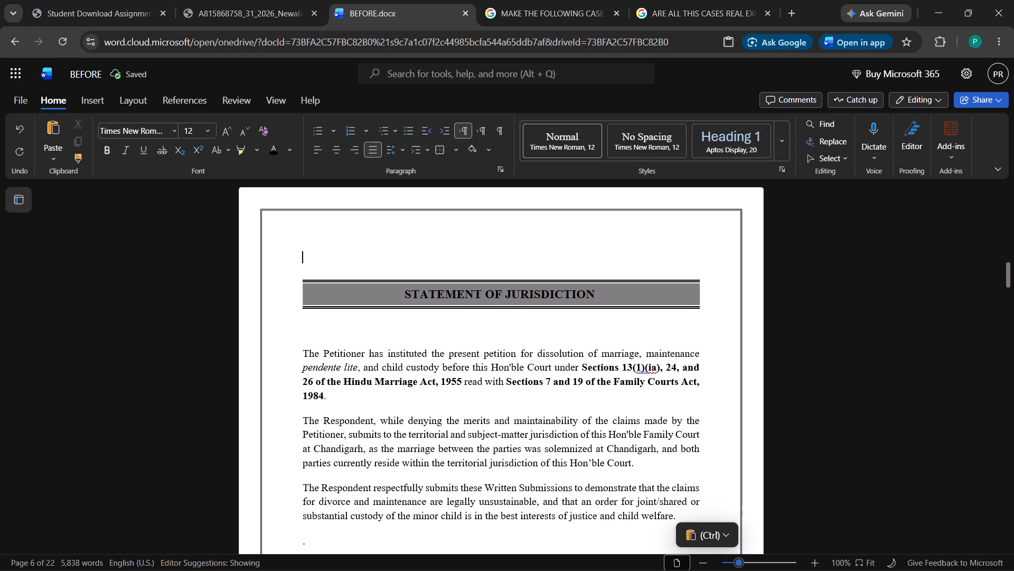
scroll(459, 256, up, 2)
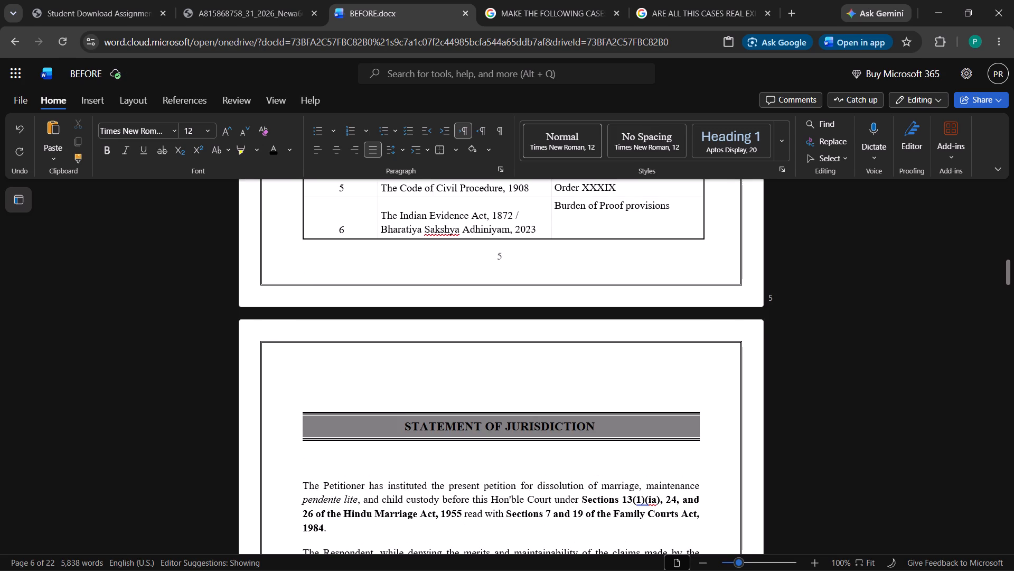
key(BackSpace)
Delete one blank line between the child custody case table and the "STATUTES & LEGISLATIONS" heading.
scroll(457, 312, up, 5)
click(457, 312)
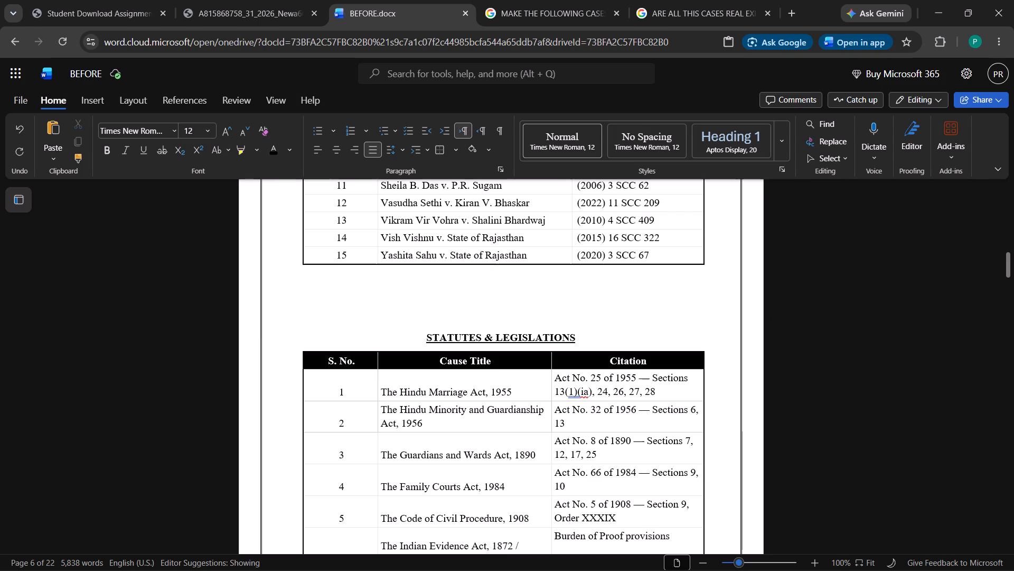
key(BackSpace)
scroll(470, 327, down, 2)
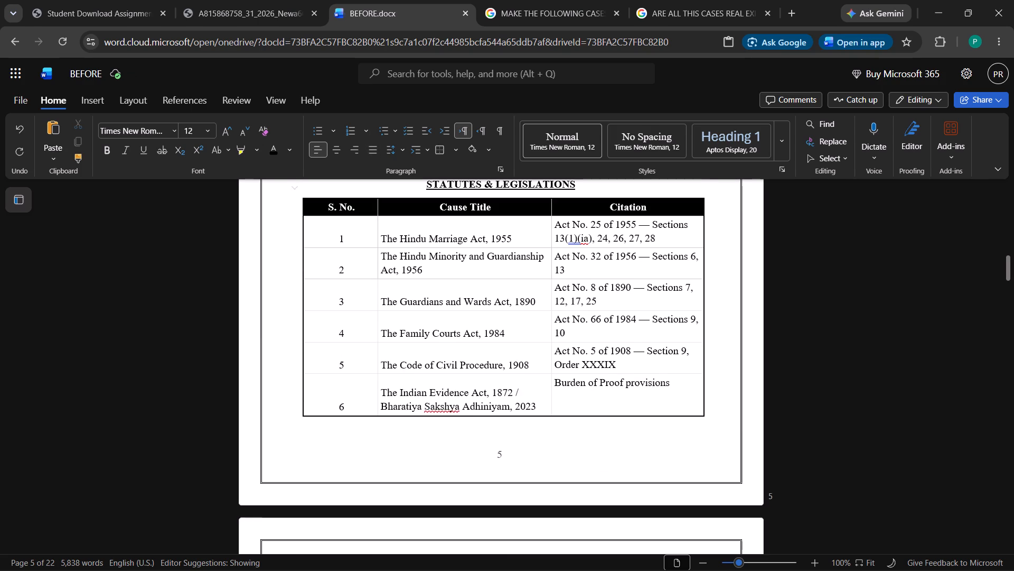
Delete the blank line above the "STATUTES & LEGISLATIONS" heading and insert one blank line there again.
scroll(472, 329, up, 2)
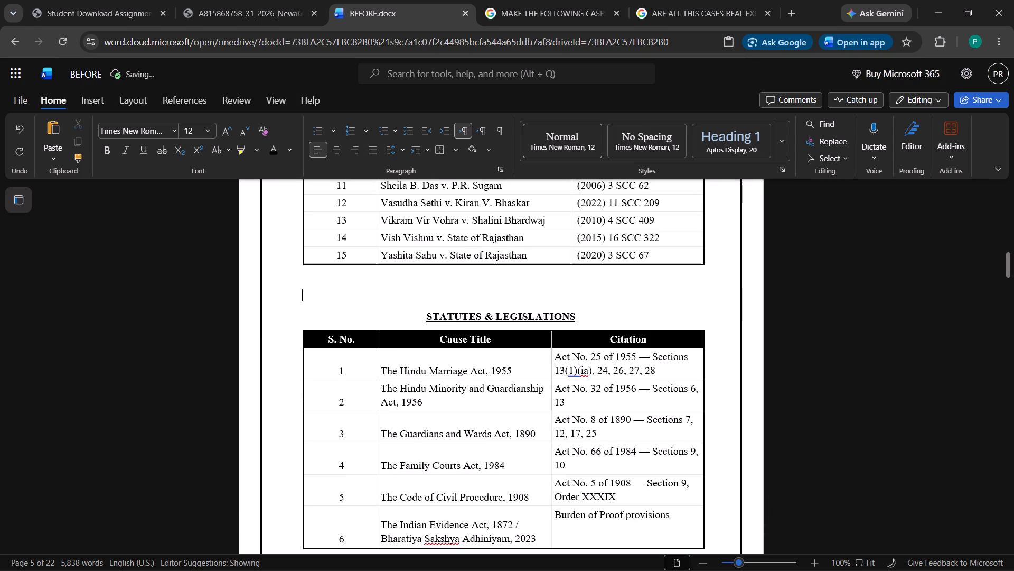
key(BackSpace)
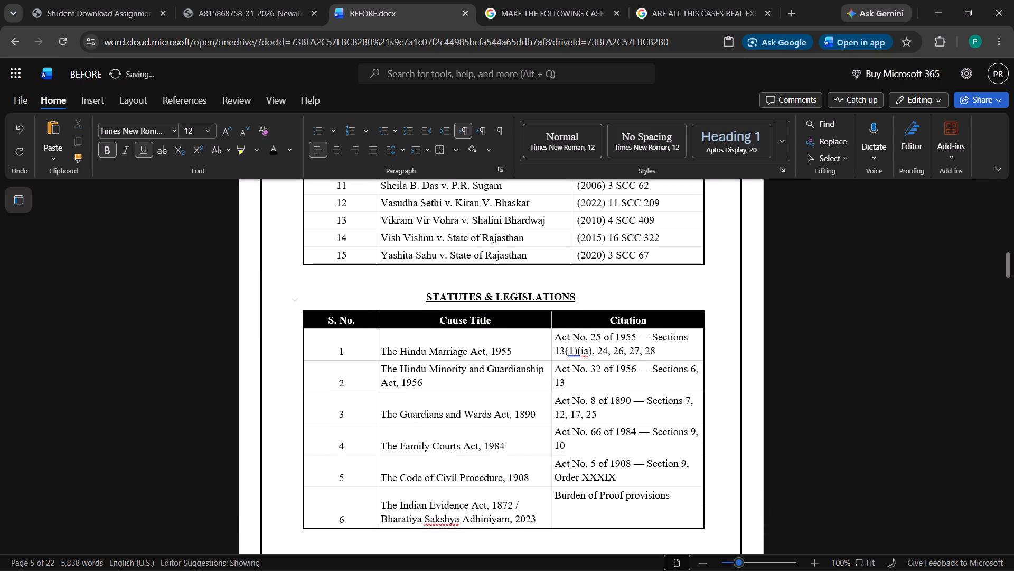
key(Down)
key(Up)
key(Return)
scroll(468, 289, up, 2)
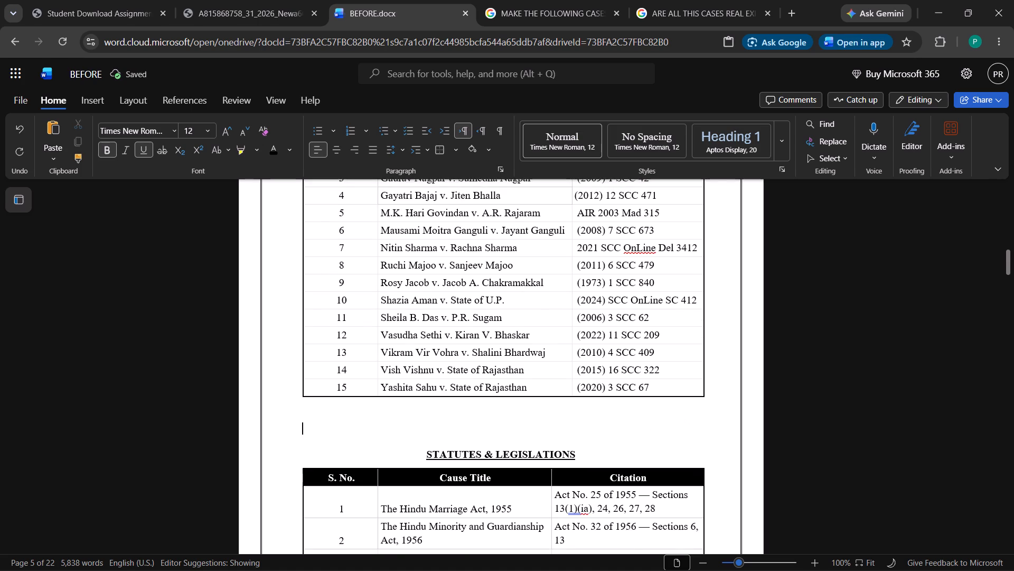
Delete the blank line above the "STATEMENT OF JURISDICTION" heading on page 6.
scroll(502, 314, down, 1)
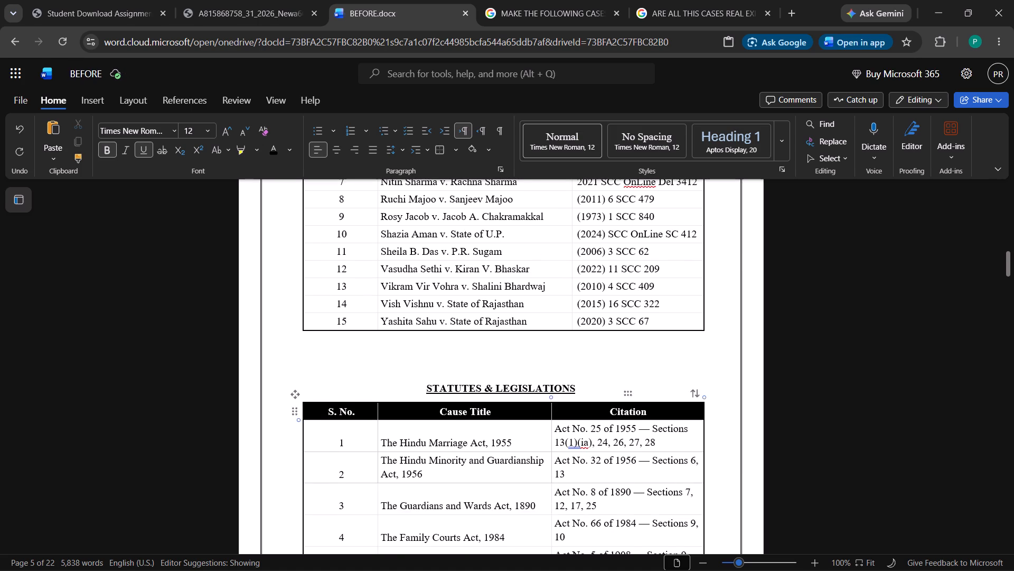
scroll(618, 418, down, 6)
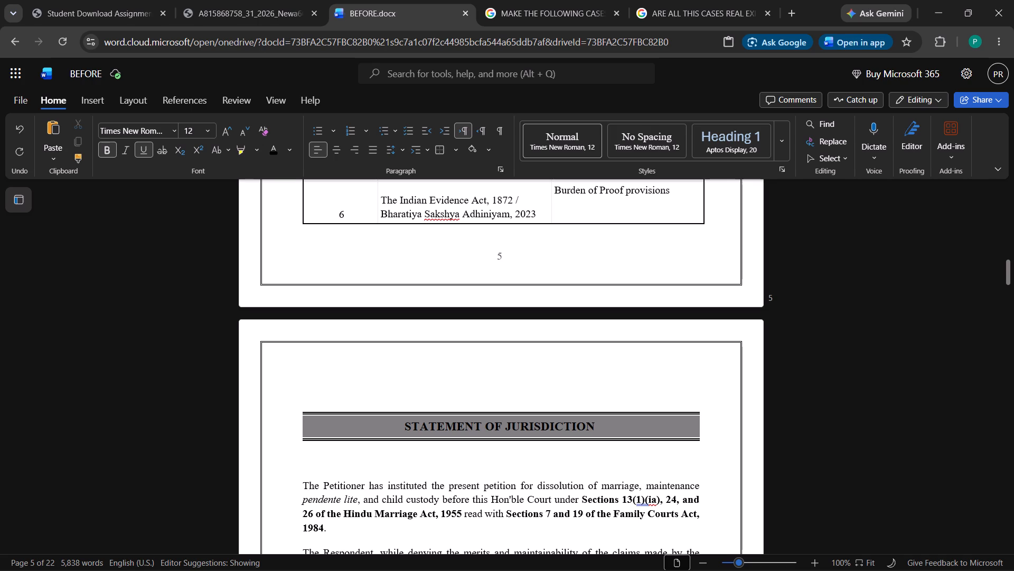
click(525, 400)
key(BackSpace)
key(Delete)
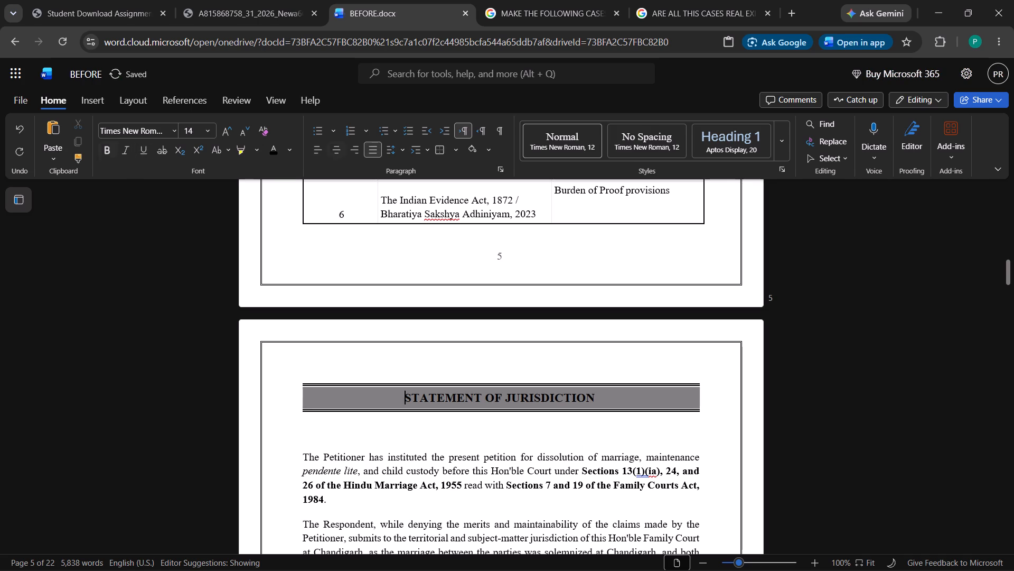
Delete the stray full stop below the three paragraphs of the Statement of Jurisdiction.
scroll(584, 438, down, 7)
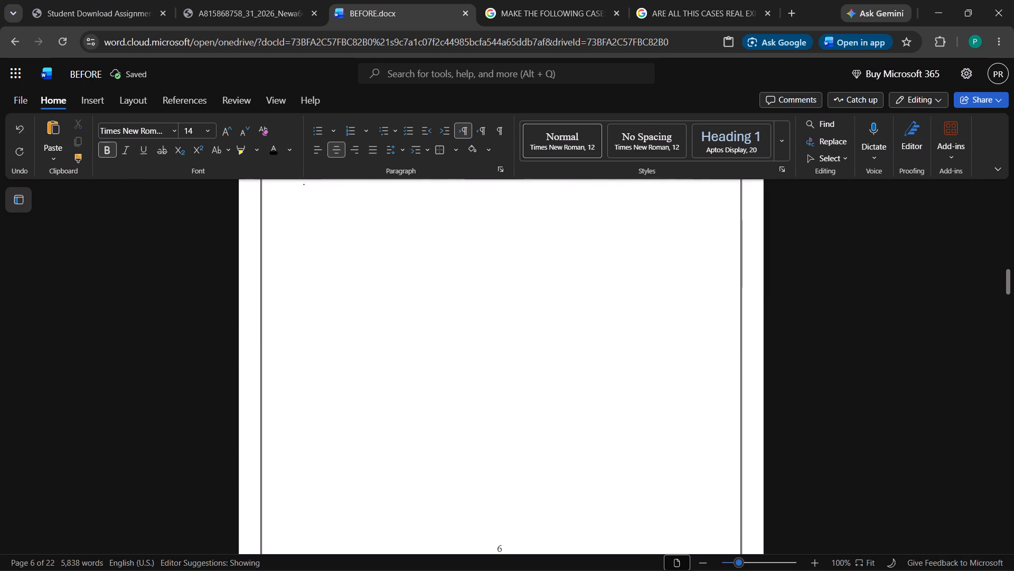
scroll(580, 433, up, 3)
click(577, 420)
click(571, 395)
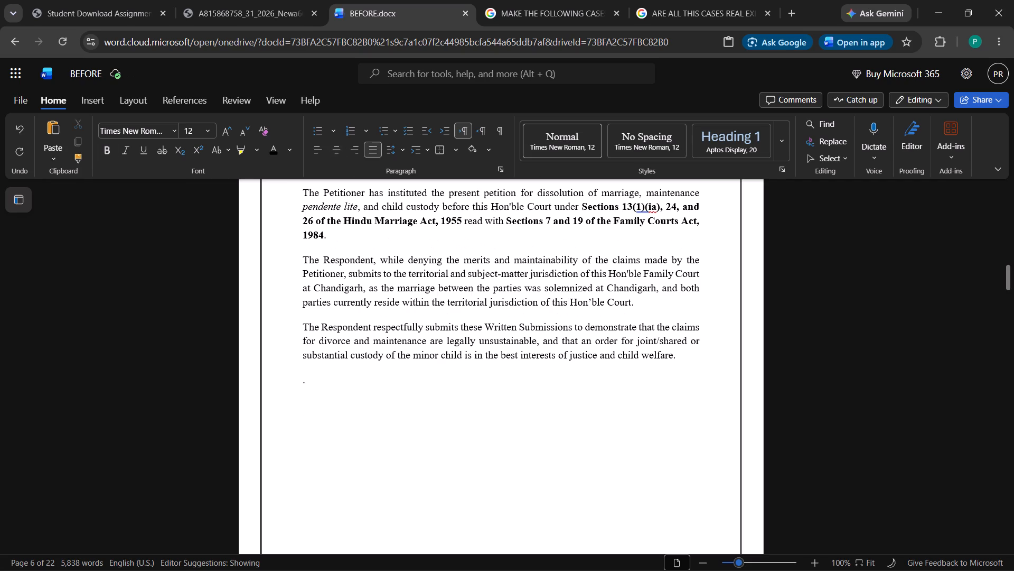
key(BackSpace)
Review the layout of the "STATEMENT OF FACTS" timeline table and the numbered parts that follow it.
scroll(571, 395, down, 6)
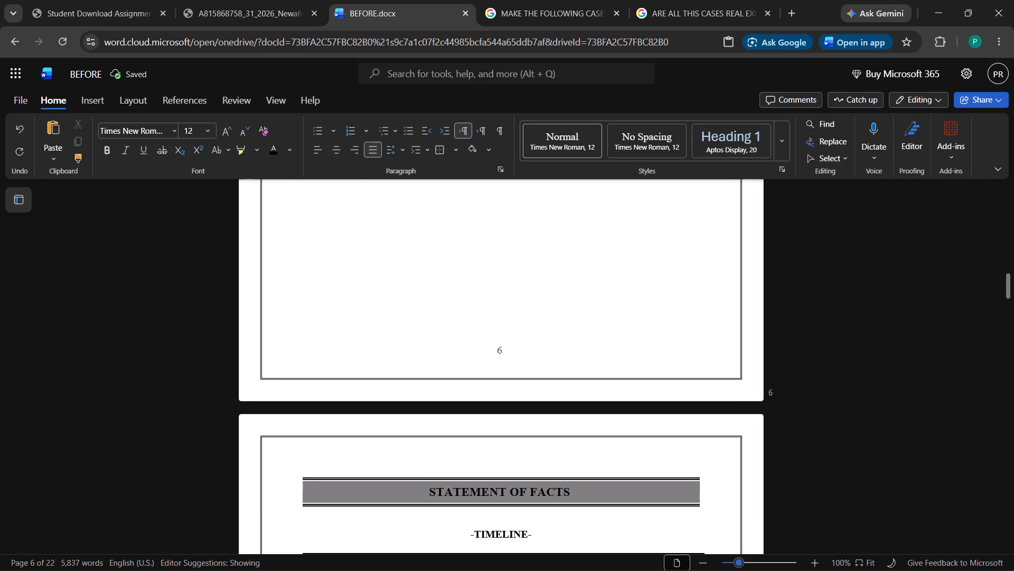
scroll(570, 395, down, 1)
scroll(508, 400, down, 2)
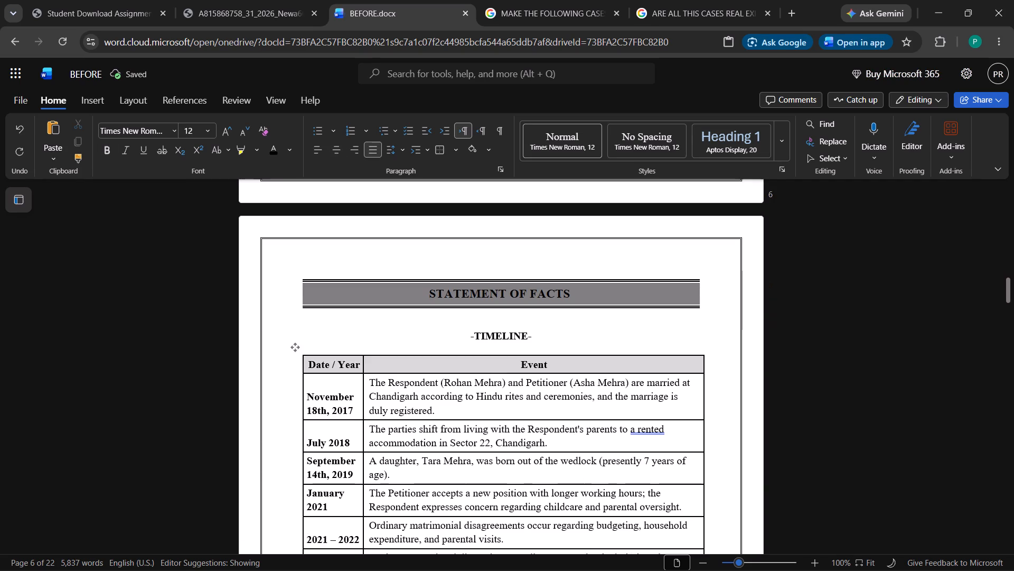
scroll(507, 388, down, 7)
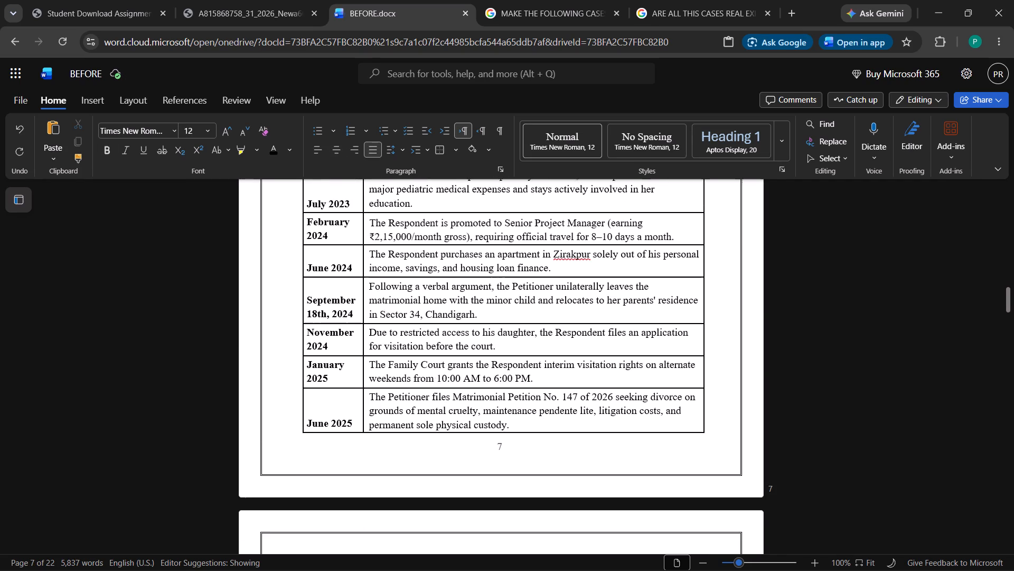
scroll(507, 388, up, 1)
scroll(507, 388, down, 5)
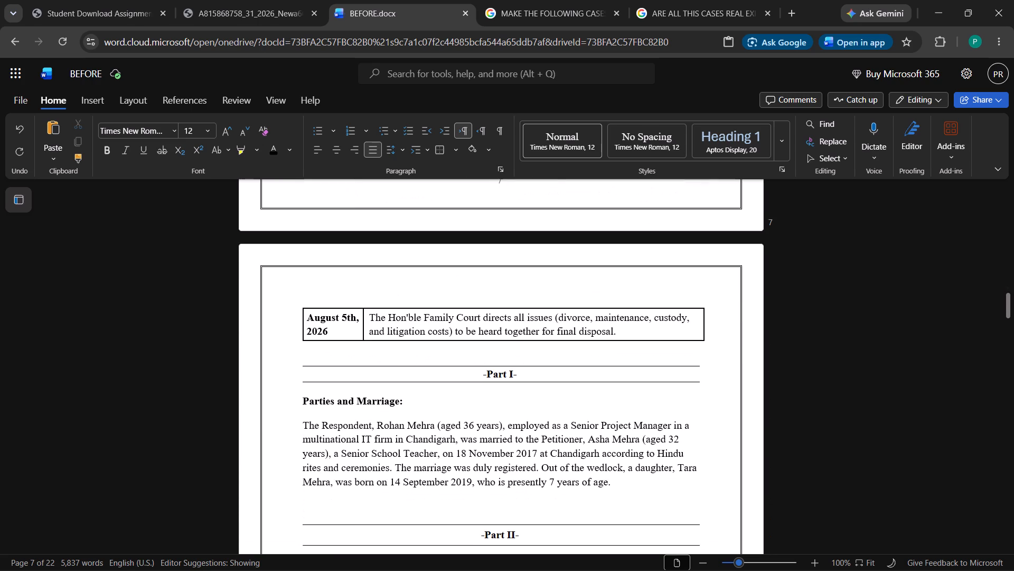
scroll(507, 388, down, 1)
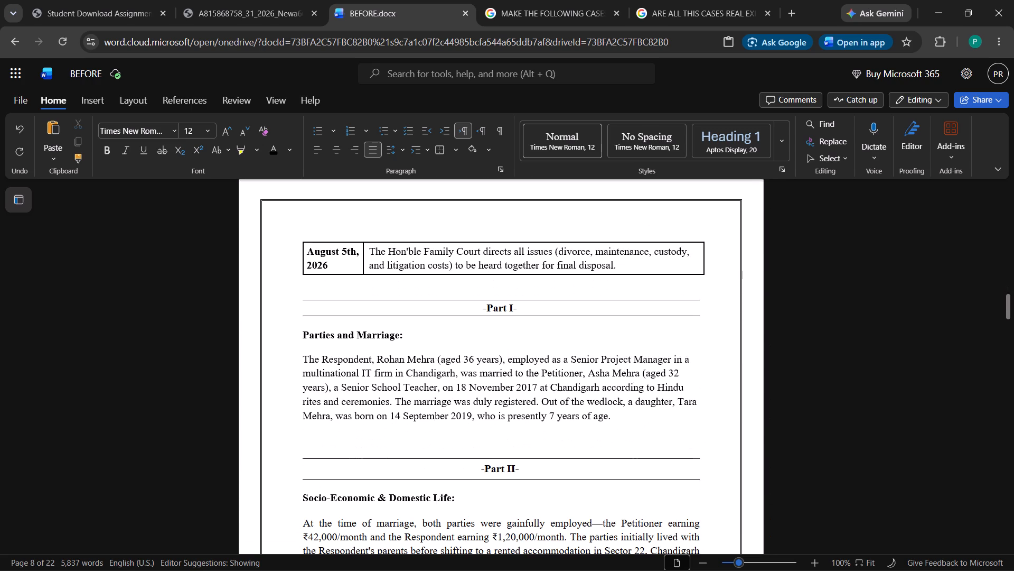
scroll(507, 388, down, 1)
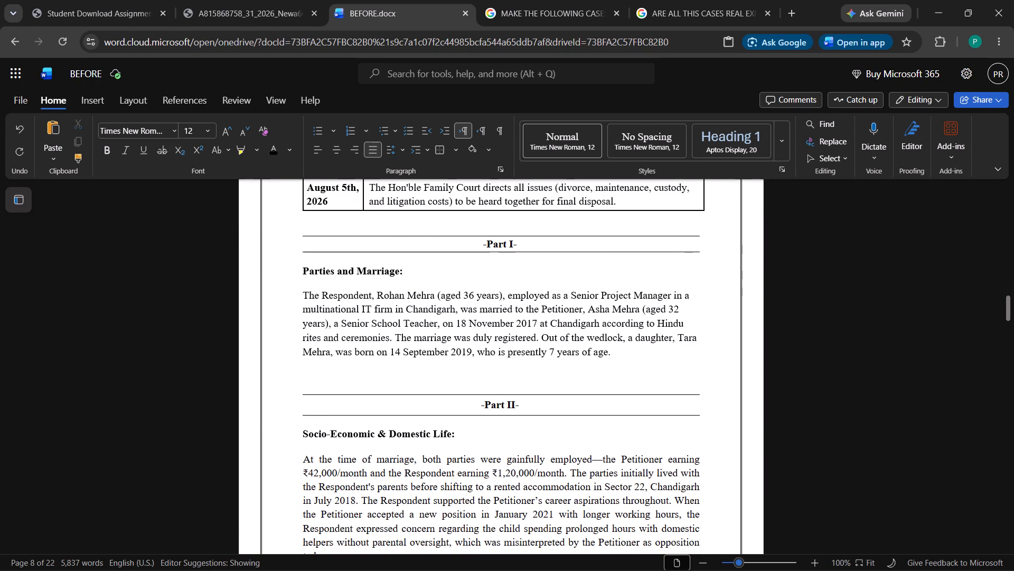
scroll(507, 388, down, 20)
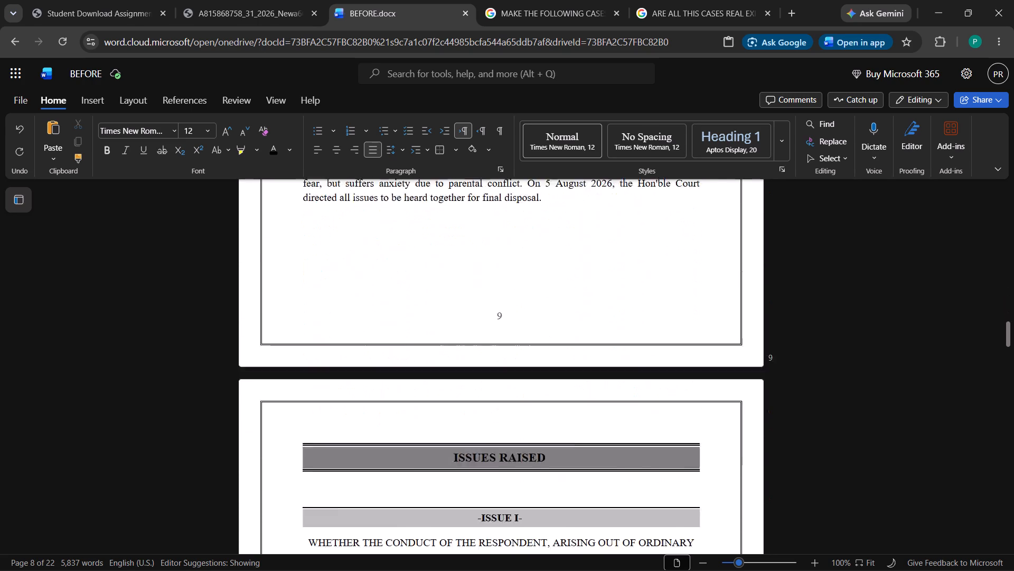
Review the layout of the "ISSUES RAISED", "SUMMARY OF ARGUMENTS" and "ARGUMENTS ADVANCED" sections.
scroll(507, 387, down, 11)
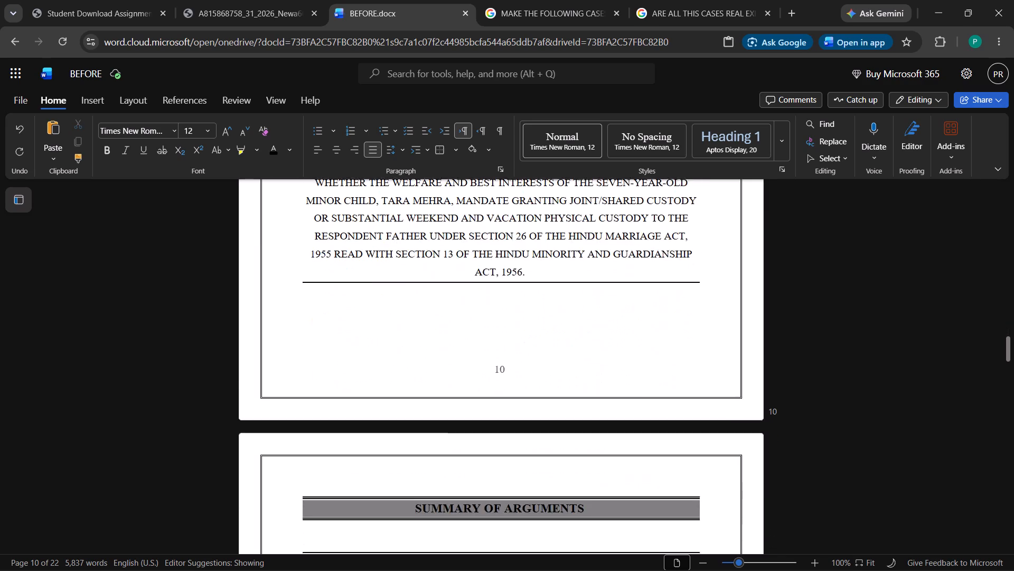
scroll(507, 387, down, 8)
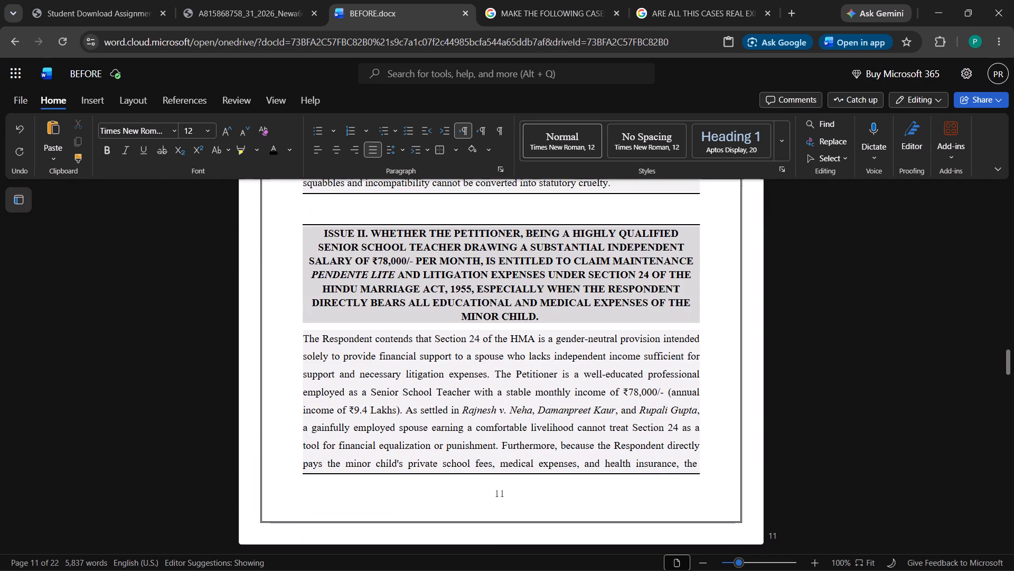
scroll(507, 387, up, 6)
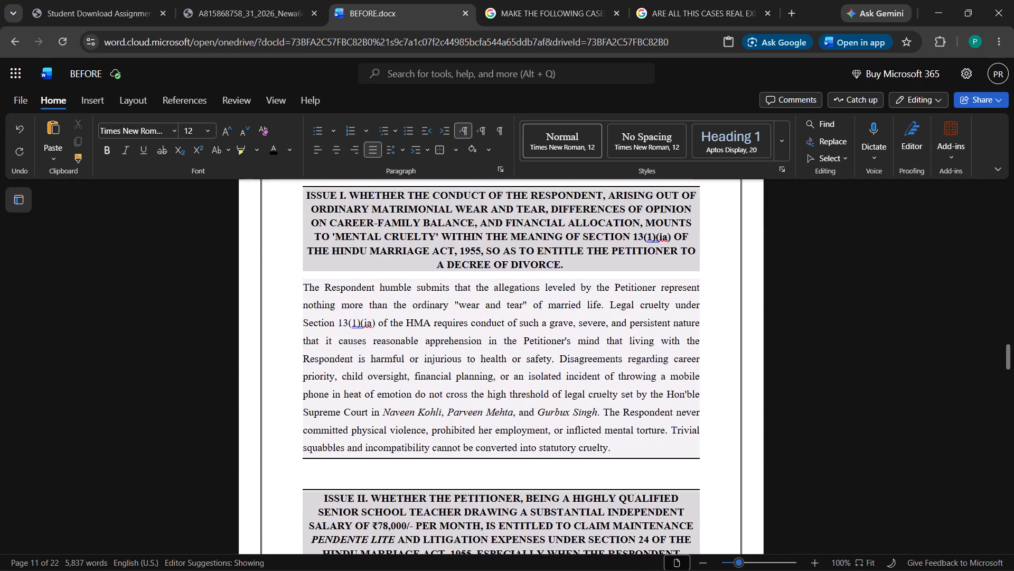
scroll(507, 387, up, 1)
scroll(507, 387, down, 6)
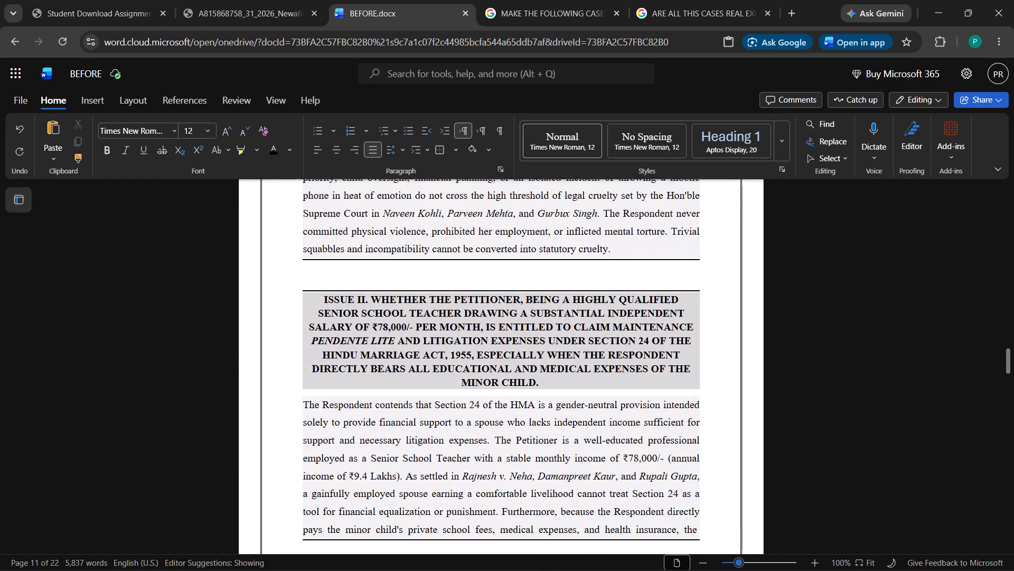
scroll(507, 387, down, 17)
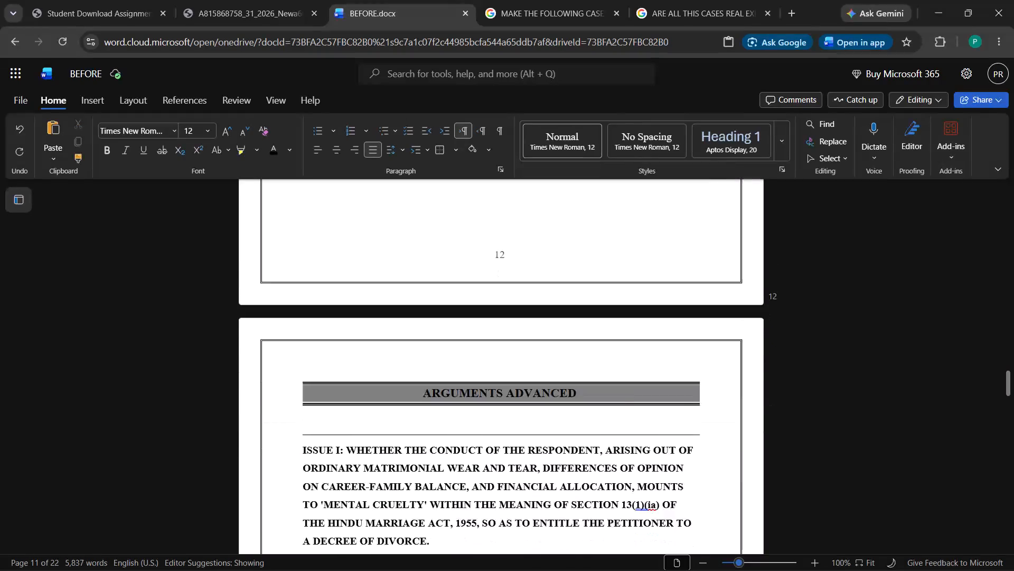
scroll(507, 387, down, 2)
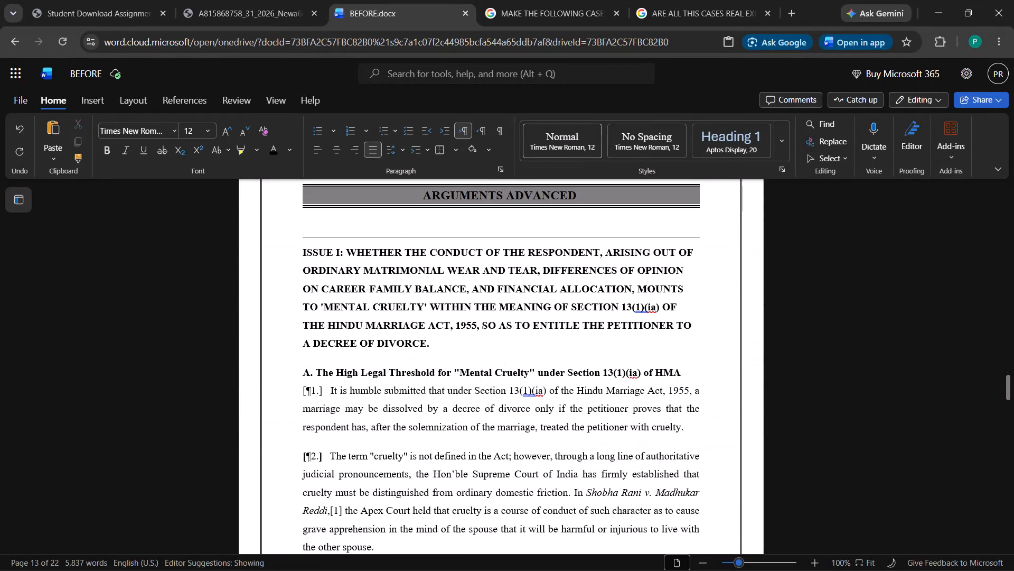
Search the document for the citation marker "[1]" and examine the surrounding citations under "ARGUMENTS ADVANCED".
click(583, 79)
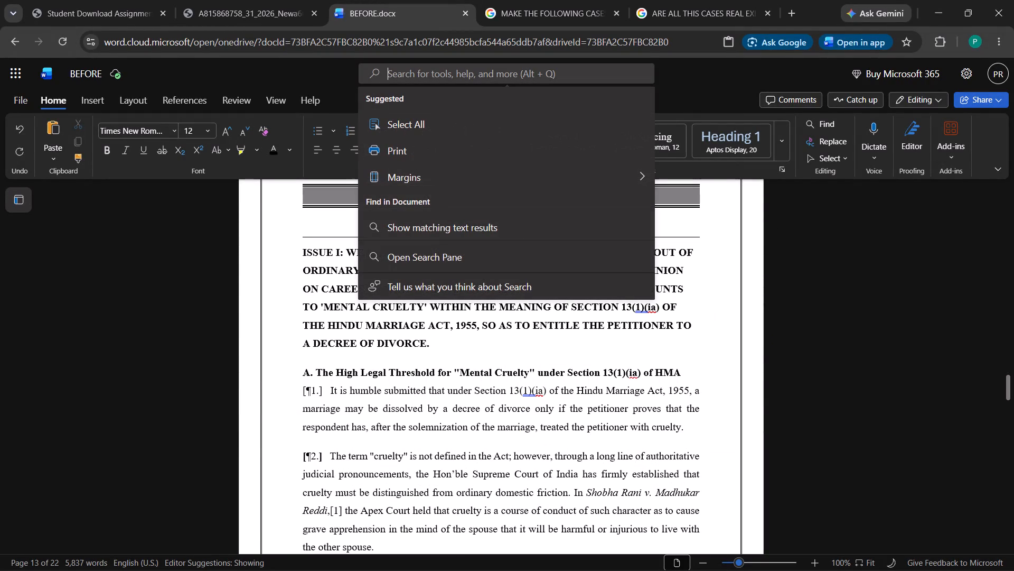
text([])
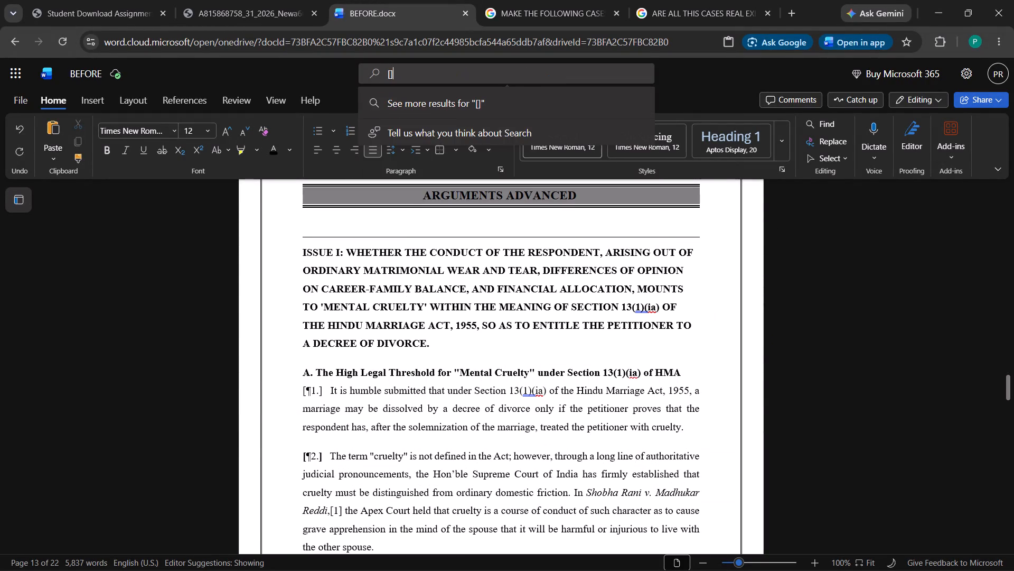
key(Left)
key(1)
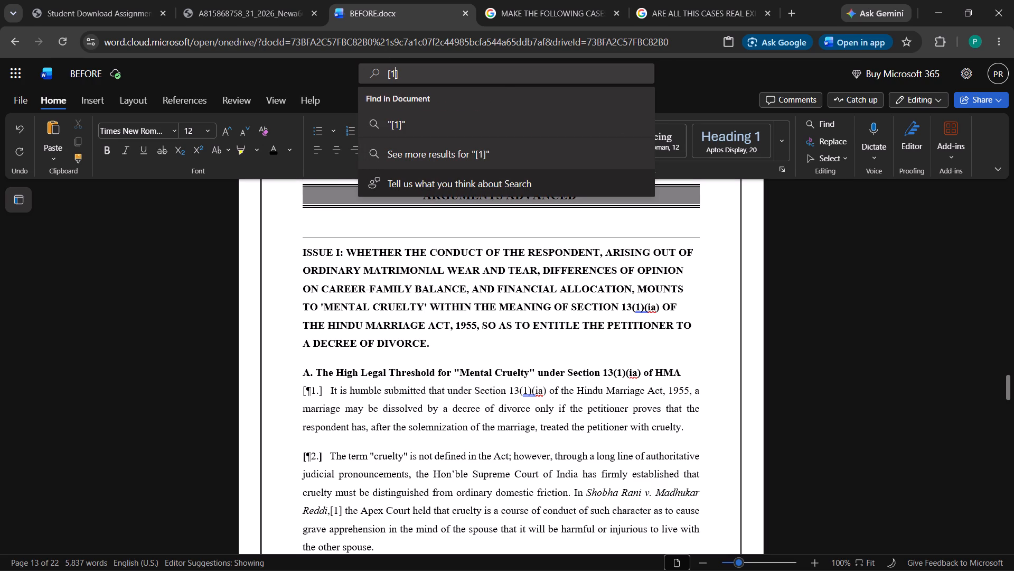
click(486, 132)
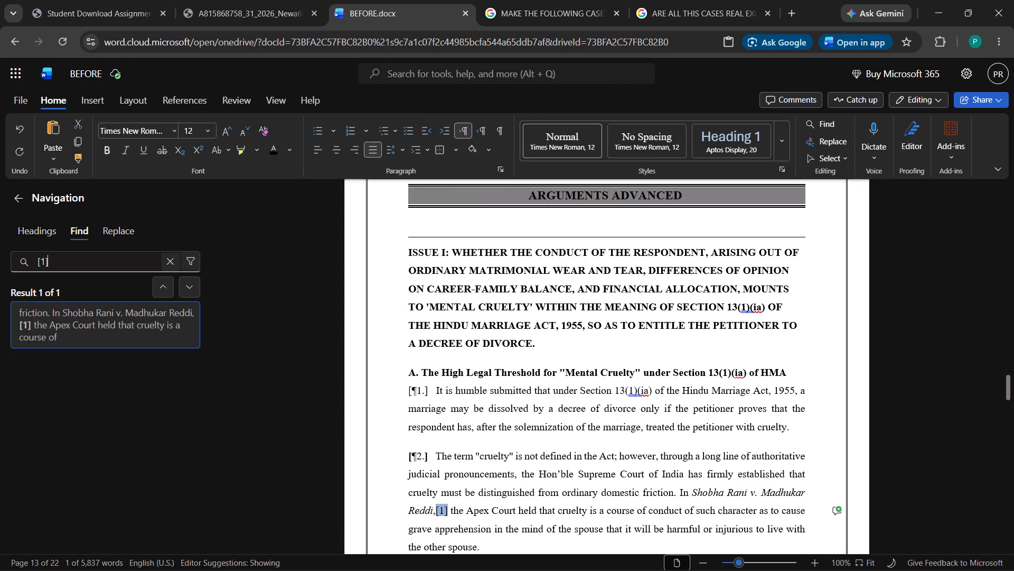
scroll(531, 301, down, 2)
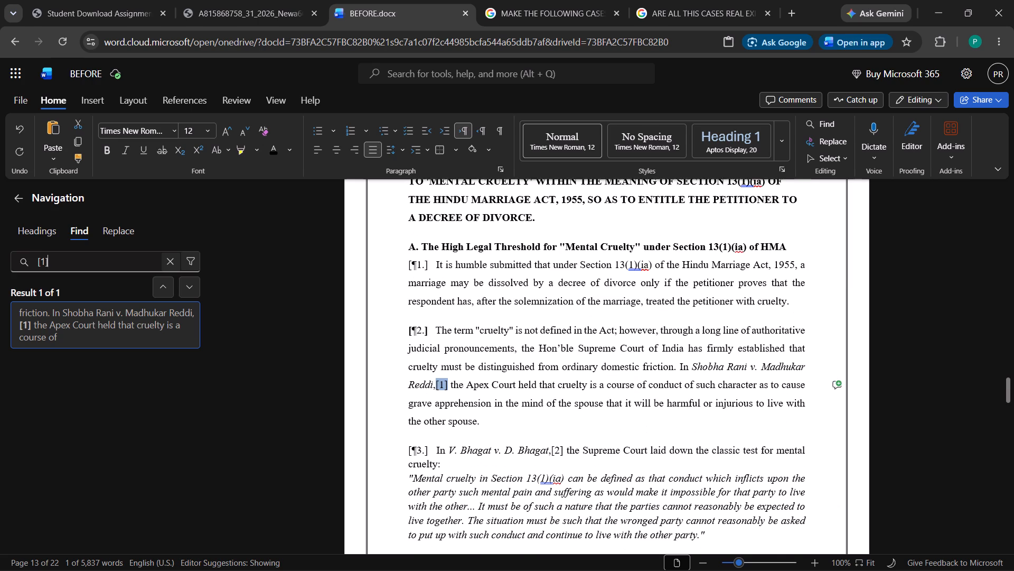
scroll(530, 302, down, 1)
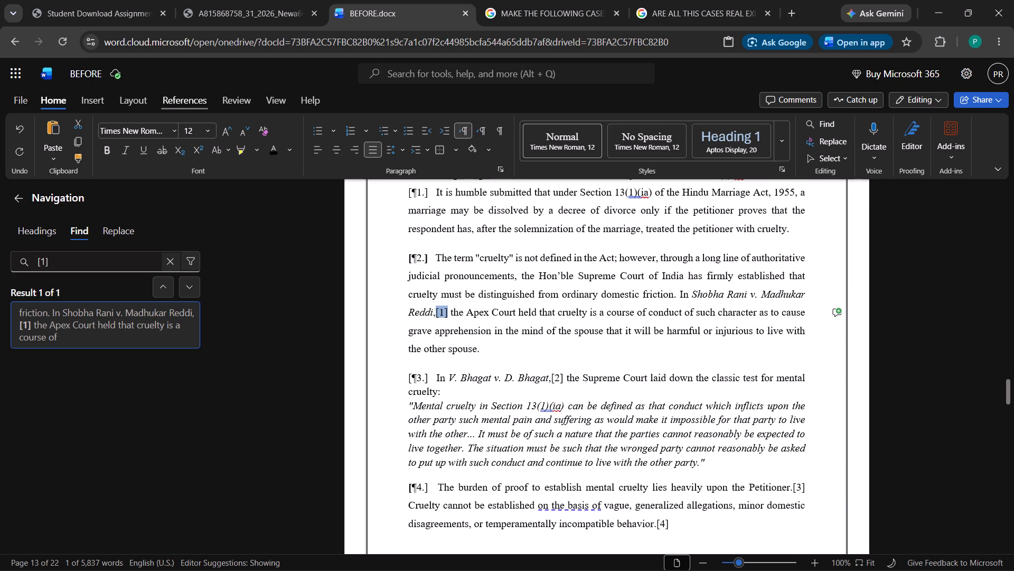
Browse the list of available citation add-ins.
click(183, 91)
click(390, 141)
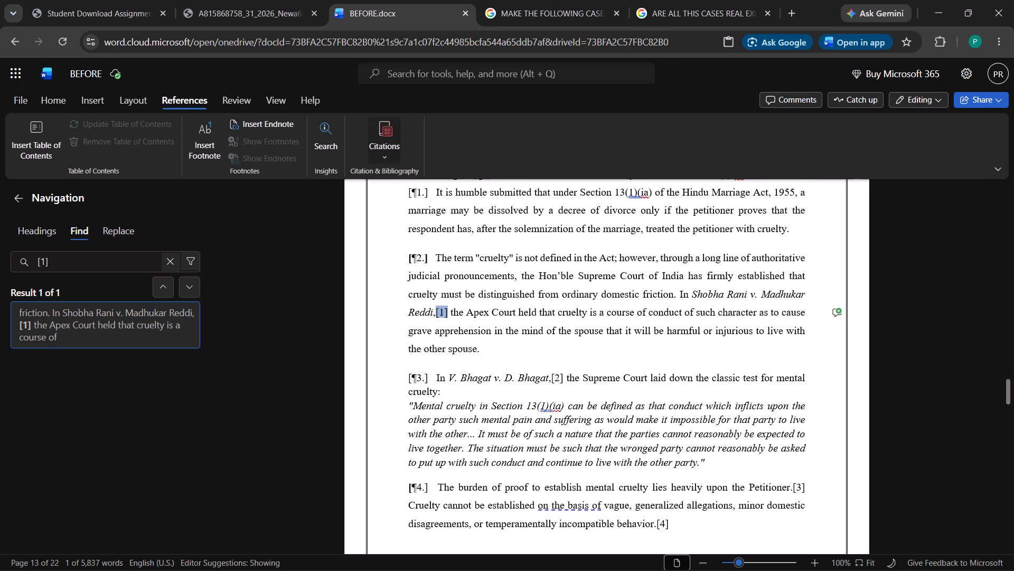
click(390, 141)
click(390, 141)
scroll(471, 242, down, 3)
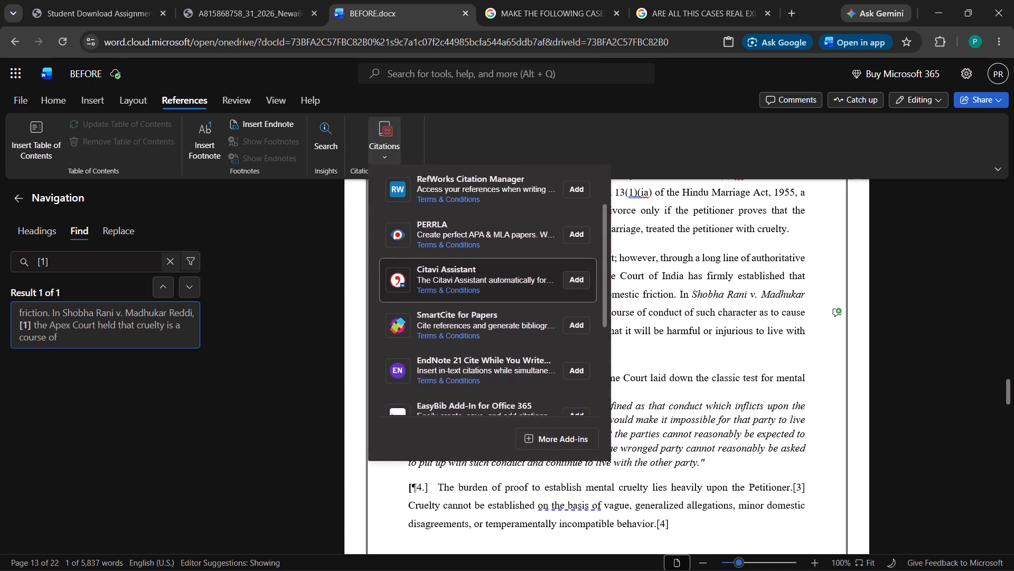
scroll(460, 270, down, 8)
click(389, 149)
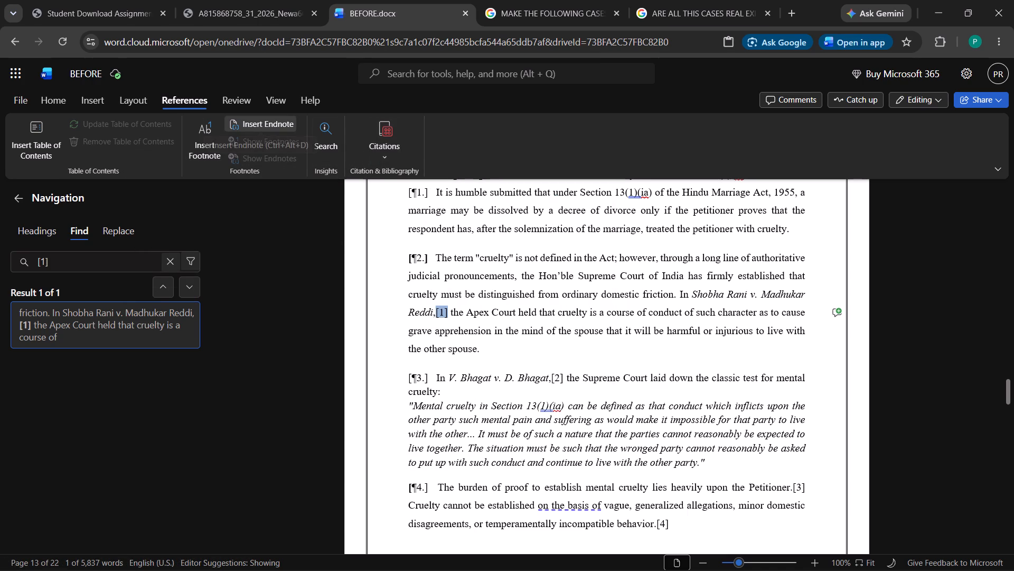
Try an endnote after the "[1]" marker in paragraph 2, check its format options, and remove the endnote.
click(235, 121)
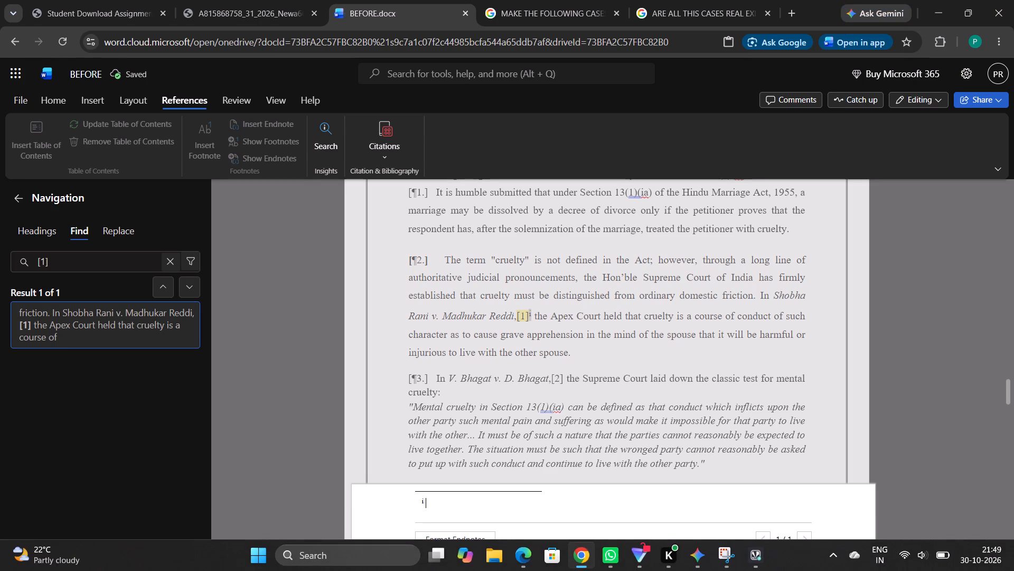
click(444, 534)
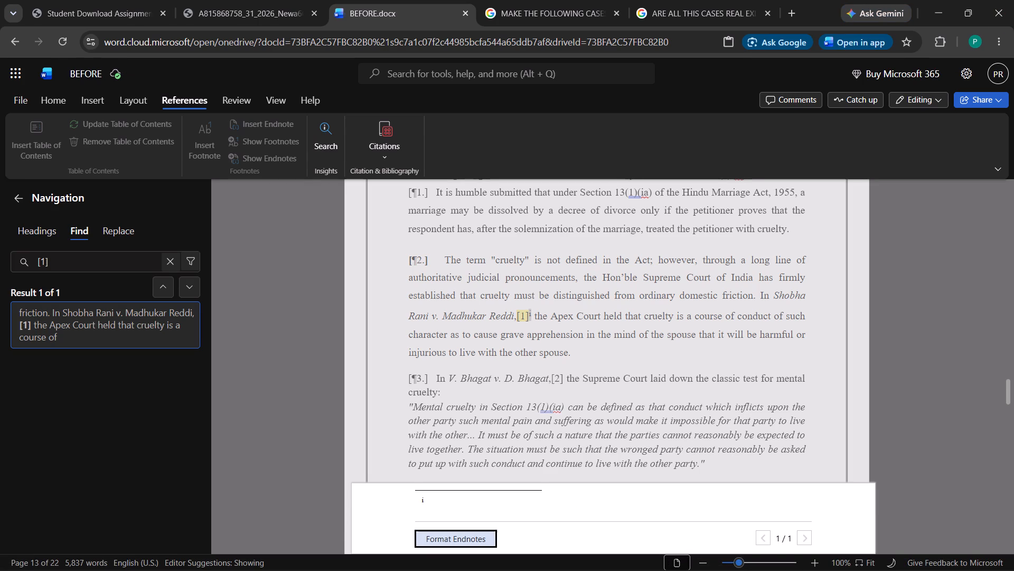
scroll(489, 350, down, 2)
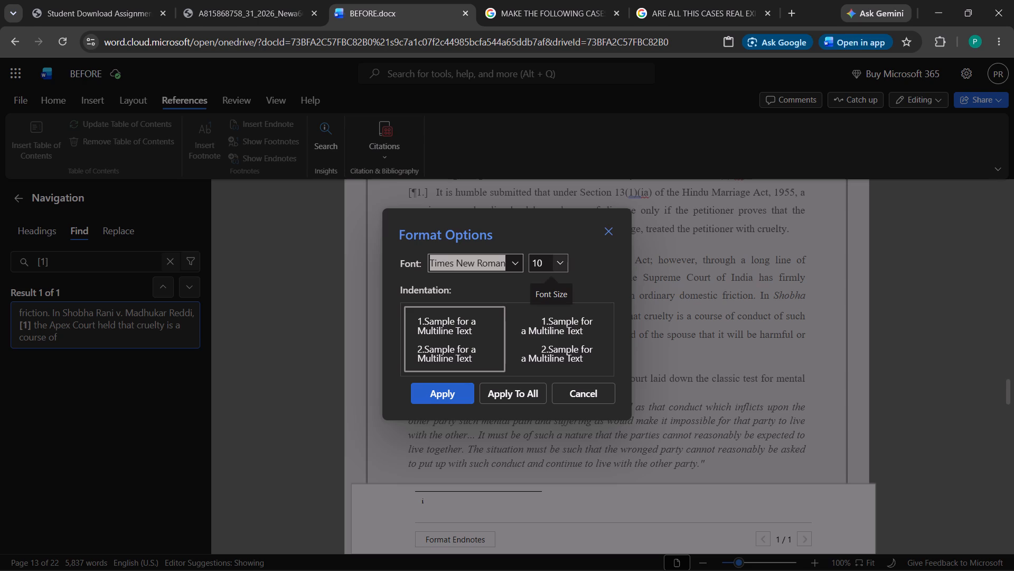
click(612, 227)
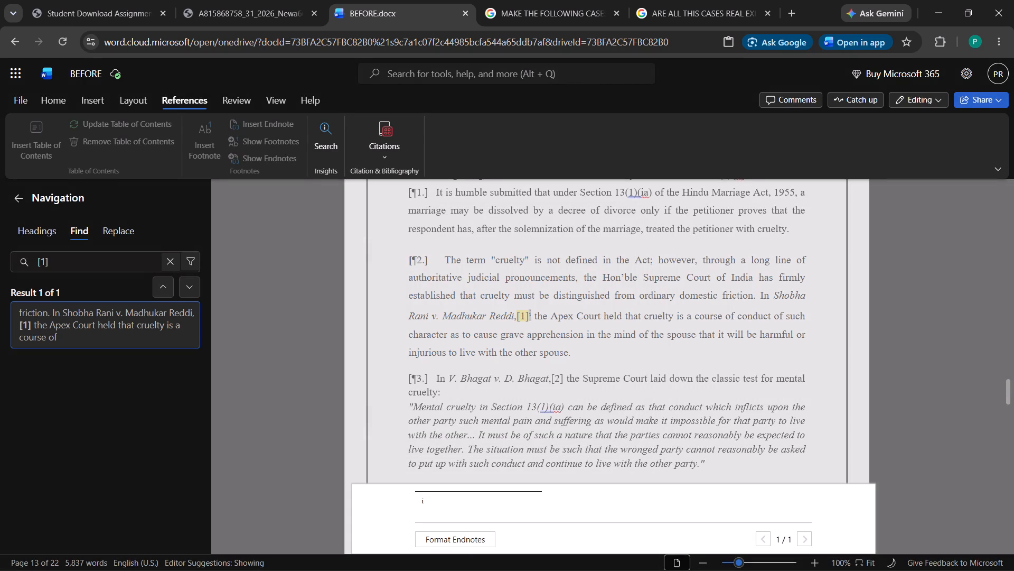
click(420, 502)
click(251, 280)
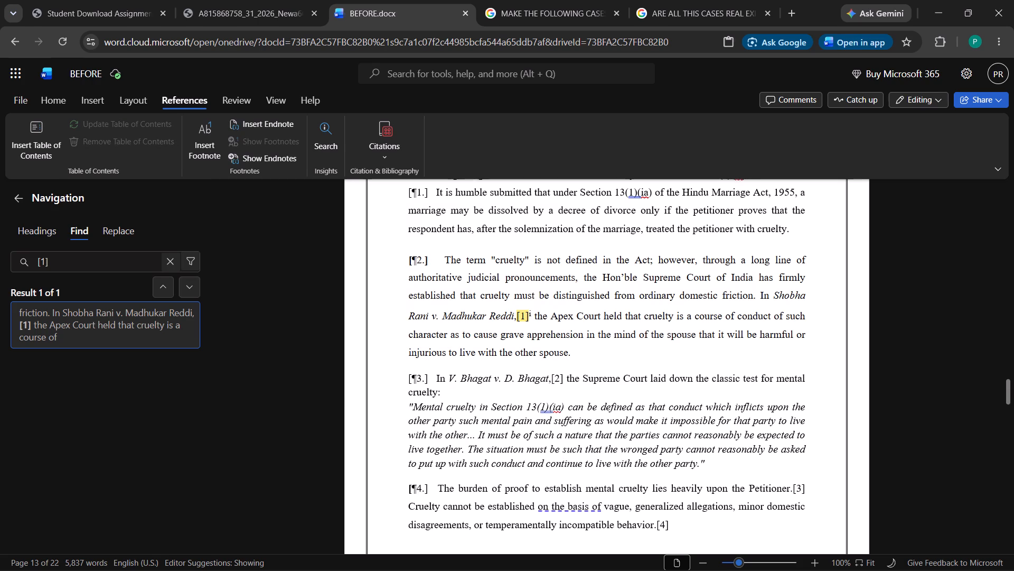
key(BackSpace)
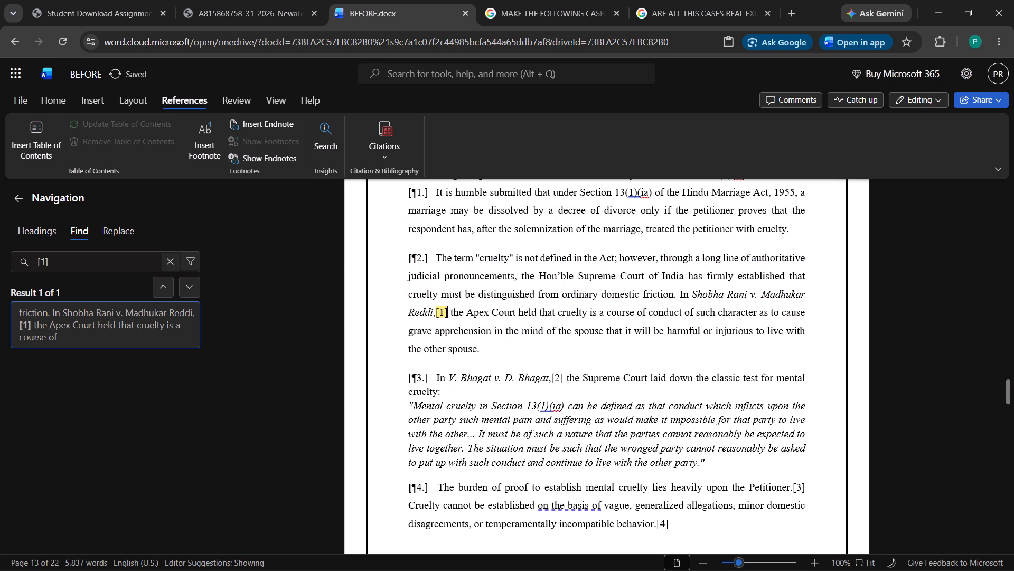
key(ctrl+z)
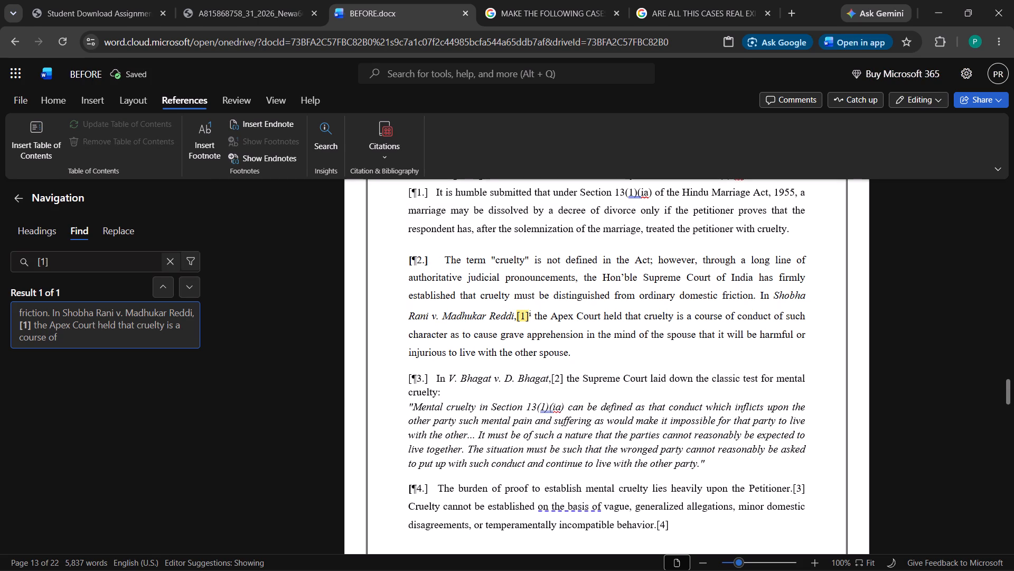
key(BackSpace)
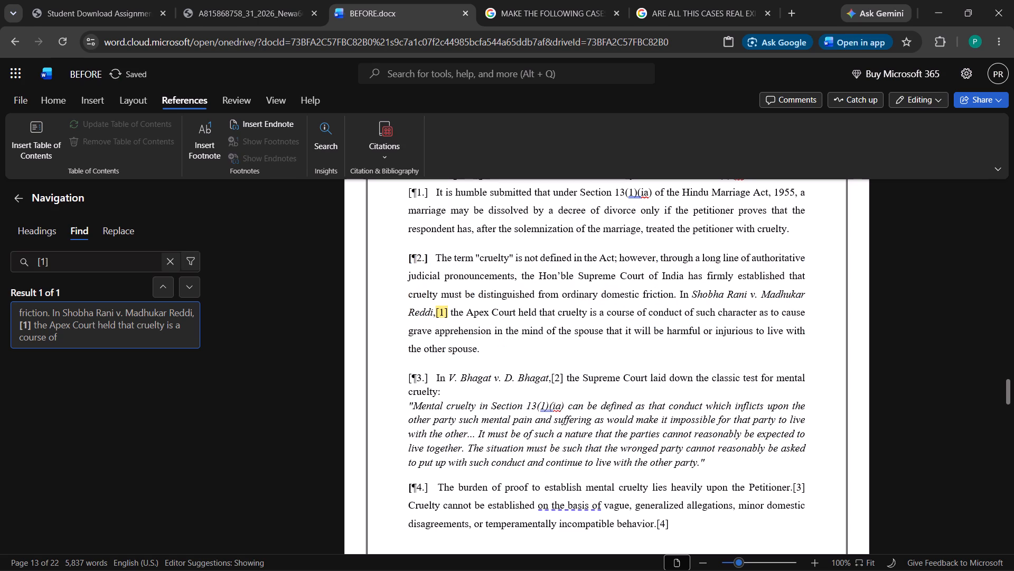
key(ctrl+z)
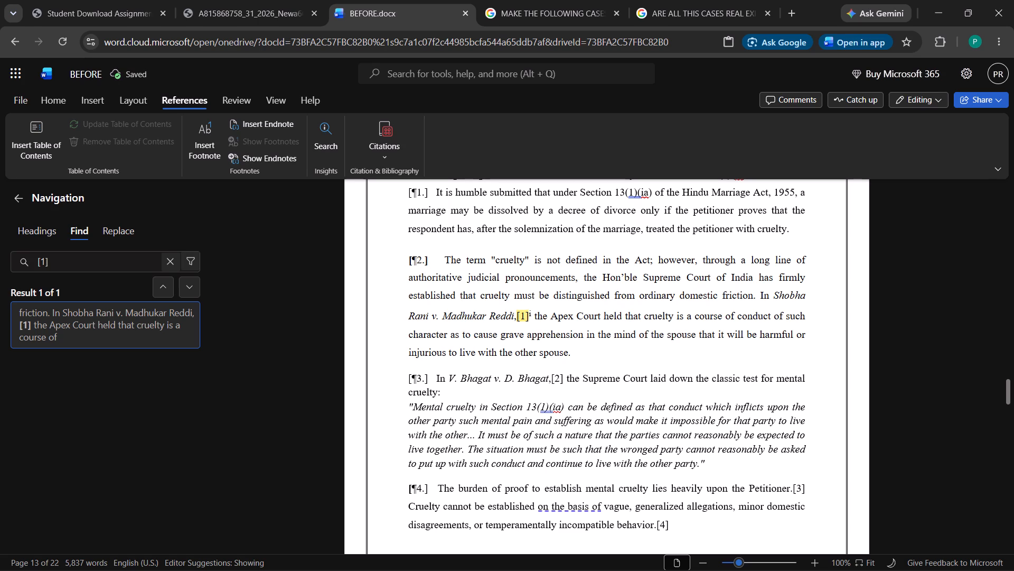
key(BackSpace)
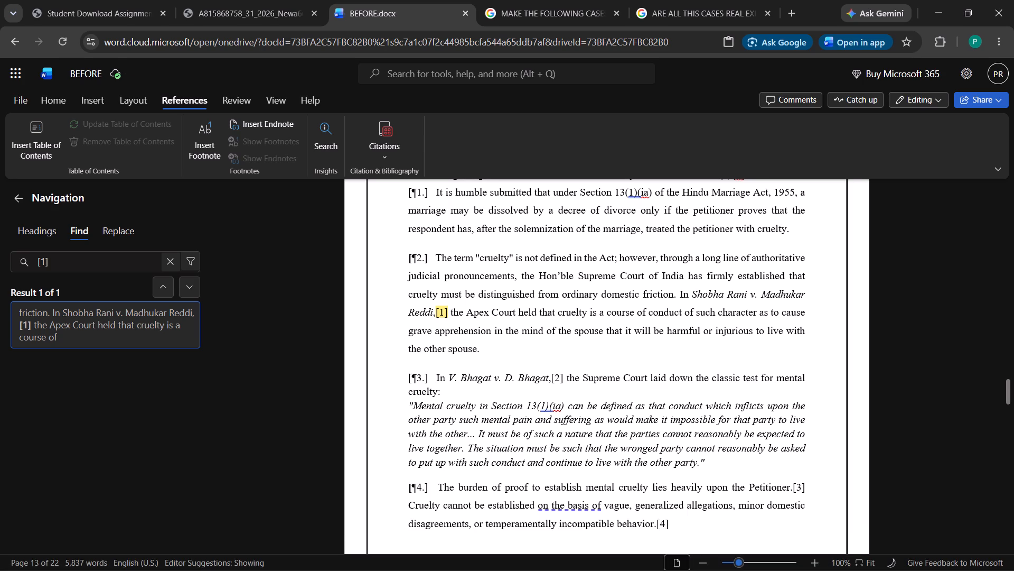
Insert a footnote directly after the "[1]" marker following "Shobha Rani v. Madhukar Reddi" in paragraph 2.
click(215, 146)
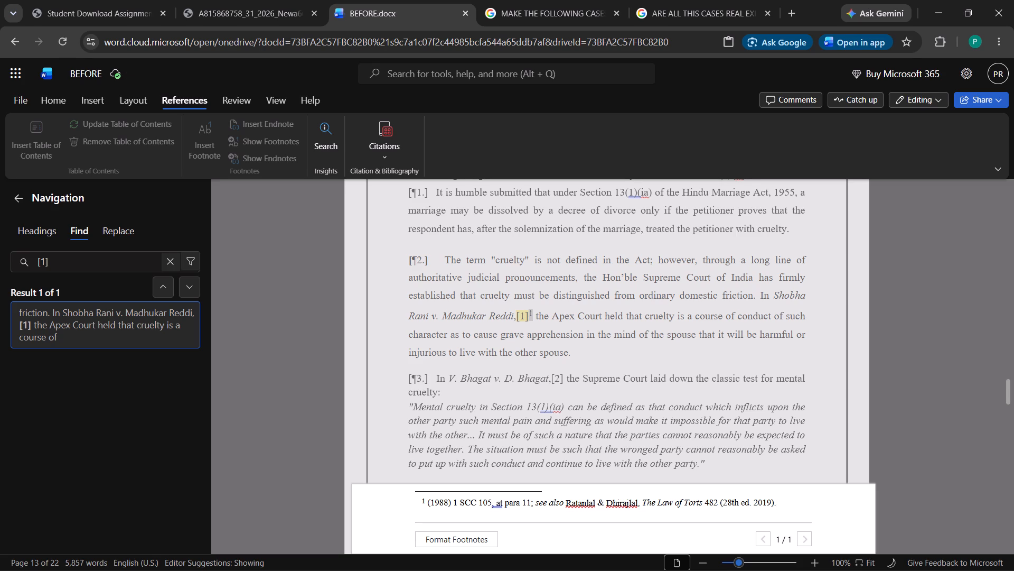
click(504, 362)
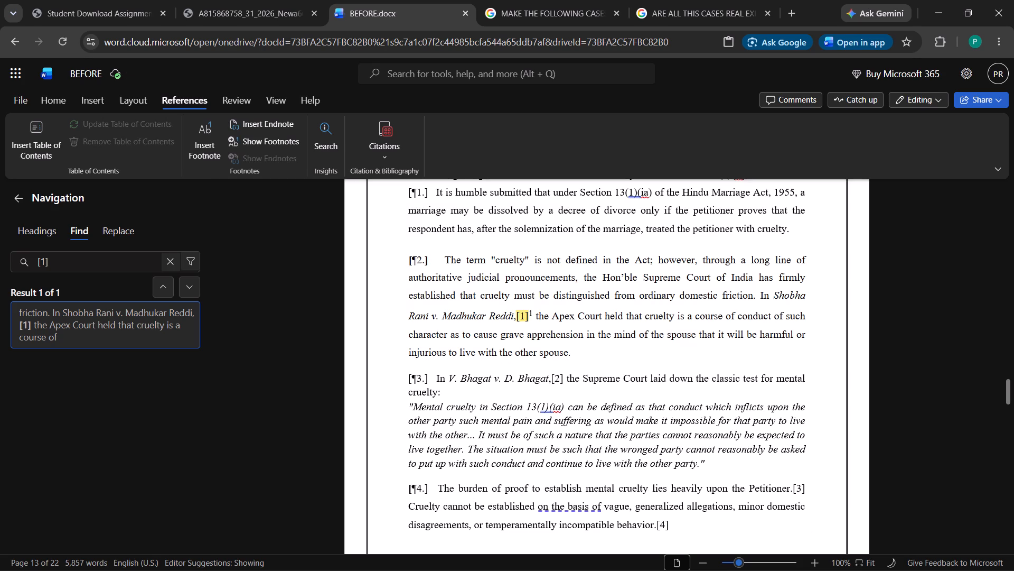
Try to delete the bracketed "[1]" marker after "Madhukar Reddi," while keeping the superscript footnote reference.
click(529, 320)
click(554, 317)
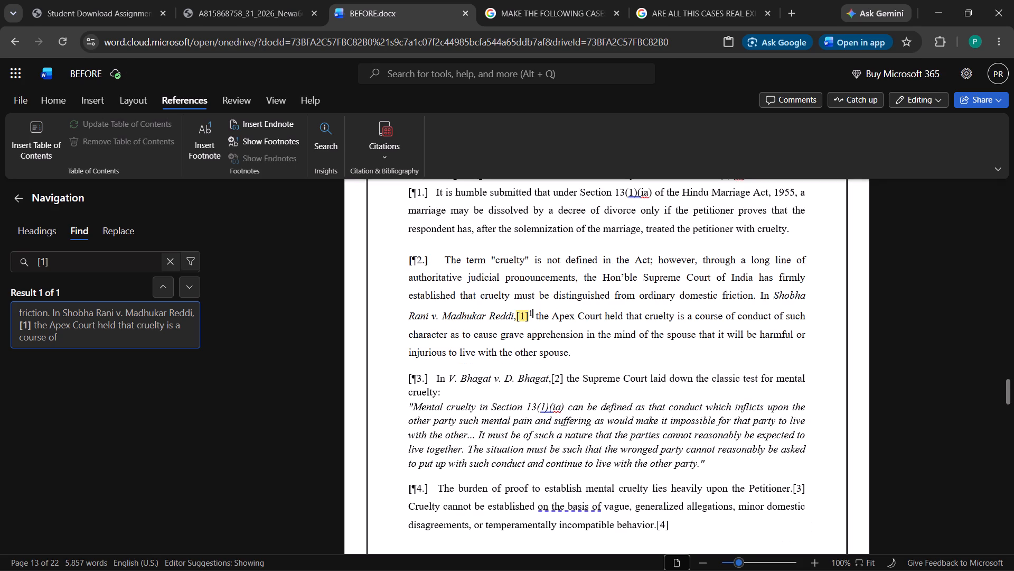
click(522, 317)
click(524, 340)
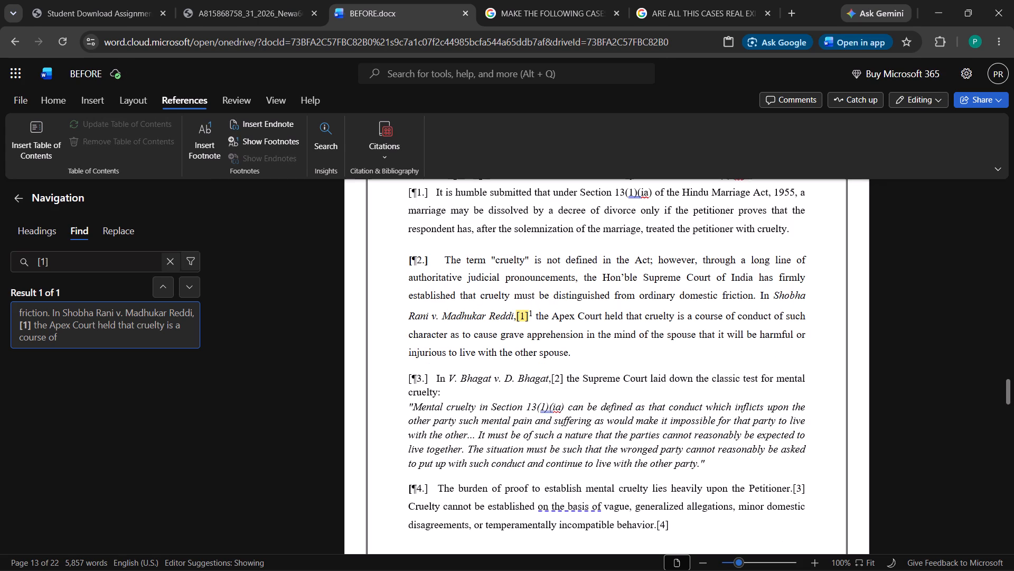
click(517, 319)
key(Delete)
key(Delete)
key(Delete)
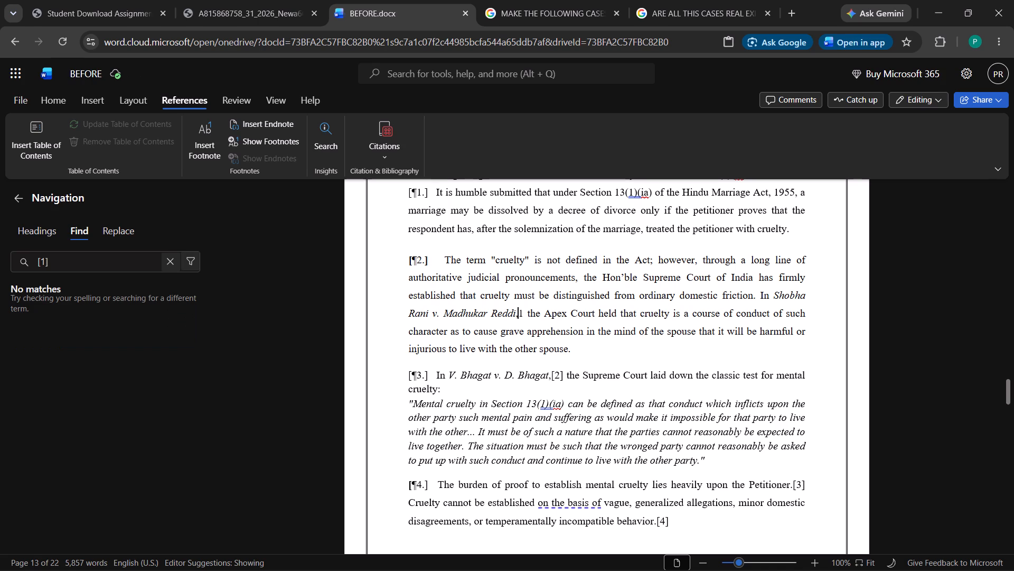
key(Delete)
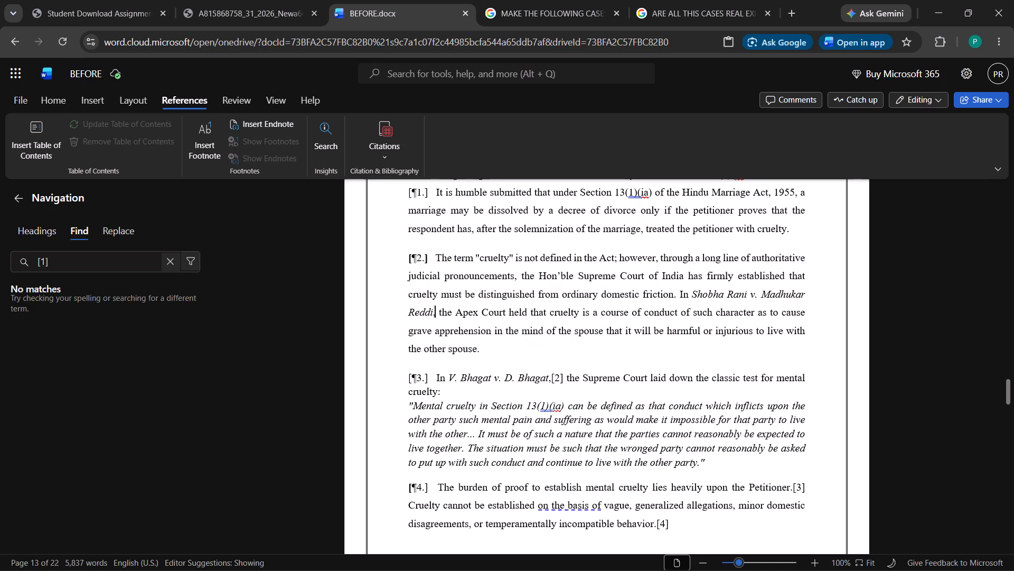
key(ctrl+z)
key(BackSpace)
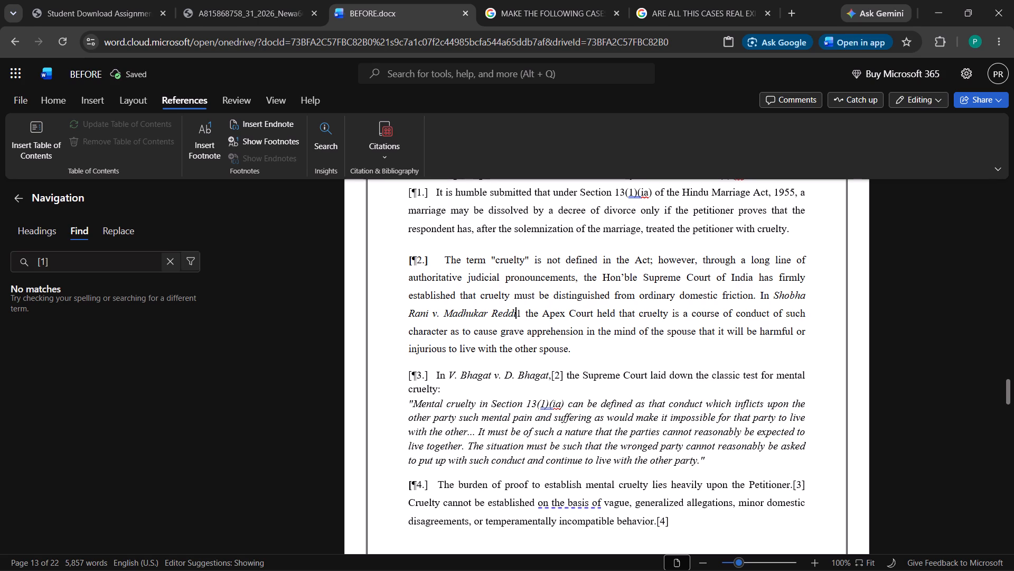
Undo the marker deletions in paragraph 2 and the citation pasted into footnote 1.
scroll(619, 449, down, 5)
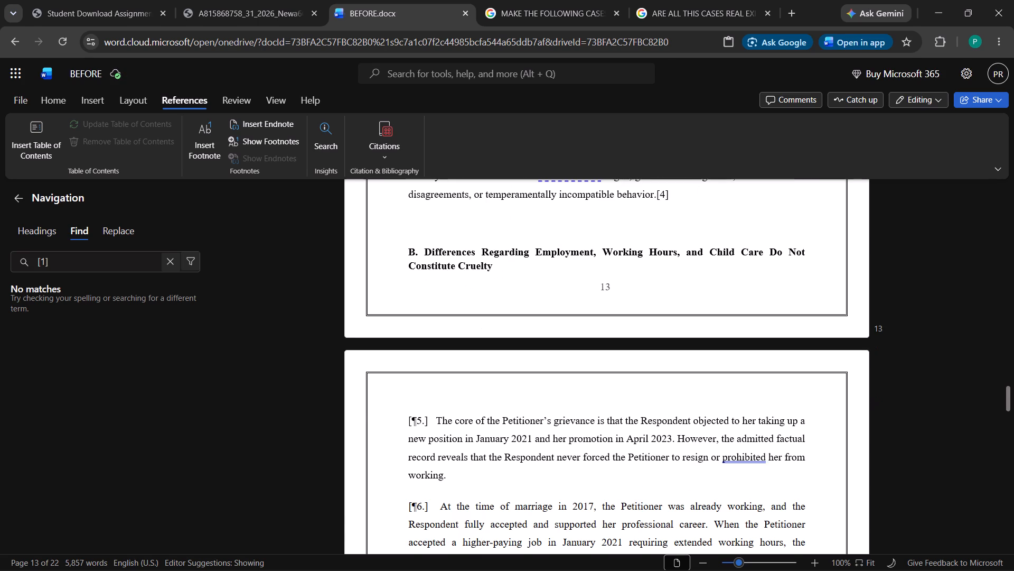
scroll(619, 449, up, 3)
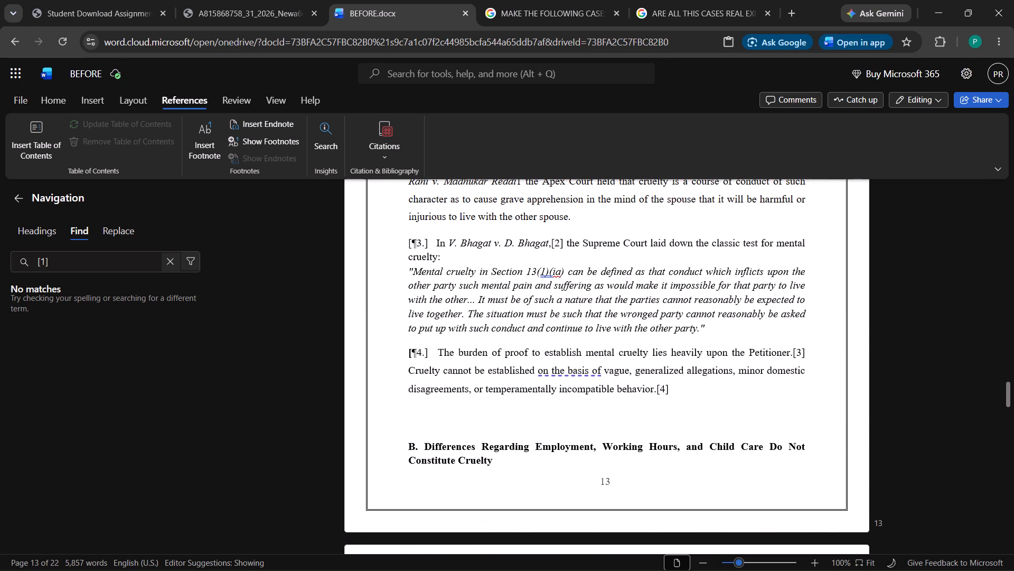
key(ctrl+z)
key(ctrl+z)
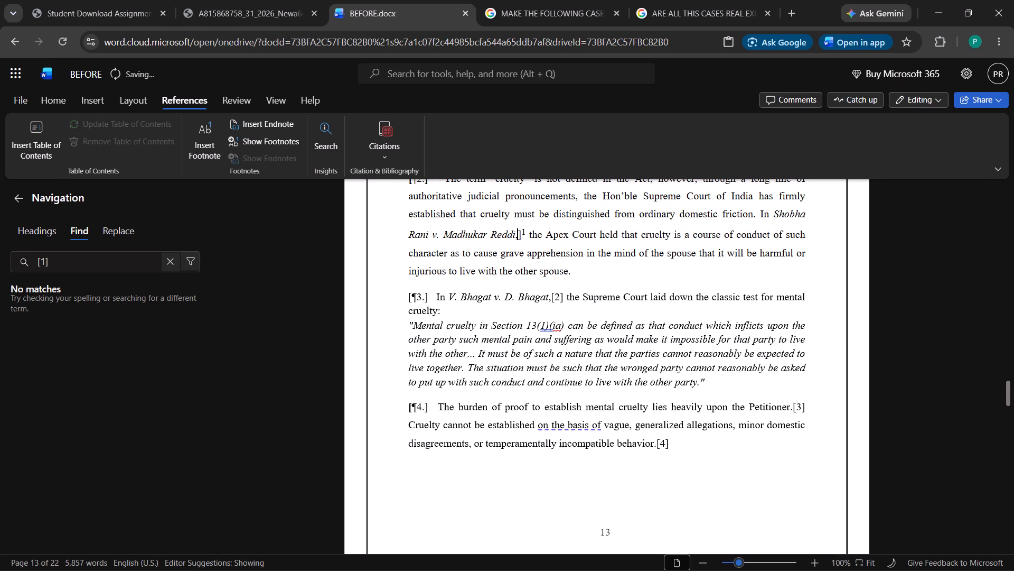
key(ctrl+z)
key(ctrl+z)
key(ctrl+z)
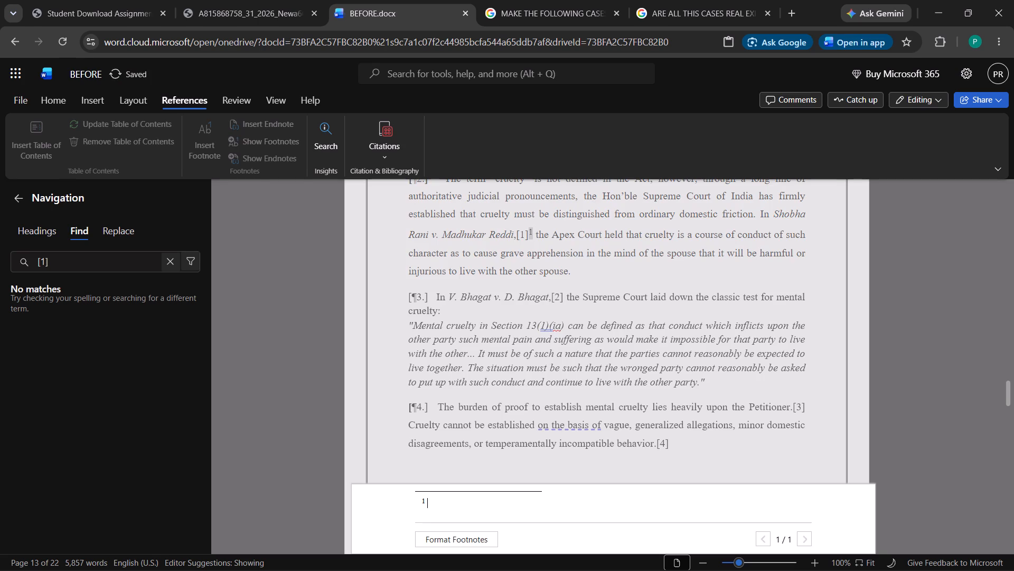
Paste the copied citation "(1988) 1 SCC 105, at para 11; see also Ratanlal & Dhirajlal…" into the empty footnote 1.
click(498, 505)
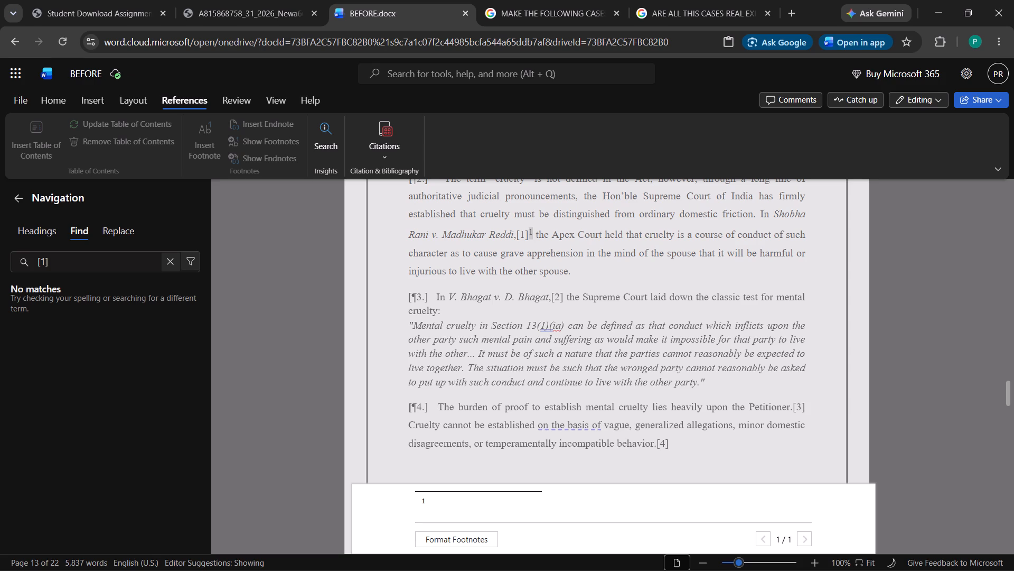
right_click(498, 503)
click(517, 295)
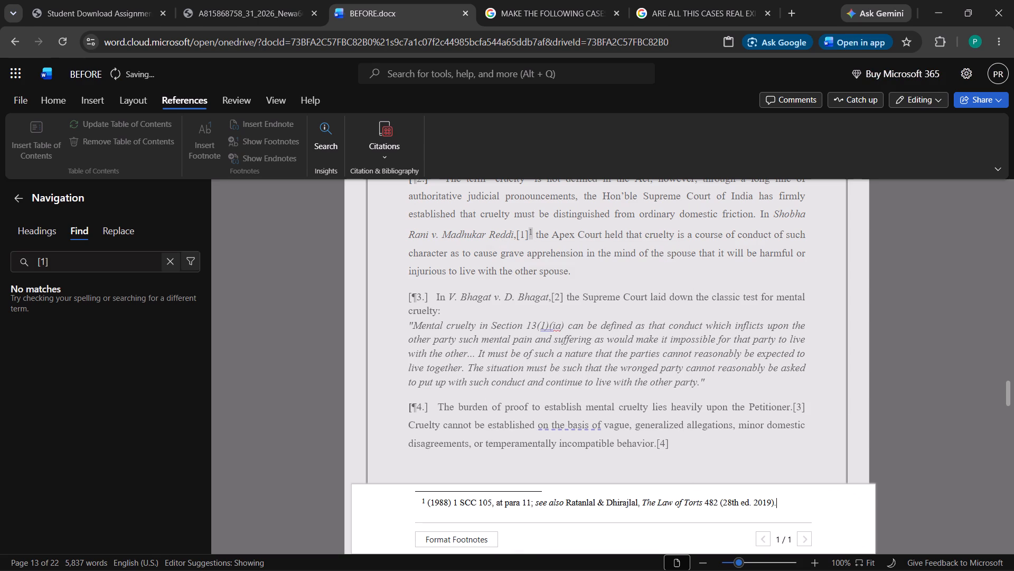
click(804, 534)
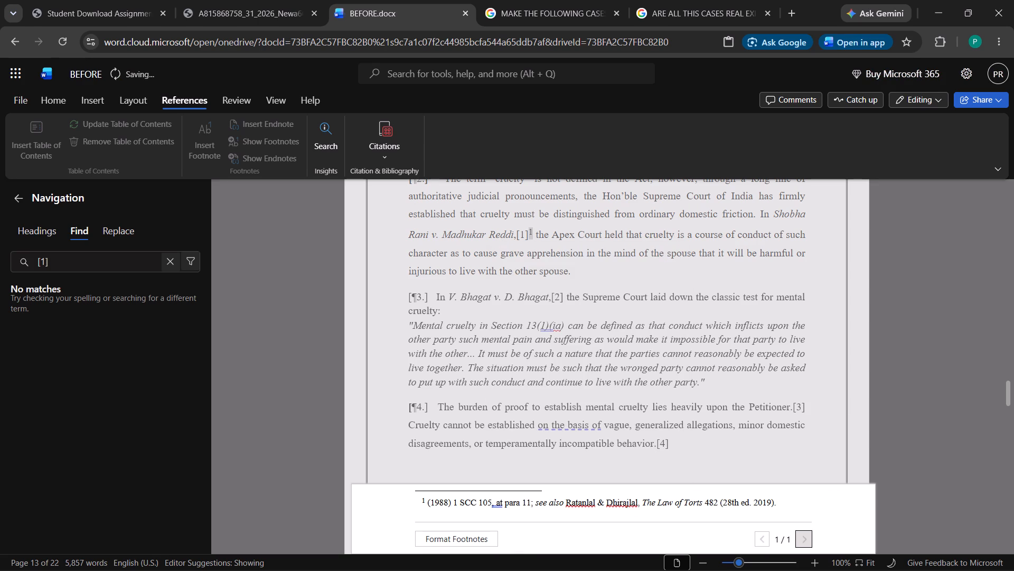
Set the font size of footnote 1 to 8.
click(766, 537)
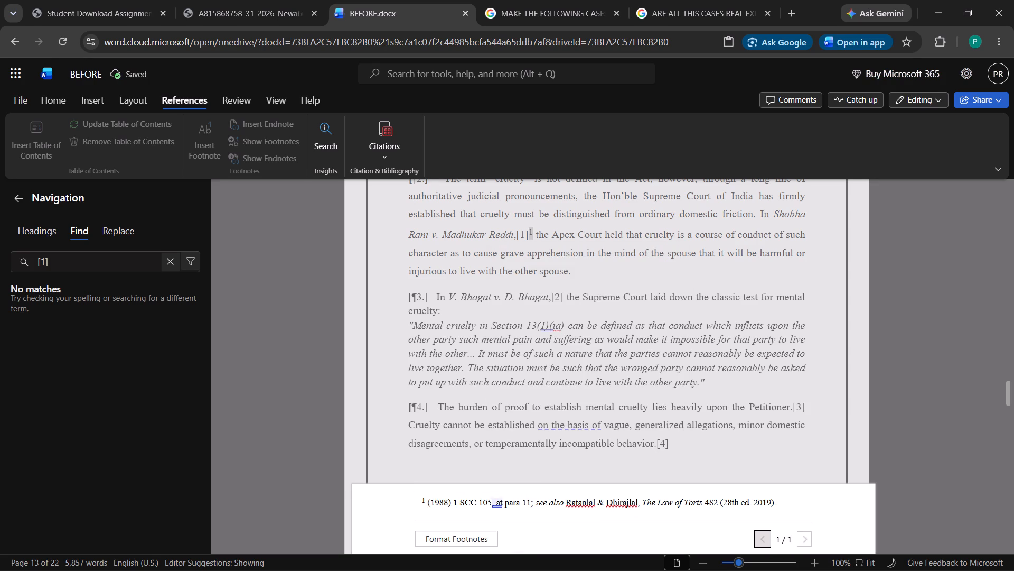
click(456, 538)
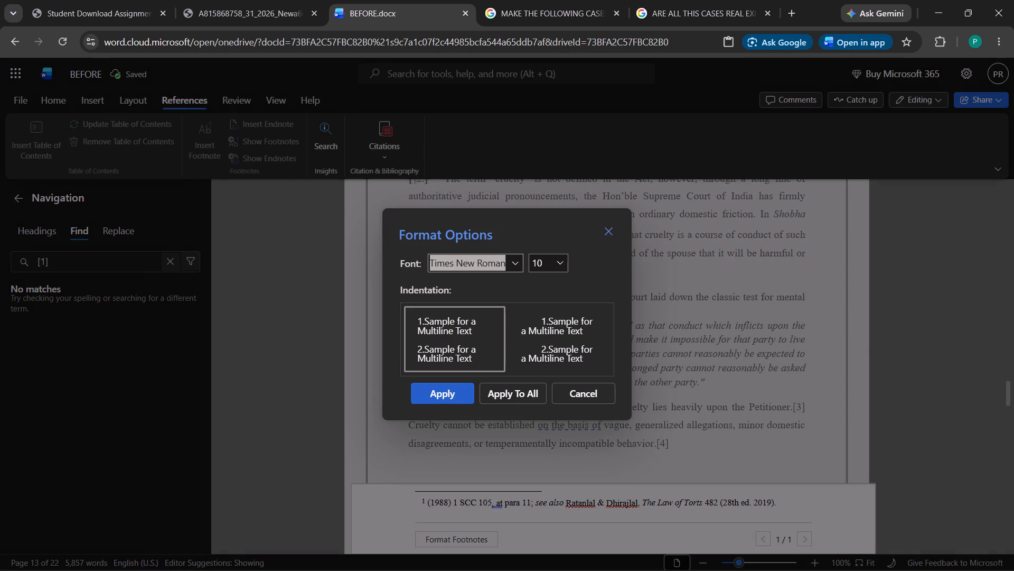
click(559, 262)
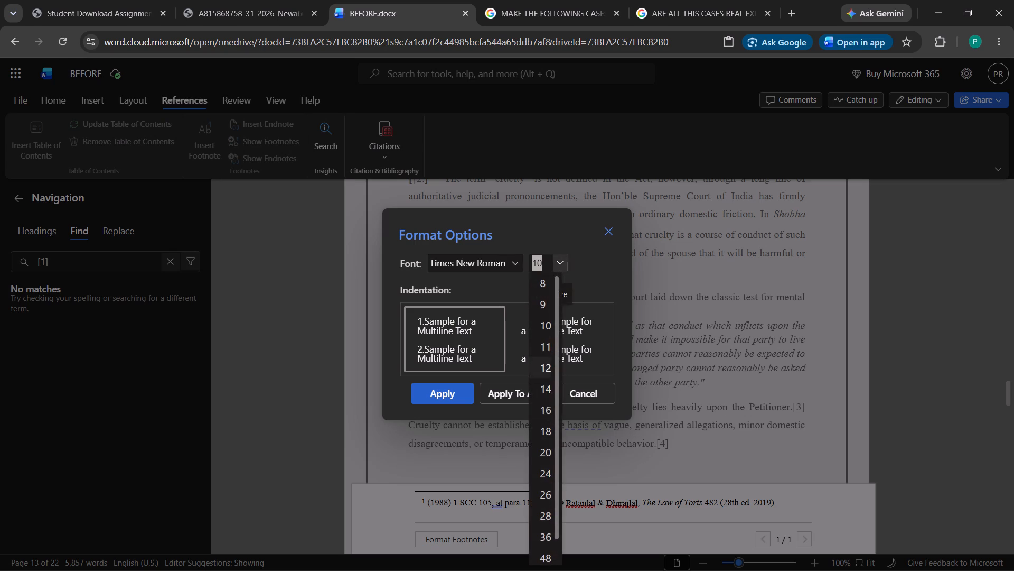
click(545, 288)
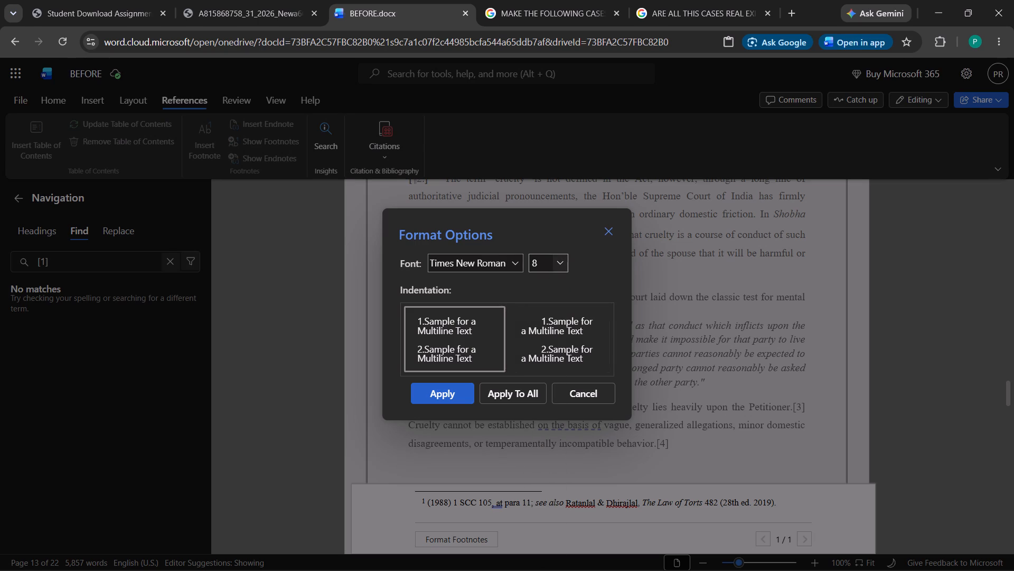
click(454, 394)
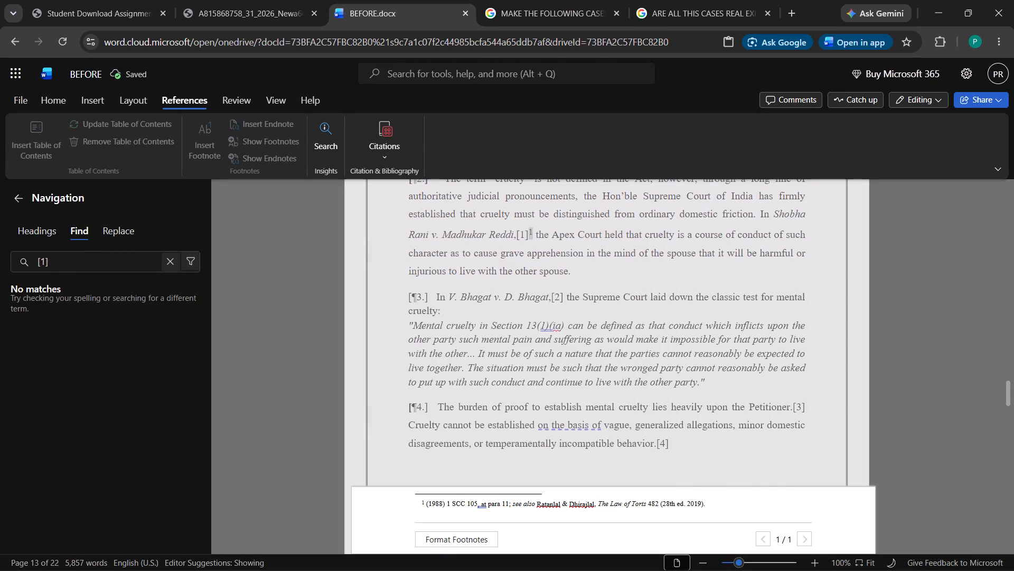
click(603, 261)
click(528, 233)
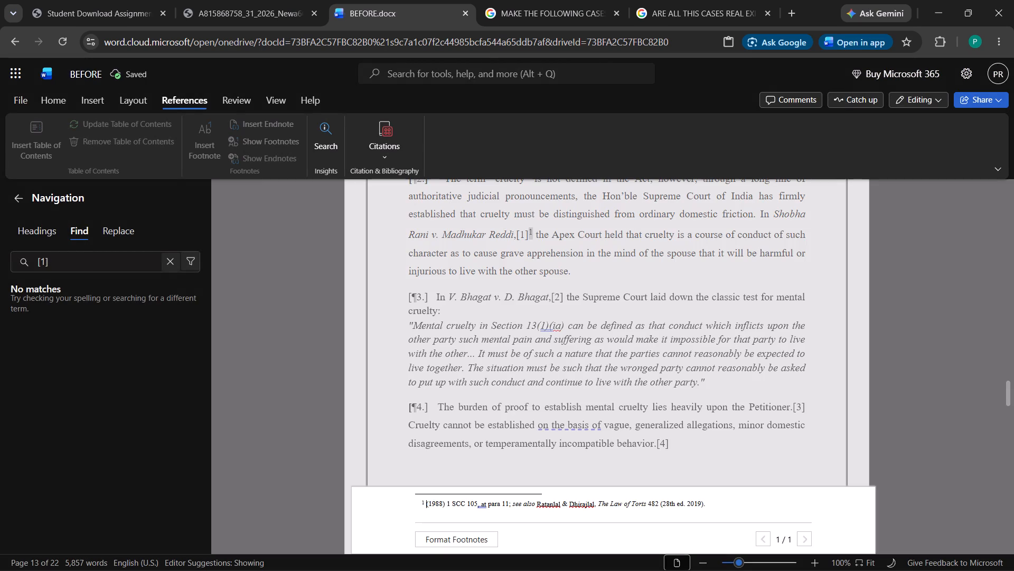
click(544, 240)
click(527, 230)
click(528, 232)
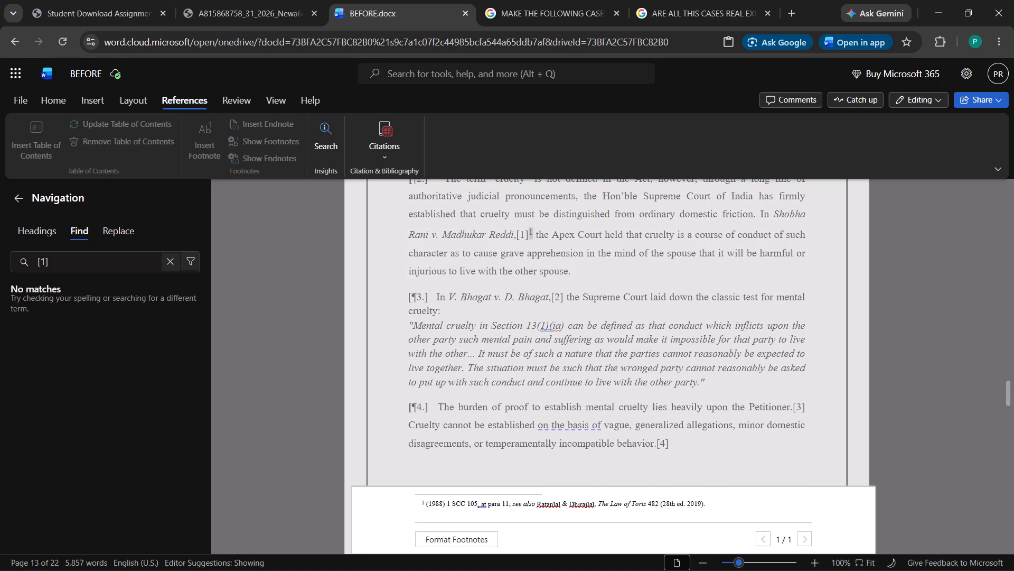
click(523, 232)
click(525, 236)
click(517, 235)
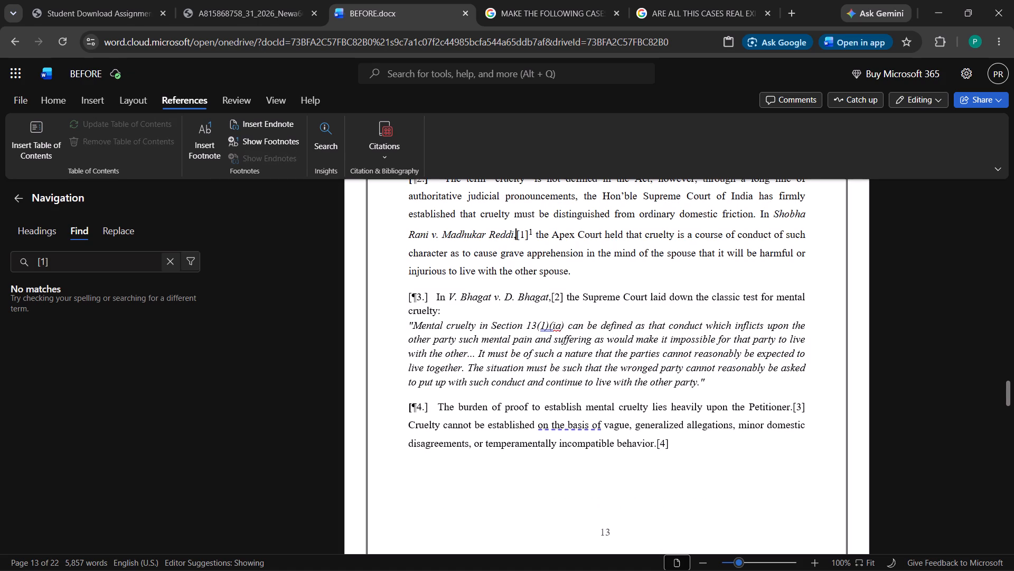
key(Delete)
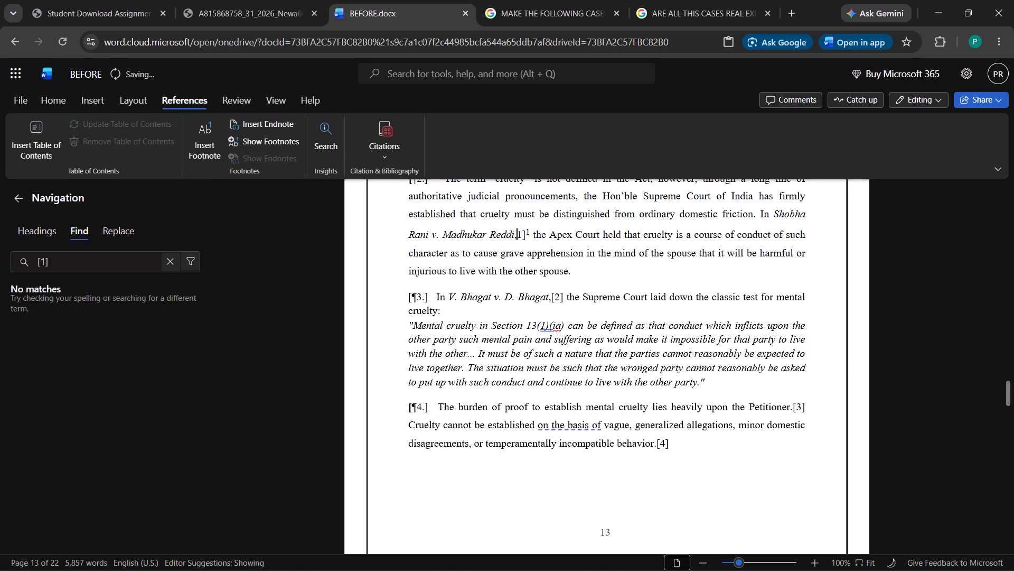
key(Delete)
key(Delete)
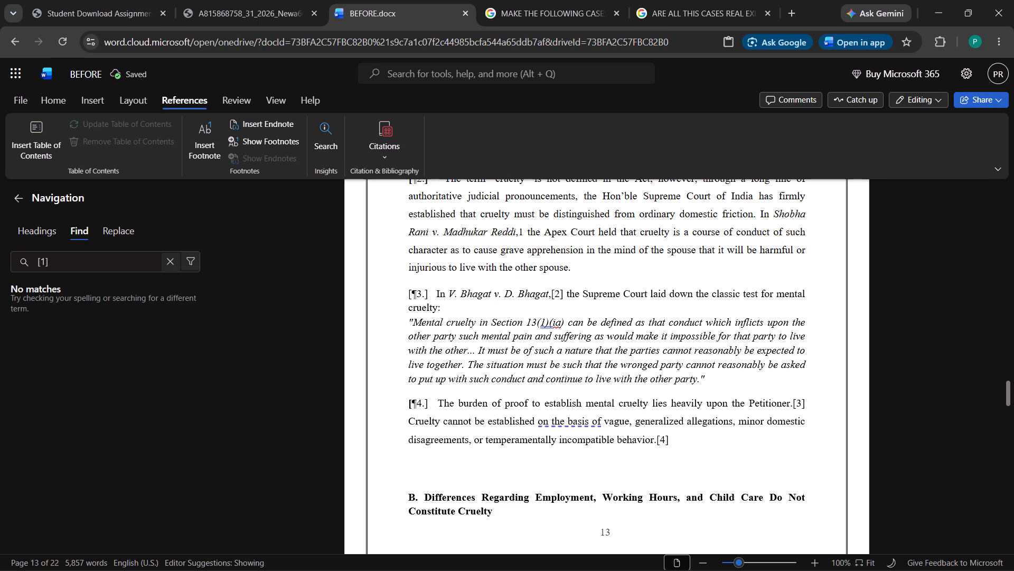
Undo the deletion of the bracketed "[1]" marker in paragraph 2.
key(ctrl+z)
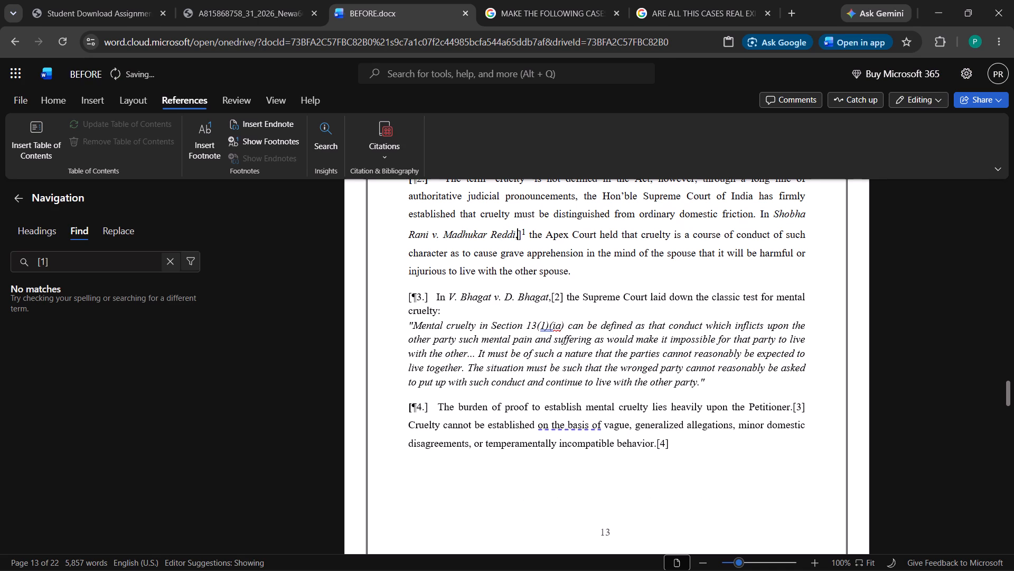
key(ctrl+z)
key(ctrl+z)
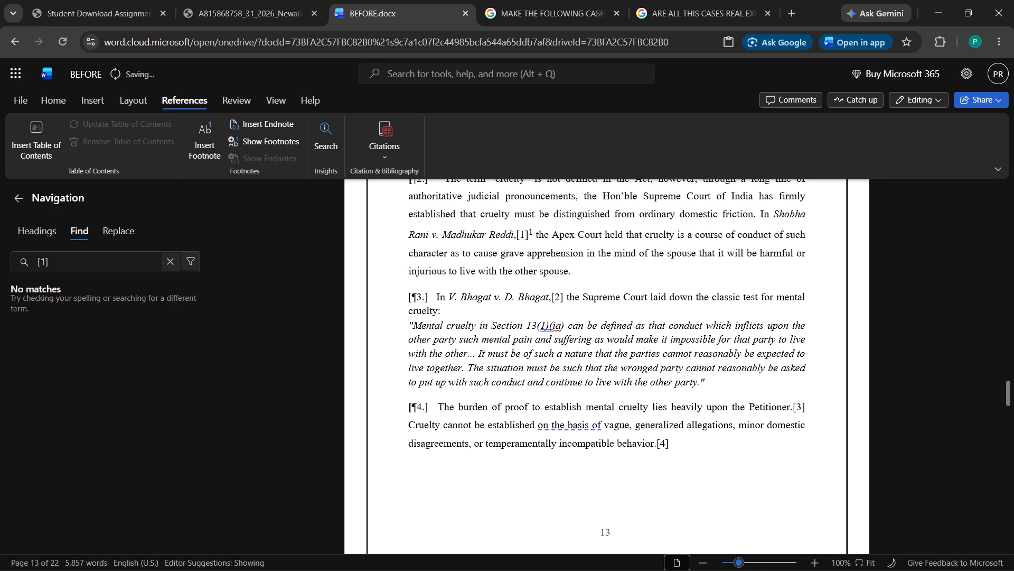
Delete both the bracketed "[1]" marker and the superscript footnote reference after "Madhukar Reddi," in paragraph 2.
key(Delete)
key(Delete)
key(Delete)
key(Delete)
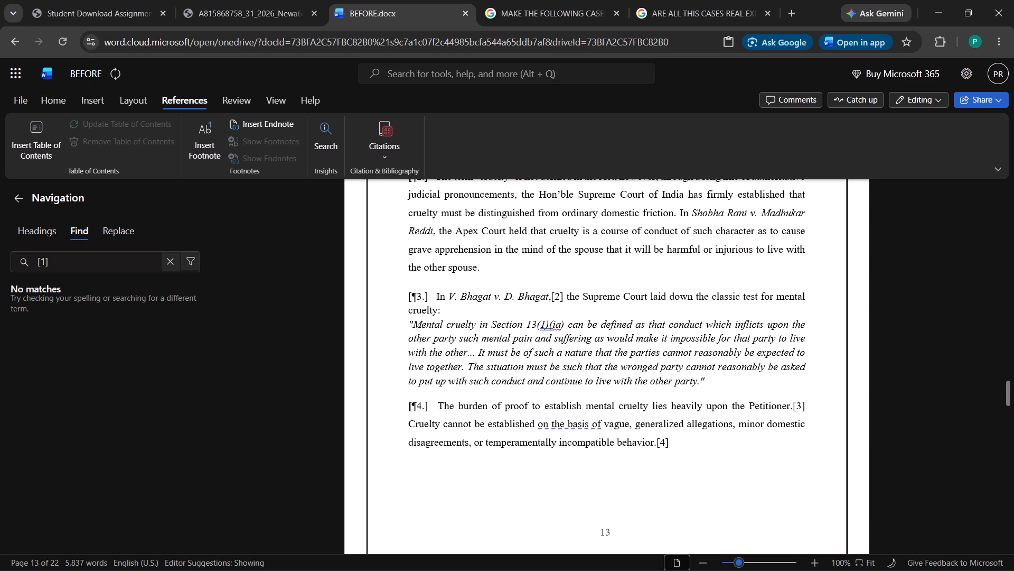
Insert a footnote between "Madhukar Reddi" and its comma, paste the copied "(1988) 1 SCC 105, at para 11" citation into it, and return to the body text.
click(434, 229)
click(202, 131)
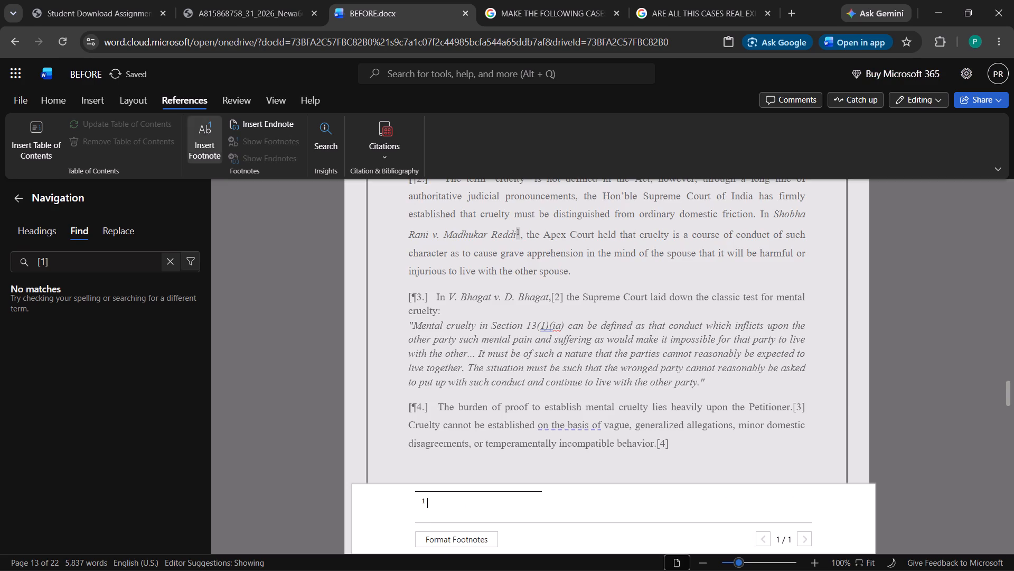
right_click(453, 502)
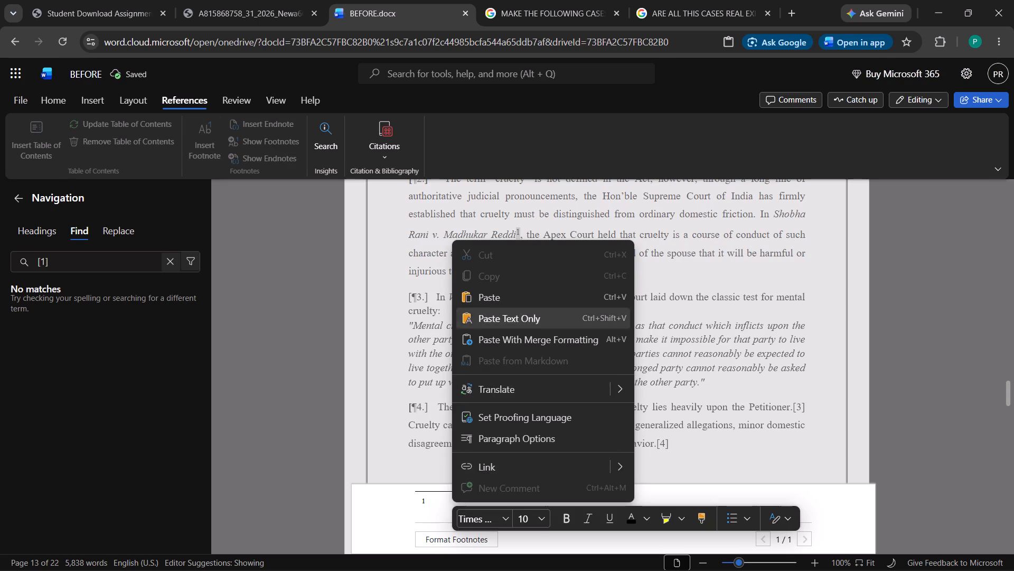
click(495, 286)
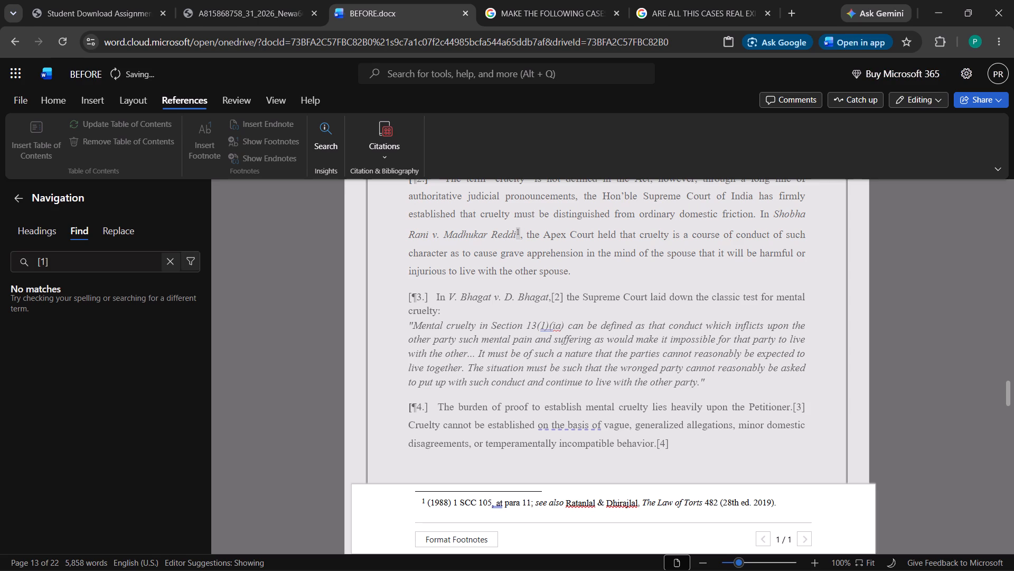
click(582, 394)
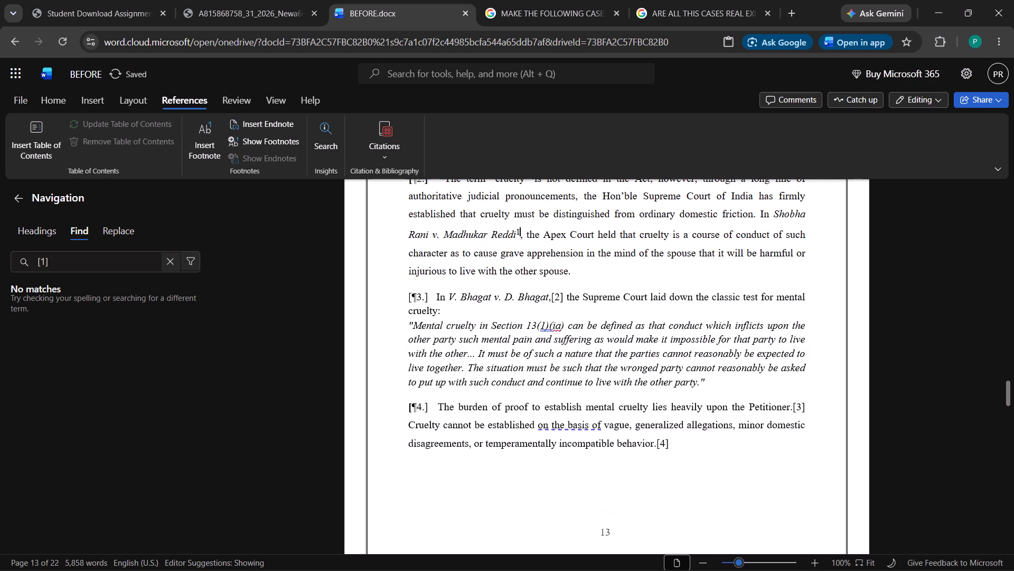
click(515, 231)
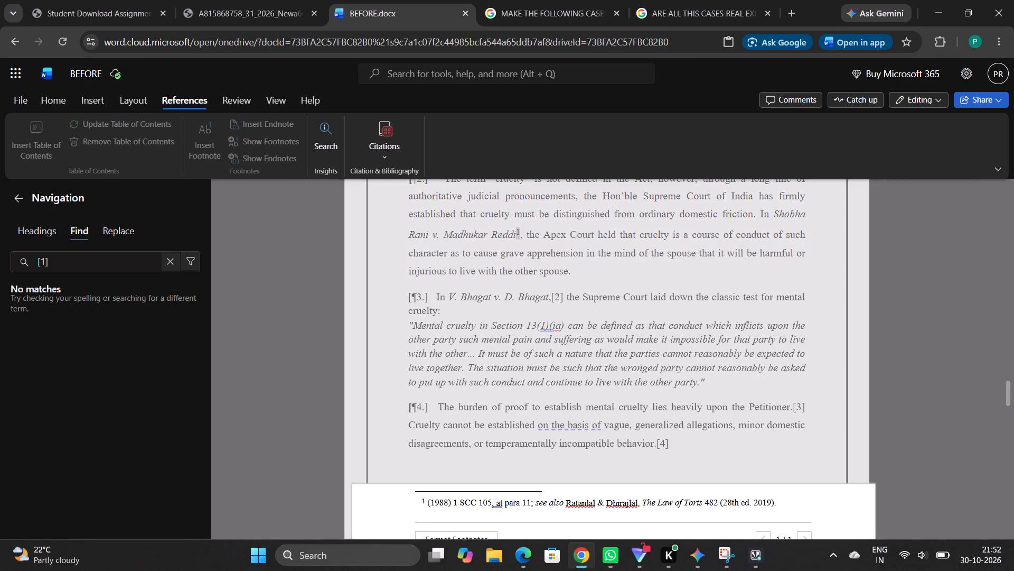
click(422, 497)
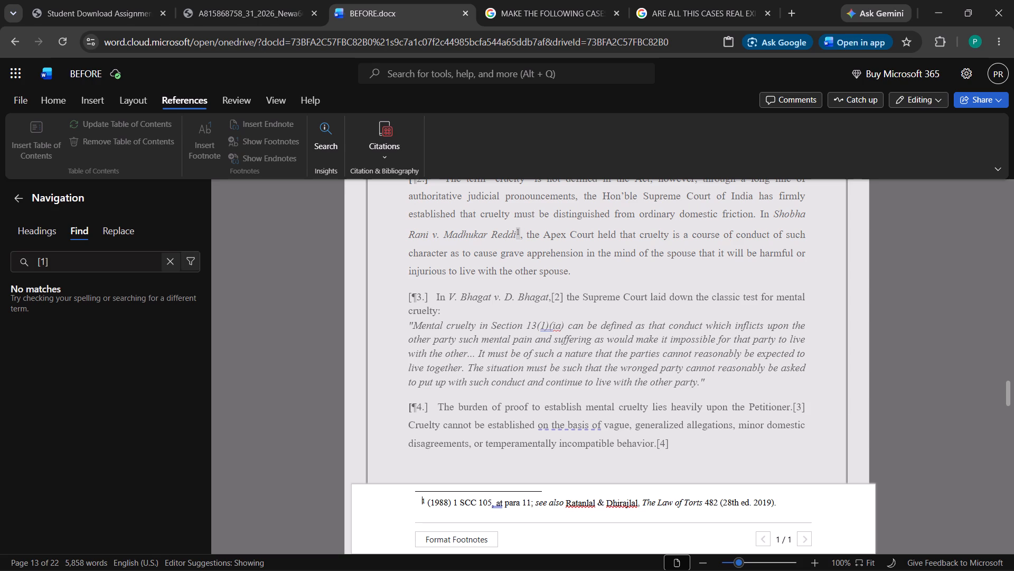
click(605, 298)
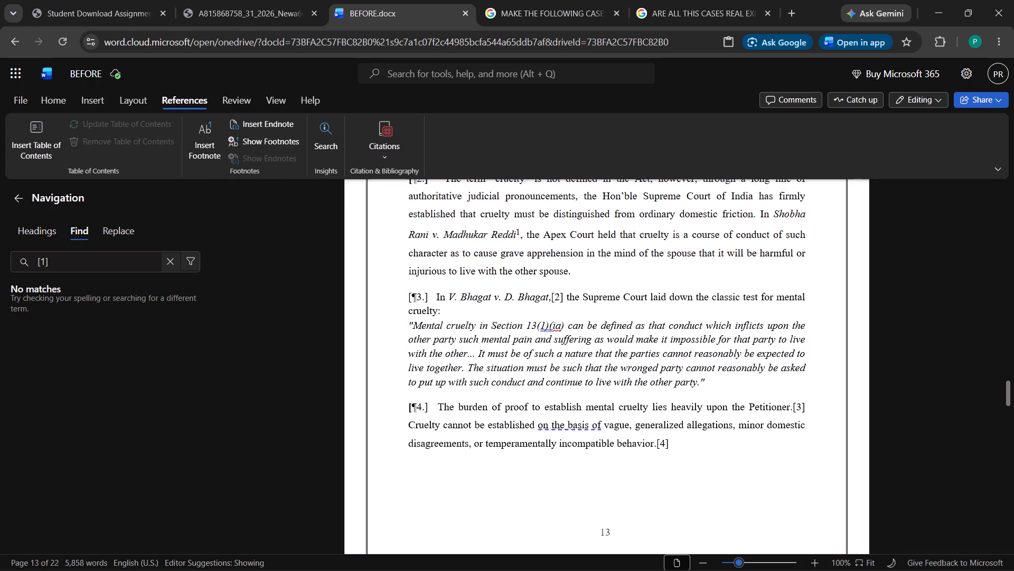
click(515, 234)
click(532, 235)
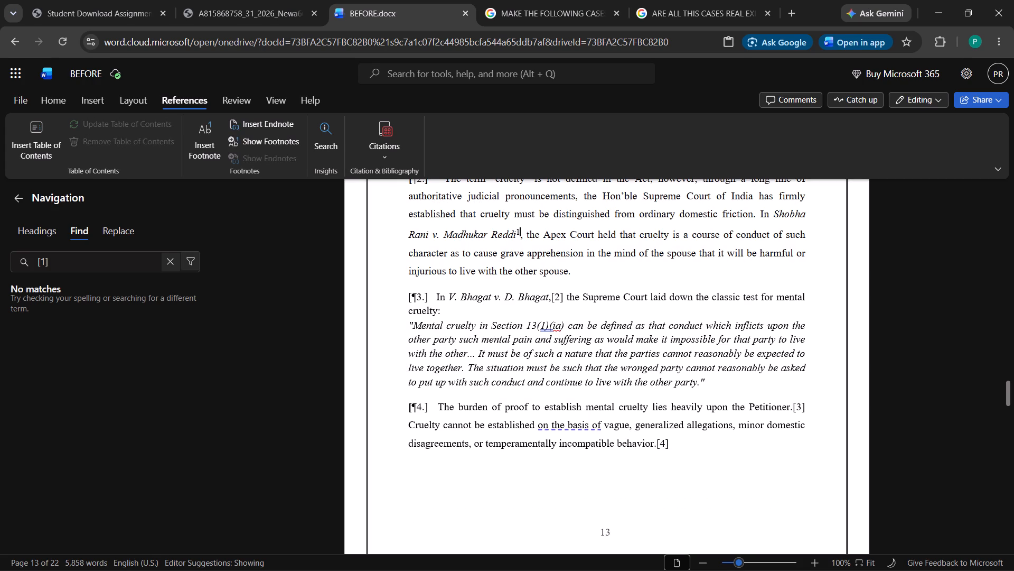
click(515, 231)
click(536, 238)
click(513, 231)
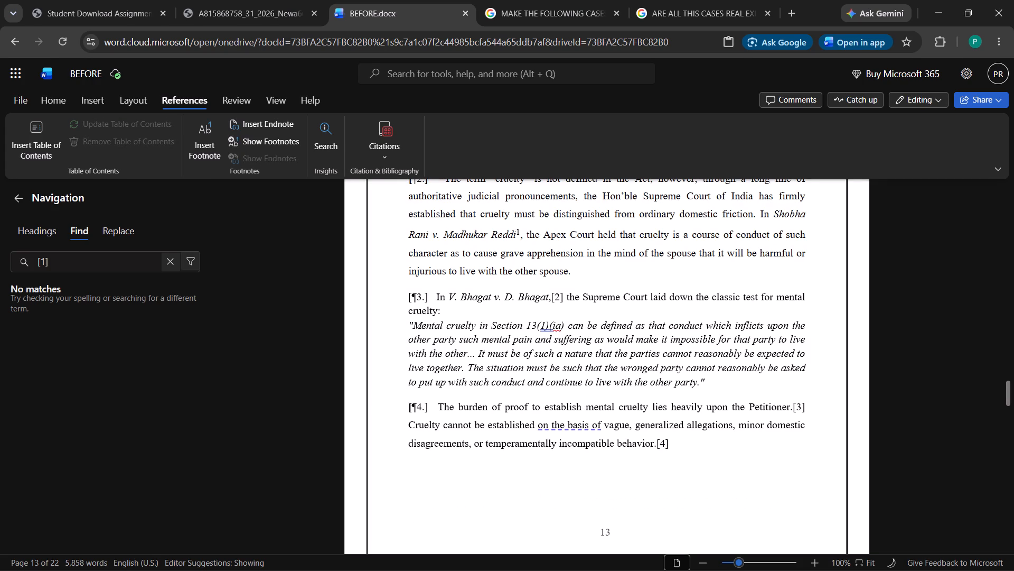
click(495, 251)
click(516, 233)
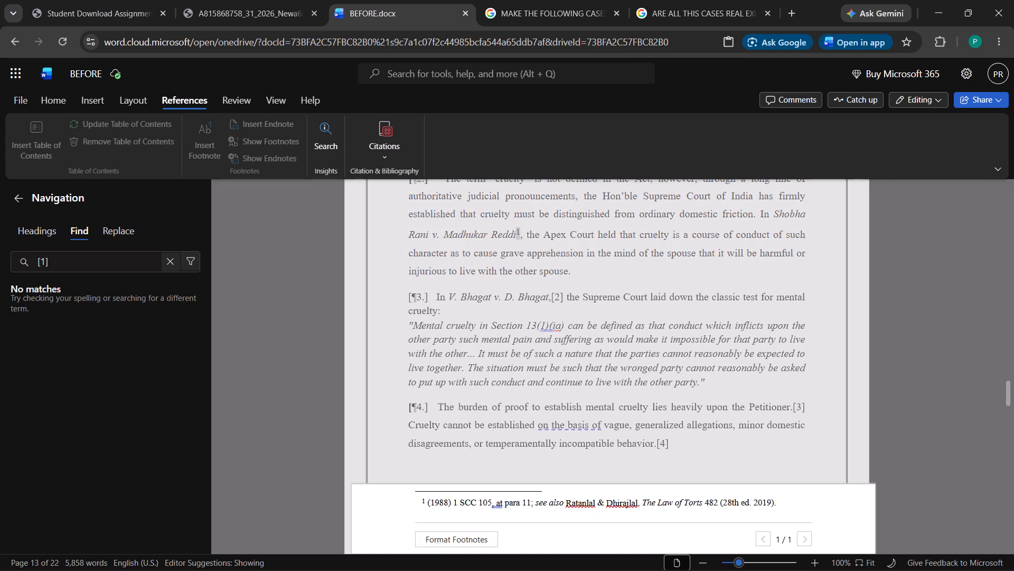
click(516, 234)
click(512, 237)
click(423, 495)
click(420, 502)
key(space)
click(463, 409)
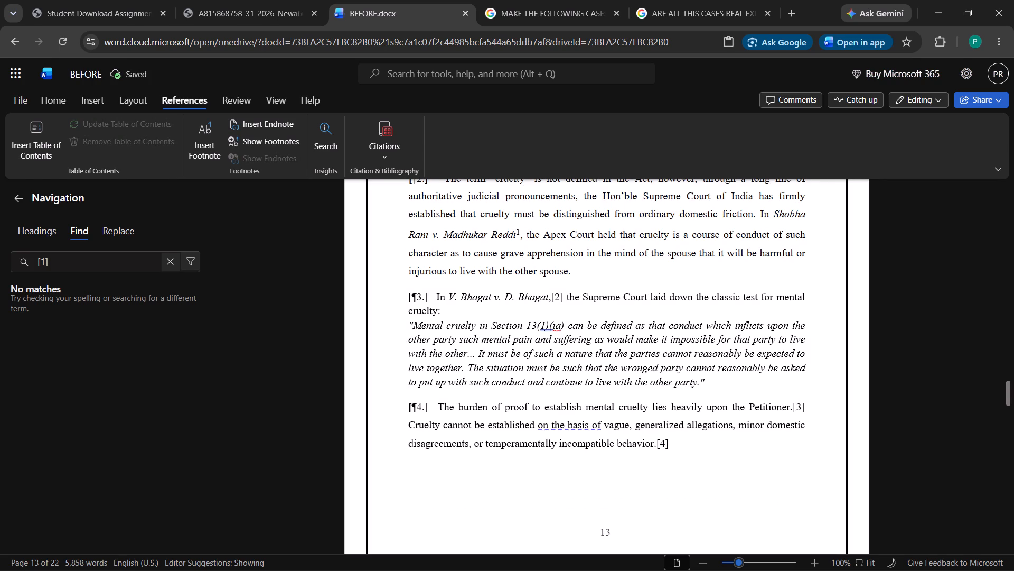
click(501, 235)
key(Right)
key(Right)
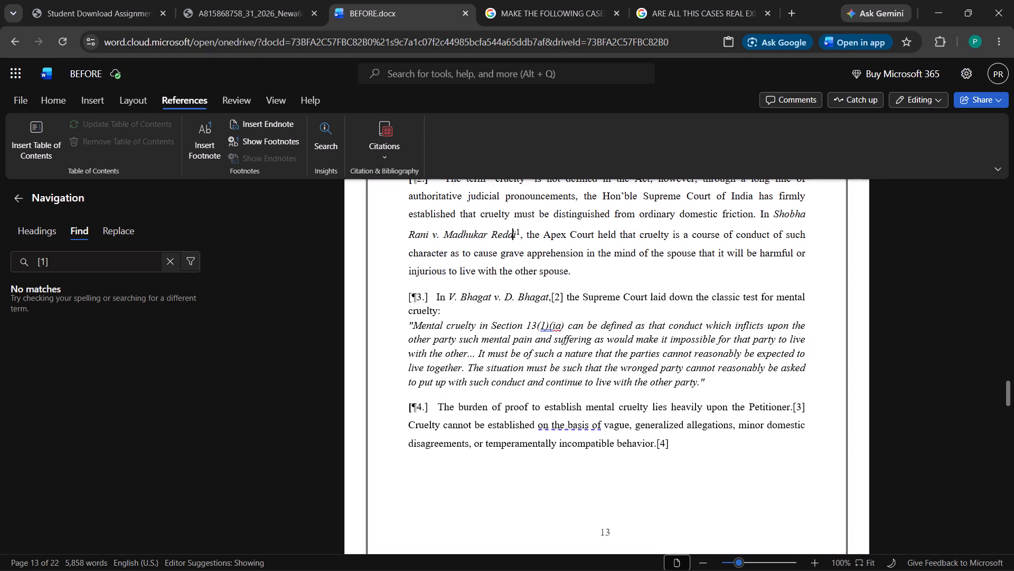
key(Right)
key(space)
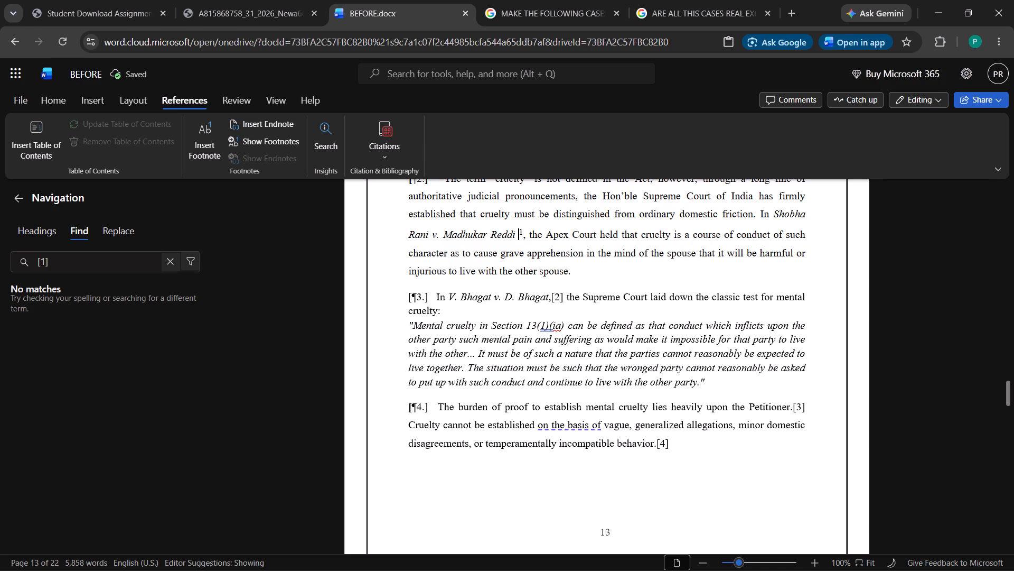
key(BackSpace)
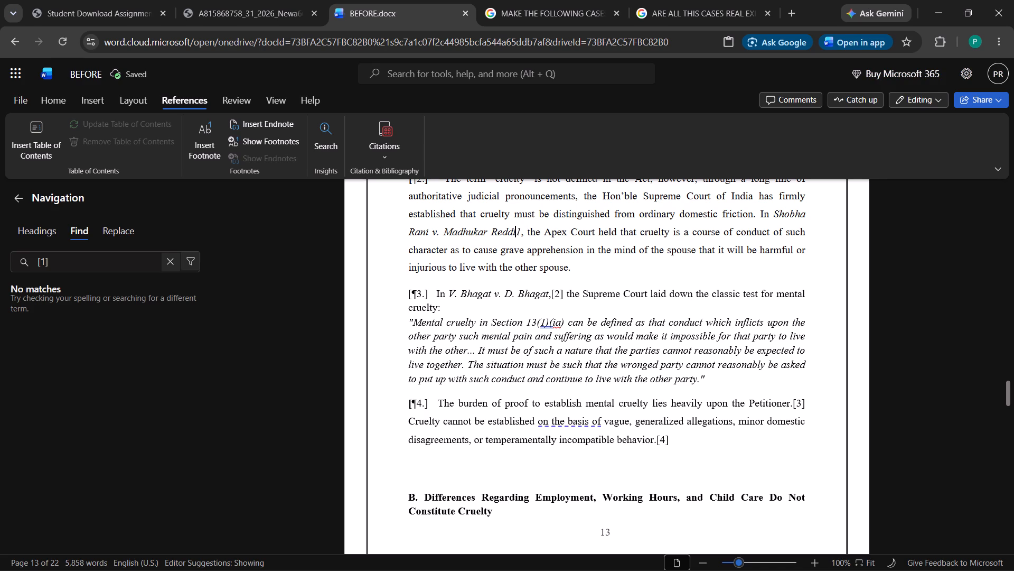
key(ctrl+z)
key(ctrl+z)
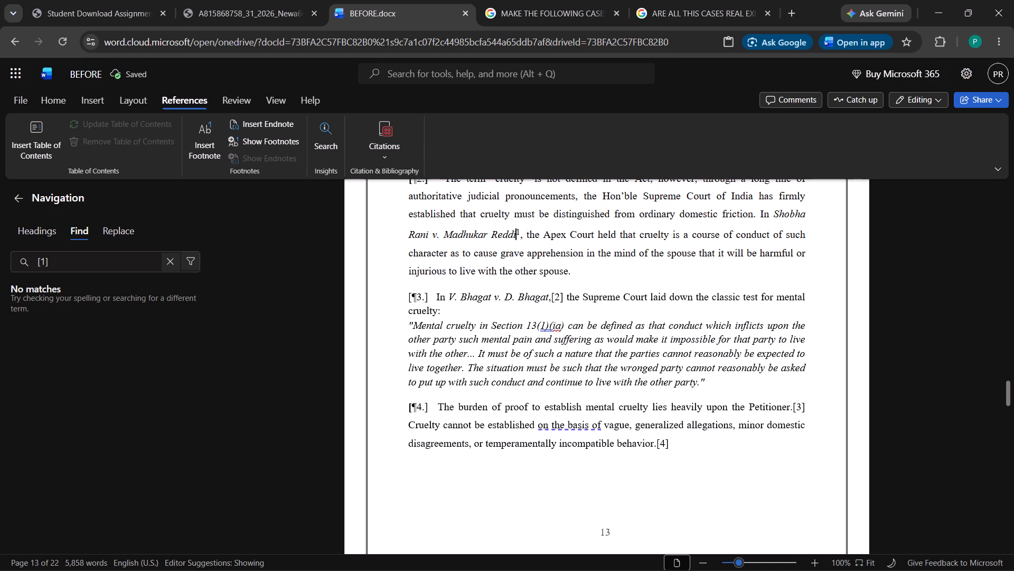
Replace the bracketed "[2]" marker in paragraph 3 with a new footnote placed between "V. Bhagat v. D. Bhagat" and the comma.
click(560, 296)
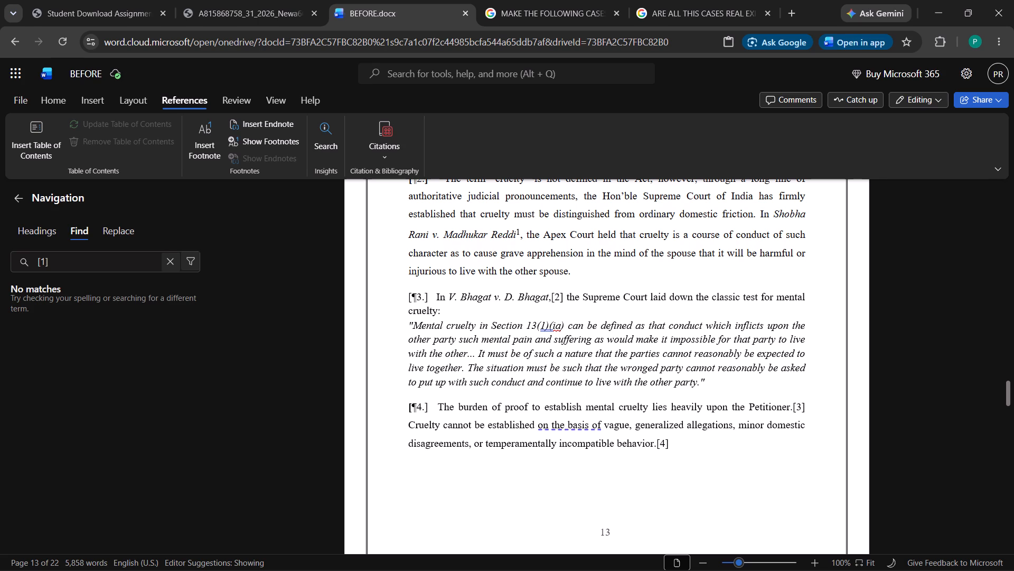
key(Delete)
key(BackSpace)
key(BackSpace)
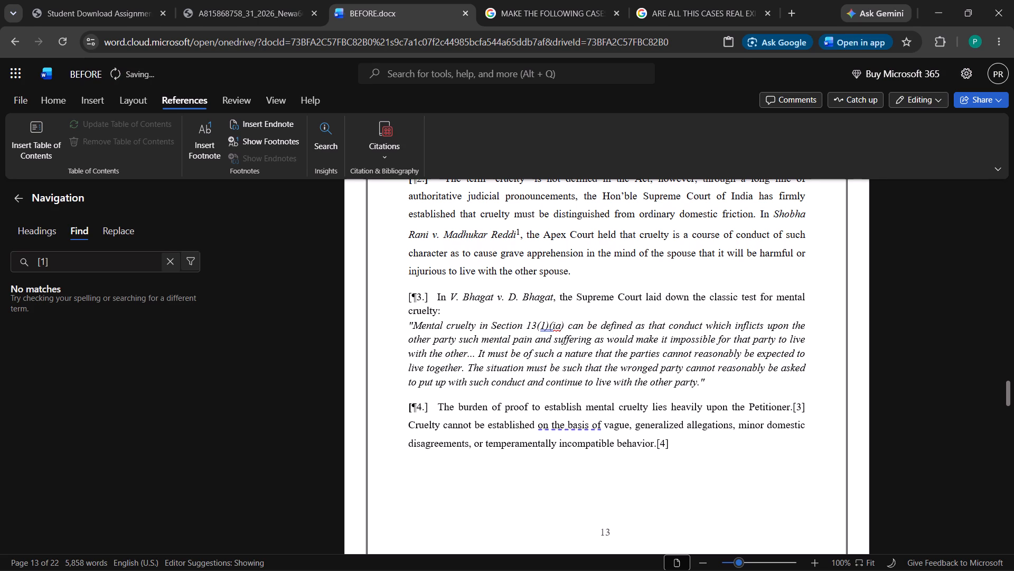
key(Left)
click(208, 153)
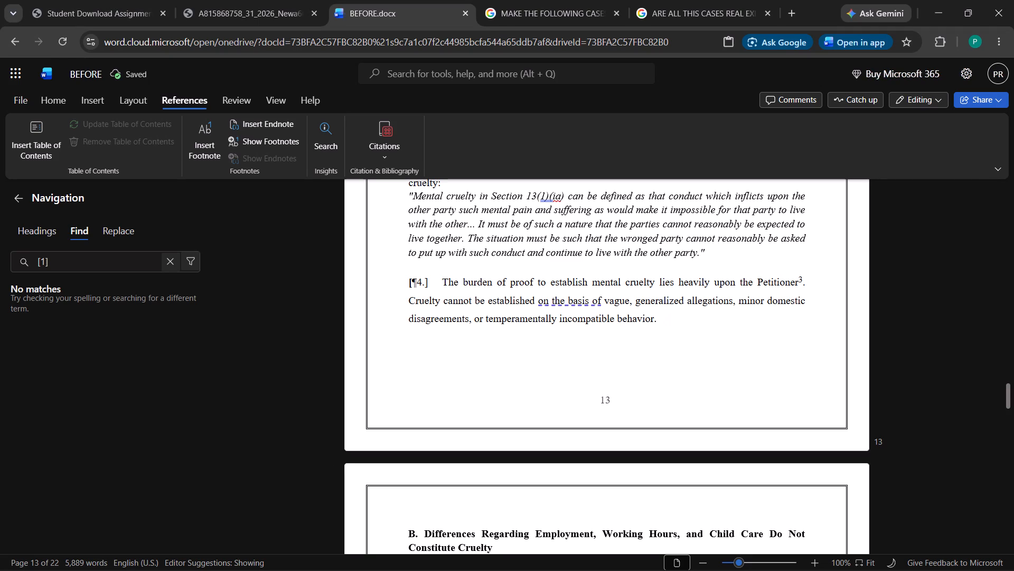
click(653, 317)
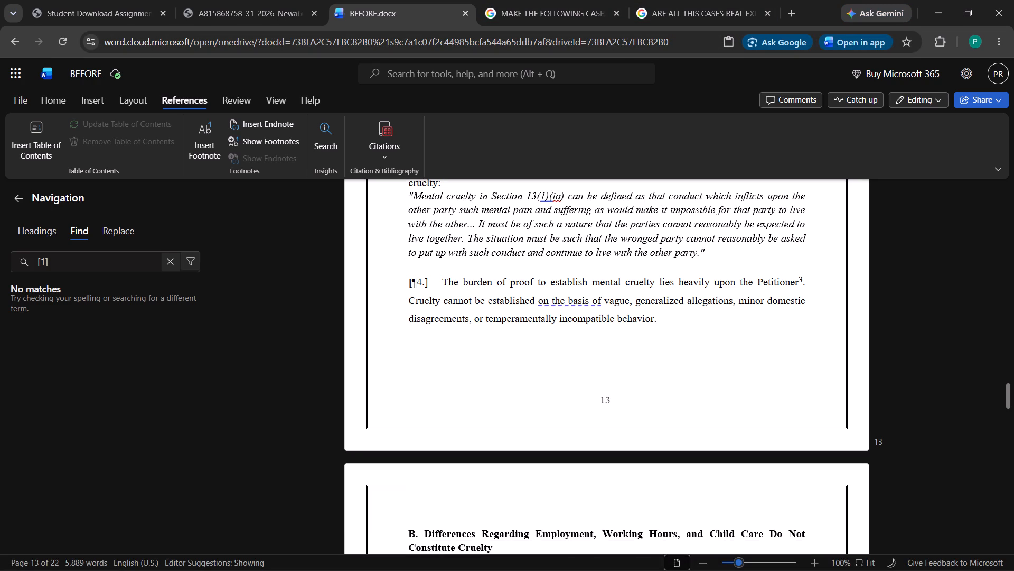
click(687, 318)
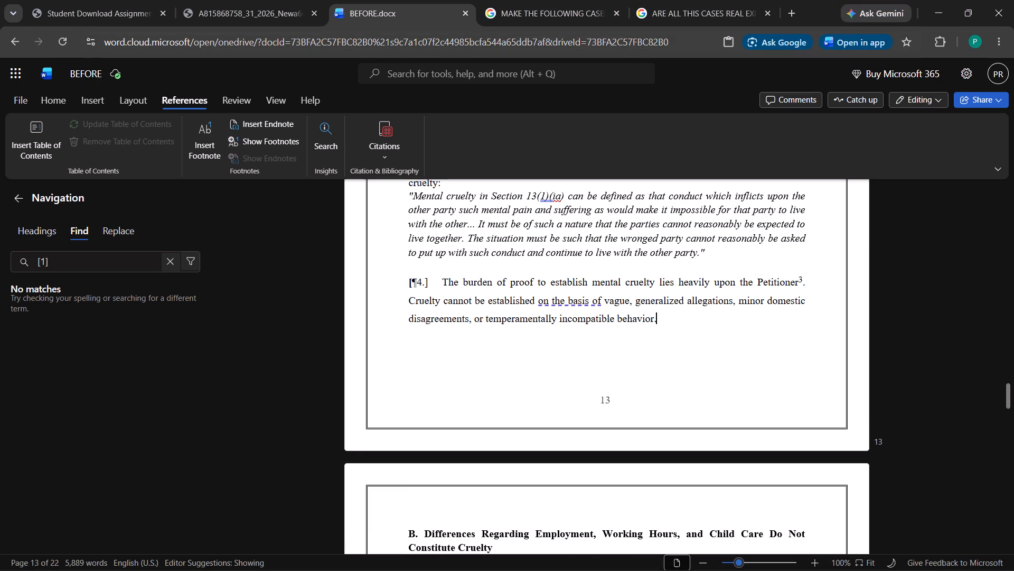
click(215, 150)
right_click(464, 500)
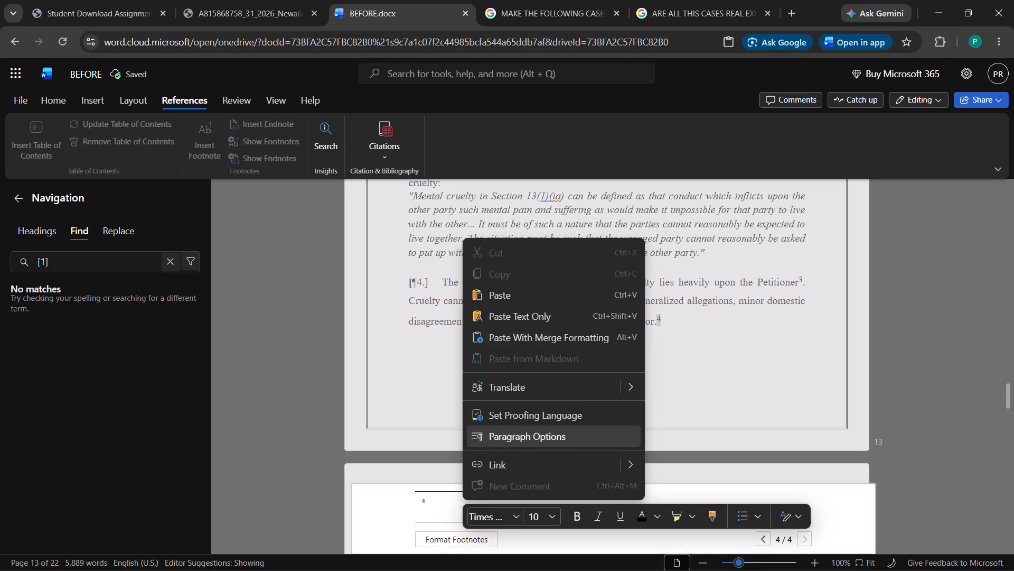
click(498, 297)
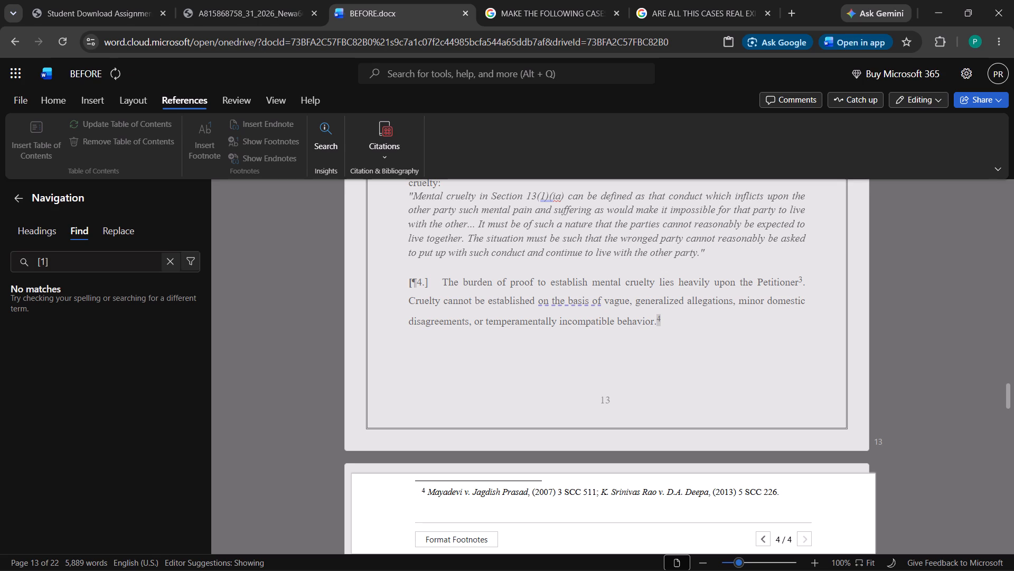
click(700, 373)
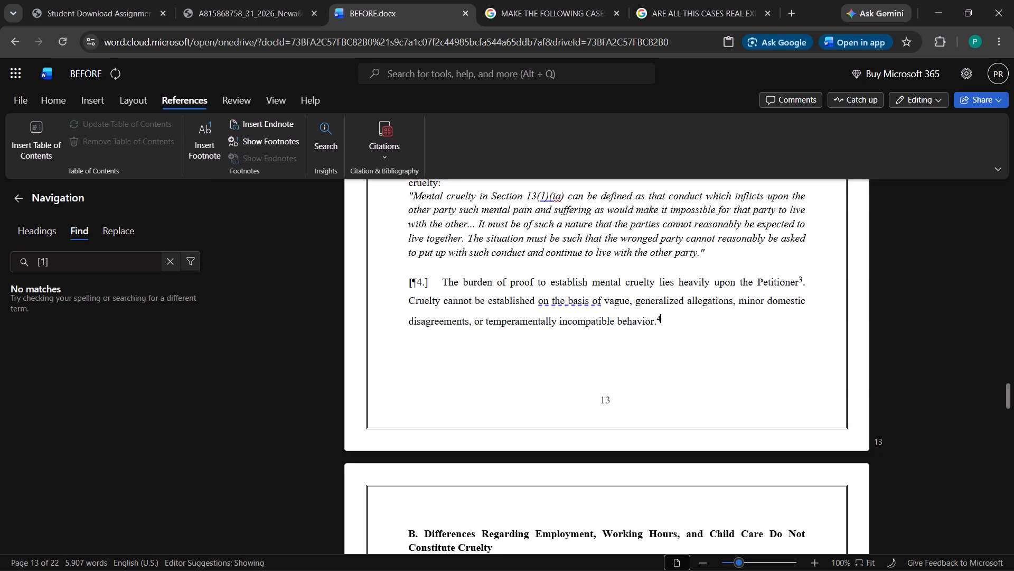
Delete footnote 3's citation text and its reference mark between "Petitioner" and the full stop in paragraph 4.
click(799, 278)
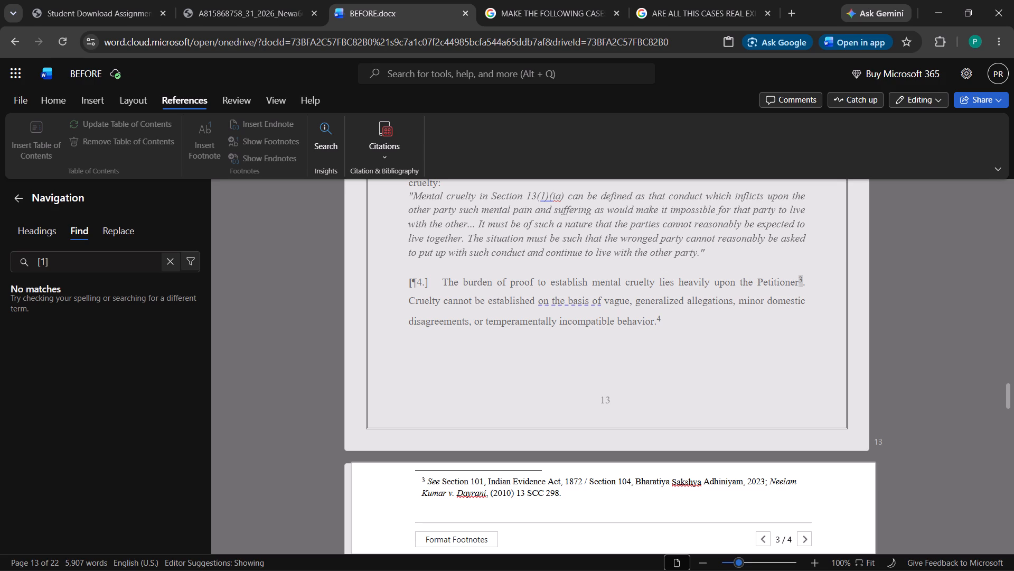
drag(428, 481, 485, 485)
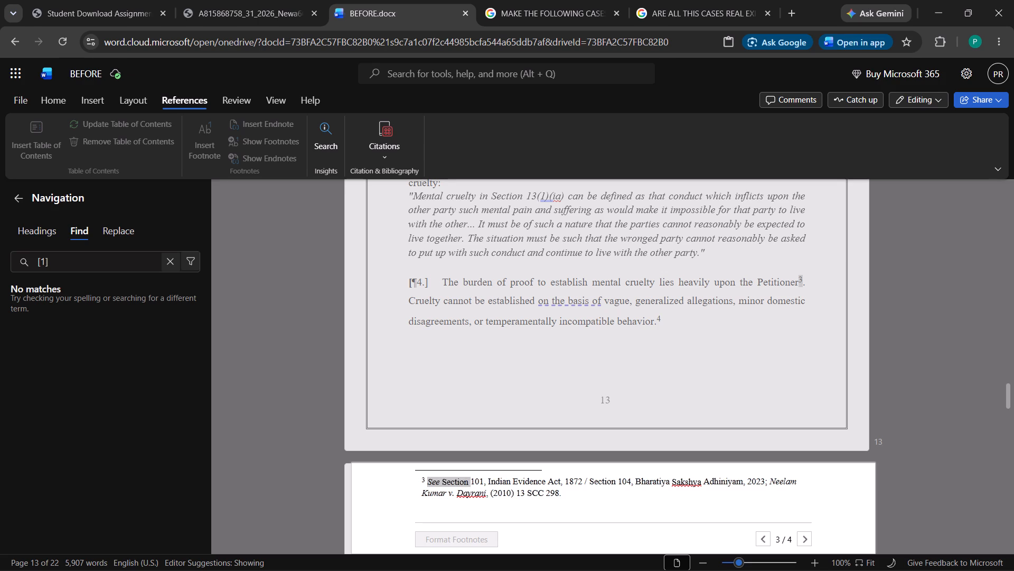
drag(485, 485, 567, 491)
key(BackSpace)
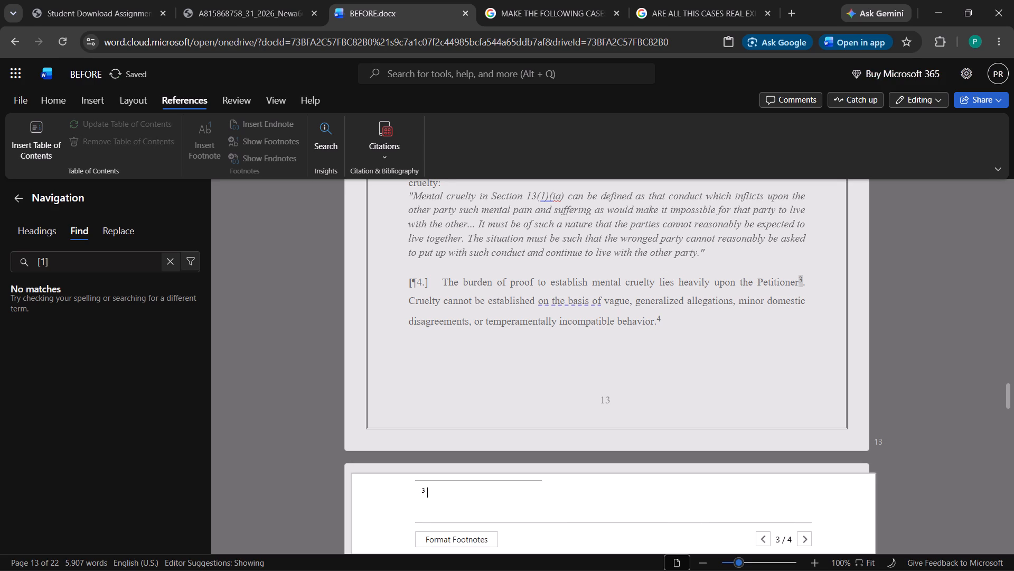
click(340, 409)
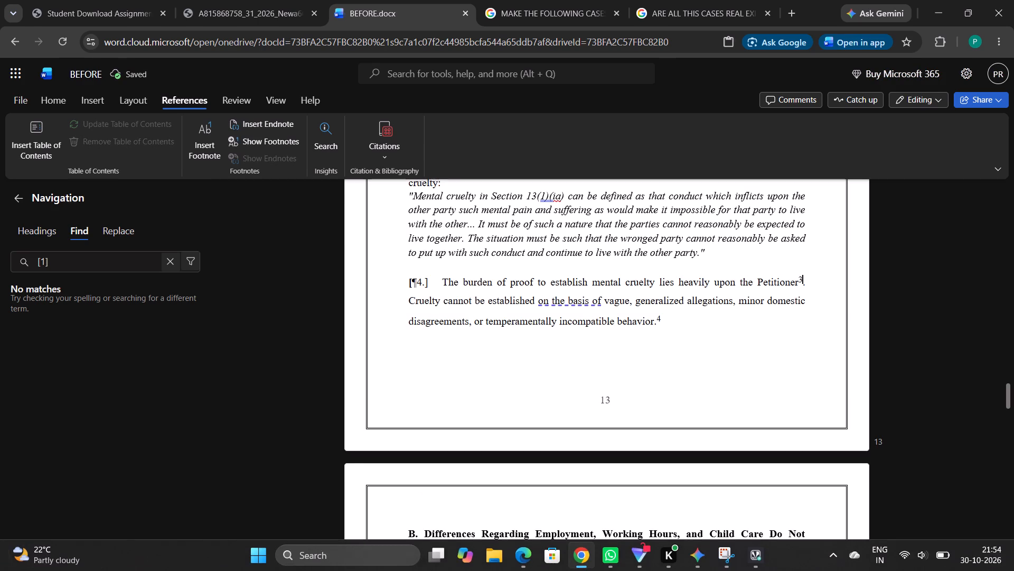
key(BackSpace)
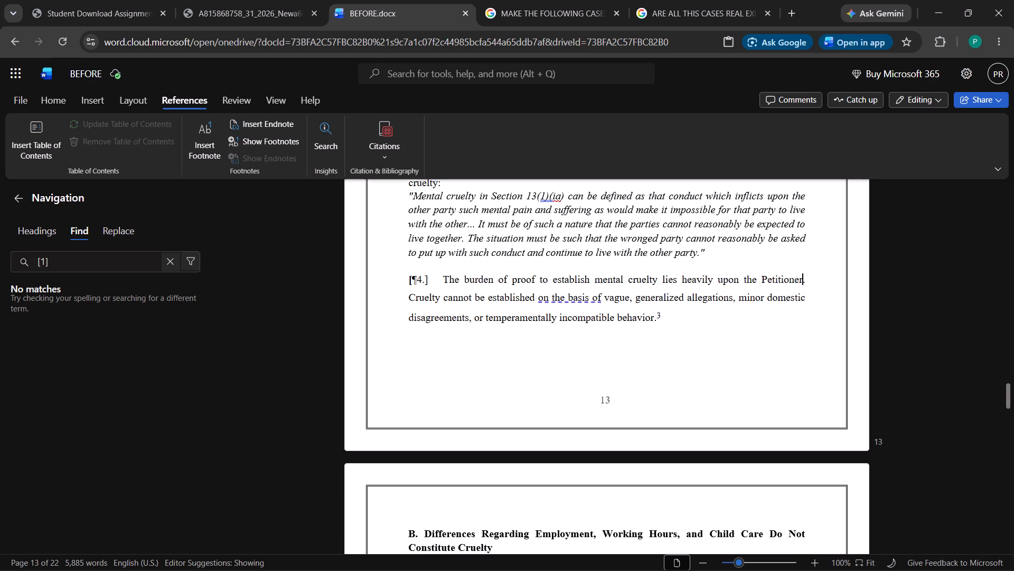
Insert a new footnote after the full stop following "Petitioner" in paragraph 4, paste the clipboard citation into it, and return to the body text.
click(806, 279)
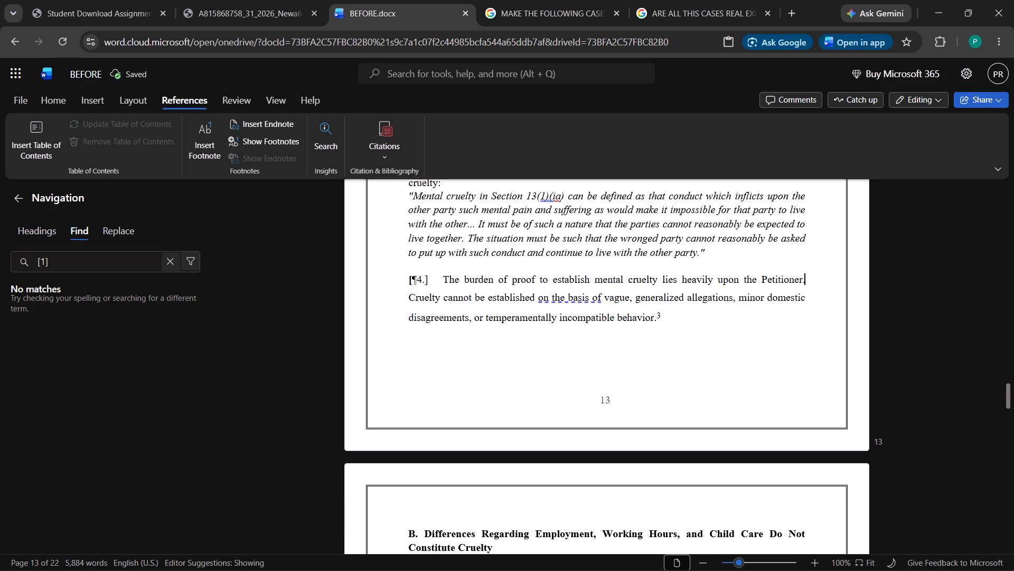
click(207, 142)
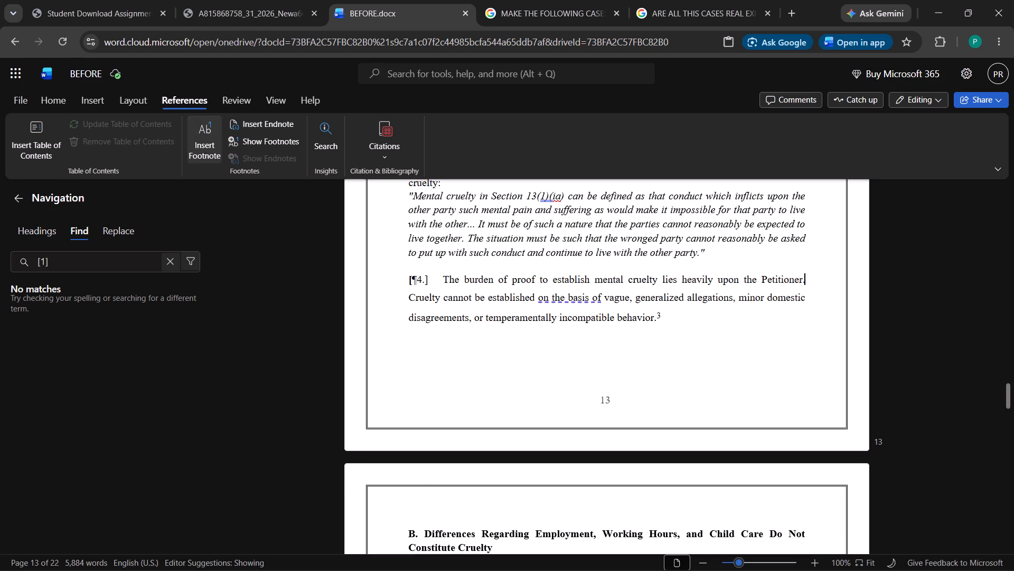
right_click(438, 498)
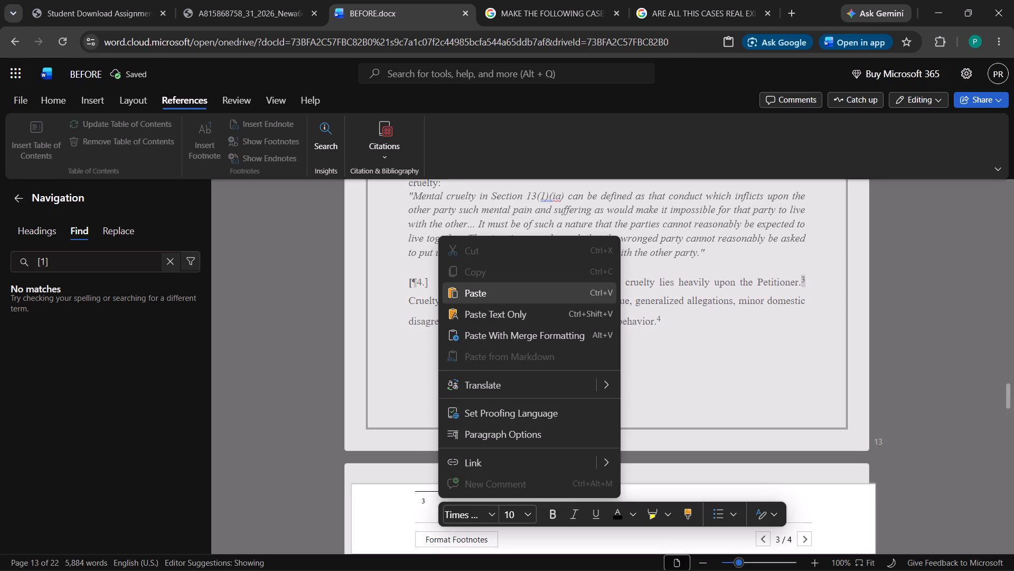
click(498, 288)
click(277, 394)
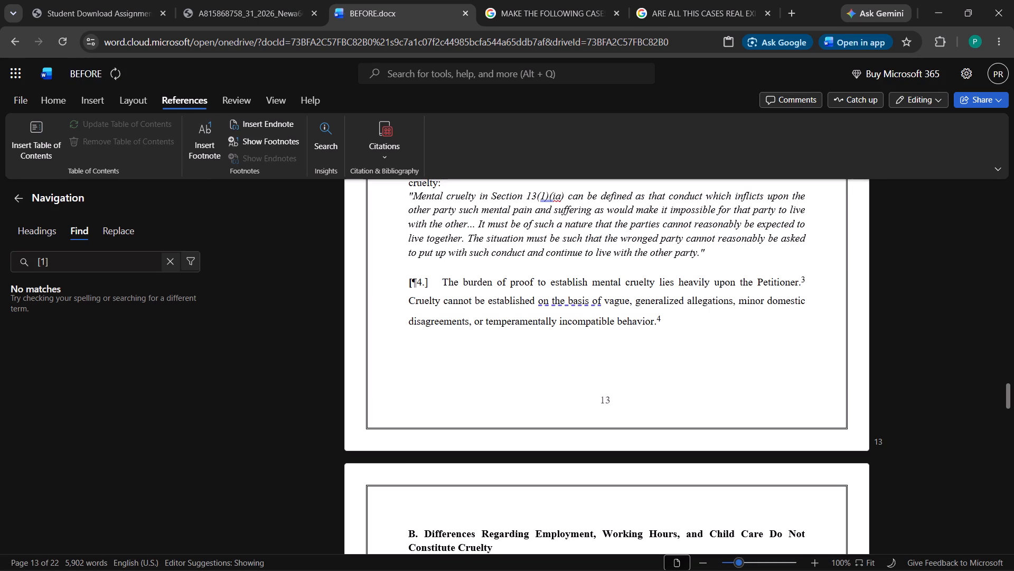
click(276, 382)
Cut footnote 2's text "(1994) 1 SCC 337, at para 16." and delete its reference mark before the comma after "V. Bhagat v. D. Bhagat".
scroll(276, 382, up, 3)
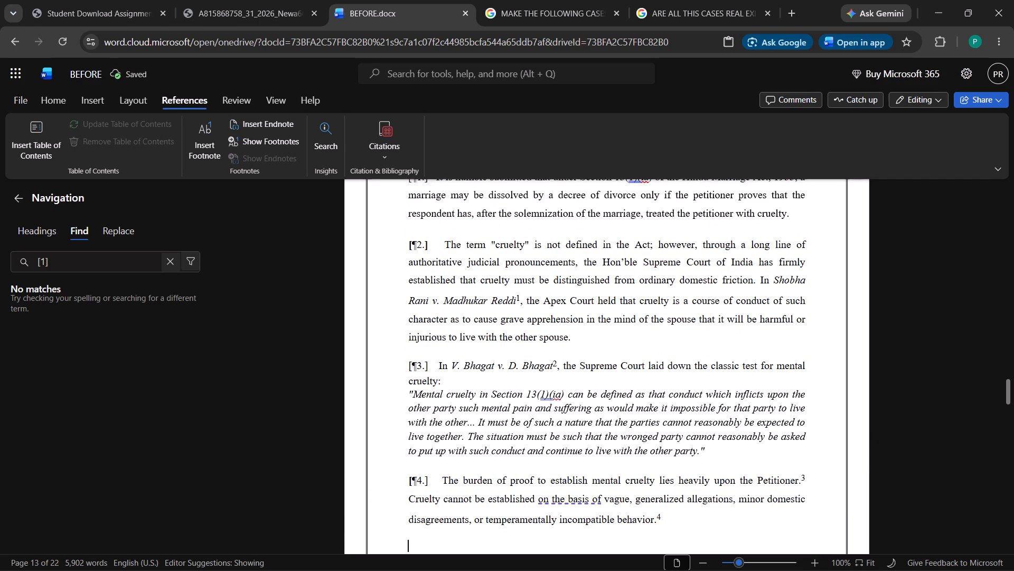
click(552, 362)
triple_click(540, 499)
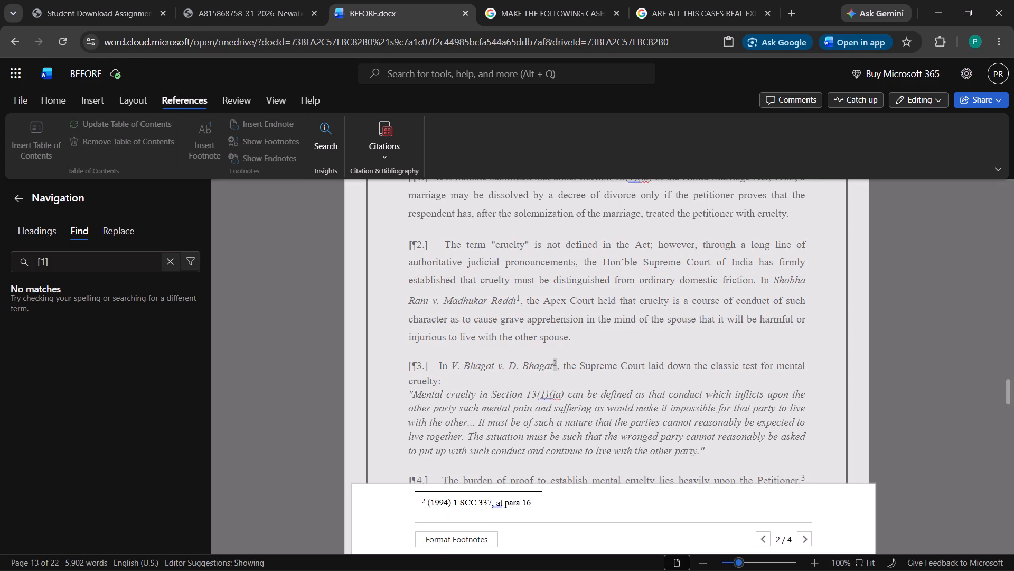
click(493, 500)
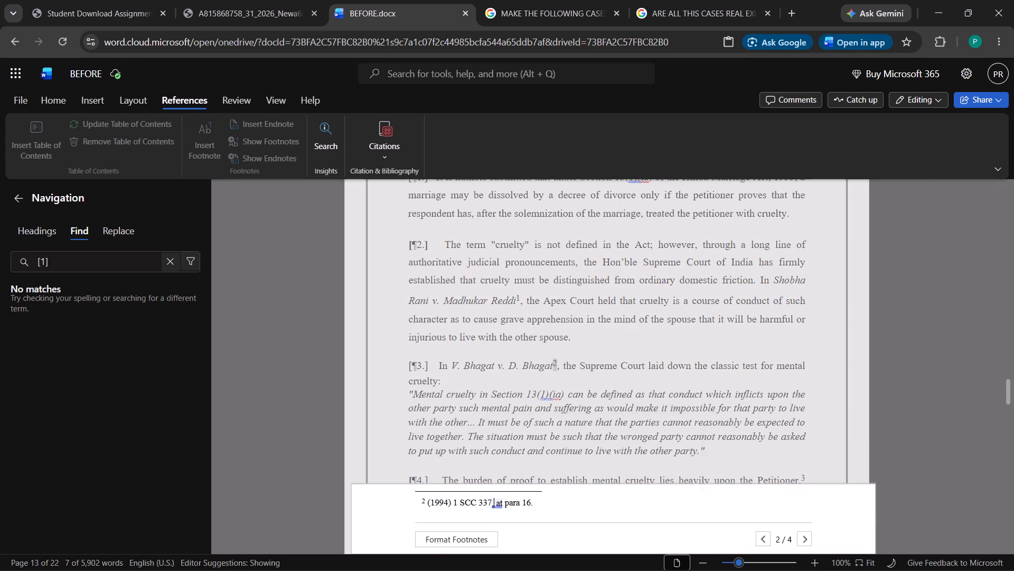
double_click(468, 506)
click(468, 505)
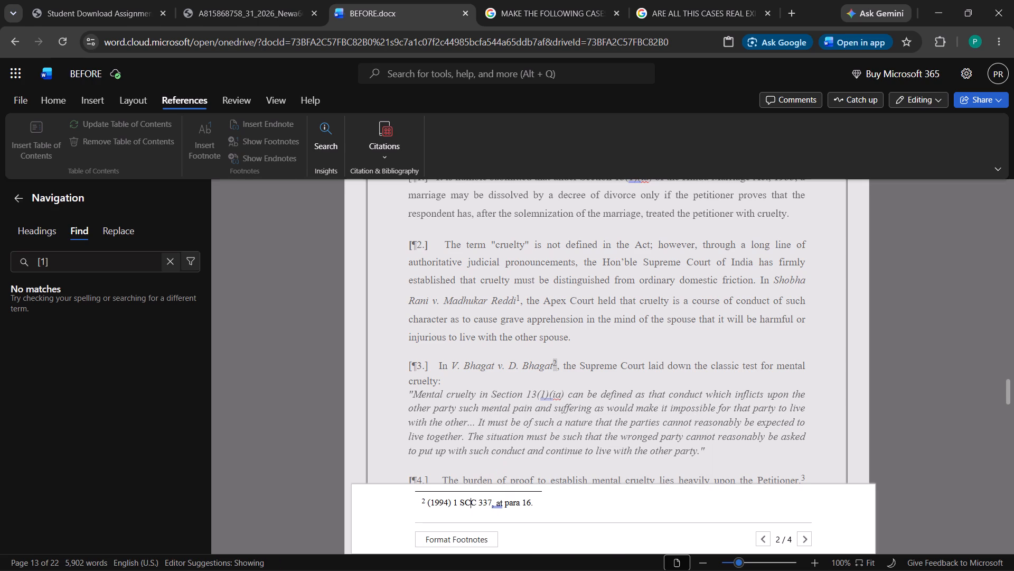
drag(428, 503, 533, 497)
right_click(512, 503)
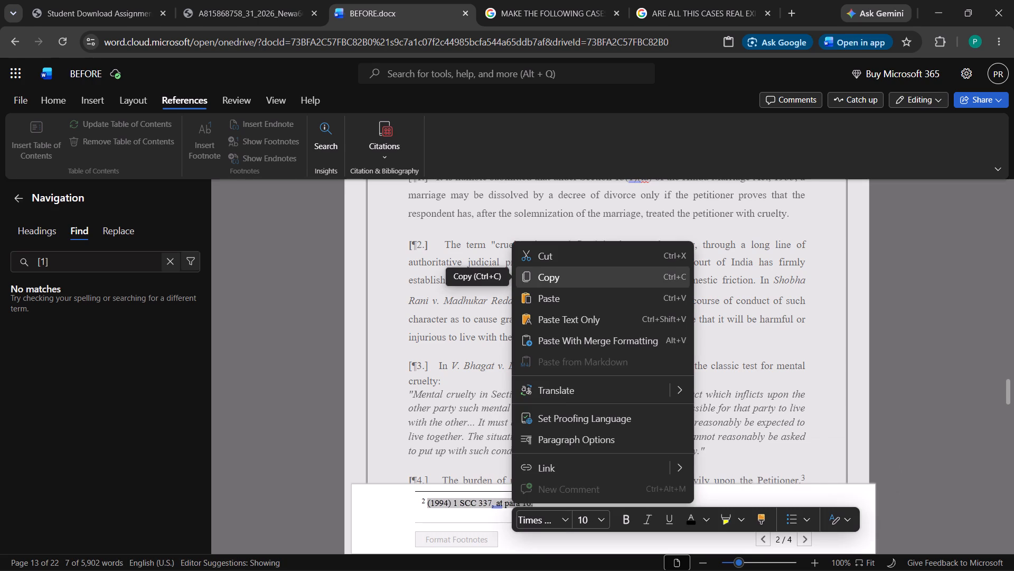
click(535, 261)
click(318, 411)
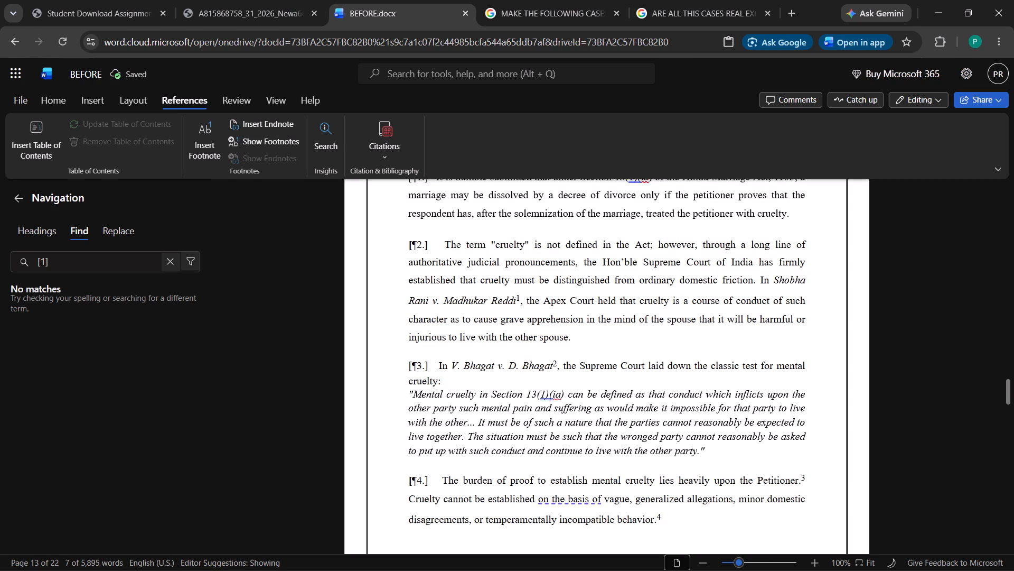
key(BackSpace)
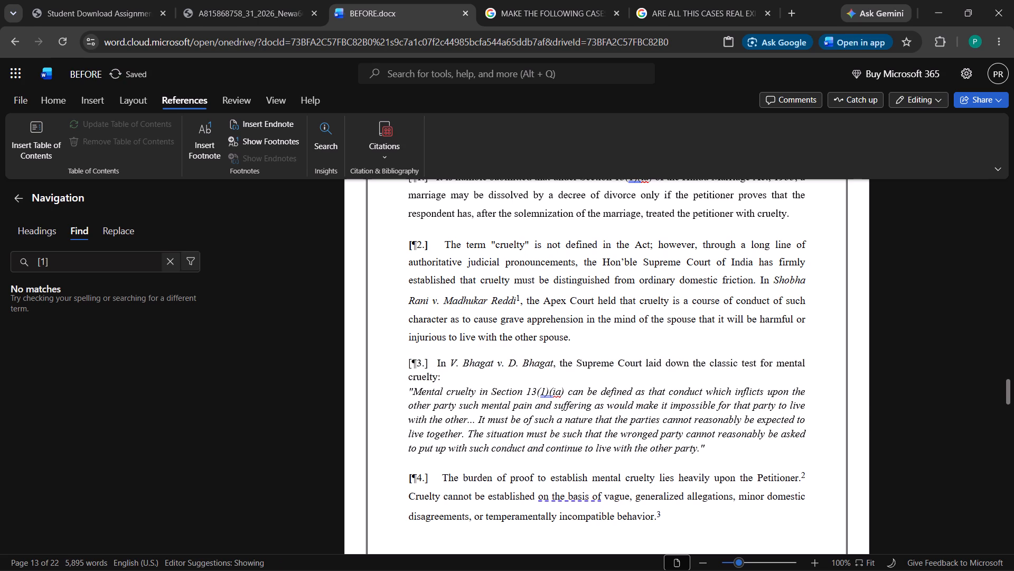
Insert a new footnote after the comma following "V. Bhagat v. D. Bhagat" in paragraph 3, paste the cut citation, and return to the body text.
click(554, 370)
key(Right)
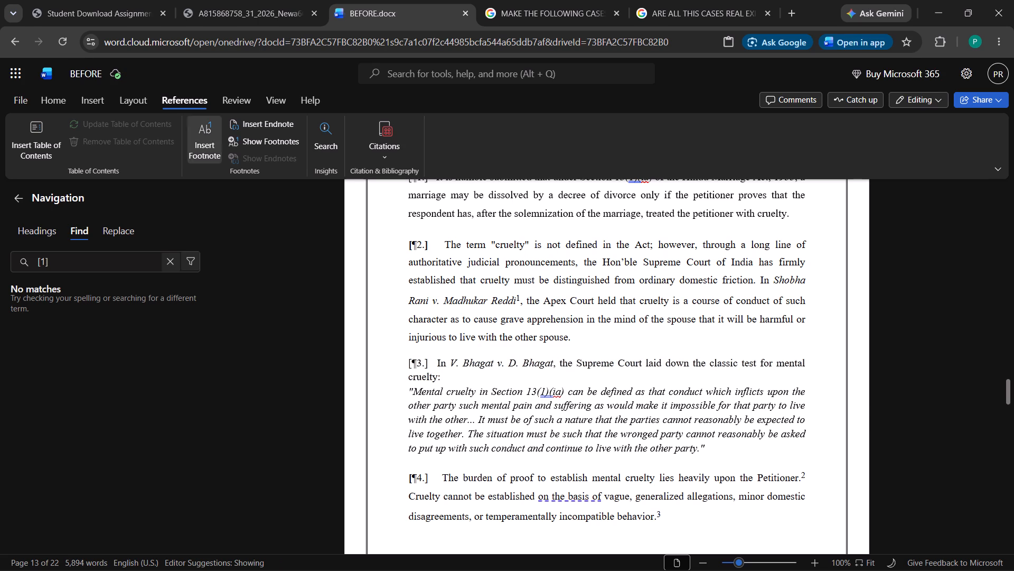
click(215, 148)
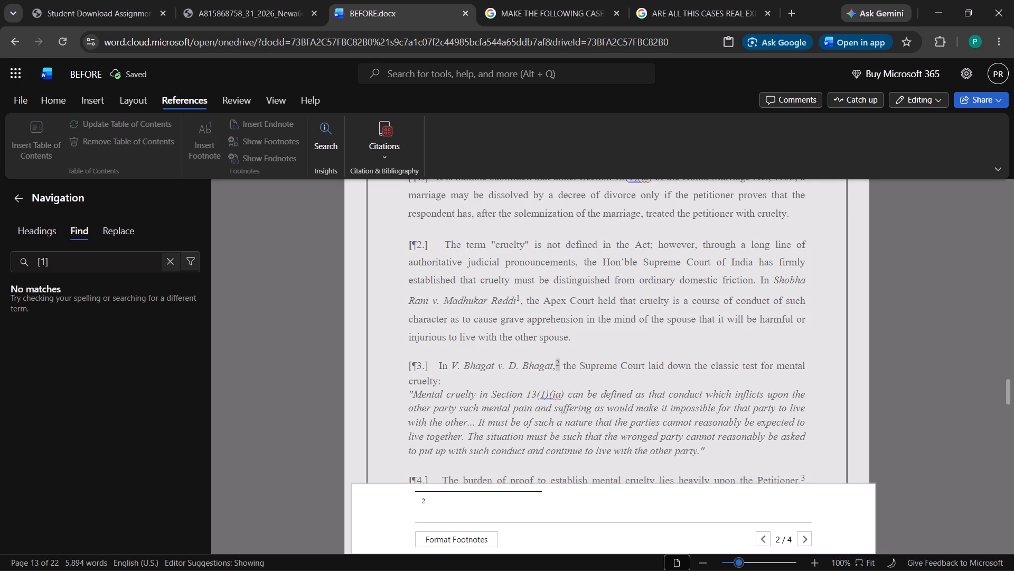
right_click(517, 504)
click(573, 298)
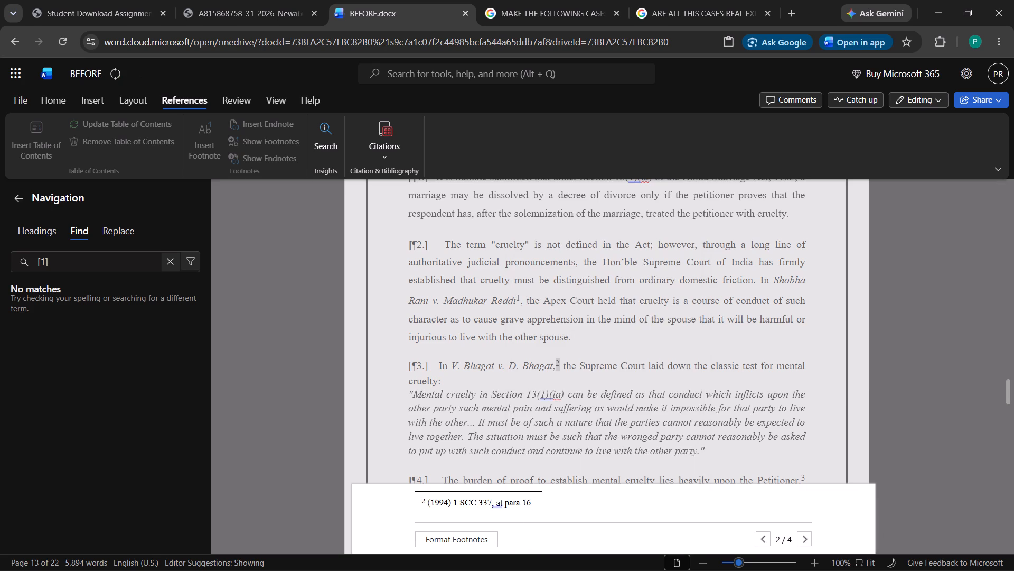
click(272, 392)
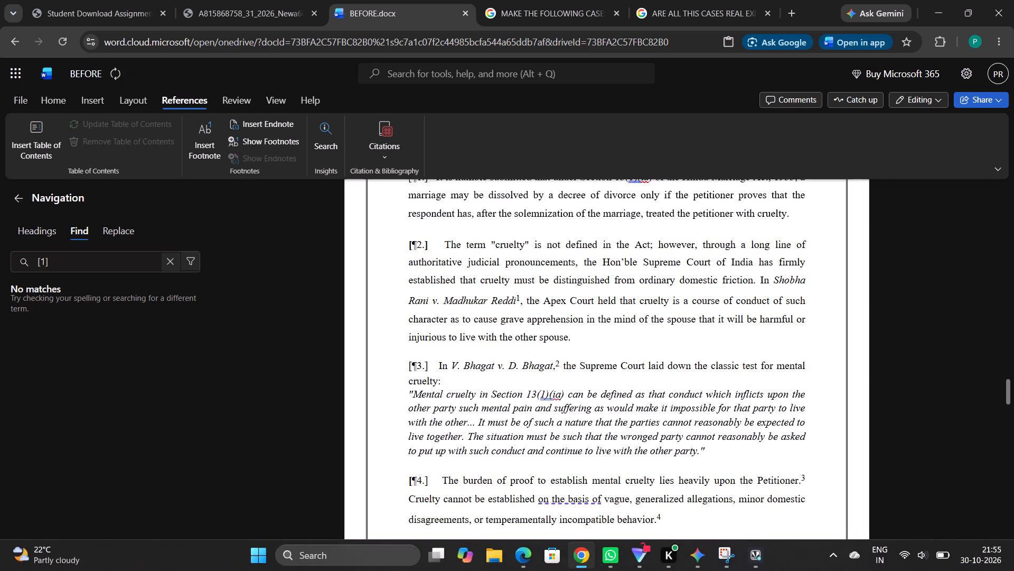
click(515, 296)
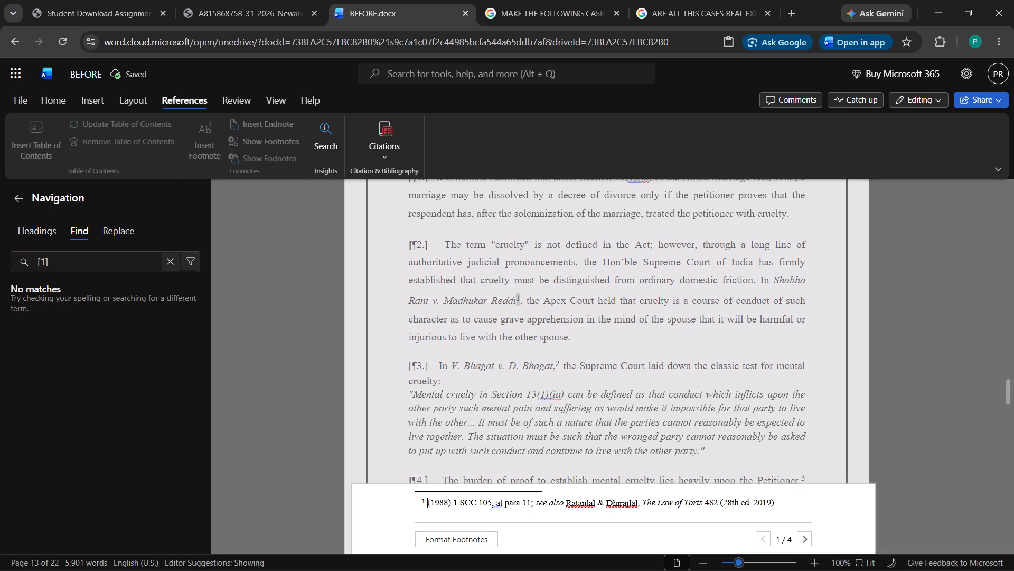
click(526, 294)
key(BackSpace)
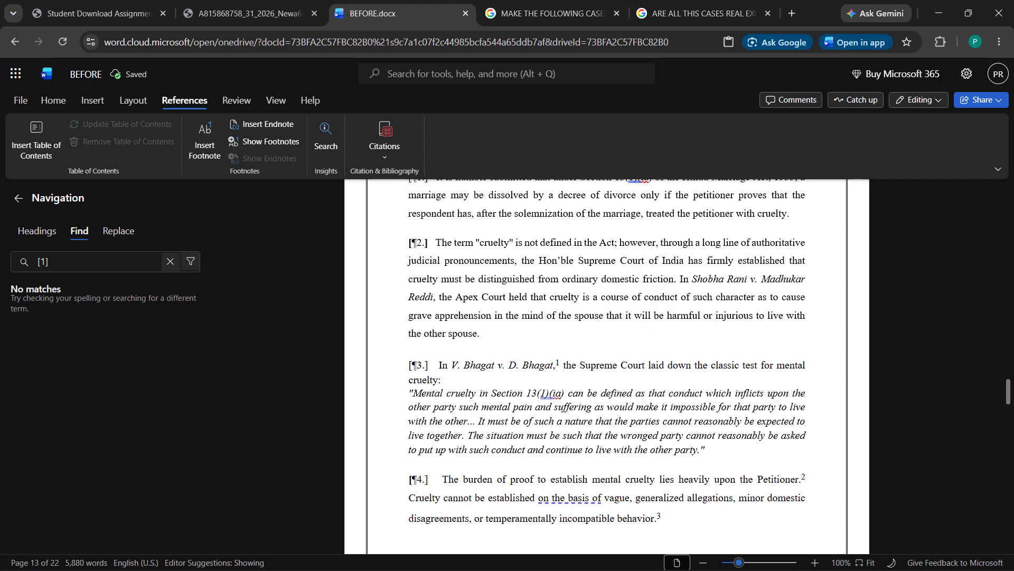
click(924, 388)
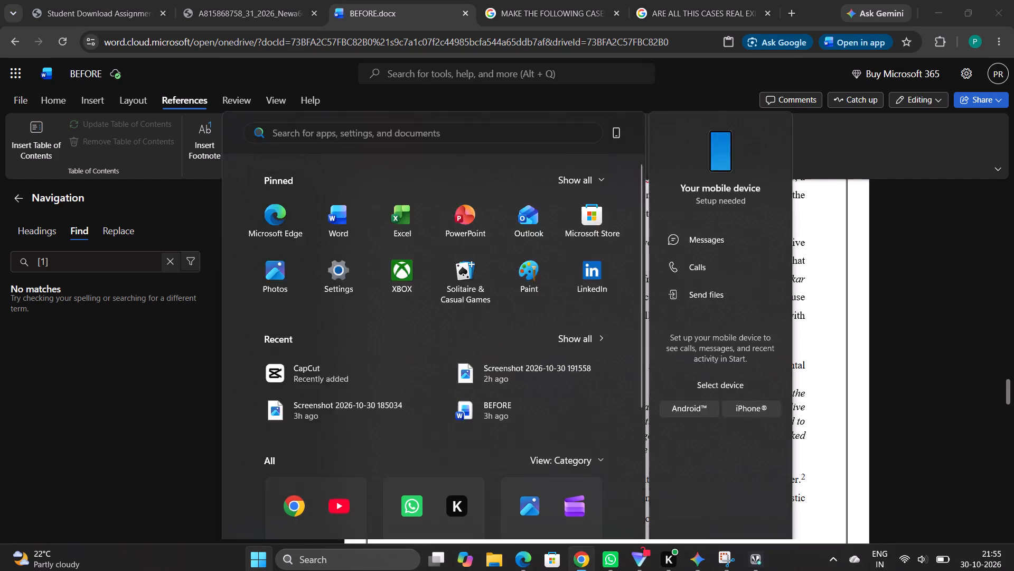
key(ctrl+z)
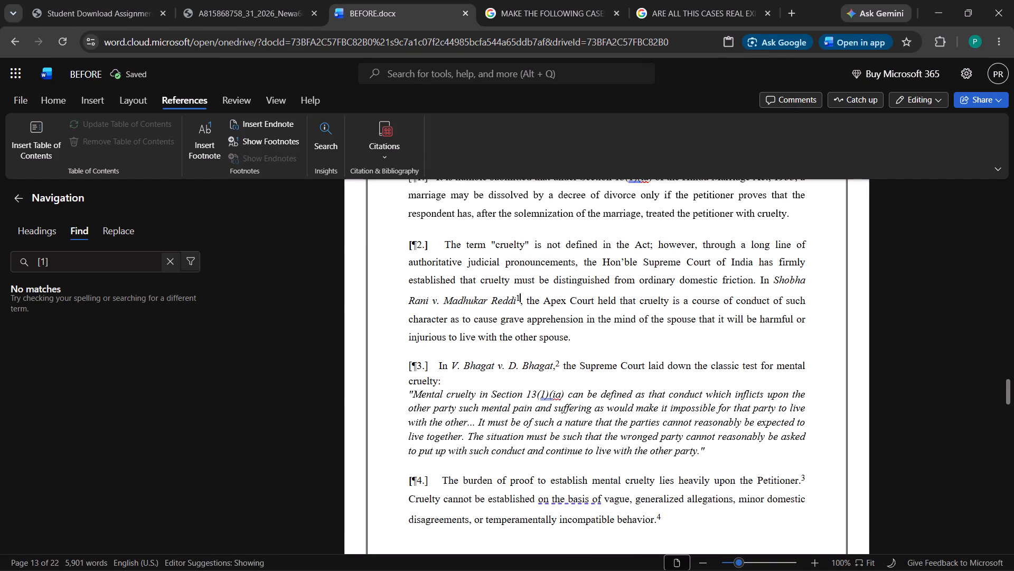
Copy footnote 1's entire citation text, then delete its reference mark before the comma after "Shobha Rani v. Madhukar Reddi" in paragraph 2.
click(518, 298)
triple_click(502, 501)
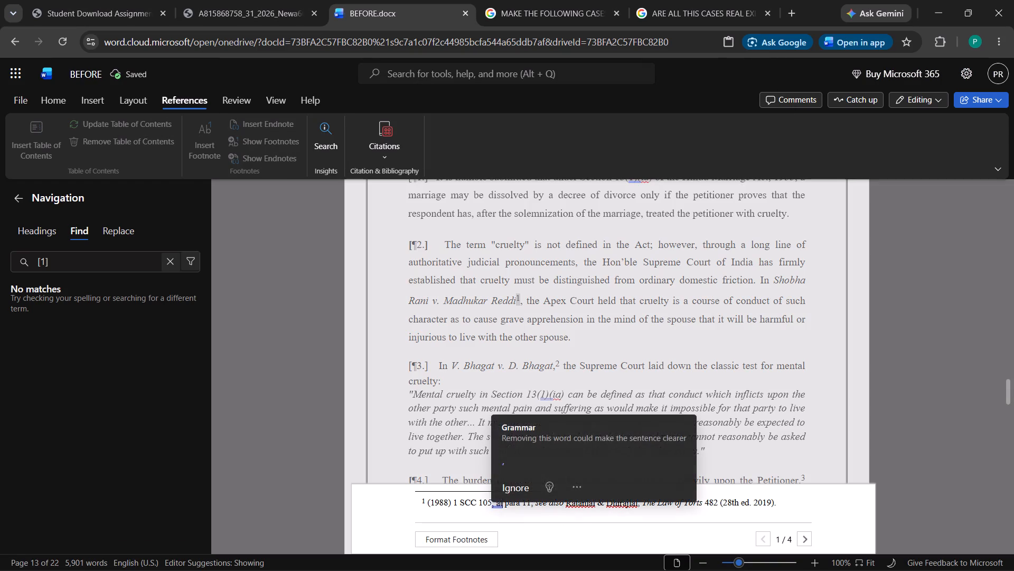
right_click(508, 501)
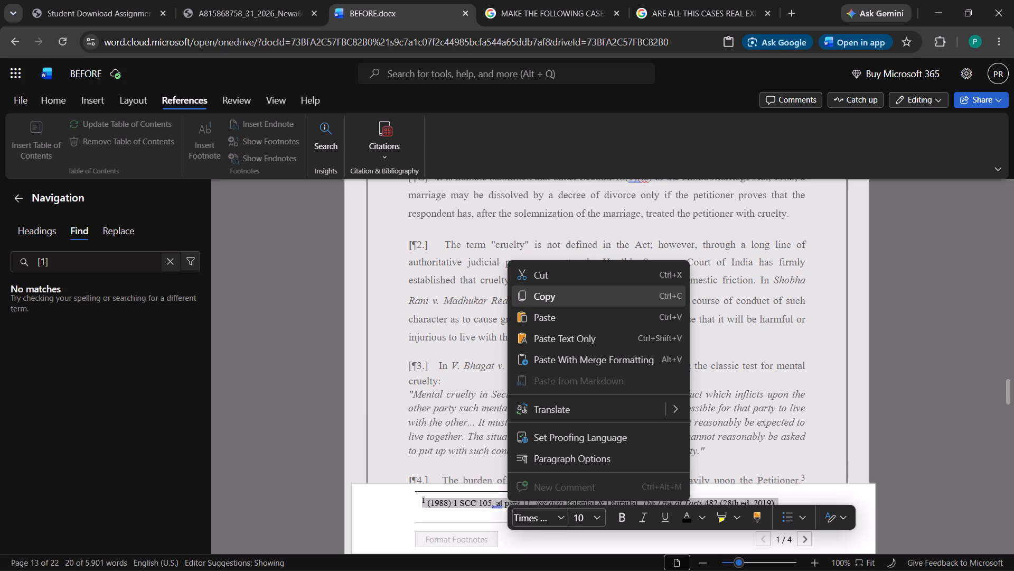
click(546, 266)
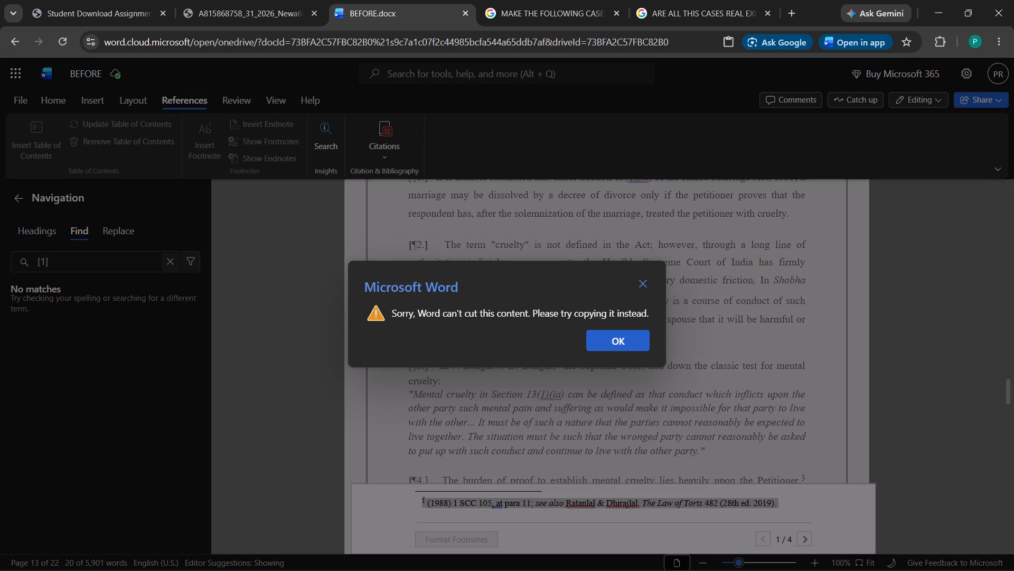
click(646, 279)
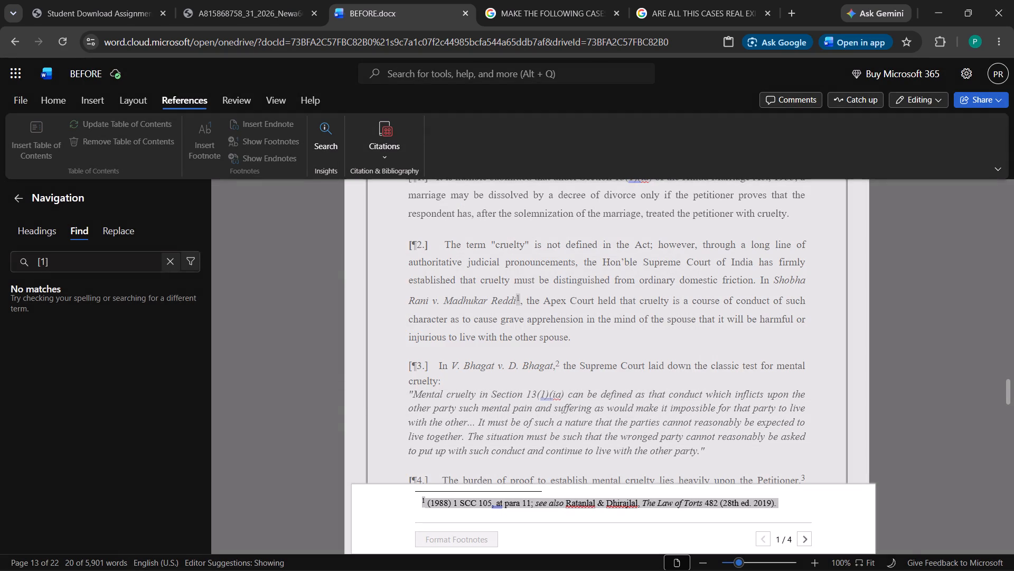
right_click(537, 501)
click(563, 298)
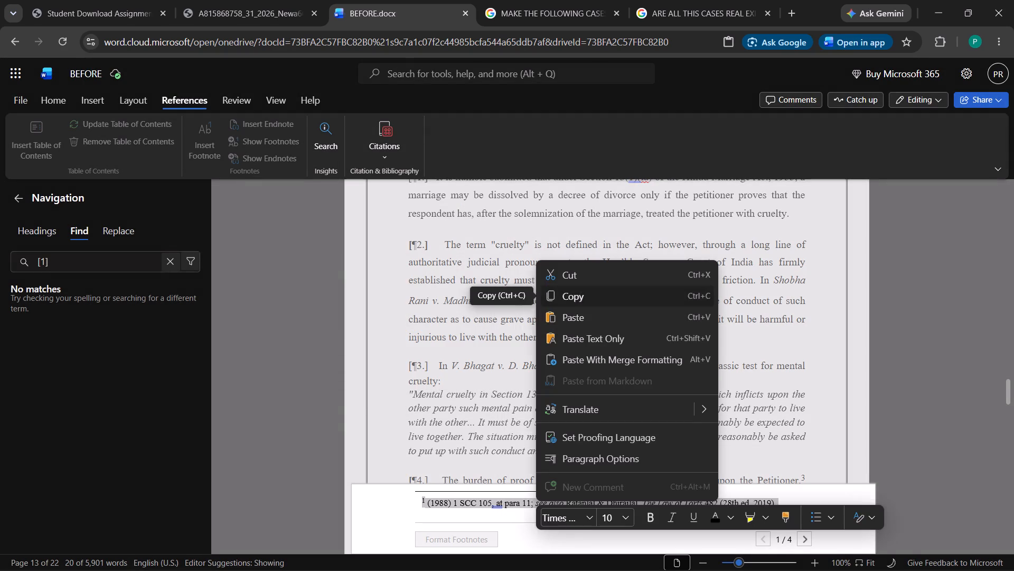
click(227, 360)
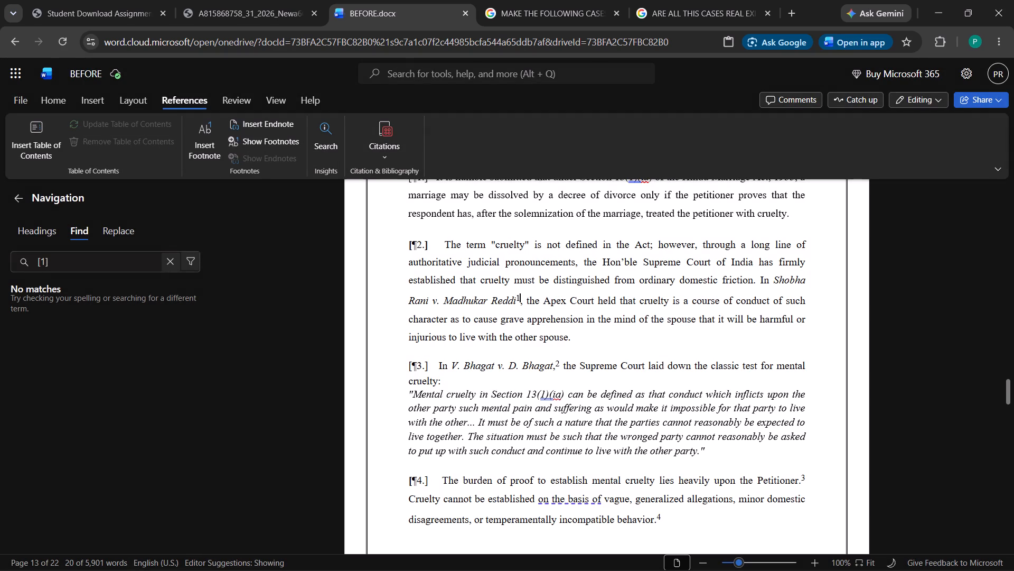
key(BackSpace)
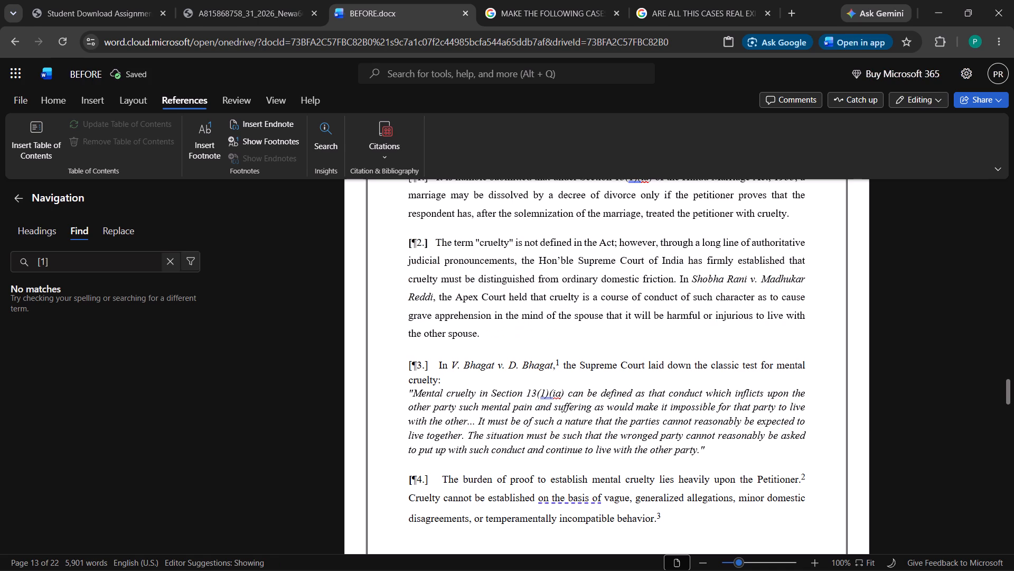
Insert a new footnote after the comma following "Shobha Rani v. Madhukar Reddi" in paragraph 2, paste the copied citation, and return to the body text.
key(Right)
click(200, 141)
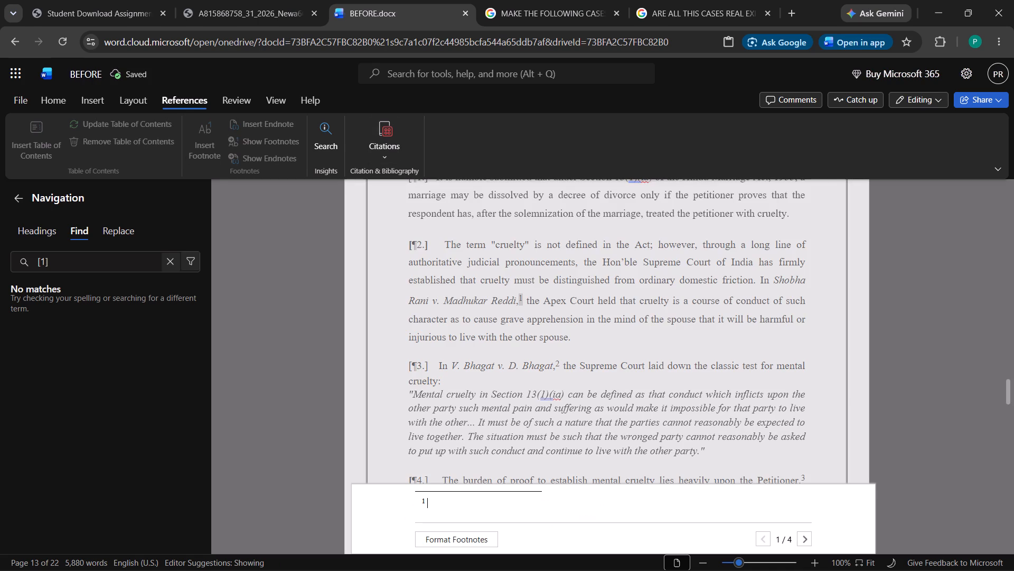
key(ctrl+v)
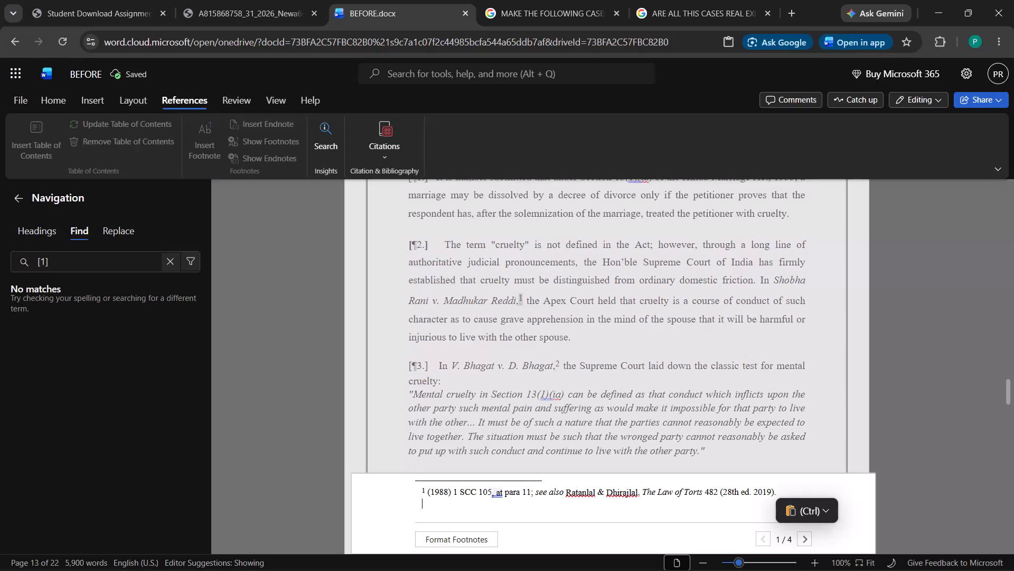
click(914, 483)
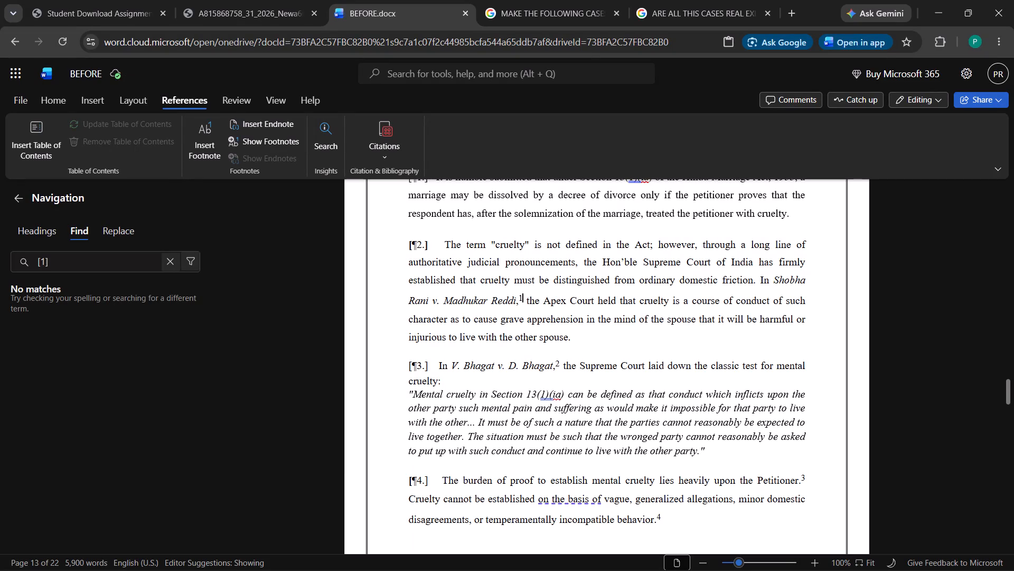
Delete the bracketed marker [5] after the comma following "Gurbux Singh v. Harminder Kaur" in paragraph 7.
scroll(673, 427, down, 5)
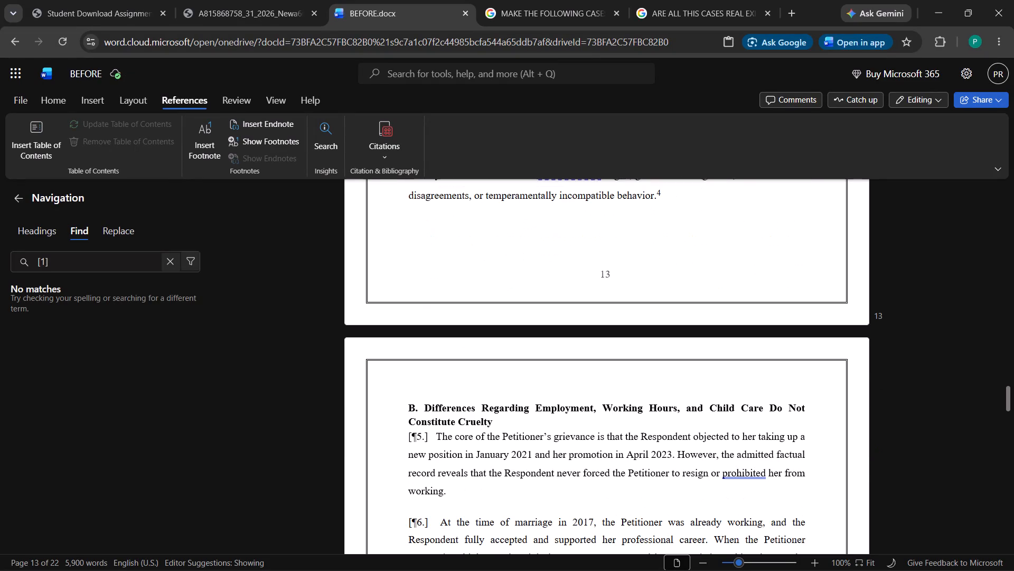
scroll(586, 422, down, 2)
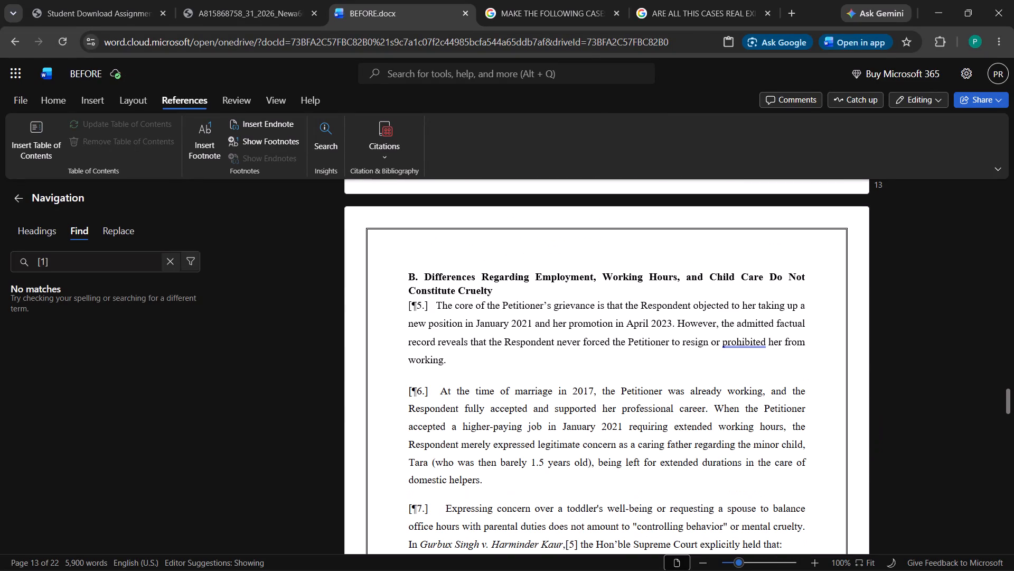
scroll(586, 425, down, 2)
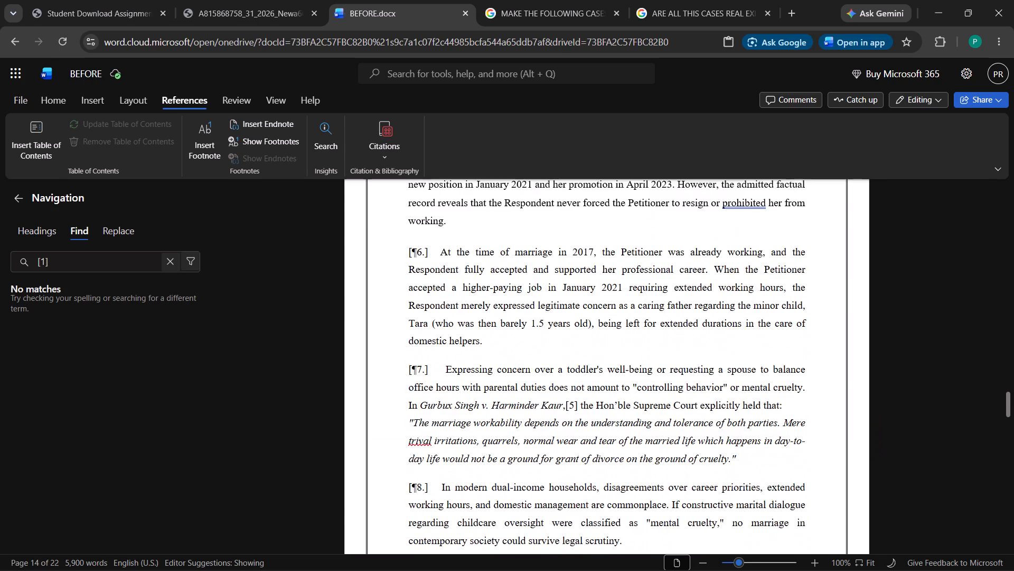
scroll(586, 425, down, 2)
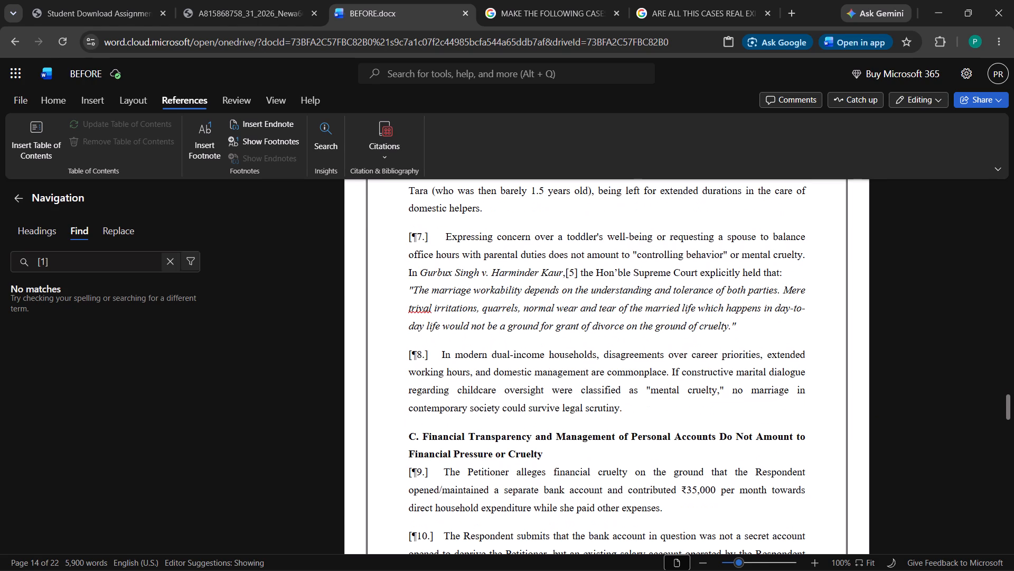
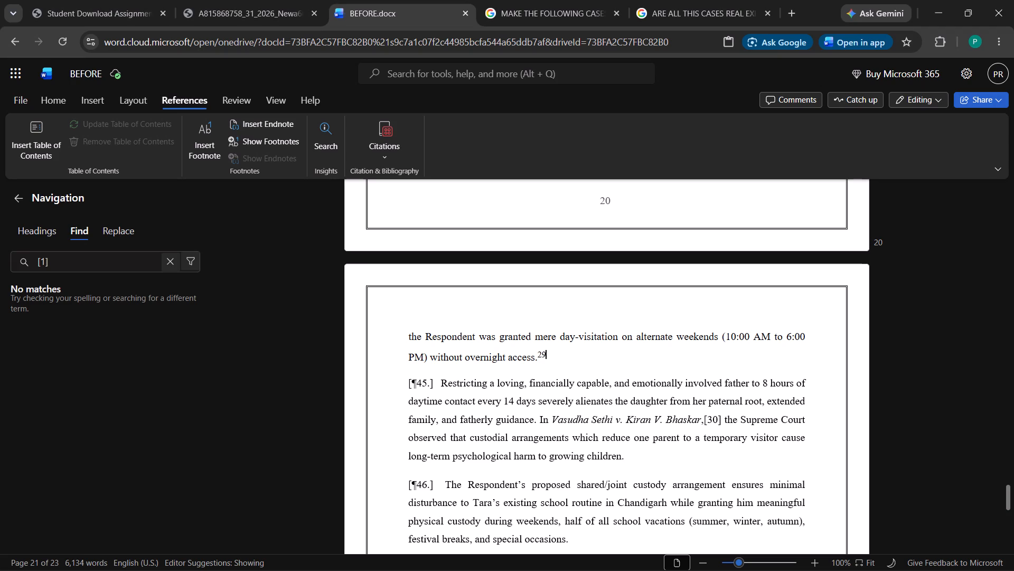
In the Word document, replace the [30] marker after "Vasudha Sethi v. Kiran V. Bhaskar," in ¶45 with a footnote containing the copied citation.
click(721, 423)
key(BackSpace)
key(BackSpace)
key(BackSpace)
key(BackSpace)
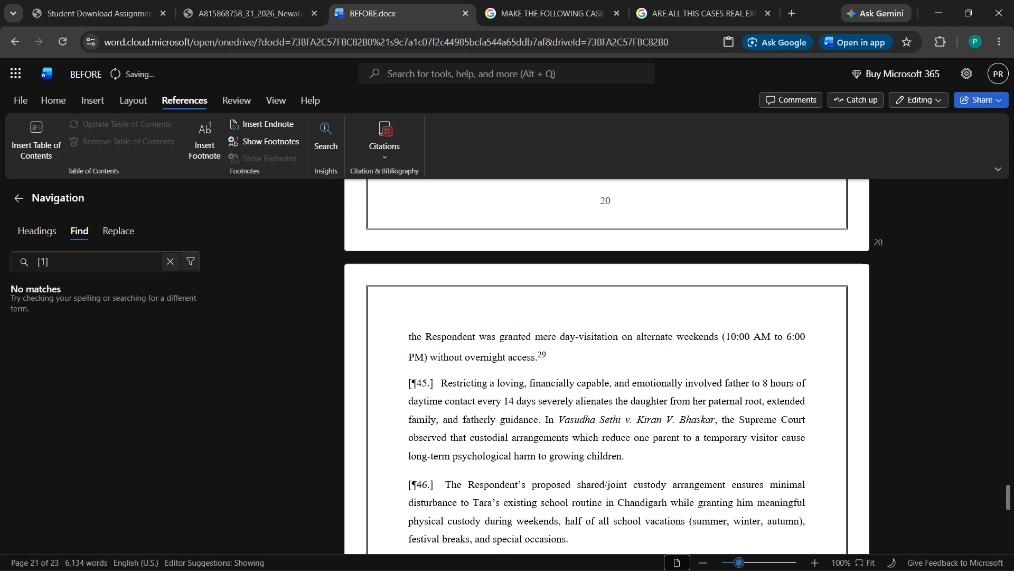
click(200, 151)
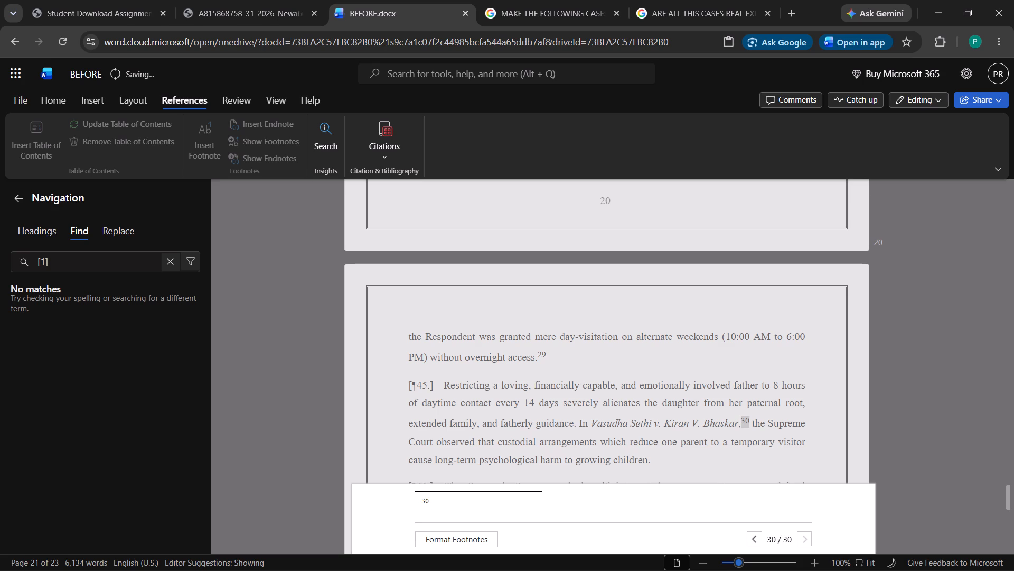
right_click(439, 502)
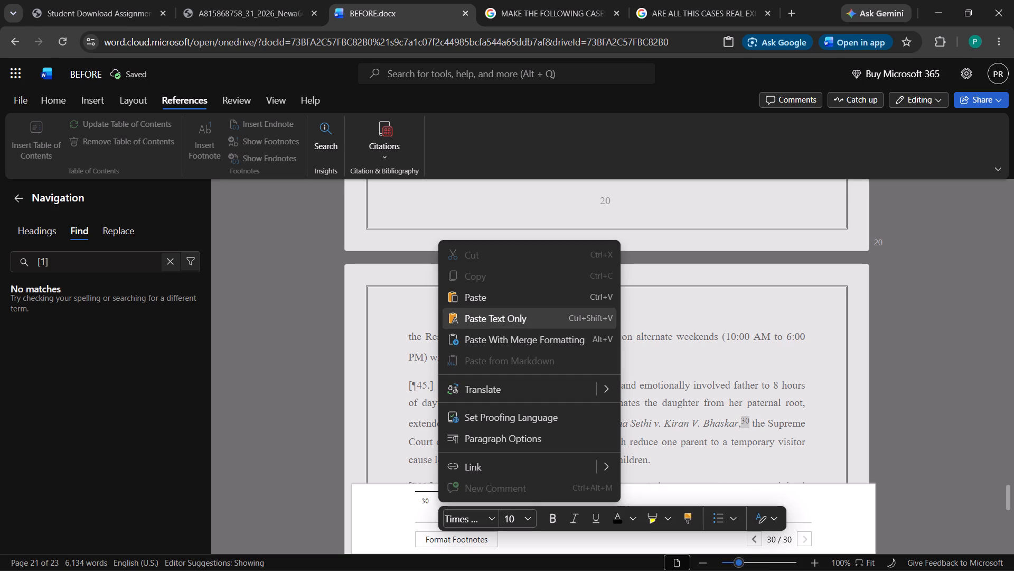
click(471, 303)
click(206, 358)
click(260, 280)
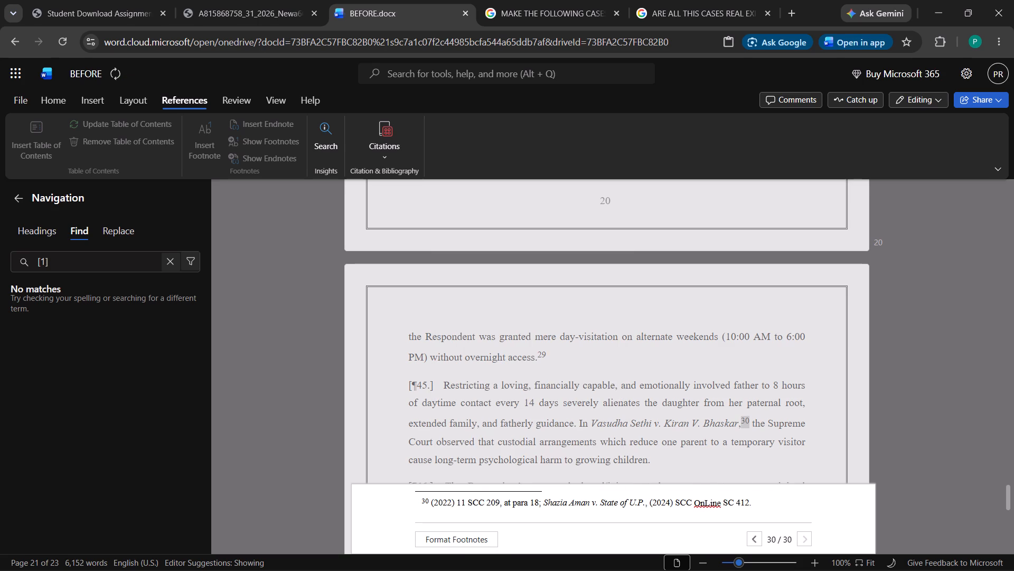
Review the memorial from the first footnote through the Prayer for the Relief, checking the footnote references and looking for leftover bracketed markers.
click(237, 137)
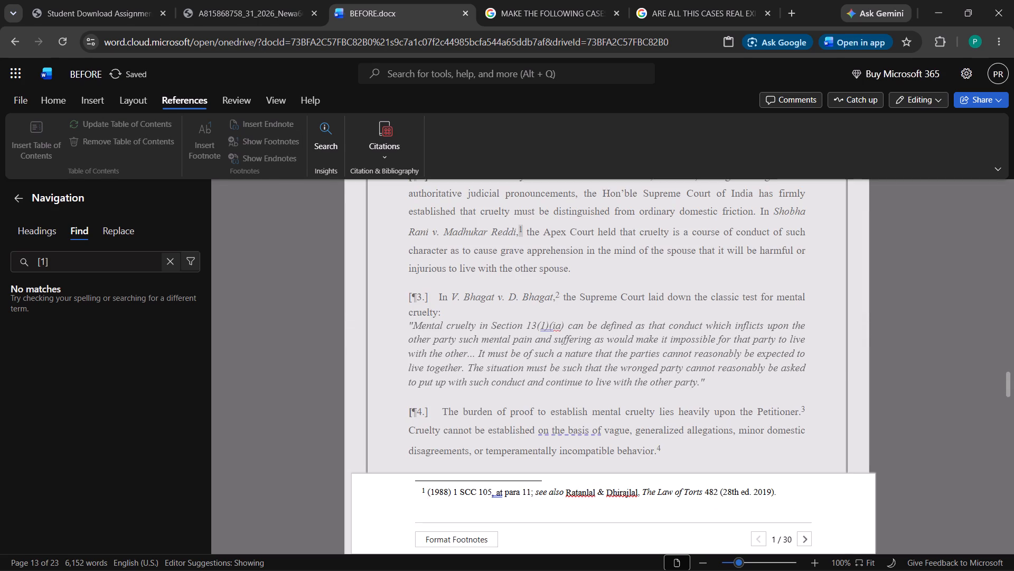
click(268, 287)
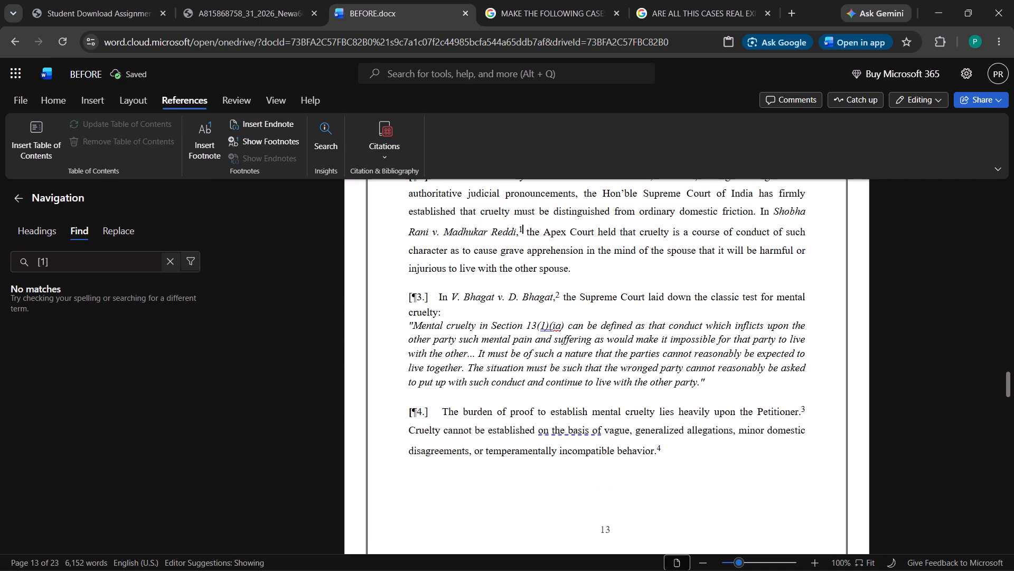
scroll(345, 327, down, 5)
scroll(346, 328, up, 1)
scroll(346, 328, down, 10)
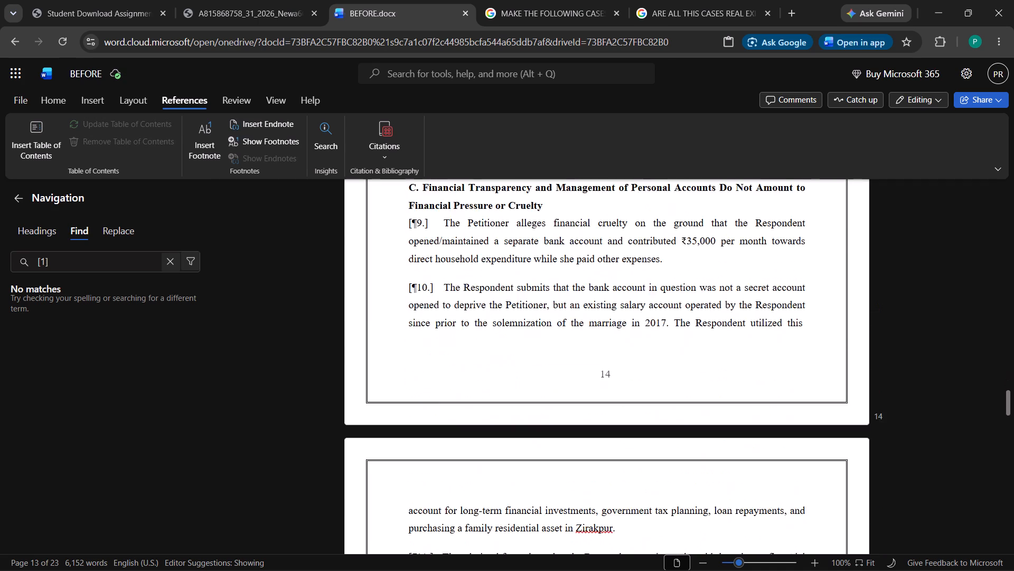
scroll(346, 329, down, 15)
scroll(347, 329, up, 2)
scroll(347, 329, down, 11)
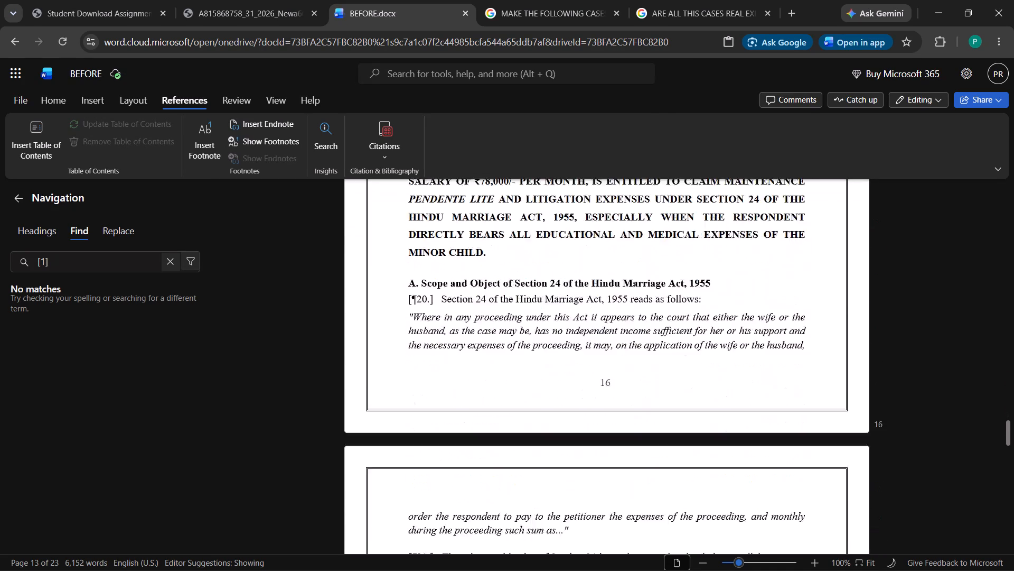
click(176, 270)
scroll(439, 381, down, 6)
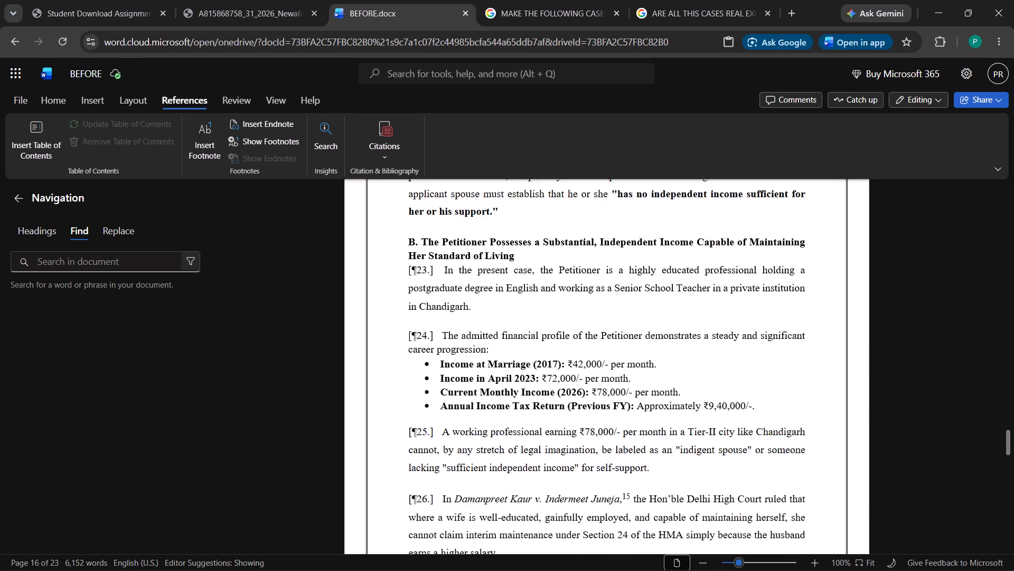
scroll(439, 381, down, 4)
scroll(439, 381, up, 1)
scroll(439, 381, down, 1)
scroll(439, 381, up, 1)
scroll(439, 381, down, 18)
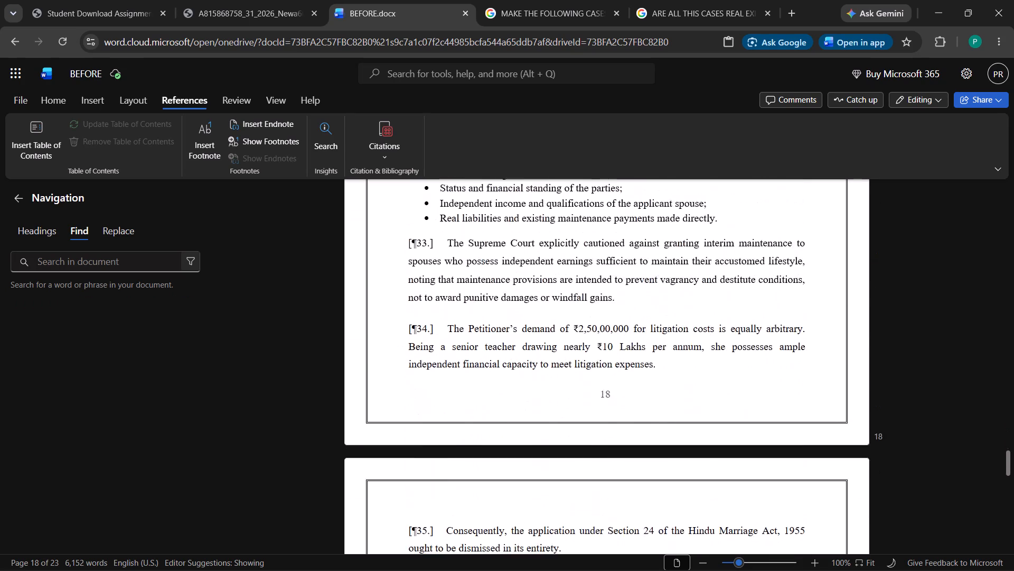
scroll(439, 381, down, 14)
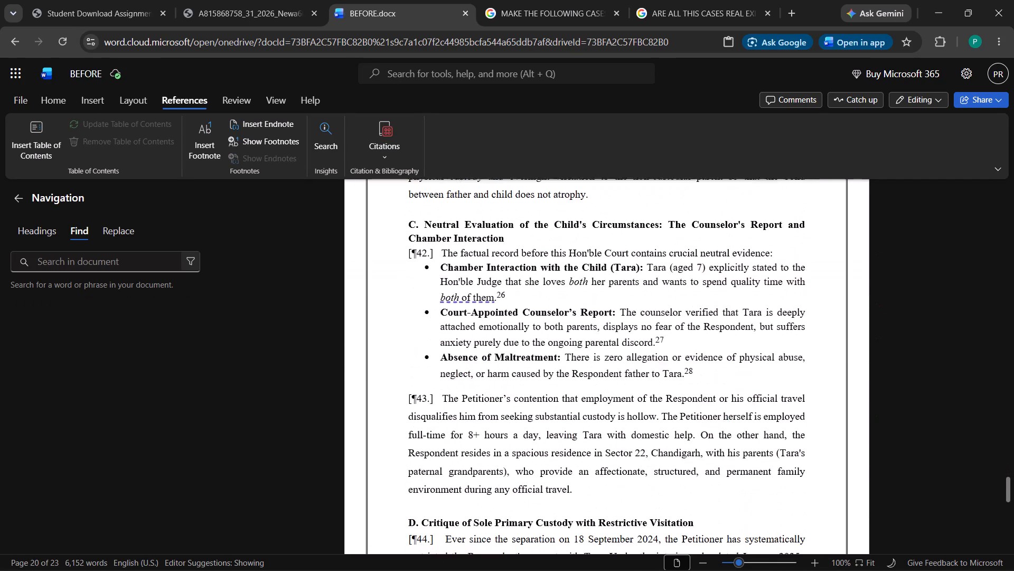
scroll(439, 381, down, 11)
scroll(439, 381, up, 1)
scroll(439, 381, down, 2)
scroll(439, 381, up, 1)
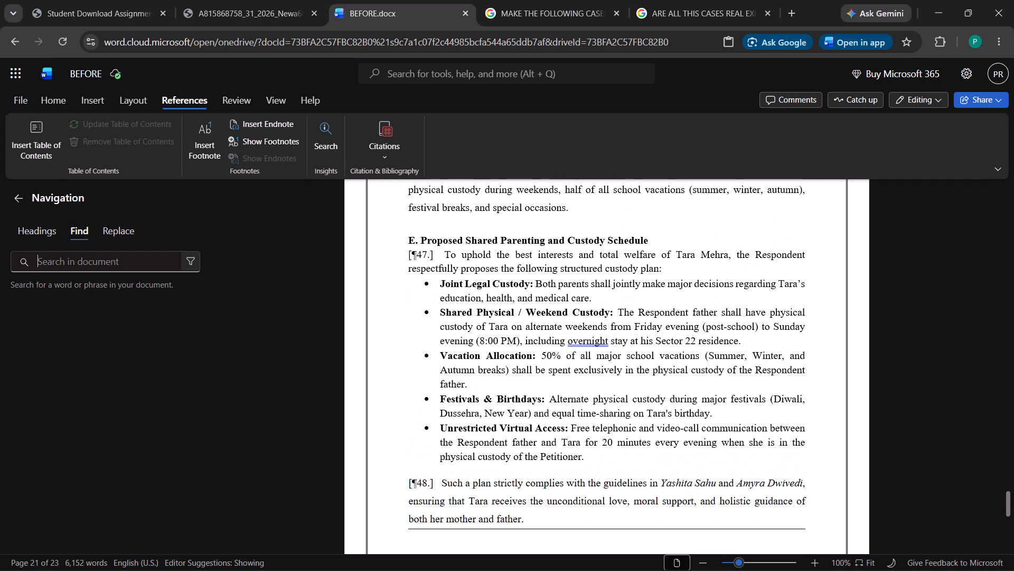
scroll(439, 381, down, 8)
scroll(439, 381, up, 6)
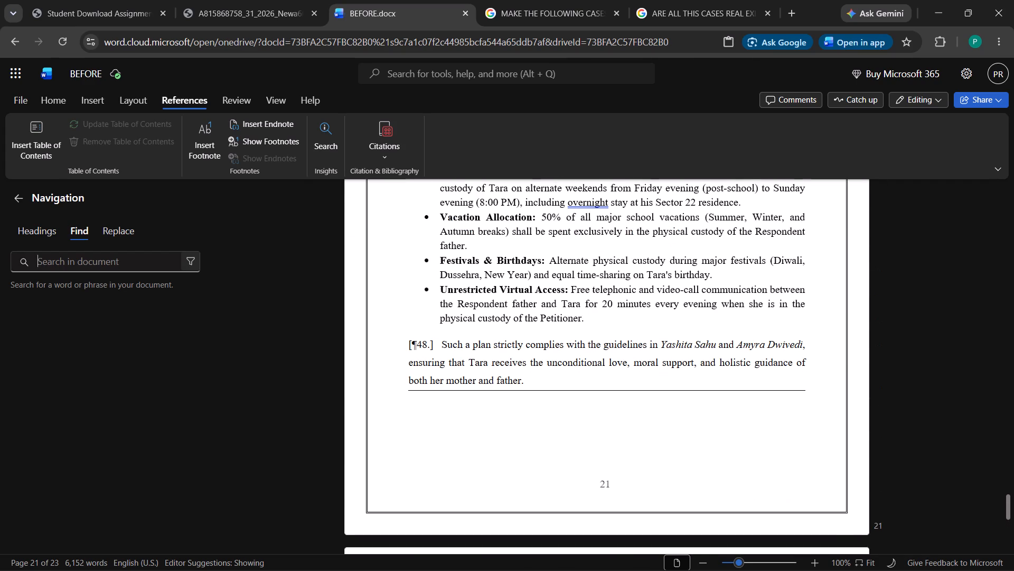
scroll(439, 381, up, 2)
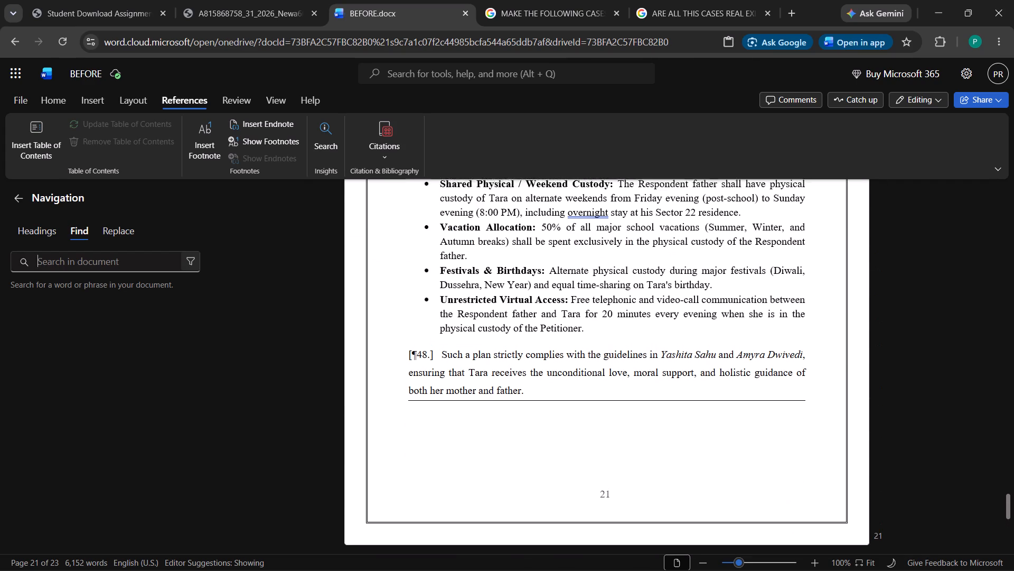
scroll(439, 381, up, 5)
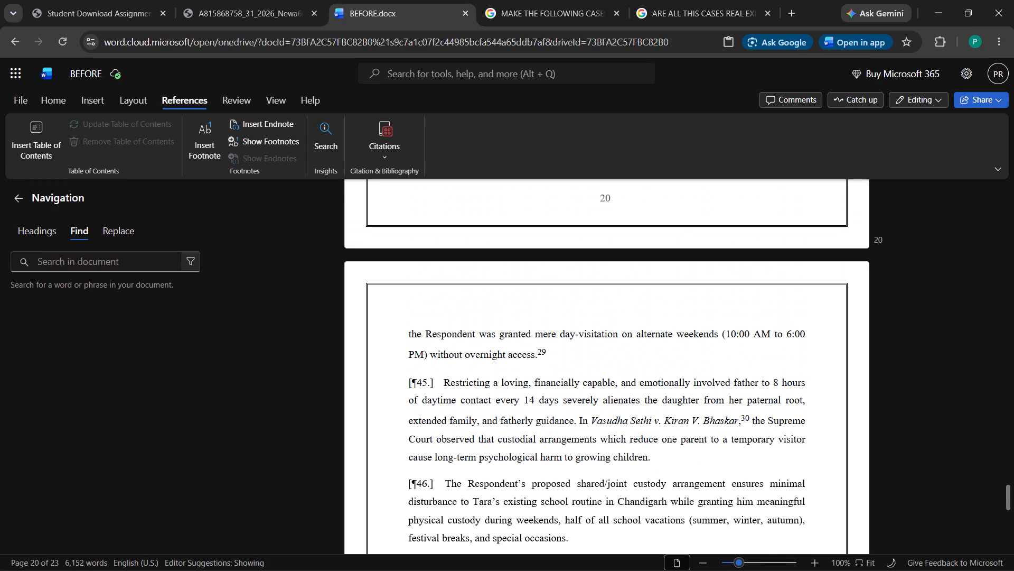
scroll(439, 381, down, 11)
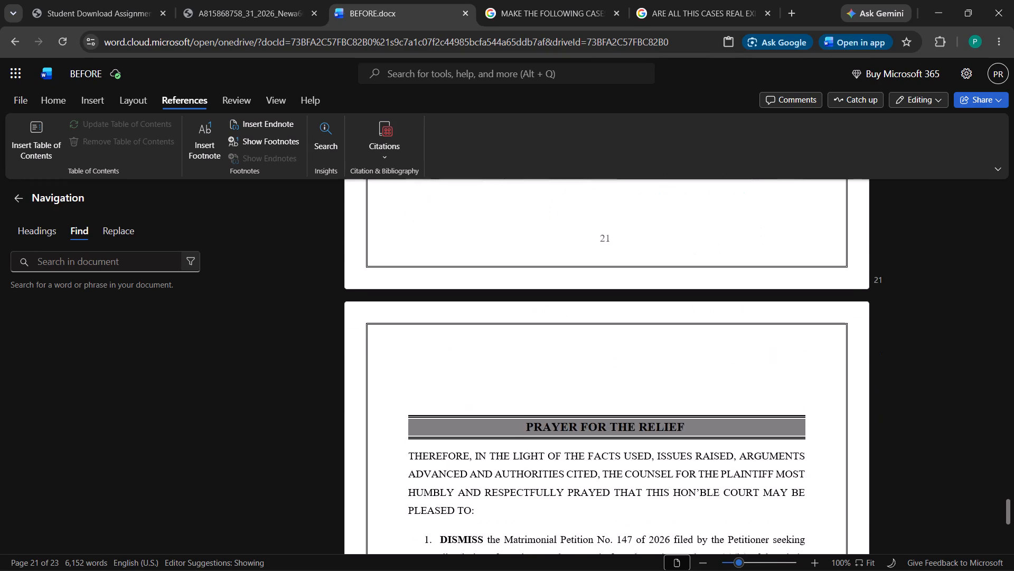
scroll(448, 381, down, 3)
scroll(463, 371, up, 4)
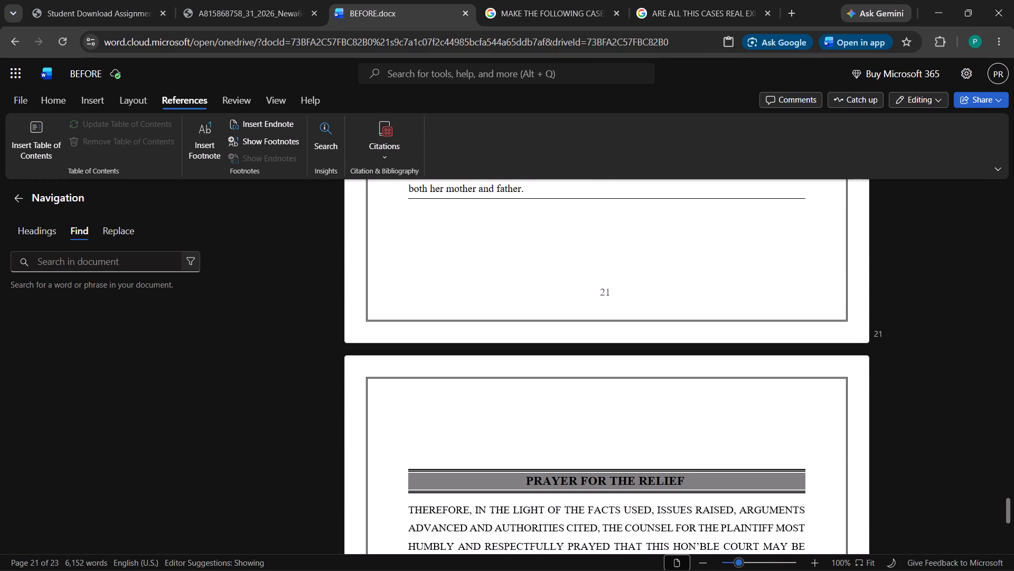
Delete the empty lines above the PRAYER FOR THE RELIEF heading so the date and place fit on the same page.
click(488, 428)
click(503, 457)
scroll(503, 439, up, 3)
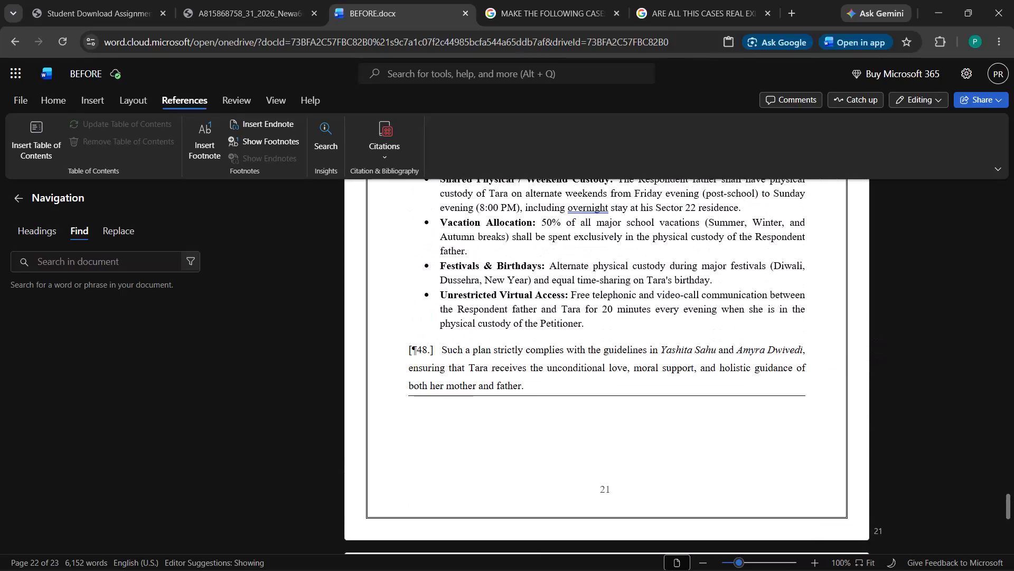
scroll(503, 439, down, 14)
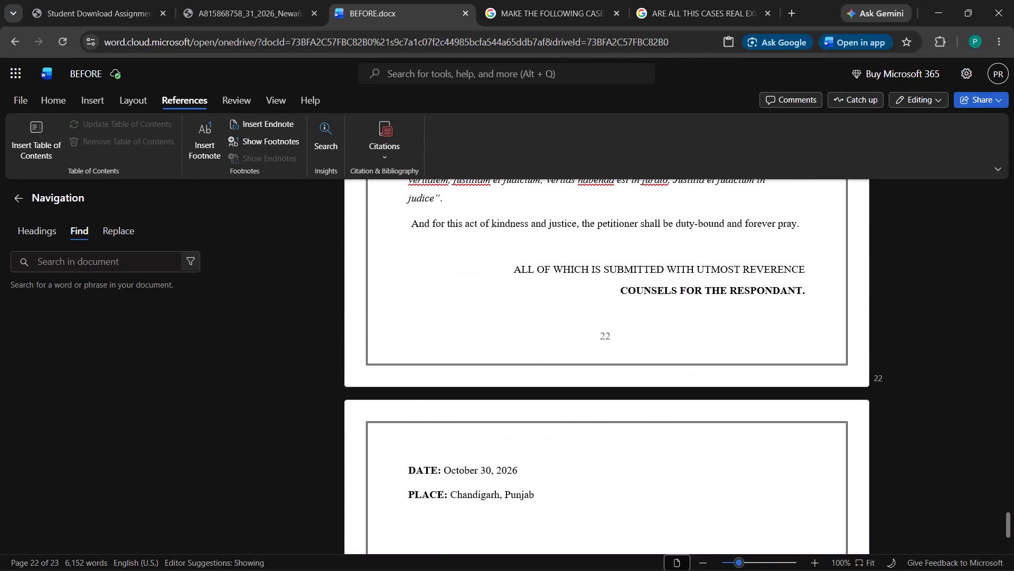
scroll(503, 439, down, 5)
scroll(503, 439, up, 4)
scroll(503, 439, down, 1)
scroll(504, 437, up, 3)
scroll(507, 434, down, 1)
scroll(507, 434, up, 6)
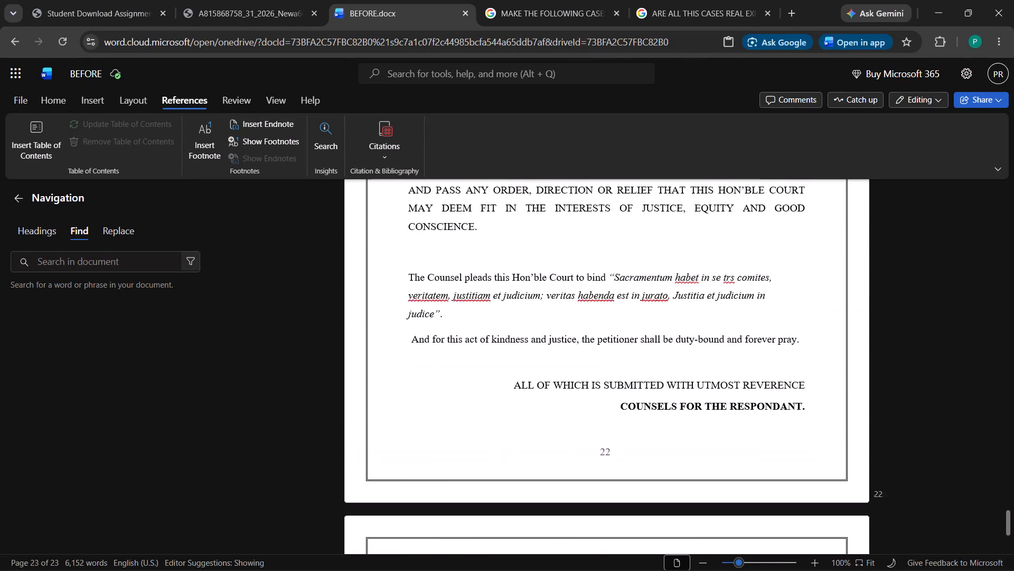
scroll(507, 434, up, 2)
key(BackSpace)
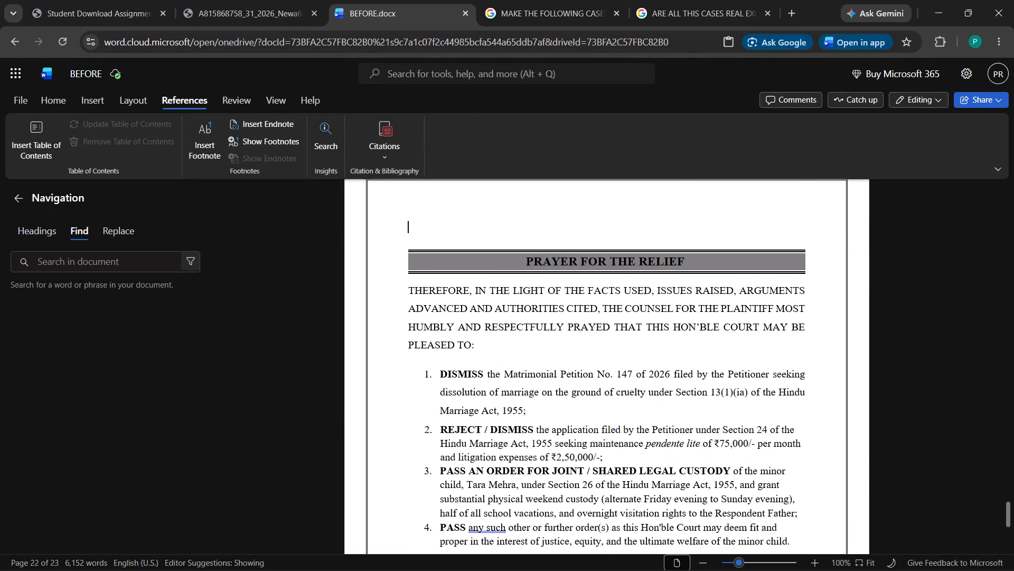
key(BackSpace)
scroll(507, 434, down, 5)
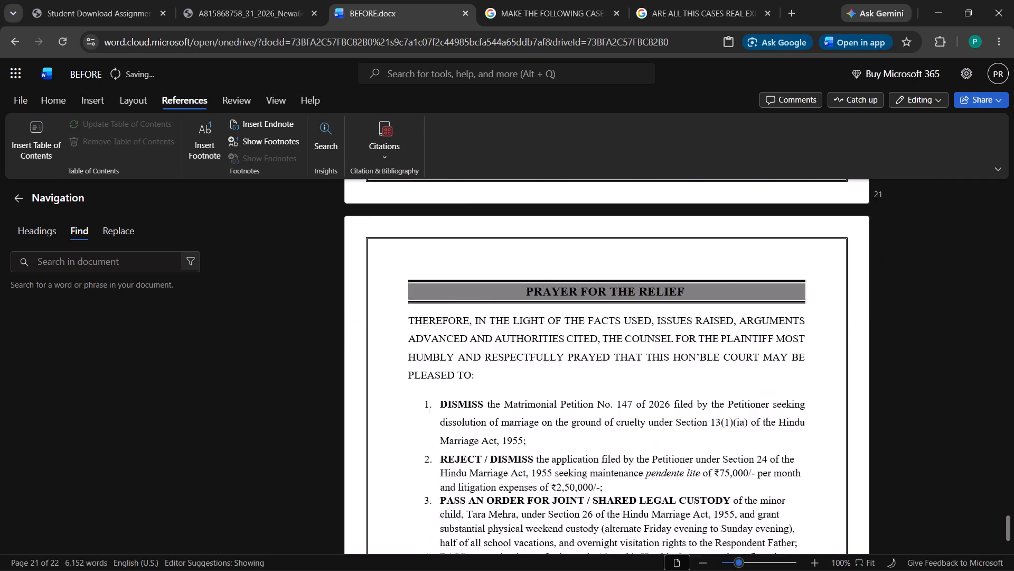
scroll(509, 434, down, 11)
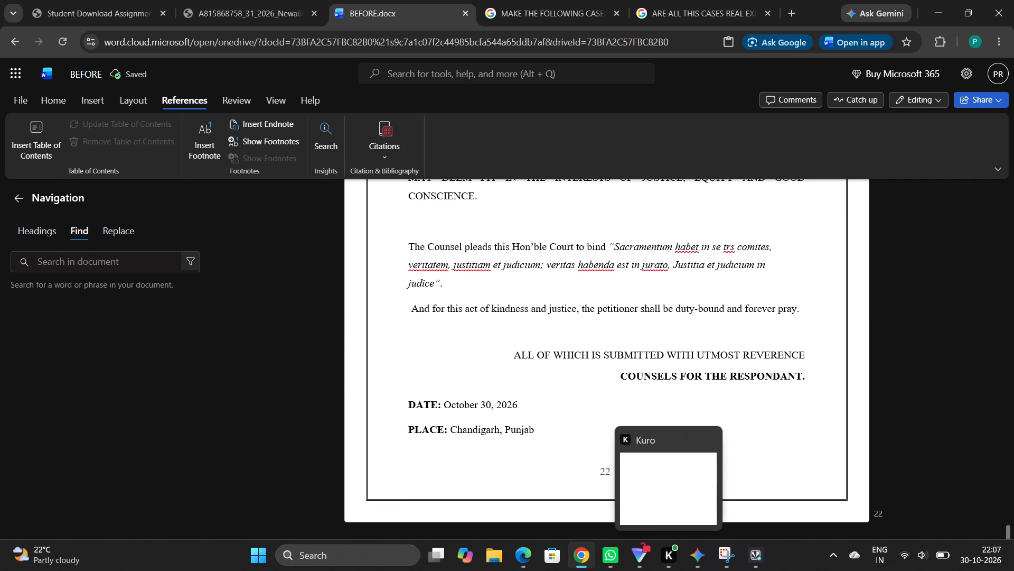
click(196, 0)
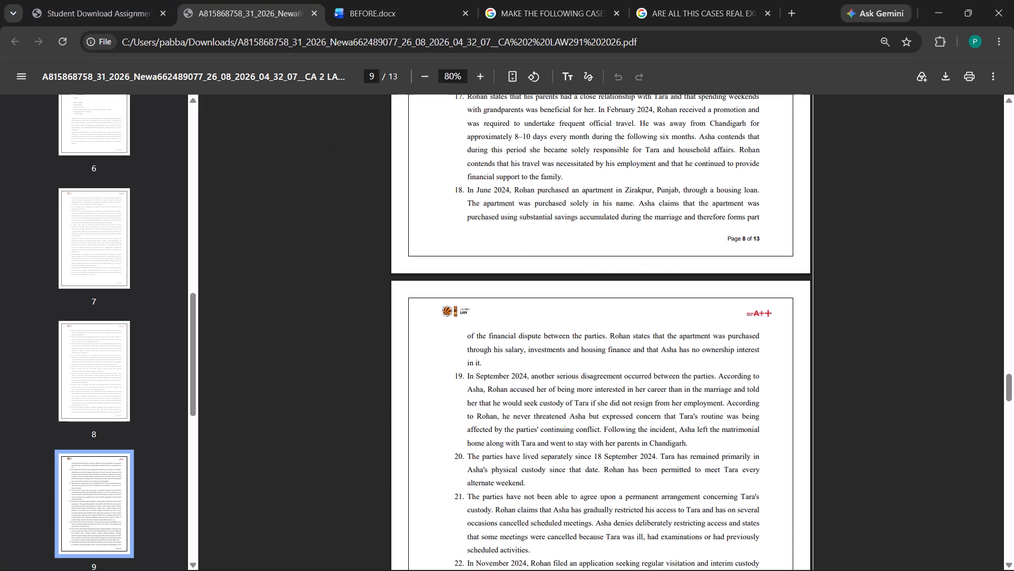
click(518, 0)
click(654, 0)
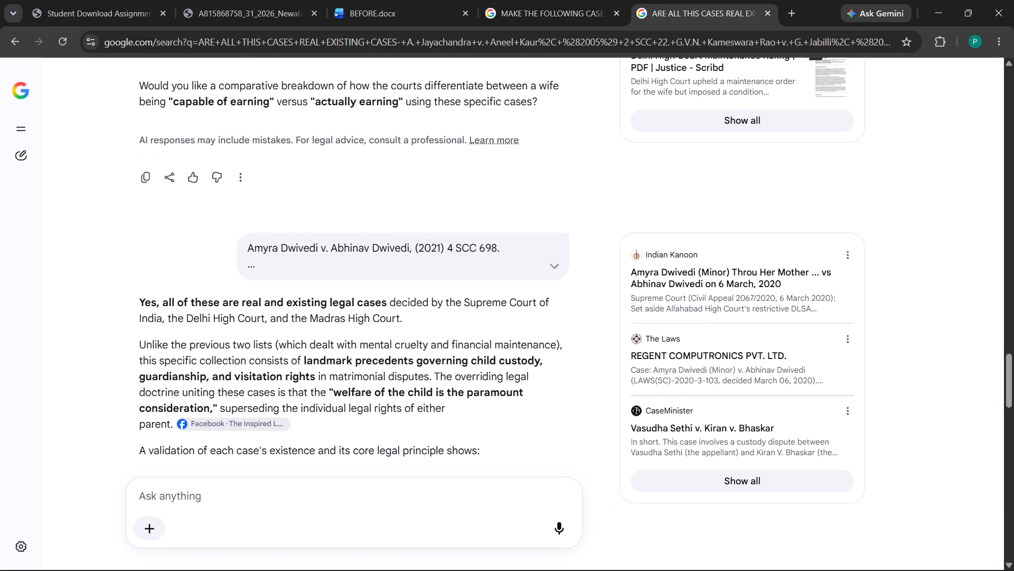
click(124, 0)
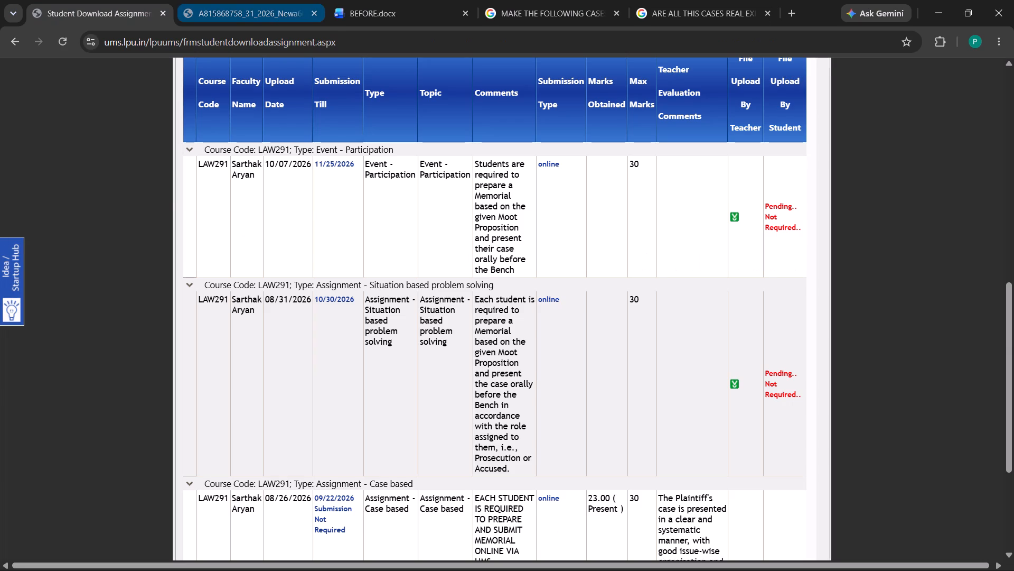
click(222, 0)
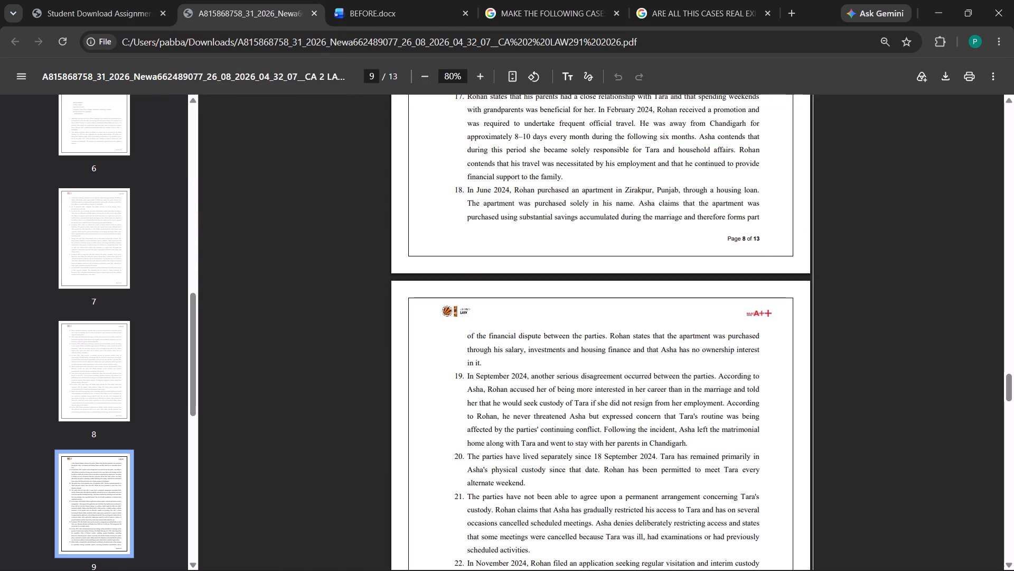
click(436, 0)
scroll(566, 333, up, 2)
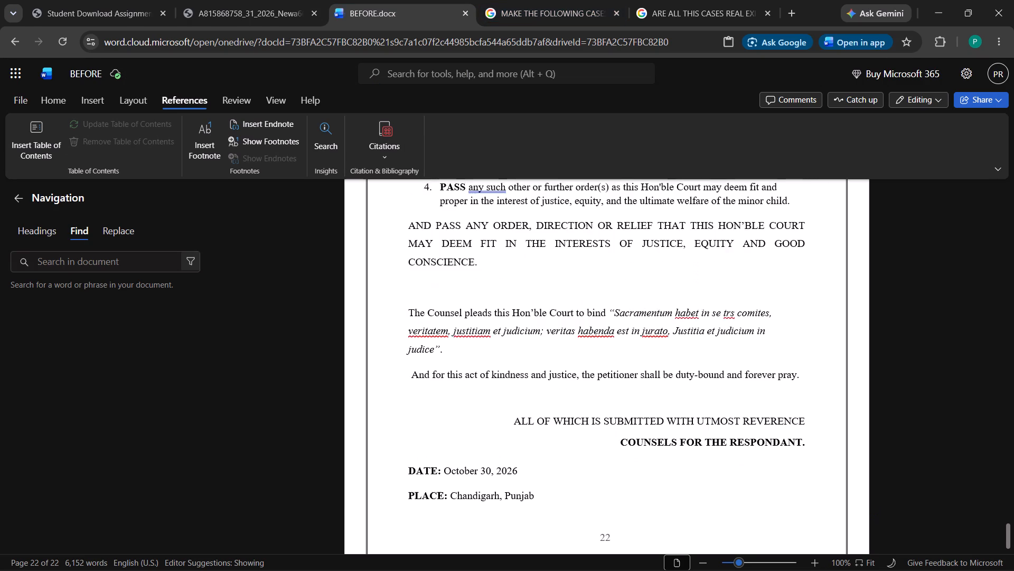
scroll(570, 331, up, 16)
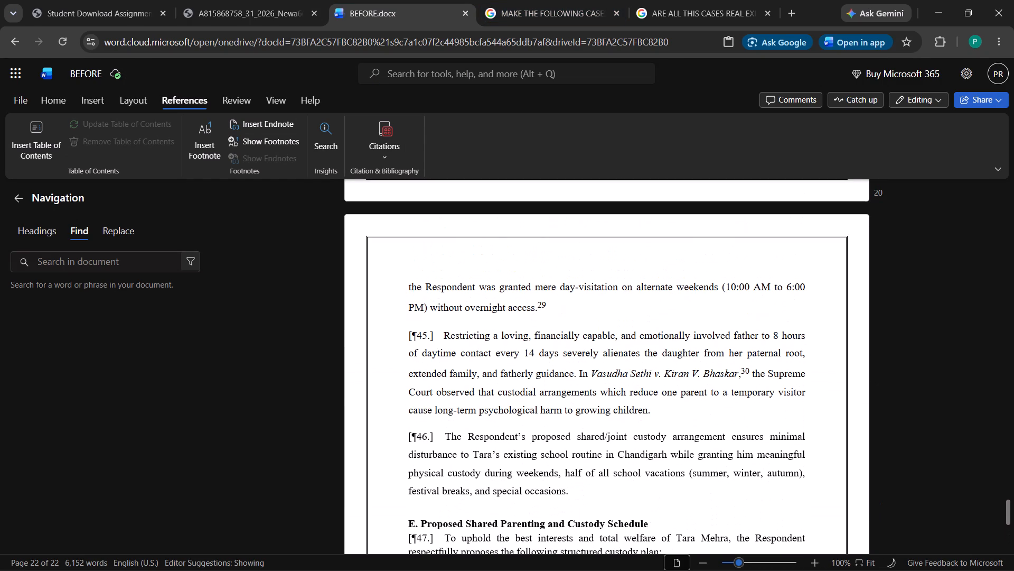
Rename the document as Moot Memorial.
click(82, 77)
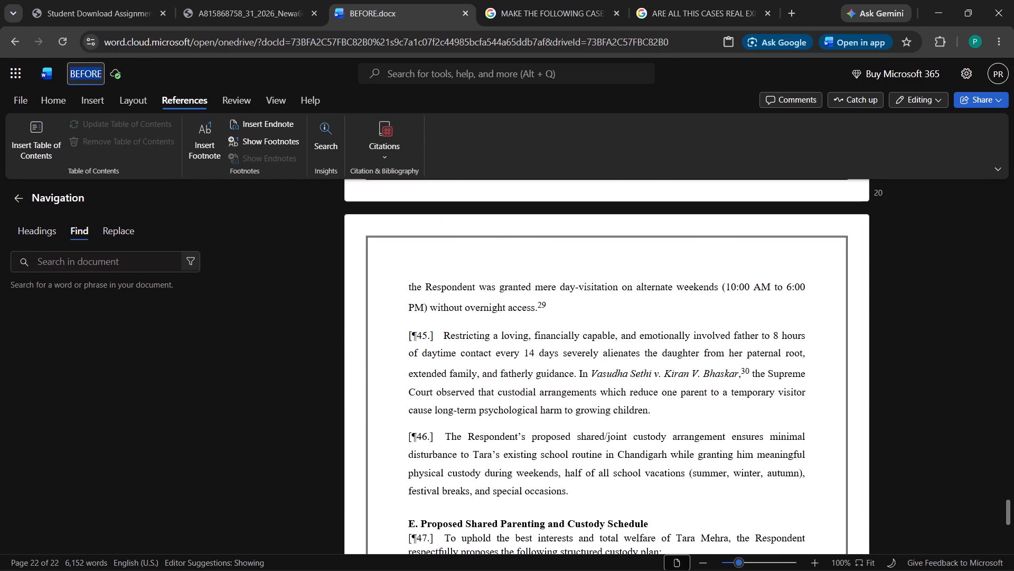
key(m)
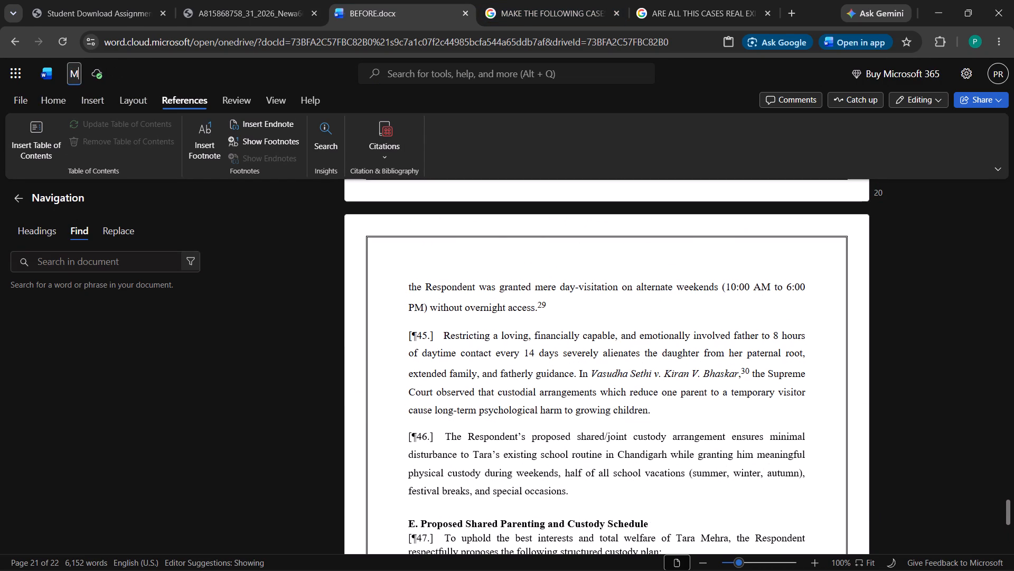
text(oot)
key(space)
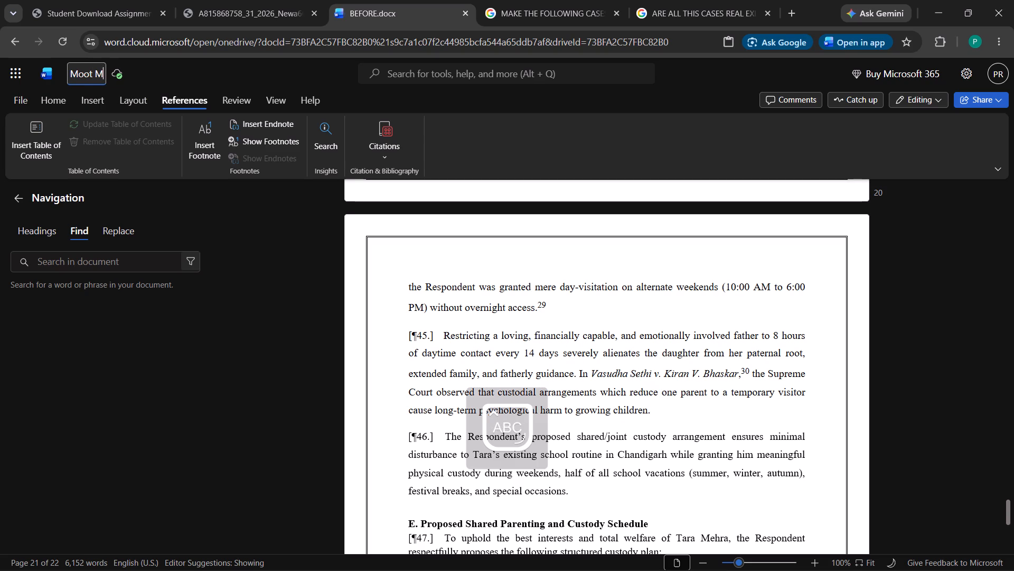
text(emorial.)
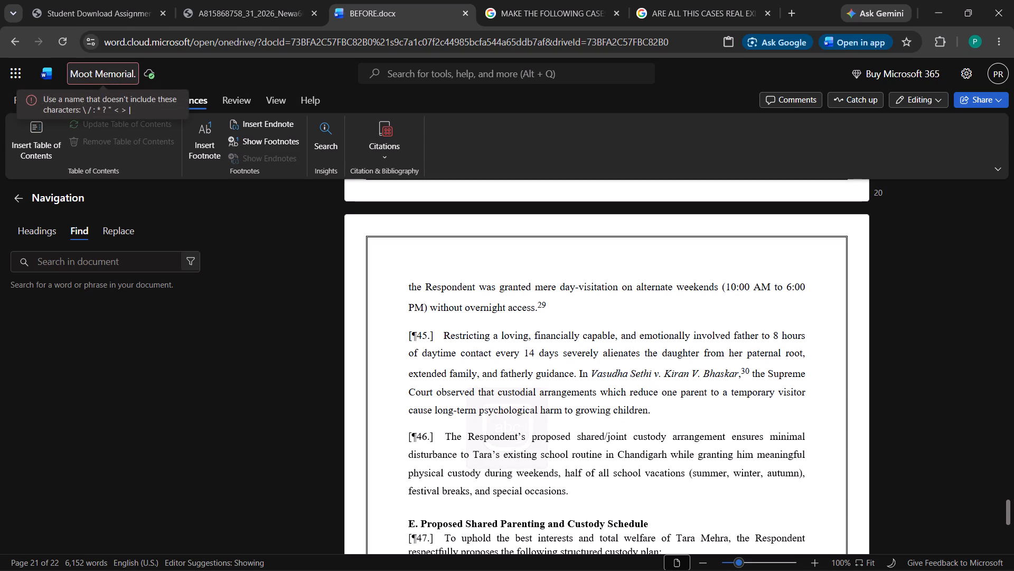
key(BackSpace)
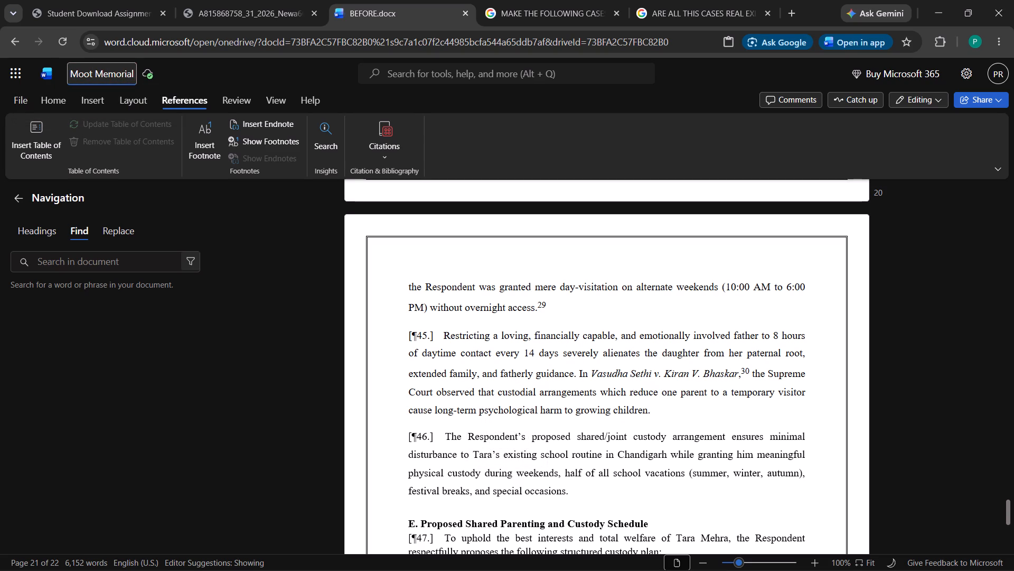
click(203, 387)
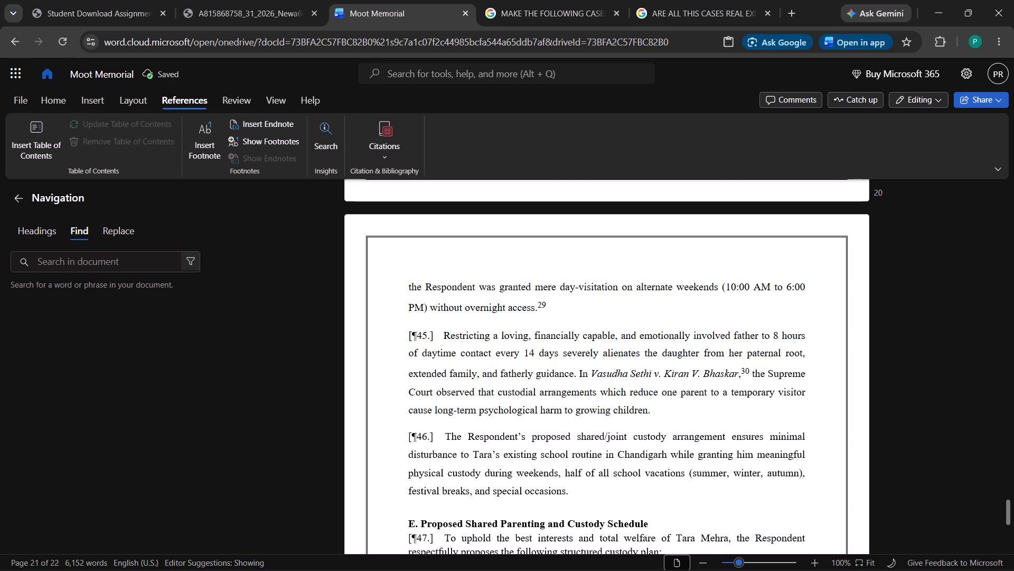
Export the Moot Memorial document as a PDF and download it.
click(16, 99)
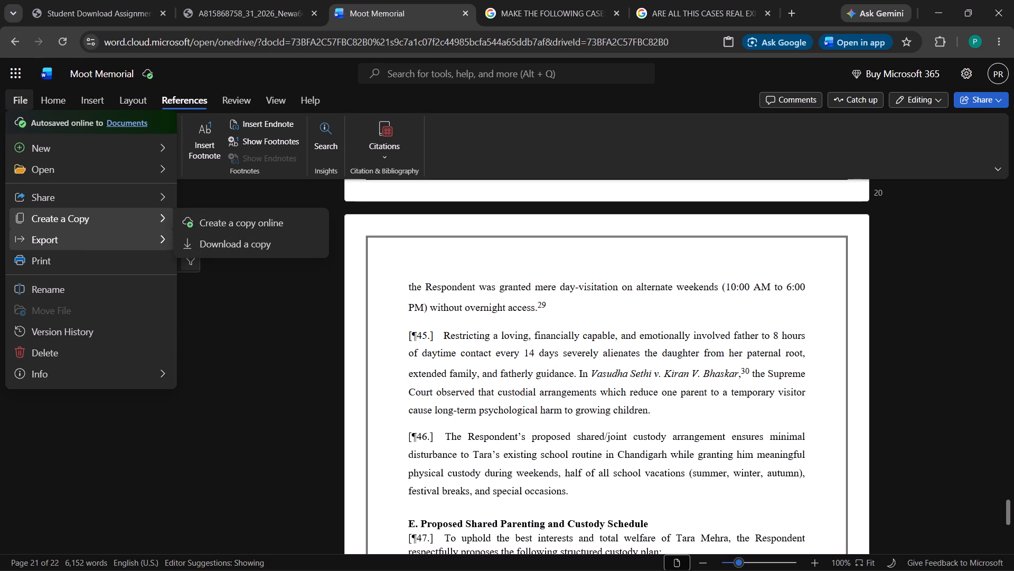
click(190, 242)
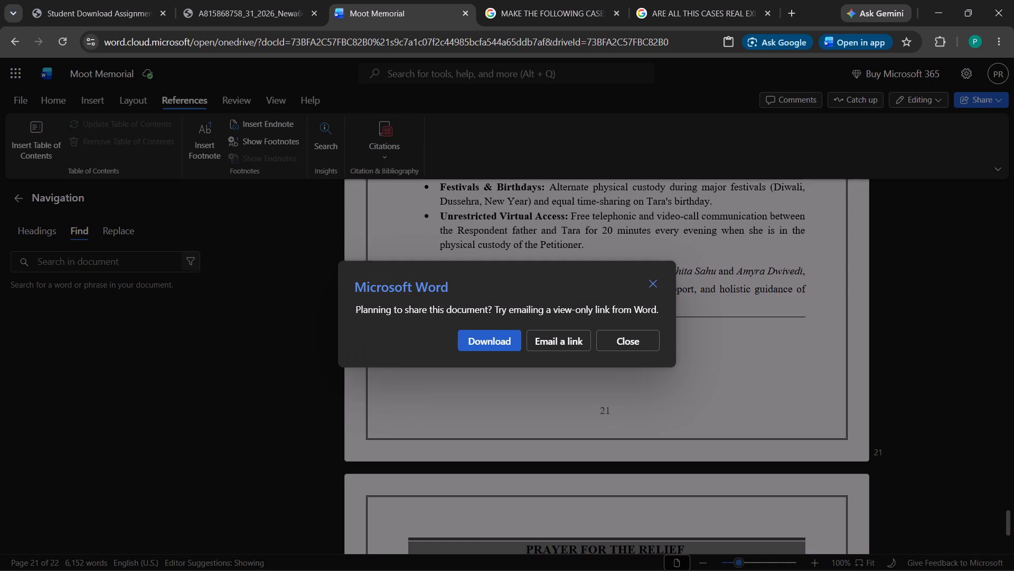
click(505, 336)
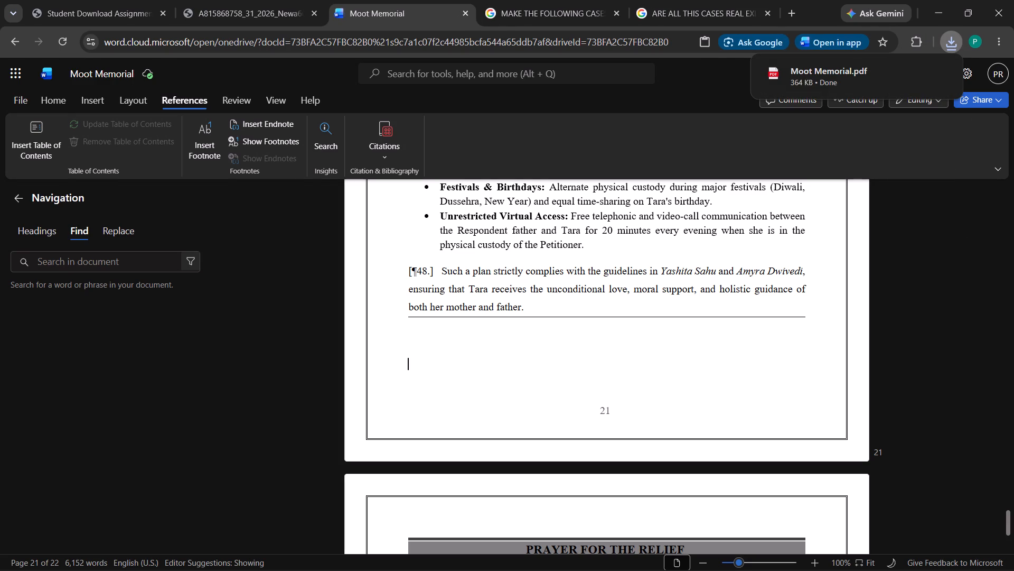
Open the downloaded Moot Memorial PDF and check its page layout from the cover through the Statement of Jurisdiction, especially where the tables break across pages.
click(816, 75)
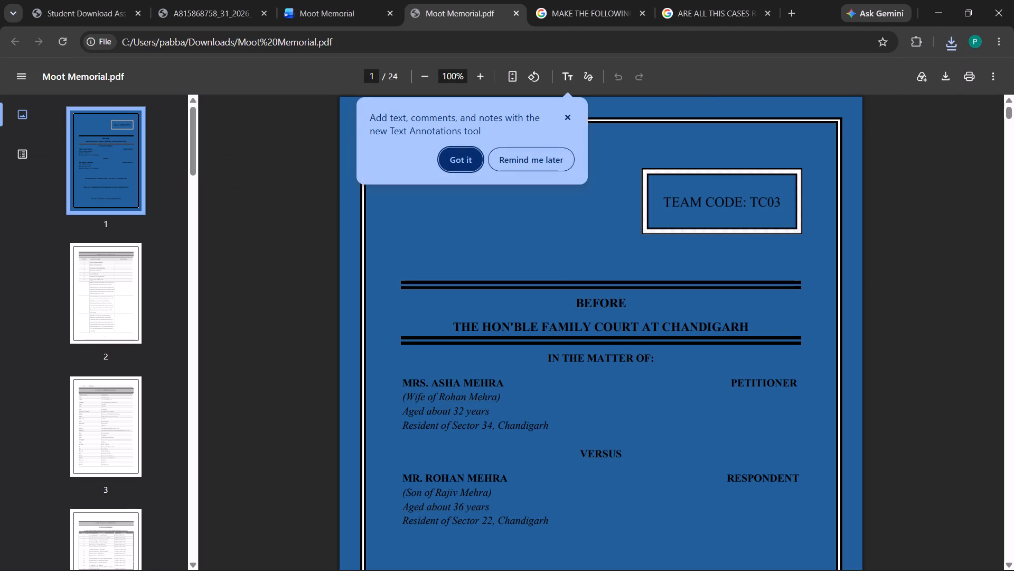
click(286, 292)
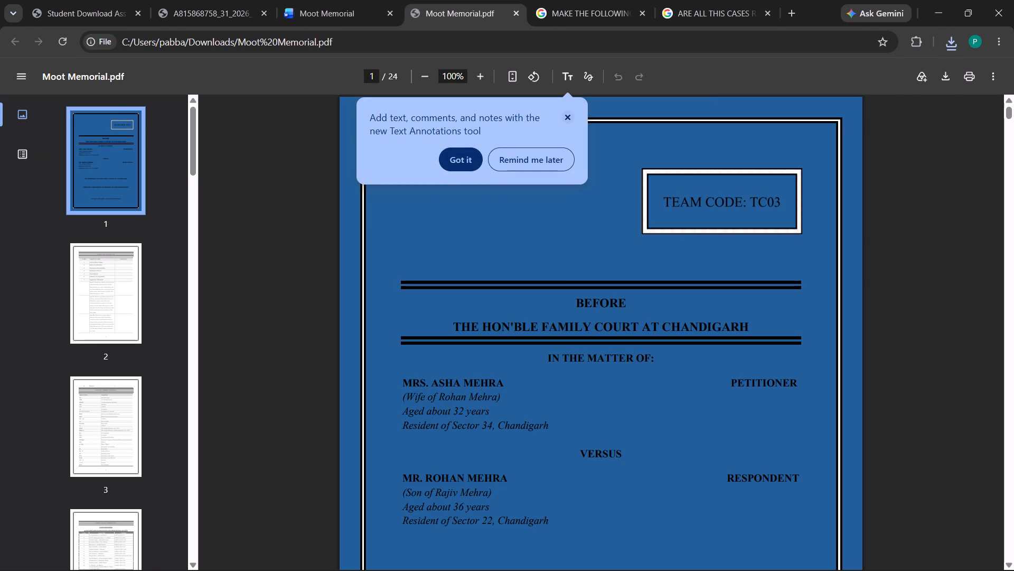
click(565, 119)
scroll(502, 260, down, 2)
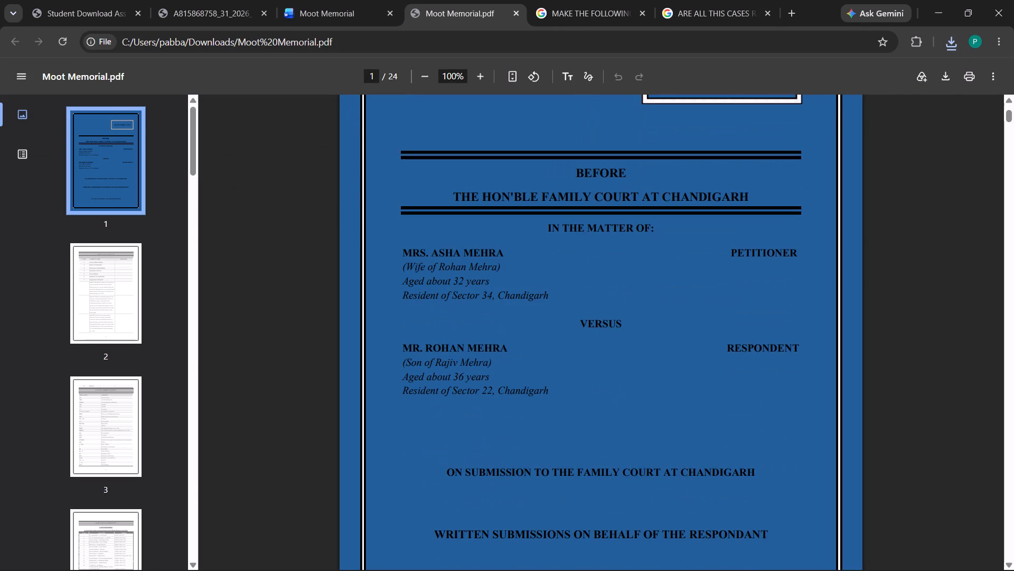
scroll(502, 260, down, 3)
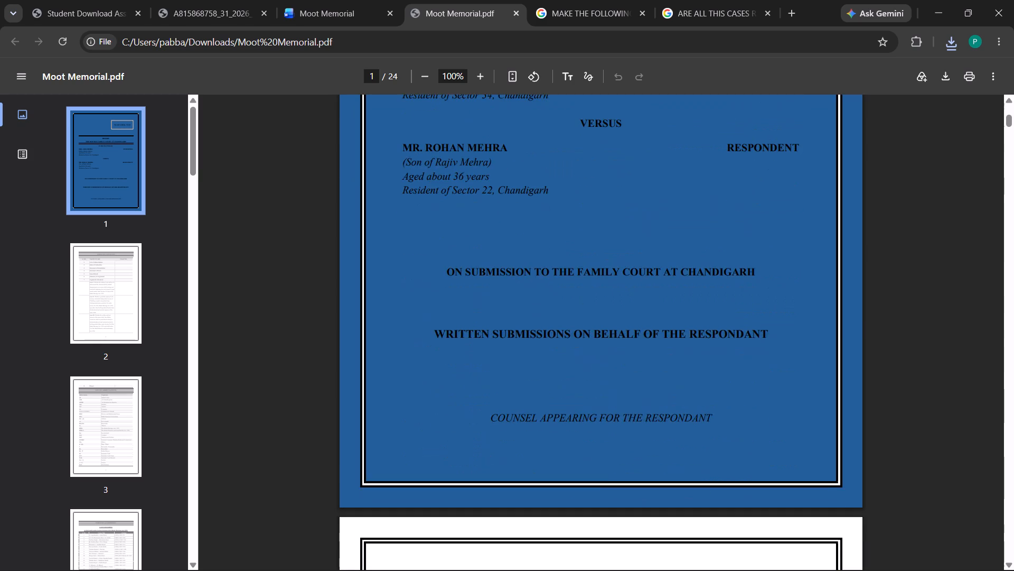
scroll(502, 260, down, 12)
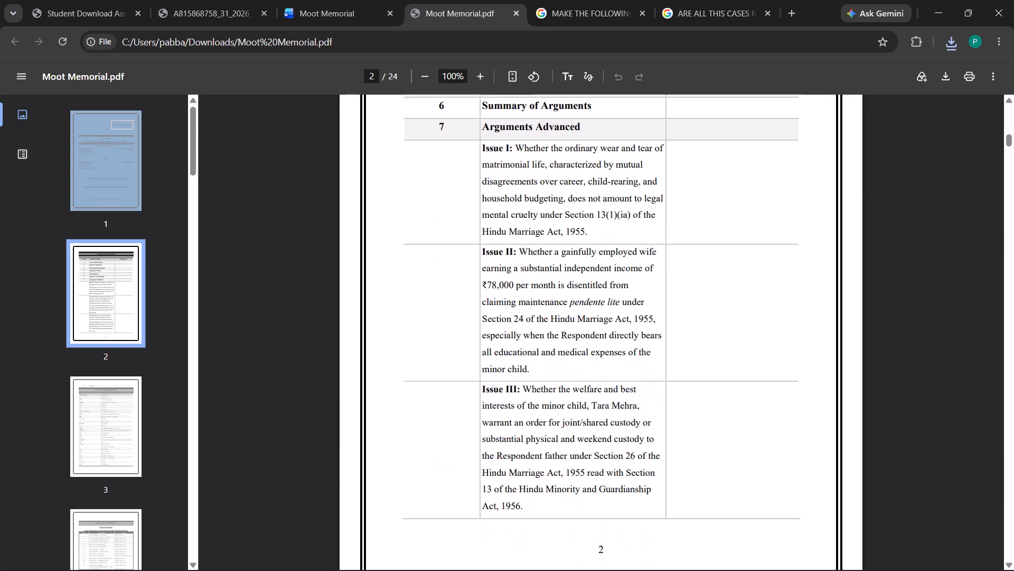
scroll(502, 260, up, 2)
scroll(502, 260, down, 1)
scroll(502, 260, up, 5)
scroll(502, 260, down, 4)
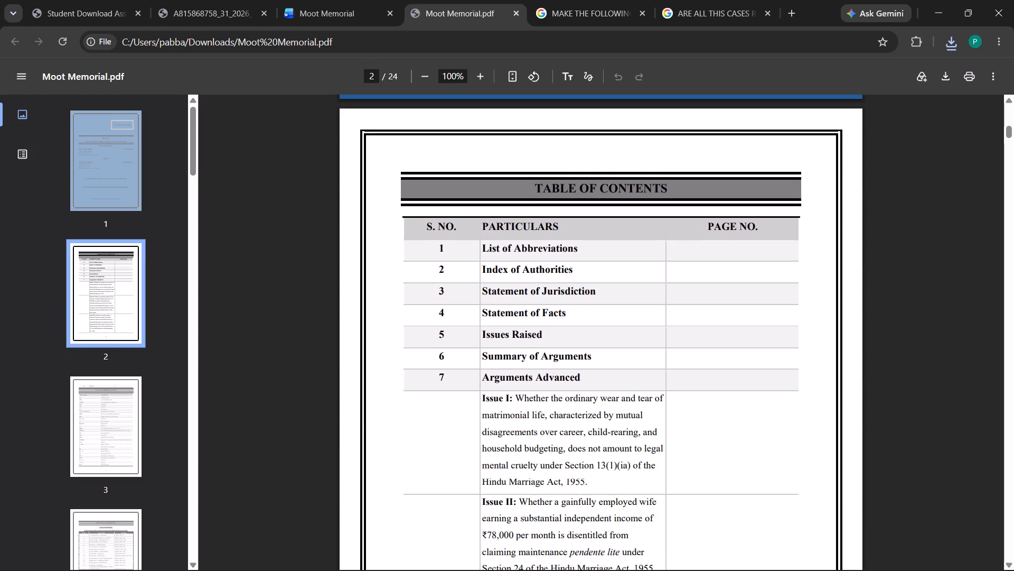
scroll(502, 260, down, 3)
scroll(502, 260, up, 1)
scroll(502, 260, down, 7)
scroll(502, 260, up, 4)
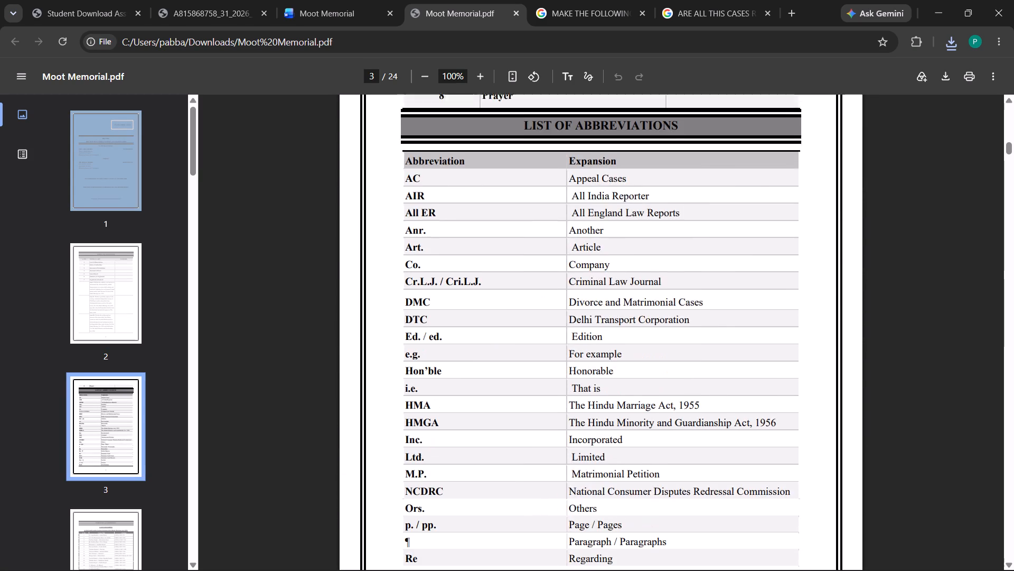
scroll(502, 260, up, 9)
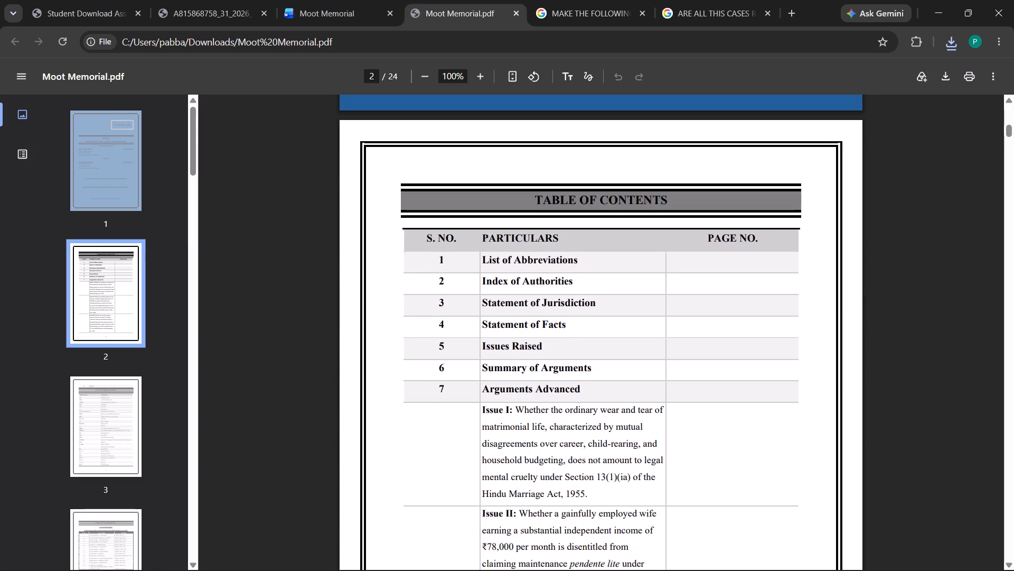
scroll(502, 260, up, 1)
scroll(502, 260, down, 5)
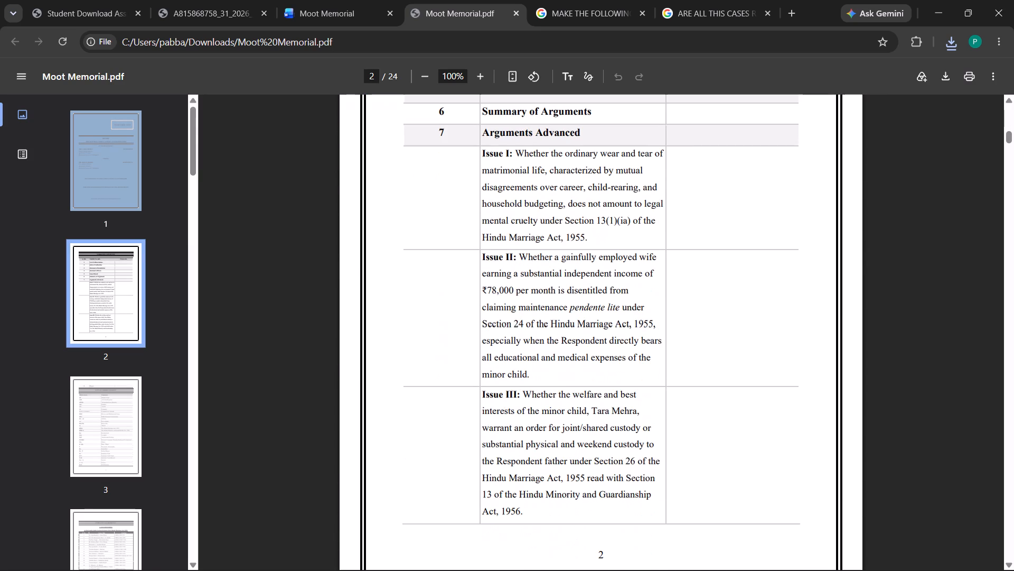
scroll(502, 260, down, 4)
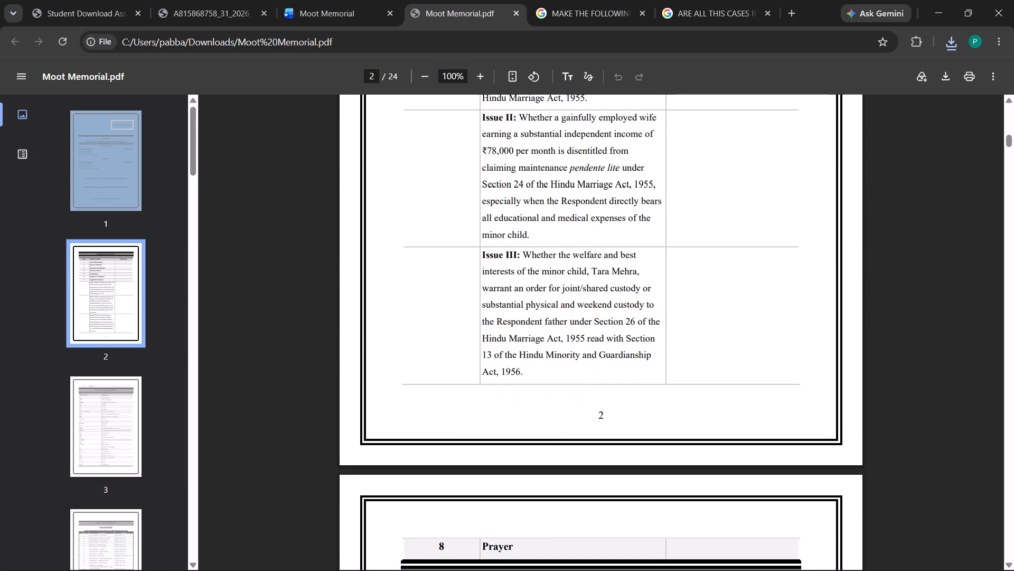
scroll(502, 260, down, 13)
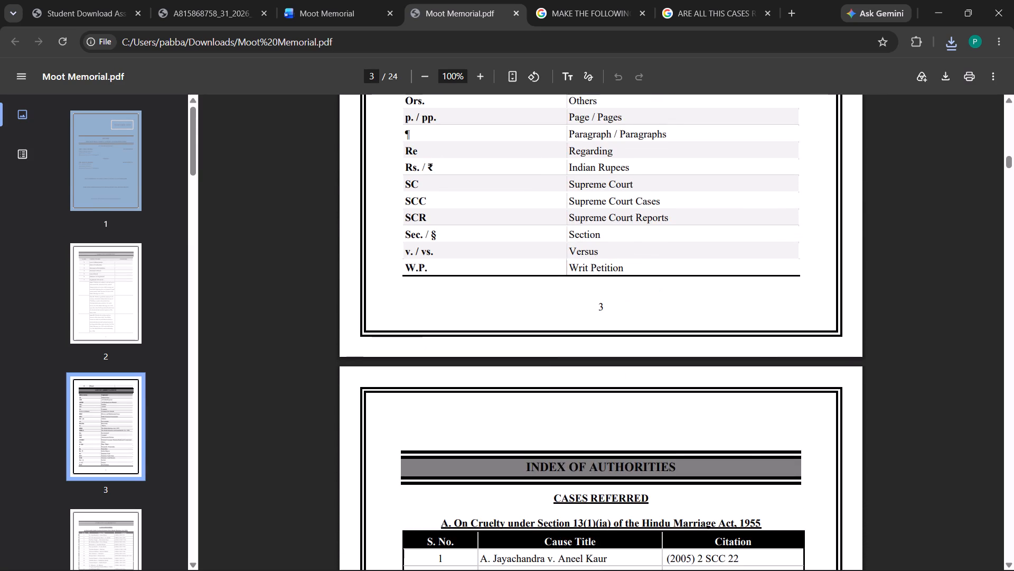
scroll(502, 260, down, 13)
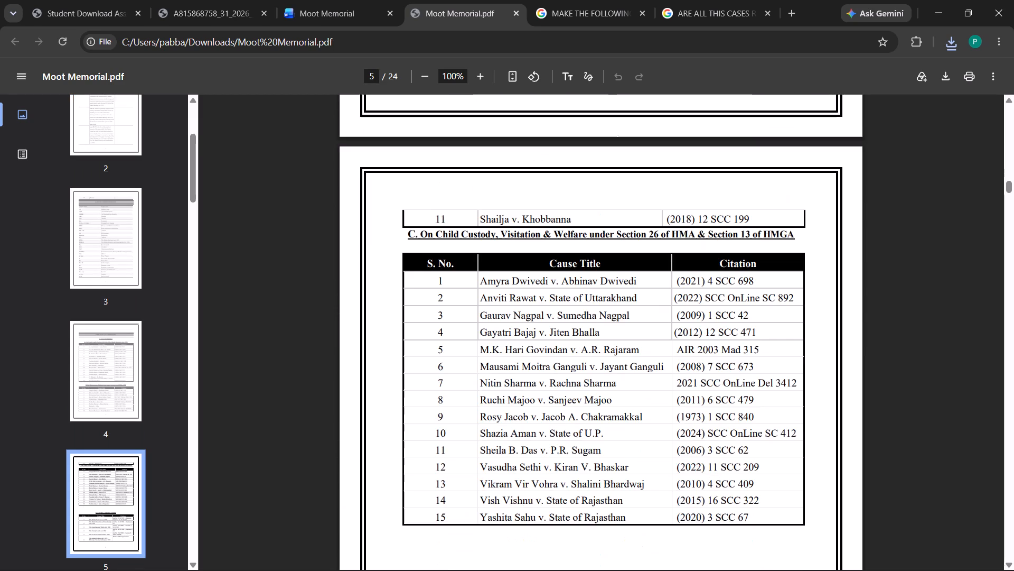
scroll(502, 260, down, 12)
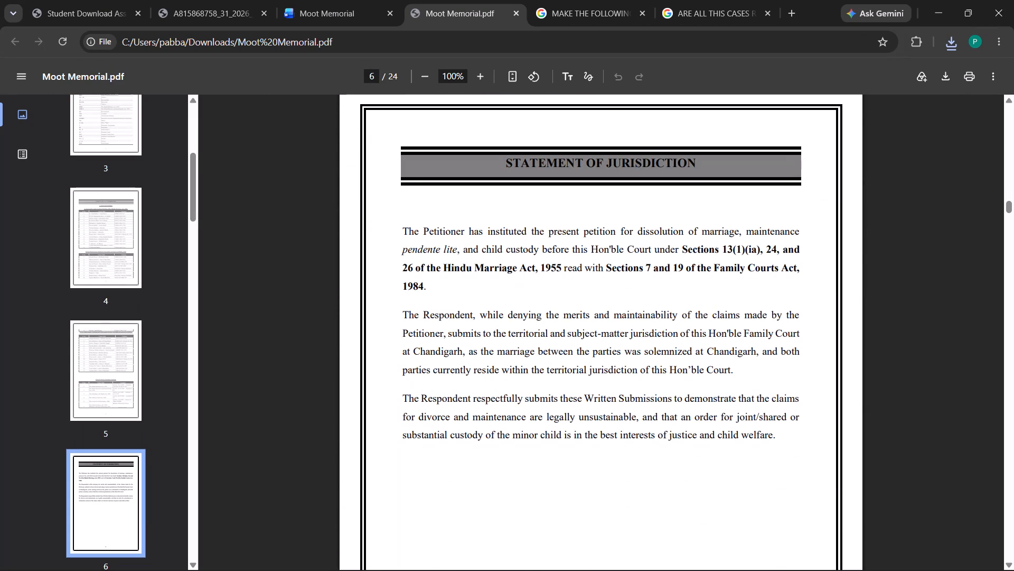
Return to the Word document and set the page size to A4.
click(352, 0)
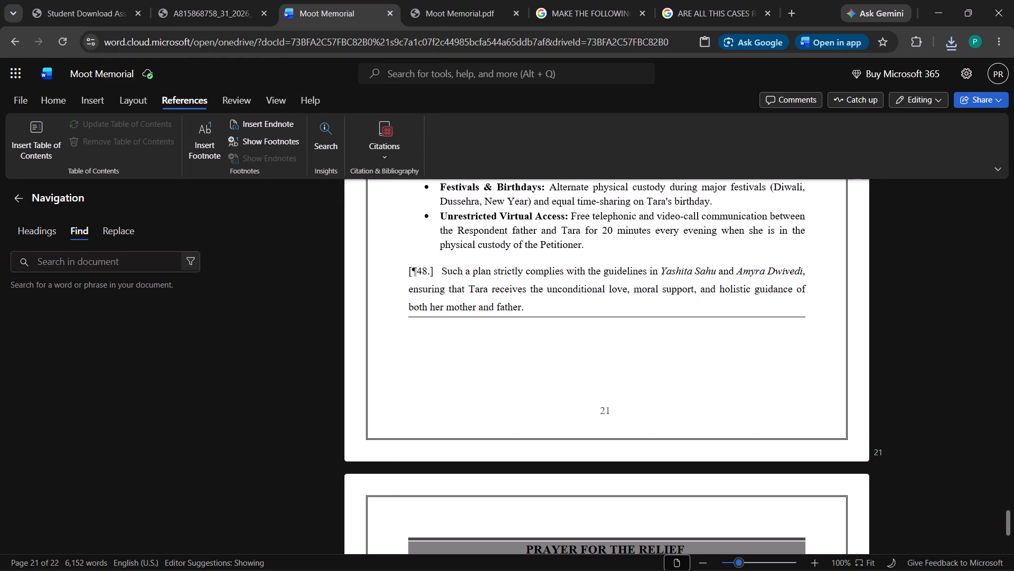
scroll(531, 300, down, 2)
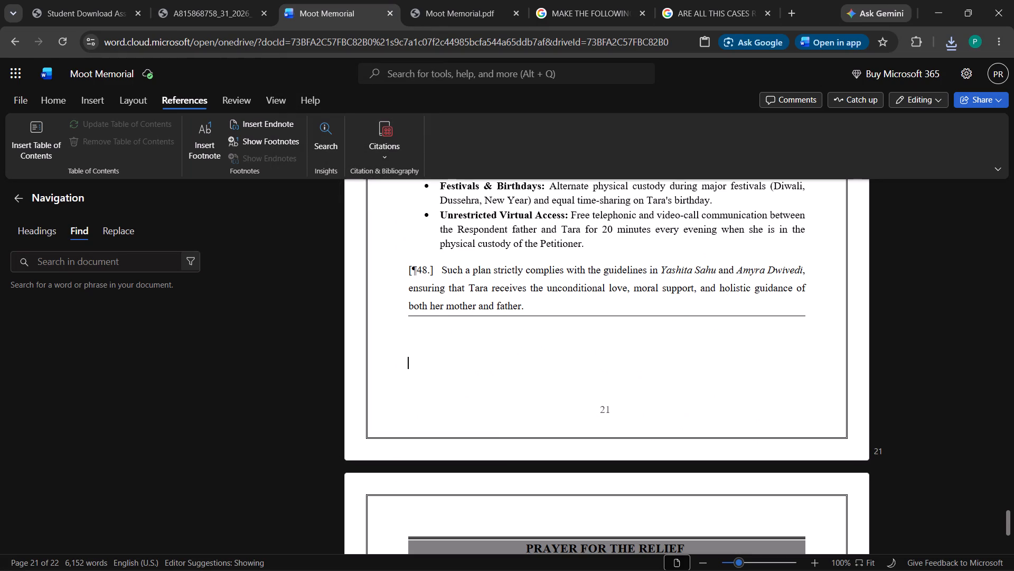
scroll(531, 300, down, 11)
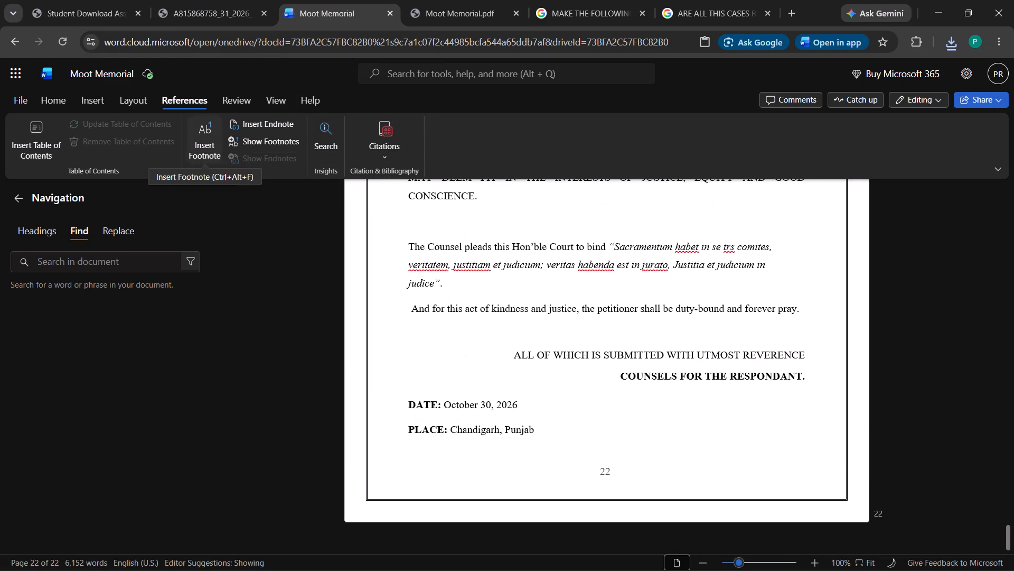
click(26, 94)
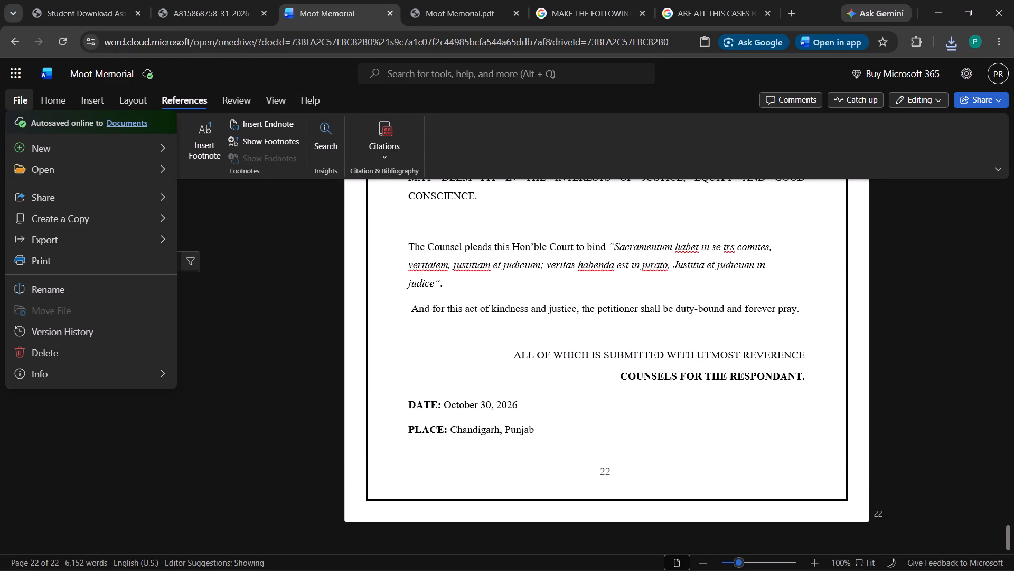
click(132, 105)
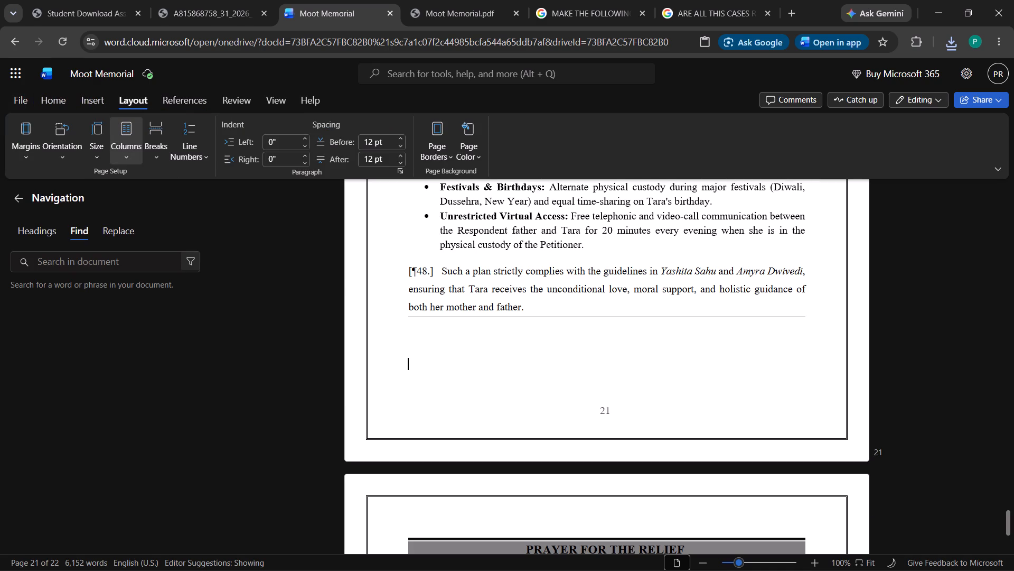
click(105, 151)
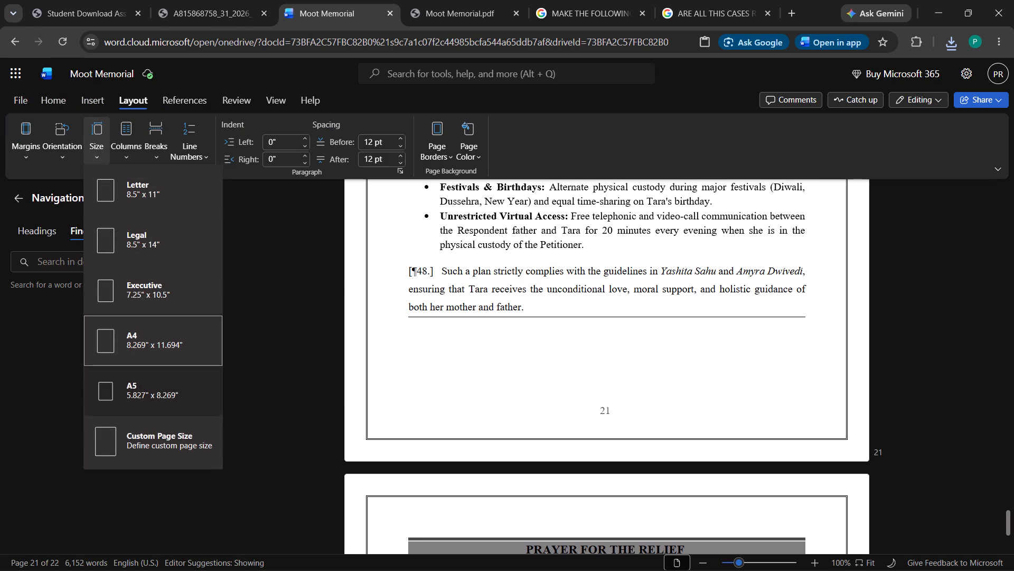
click(146, 354)
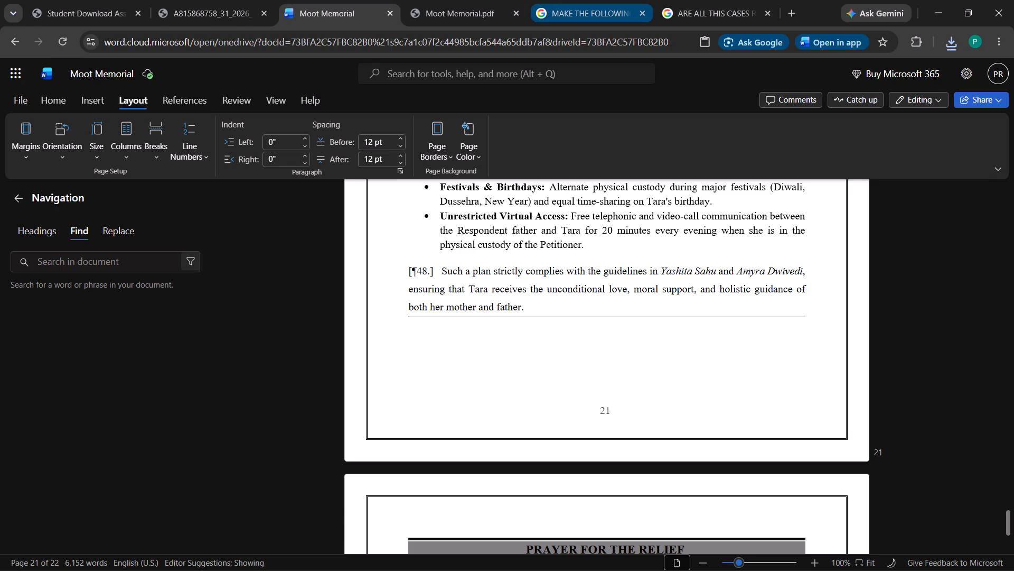
click(343, 0)
Switch to the exported Moot Memorial PDF and check the layout from the Statement of Jurisdiction through the Statement of Facts, including the timeline table's page break.
click(454, 3)
scroll(552, 312, up, 3)
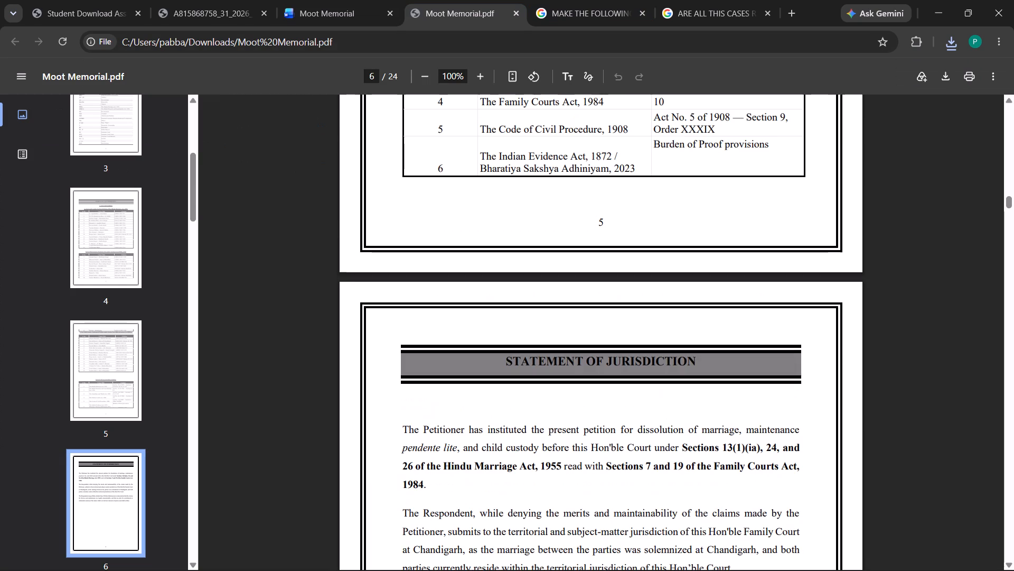
click(554, 316)
scroll(554, 327, down, 12)
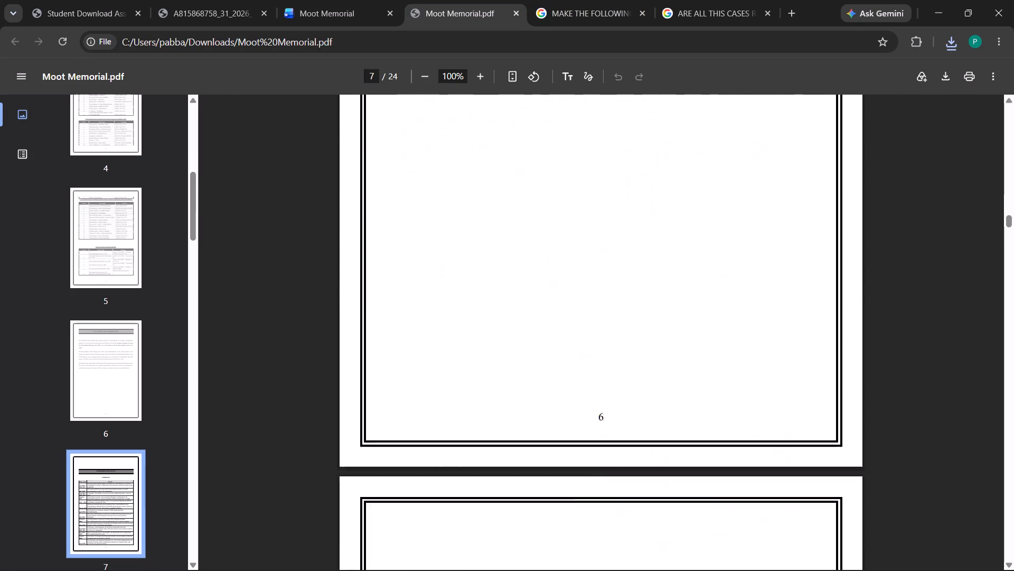
scroll(554, 327, down, 2)
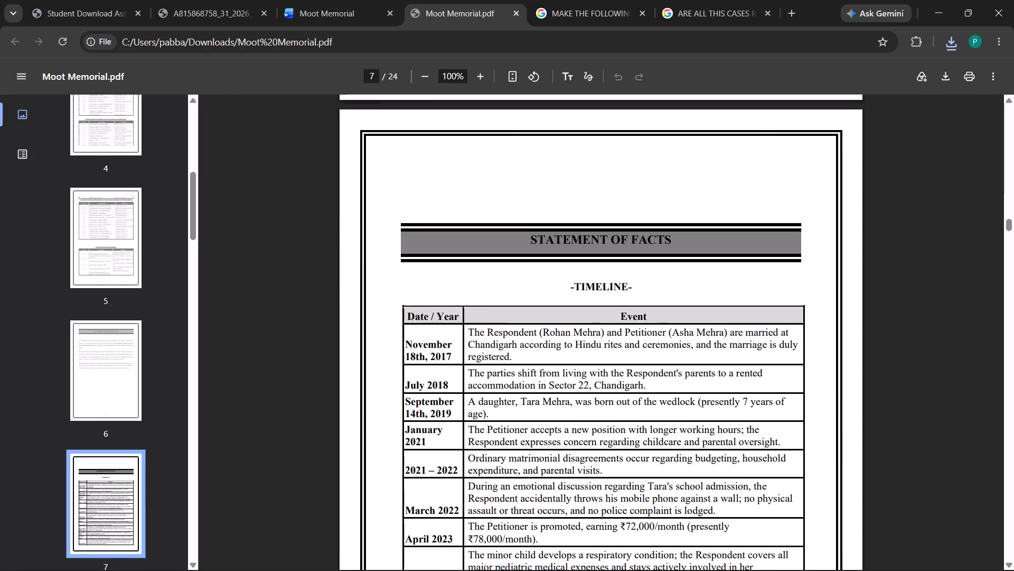
scroll(554, 327, down, 11)
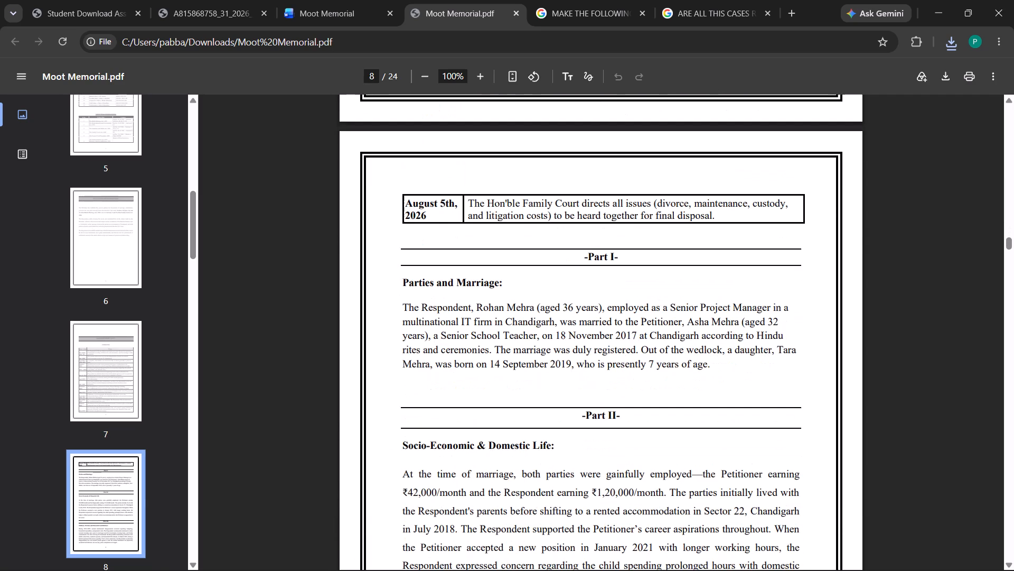
scroll(554, 327, up, 14)
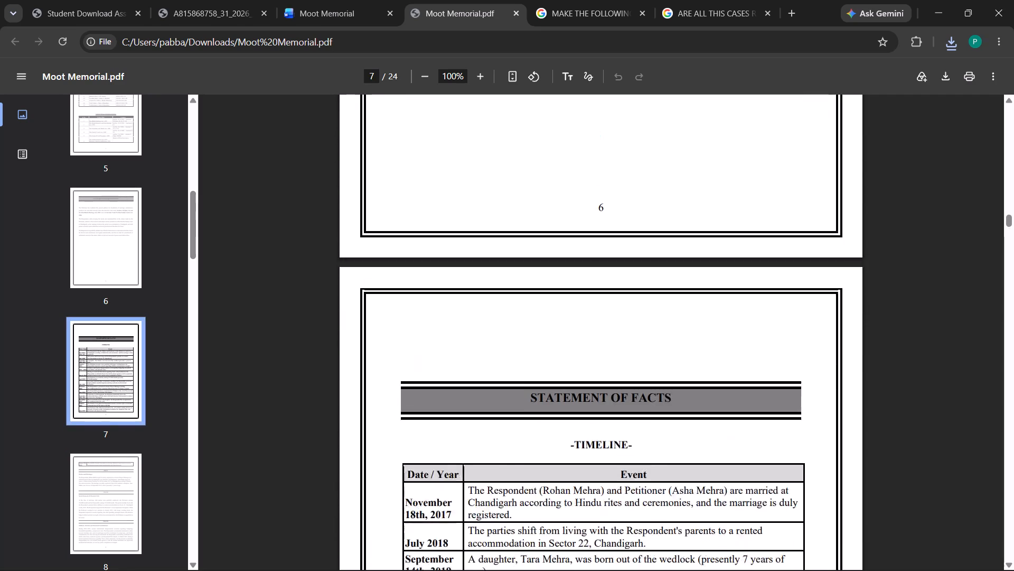
scroll(554, 338, down, 10)
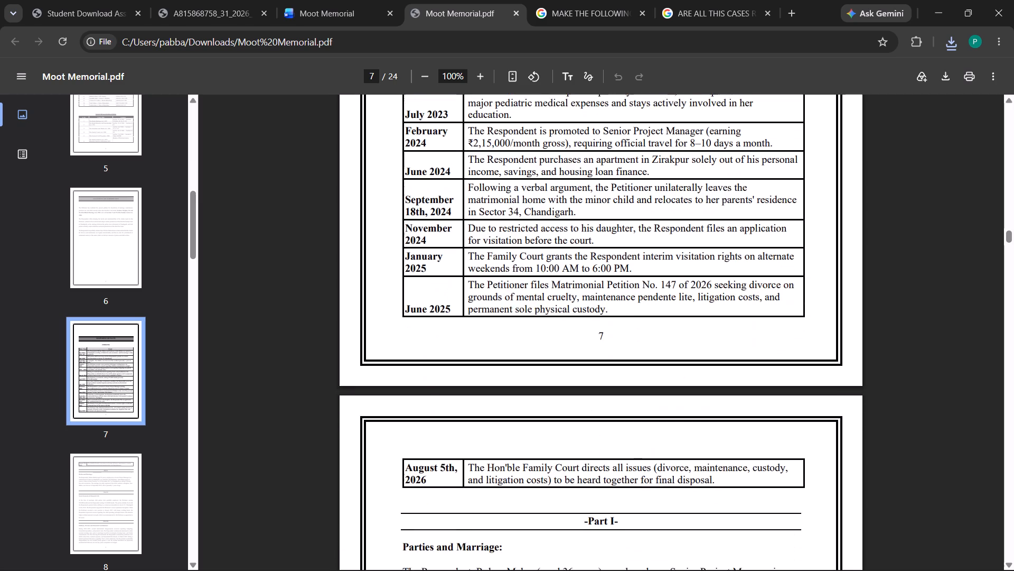
scroll(554, 342, down, 10)
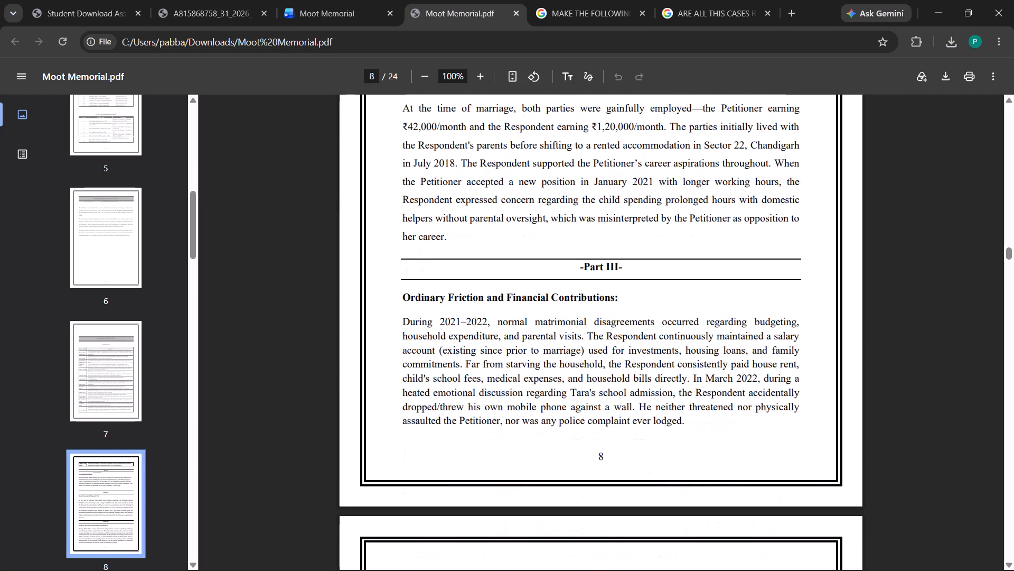
scroll(554, 342, down, 12)
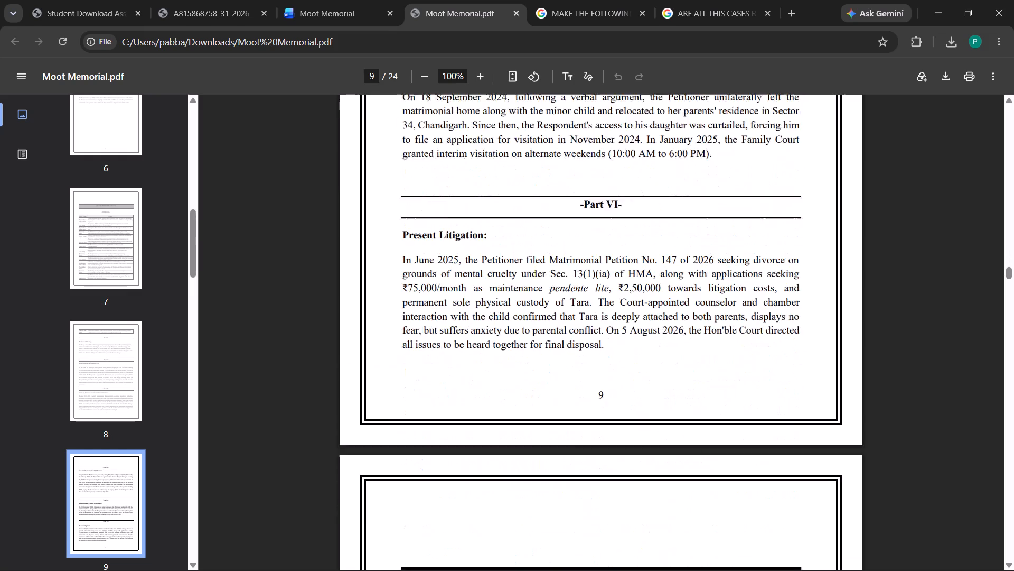
Check the layout of the Issues Raised and Summary of Arguments pages in the PDF.
scroll(554, 342, down, 8)
scroll(554, 342, up, 3)
scroll(554, 342, down, 2)
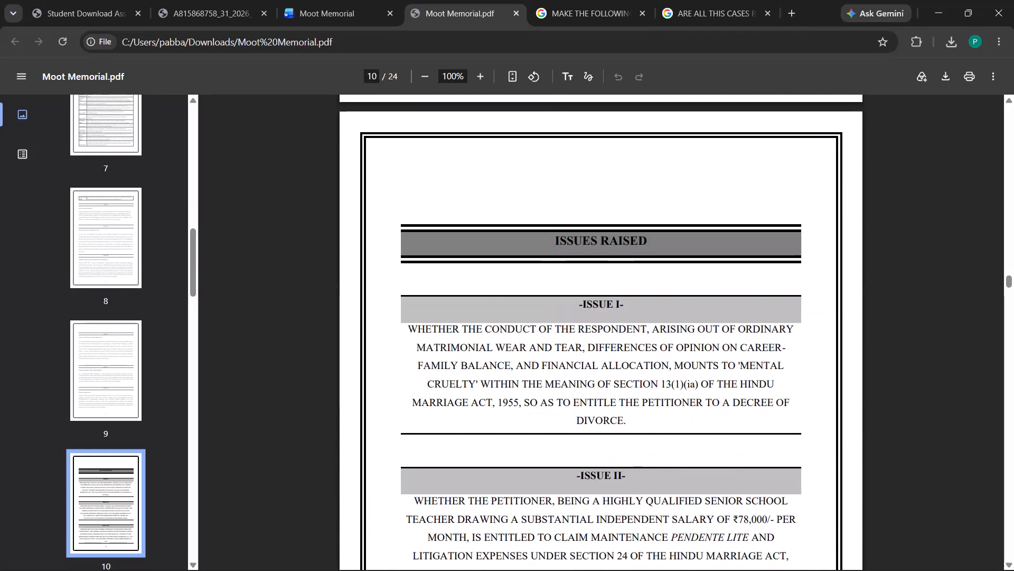
scroll(554, 342, down, 15)
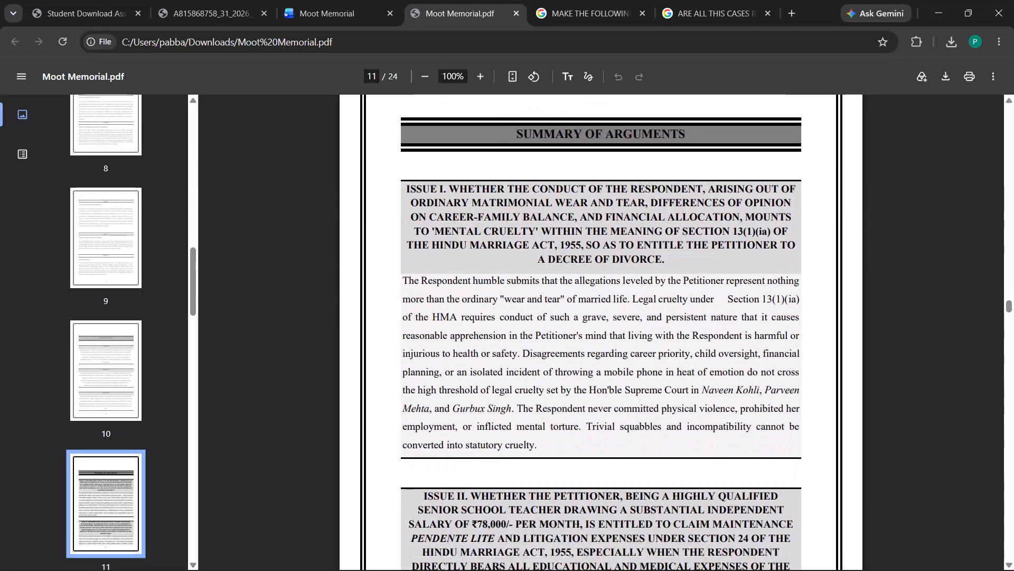
scroll(554, 342, down, 17)
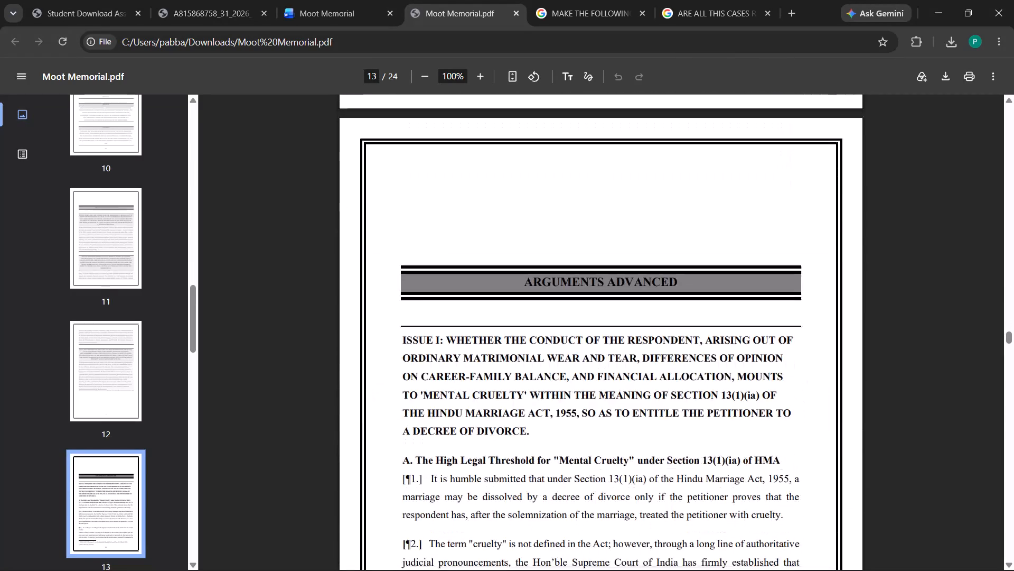
Check the Issue I pages of the Arguments Advanced in the PDF, including page breaks and footnote spacing.
scroll(554, 342, down, 11)
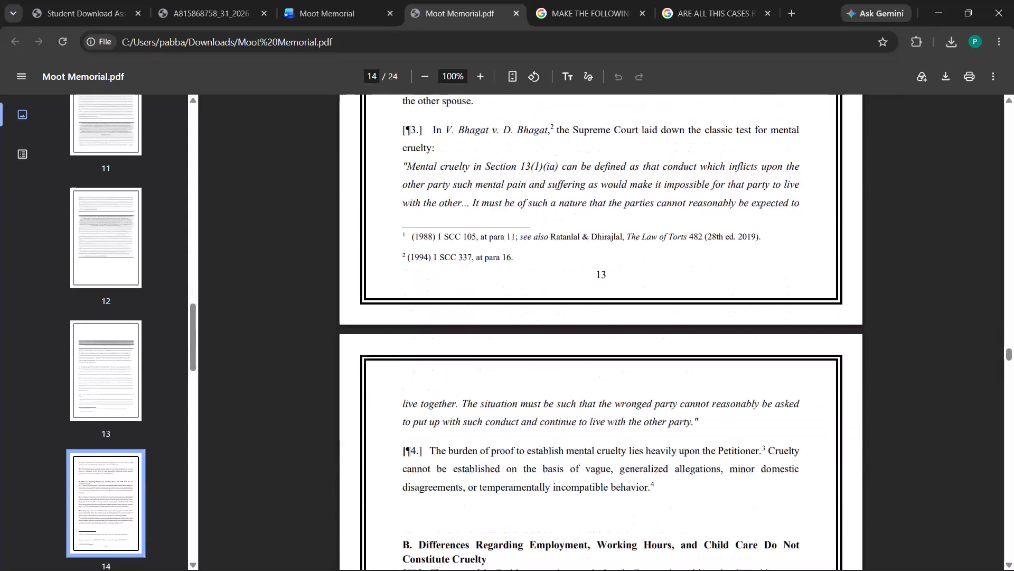
scroll(554, 342, down, 12)
scroll(554, 342, up, 3)
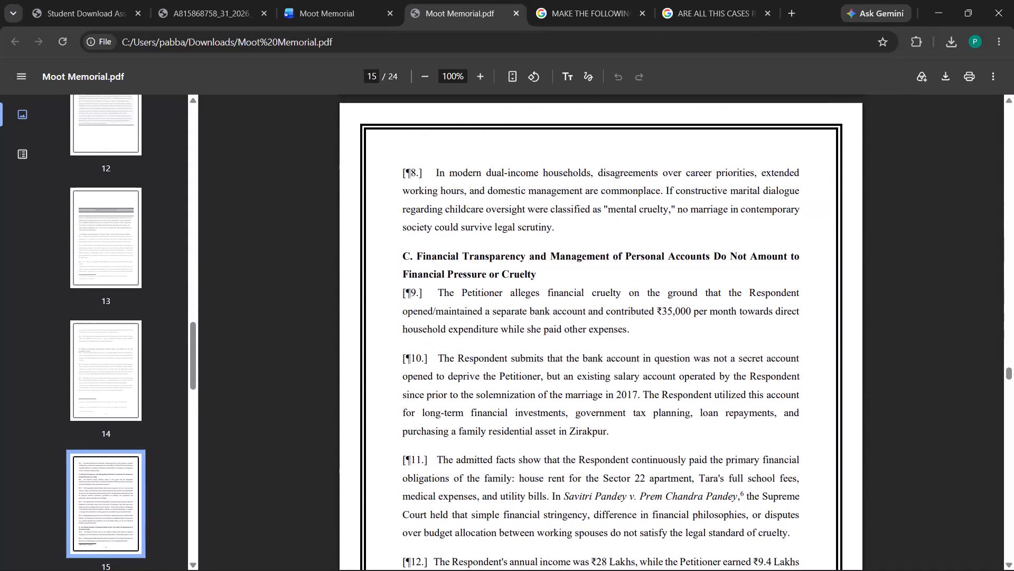
scroll(554, 342, up, 2)
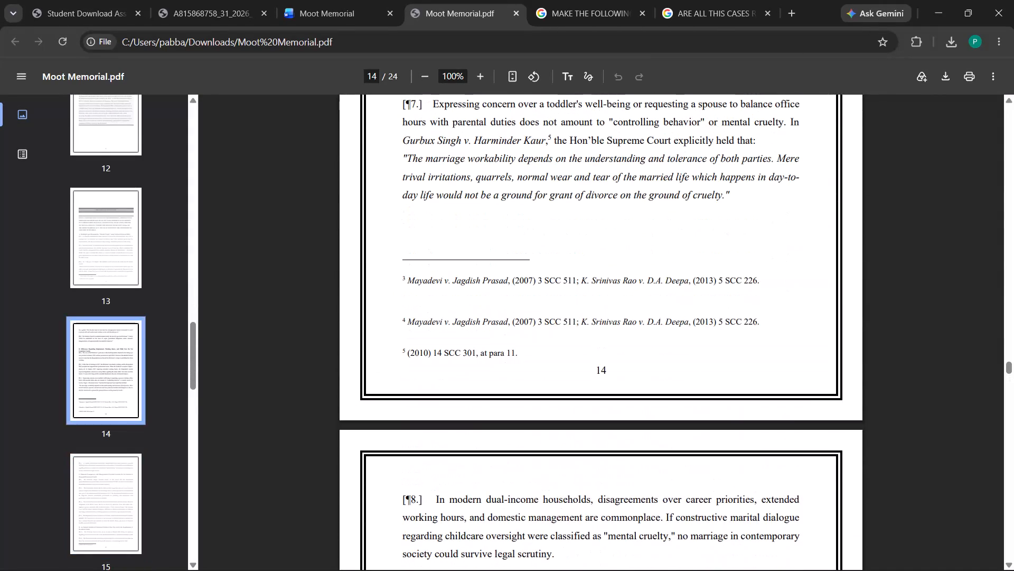
scroll(554, 342, down, 8)
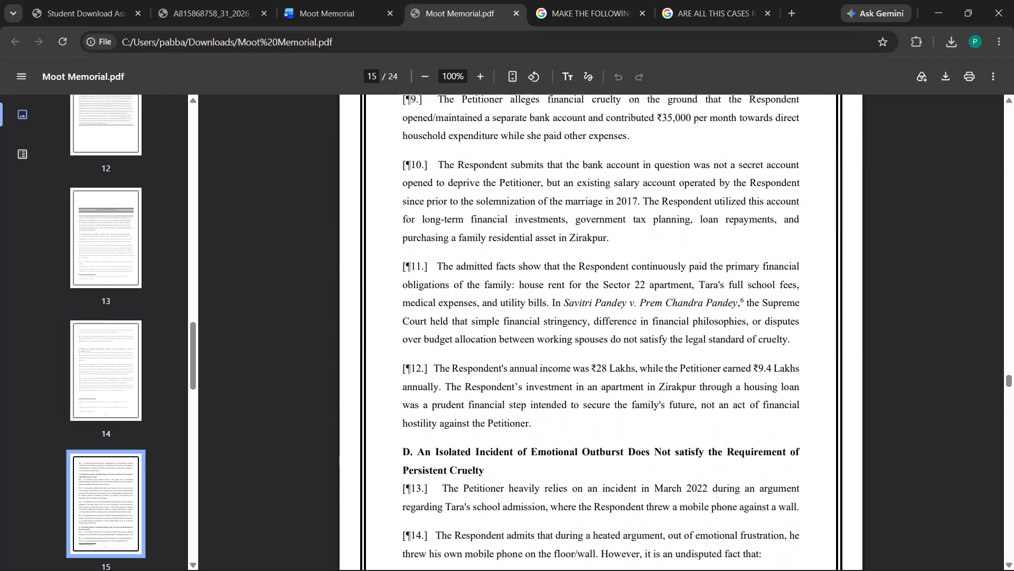
scroll(554, 342, down, 14)
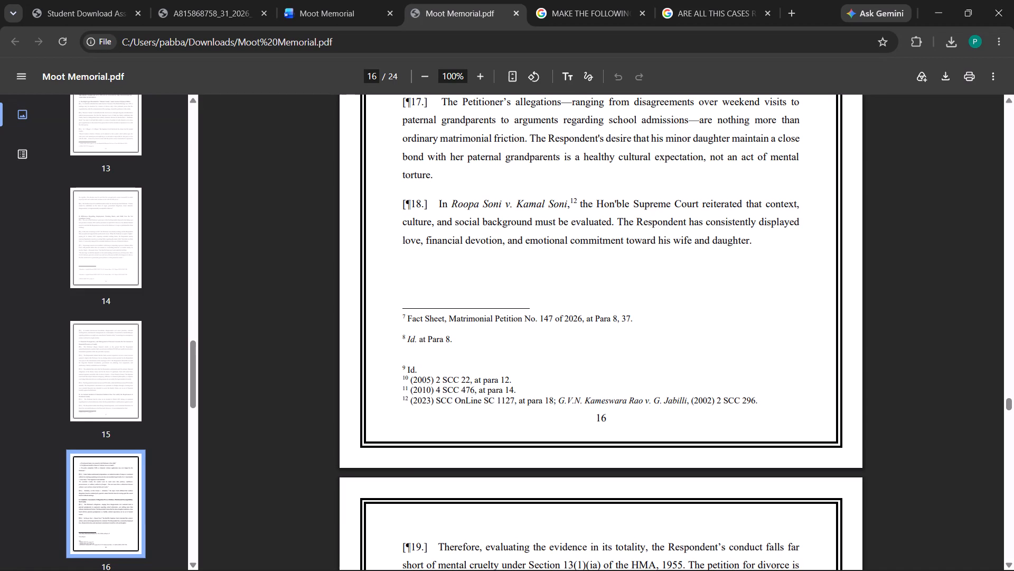
scroll(455, 354, down, 6)
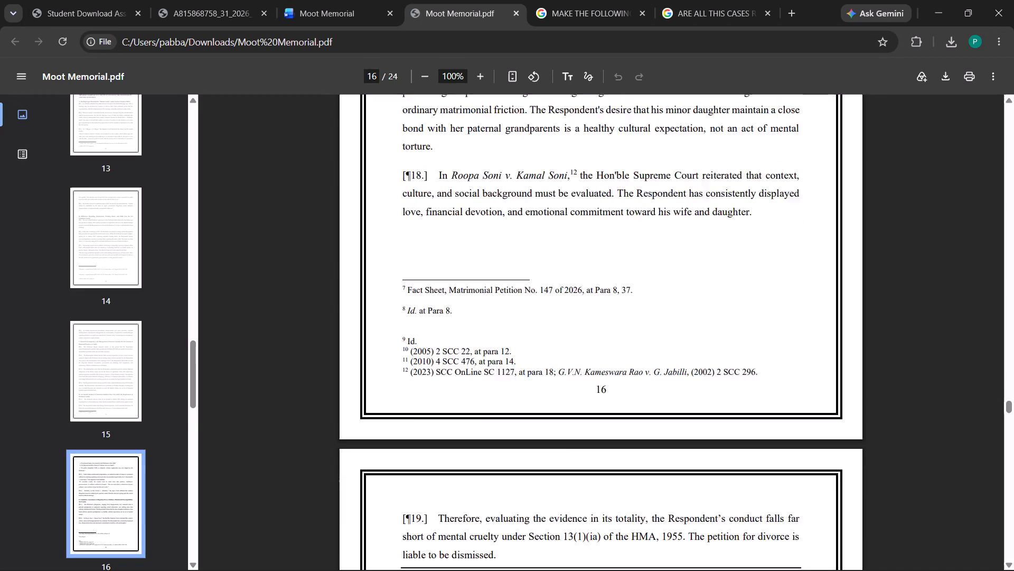
Check the Issue II pages of the Arguments Advanced in the PDF, including their footnotes.
scroll(455, 354, down, 12)
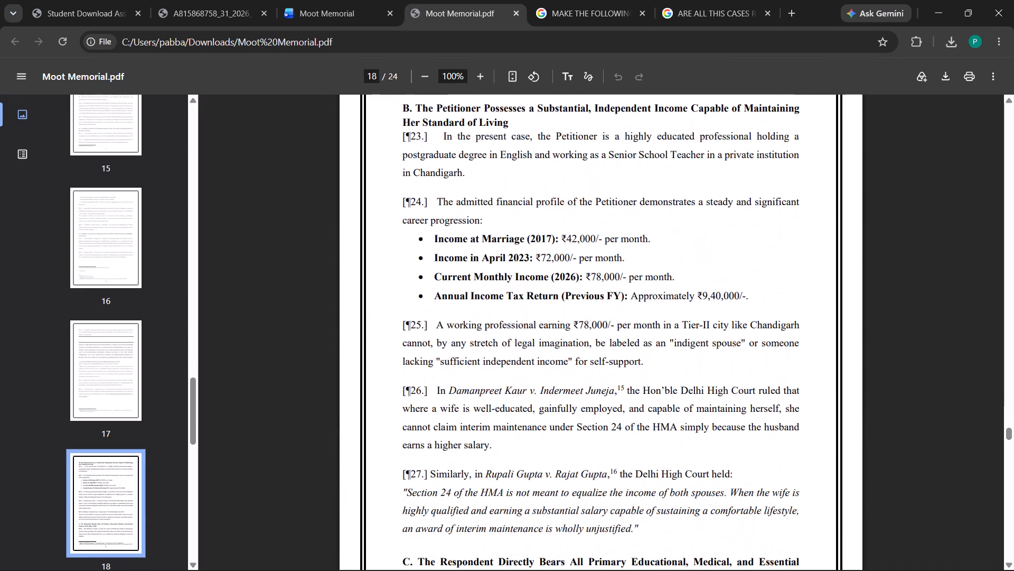
scroll(455, 354, down, 10)
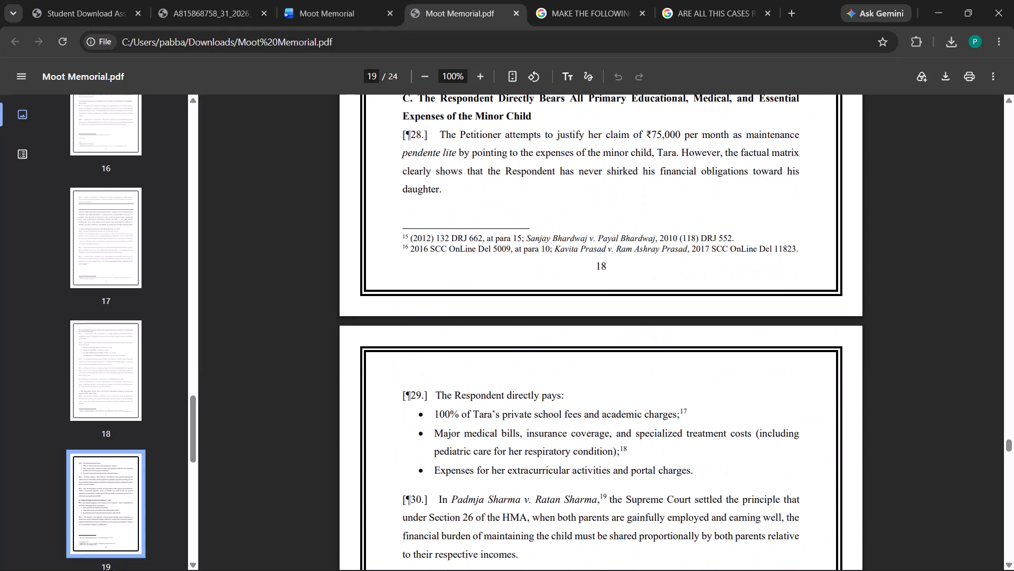
scroll(455, 354, down, 5)
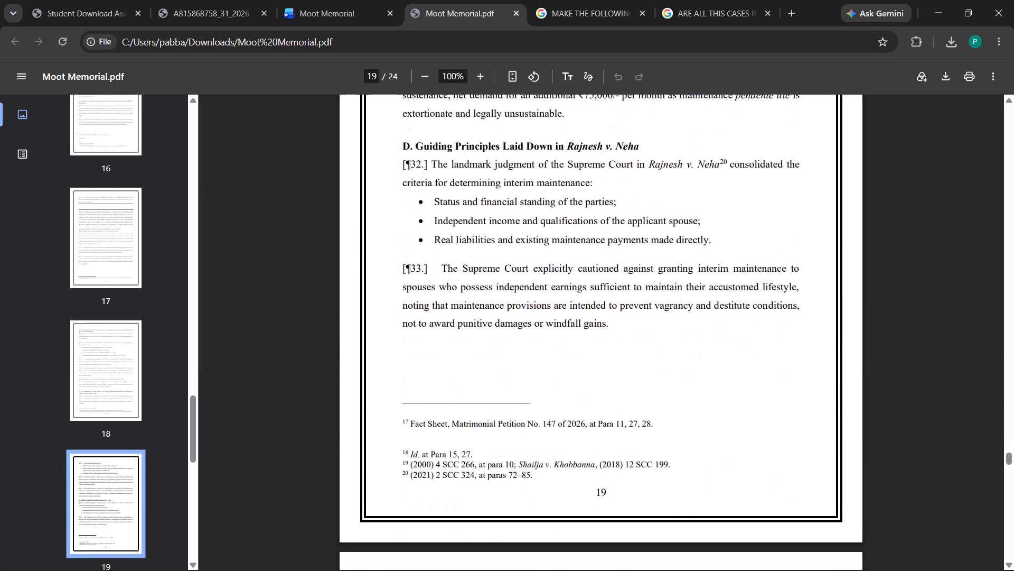
Check the PDF layout from Issue III to the Prayer for the Relief, especially where the prayer starts on its page.
scroll(455, 354, down, 11)
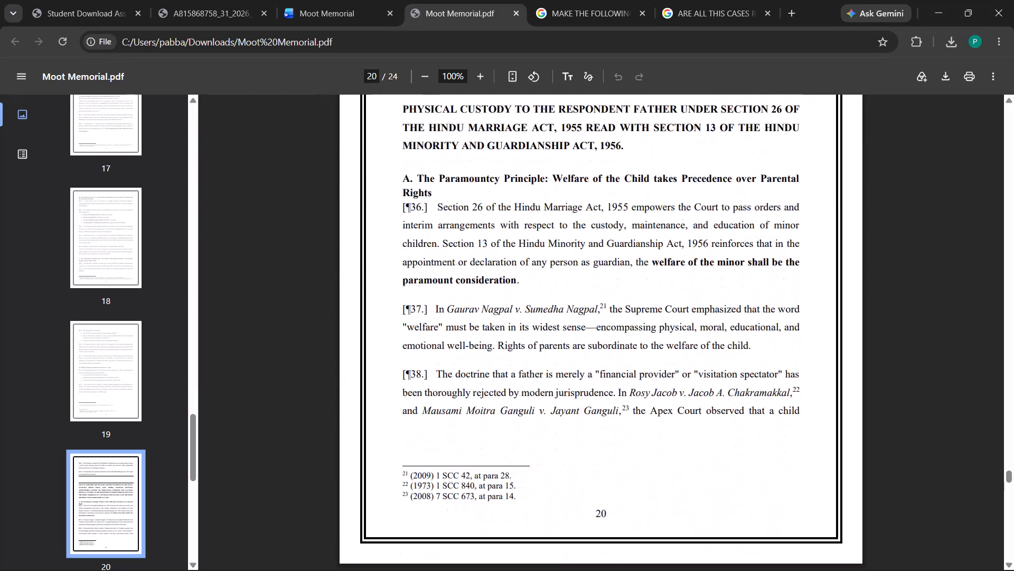
scroll(455, 354, down, 9)
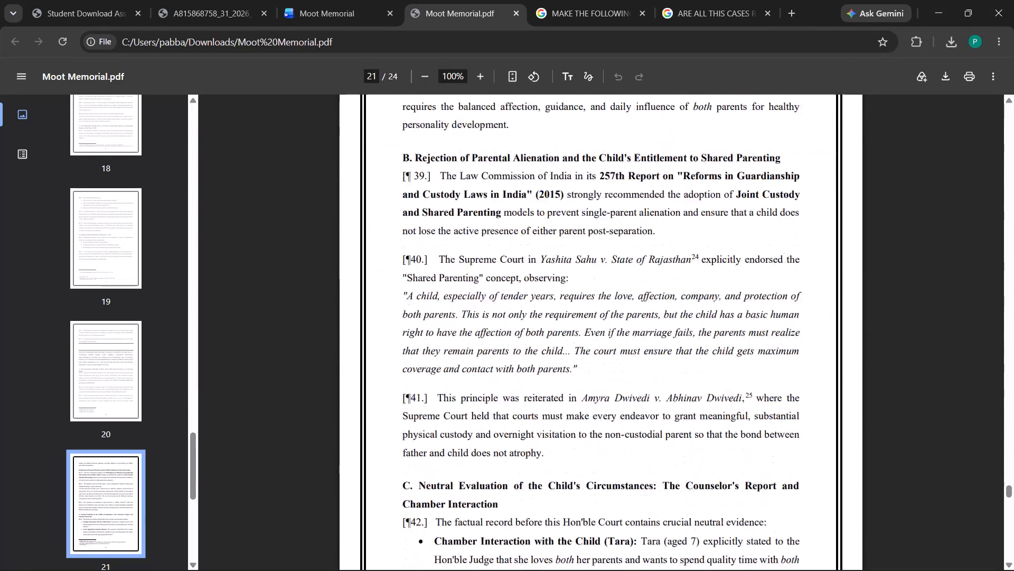
scroll(455, 354, down, 14)
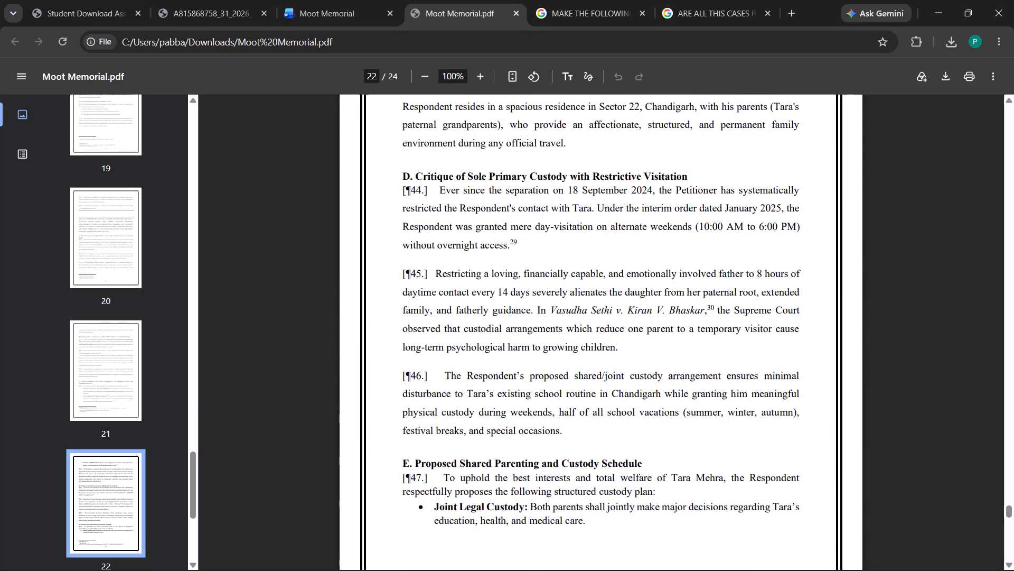
scroll(455, 354, down, 8)
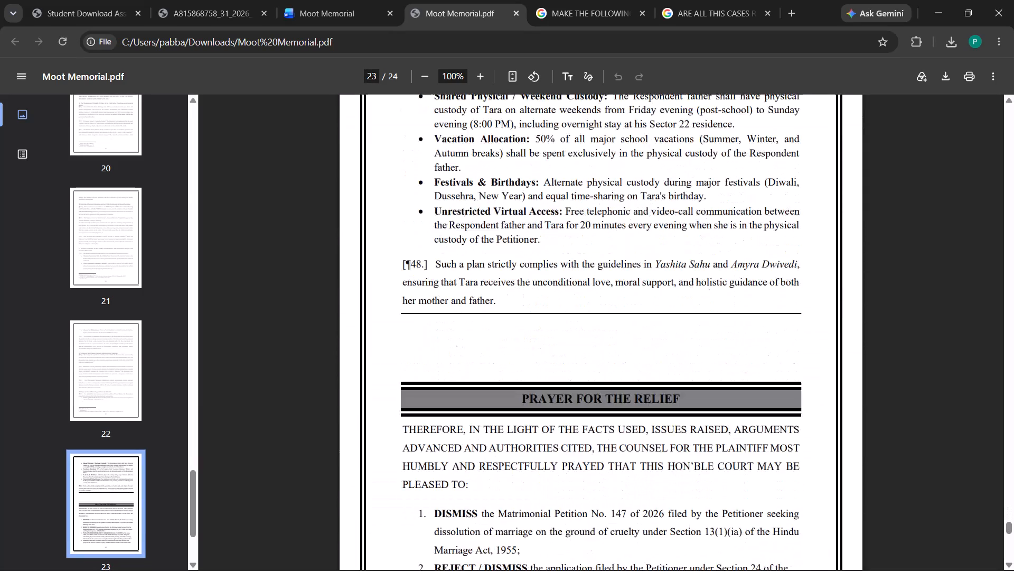
scroll(455, 354, down, 7)
scroll(455, 354, up, 5)
scroll(455, 354, down, 1)
scroll(455, 354, up, 1)
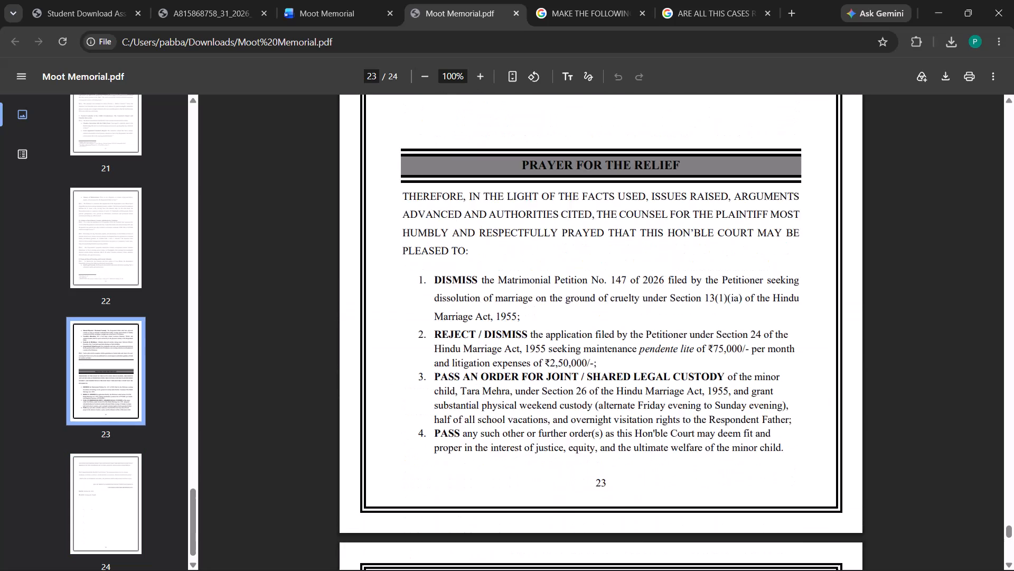
Go back to the Table of Contents page in the PDF and compare it with the same page in the Word document.
scroll(455, 354, up, 6)
click(999, 206)
drag(1012, 165, 1012, 164)
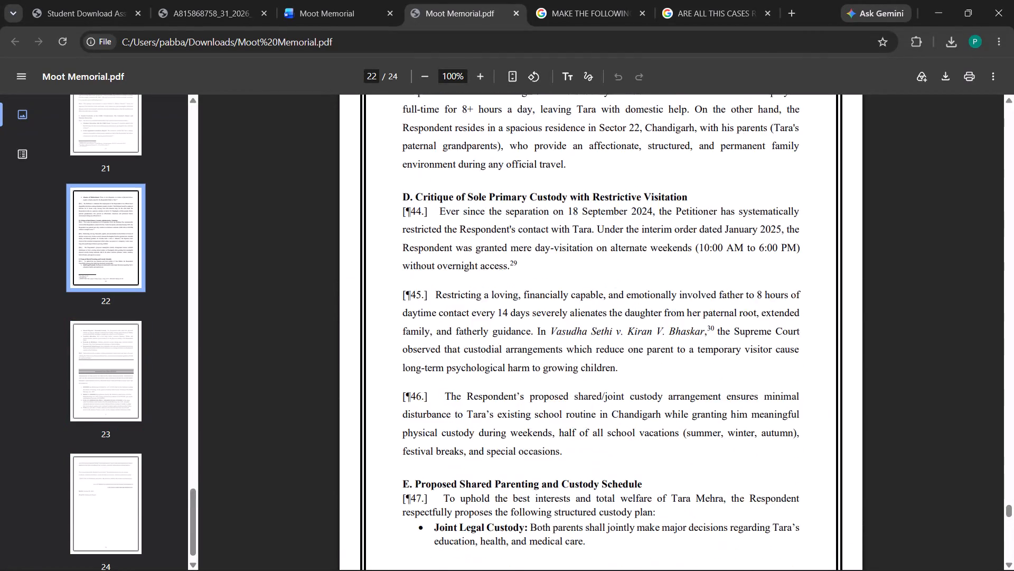
drag(1012, 164, 1012, 124)
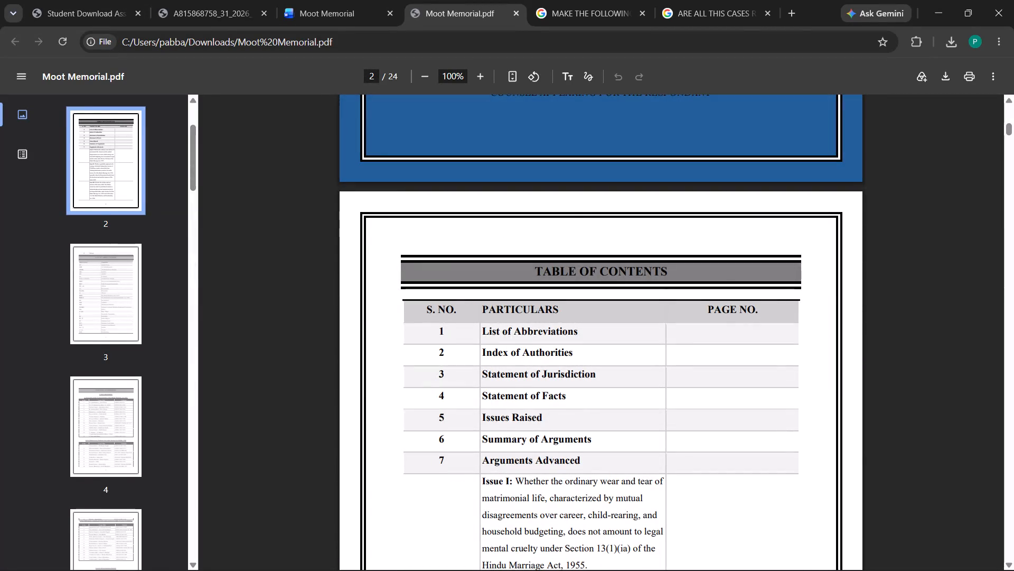
click(290, 0)
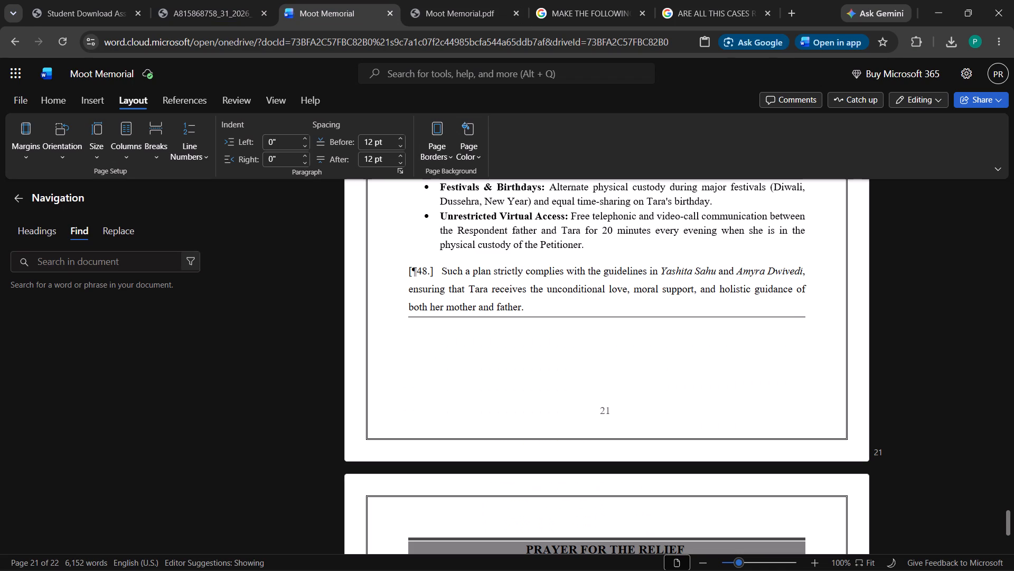
click(1013, 173)
drag(1012, 520, 1001, 139)
scroll(720, 330, down, 2)
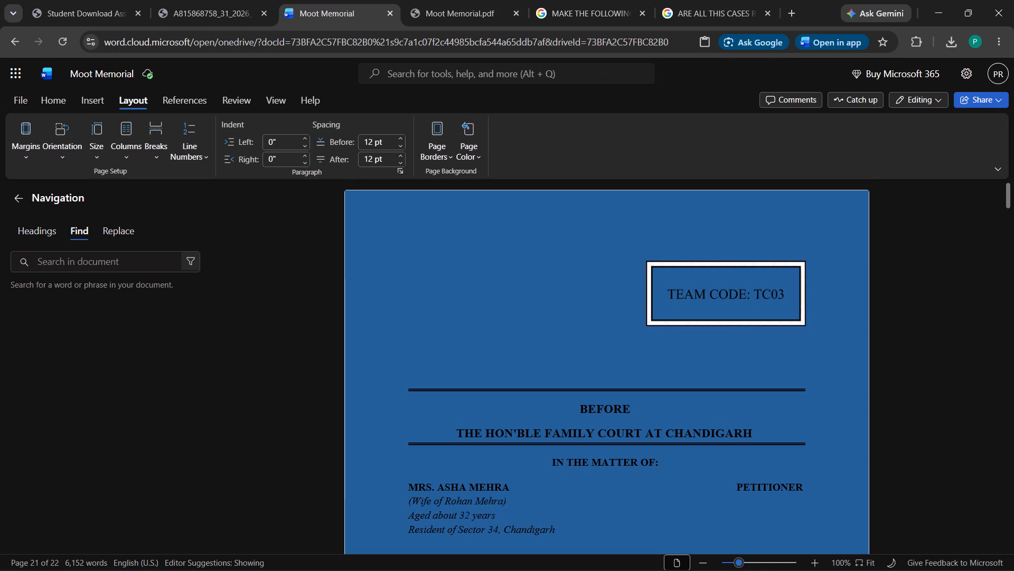
scroll(720, 330, down, 10)
scroll(557, 320, up, 1)
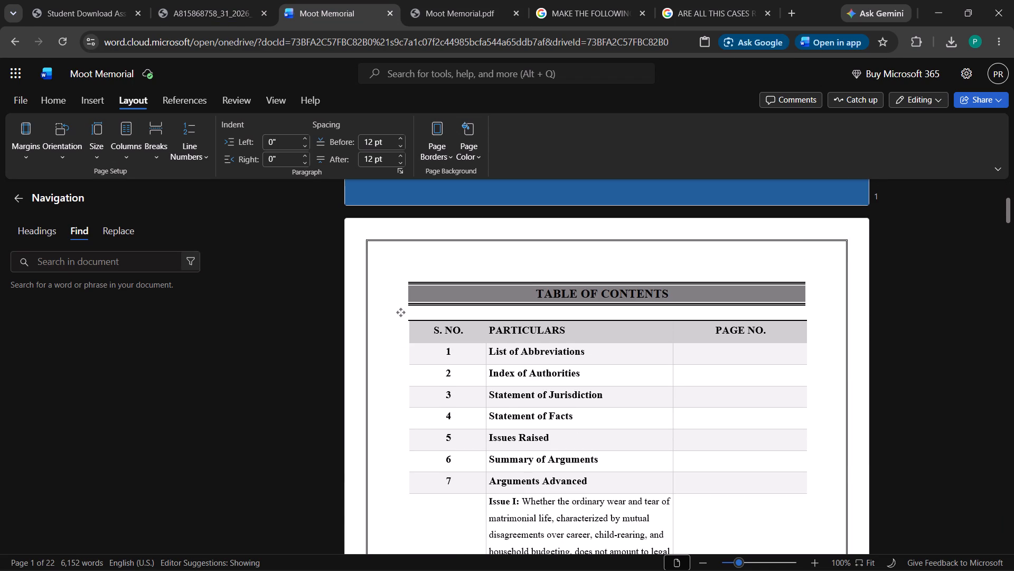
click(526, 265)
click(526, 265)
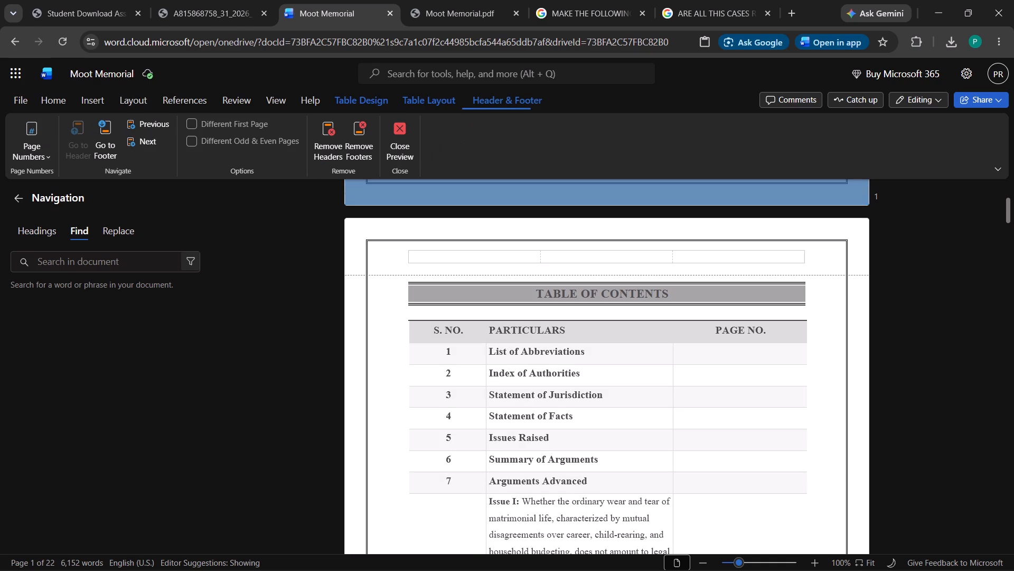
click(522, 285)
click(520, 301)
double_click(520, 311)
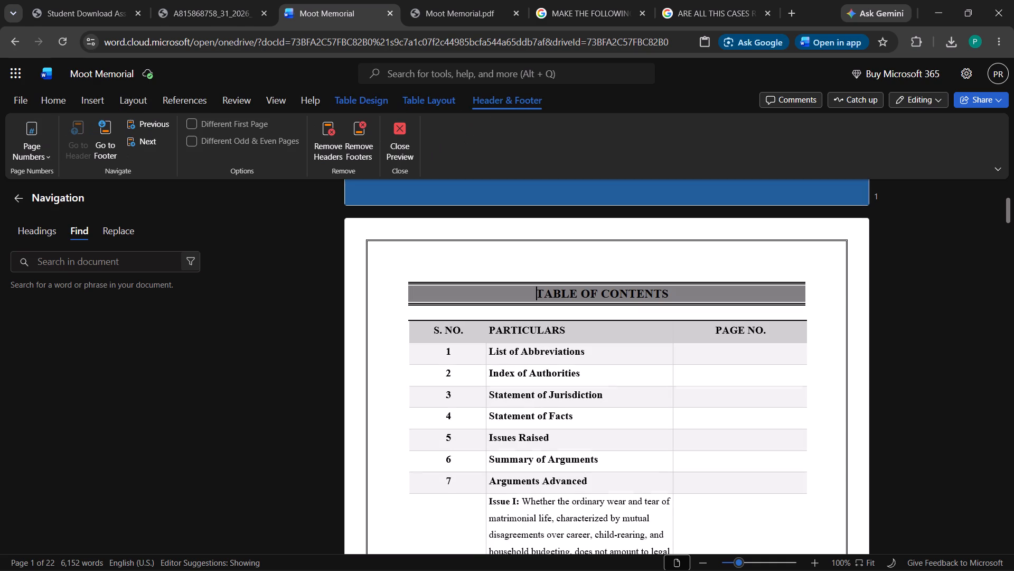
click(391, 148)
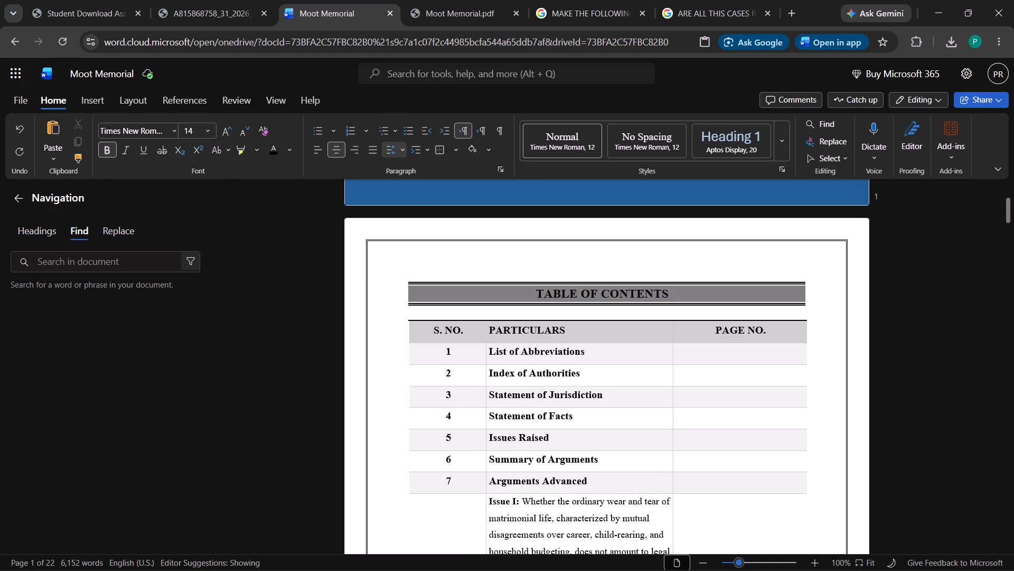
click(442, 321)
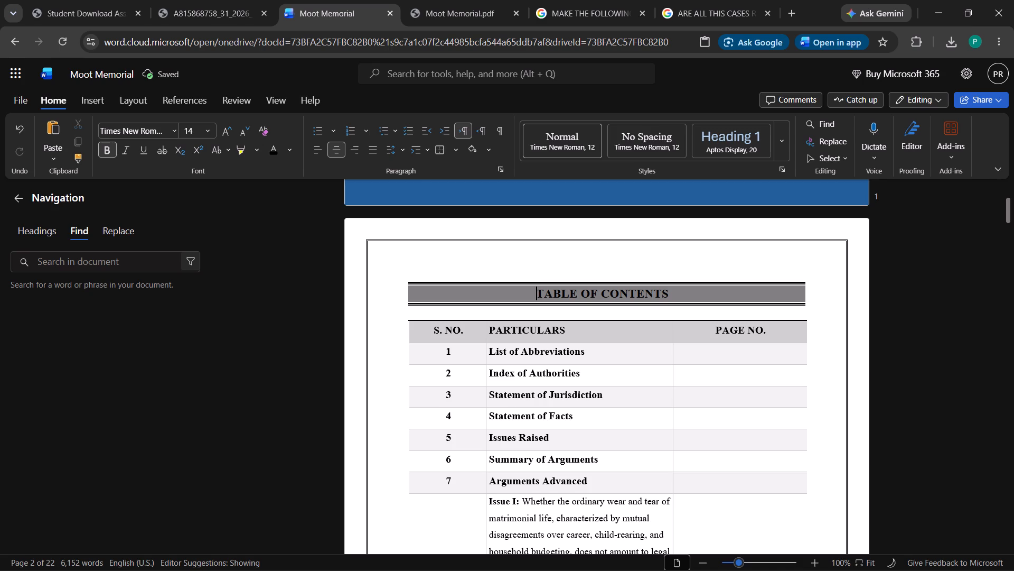
Remove the space after the TABLE OF CONTENTS heading and check that the whole table still fits on its page.
click(389, 146)
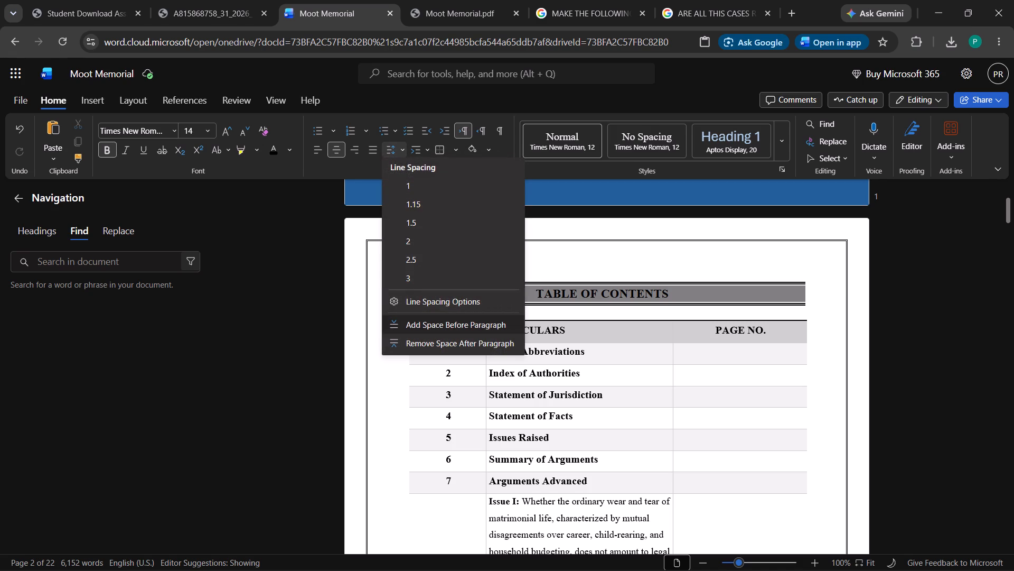
click(440, 334)
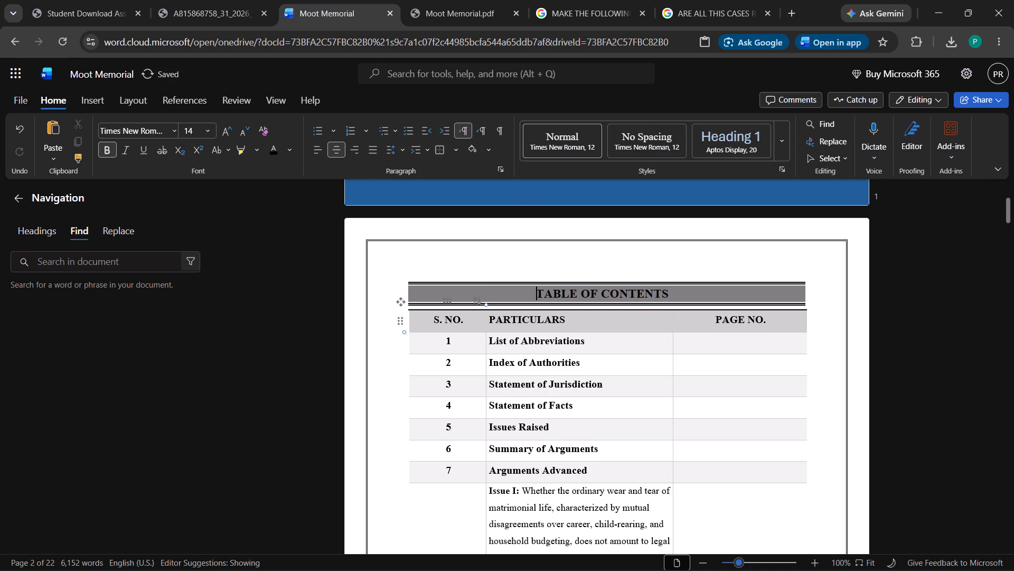
click(168, 379)
scroll(519, 346, down, 8)
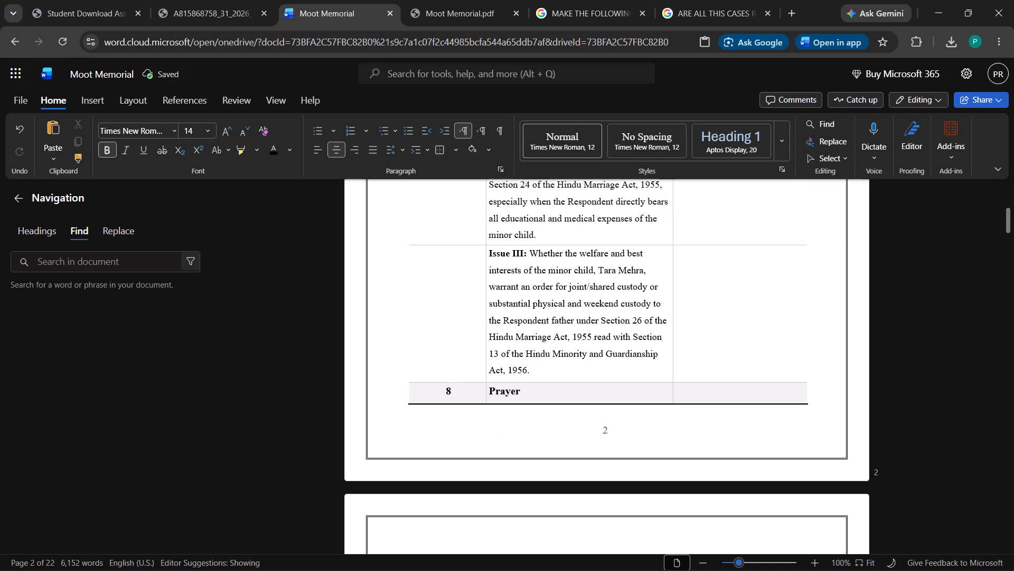
click(536, 276)
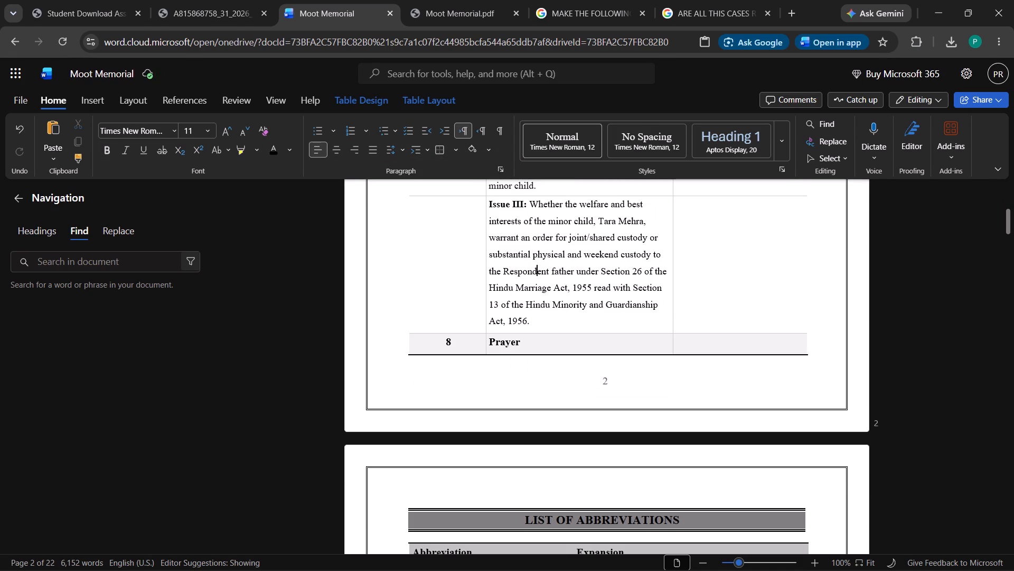
scroll(542, 295, up, 8)
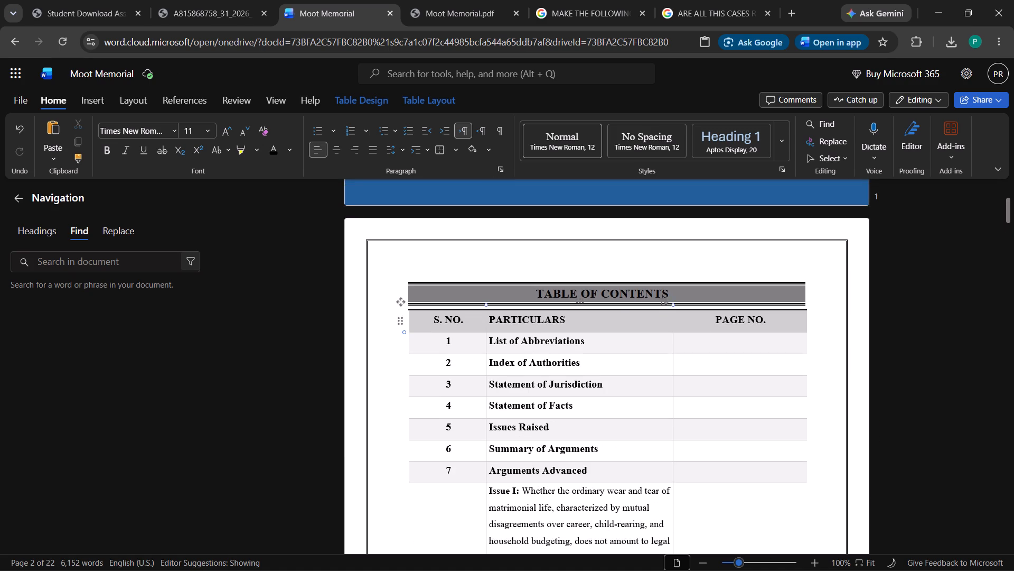
In the table of contents, enter page number 3 for List of Abbreviations and 4 for Index of Authorities.
click(697, 348)
scroll(698, 351, down, 2)
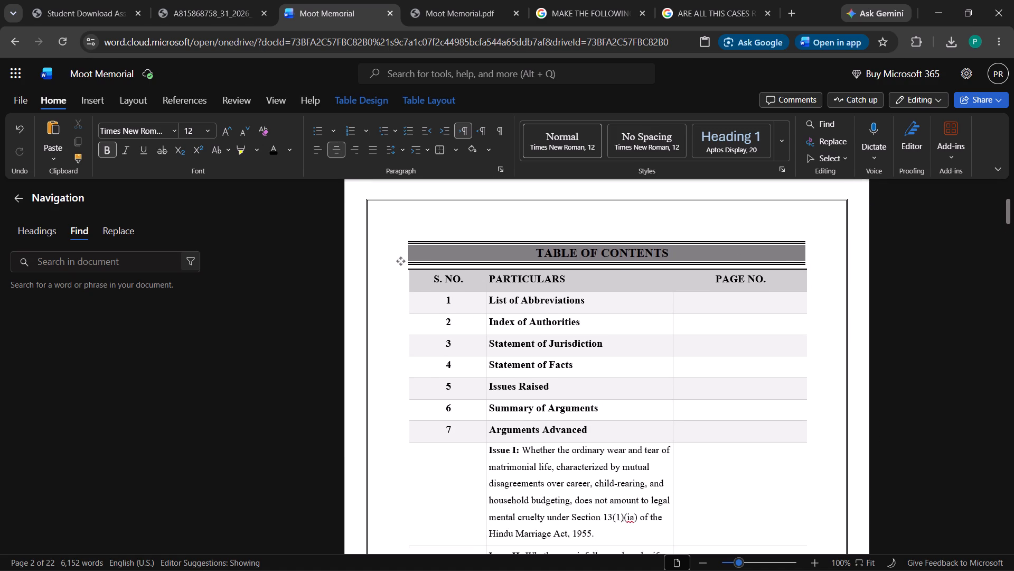
scroll(698, 351, up, 2)
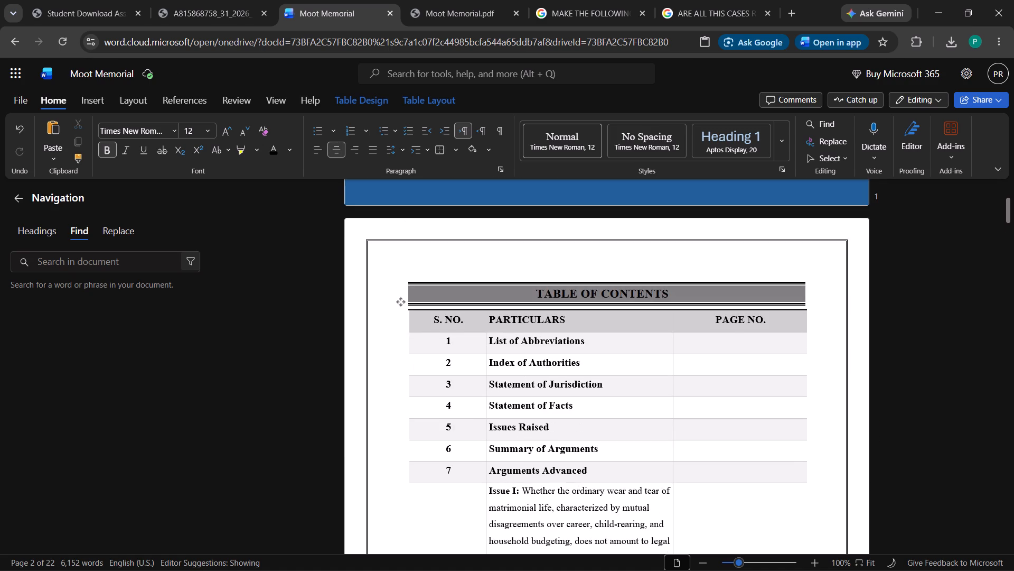
scroll(698, 351, down, 7)
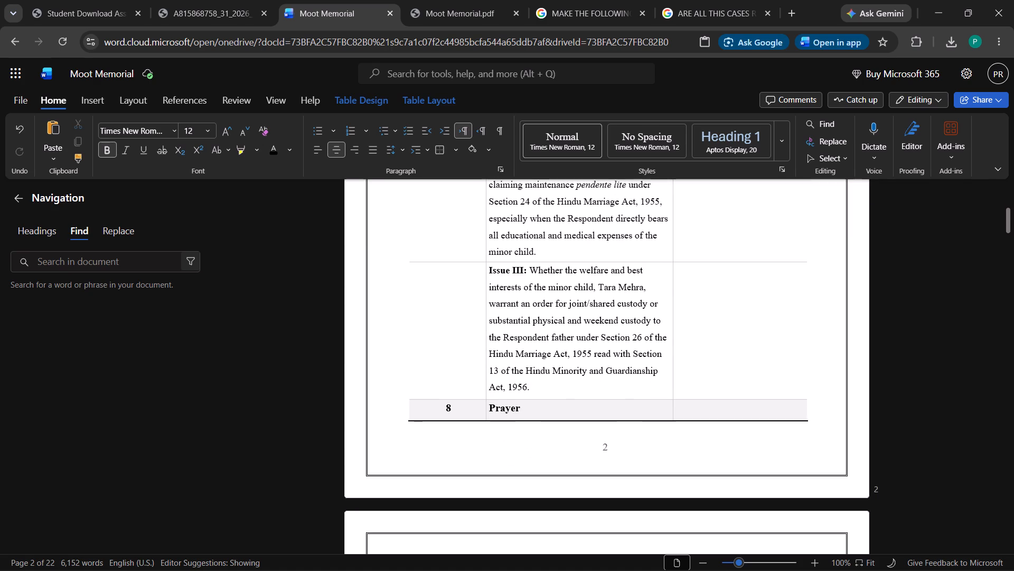
scroll(698, 351, down, 3)
scroll(698, 351, up, 5)
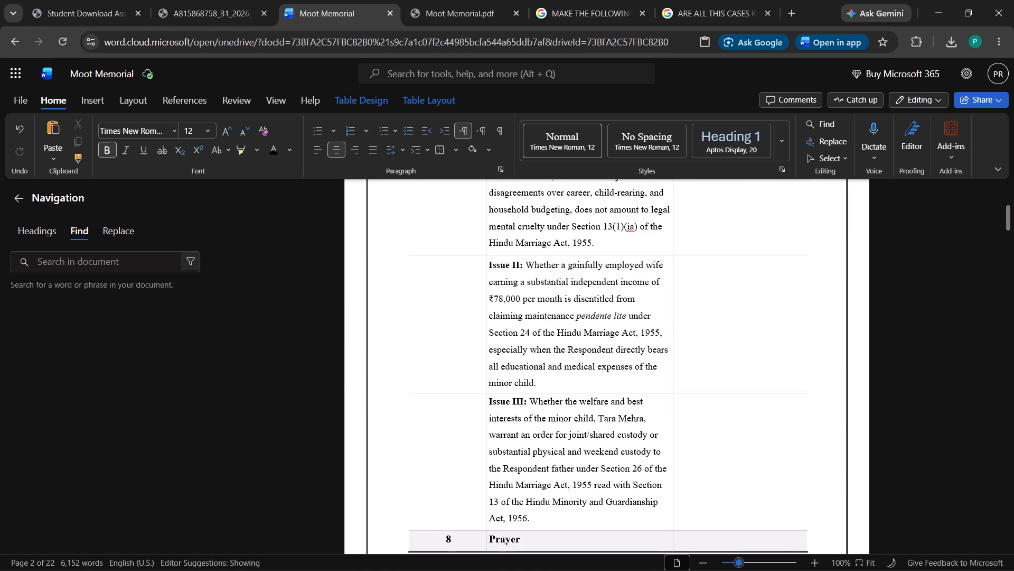
scroll(698, 351, up, 9)
scroll(698, 351, down, 1)
scroll(698, 351, up, 1)
scroll(698, 351, down, 4)
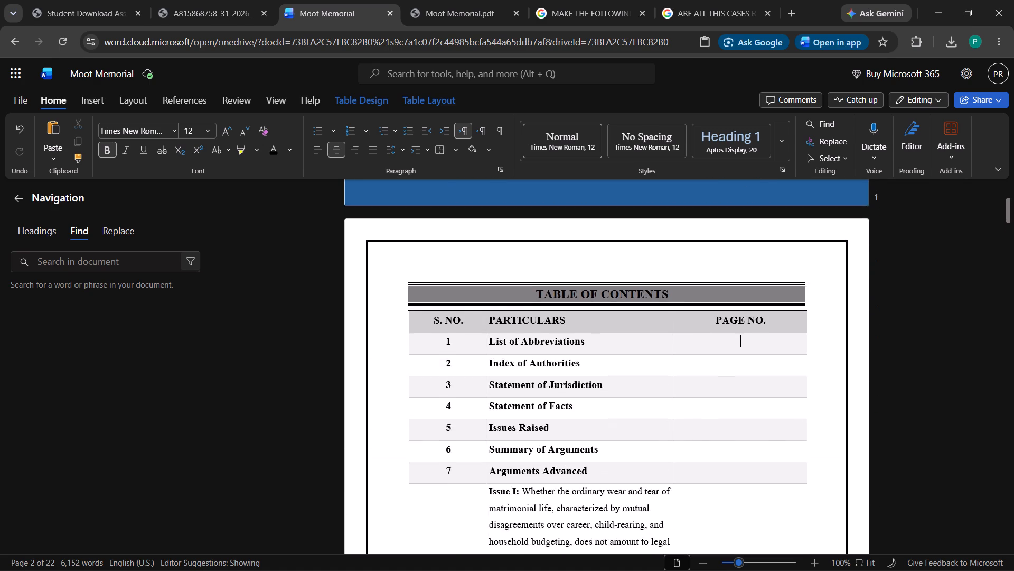
scroll(698, 351, down, 1)
key(3)
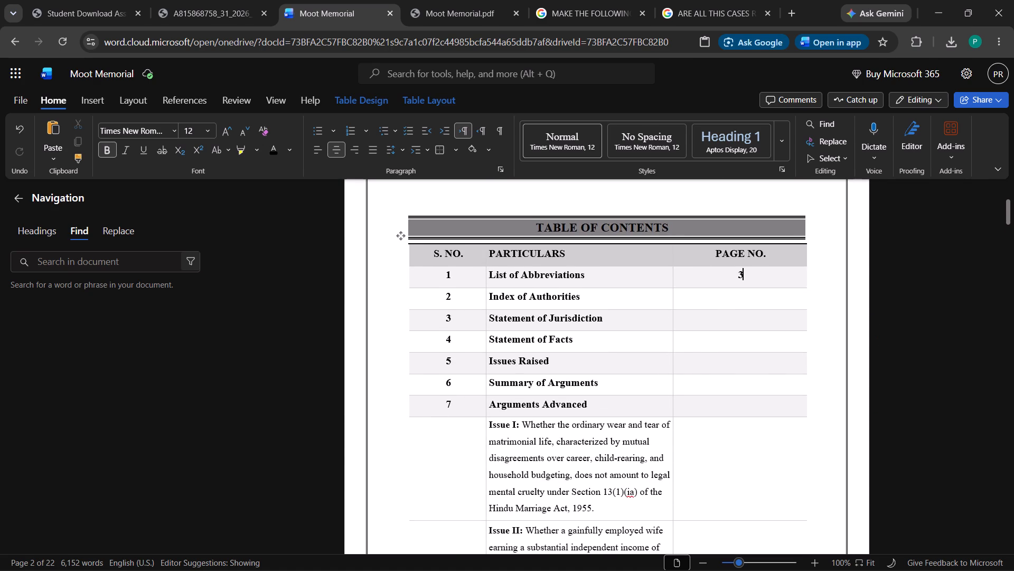
scroll(684, 352, down, 6)
scroll(684, 352, up, 4)
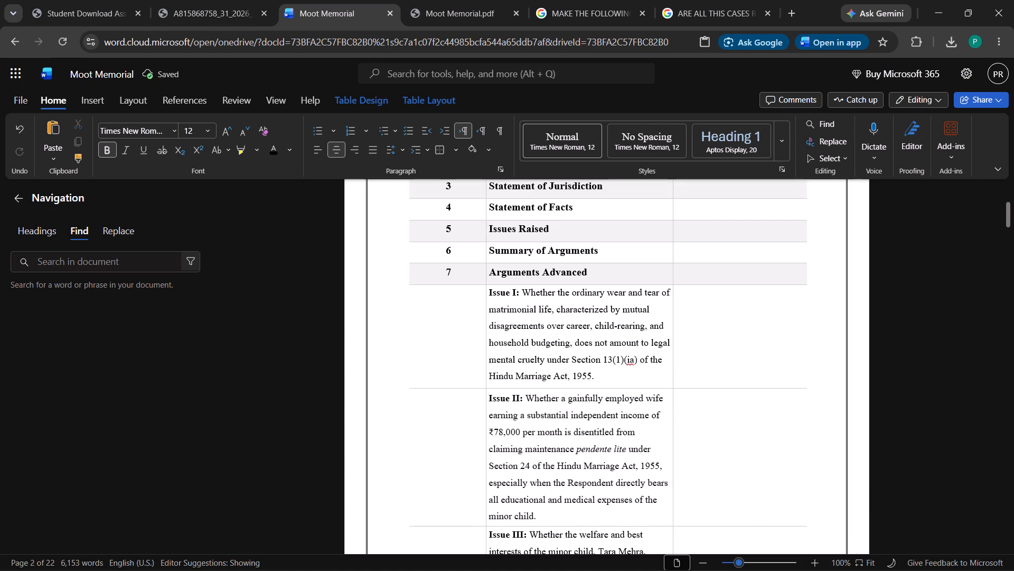
scroll(709, 312, up, 2)
click(713, 307)
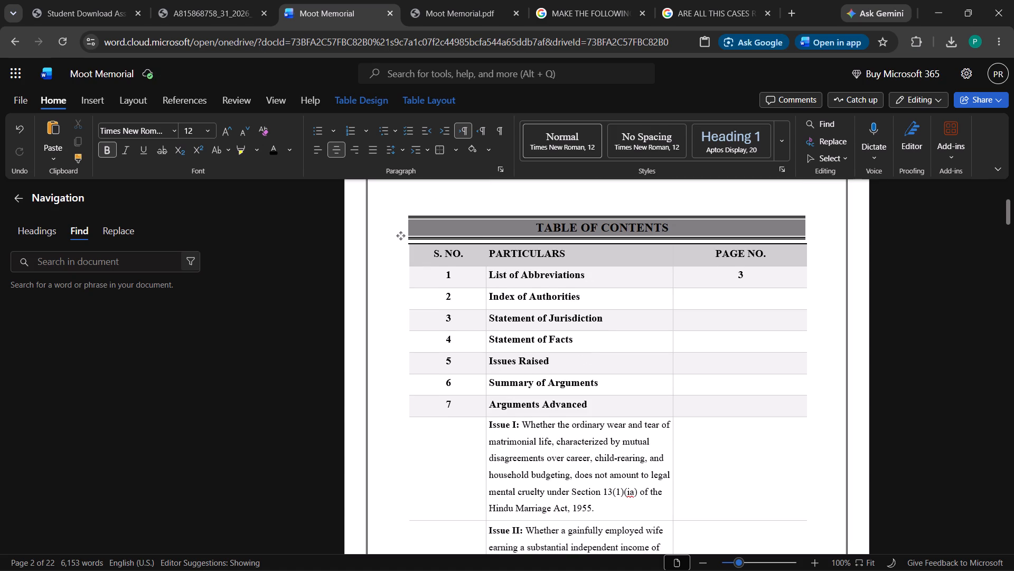
key(4)
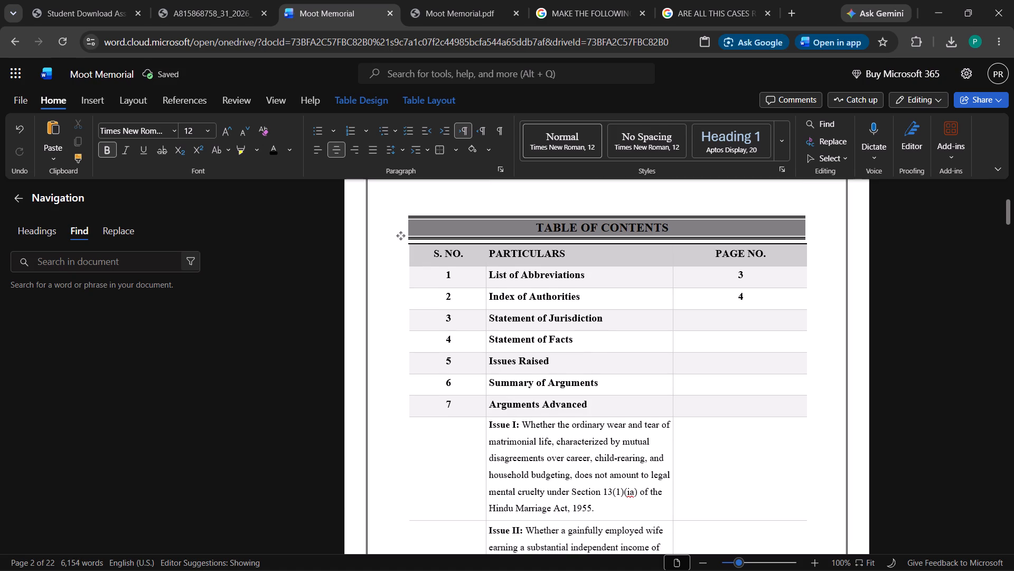
In the table of contents, enter page number 6 for Statement of Jurisdiction and 7 for Statement of Facts.
scroll(701, 303, down, 11)
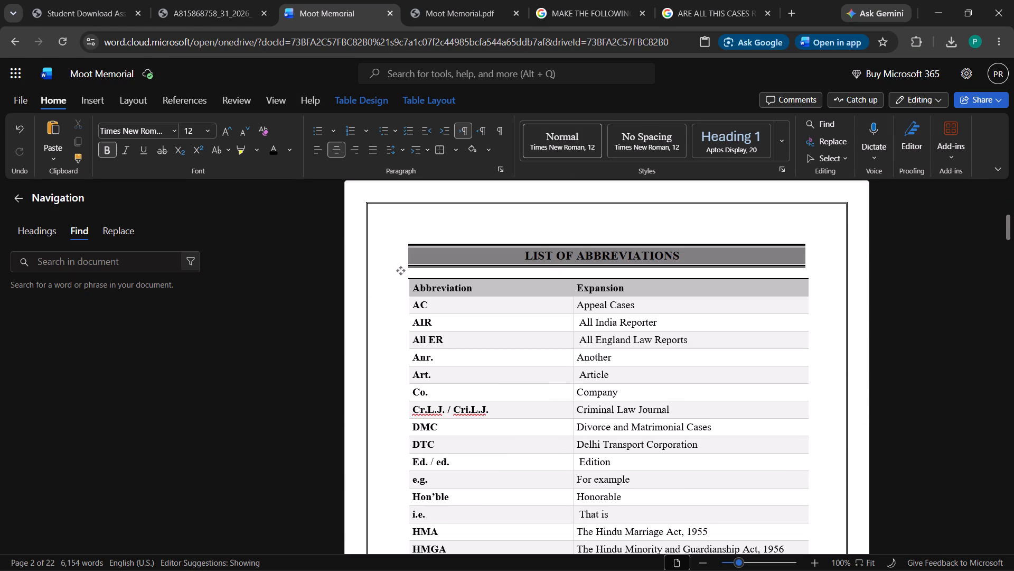
scroll(701, 303, up, 5)
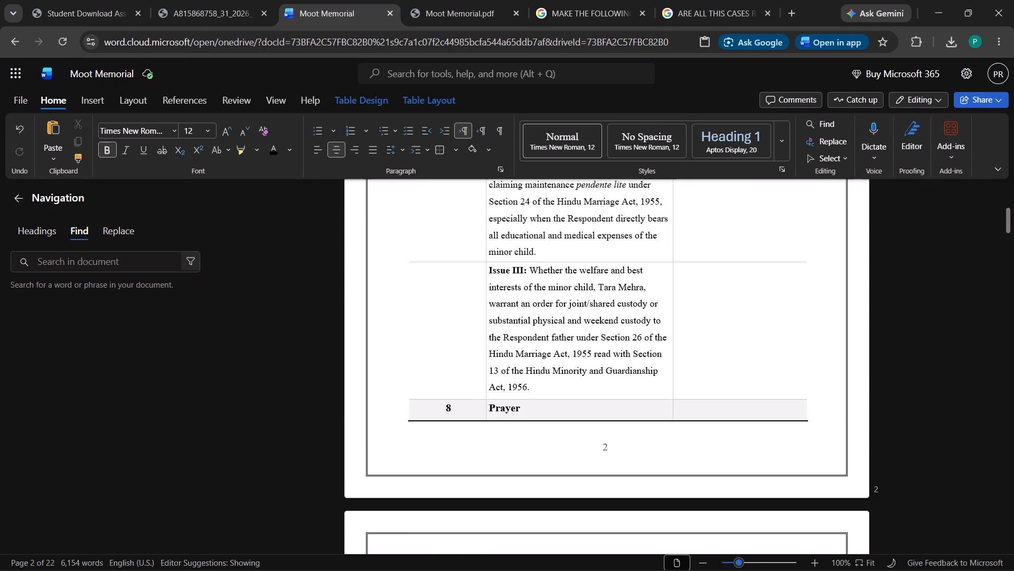
scroll(701, 303, up, 6)
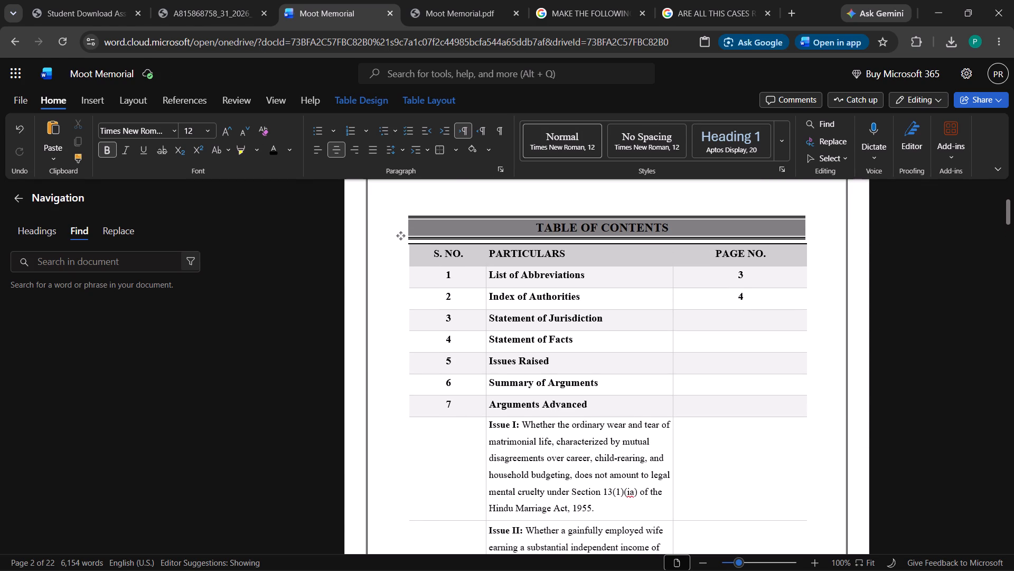
scroll(733, 321, down, 6)
scroll(733, 321, up, 5)
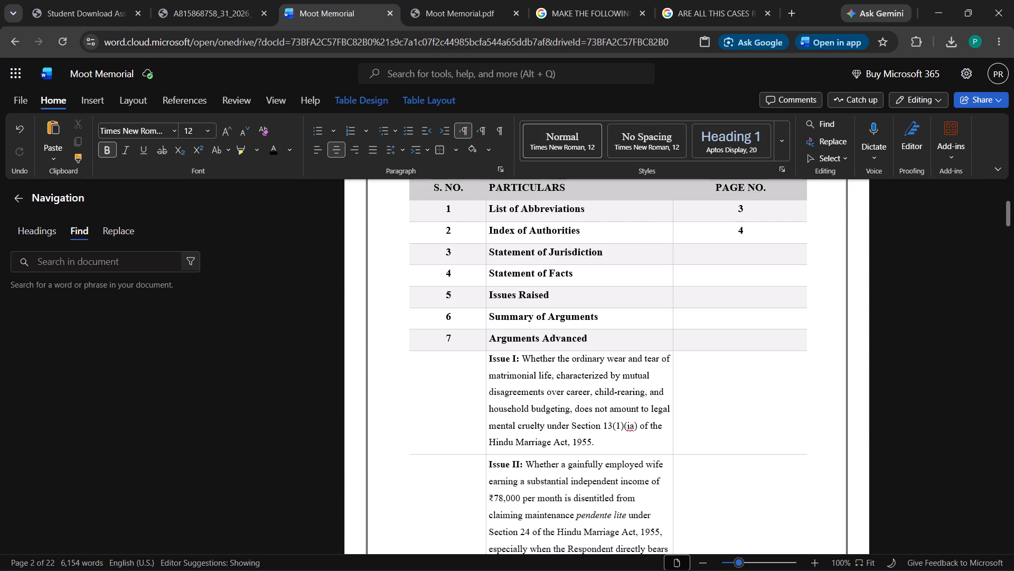
click(741, 255)
key(6)
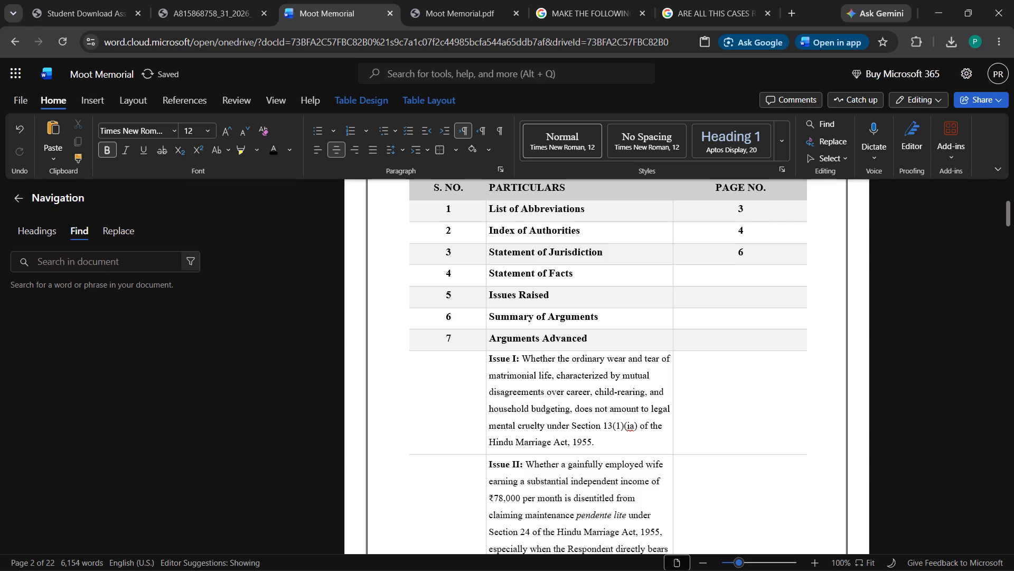
key(Down)
key(7)
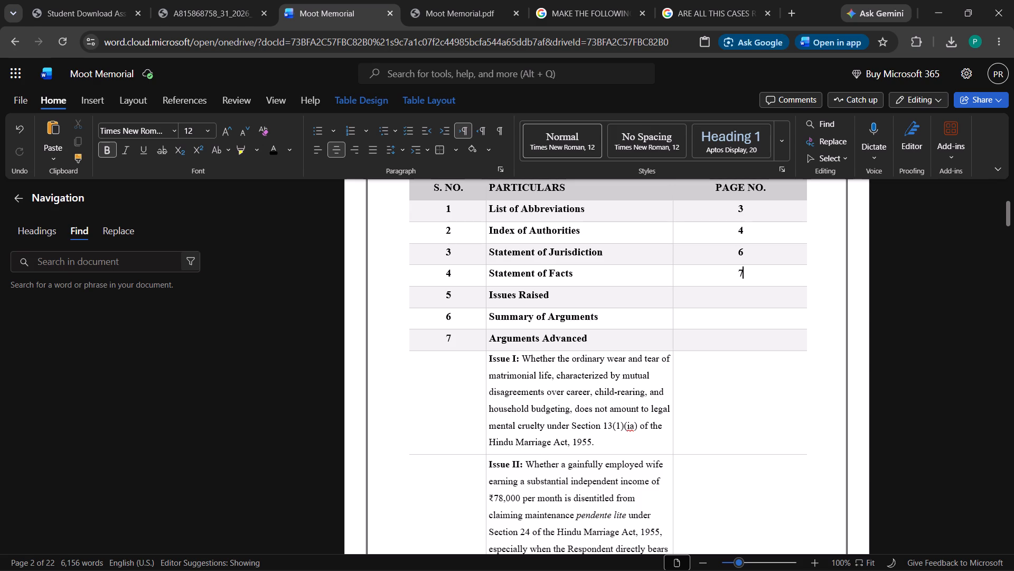
Remove the space after the INDEX OF AUTHORITIES heading.
scroll(755, 258, down, 15)
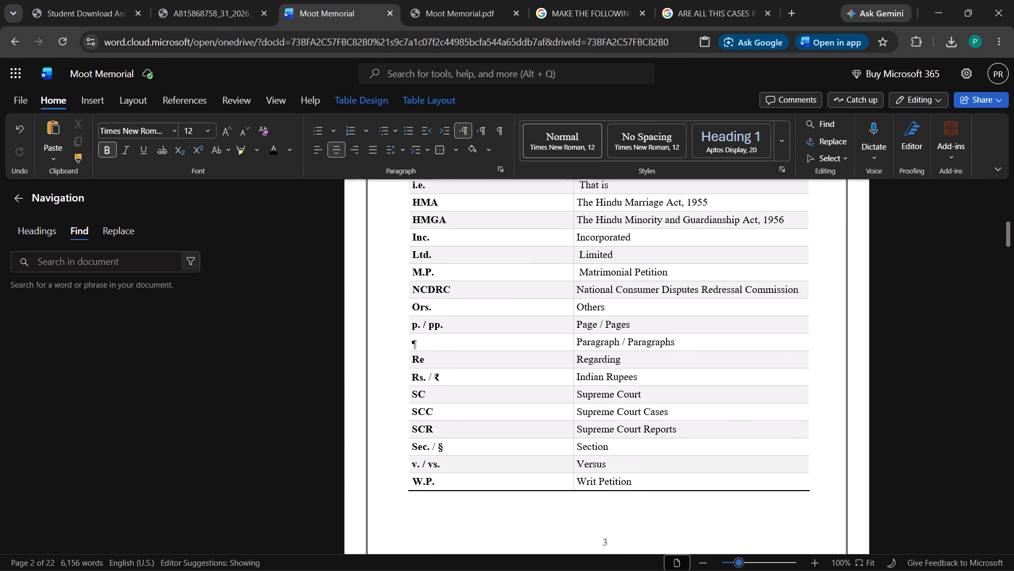
scroll(755, 258, down, 8)
scroll(755, 258, up, 1)
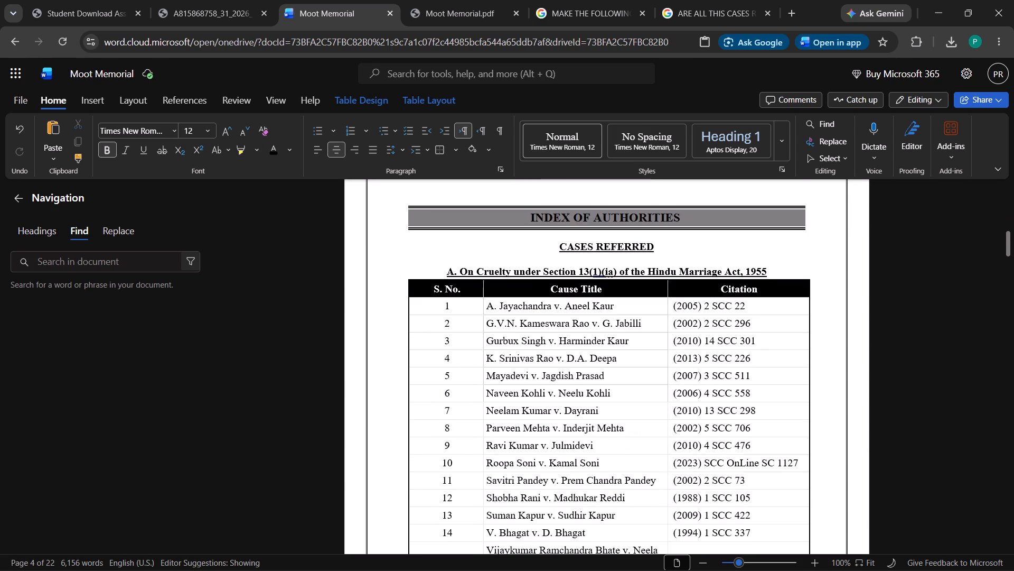
scroll(755, 258, up, 3)
click(625, 378)
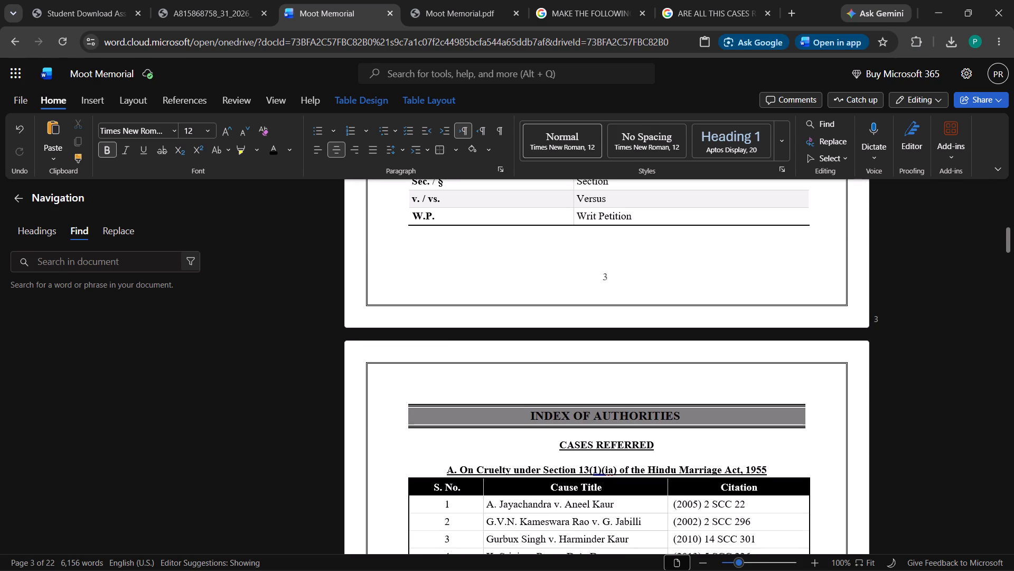
click(613, 390)
click(564, 416)
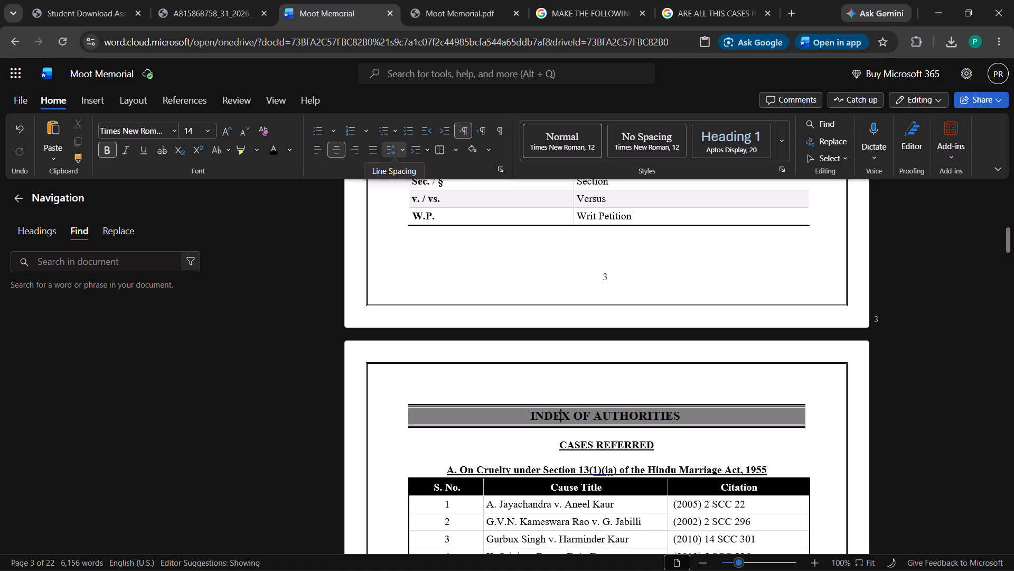
click(390, 148)
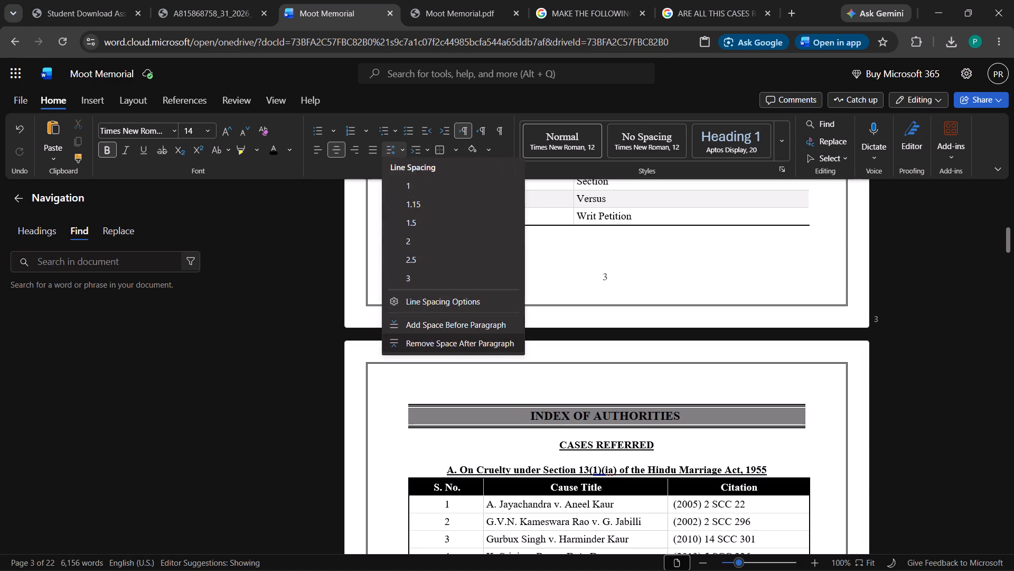
click(433, 336)
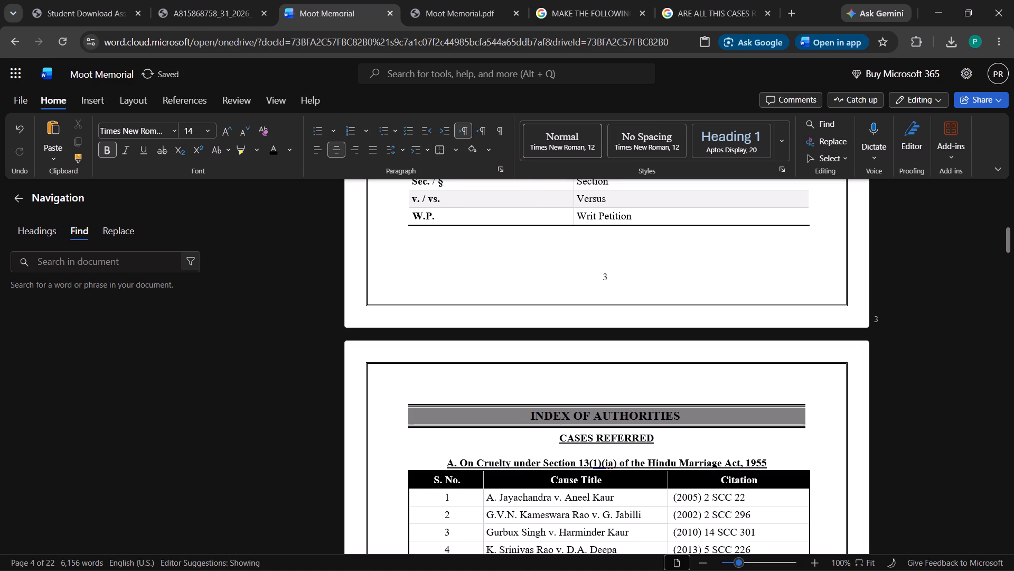
Remove the space after the CASES REFERRED subheading and add space before it.
click(577, 437)
click(393, 150)
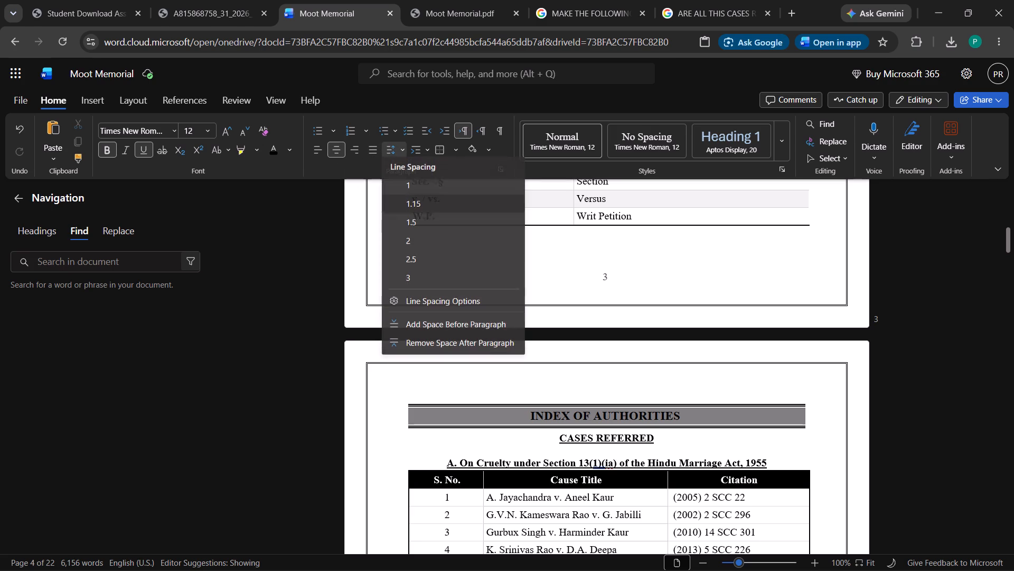
click(452, 339)
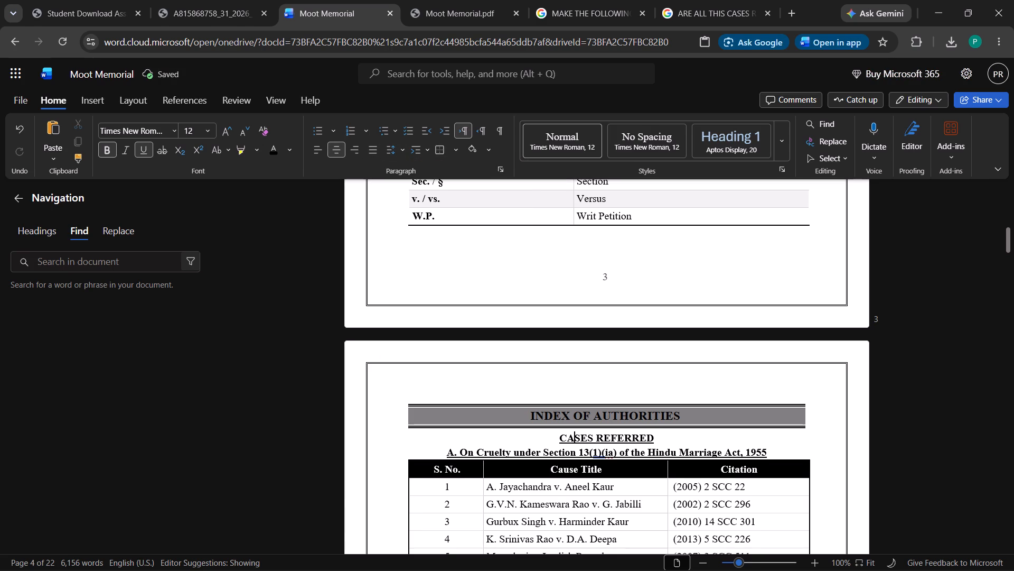
click(391, 148)
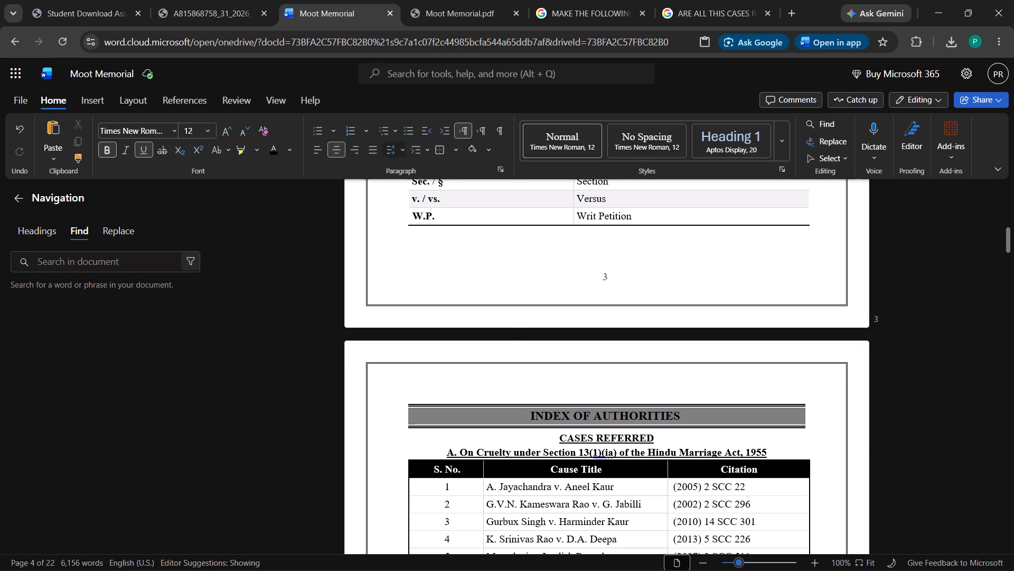
click(455, 319)
click(190, 376)
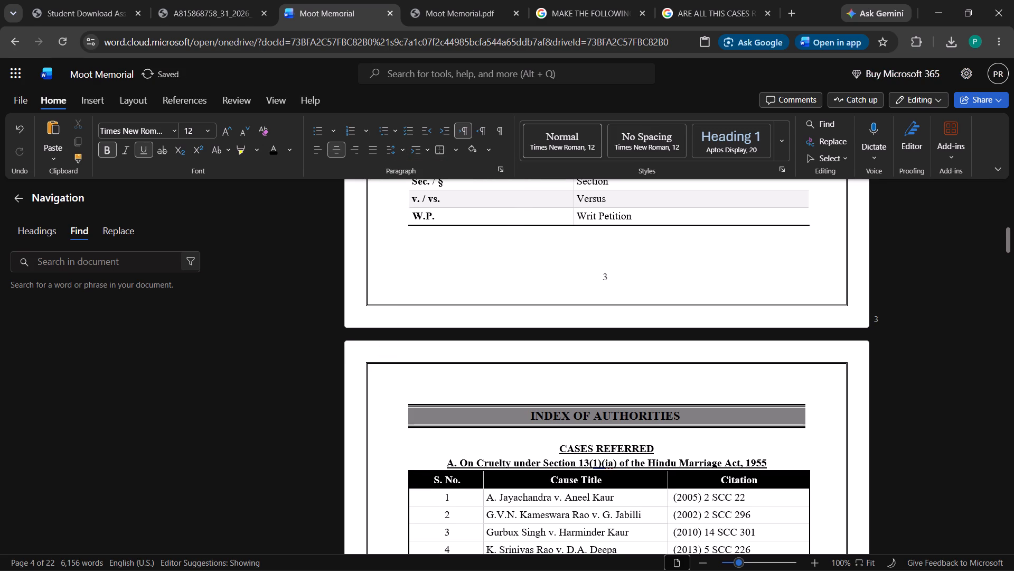
click(602, 390)
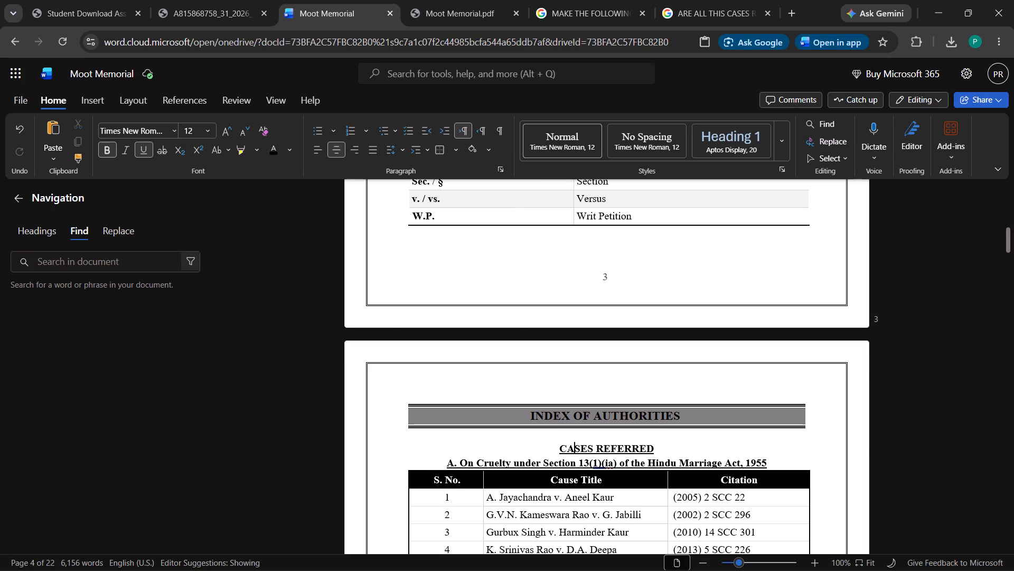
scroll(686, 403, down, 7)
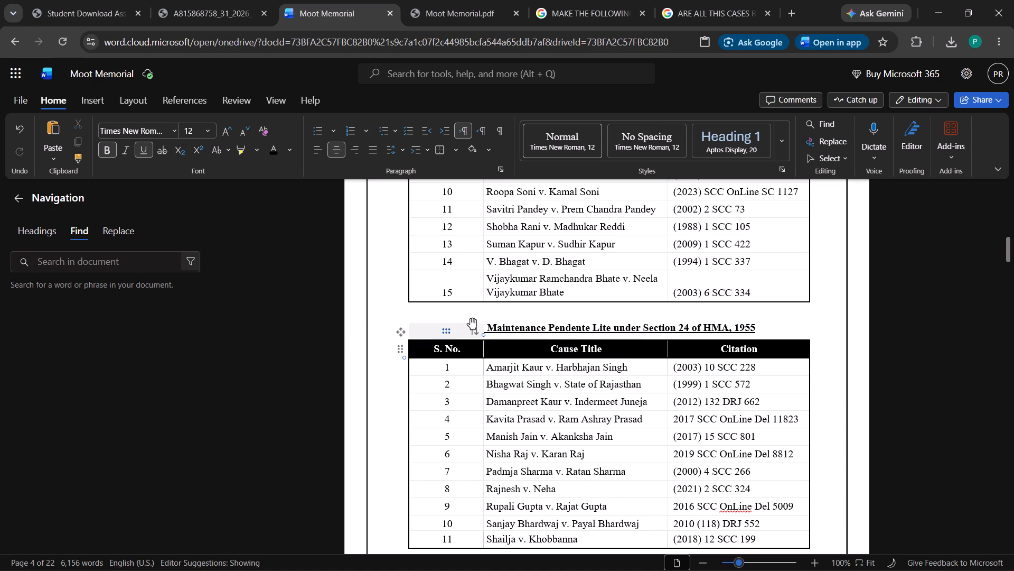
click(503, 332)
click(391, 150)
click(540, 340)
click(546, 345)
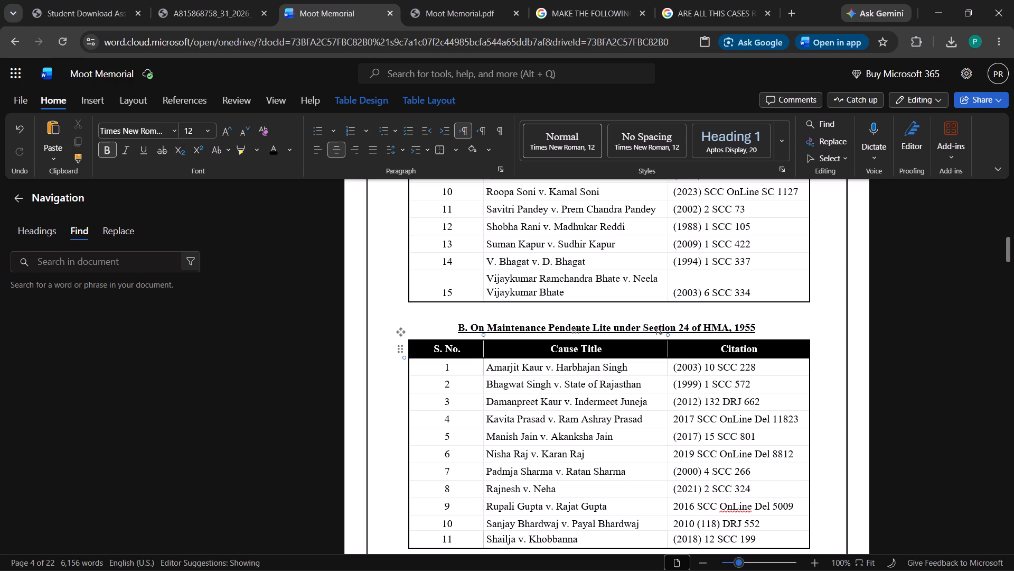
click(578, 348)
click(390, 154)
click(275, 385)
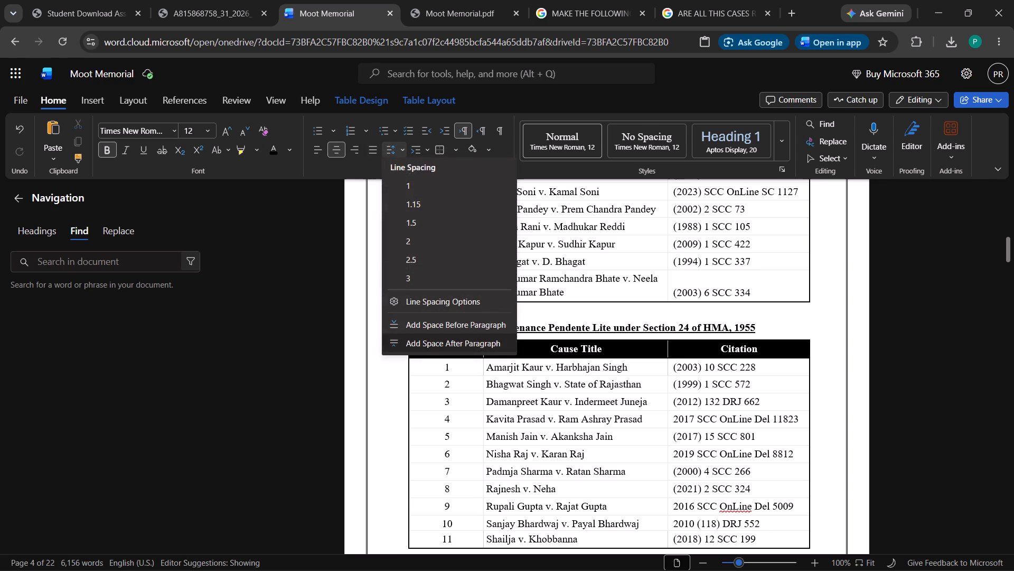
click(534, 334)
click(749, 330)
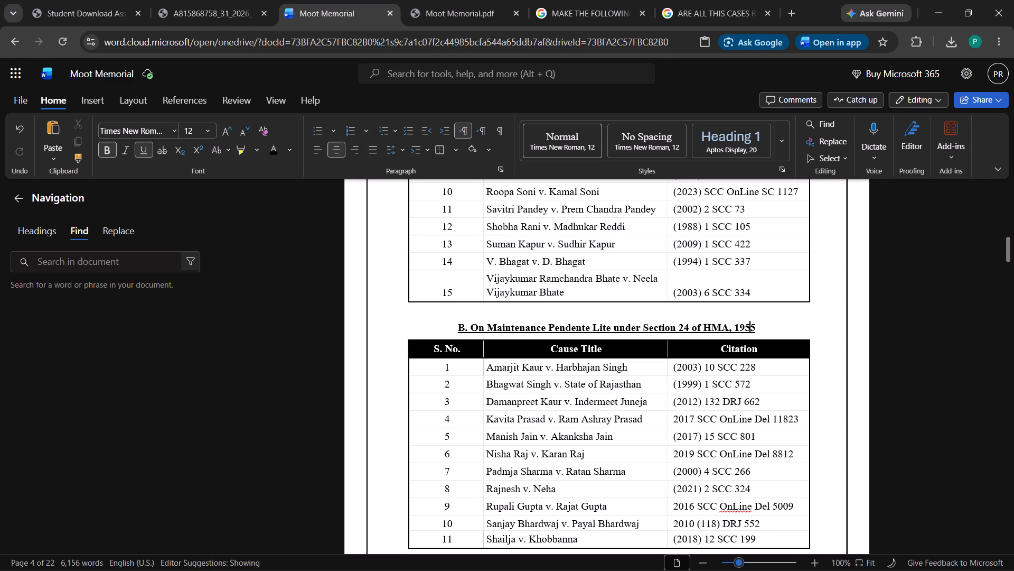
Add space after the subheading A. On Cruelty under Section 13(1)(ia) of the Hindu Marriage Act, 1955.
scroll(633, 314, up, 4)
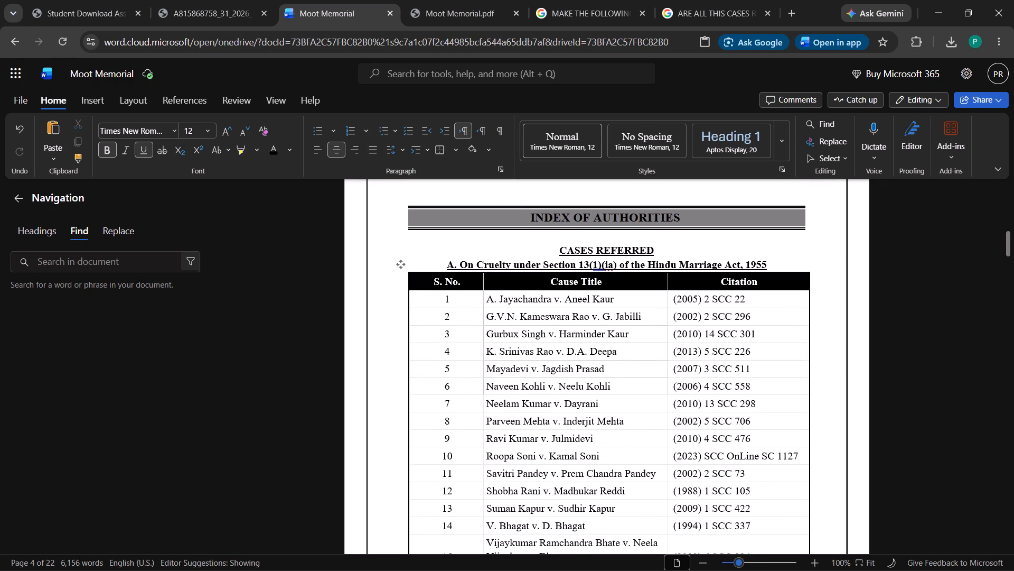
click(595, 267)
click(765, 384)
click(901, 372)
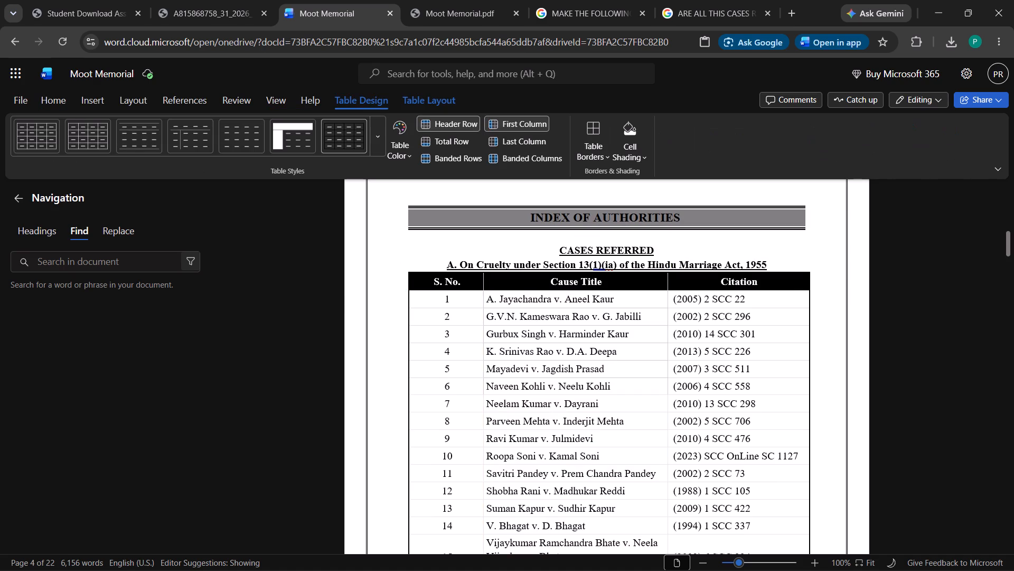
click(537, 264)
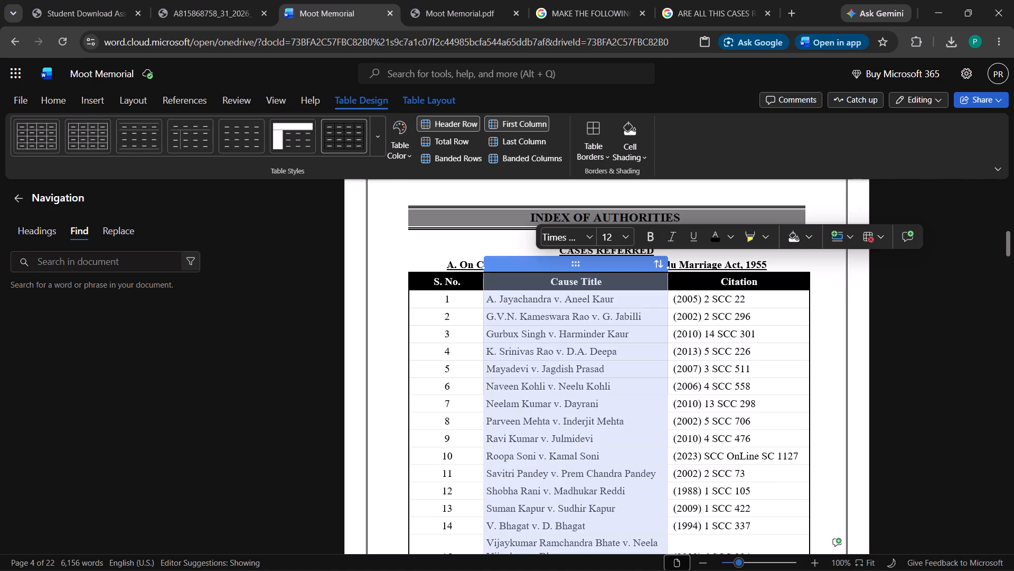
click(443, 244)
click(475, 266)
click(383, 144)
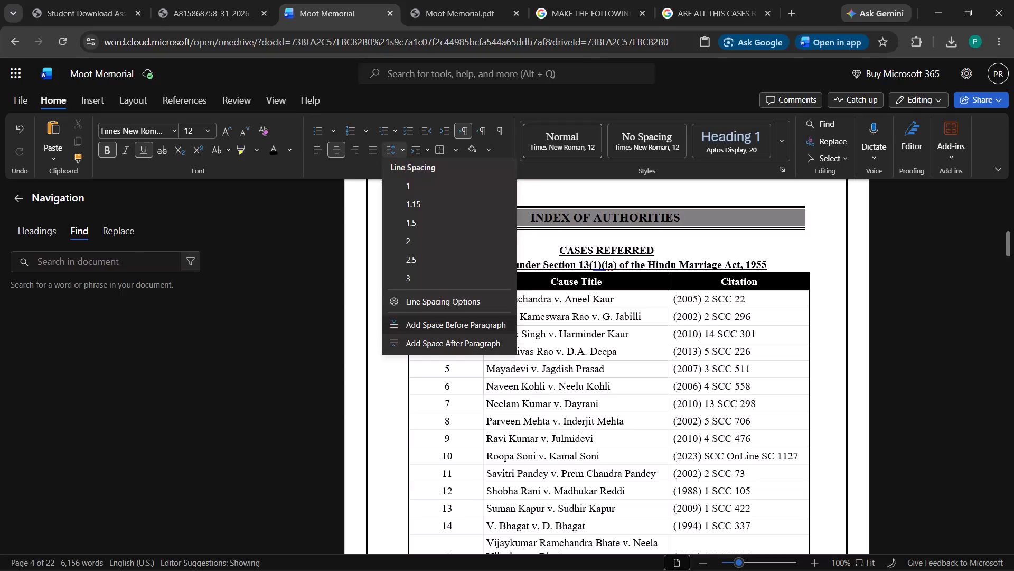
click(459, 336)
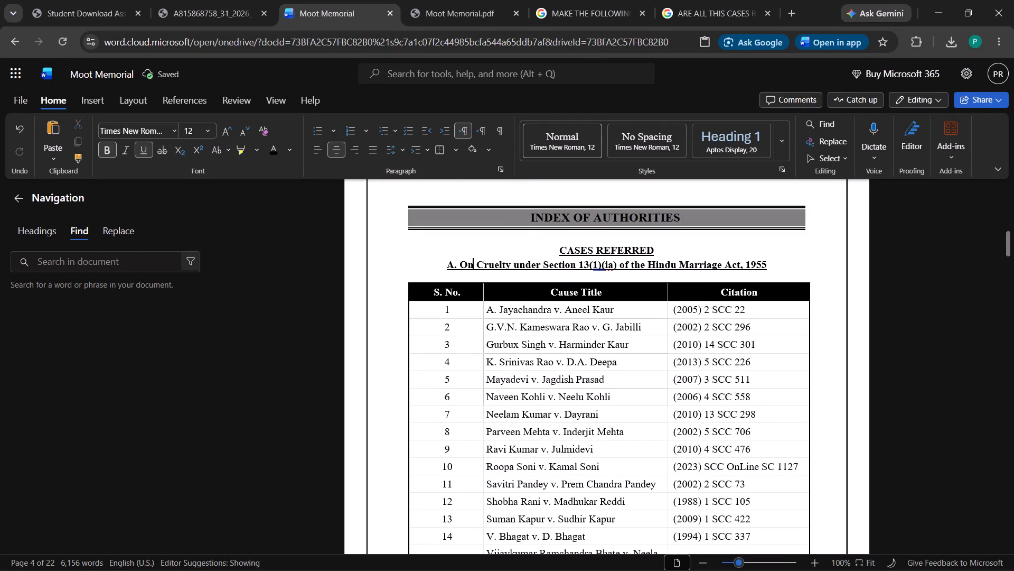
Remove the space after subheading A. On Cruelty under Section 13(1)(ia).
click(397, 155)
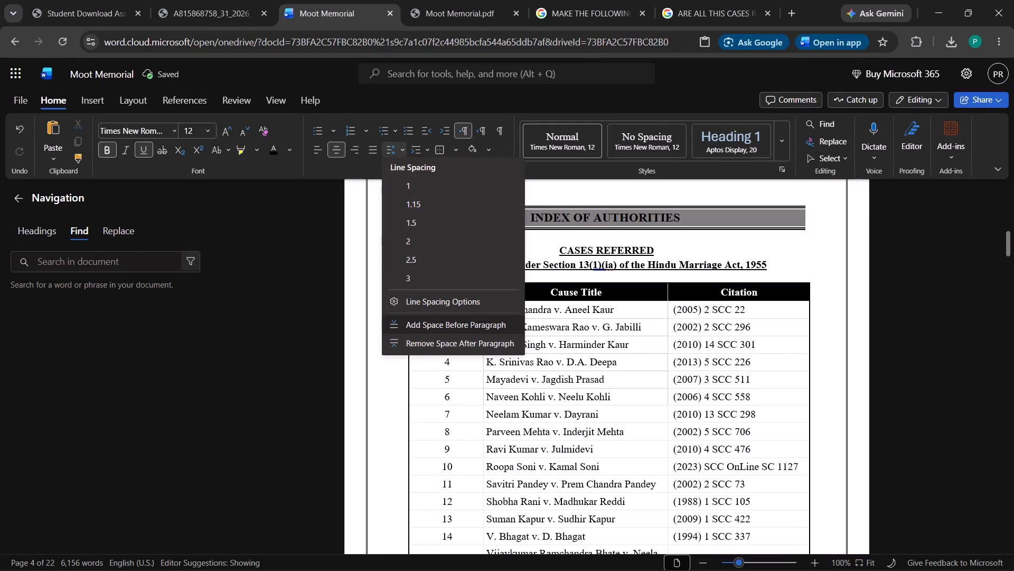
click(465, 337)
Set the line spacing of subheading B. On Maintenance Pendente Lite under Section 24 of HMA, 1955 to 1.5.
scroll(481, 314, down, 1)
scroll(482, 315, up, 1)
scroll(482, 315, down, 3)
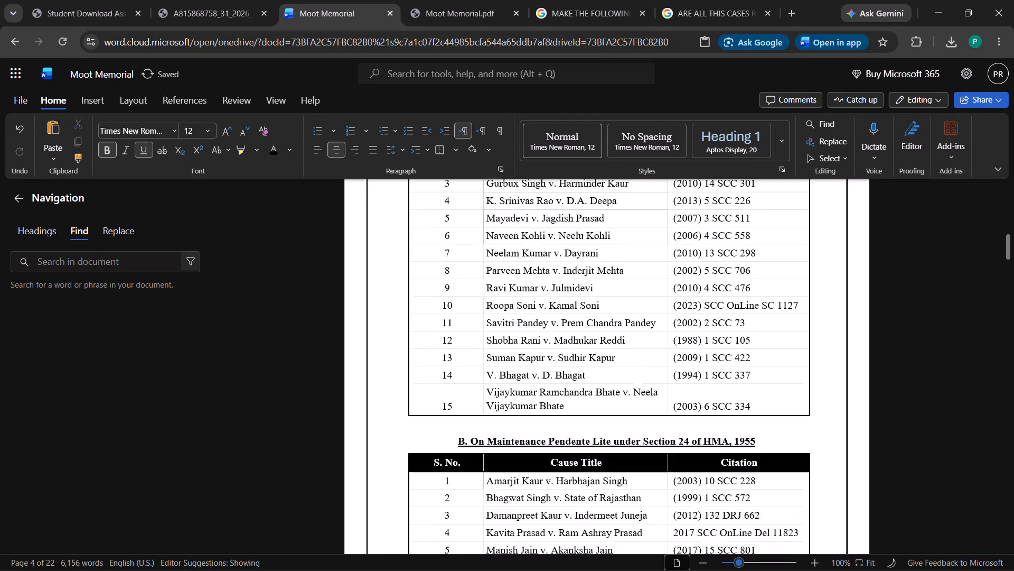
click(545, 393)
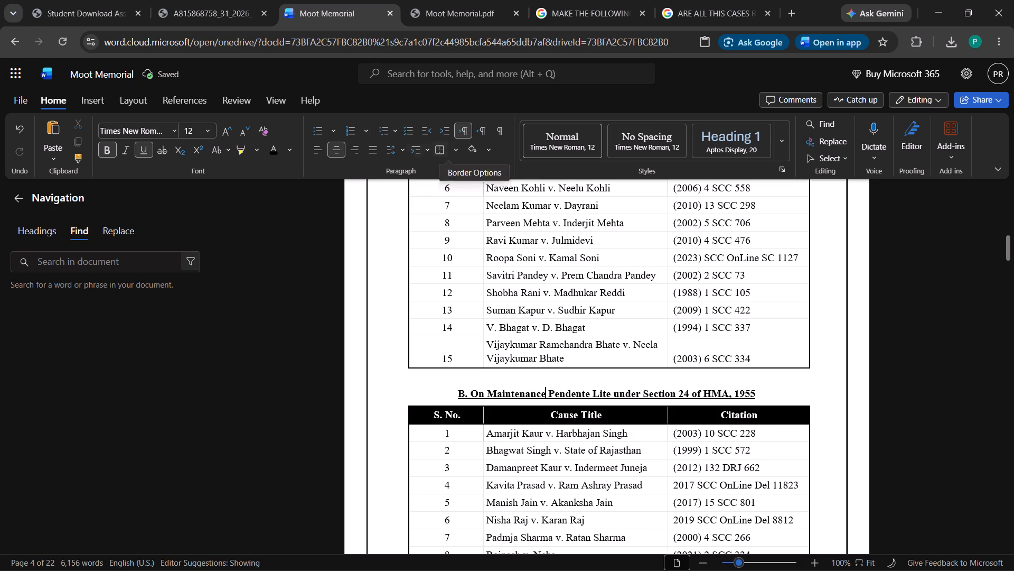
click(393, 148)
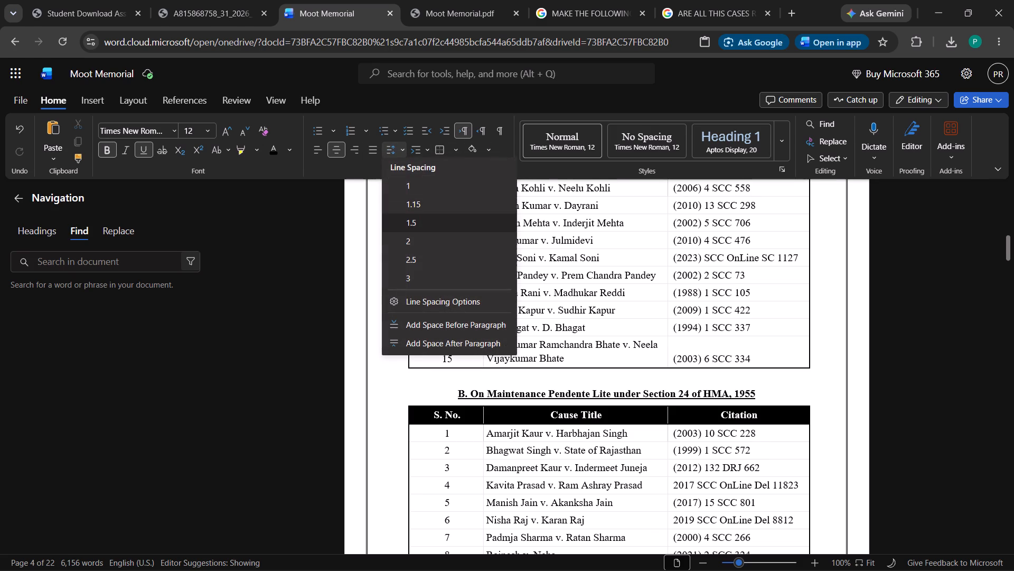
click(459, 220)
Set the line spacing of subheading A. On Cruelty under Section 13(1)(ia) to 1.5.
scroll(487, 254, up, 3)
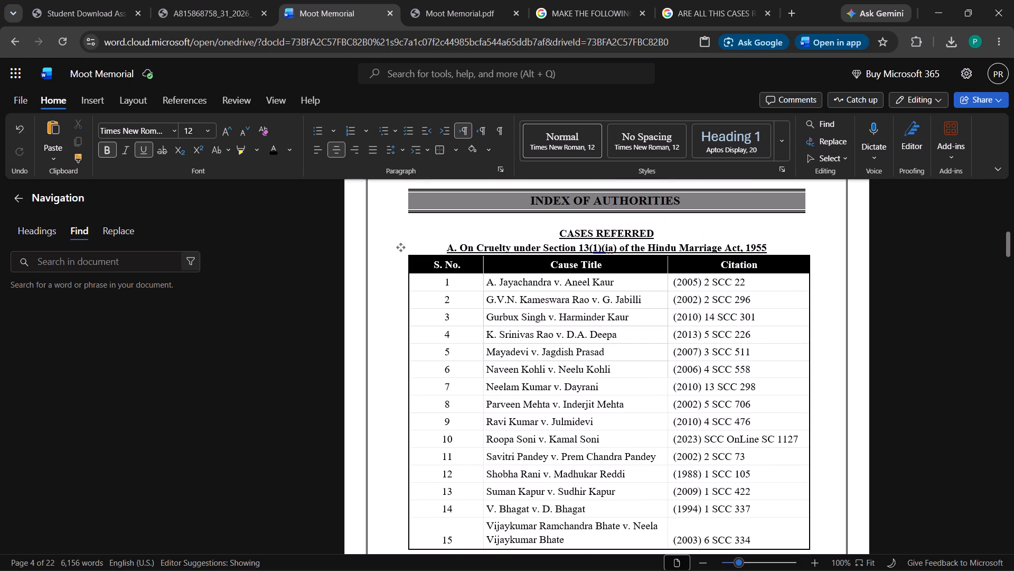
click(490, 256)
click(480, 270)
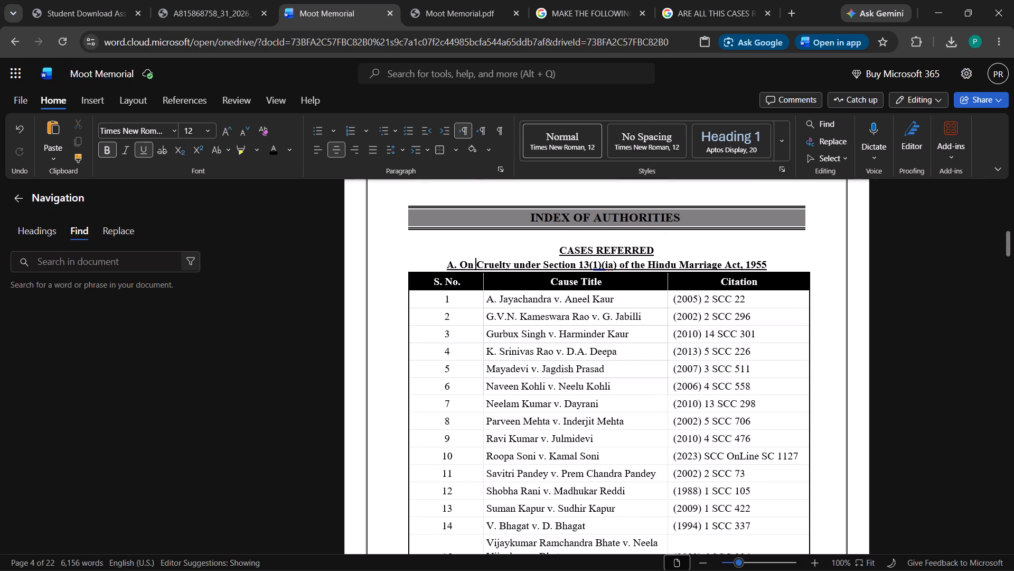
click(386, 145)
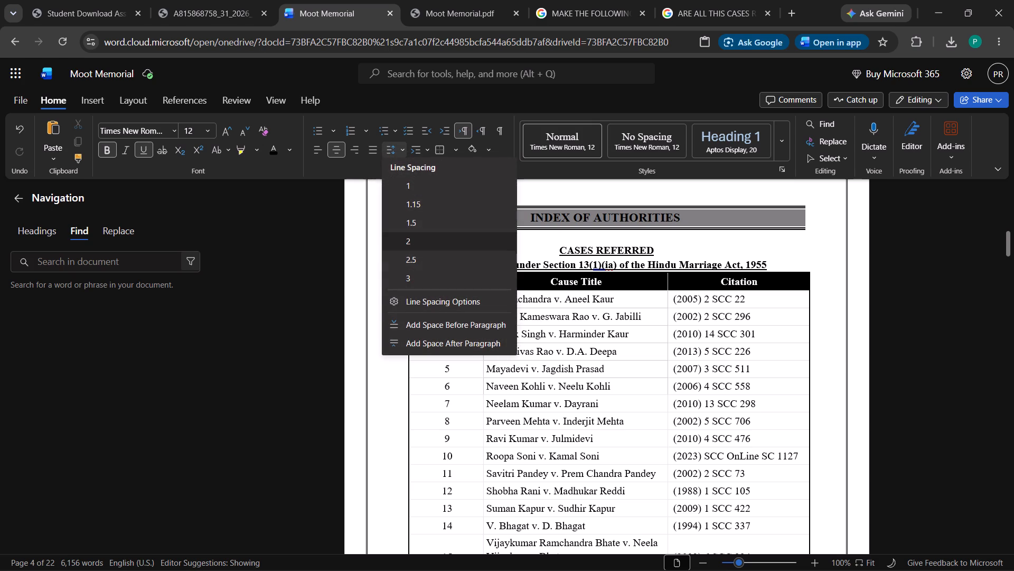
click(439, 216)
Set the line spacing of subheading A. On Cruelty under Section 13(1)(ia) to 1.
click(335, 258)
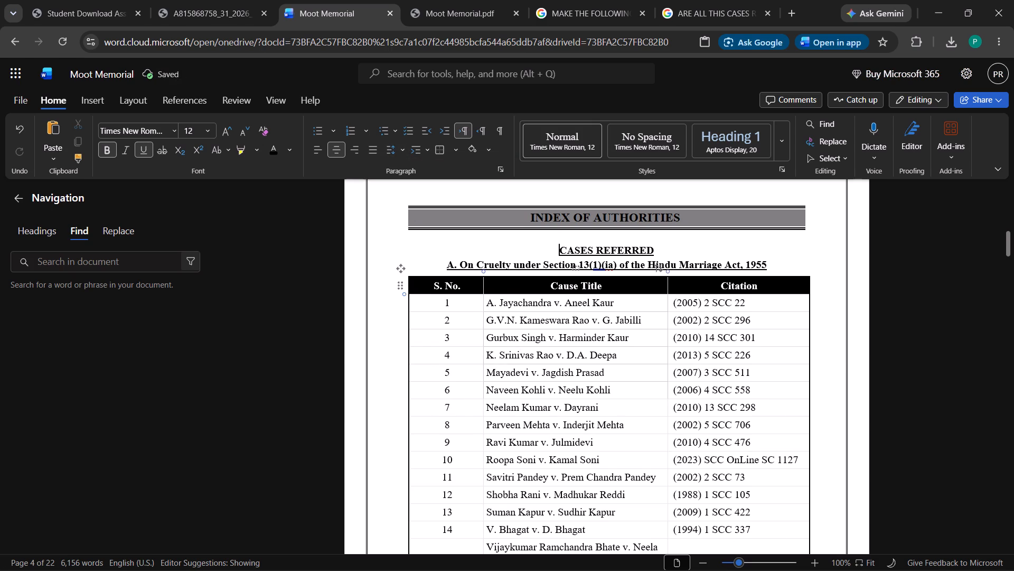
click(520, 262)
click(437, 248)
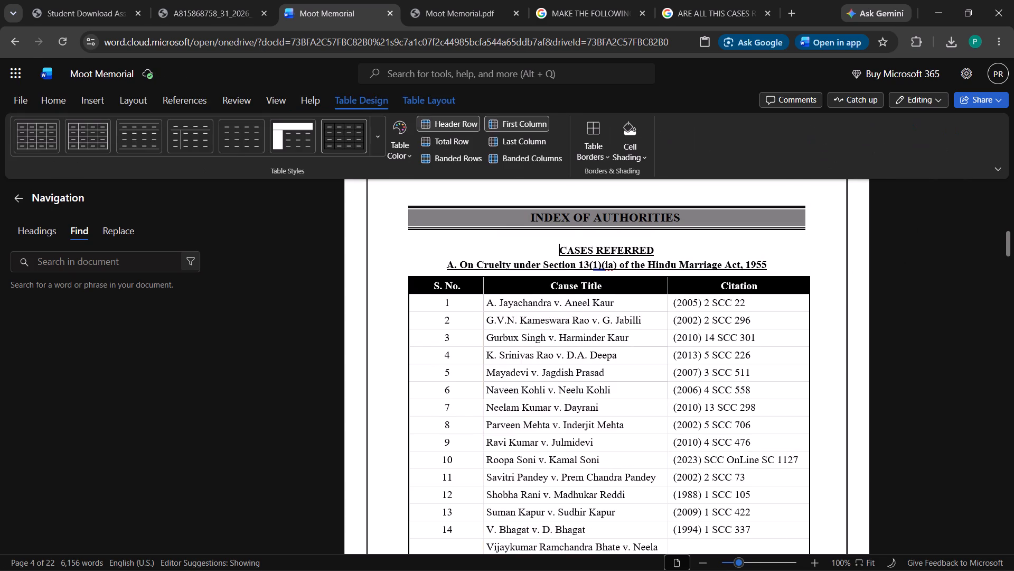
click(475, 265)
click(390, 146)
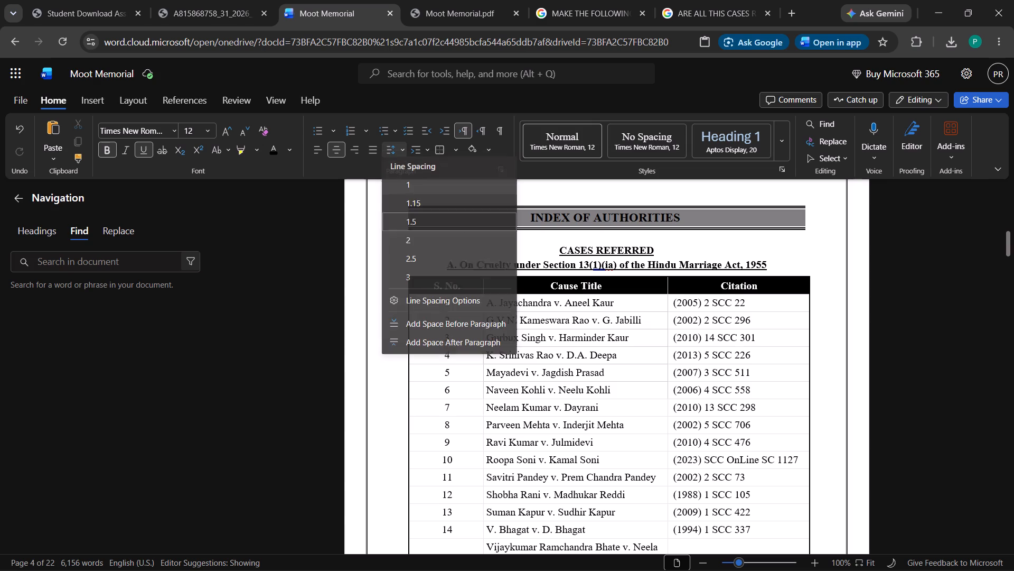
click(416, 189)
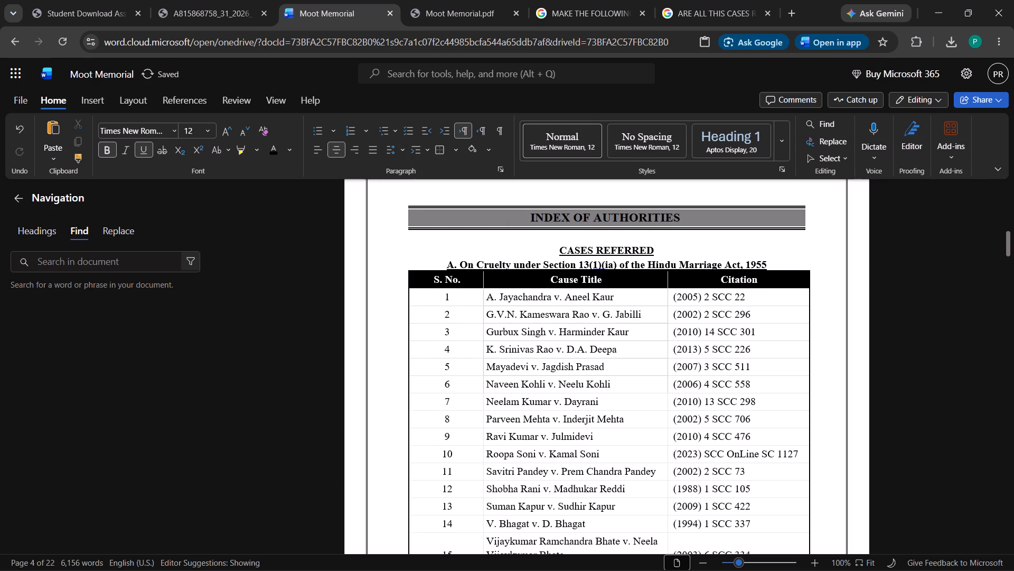
Set the line spacing of subheading A. On Cruelty under Section 13(1)(ia) to 1.15.
click(385, 144)
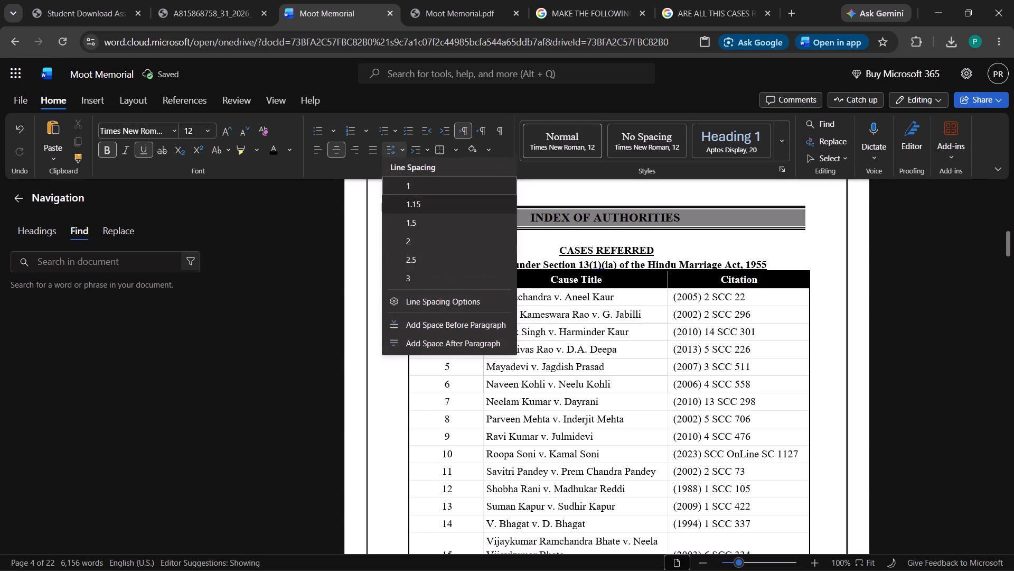
click(419, 212)
Set the line spacing of subheading B. On Maintenance Pendente Lite under Section 24 of HMA to 1.15.
scroll(459, 349, down, 5)
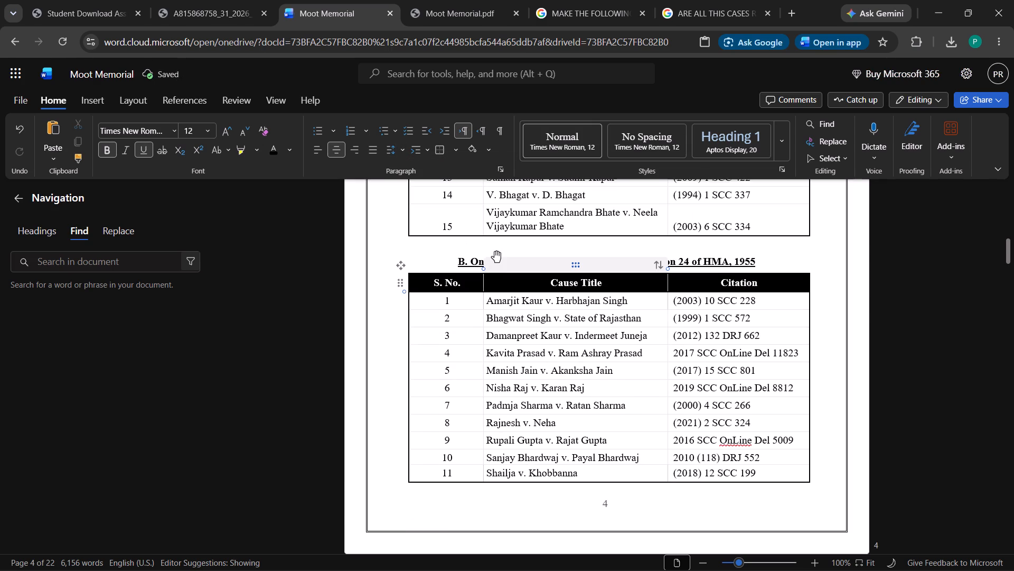
click(470, 260)
click(397, 143)
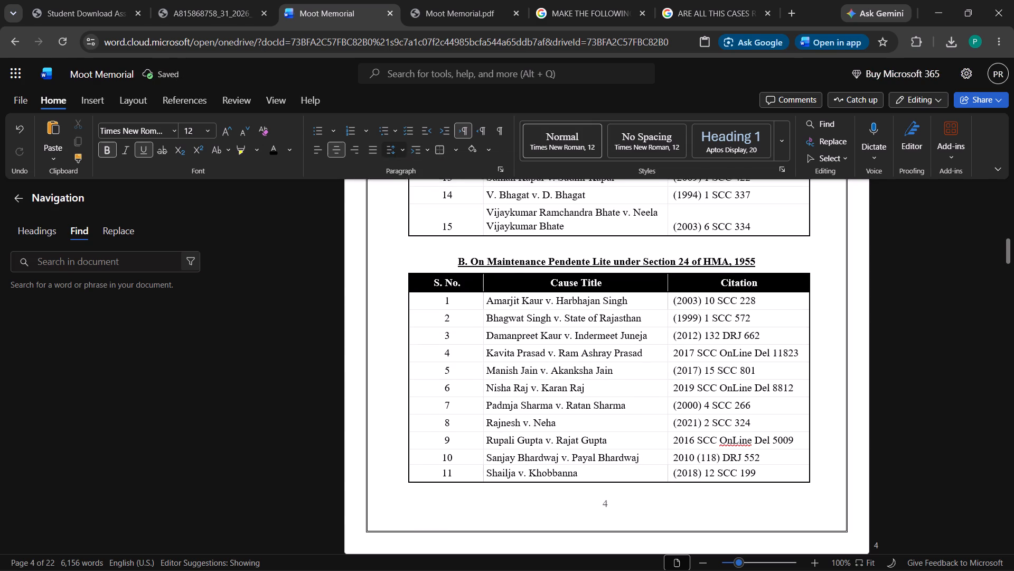
click(415, 207)
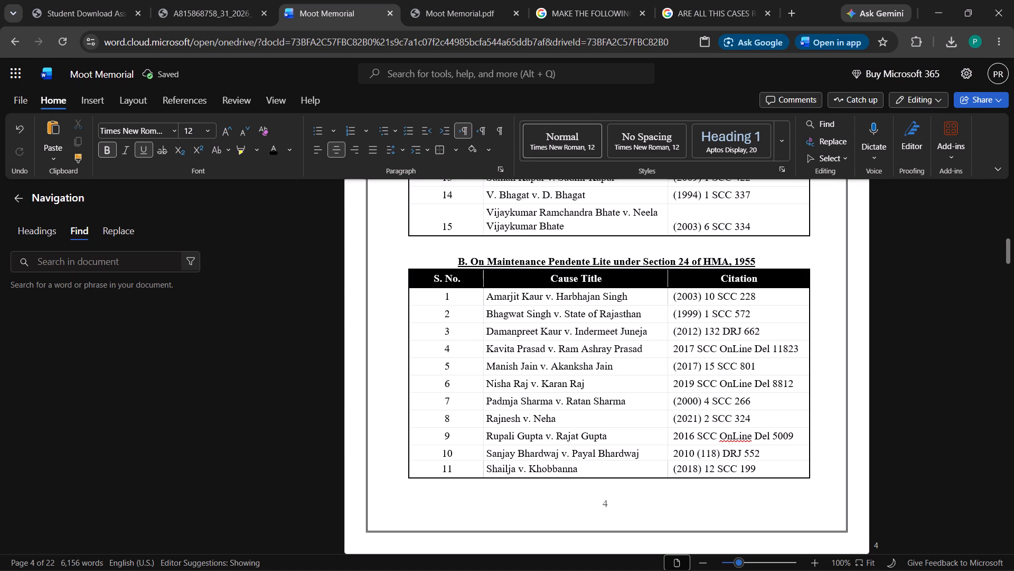
Close the Moot Memorial.pdf browser tab.
scroll(900, 250, up, 8)
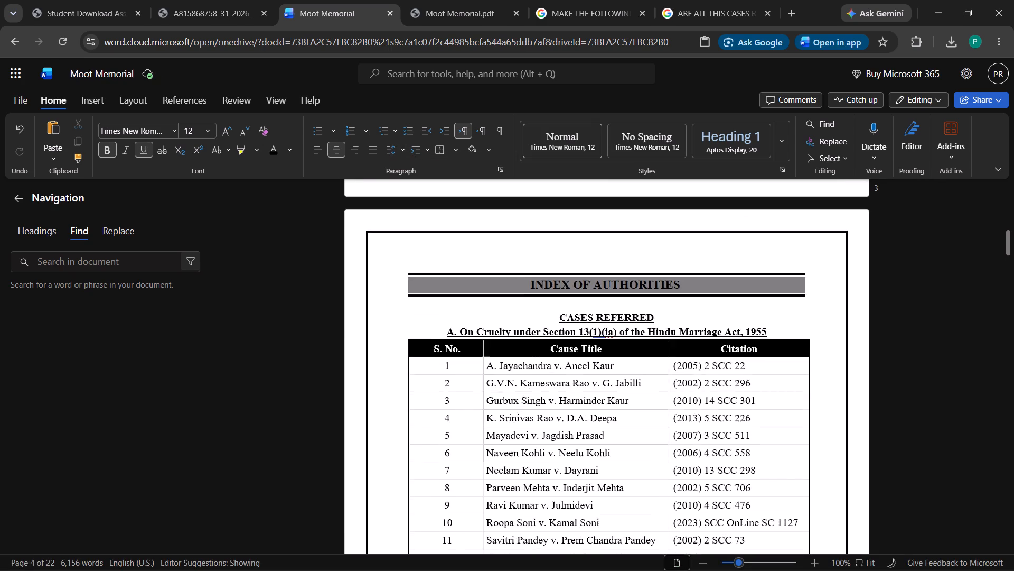
click(514, 10)
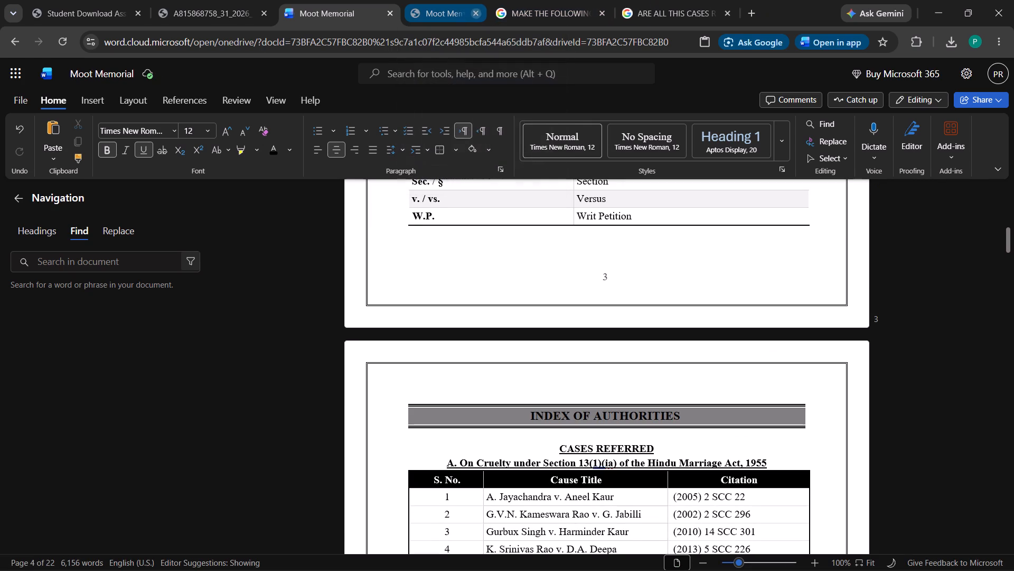
Review the layout and page numbering from the List of Abbreviations through the Statement of Facts, and return to the table of contents.
scroll(535, 183, up, 4)
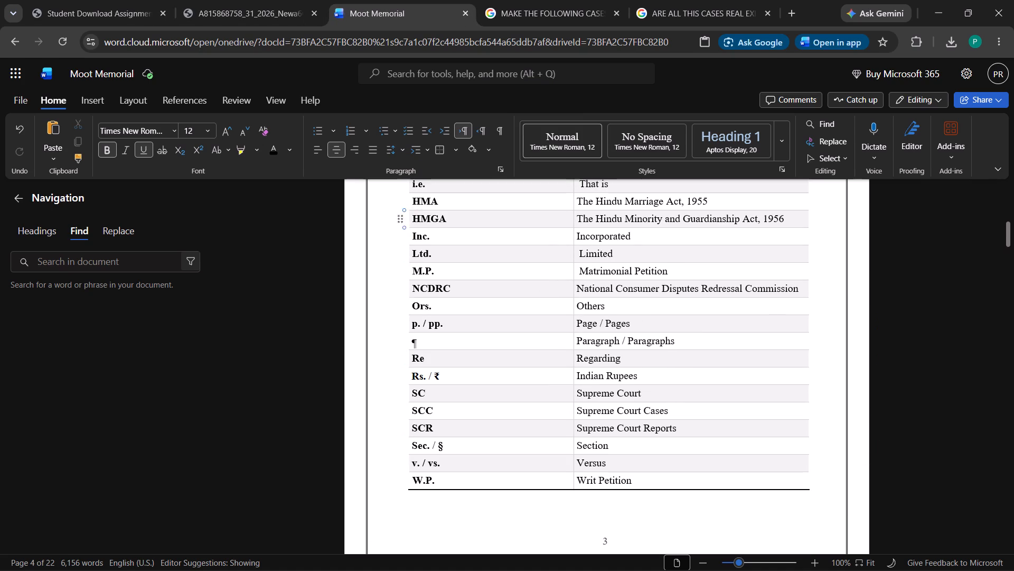
scroll(606, 234, up, 5)
scroll(606, 234, down, 4)
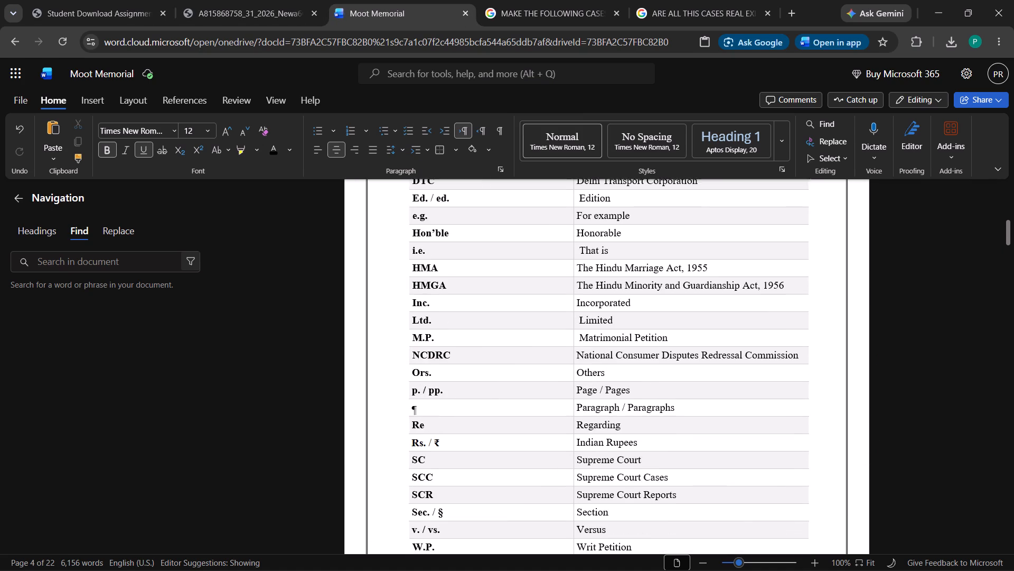
scroll(606, 234, down, 7)
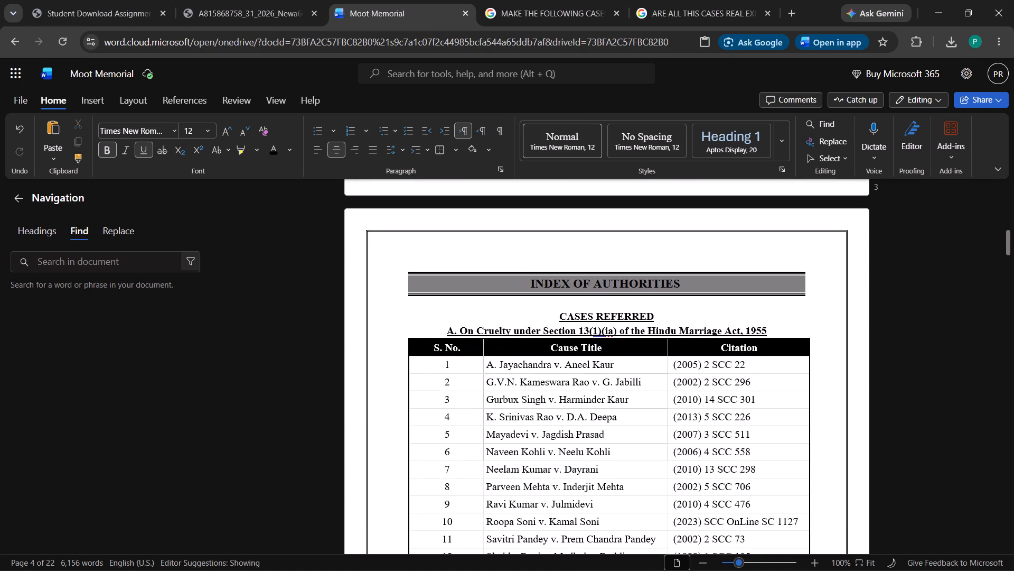
scroll(606, 234, down, 9)
scroll(606, 234, up, 1)
scroll(606, 234, down, 3)
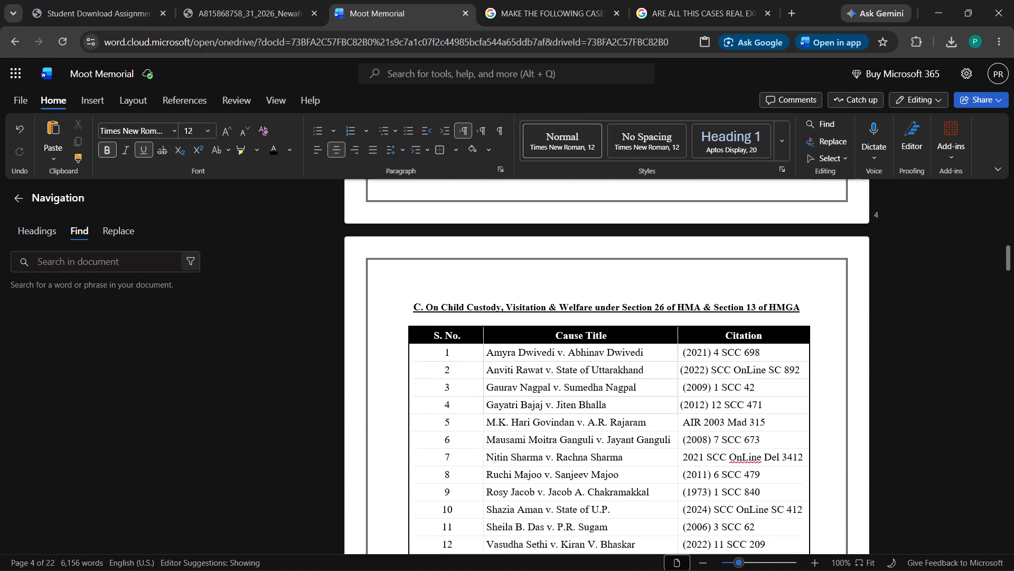
scroll(606, 234, down, 12)
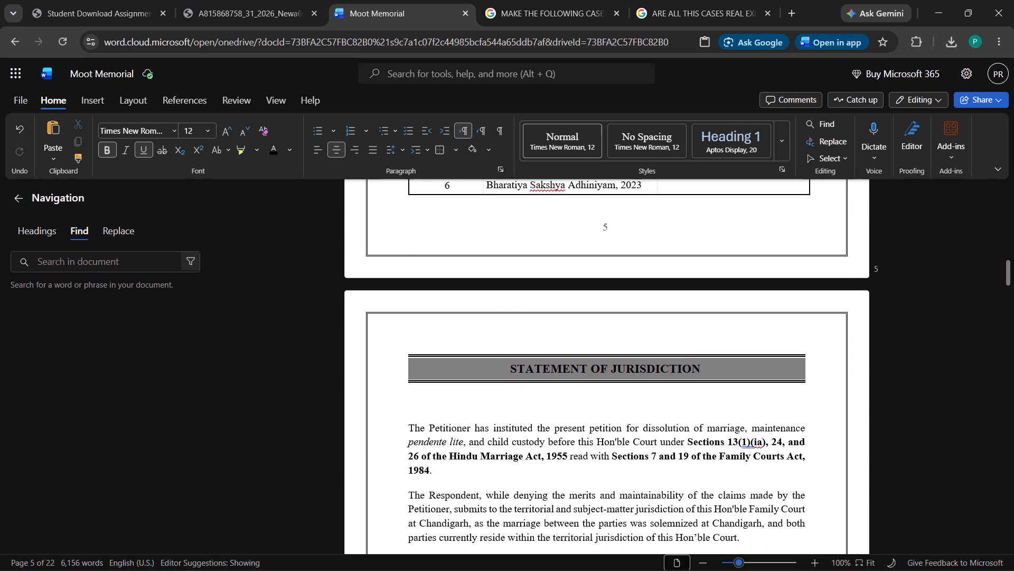
click(606, 236)
click(605, 242)
scroll(576, 294, down, 3)
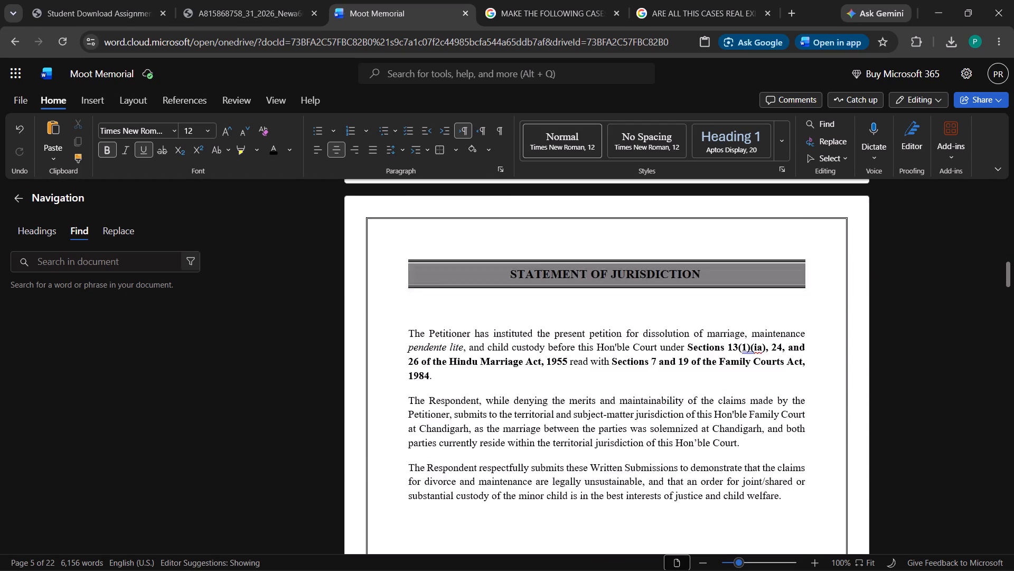
scroll(576, 294, down, 8)
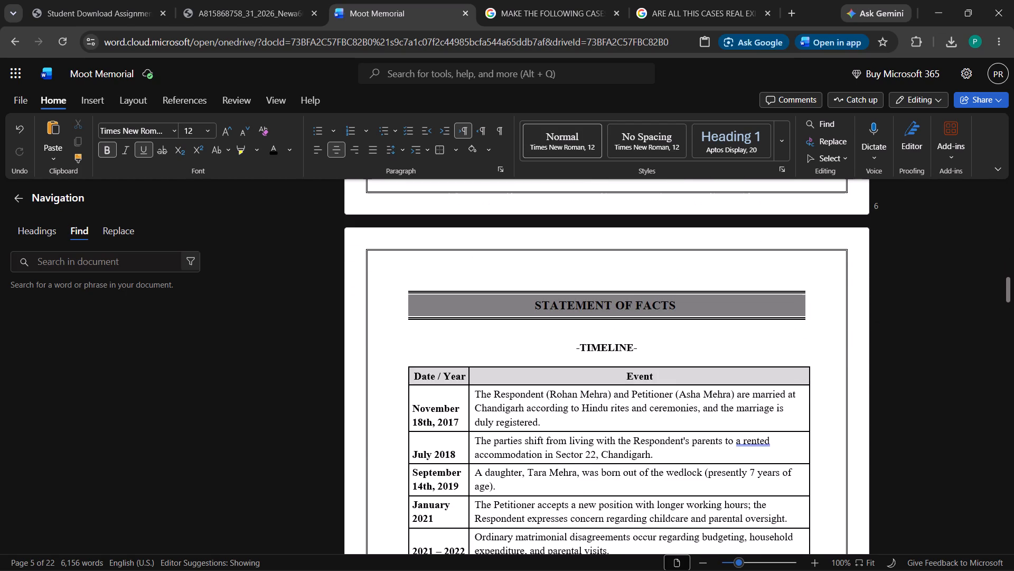
click(568, 284)
scroll(568, 284, up, 11)
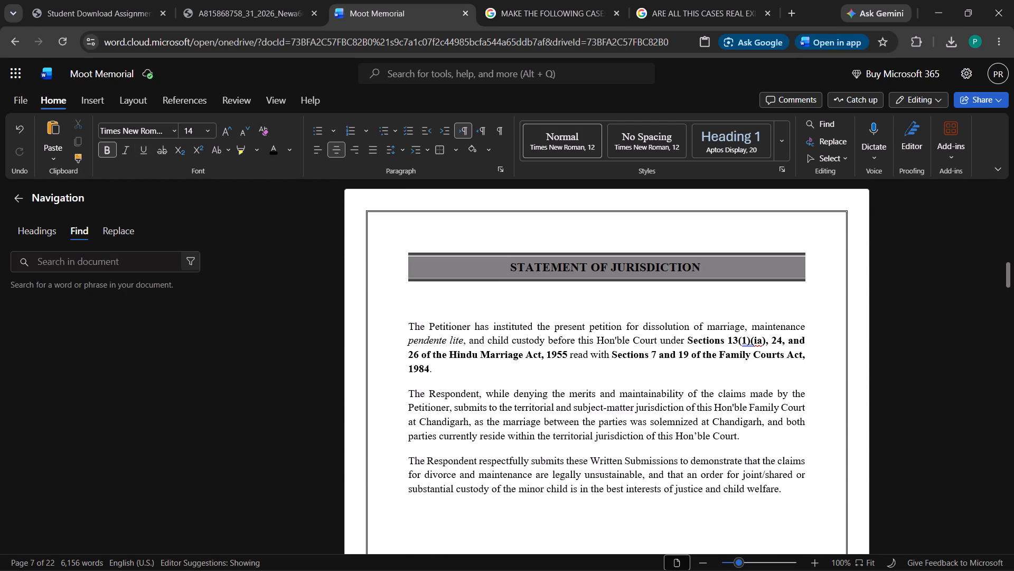
scroll(568, 283, up, 1)
scroll(568, 283, down, 1)
scroll(568, 283, up, 13)
scroll(568, 283, down, 1)
scroll(568, 283, up, 7)
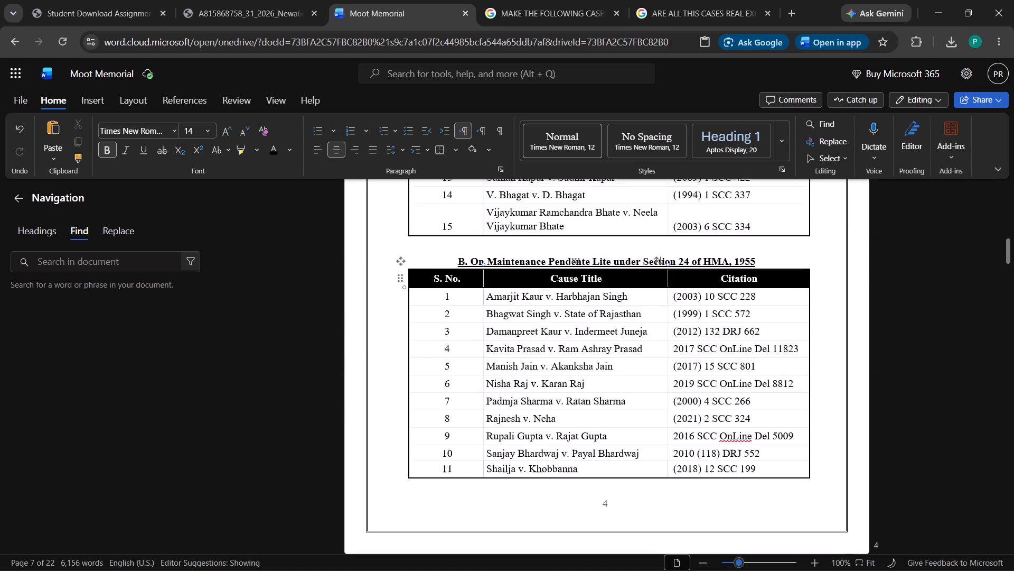
scroll(568, 283, up, 14)
scroll(568, 283, down, 1)
scroll(568, 283, up, 10)
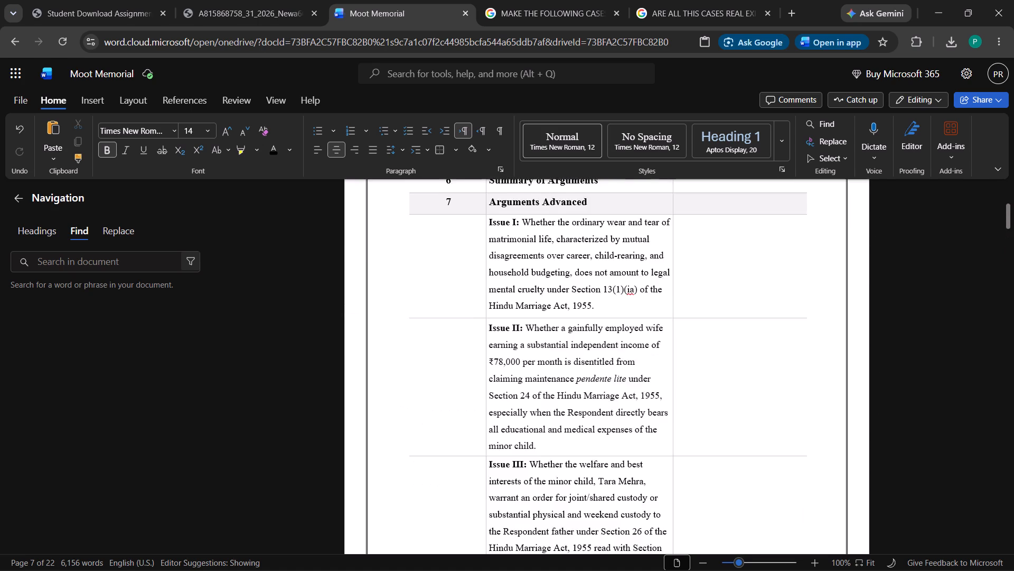
Change the Index of Authorities page number in the table of contents to 4 - 5.
scroll(568, 283, up, 4)
scroll(572, 290, down, 2)
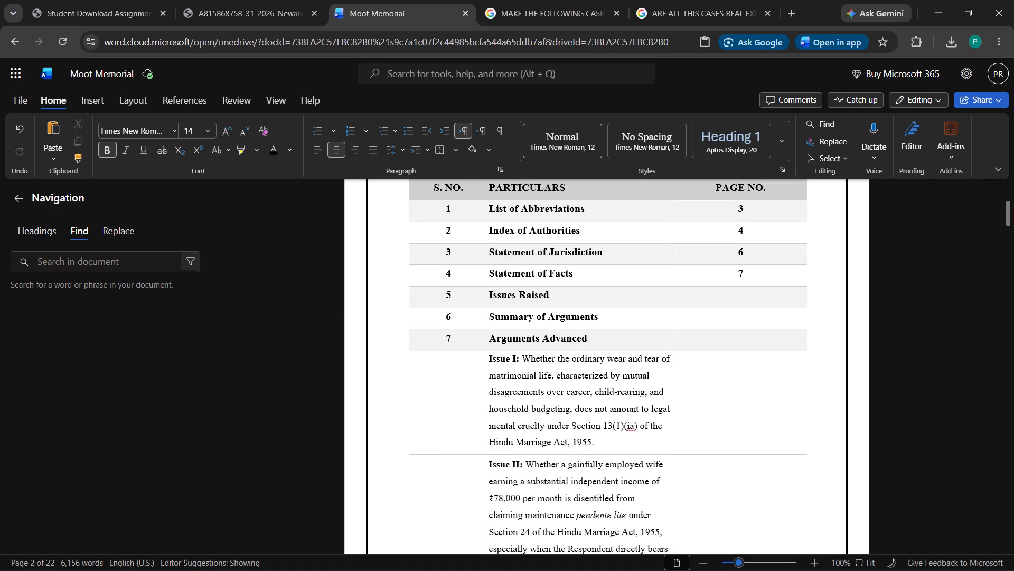
click(747, 231)
key(space)
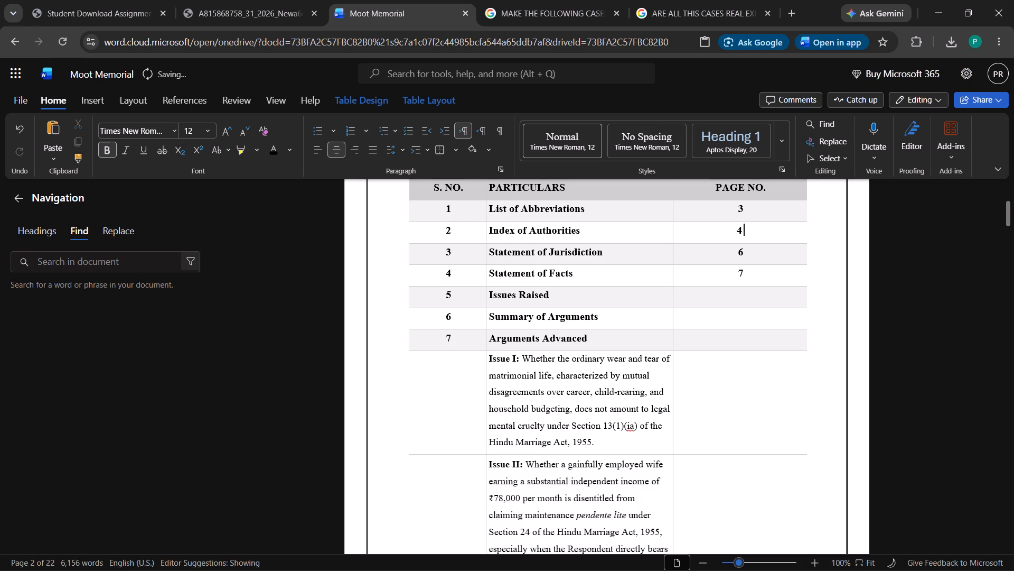
key(minus)
key(space)
text(5)
Enter page number 8 for Issues Raised in the table of contents.
click(755, 297)
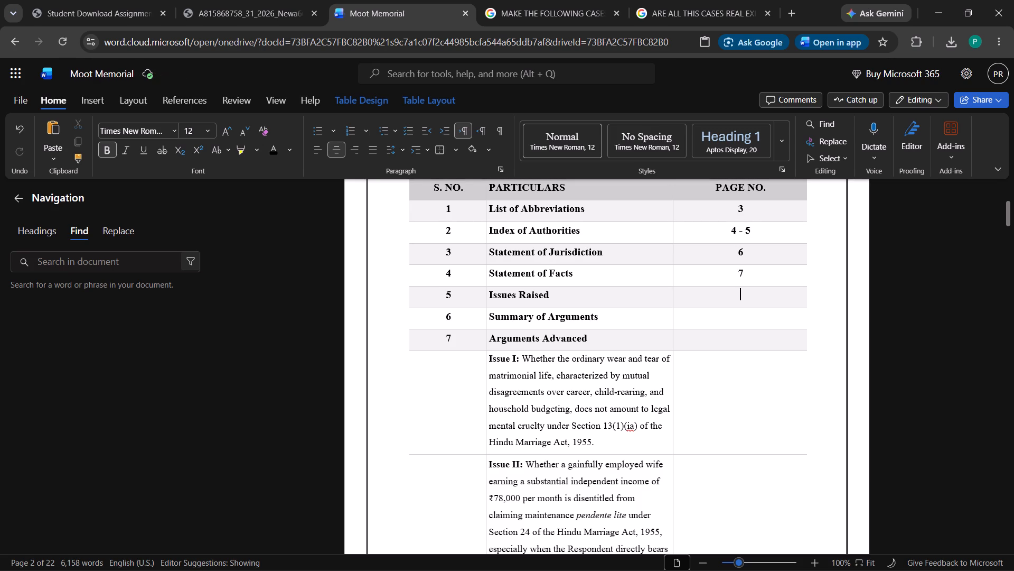
key(8)
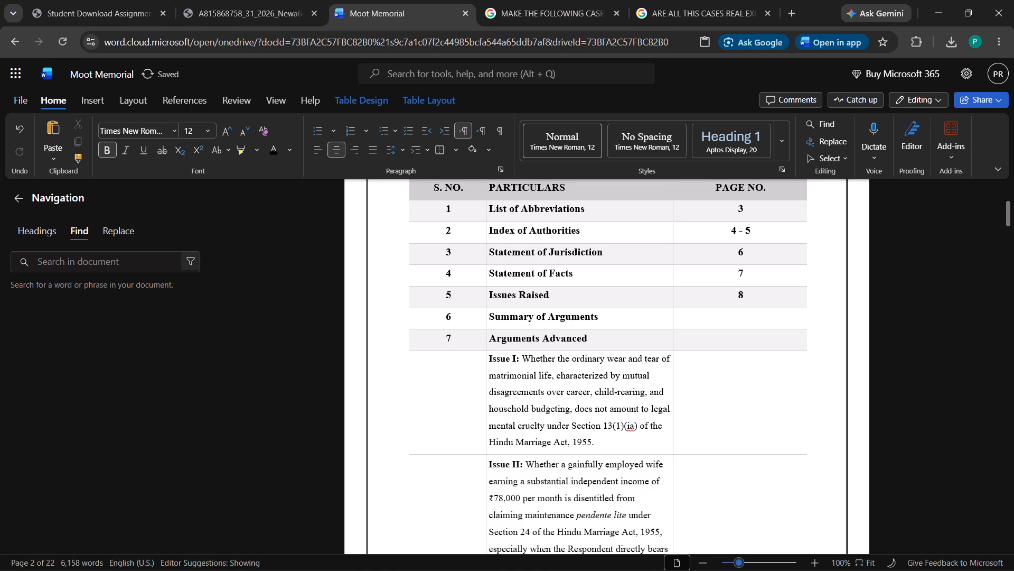
click(743, 276)
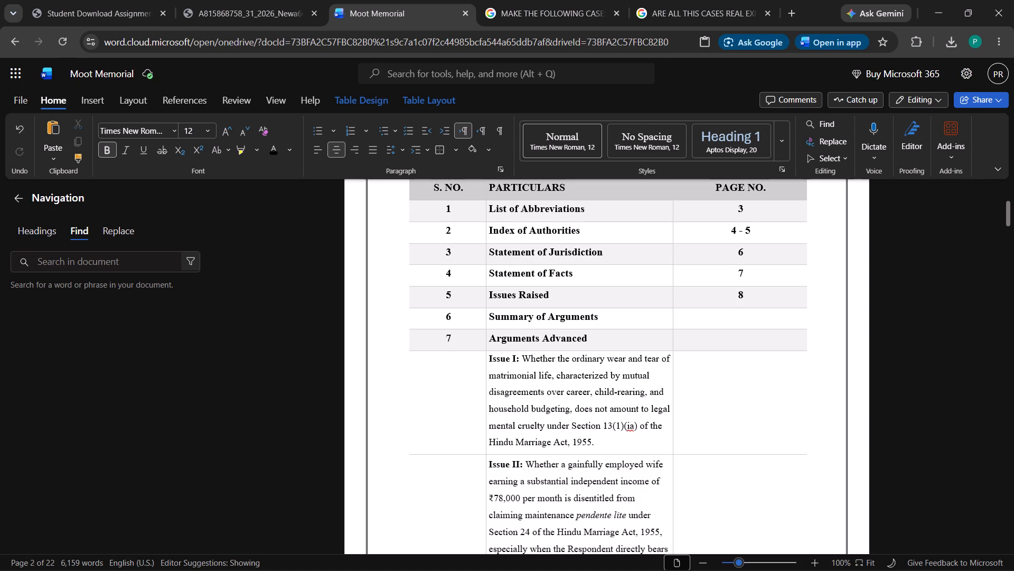
click(757, 299)
Check the page numbers and layout from the Statement of Facts chronology table through to the Issues Raised heading.
drag(1008, 219, 1013, 319)
scroll(536, 293, up, 8)
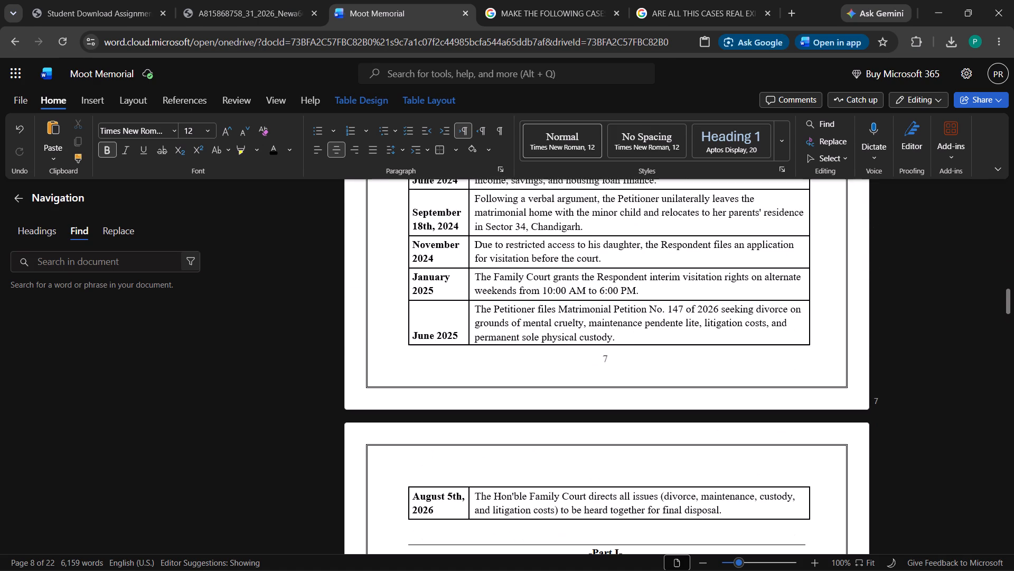
scroll(536, 292, down, 1)
scroll(536, 292, up, 5)
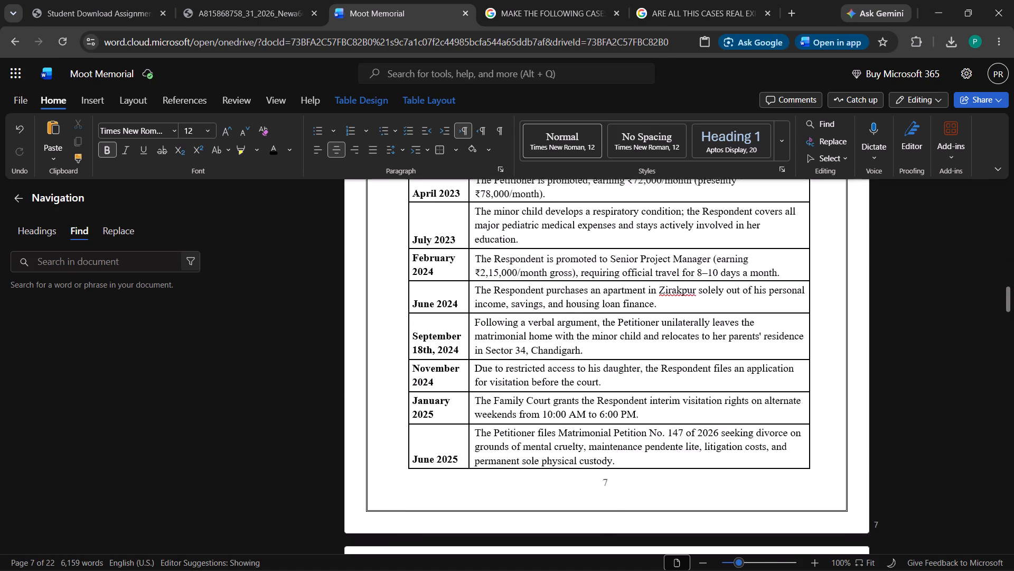
scroll(536, 292, up, 4)
scroll(536, 292, down, 6)
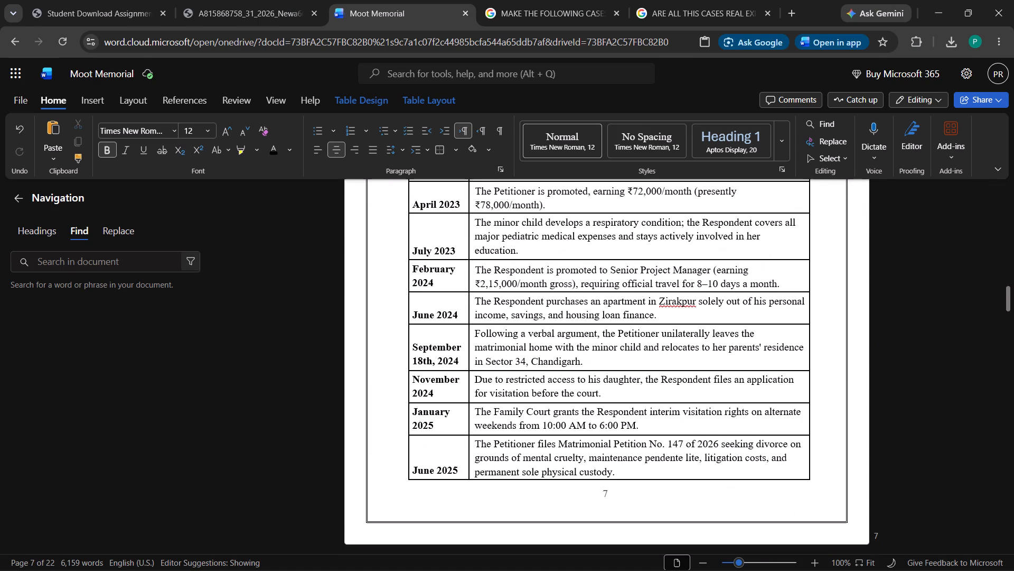
scroll(536, 292, down, 1)
scroll(536, 292, up, 6)
scroll(536, 292, down, 8)
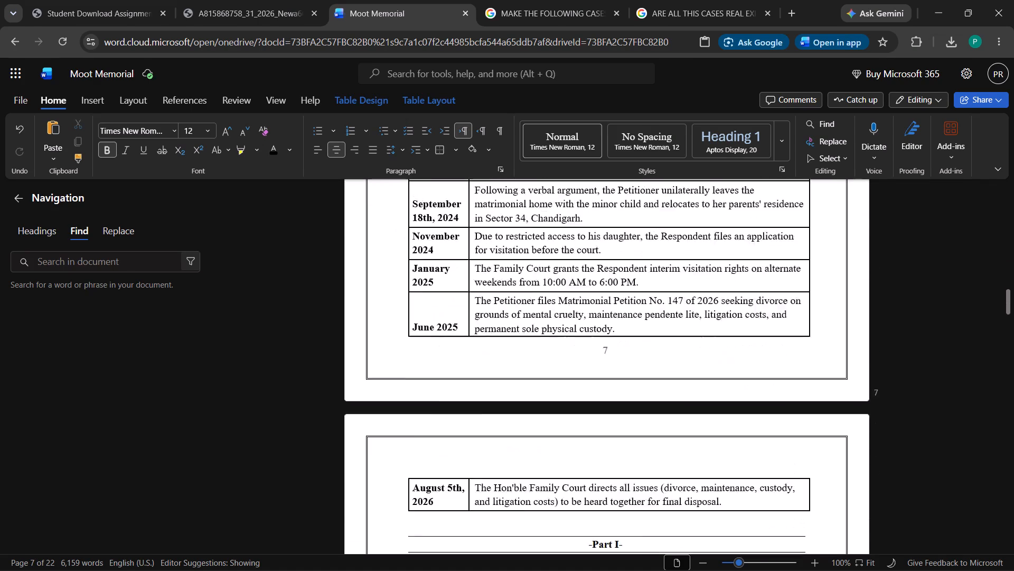
scroll(537, 291, down, 14)
scroll(537, 291, up, 3)
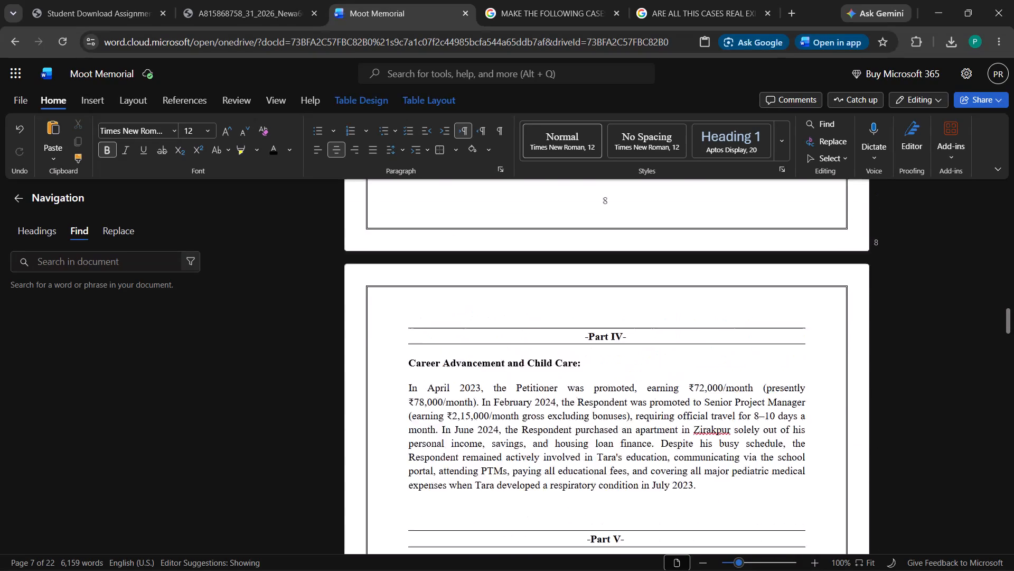
scroll(537, 291, down, 15)
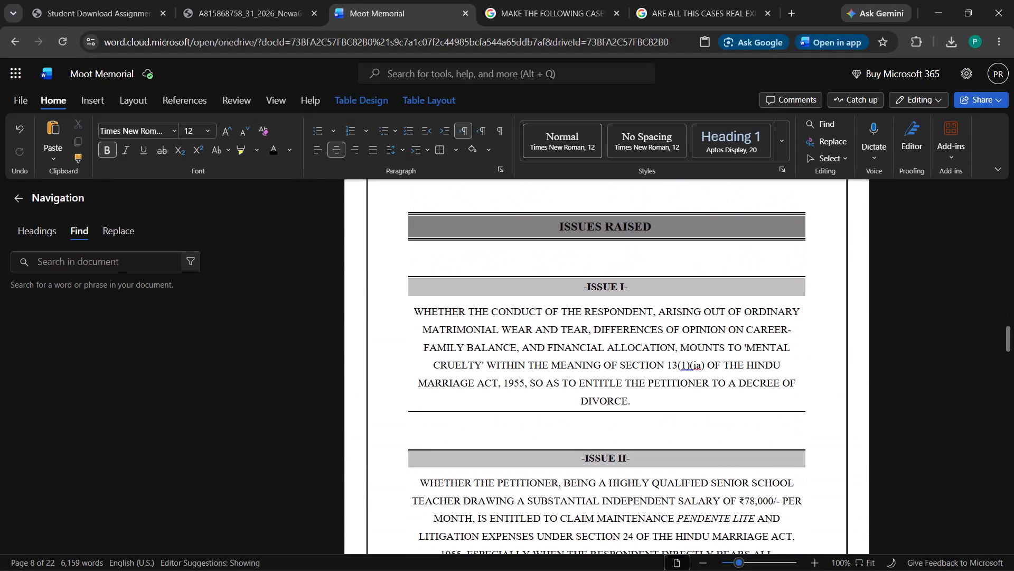
Delete the blank line between the Issues Raised heading and the Issue I subheading.
click(542, 257)
key(BackSpace)
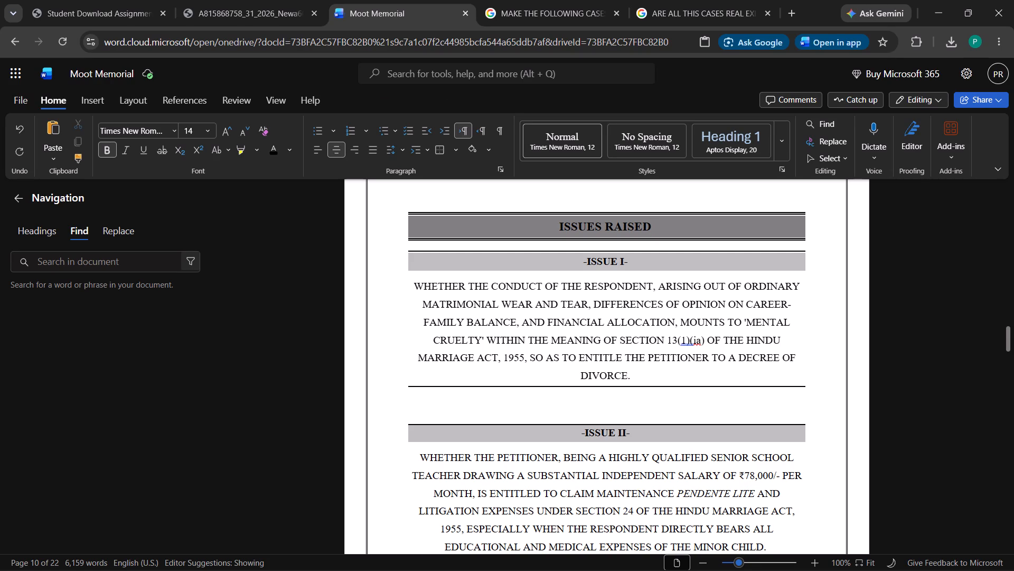
Examine the layout of Parts IV to VI of the Statement of Facts and the page break before Issues Raised.
scroll(587, 374, down, 1)
scroll(587, 374, up, 4)
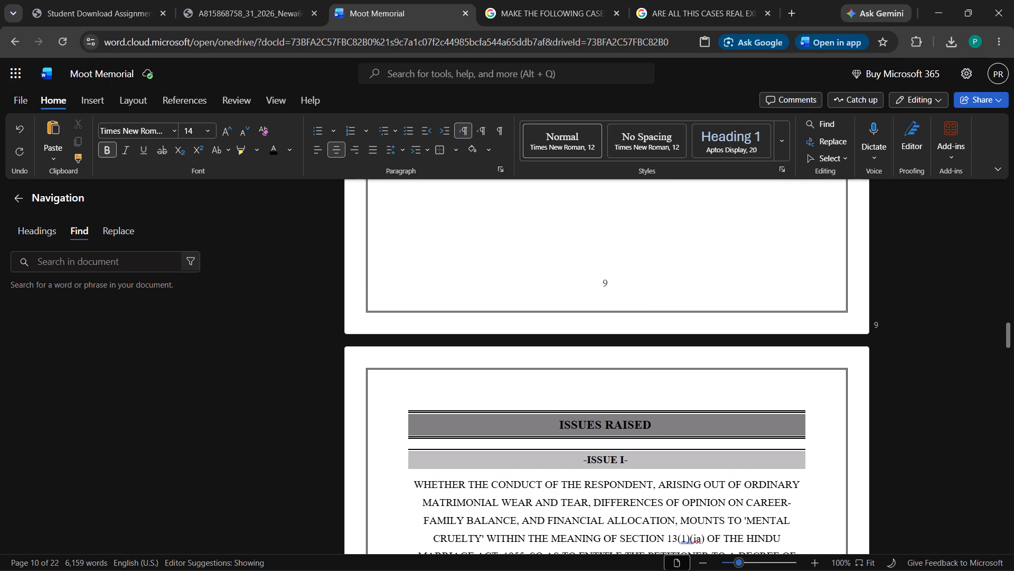
click(589, 394)
click(583, 282)
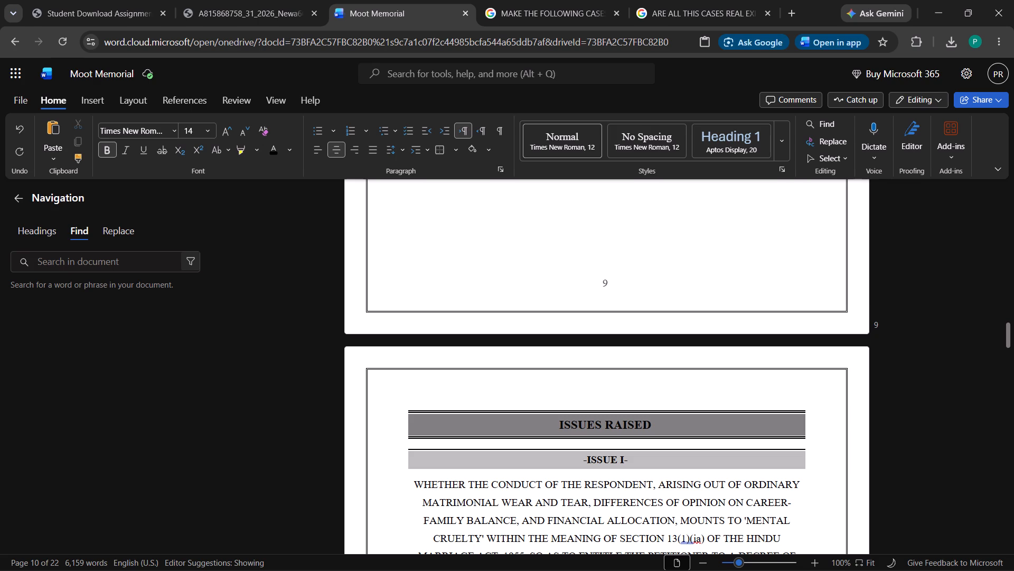
scroll(599, 341, up, 4)
scroll(591, 317, down, 2)
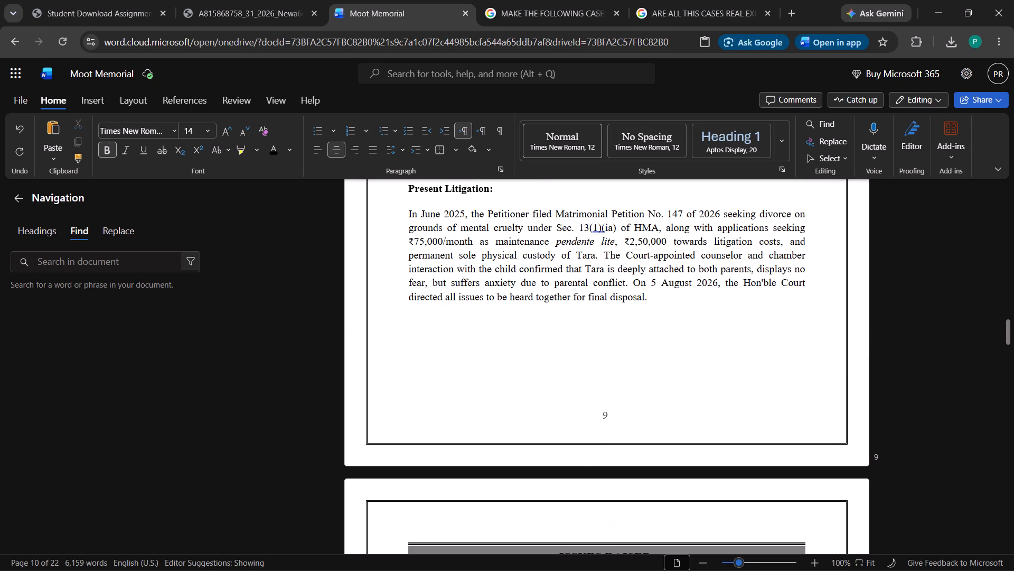
click(515, 0)
click(415, 0)
click(257, 0)
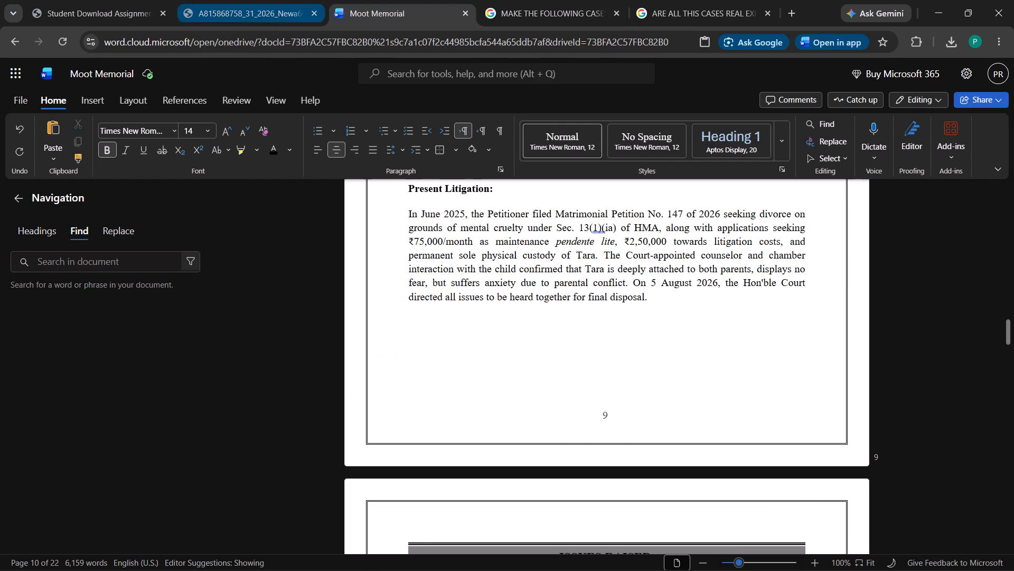
click(365, 0)
scroll(564, 341, up, 3)
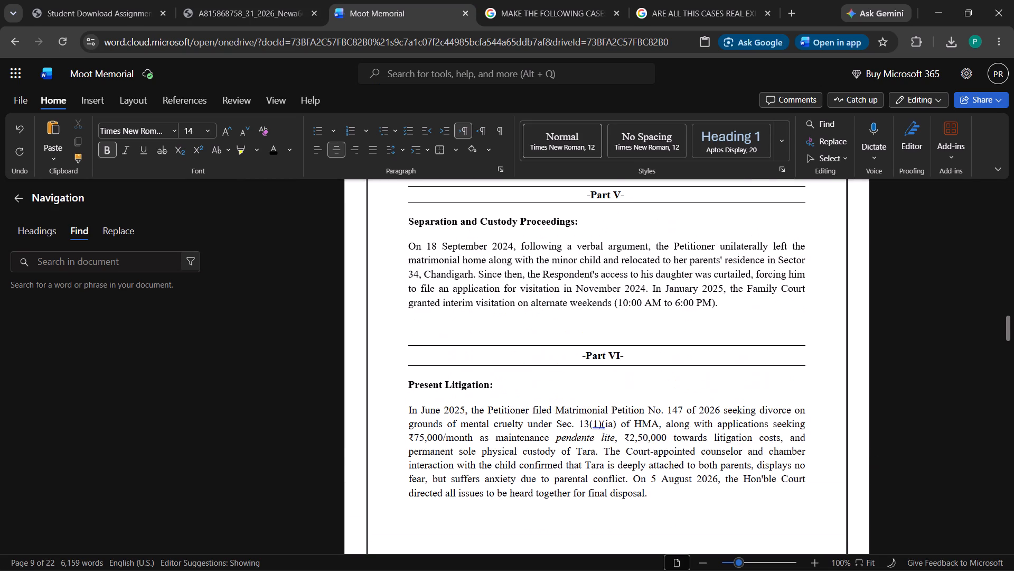
scroll(565, 342, down, 3)
scroll(566, 344, up, 2)
scroll(566, 344, down, 1)
scroll(566, 344, up, 6)
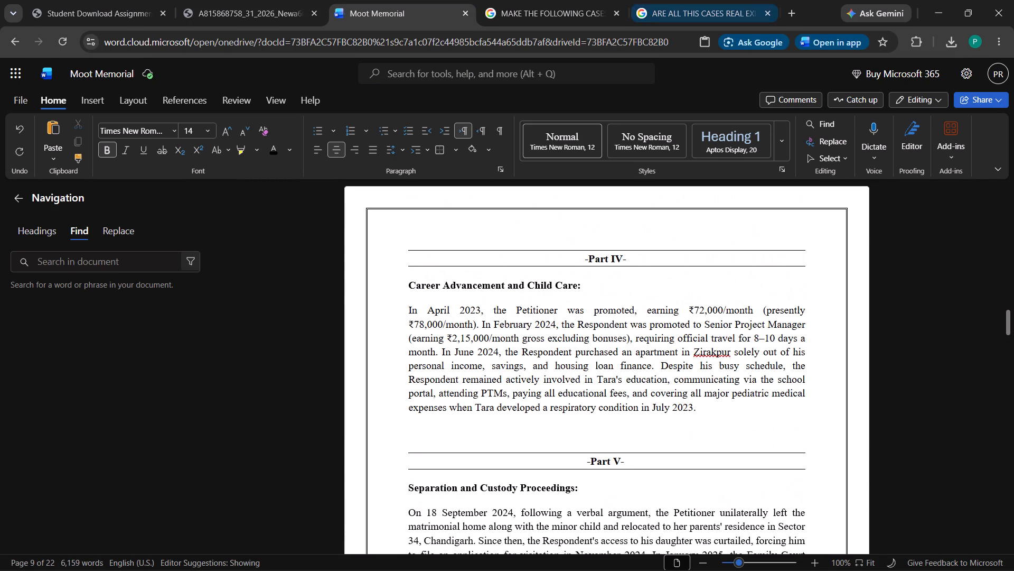
Open the downloaded Moot Memorial.pdf in a browser tab and return to the Word document.
click(950, 44)
click(855, 87)
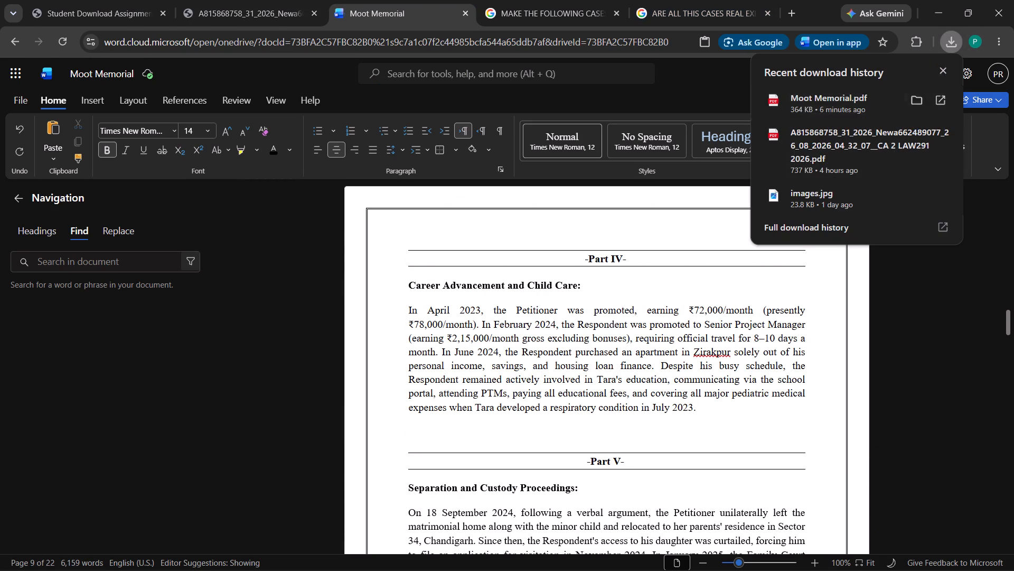
click(343, 0)
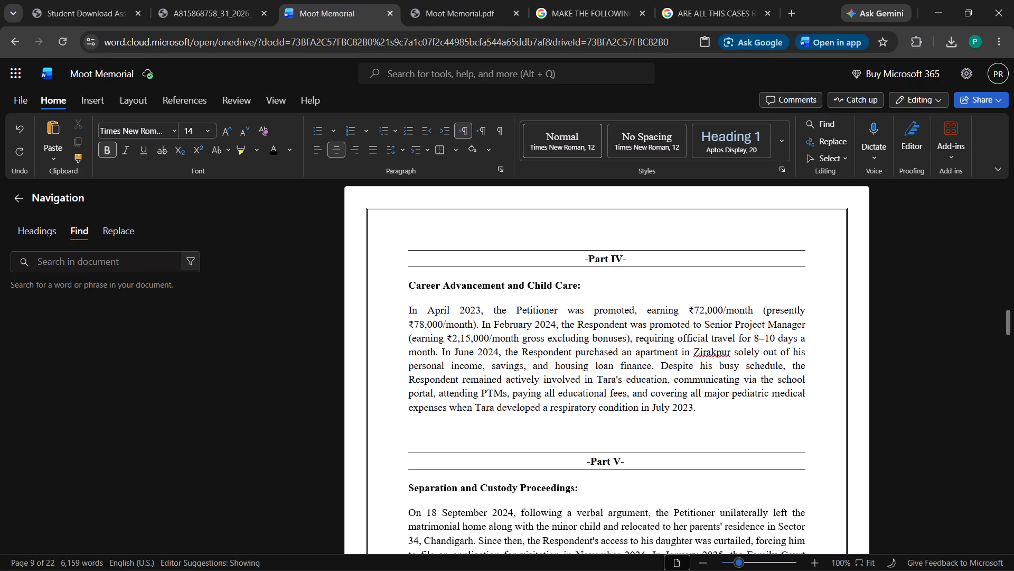
Review the Part IV to Part VI text and the empty space at the end of the Statement of Facts.
scroll(524, 262, down, 1)
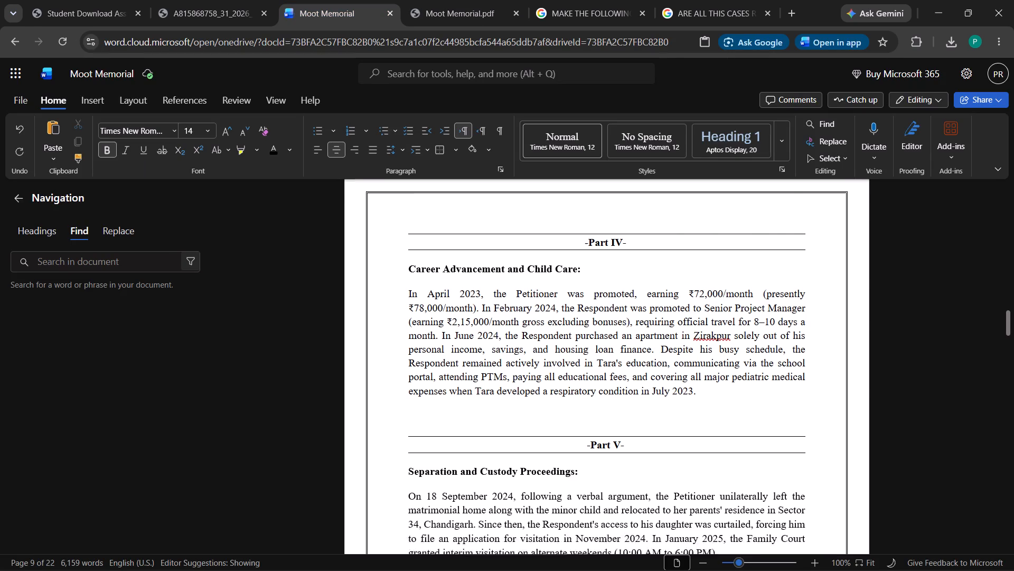
scroll(524, 262, down, 6)
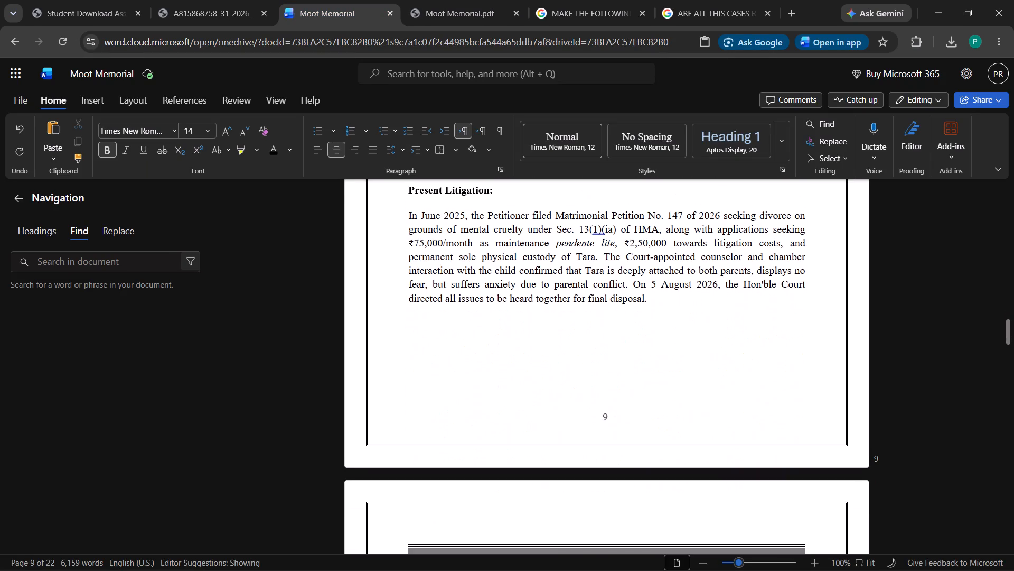
scroll(524, 262, up, 1)
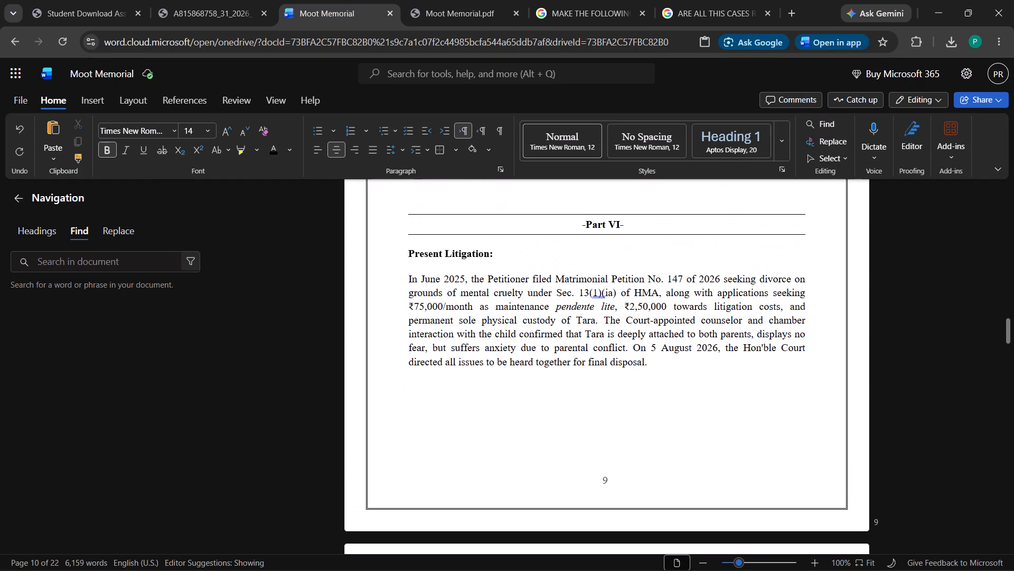
scroll(524, 262, up, 1)
scroll(524, 262, down, 2)
scroll(524, 262, up, 1)
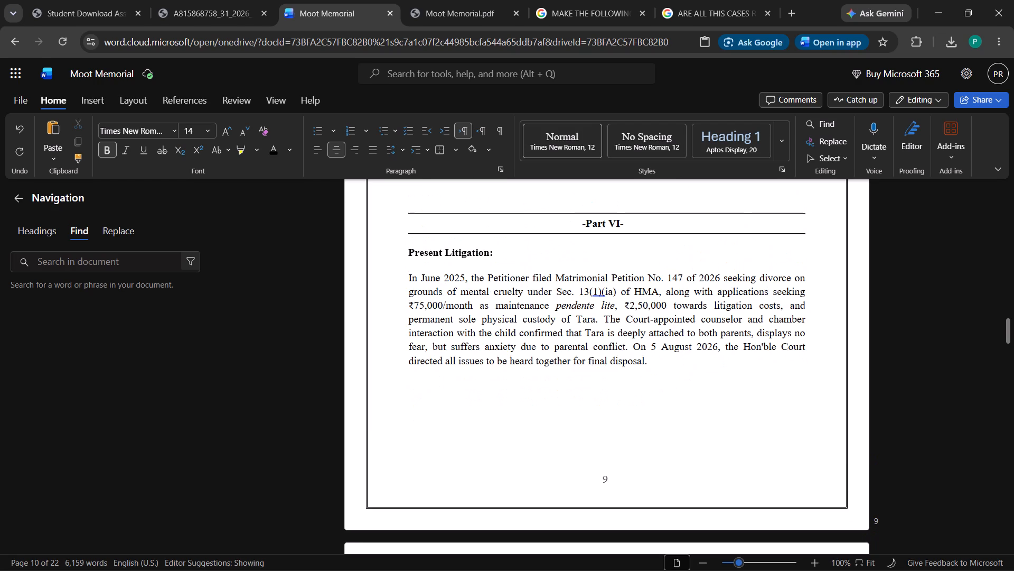
scroll(524, 262, down, 3)
scroll(524, 262, up, 2)
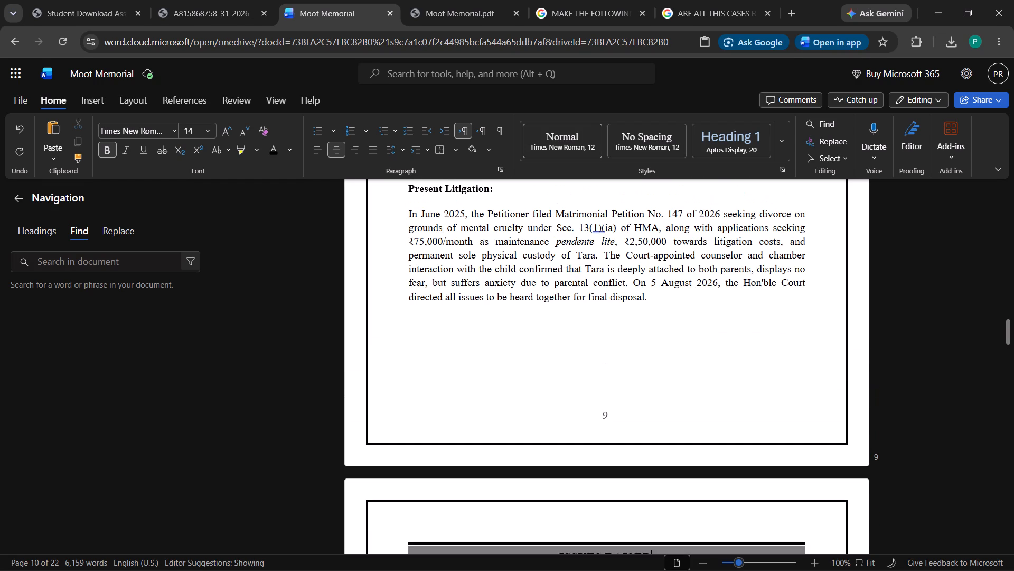
Insert a blank line above the Summary of Arguments heading to move it to the top of the following page.
scroll(524, 262, down, 16)
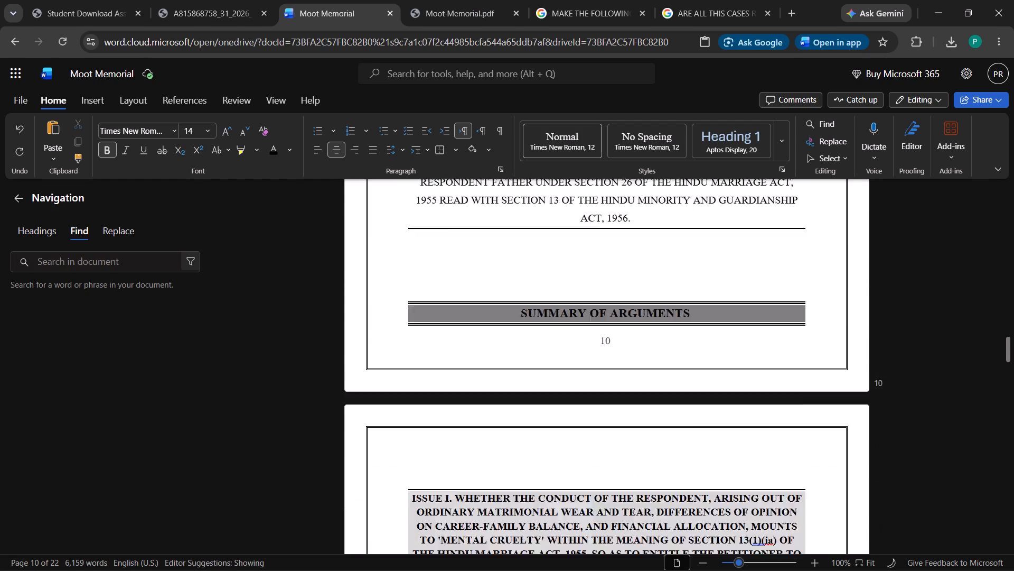
scroll(524, 262, up, 3)
scroll(524, 262, down, 1)
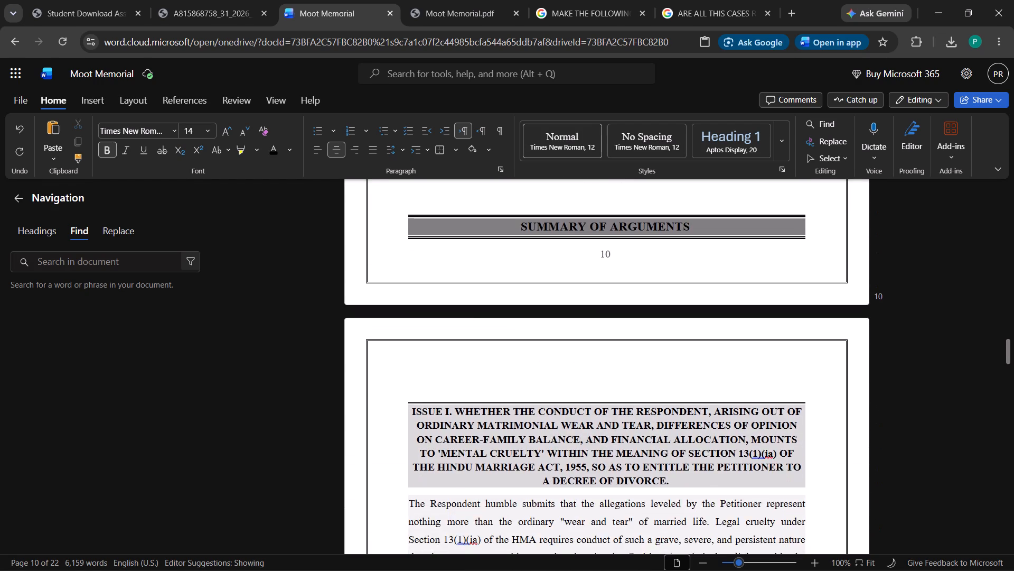
scroll(524, 262, up, 1)
click(524, 262)
key(Return)
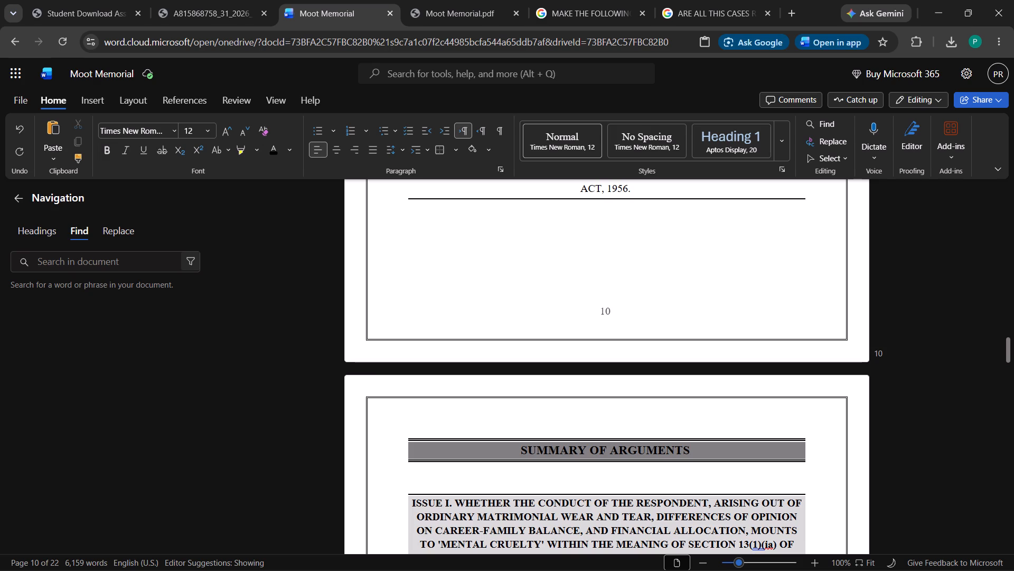
Extend the Statement of Facts page entry in the table of contents to the range 7 - 9.
scroll(524, 257, up, 9)
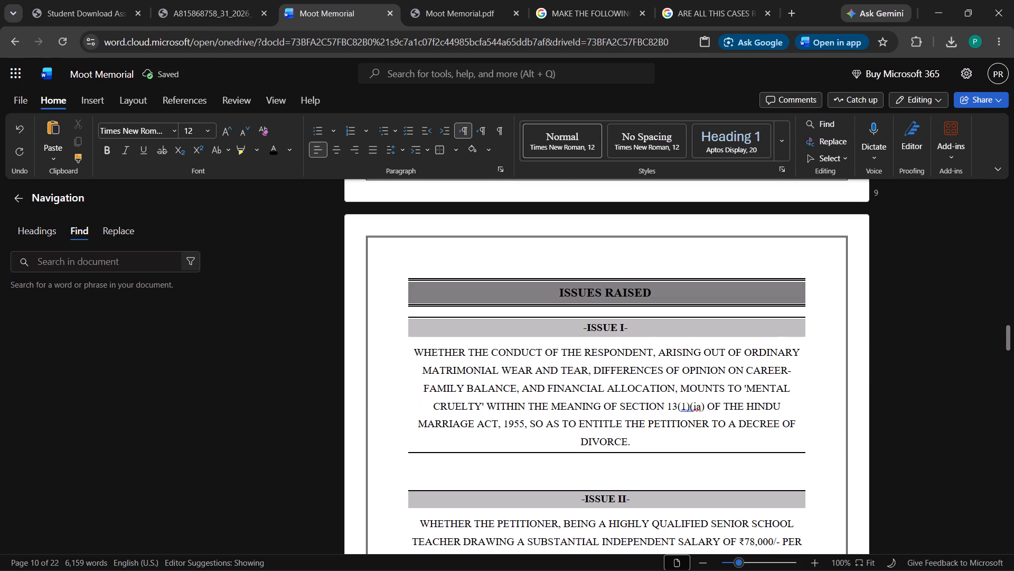
scroll(524, 257, down, 6)
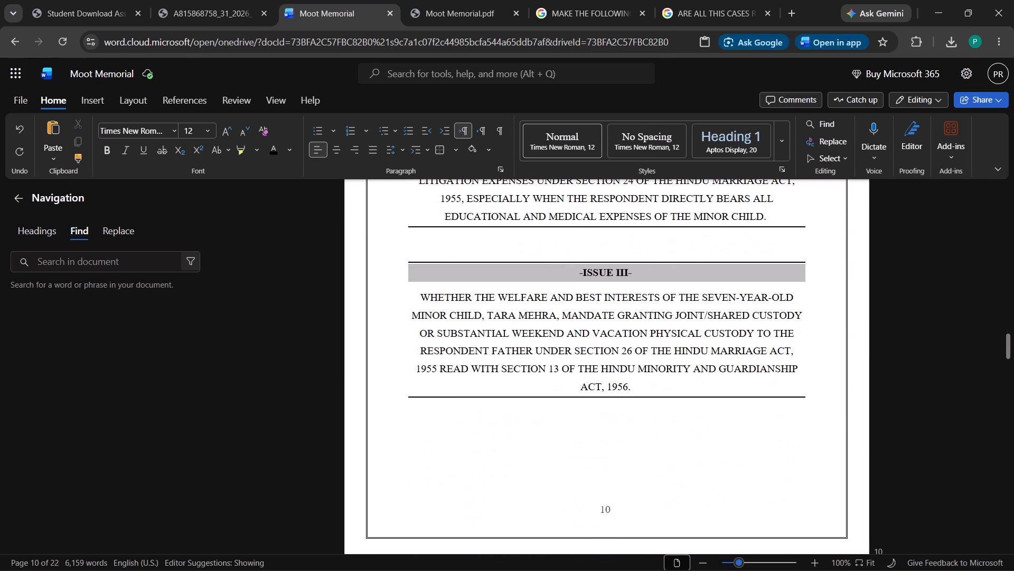
drag(1009, 336, 1007, 326)
drag(1007, 326, 1004, 267)
scroll(718, 347, up, 8)
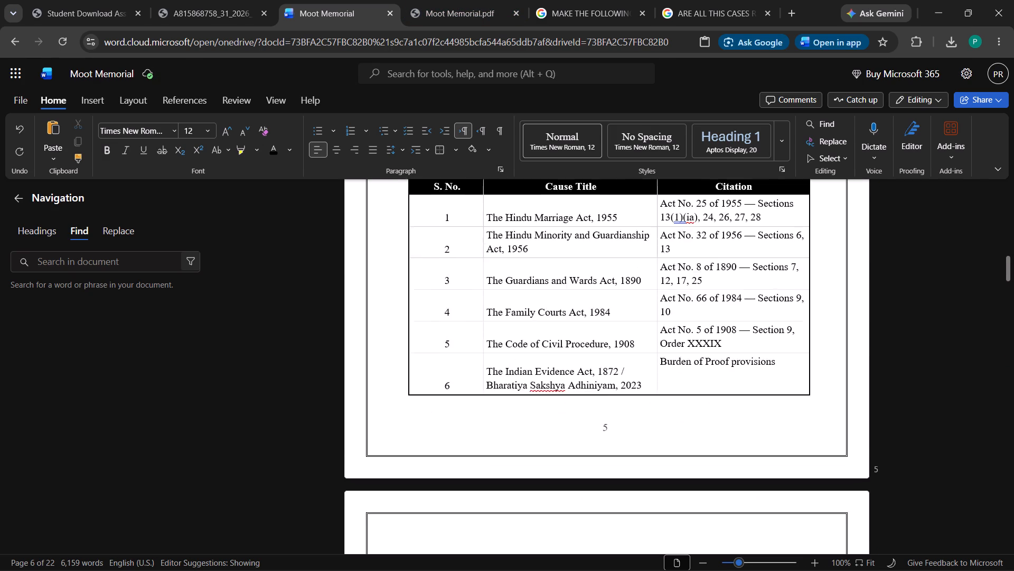
scroll(718, 347, up, 17)
scroll(718, 347, up, 6)
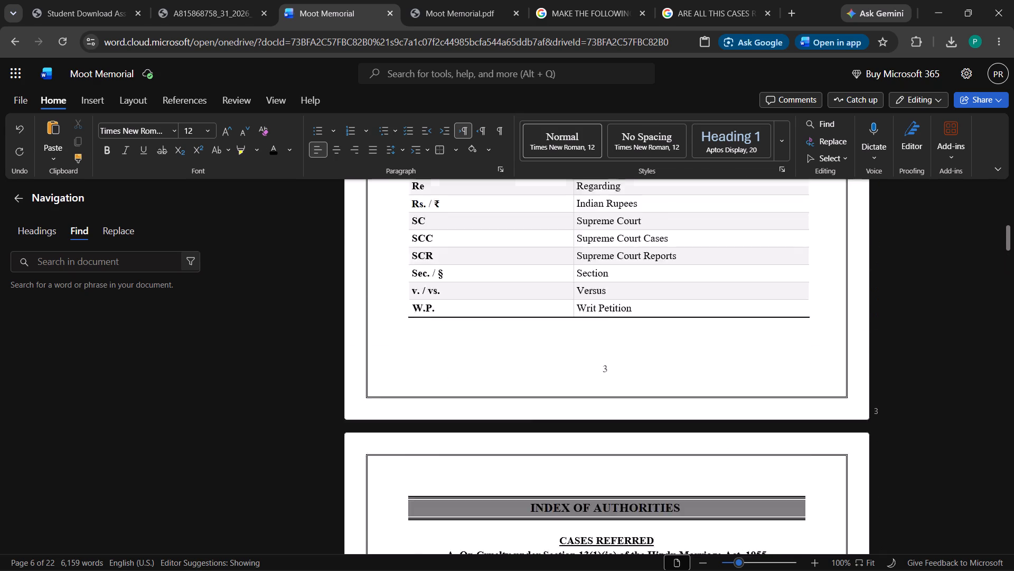
scroll(718, 347, up, 20)
scroll(718, 347, down, 3)
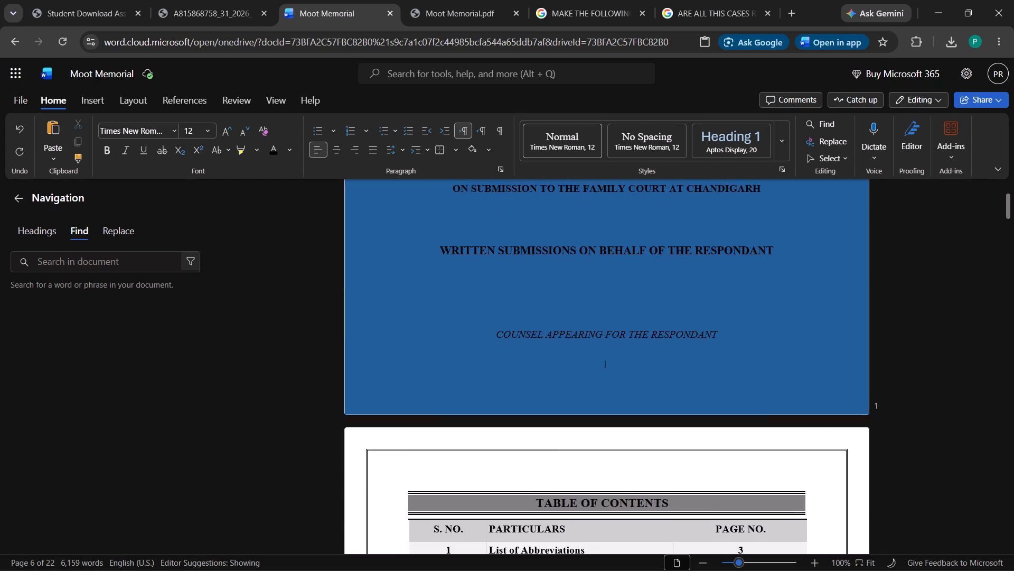
scroll(718, 347, down, 1)
click(748, 367)
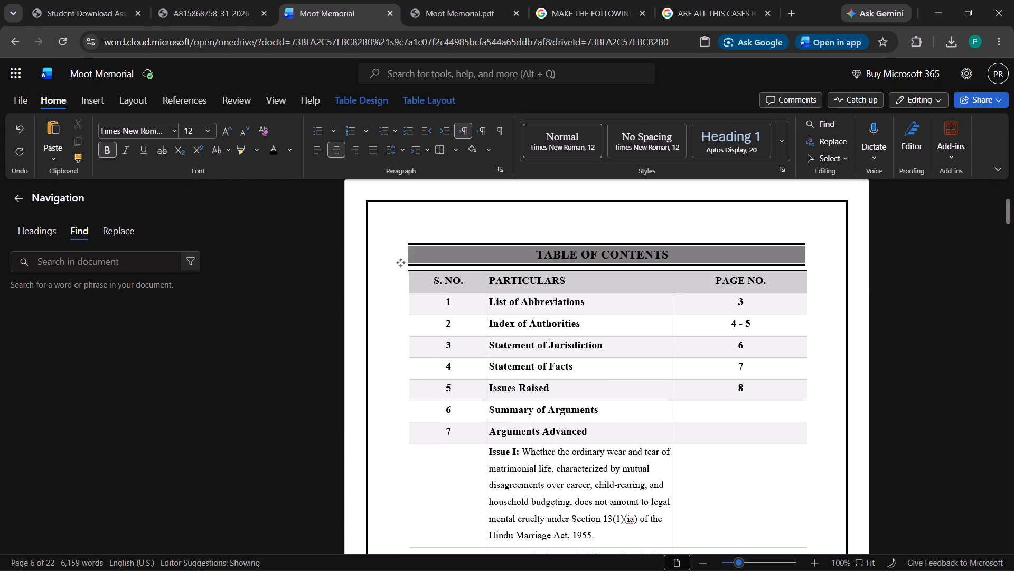
key(space)
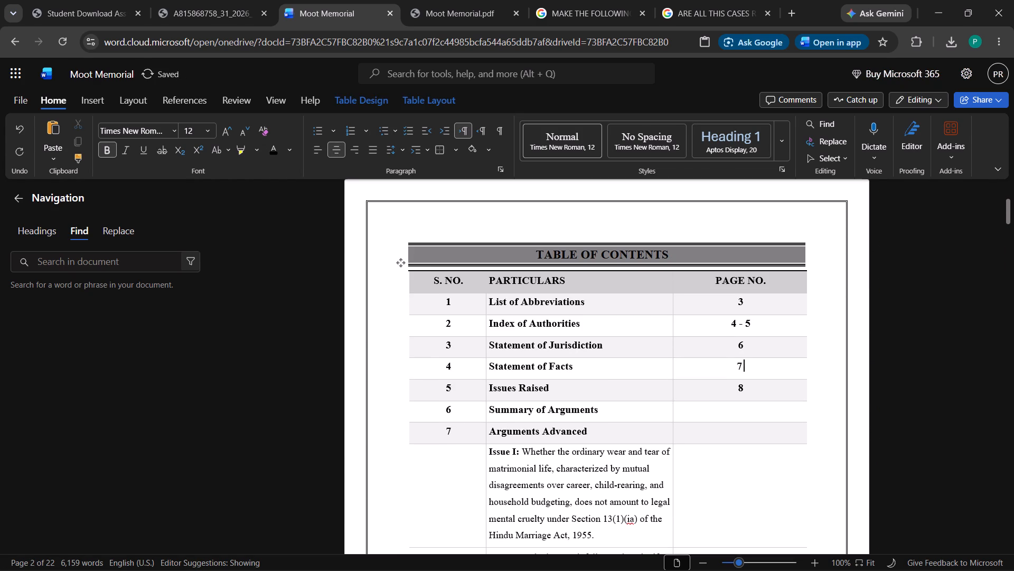
key(minus)
key(space)
key(9)
Change the Issues Raised page number in the table of contents to 10.
click(778, 398)
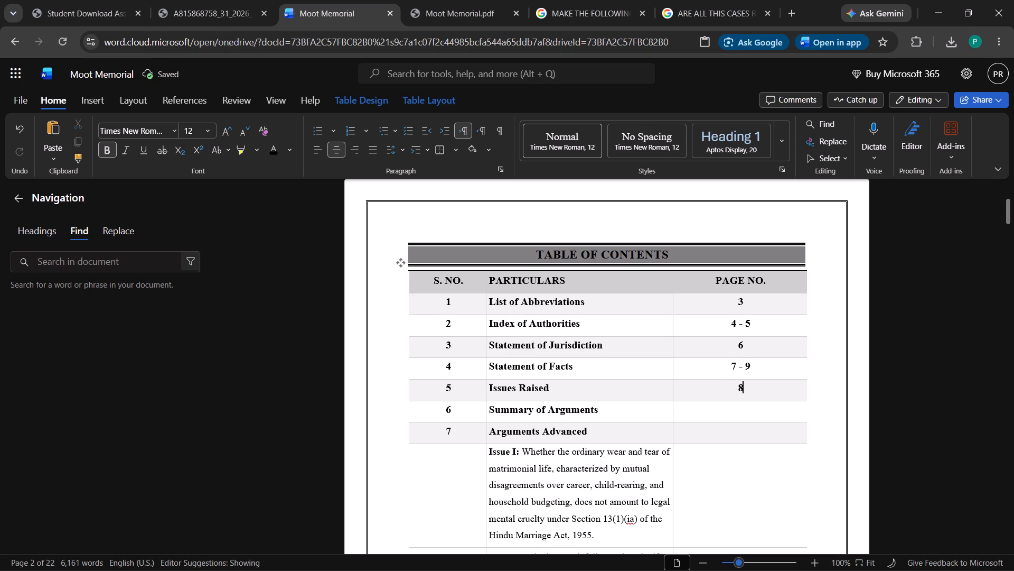
key(BackSpace)
text(10)
Start the Summary of Arguments page range in the table of contents with "11 - ".
key(Down)
text(11)
key(space)
key(minus)
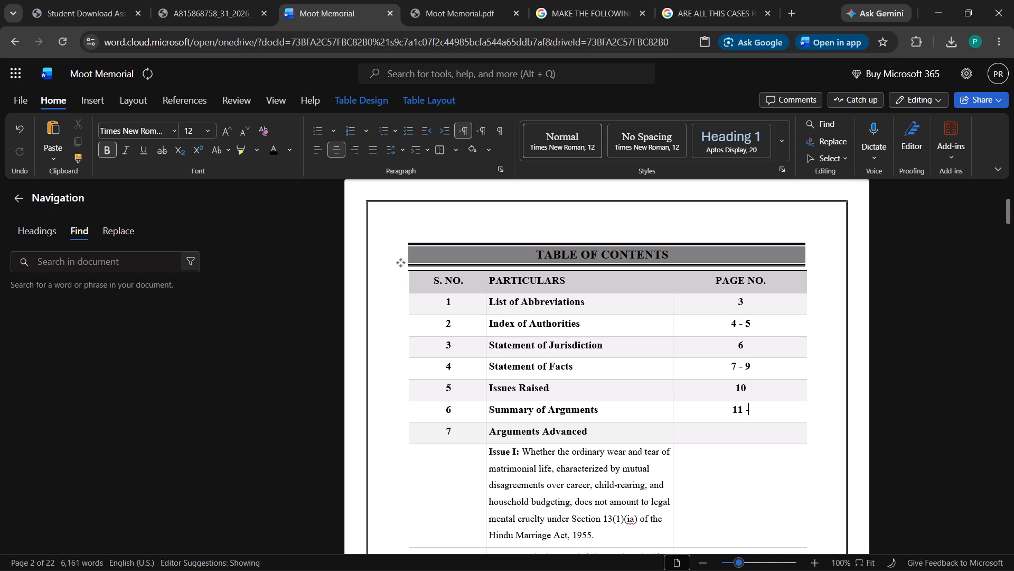
key(space)
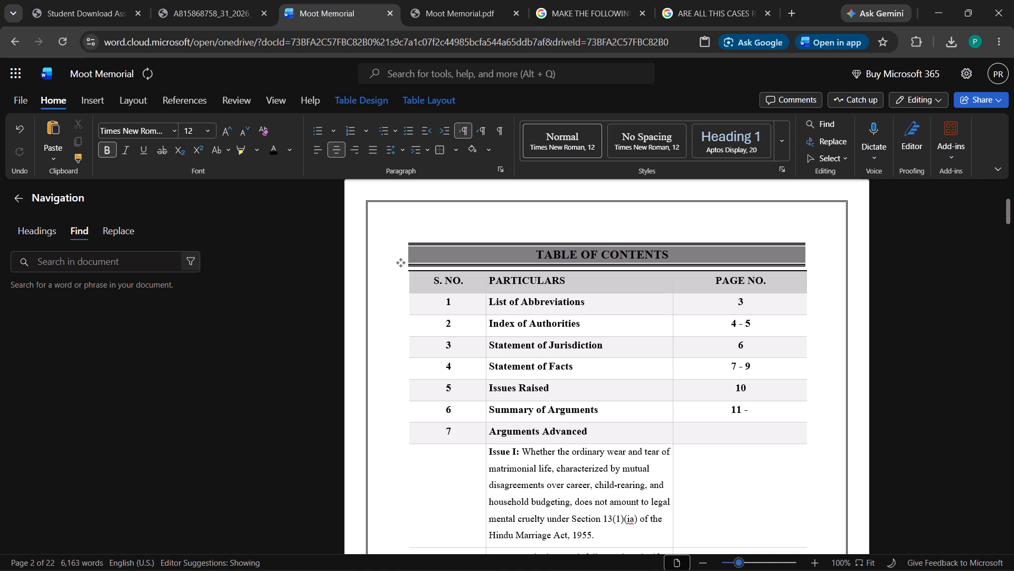
click(740, 509)
click(733, 471)
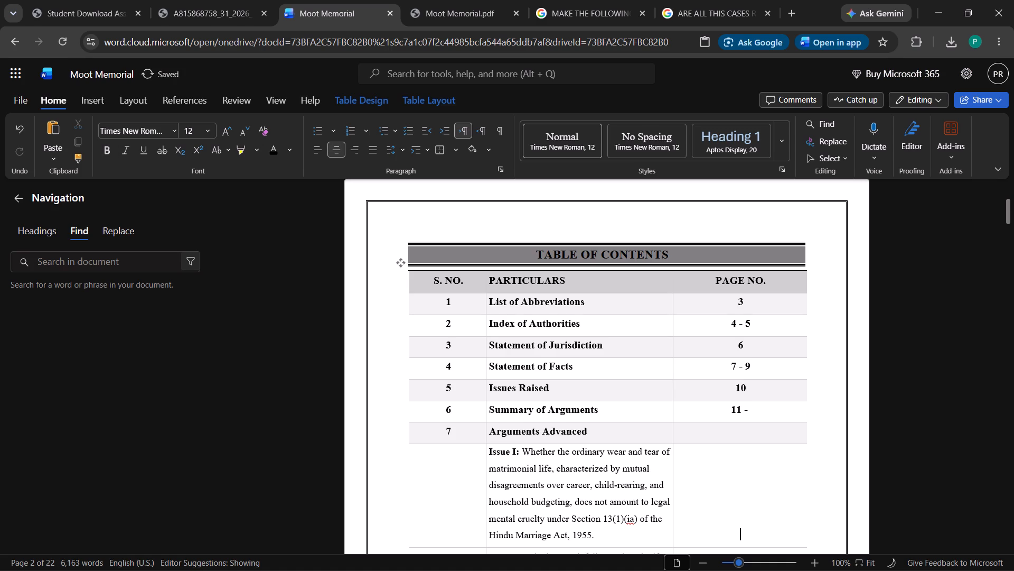
click(760, 407)
Delete the blank line between the Summary of Arguments heading and the Issue I heading below it.
scroll(719, 401, down, 1)
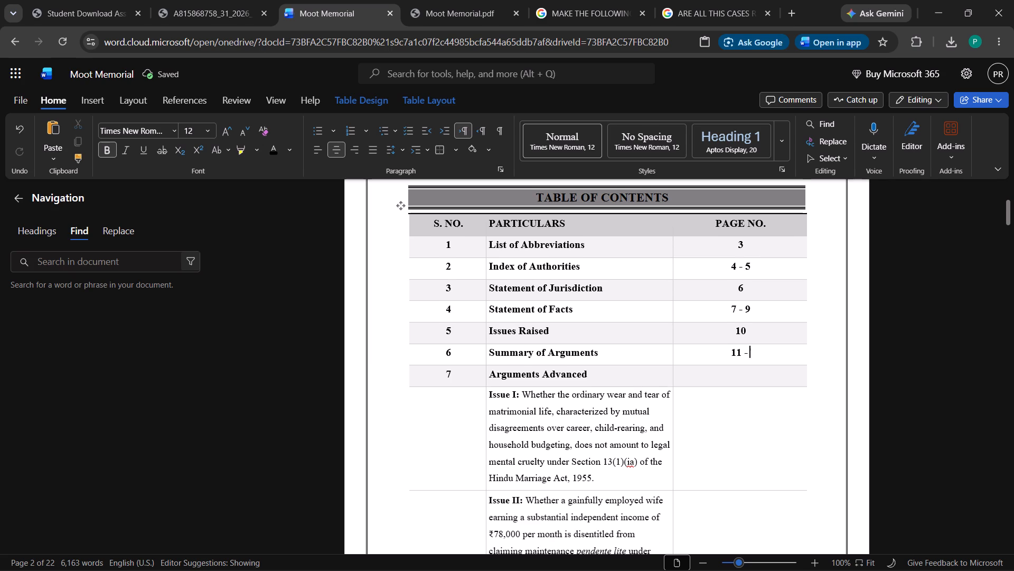
drag(1008, 217, 1013, 368)
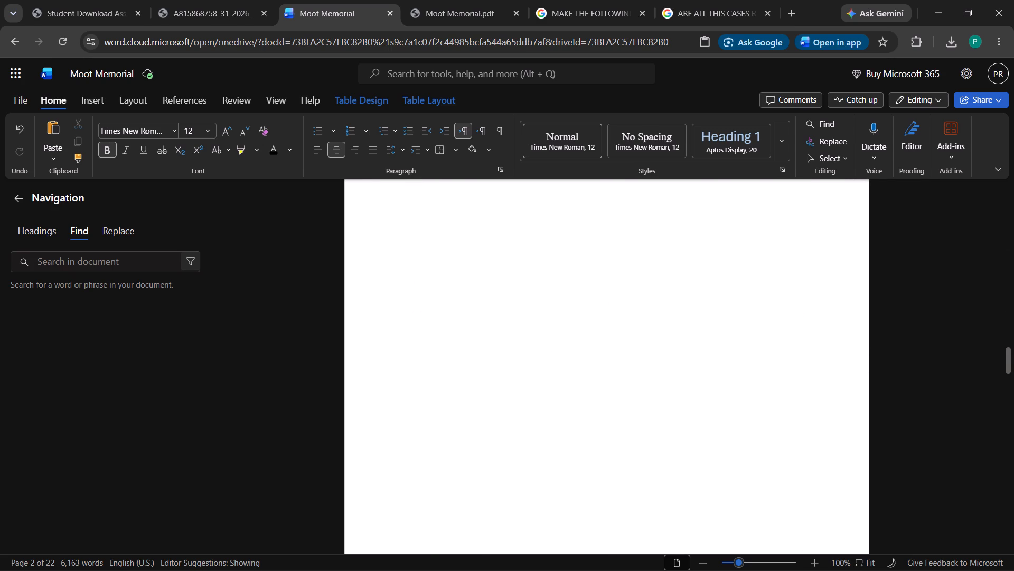
drag(1013, 368, 1013, 369)
scroll(702, 330, up, 2)
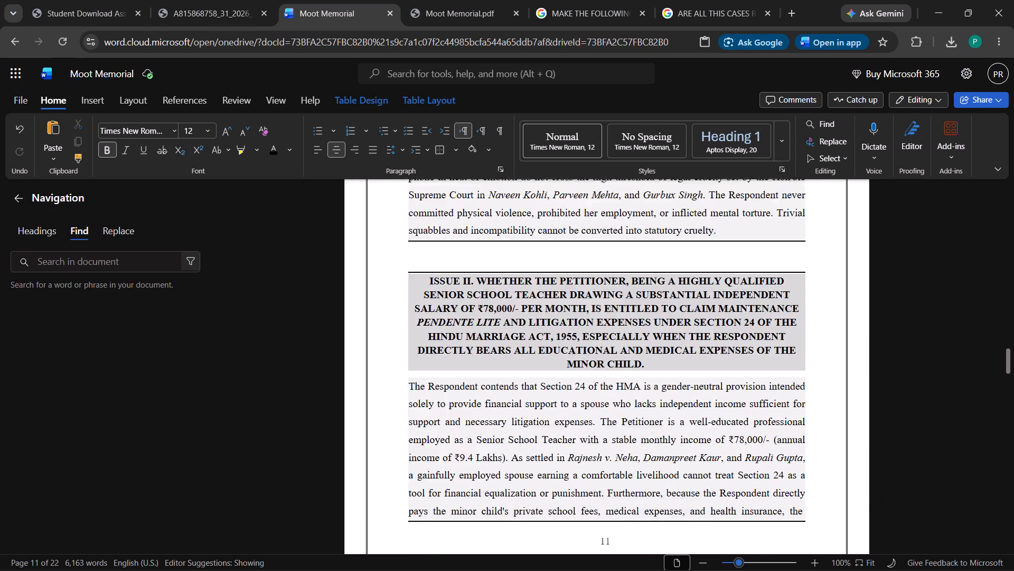
scroll(702, 330, up, 7)
scroll(702, 331, down, 2)
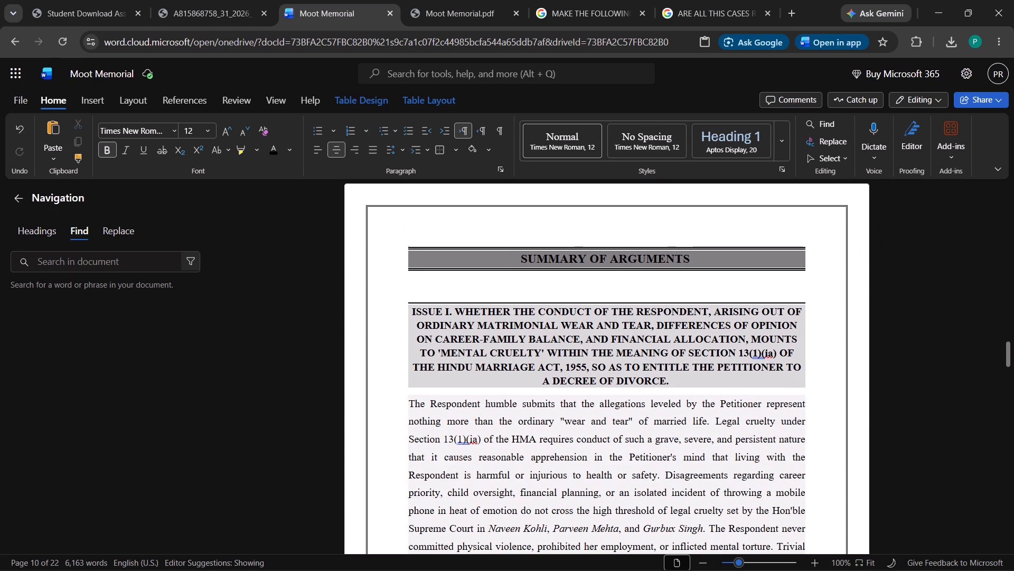
click(659, 291)
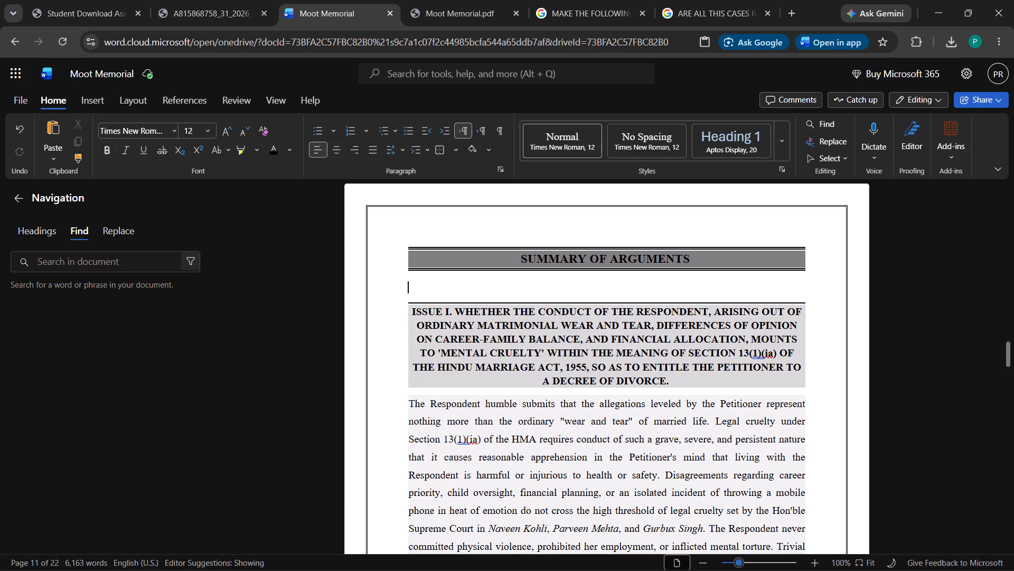
key(BackSpace)
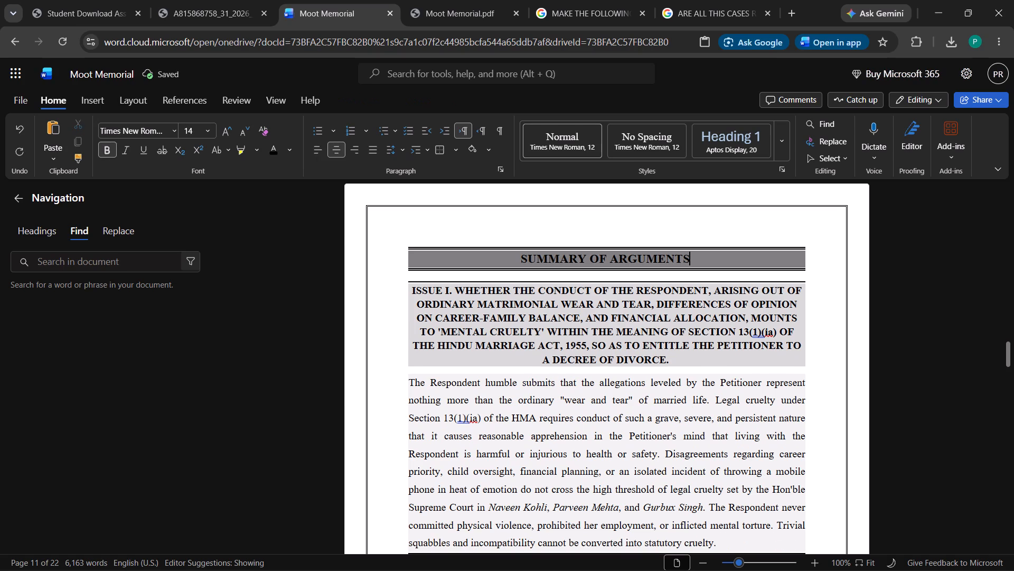
Examine the page numbers and layout from Summary of Arguments through Arguments Advanced to the Prayer for the Relief.
scroll(586, 330, down, 5)
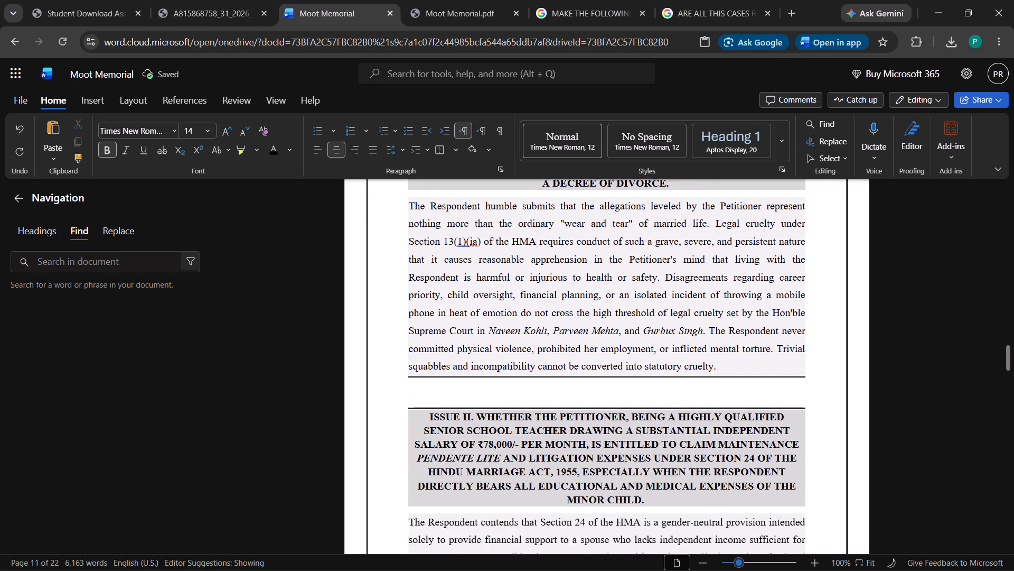
scroll(586, 331, up, 5)
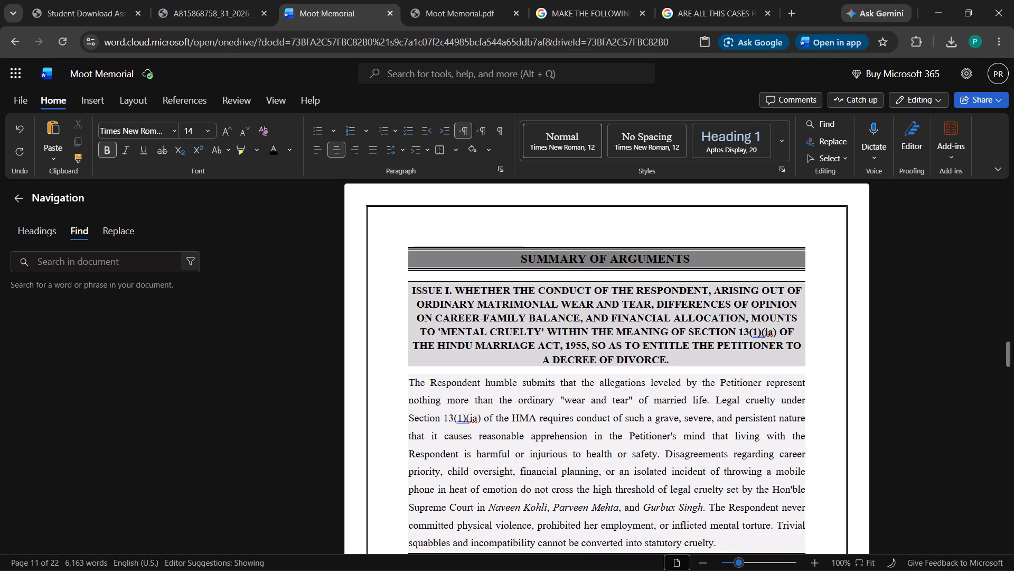
scroll(586, 331, down, 16)
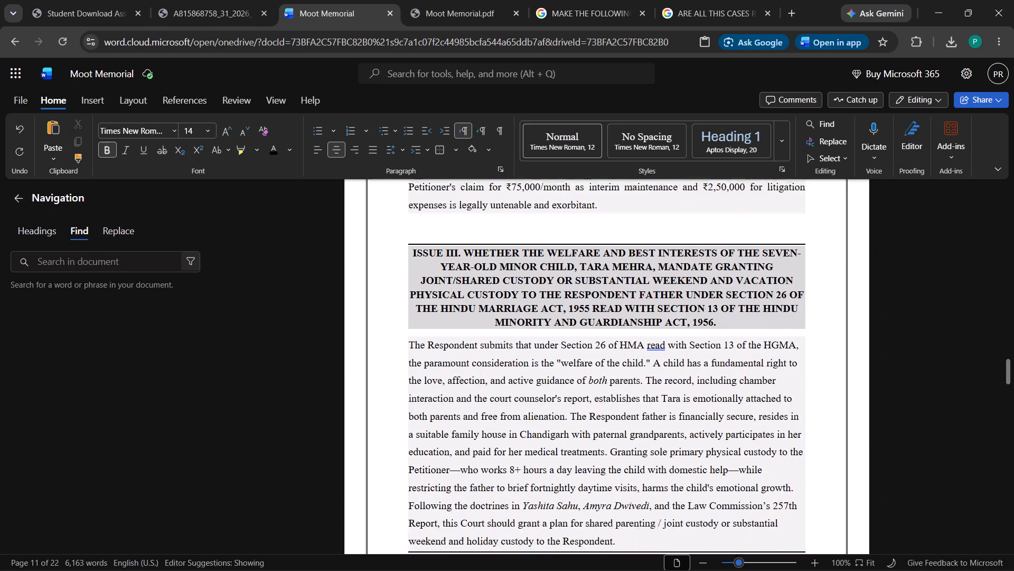
scroll(586, 331, down, 4)
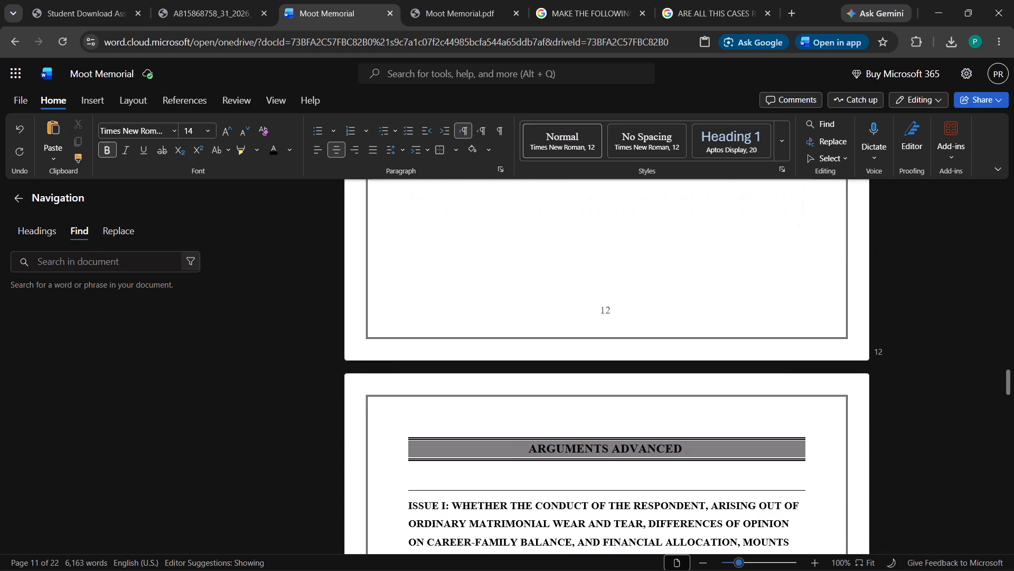
scroll(586, 331, down, 6)
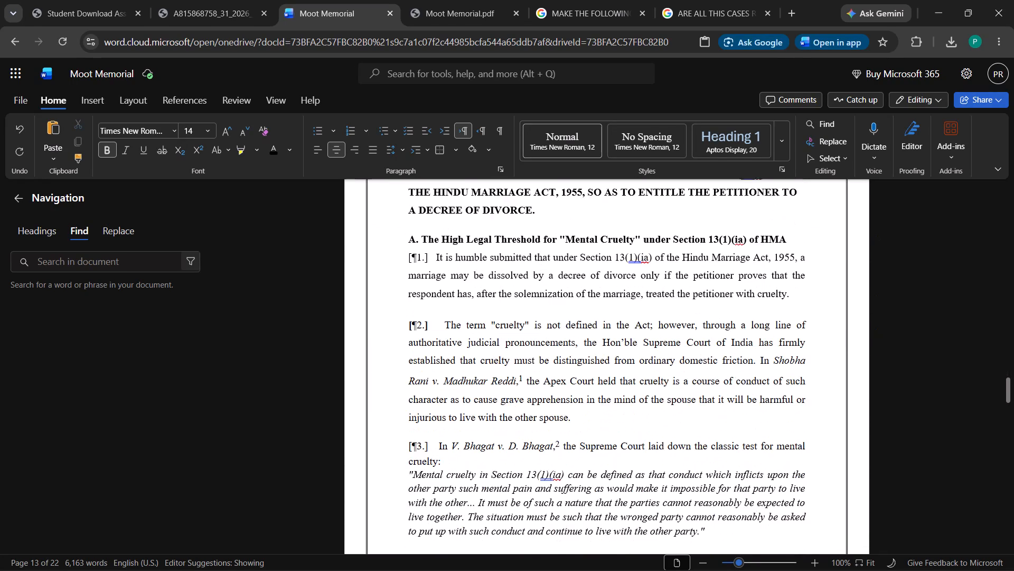
scroll(586, 331, down, 5)
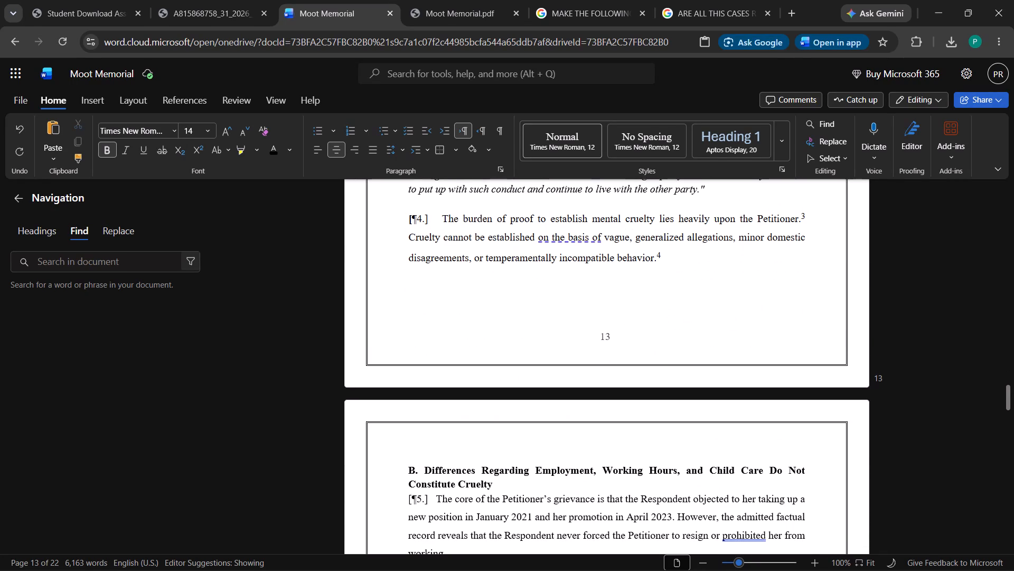
drag(1006, 401, 1013, 469)
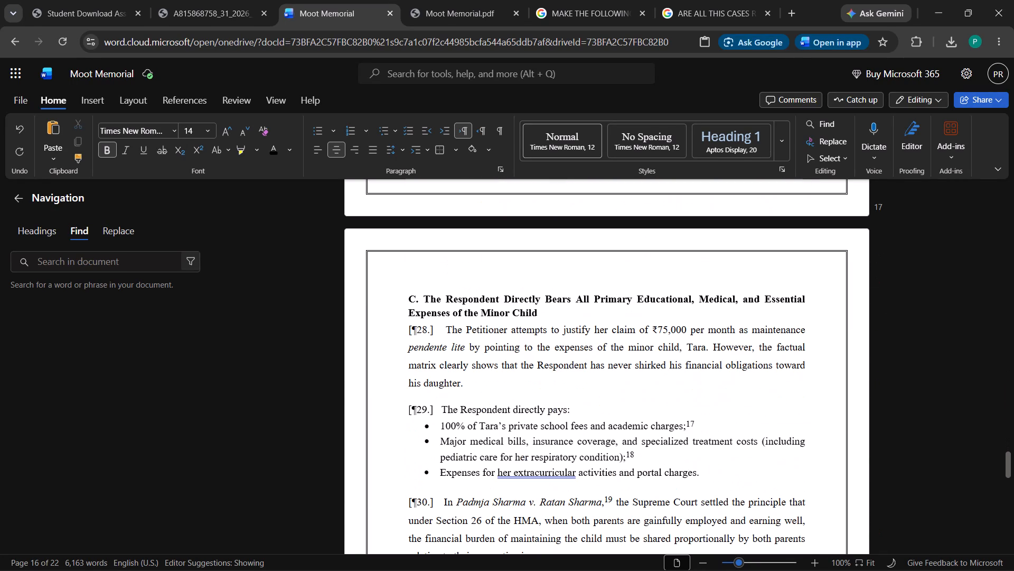
drag(1013, 469, 1013, 508)
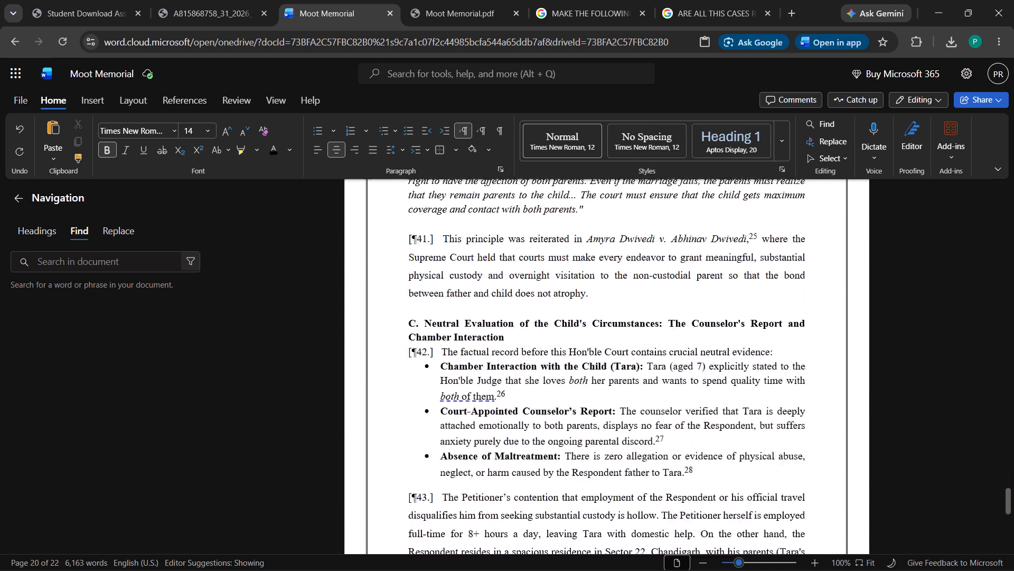
drag(1013, 508, 1013, 528)
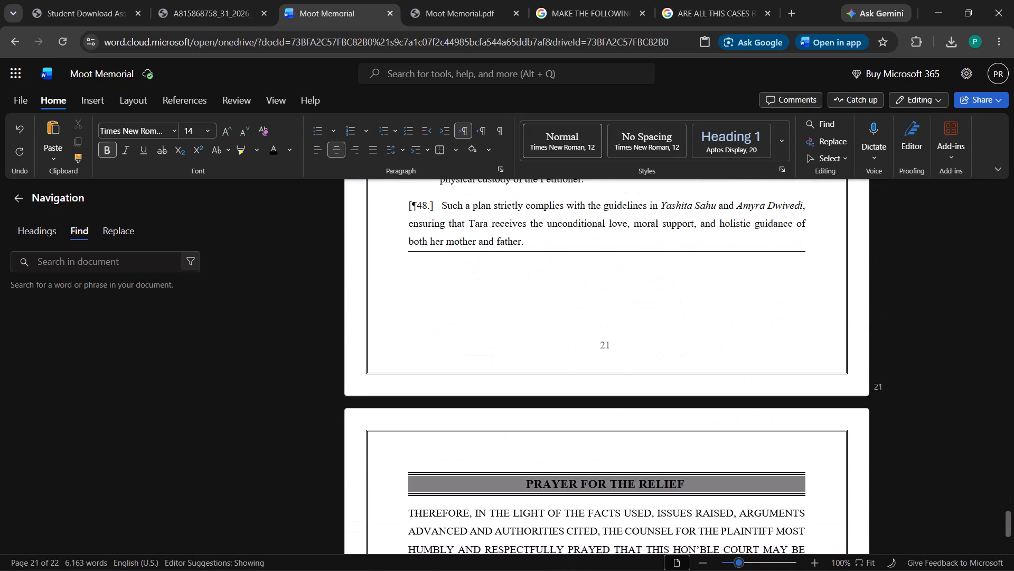
drag(1013, 528, 1009, 526)
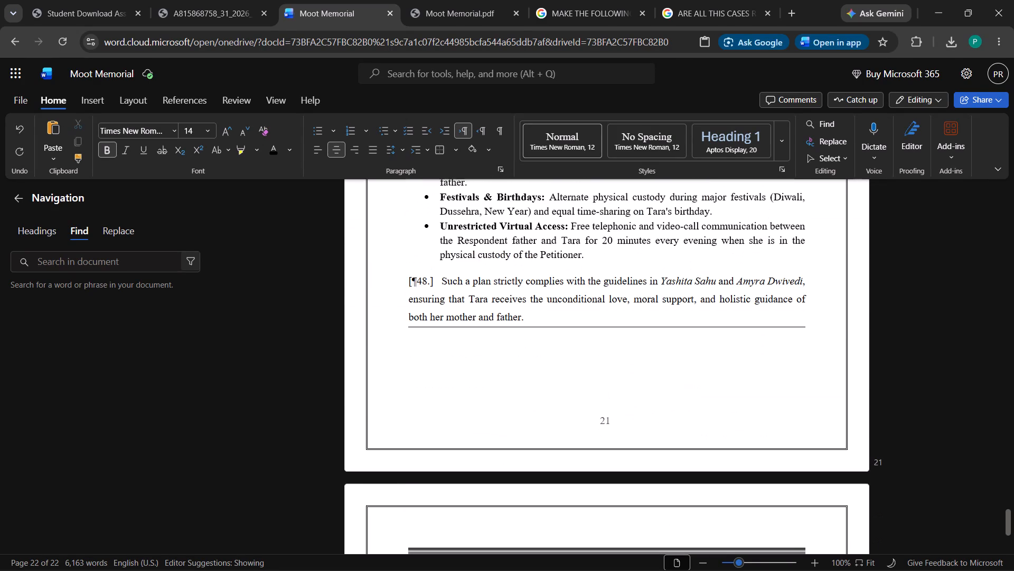
Complete the Summary of Arguments page range in the table of contents as 11 - 12.
drag(1009, 526, 998, 351)
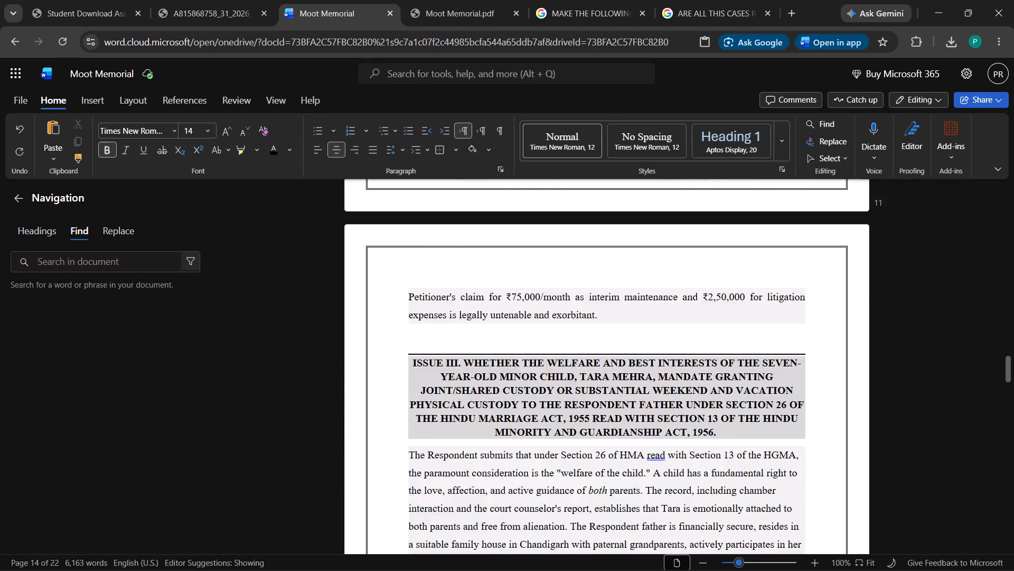
drag(998, 351, 1013, 232)
scroll(784, 282, up, 4)
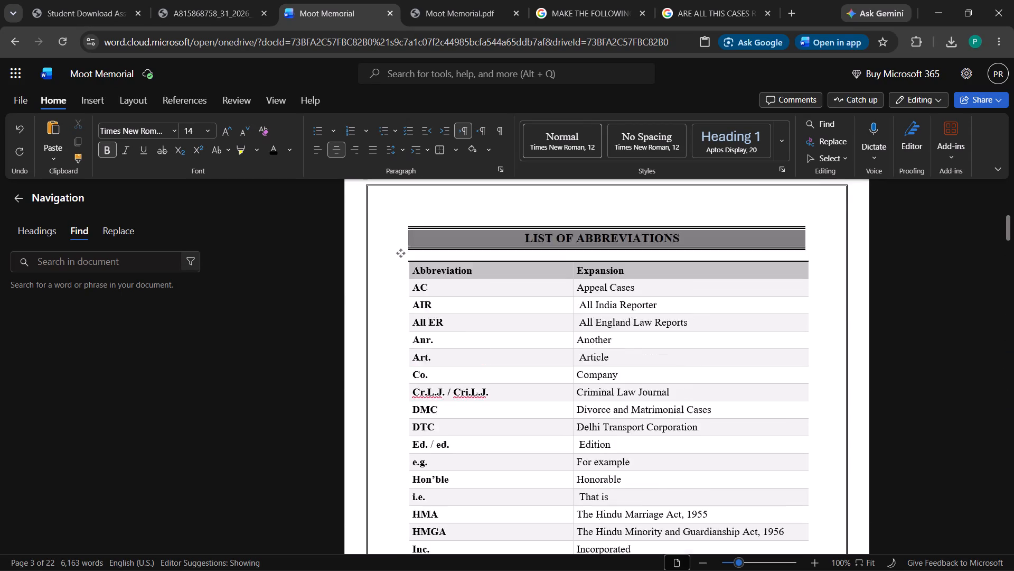
scroll(759, 335, up, 9)
scroll(762, 335, down, 3)
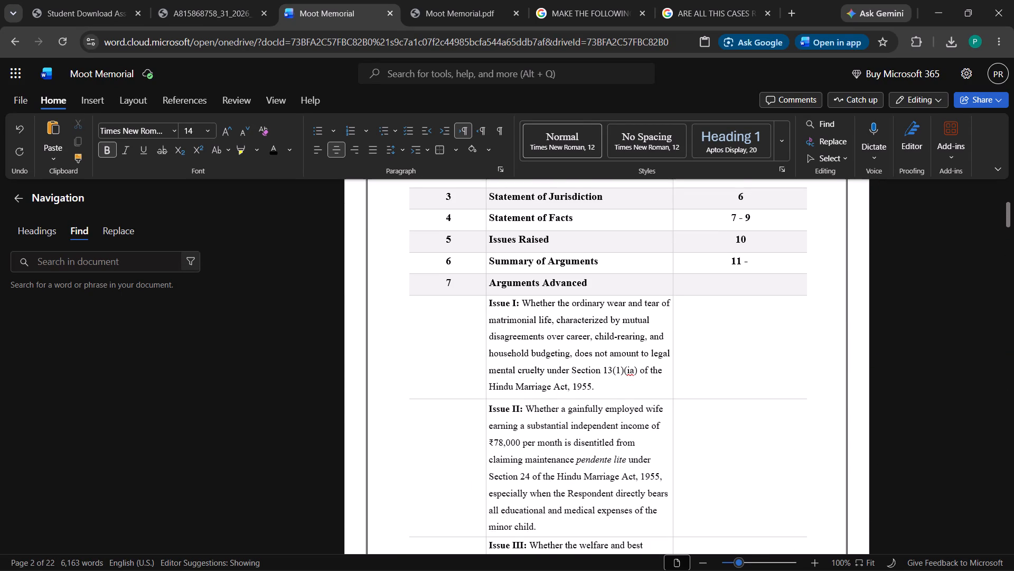
click(772, 260)
key(space)
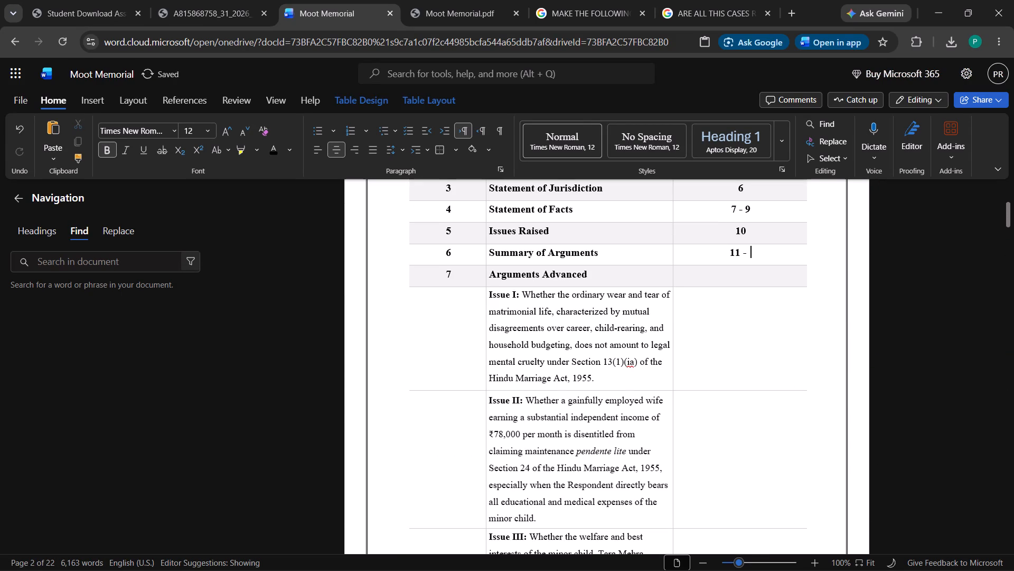
key(BackSpace)
key(BackSpace)
key(space)
text(12)
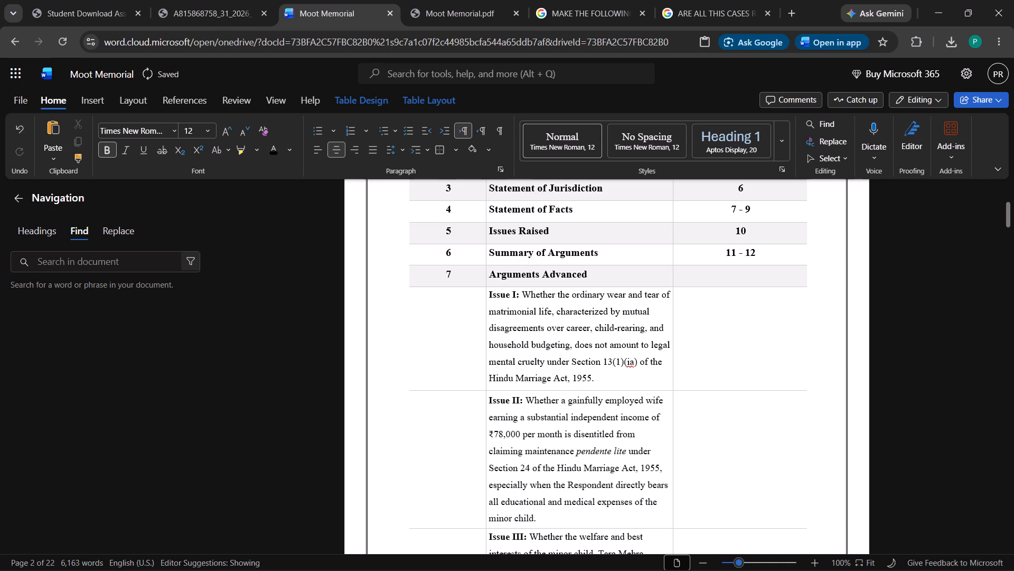
Enter the page range 13 - 21 for Arguments Advanced in the table of contents.
key(Down)
text(13)
key(space)
text(- 21)
Enter page number 22 for Prayer in the table of contents.
scroll(753, 275, down, 5)
click(733, 357)
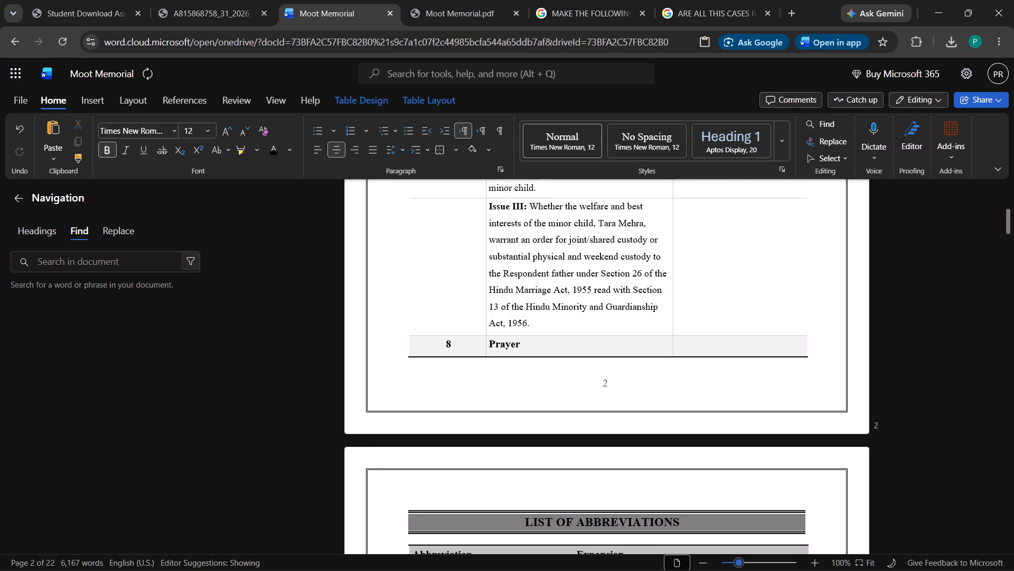
text(22)
click(929, 372)
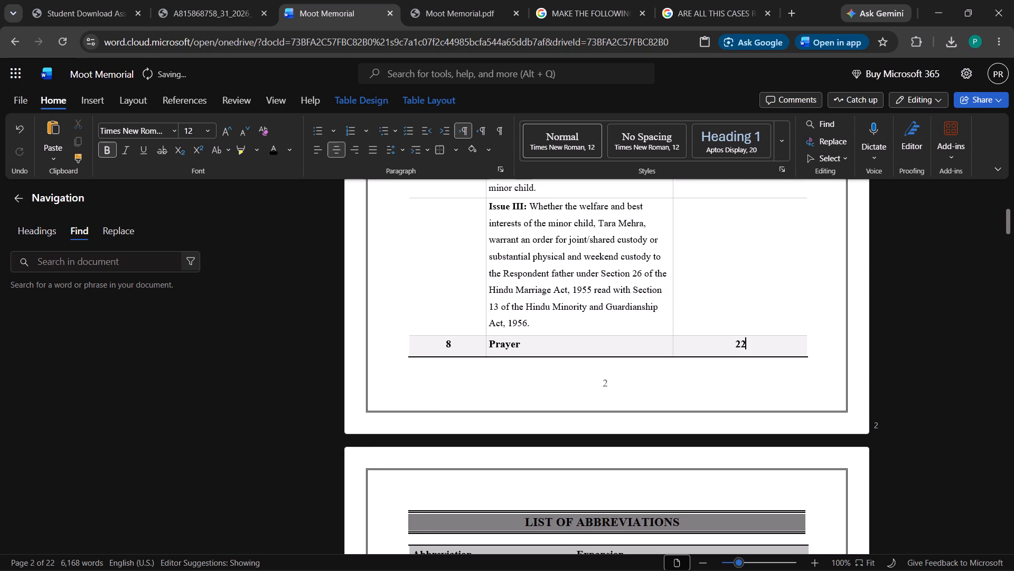
Switch to the exported Moot Memorial PDF and examine its layout and page numbers from the contents page through the footnotes in Arguments Advanced.
click(497, 0)
scroll(593, 265, down, 14)
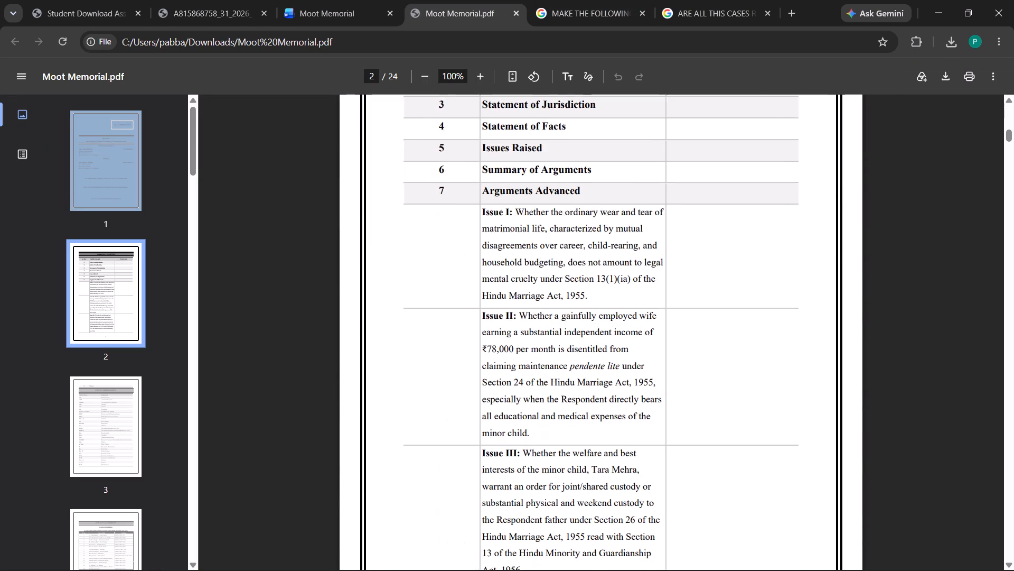
scroll(593, 268, down, 8)
scroll(593, 268, up, 1)
scroll(593, 268, down, 7)
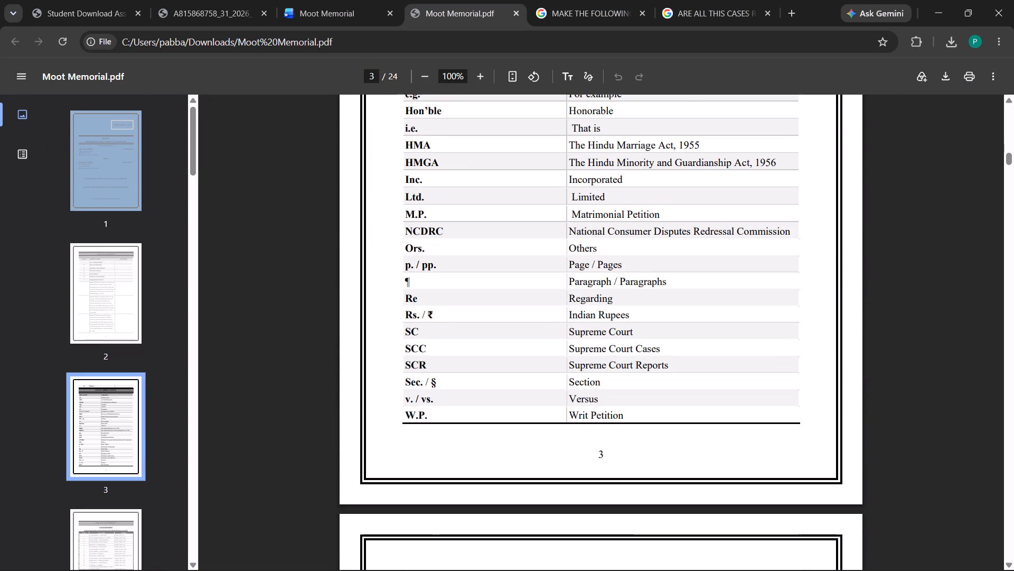
scroll(593, 268, down, 14)
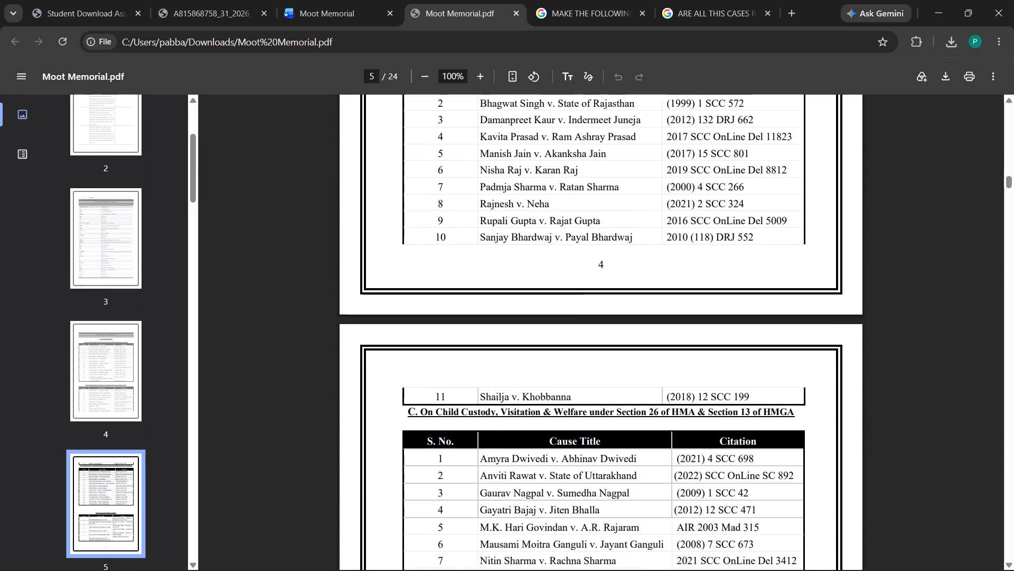
scroll(593, 268, down, 14)
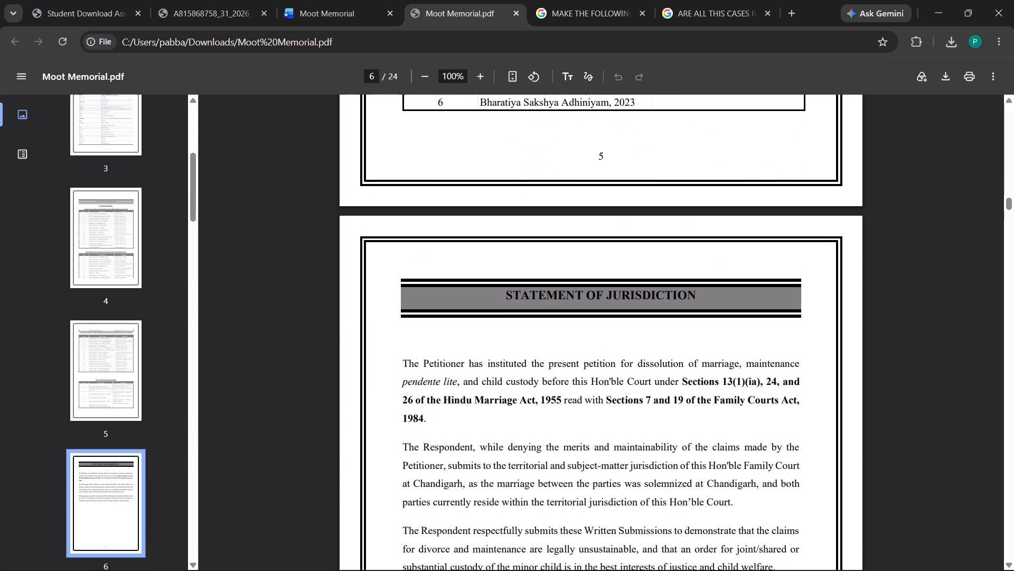
scroll(593, 268, down, 12)
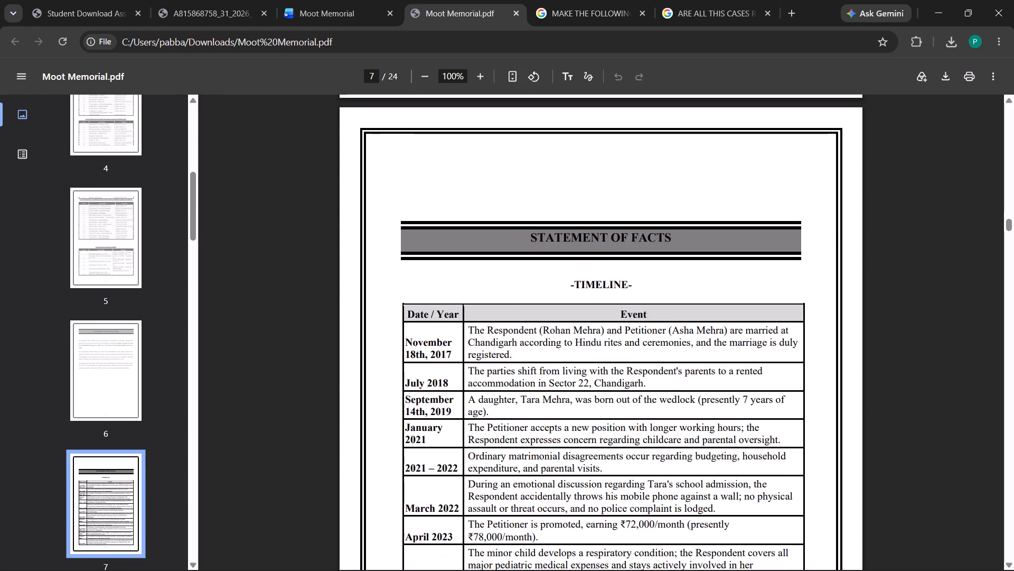
scroll(593, 268, down, 17)
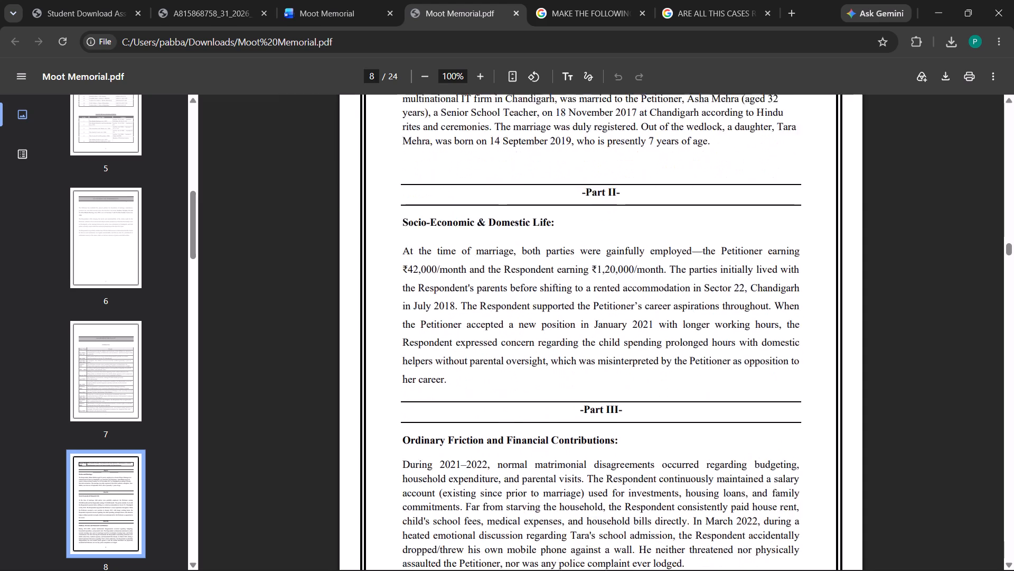
scroll(593, 268, down, 11)
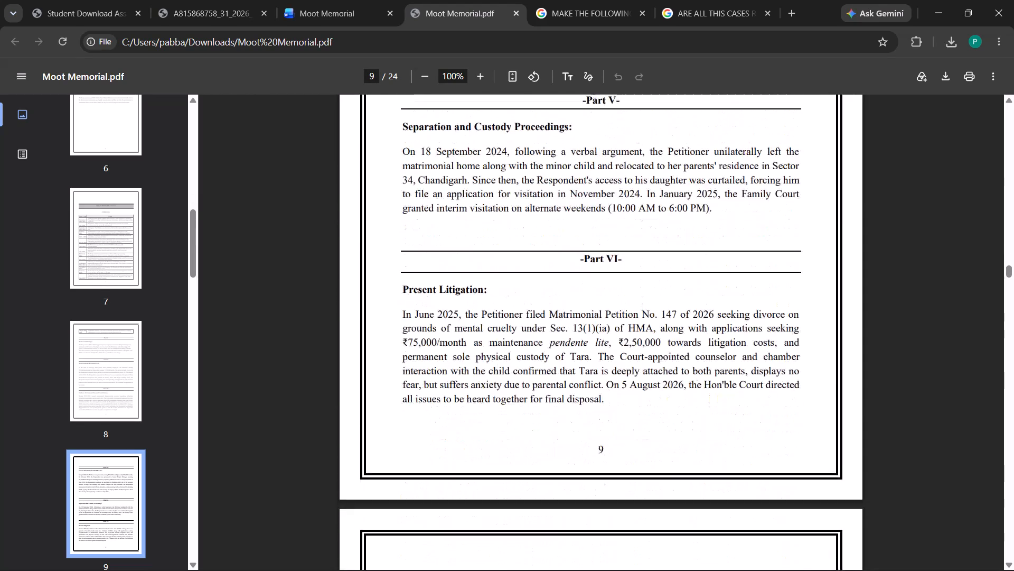
scroll(593, 269, down, 14)
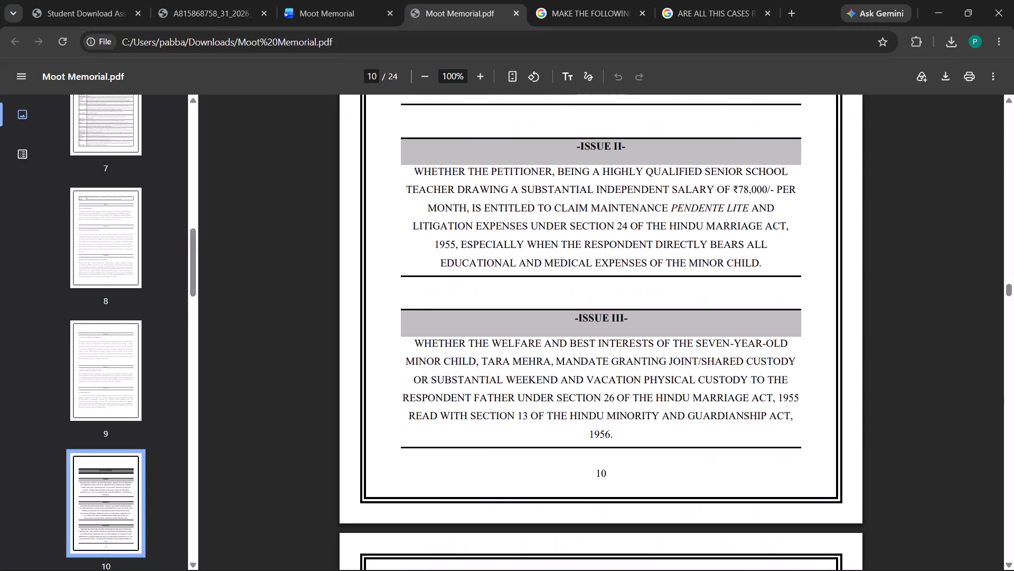
scroll(593, 269, down, 15)
scroll(593, 269, down, 6)
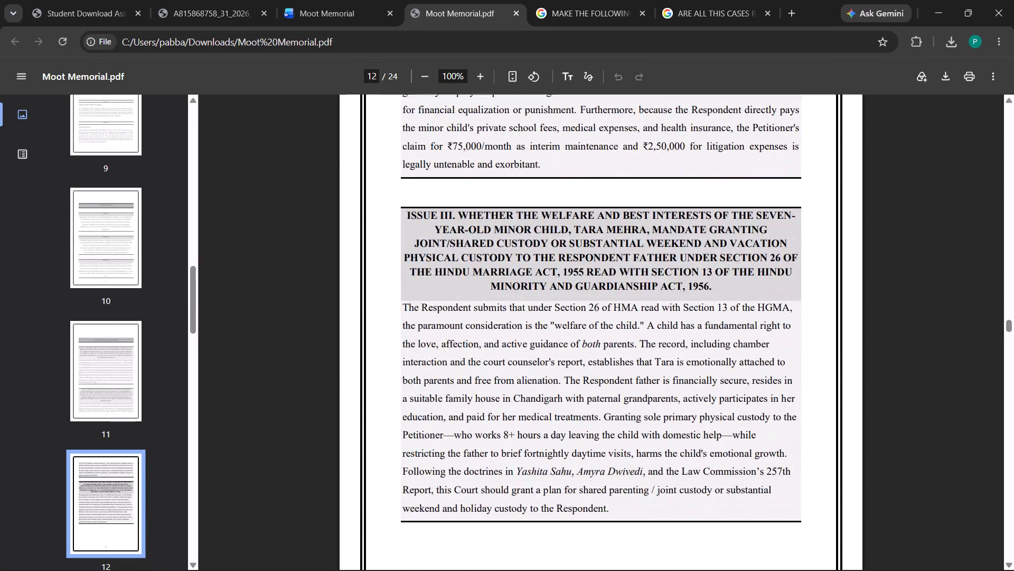
scroll(593, 269, down, 11)
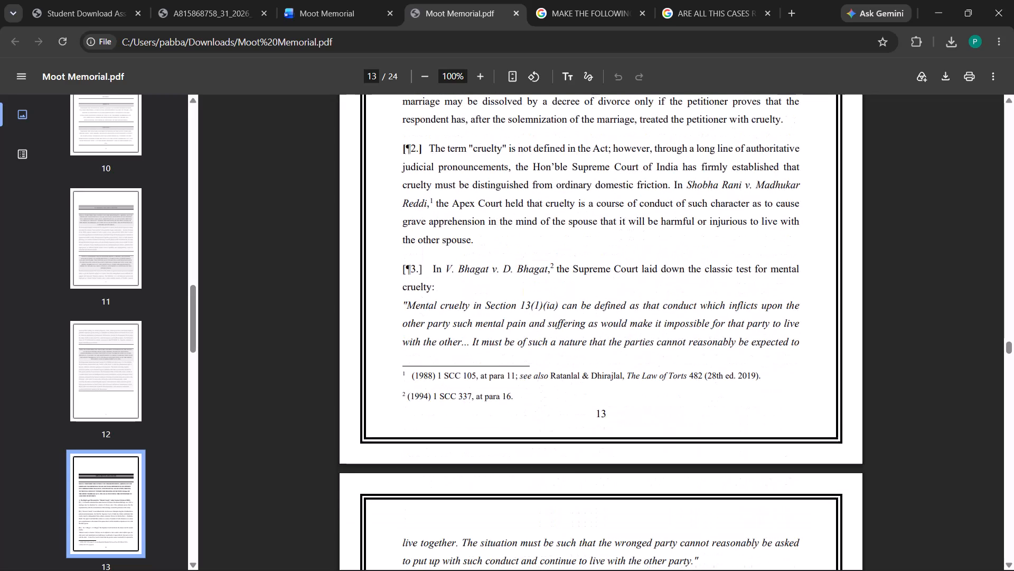
Return to the Moot Memorial Word document and insert an empty footnote after the Prayer page number in the table of contents.
click(333, 0)
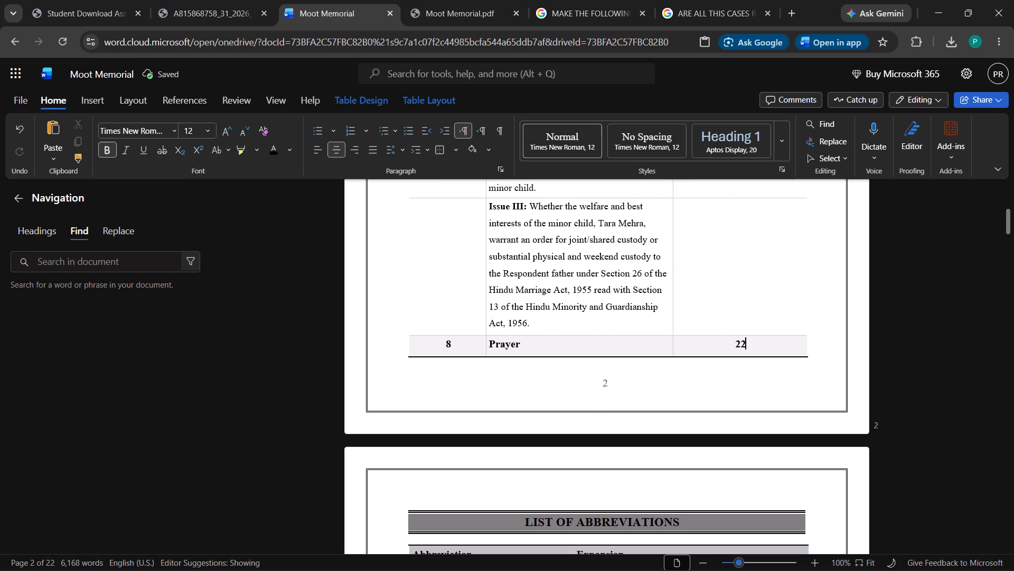
scroll(501, 303, down, 20)
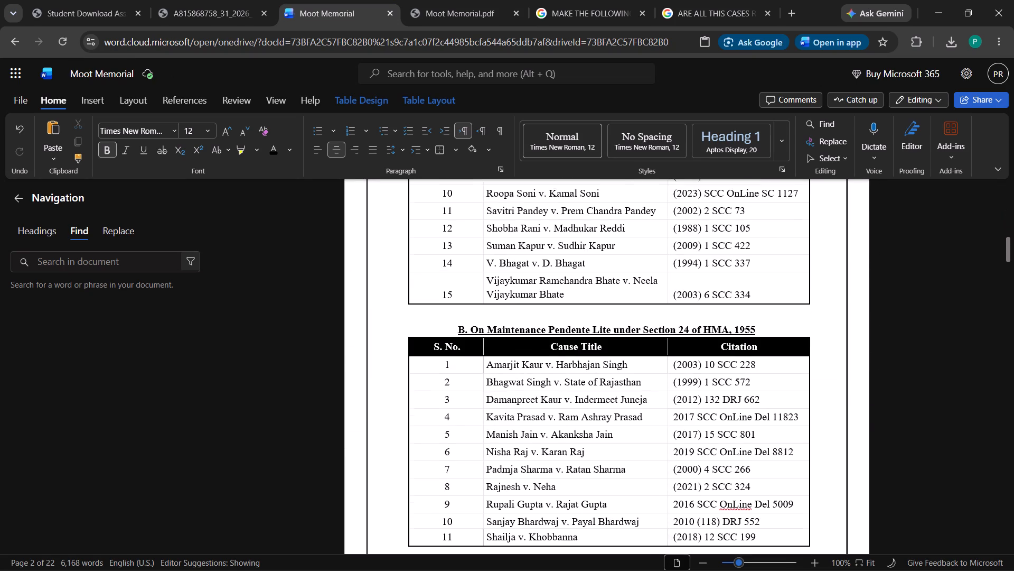
click(212, 95)
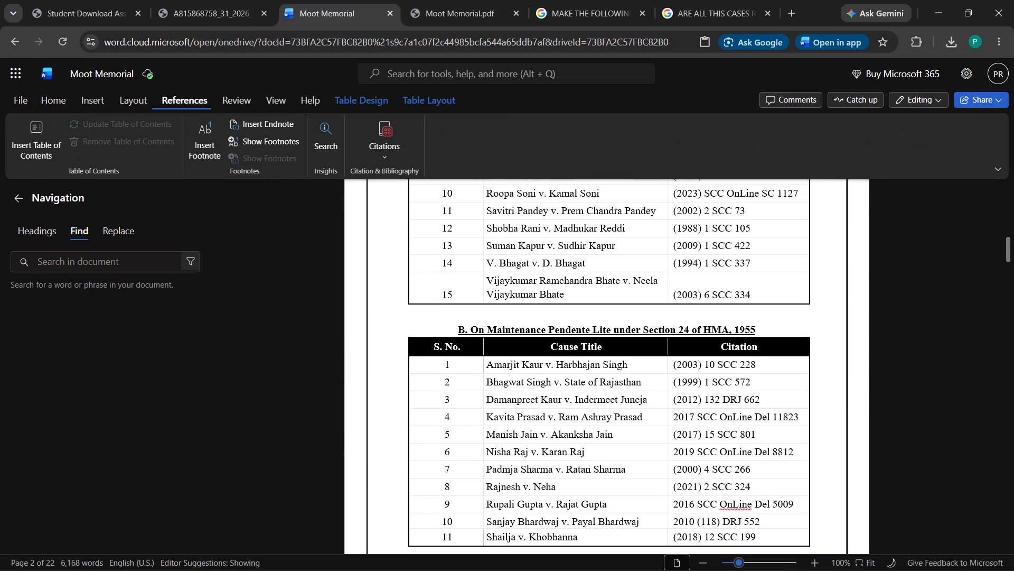
click(197, 124)
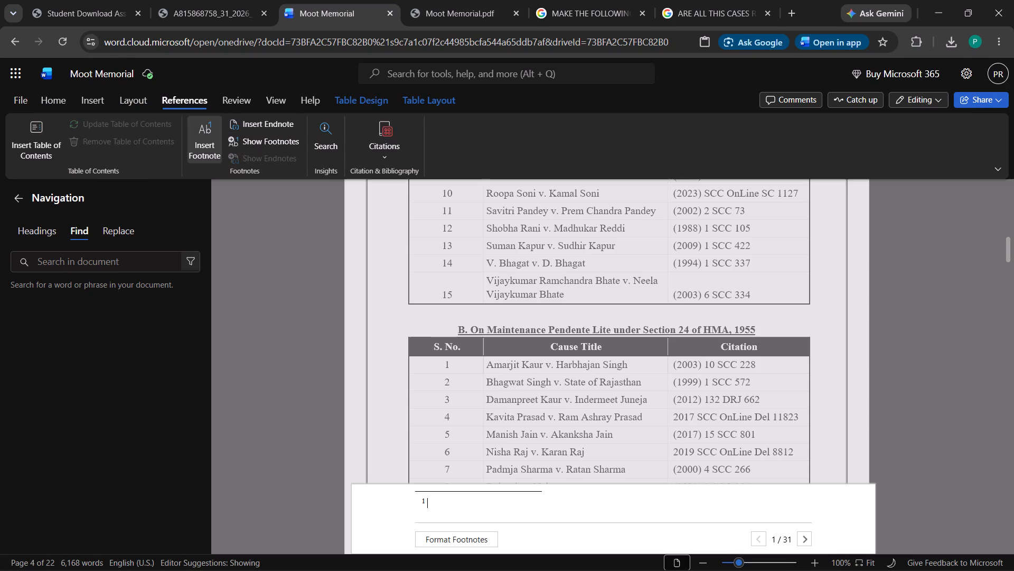
click(197, 124)
click(242, 287)
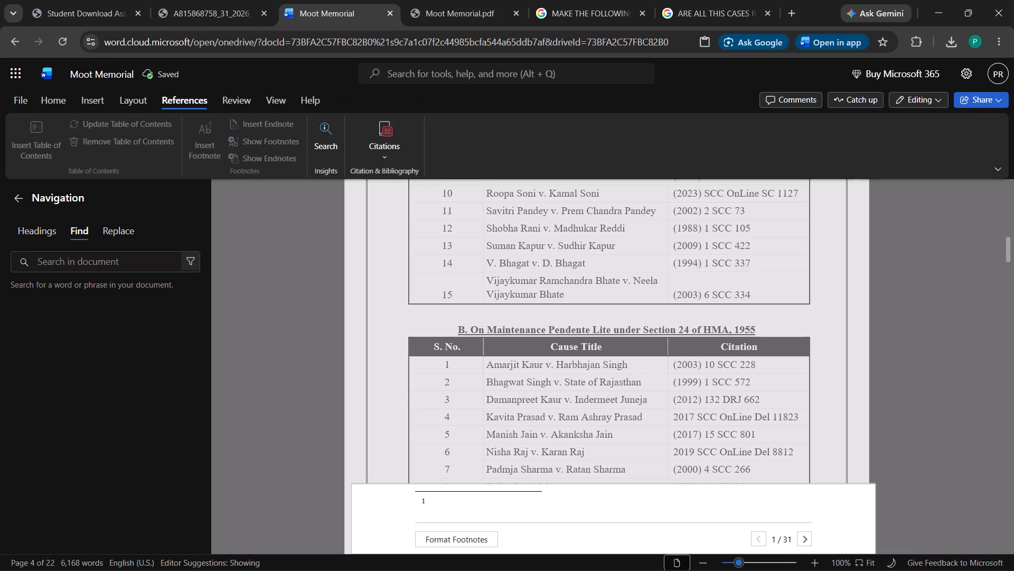
Show the document's footnotes and examine the one for Shobha Rani v. Madhukar Reddi in Arguments Advanced.
scroll(589, 315, down, 5)
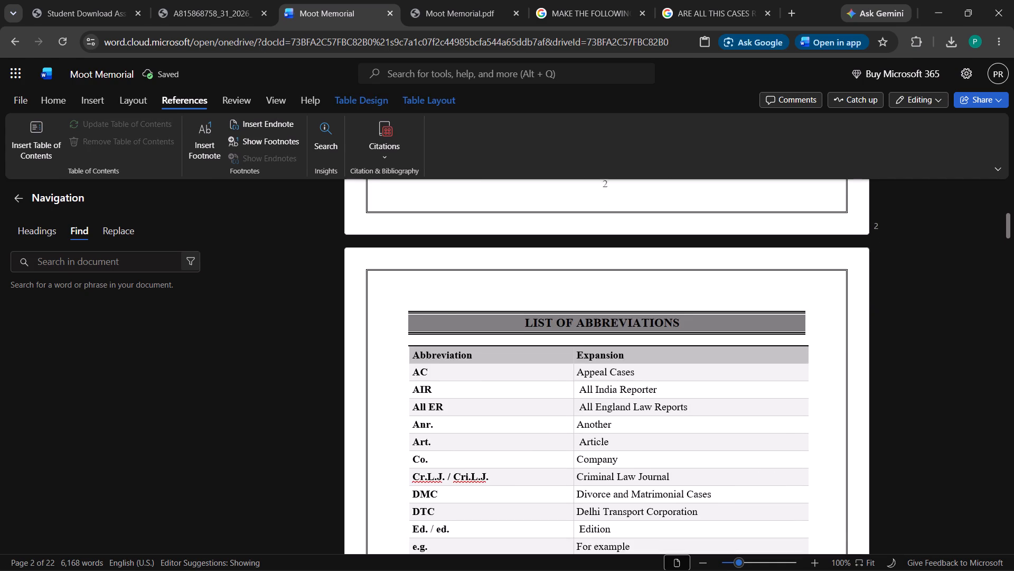
scroll(589, 315, down, 8)
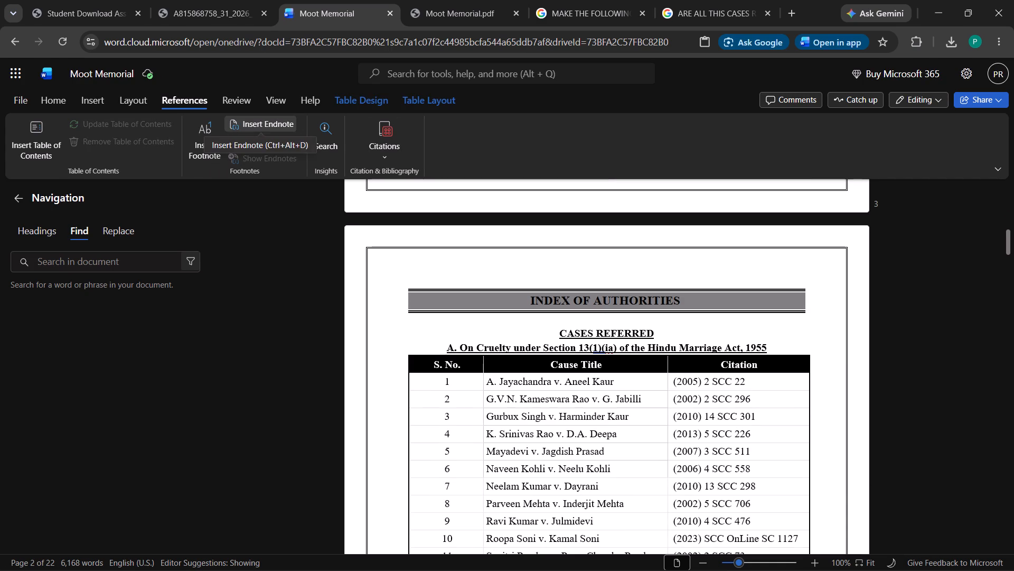
click(276, 143)
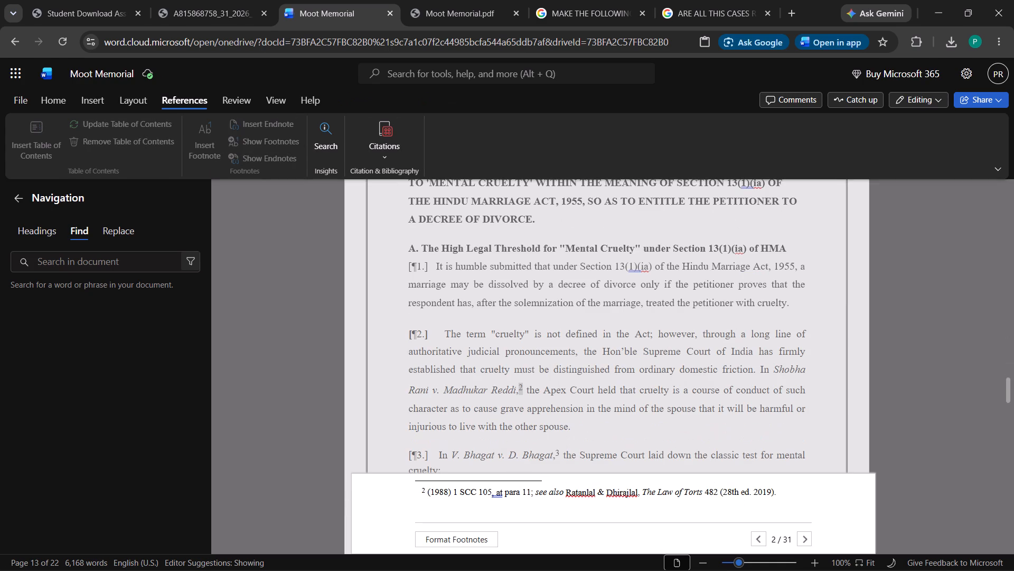
scroll(498, 413, up, 4)
scroll(492, 464, up, 5)
click(301, 338)
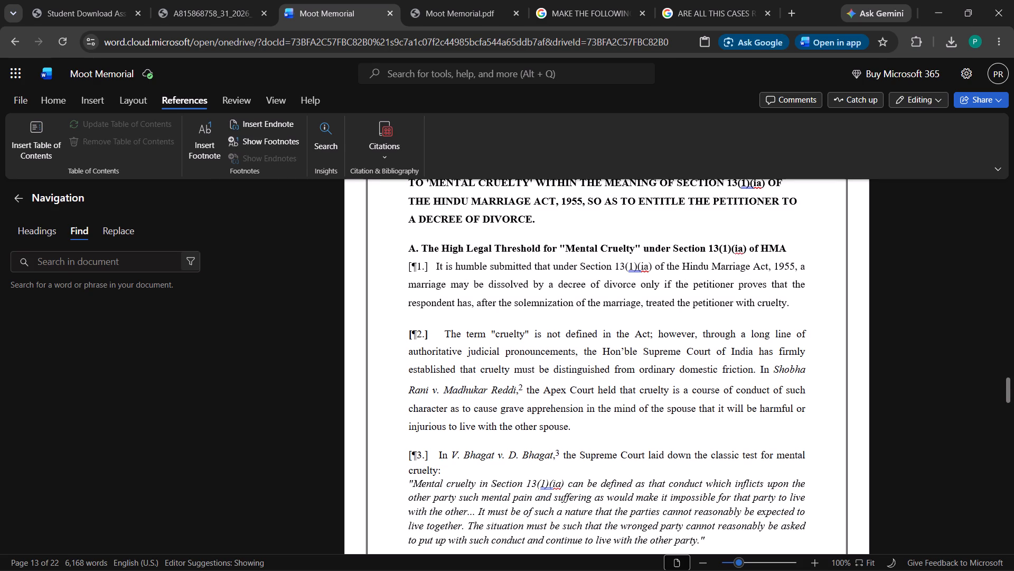
scroll(665, 345, up, 2)
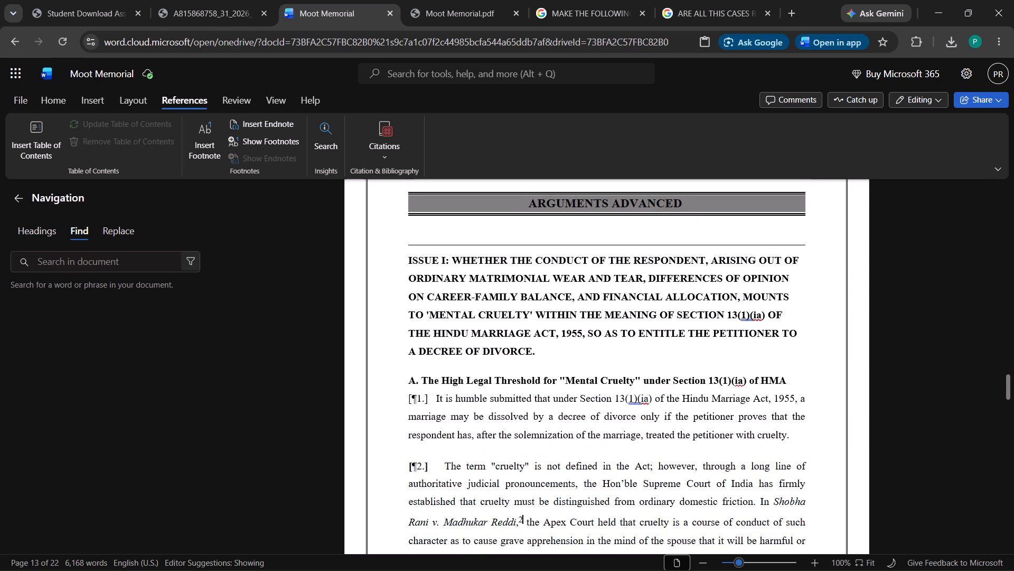
scroll(665, 345, down, 1)
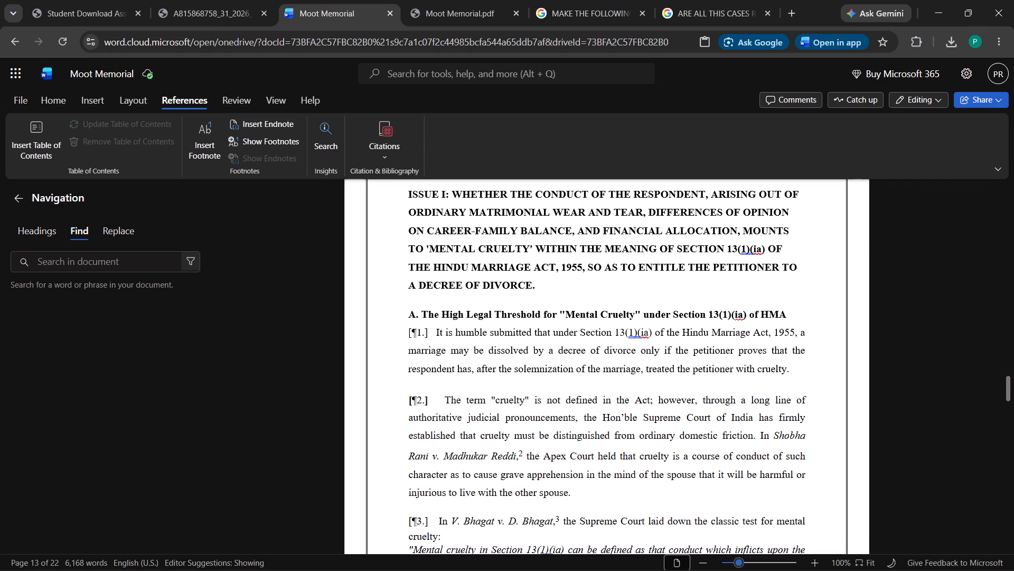
click(472, 15)
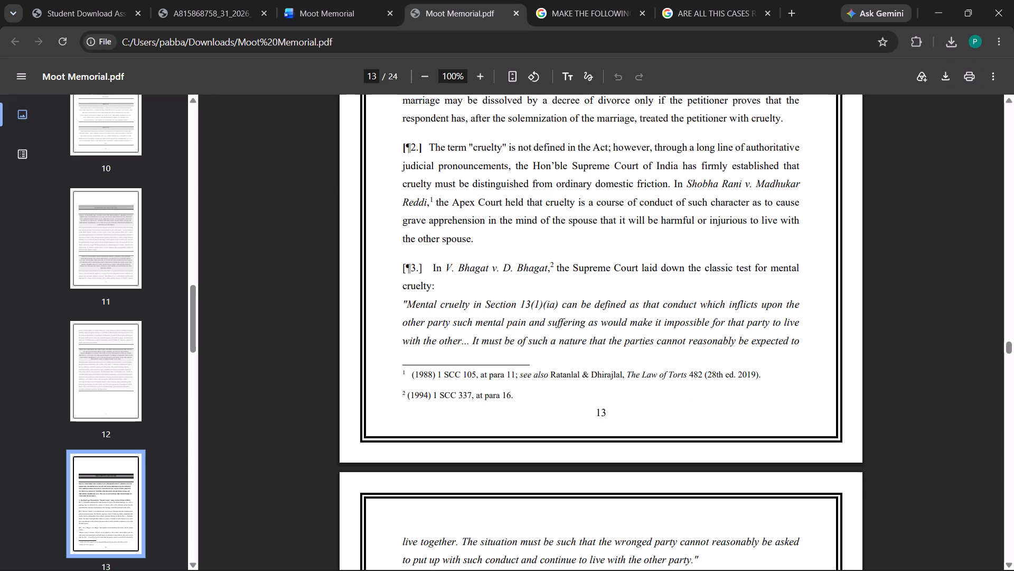
click(329, 14)
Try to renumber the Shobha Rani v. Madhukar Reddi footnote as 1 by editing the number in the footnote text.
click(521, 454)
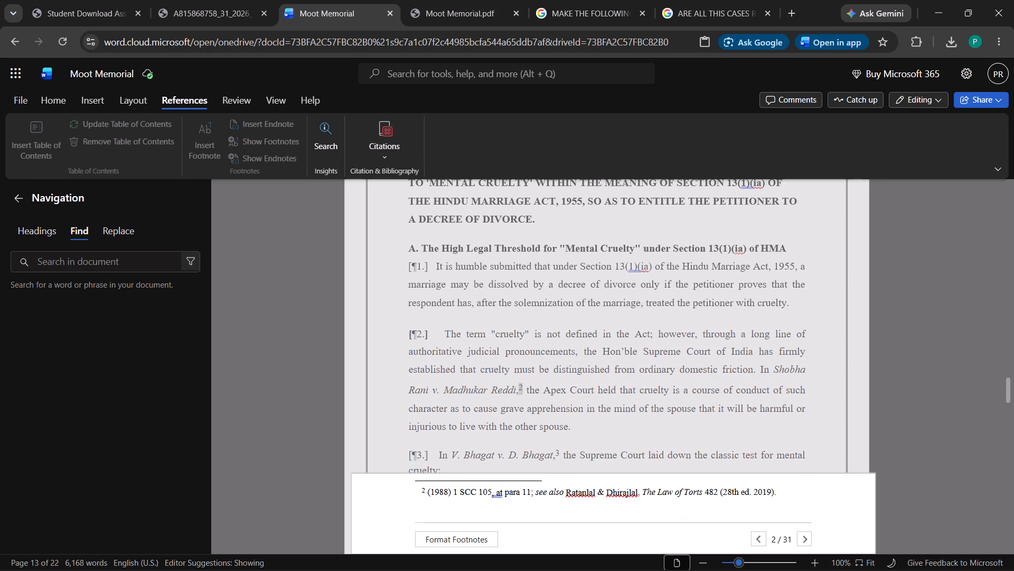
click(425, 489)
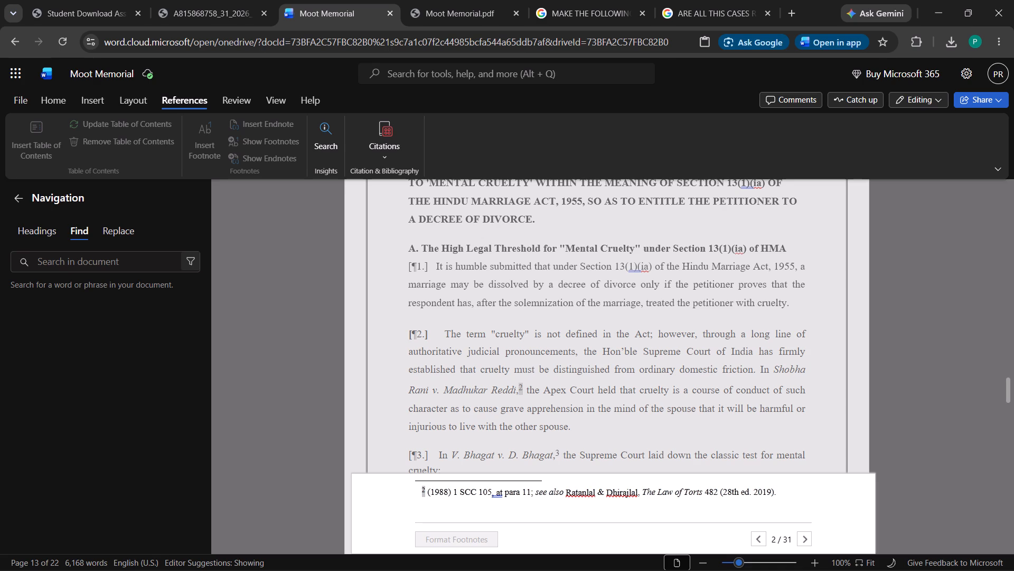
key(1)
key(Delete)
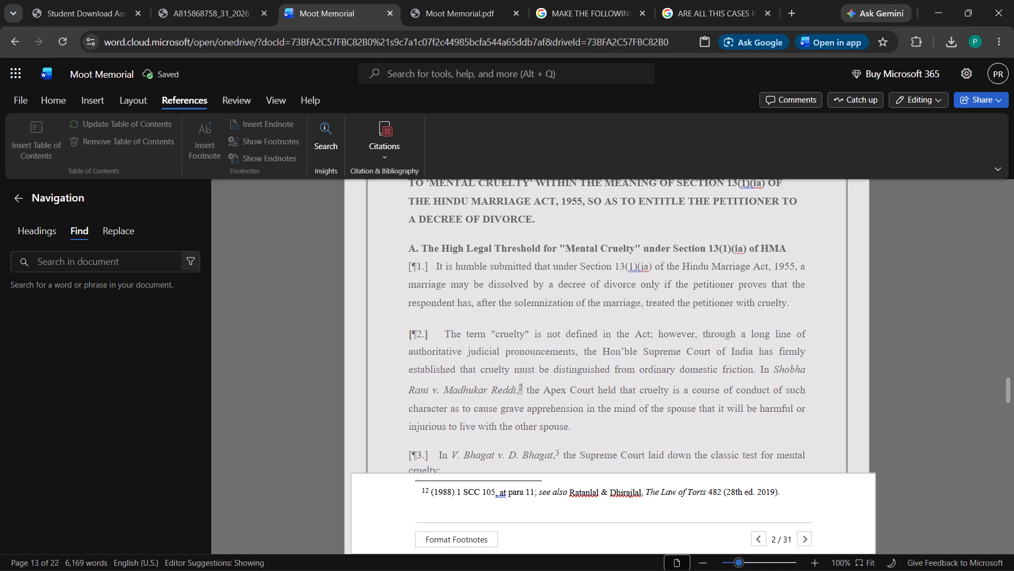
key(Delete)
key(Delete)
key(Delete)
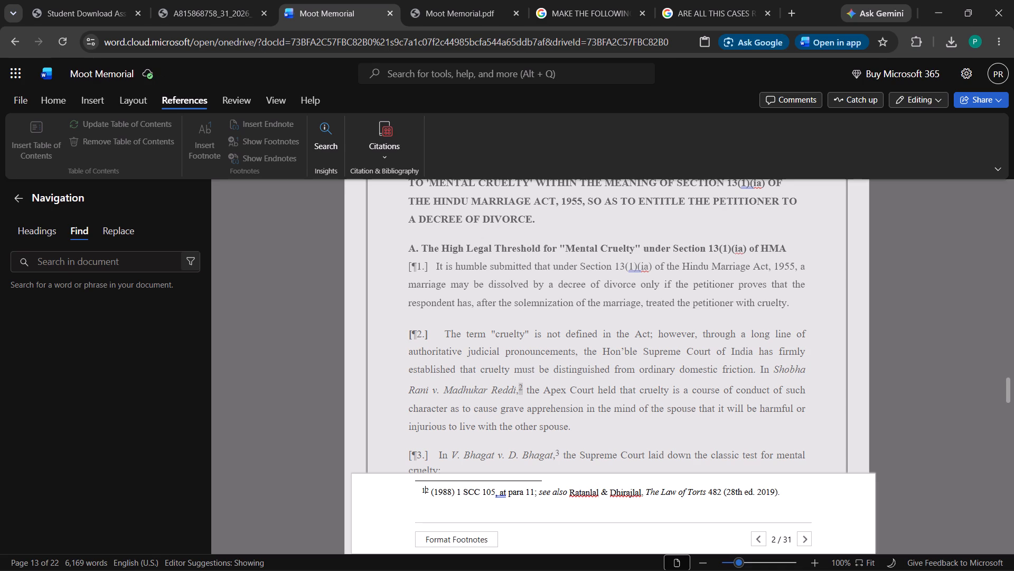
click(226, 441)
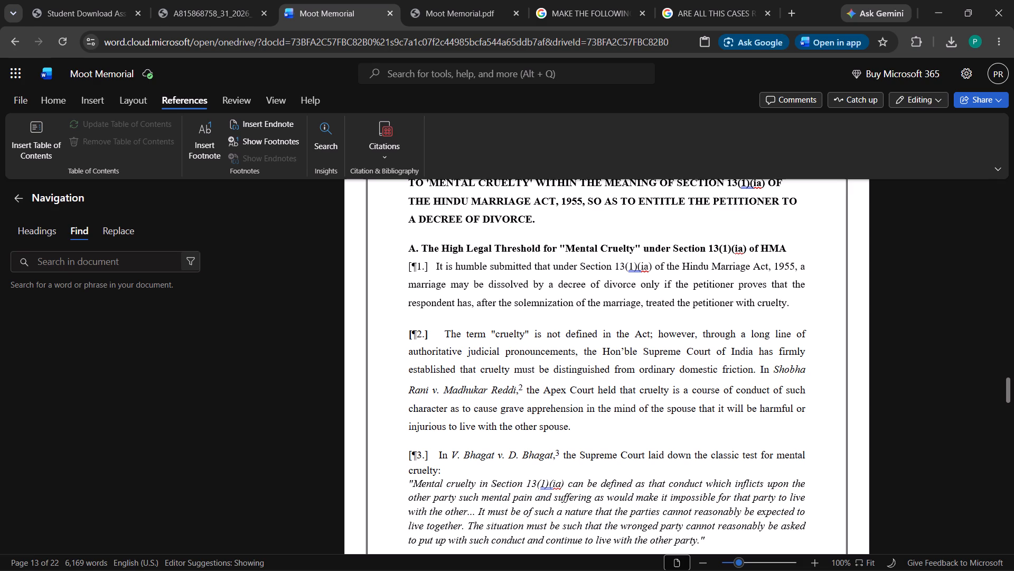
click(252, 137)
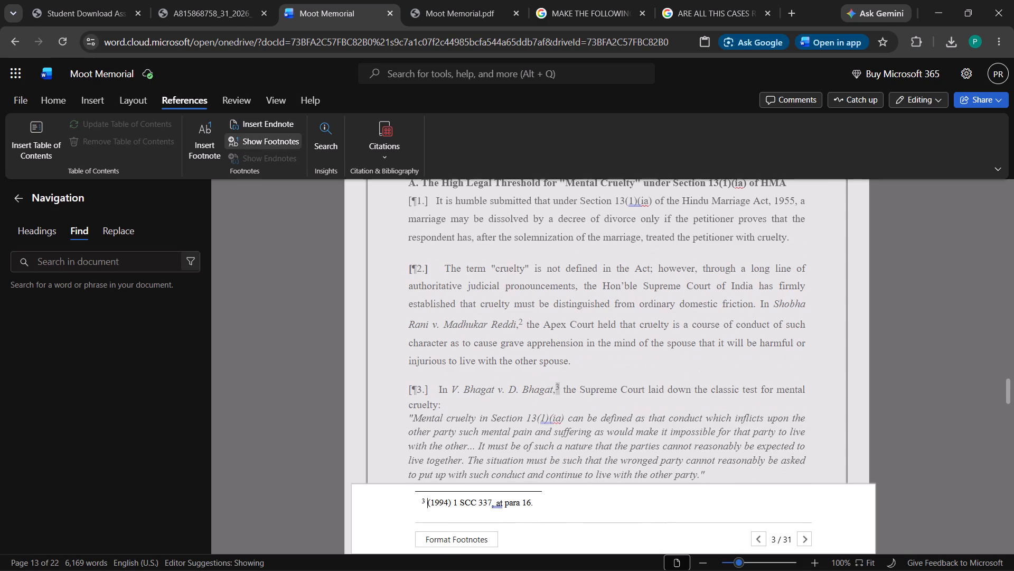
click(251, 137)
click(251, 137)
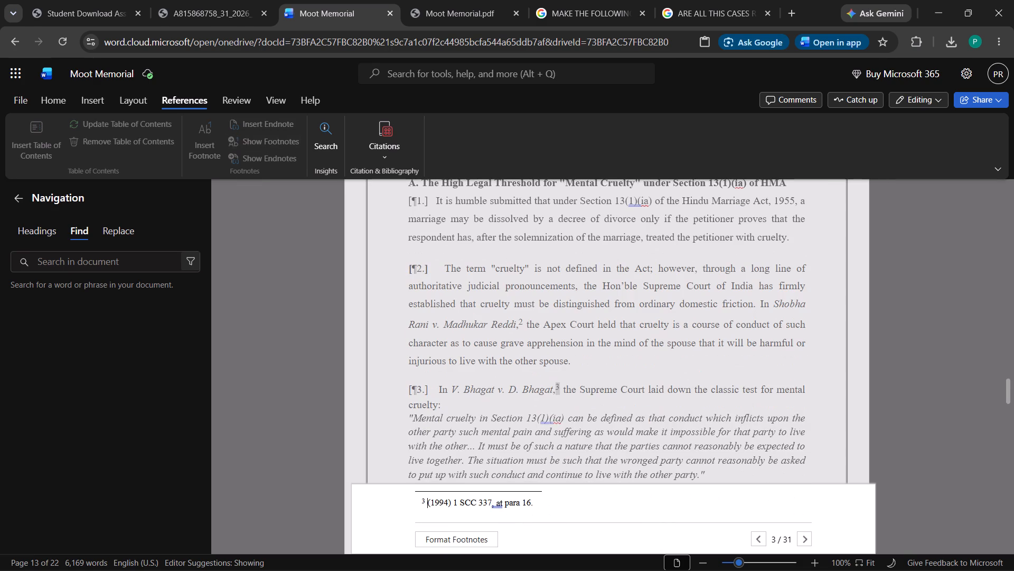
click(252, 255)
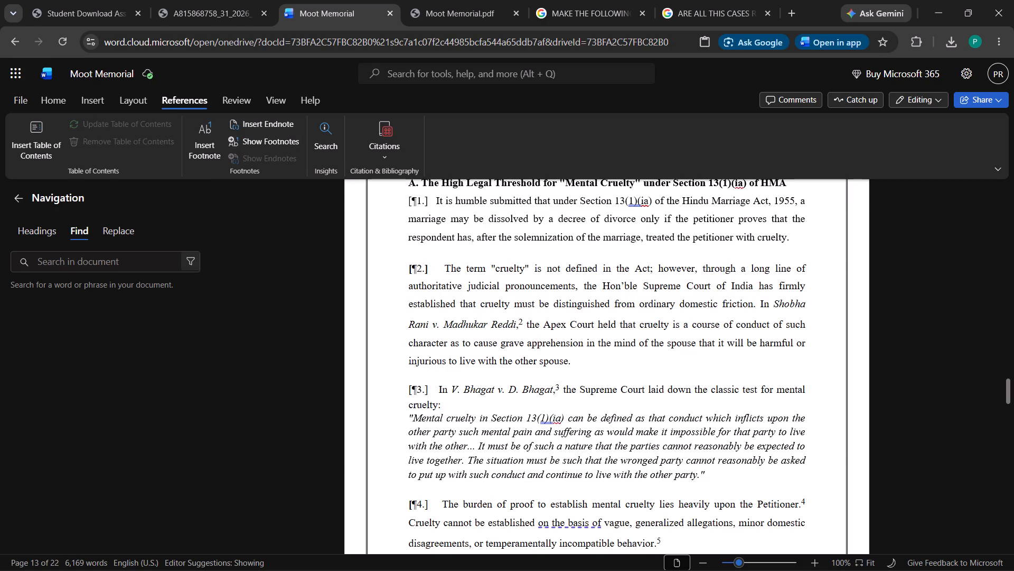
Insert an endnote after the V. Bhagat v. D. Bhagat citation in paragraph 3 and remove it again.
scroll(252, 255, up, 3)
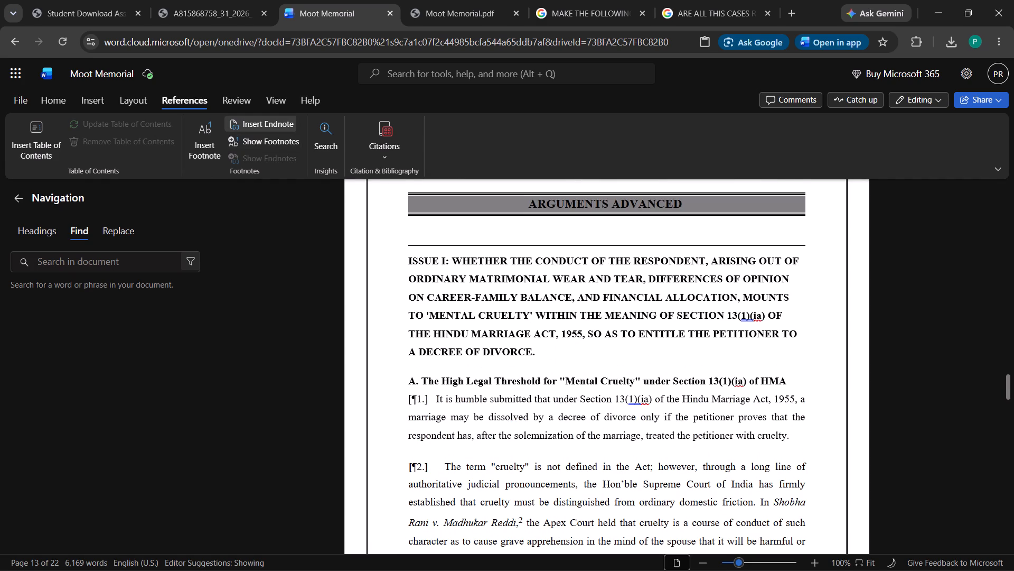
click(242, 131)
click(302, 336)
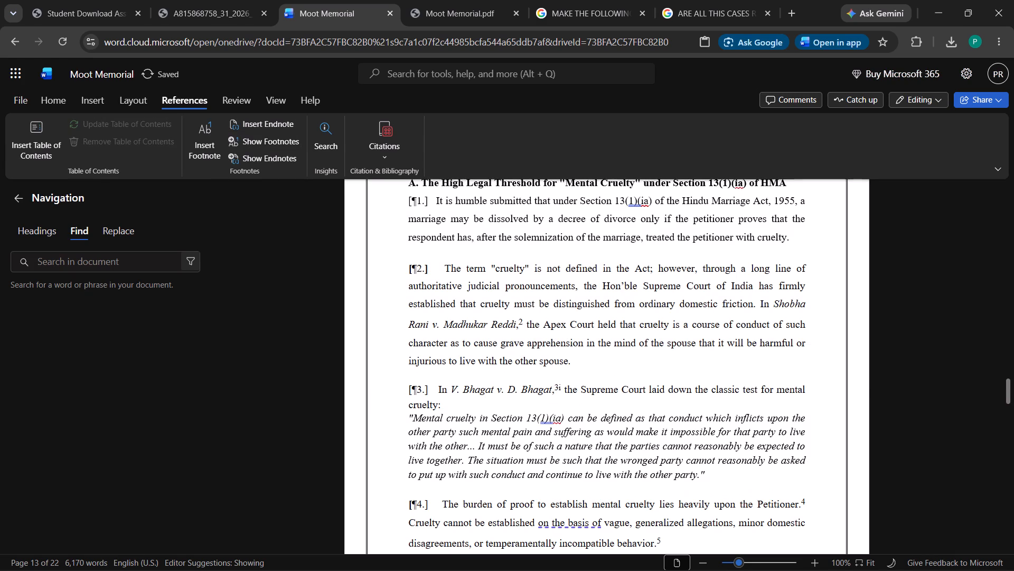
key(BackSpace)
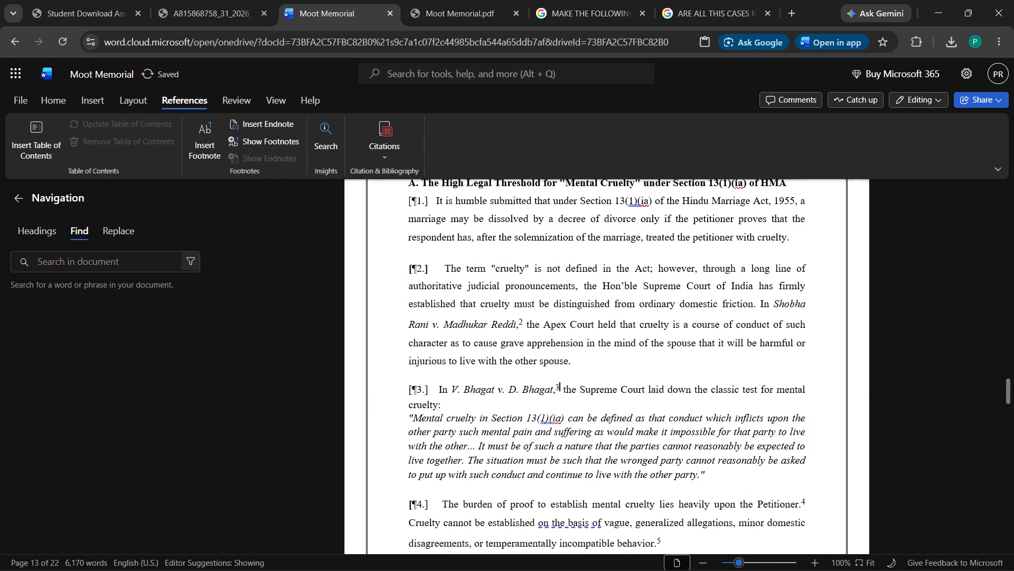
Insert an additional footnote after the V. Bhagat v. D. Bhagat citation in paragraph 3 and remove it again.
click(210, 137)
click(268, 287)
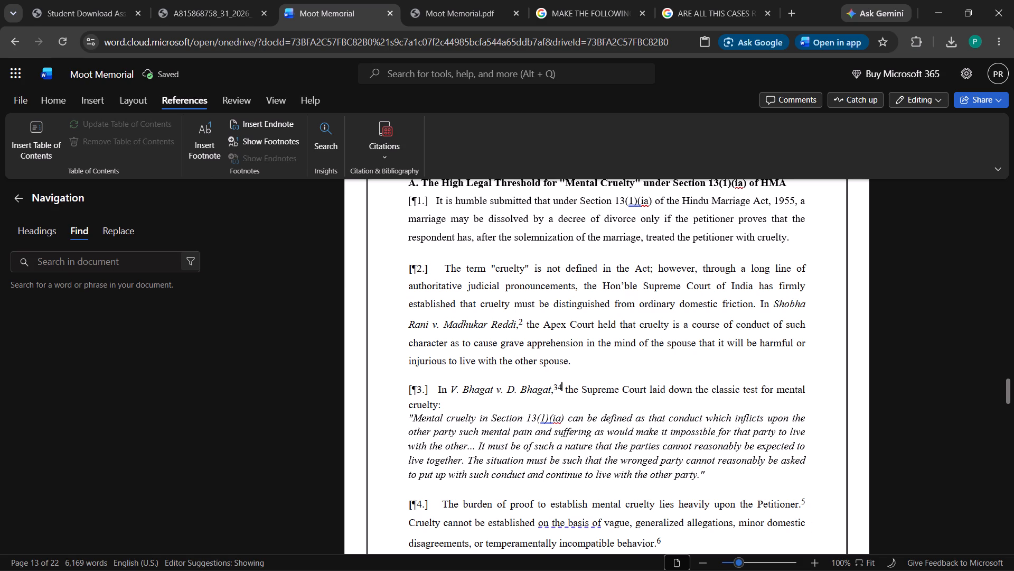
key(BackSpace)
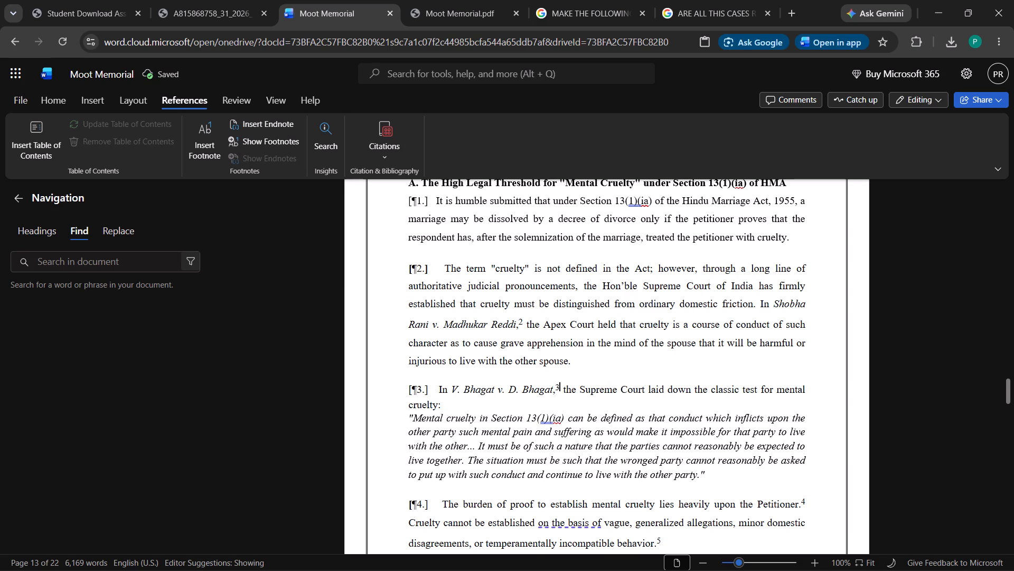
Show the footnotes for Arguments Advanced and examine the entries and markers for Shobha Rani and V. Bhagat.
scroll(267, 337, up, 4)
click(480, 293)
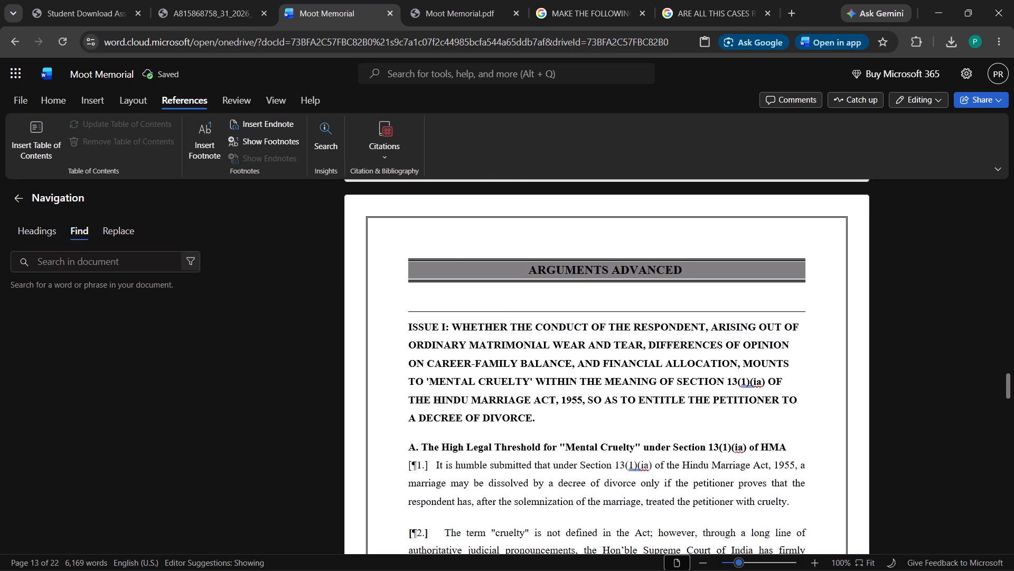
click(269, 139)
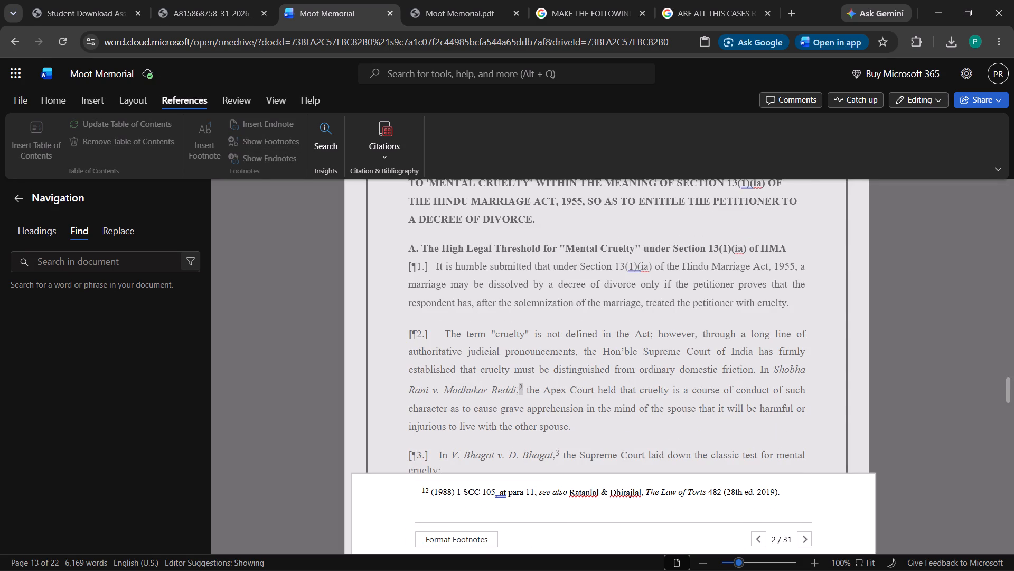
click(301, 282)
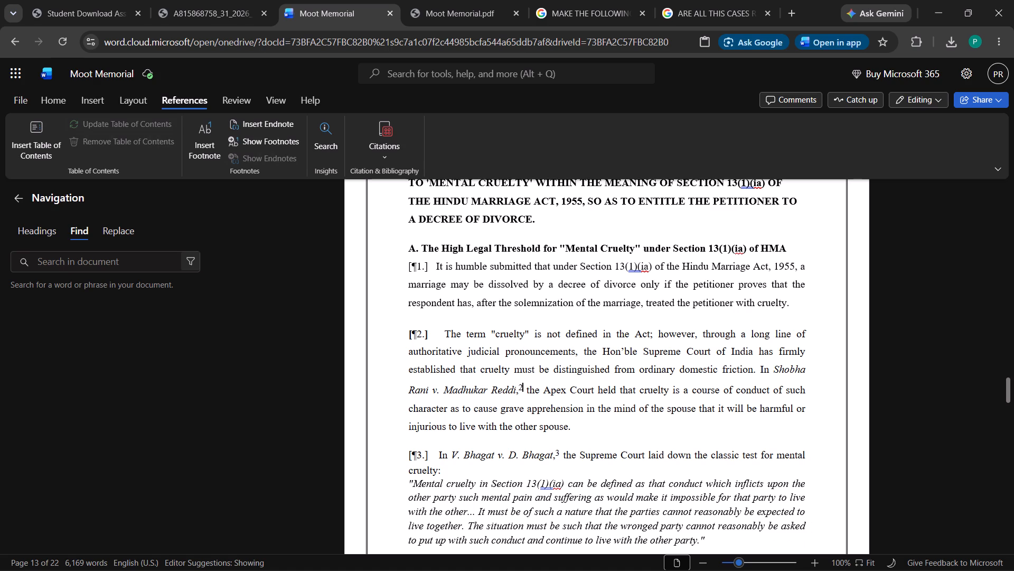
click(275, 139)
click(323, 294)
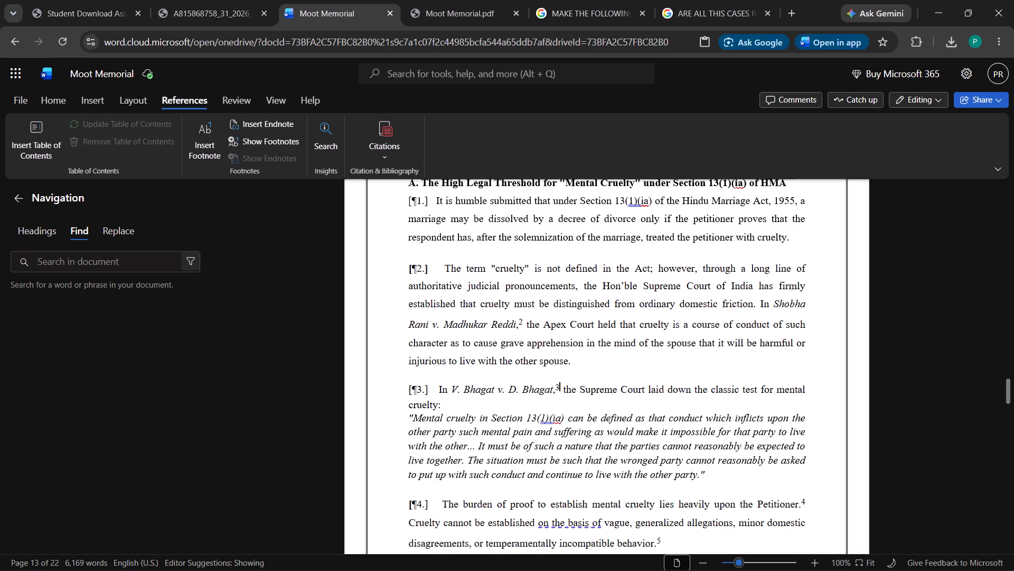
scroll(382, 319, up, 4)
scroll(383, 320, down, 1)
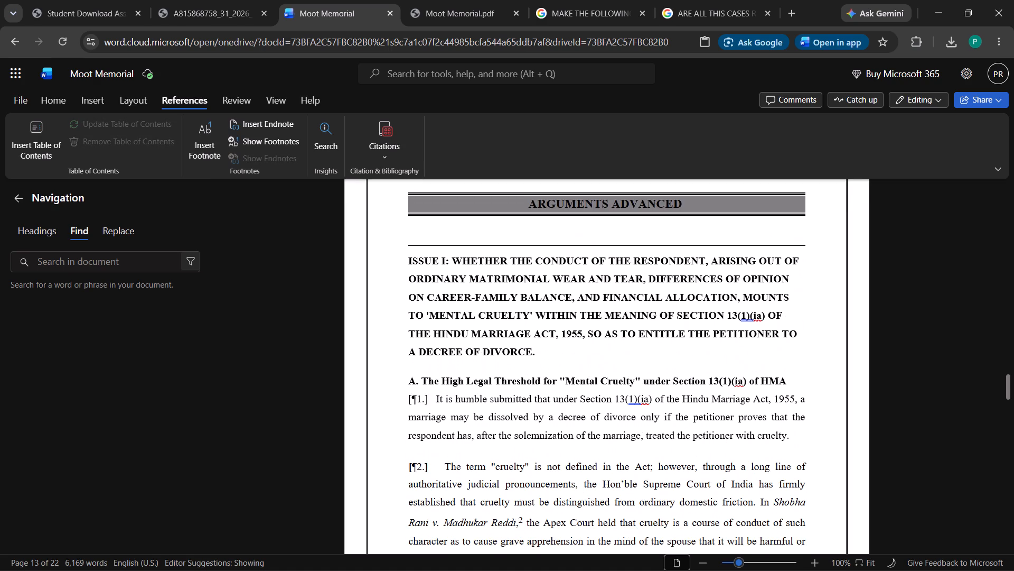
scroll(383, 320, up, 1)
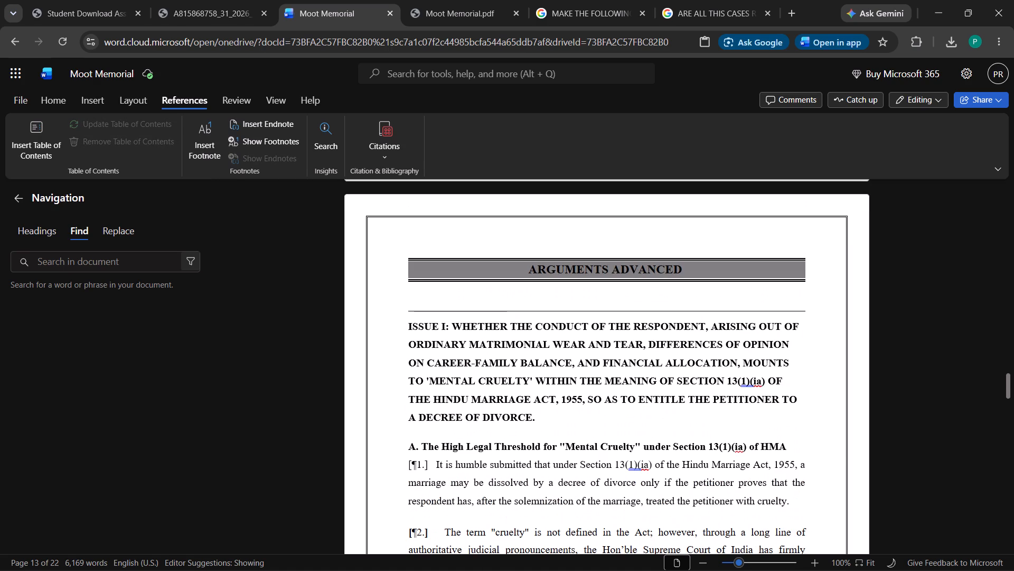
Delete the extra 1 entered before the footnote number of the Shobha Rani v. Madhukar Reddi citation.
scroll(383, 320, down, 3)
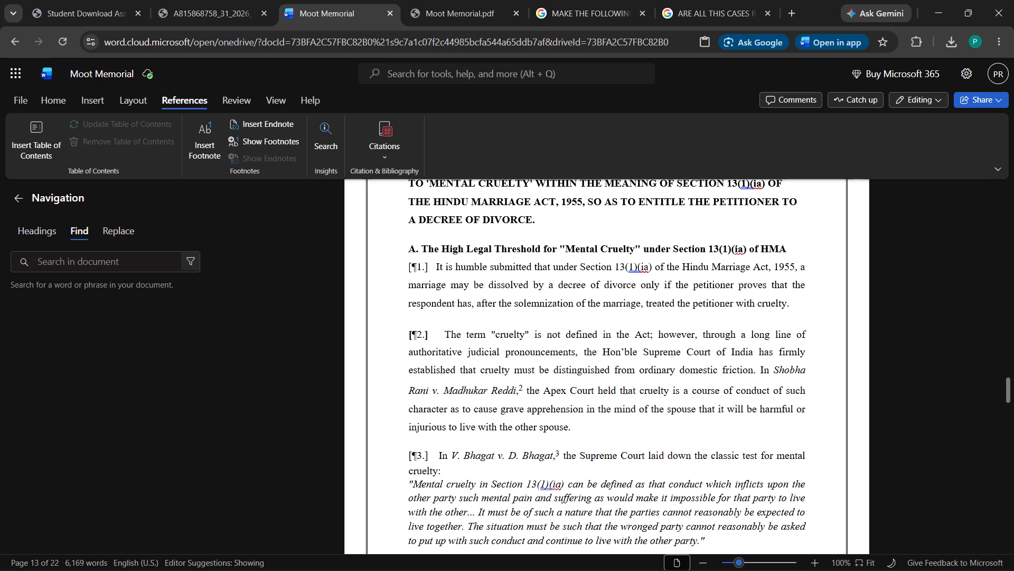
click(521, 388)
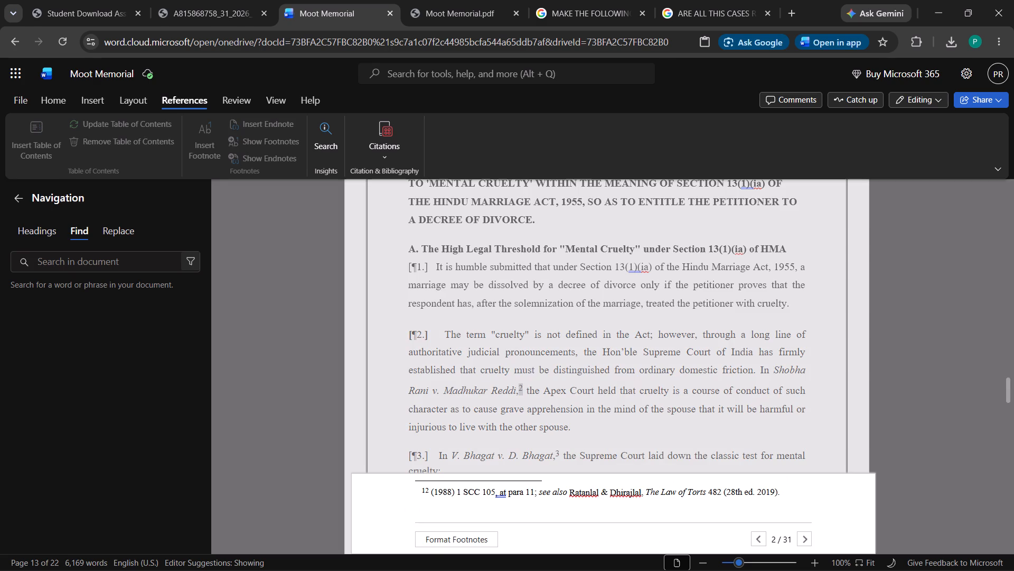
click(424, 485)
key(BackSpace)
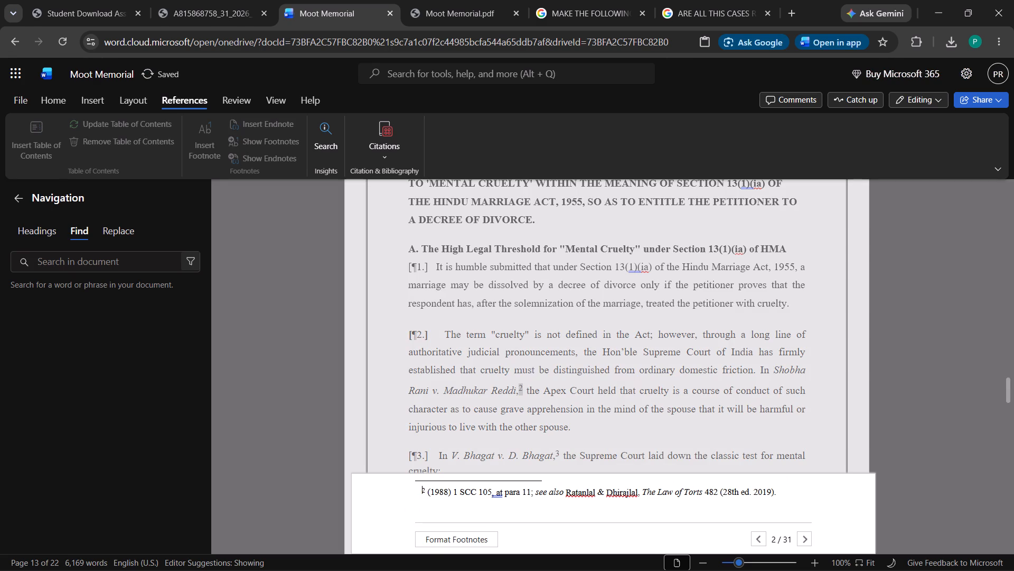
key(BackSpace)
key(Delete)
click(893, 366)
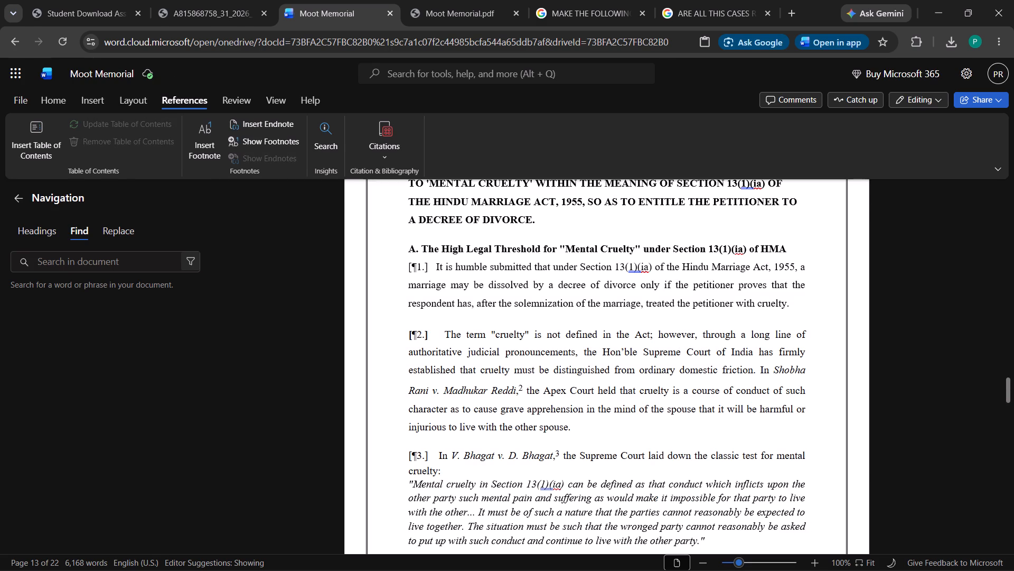
Remove the trailing empty line from the footnote text of the Shobha Rani v. Madhukar Reddi citation in paragraph 2.
click(523, 391)
click(550, 502)
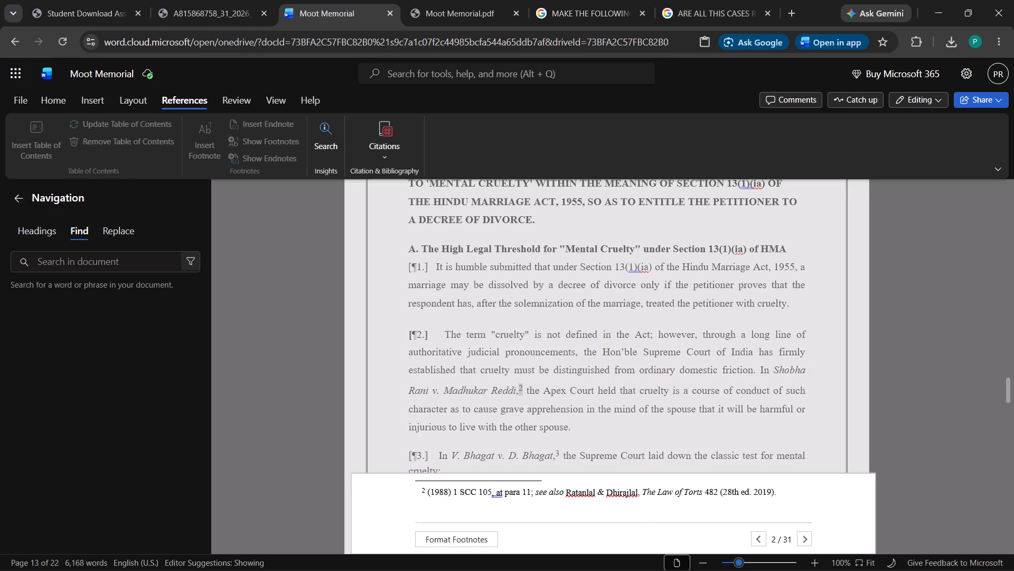
key(BackSpace)
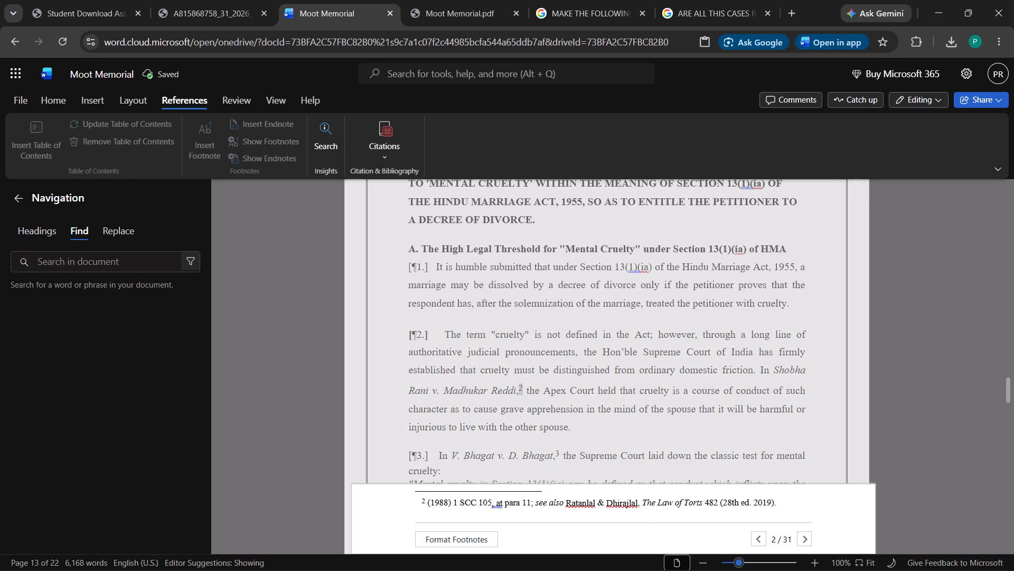
scroll(747, 488, down, 3)
scroll(747, 489, up, 6)
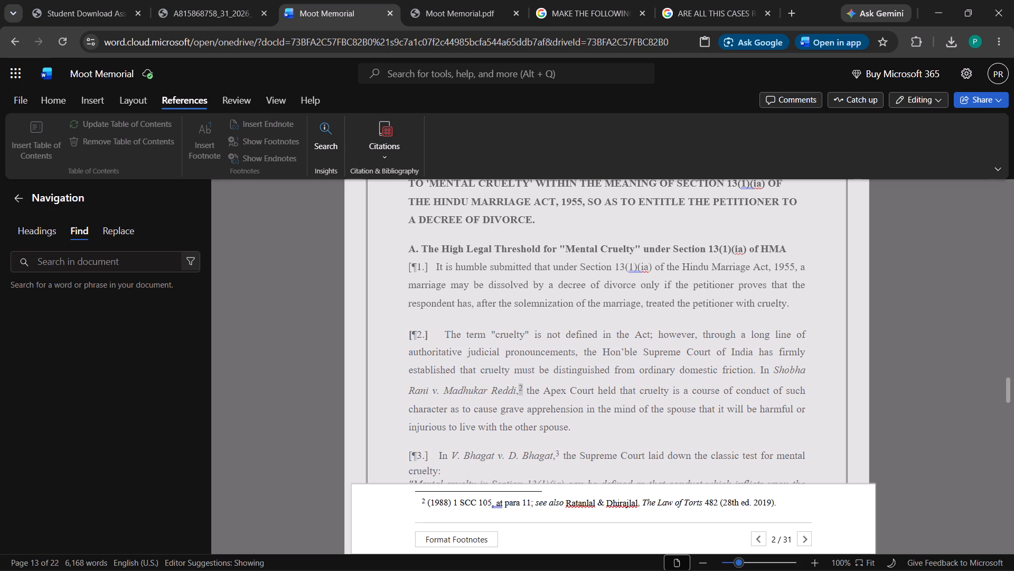
click(839, 362)
Compare the page 13 footnotes with Moot Memorial.pdf and check the end of the V. Bhagat v. D. Bhagat footnote text.
click(488, 0)
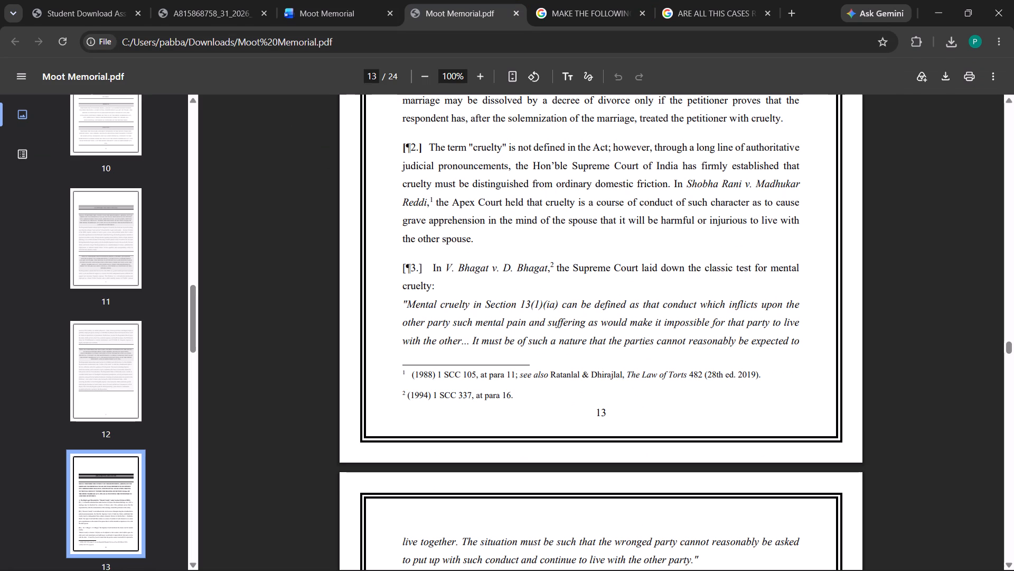
click(480, 384)
click(343, 0)
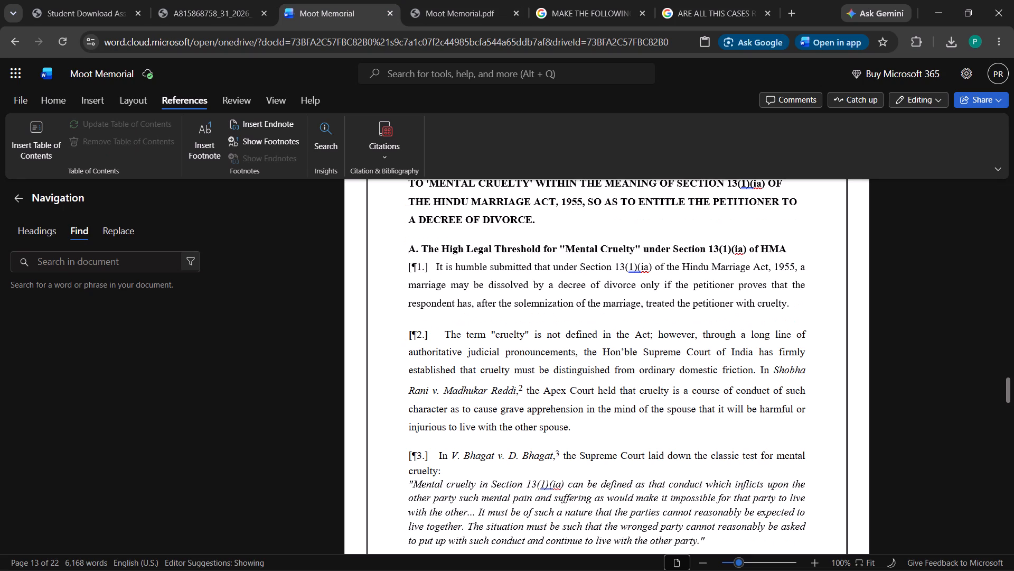
scroll(503, 341, down, 1)
scroll(552, 370, down, 1)
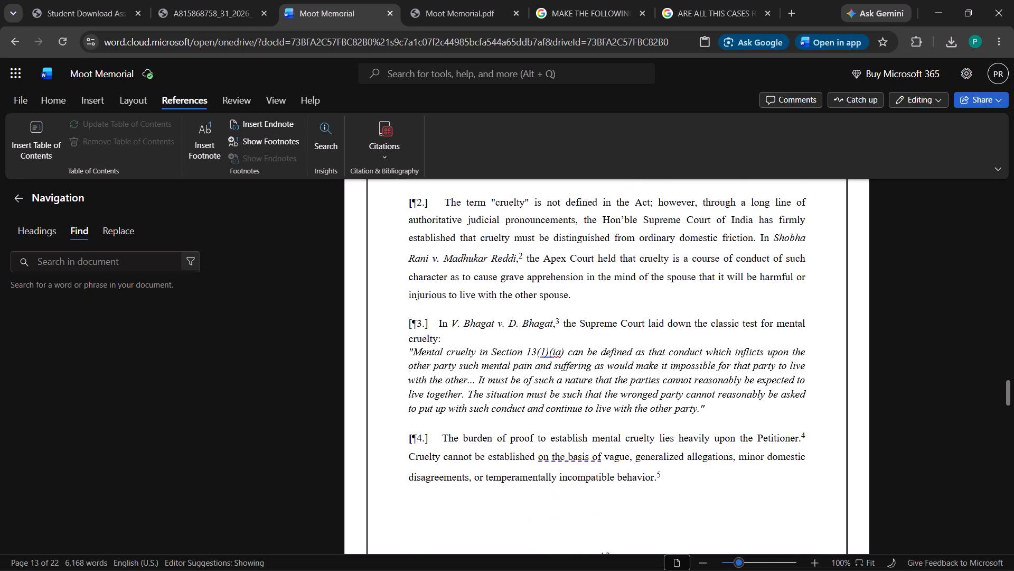
click(559, 314)
click(565, 330)
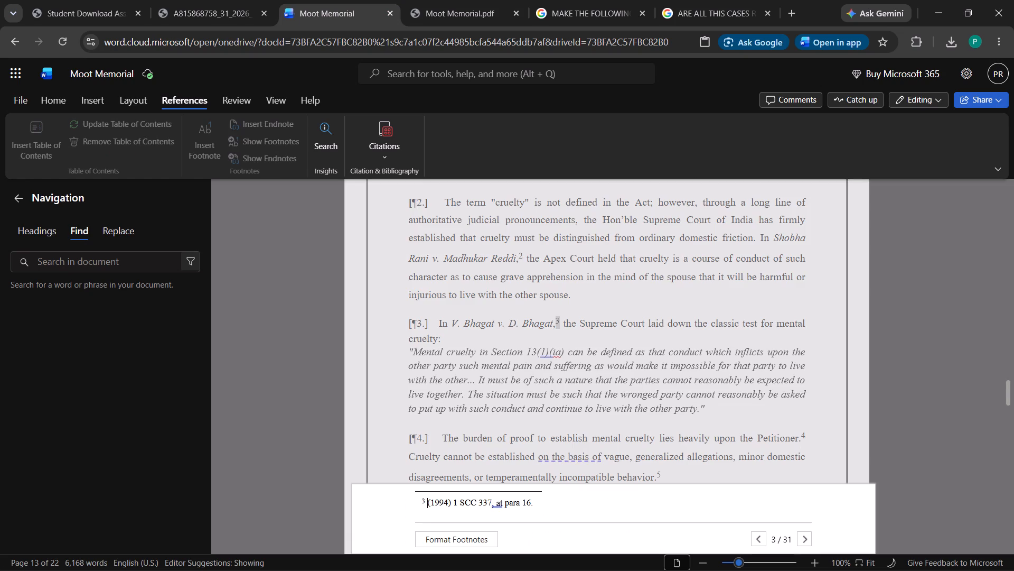
click(565, 510)
drag(533, 510, 528, 512)
click(514, 513)
click(359, 361)
Remove the trailing empty line from the Mayadevi v. Jagdish Prasad footnote attached to "upon the Petitioner" in paragraph 4.
scroll(535, 388, down, 2)
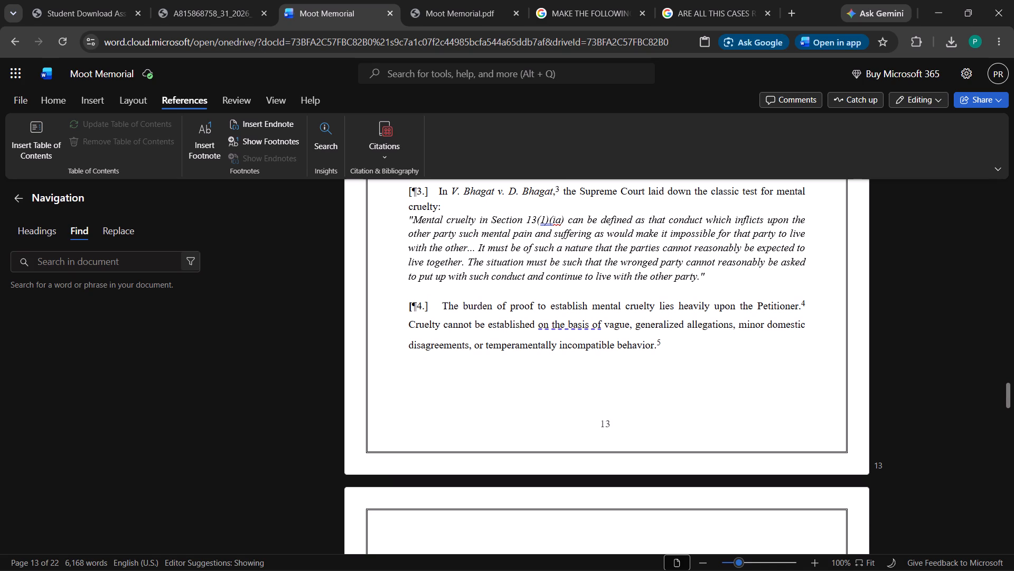
click(802, 306)
click(470, 505)
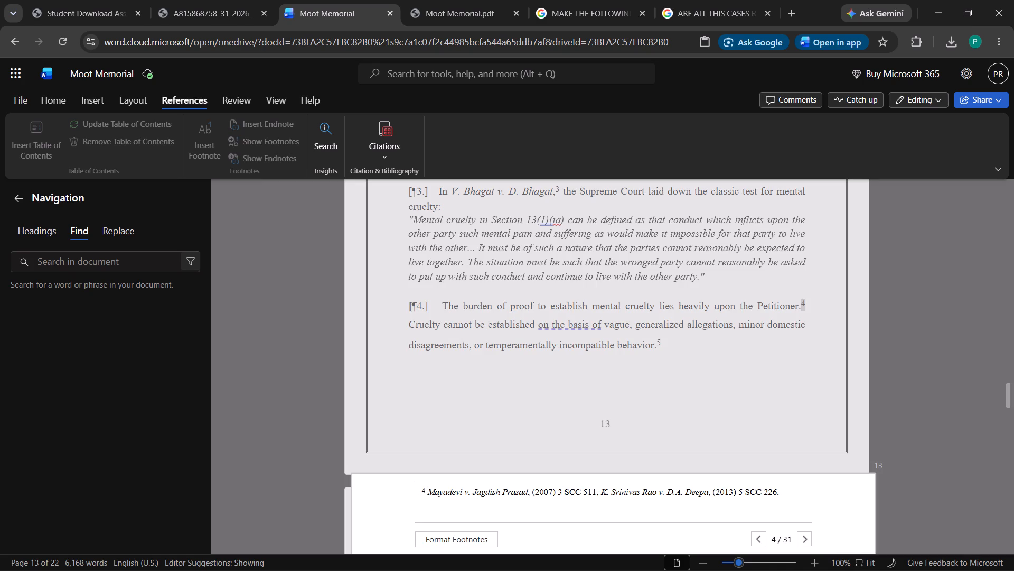
key(BackSpace)
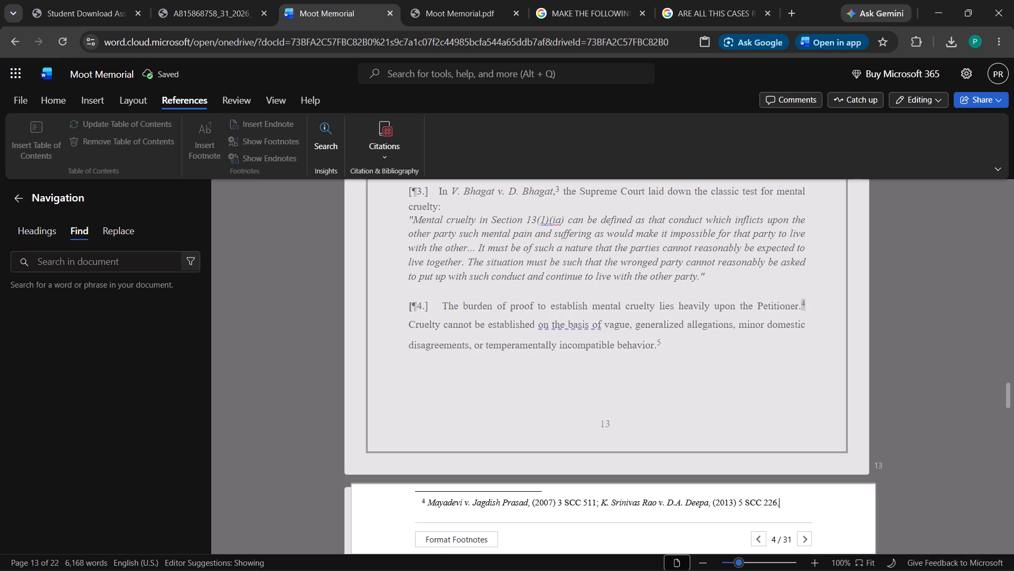
click(200, 391)
click(257, 381)
scroll(534, 377, down, 3)
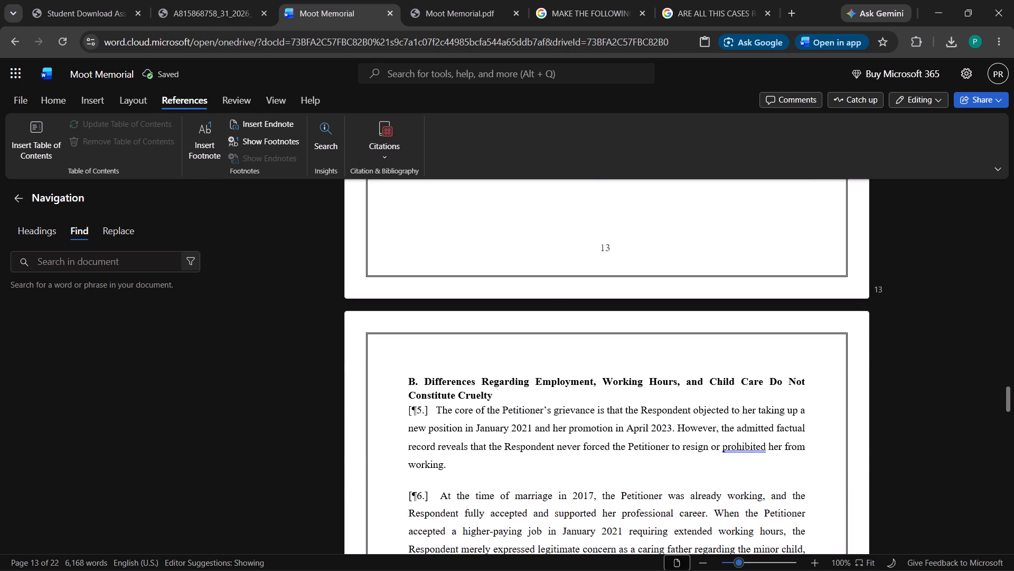
scroll(576, 381, down, 1)
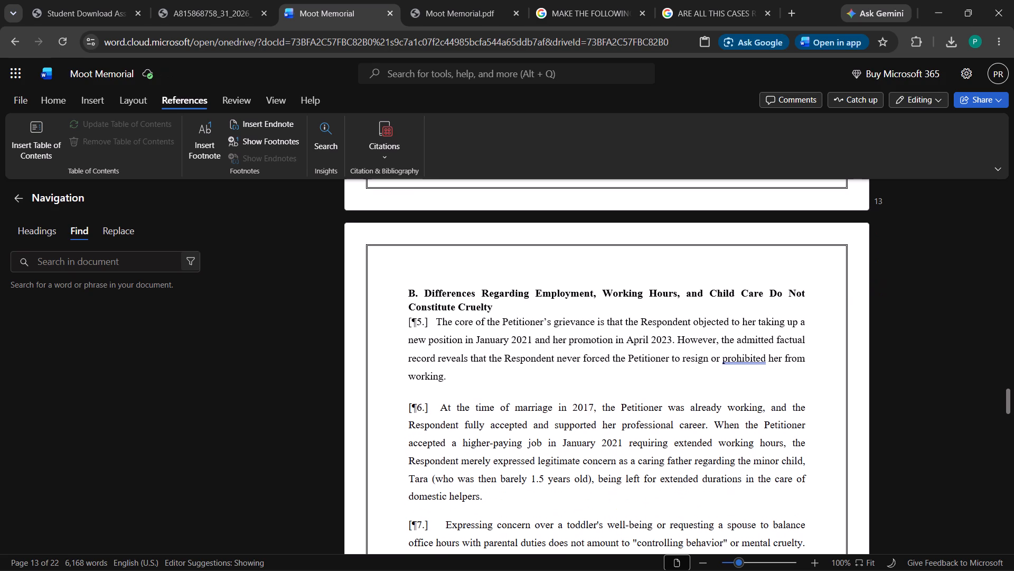
scroll(588, 379, down, 3)
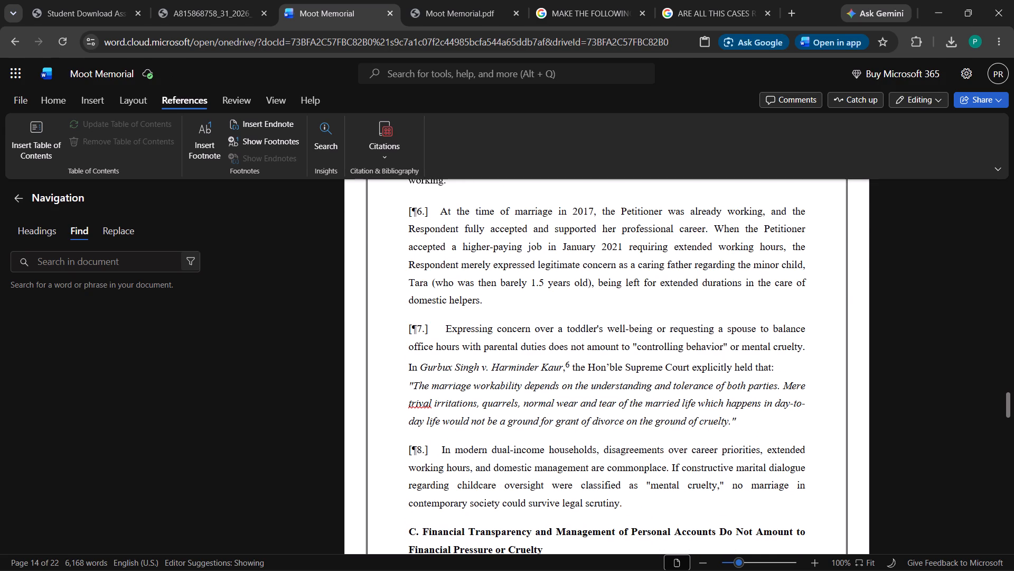
scroll(574, 360, up, 3)
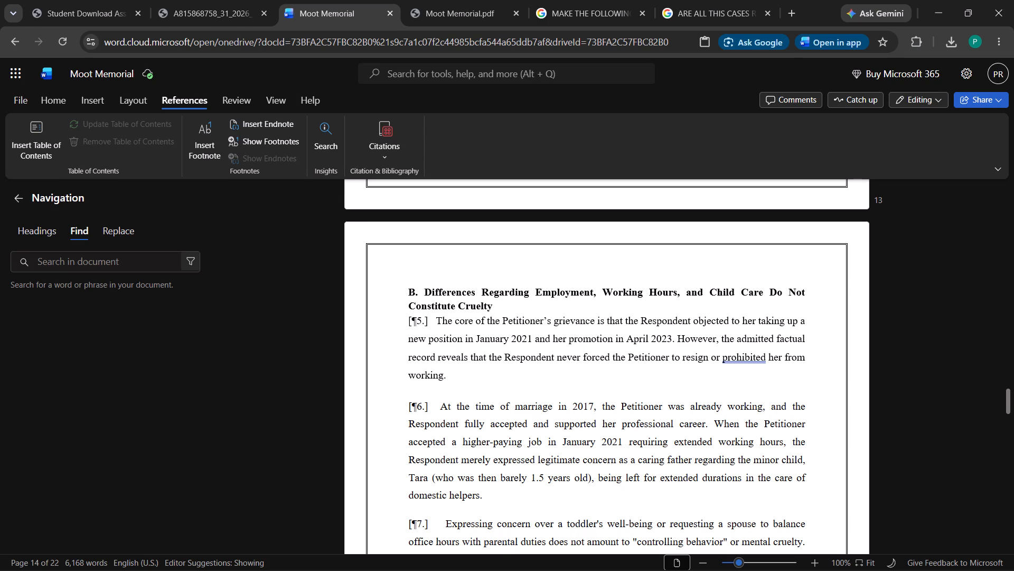
scroll(574, 364, up, 3)
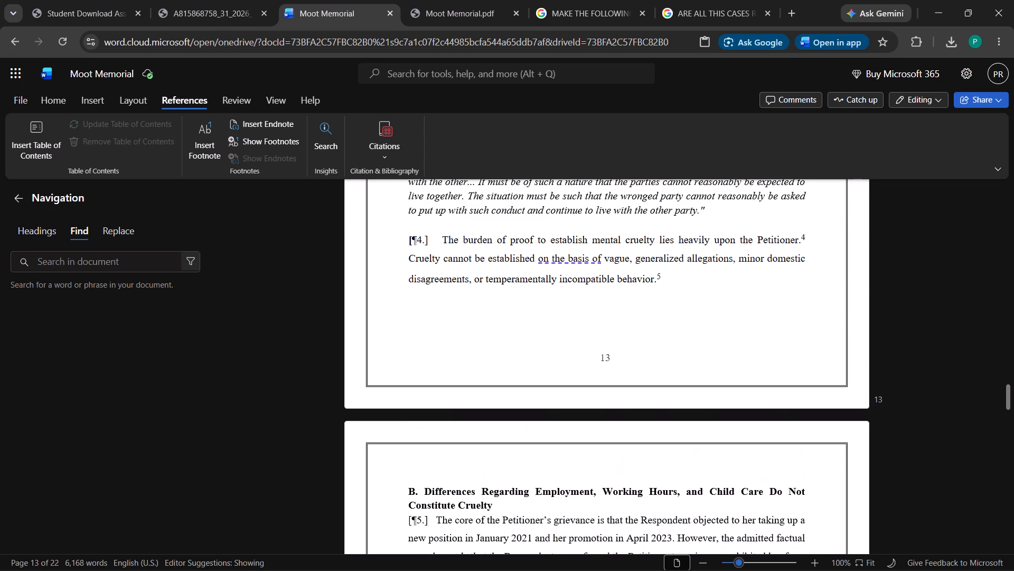
scroll(574, 370, down, 3)
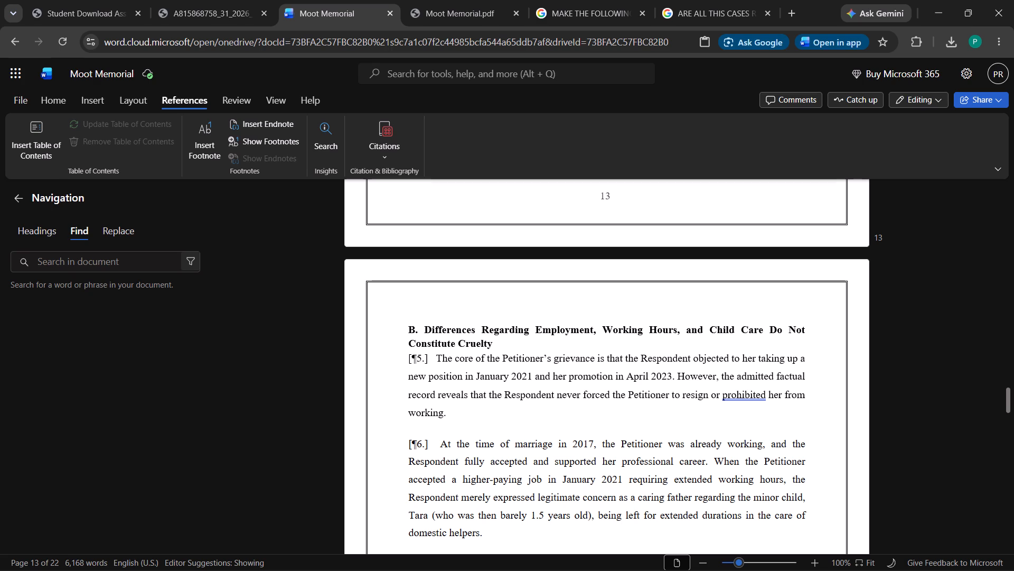
scroll(511, 383, down, 1)
click(481, 0)
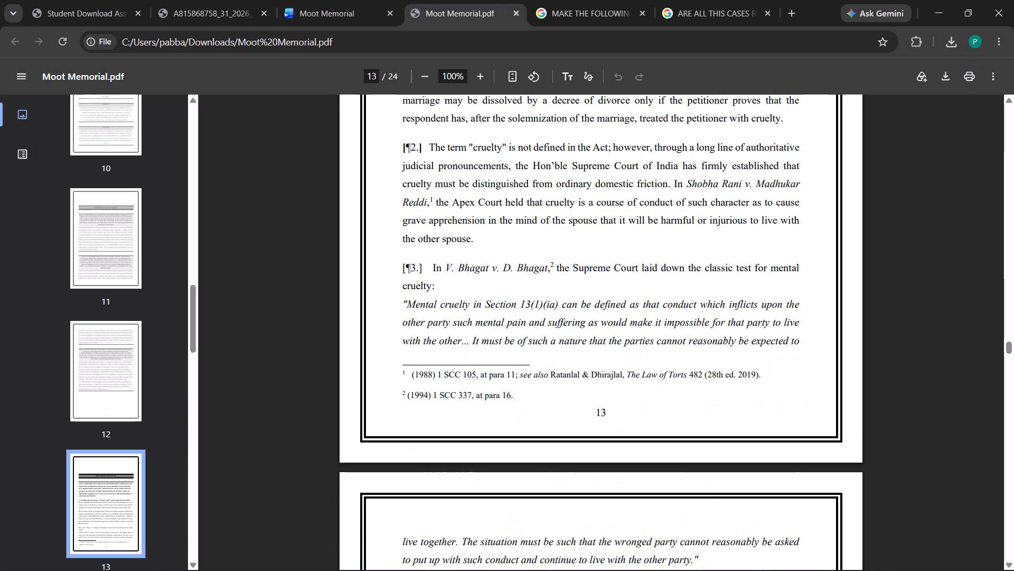
scroll(500, 330, down, 11)
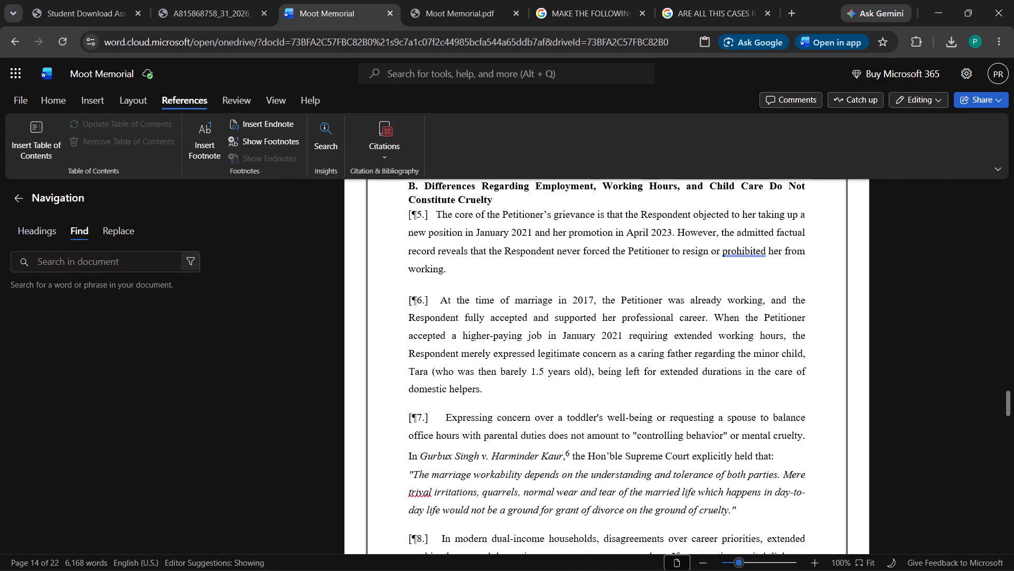
scroll(587, 324, up, 1)
scroll(587, 324, down, 4)
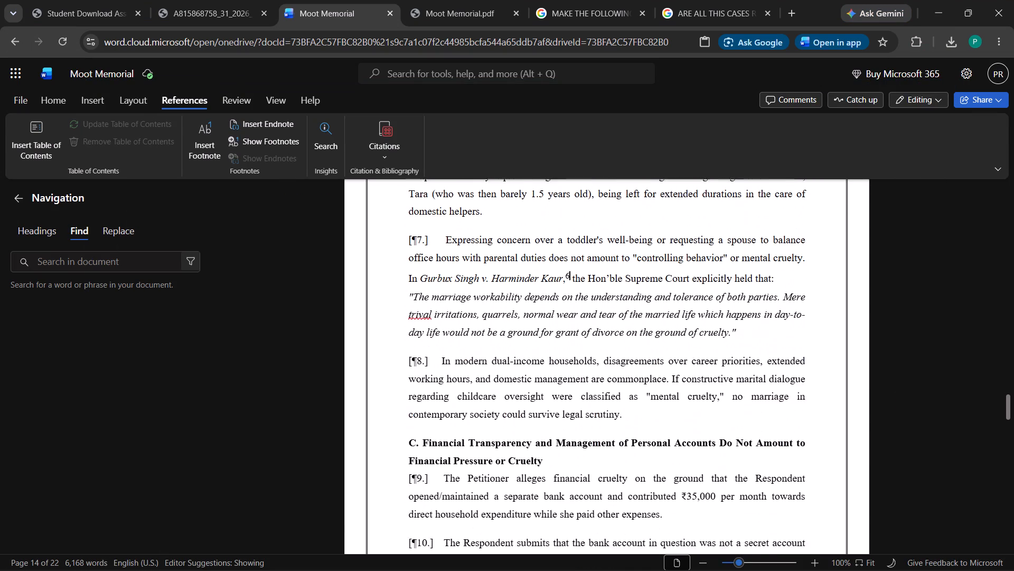
scroll(587, 324, down, 2)
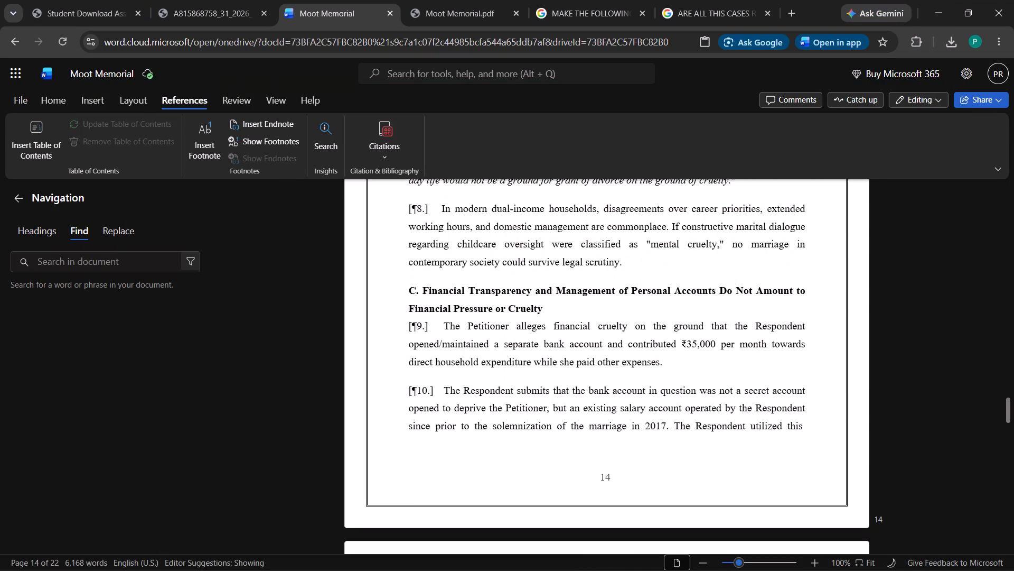
scroll(587, 324, up, 1)
scroll(587, 324, down, 4)
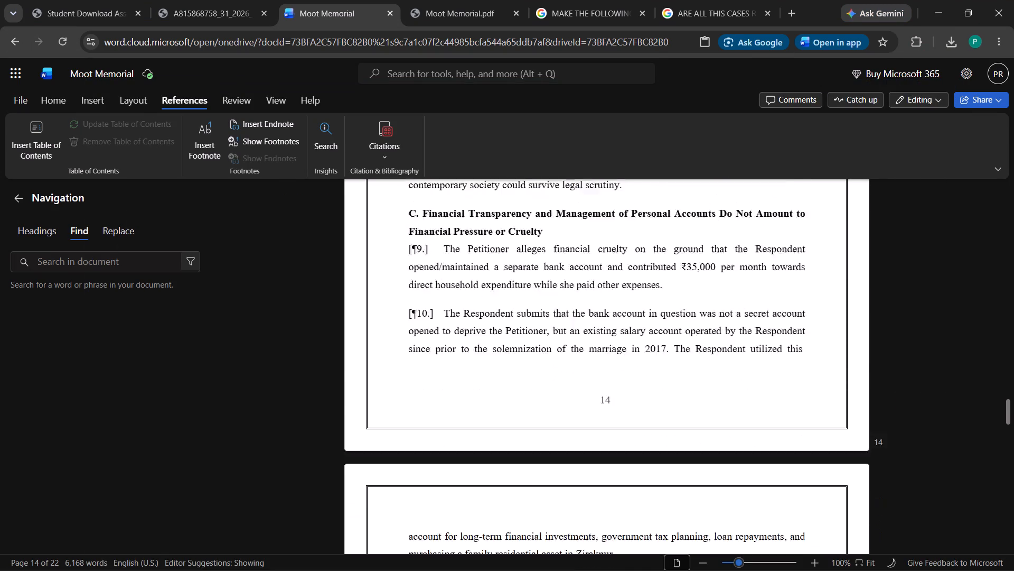
scroll(587, 324, down, 2)
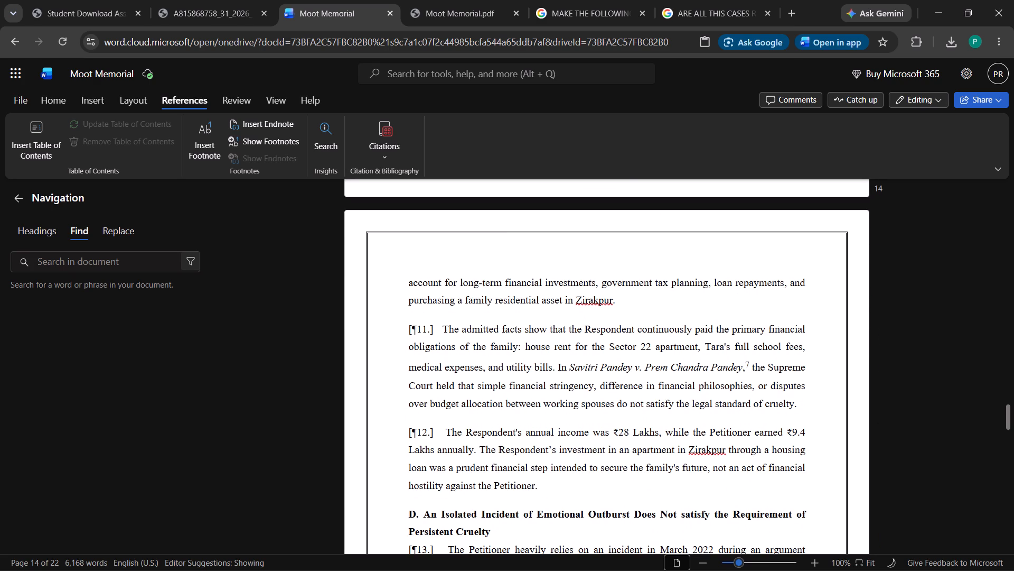
click(748, 366)
click(561, 511)
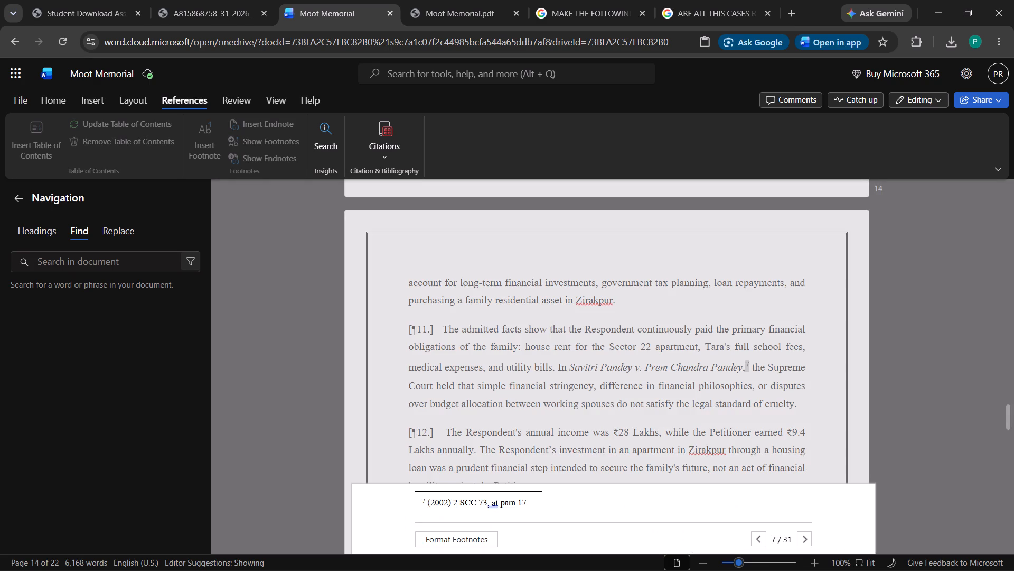
click(577, 423)
Remove the trailing empty line from the "Id. at Para 8." footnote on item b of paragraph 14.
scroll(571, 401, down, 3)
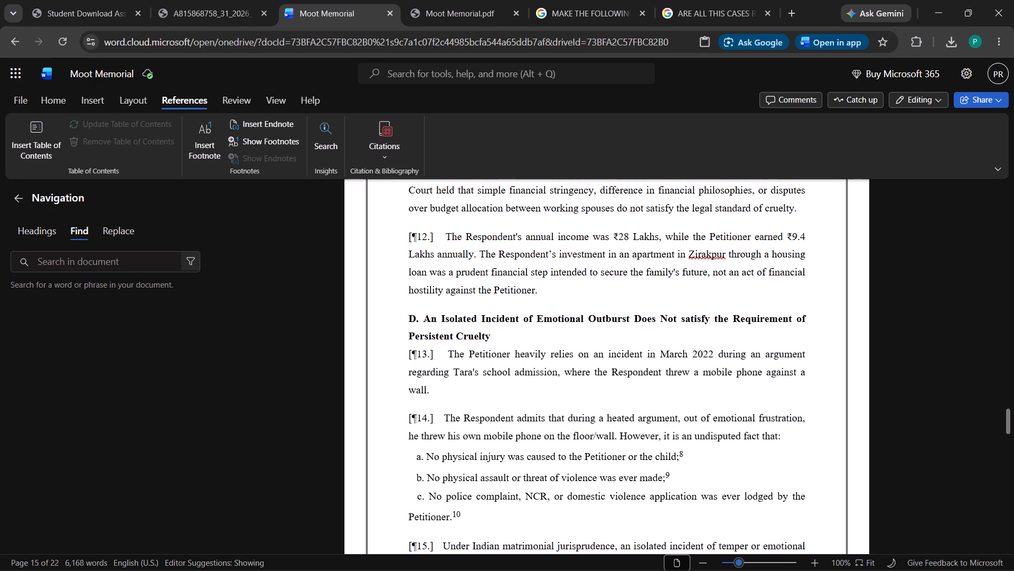
click(681, 448)
click(655, 450)
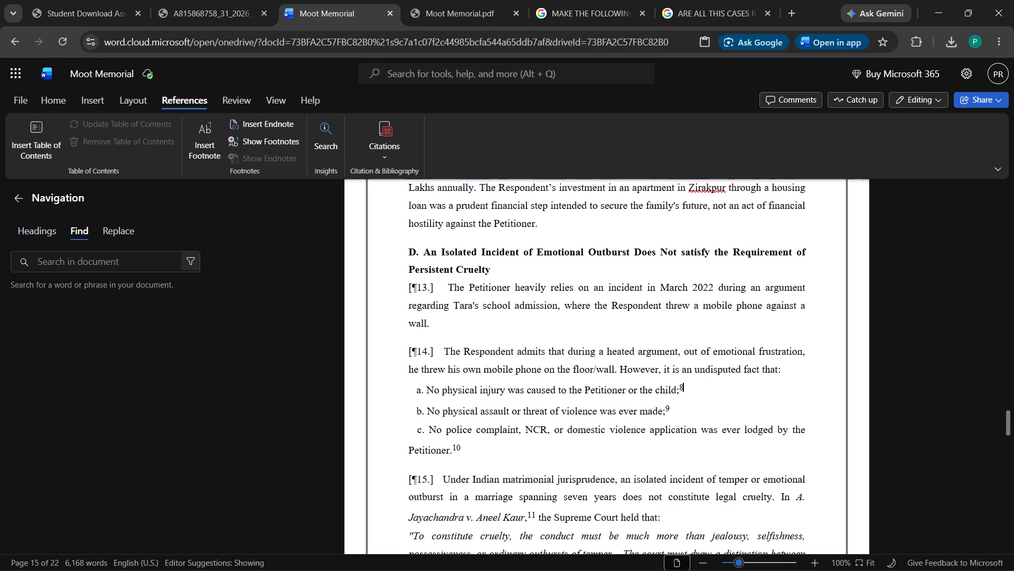
click(667, 409)
click(544, 515)
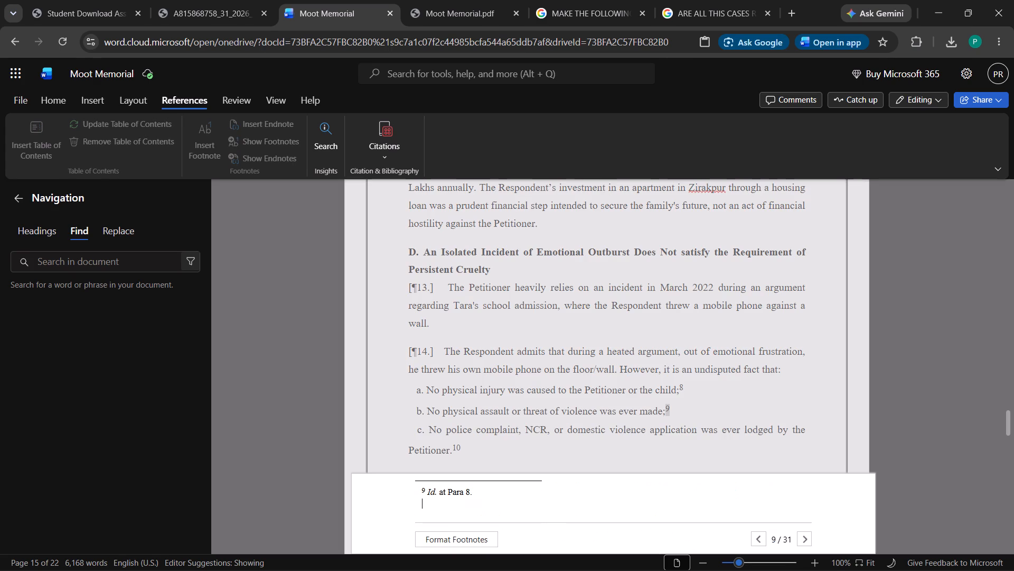
key(BackSpace)
click(556, 428)
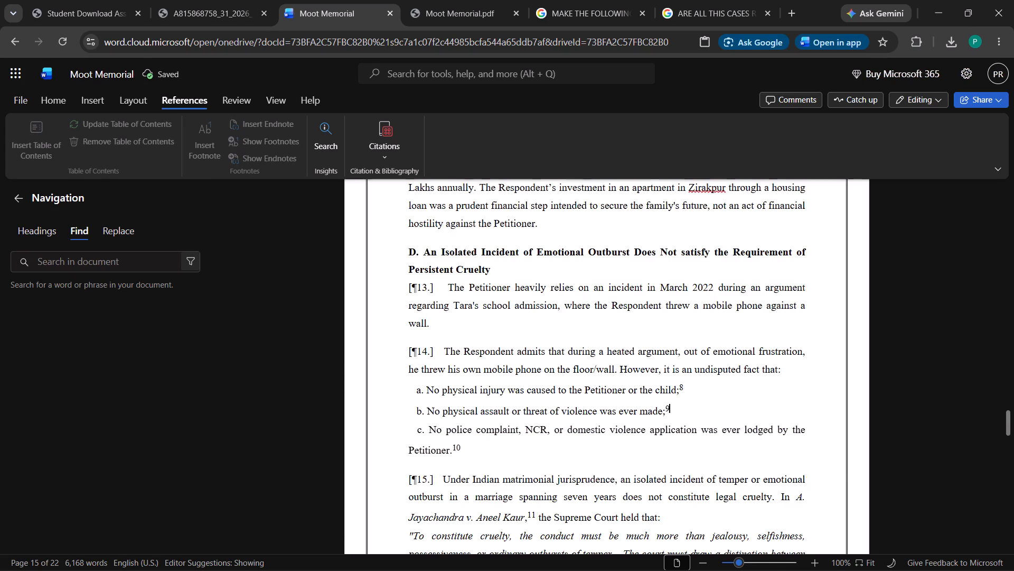
click(668, 406)
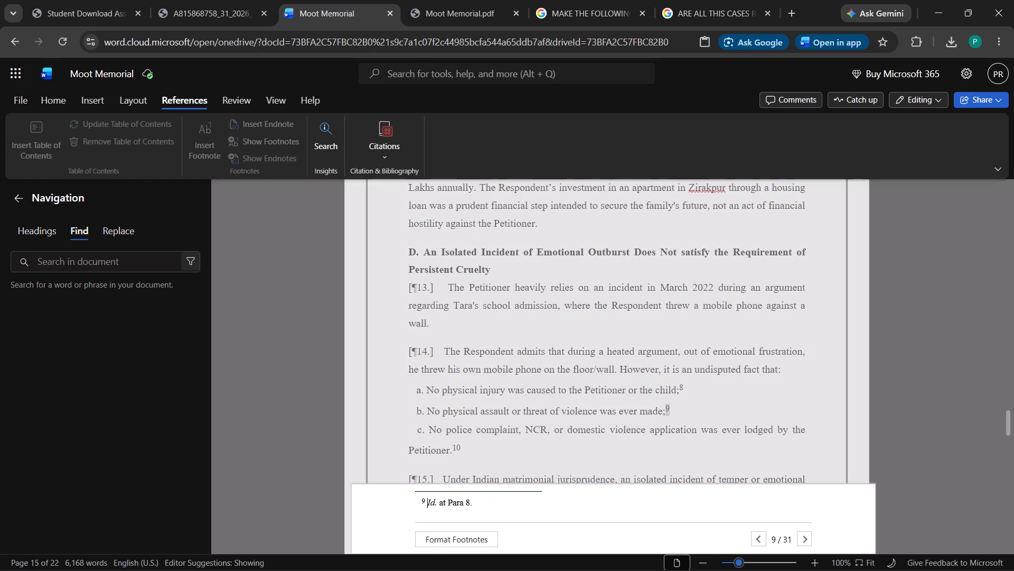
click(696, 413)
Delete the "Id." footnote and its reference after "Petitioner" in item c of paragraph 14, keeping the sentence's full stop.
scroll(696, 413, down, 2)
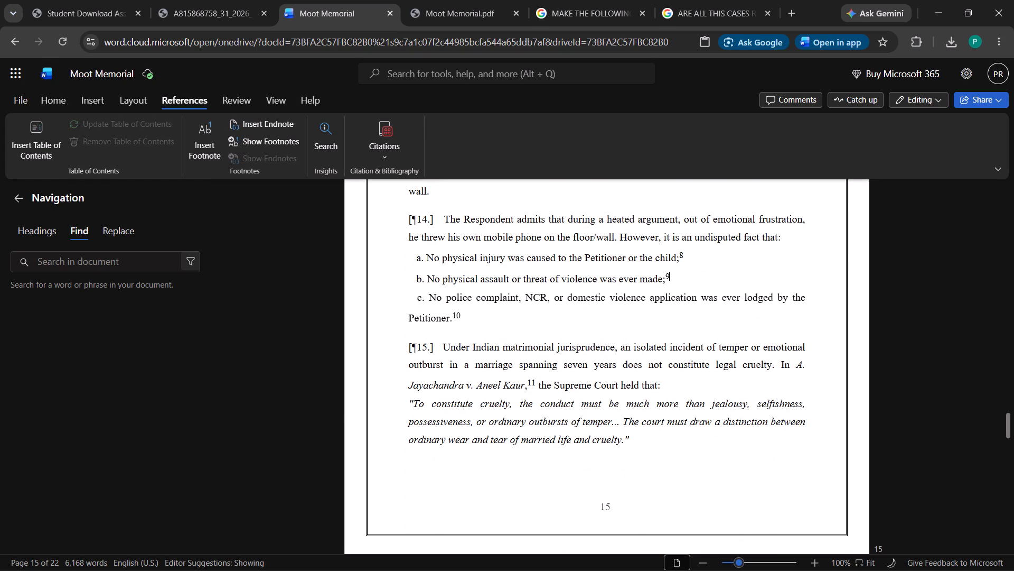
click(453, 315)
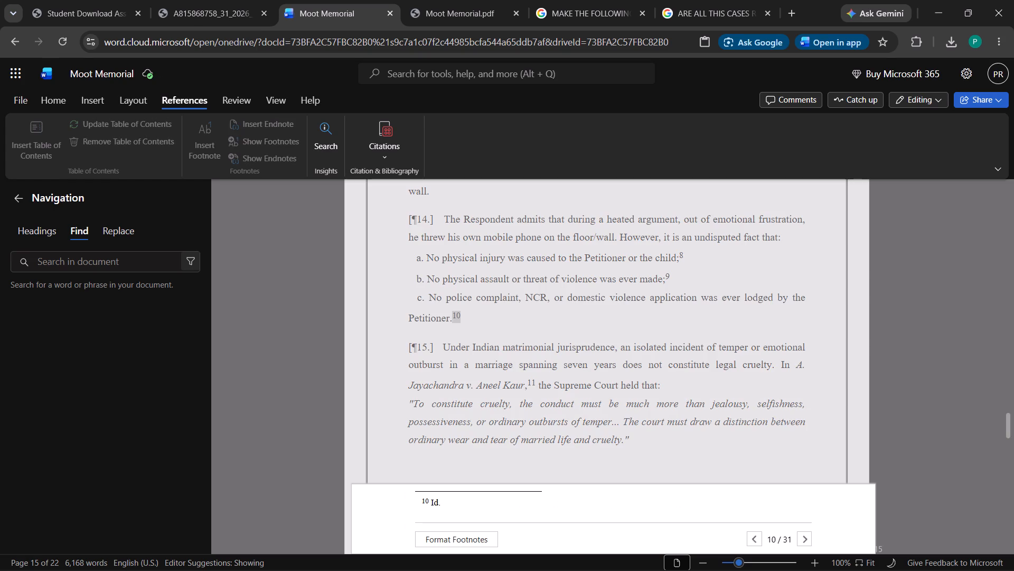
click(480, 504)
key(BackSpace)
key(BackSpace)
key(BackSpace)
key(BackSpace)
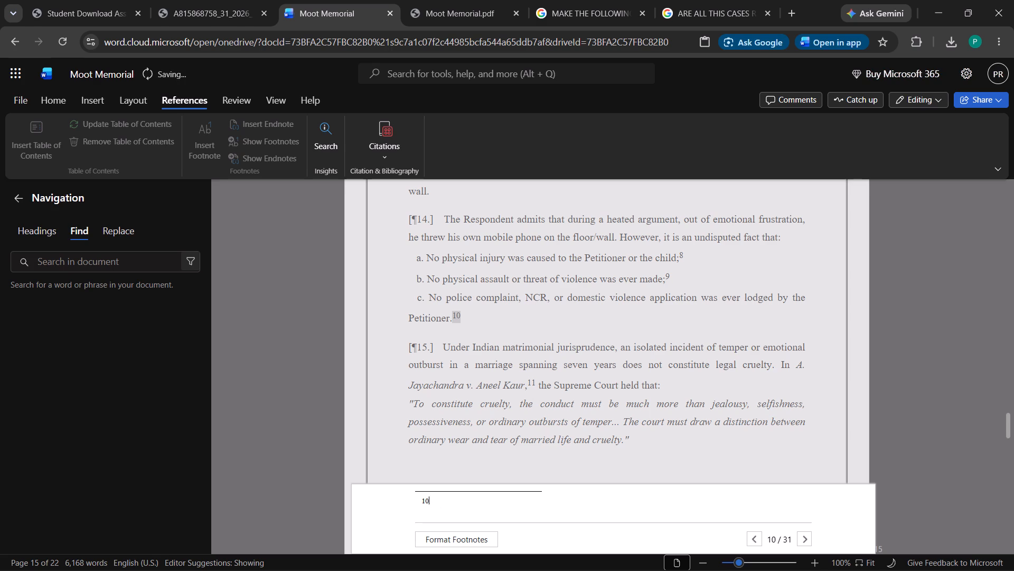
key(BackSpace)
click(309, 393)
key(BackSpace)
key(BackSpace)
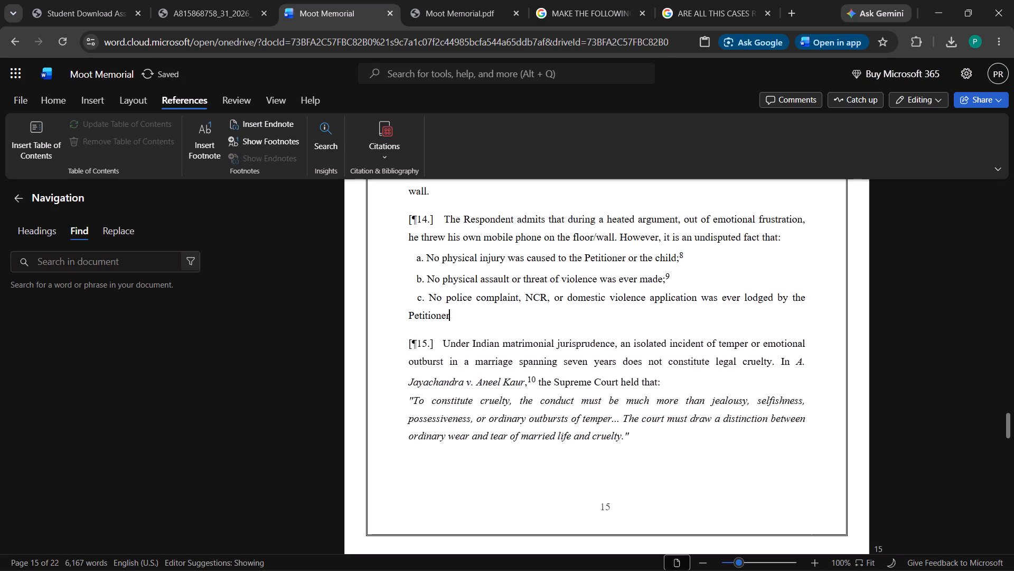
key(period)
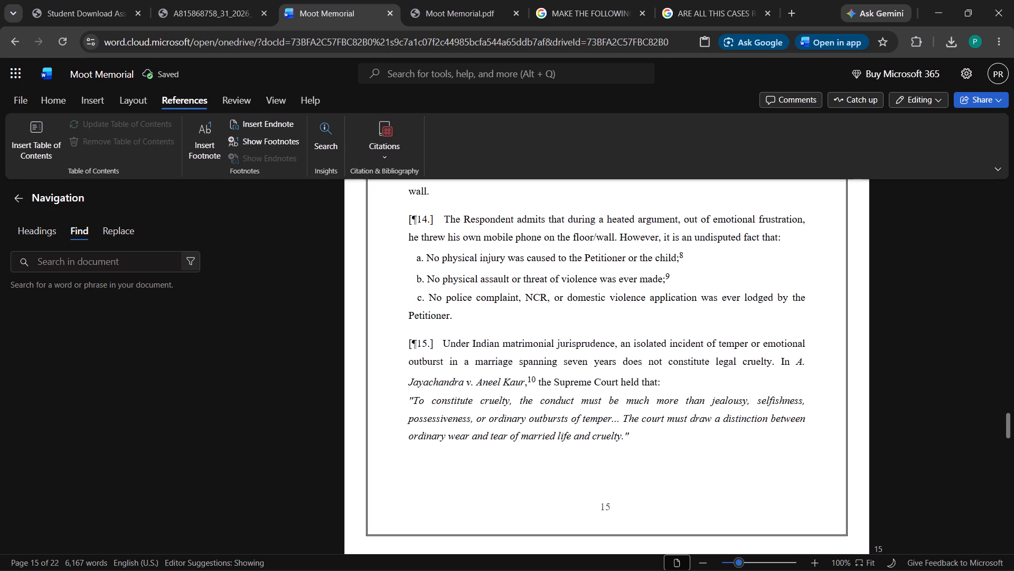
click(318, 446)
Inspect the footnotes for A. Jayachandra v. Aneel Kaur, Ravi Kumar v. Julmidevi and Roopa Soni v. Kamal Soni in paragraphs 15 to 18.
click(530, 379)
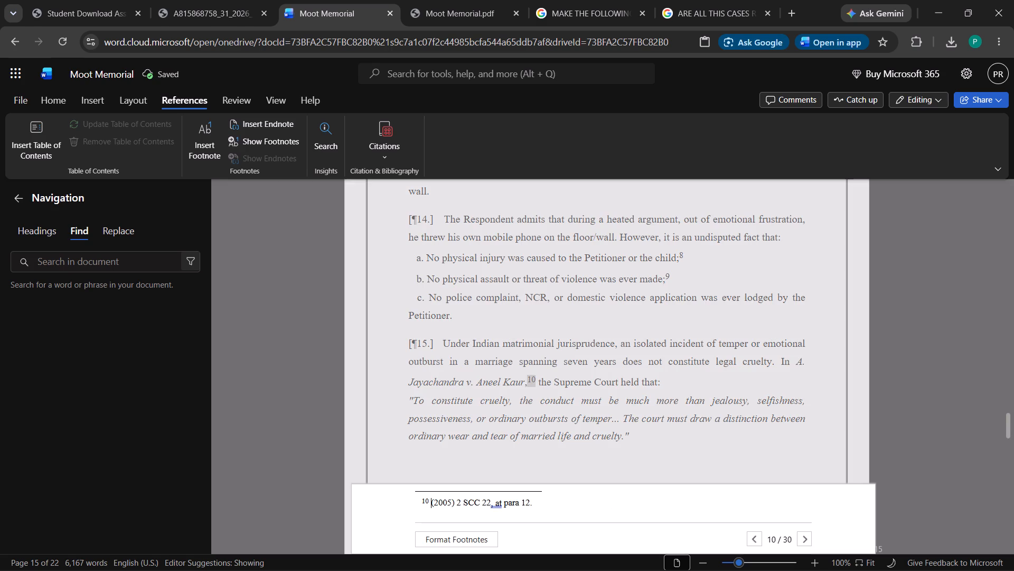
click(583, 418)
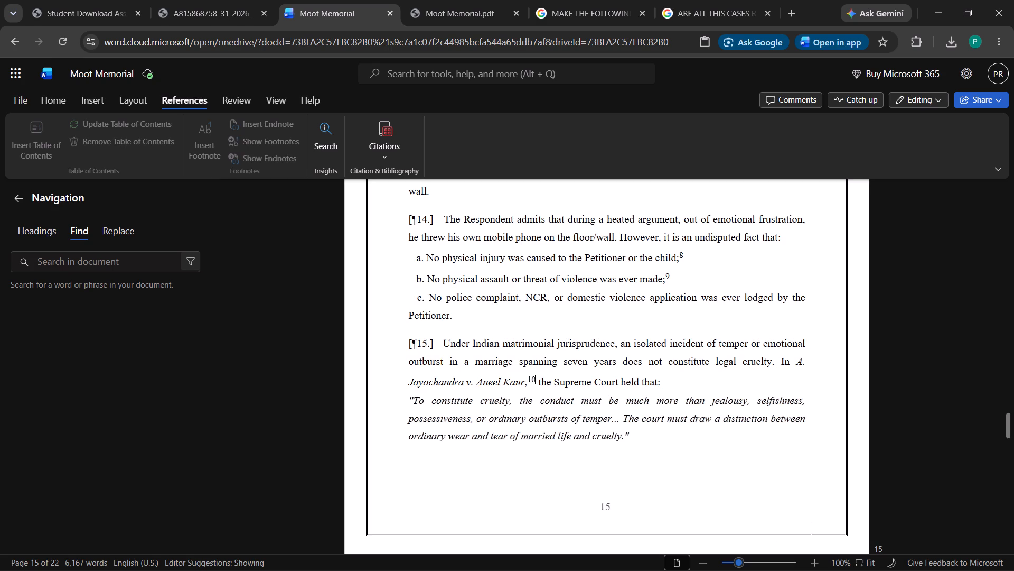
scroll(631, 453, down, 4)
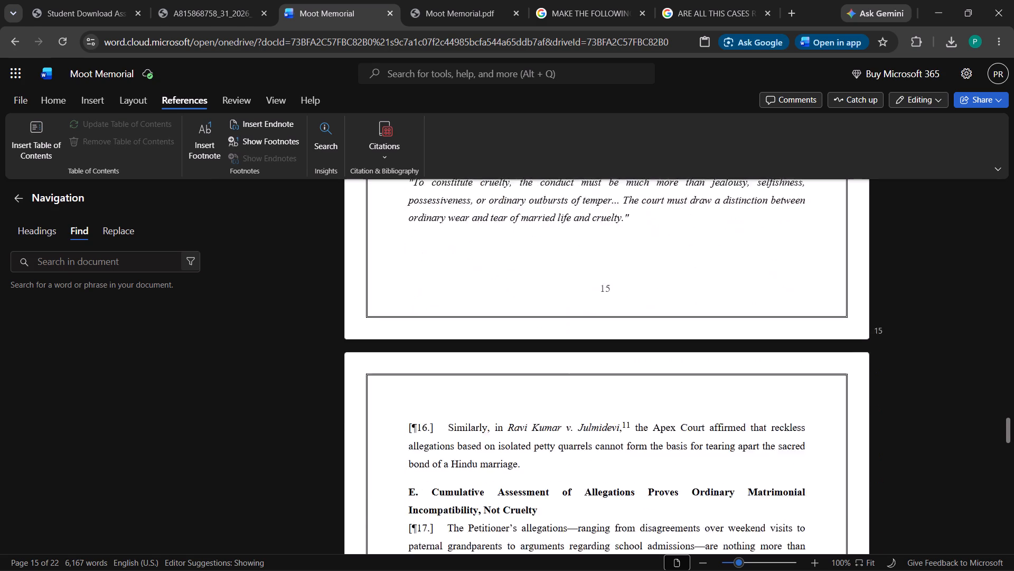
click(625, 377)
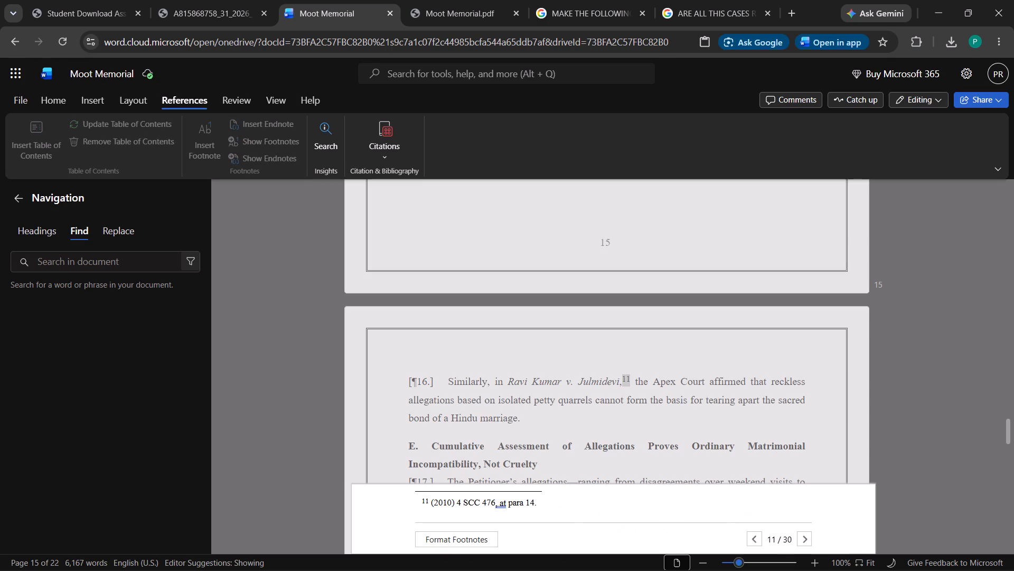
click(595, 403)
scroll(626, 434, down, 2)
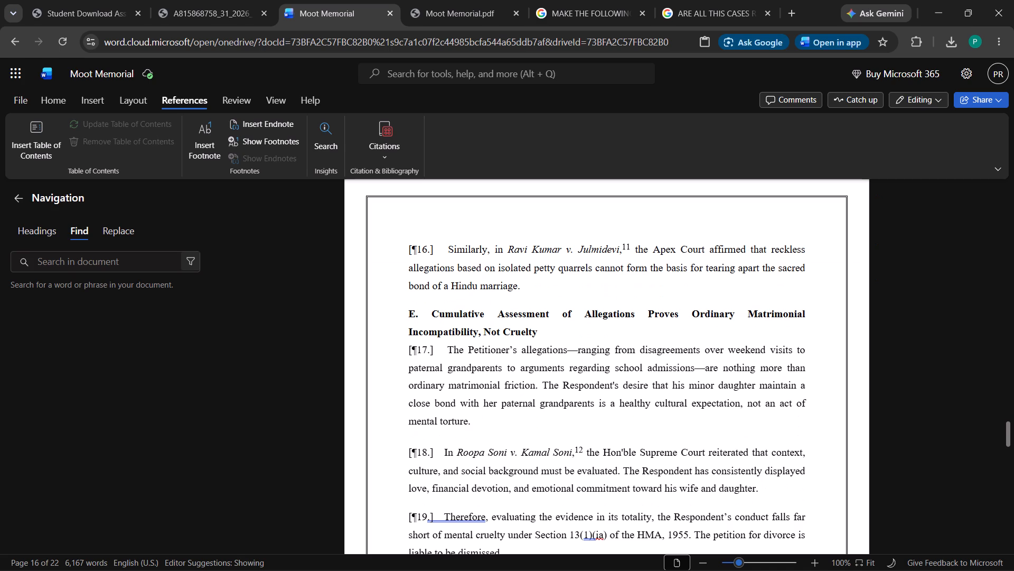
click(579, 449)
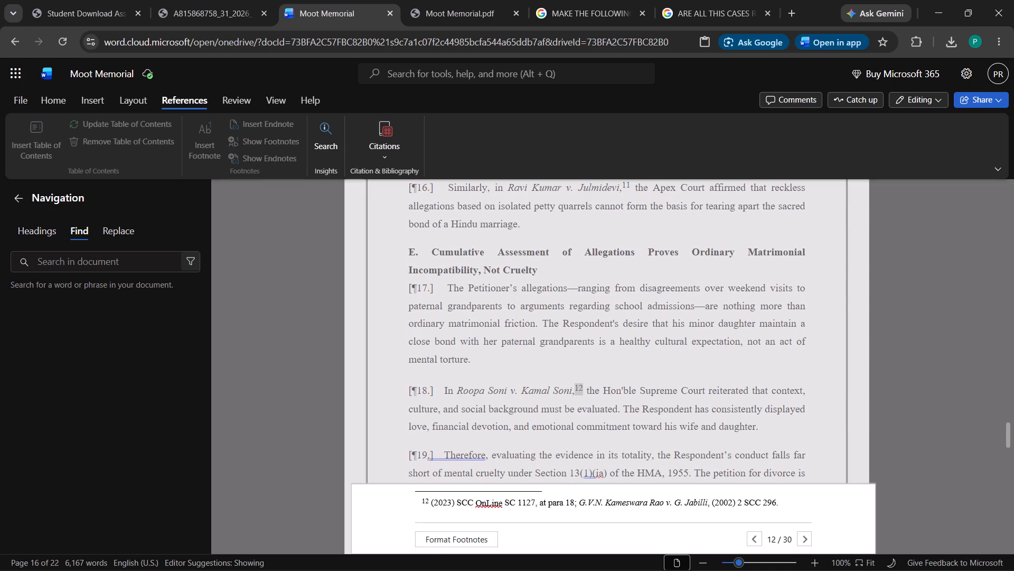
click(604, 401)
Inspect the footnotes in paragraphs 21 and 22, on the objective of Section 24 and on Manish Jain v. Akanksha Jain.
scroll(611, 413, down, 4)
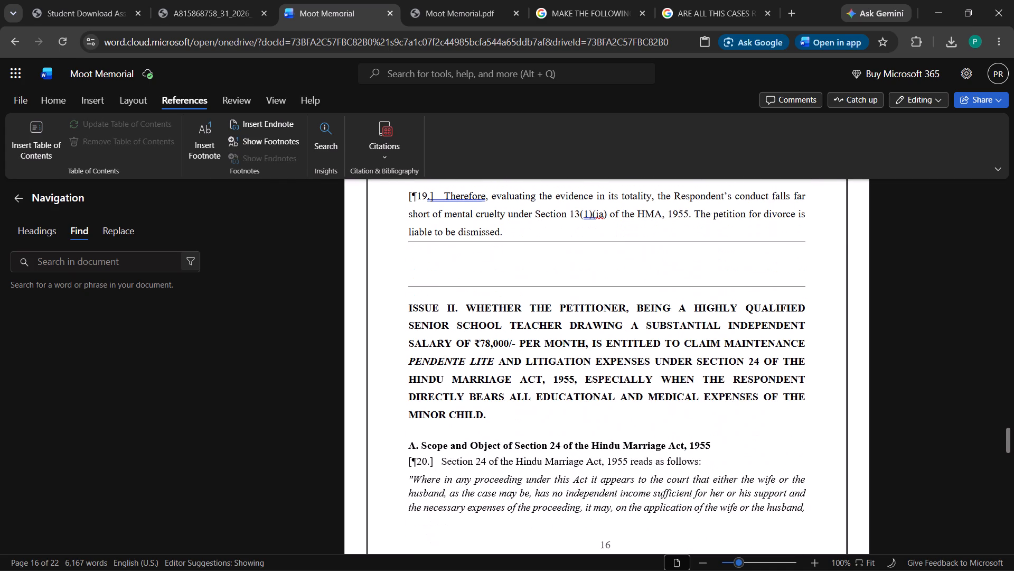
scroll(618, 415, down, 2)
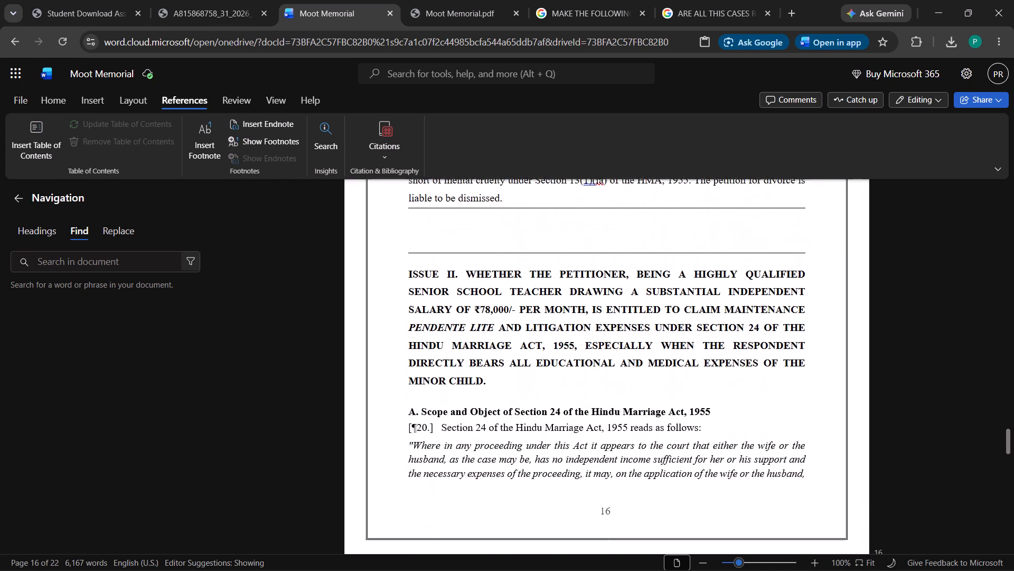
scroll(618, 415, down, 3)
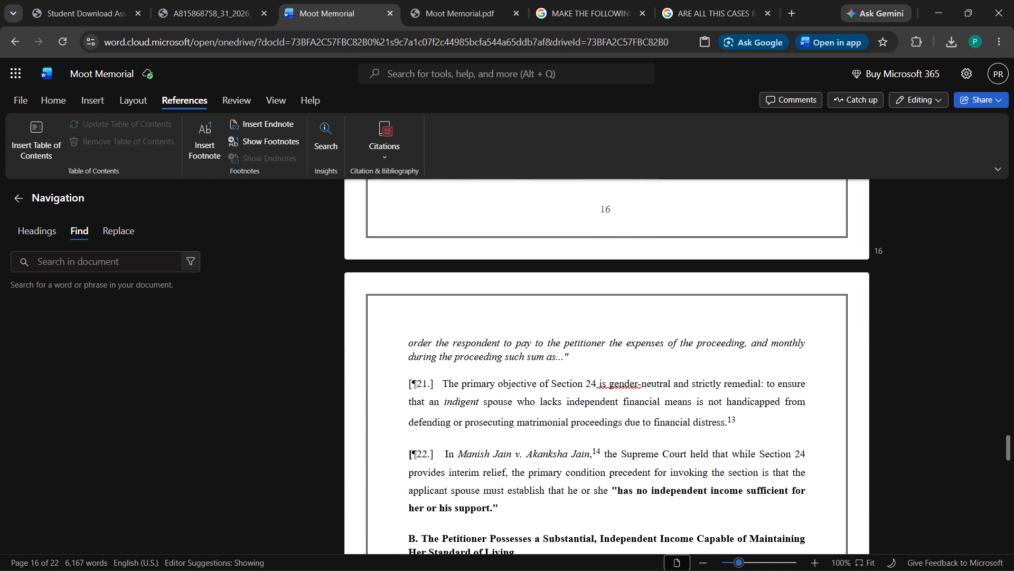
click(727, 421)
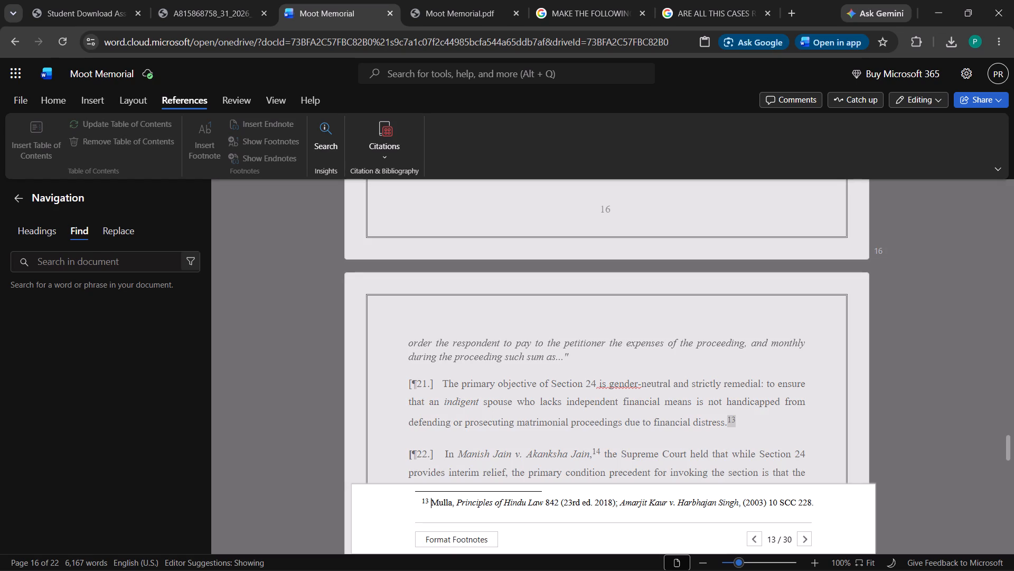
click(814, 504)
click(792, 434)
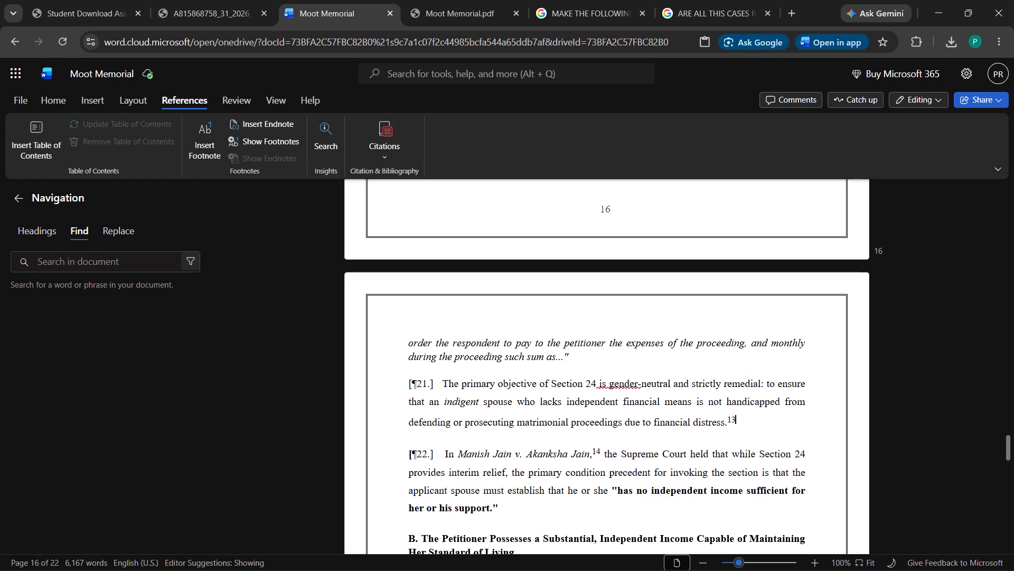
click(595, 452)
click(632, 504)
click(622, 427)
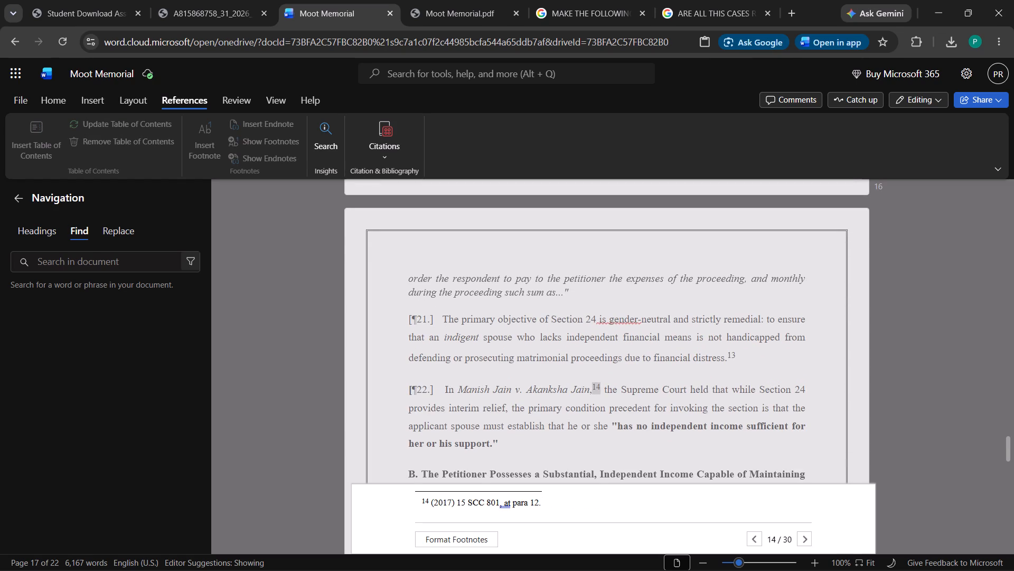
Inspect the Damanpreet Kaur v. Indermeet Juneja and Rupali Gupta v. Rajat Gupta footnotes in paragraphs 26 and 27.
scroll(628, 428, down, 2)
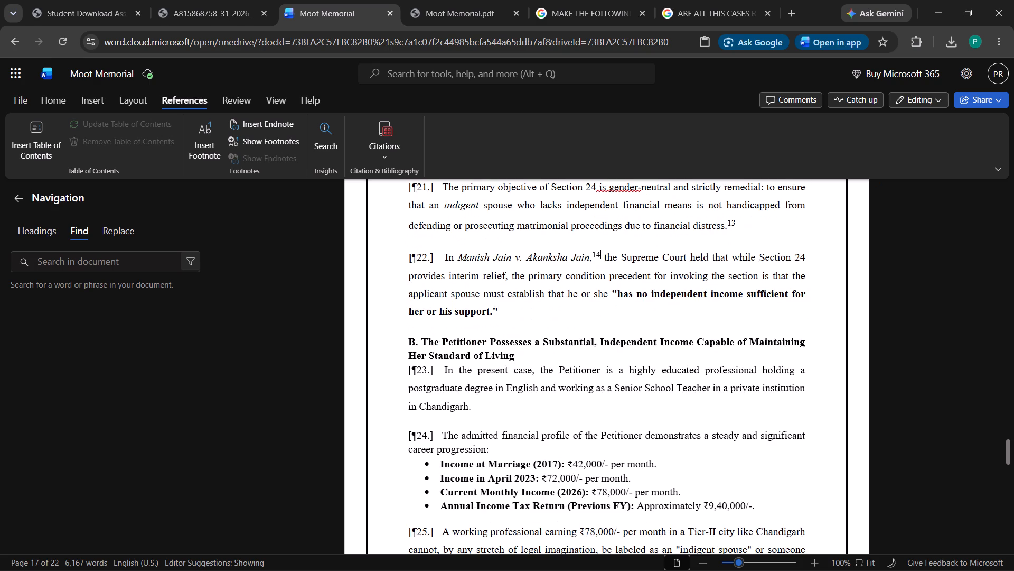
scroll(538, 447, down, 2)
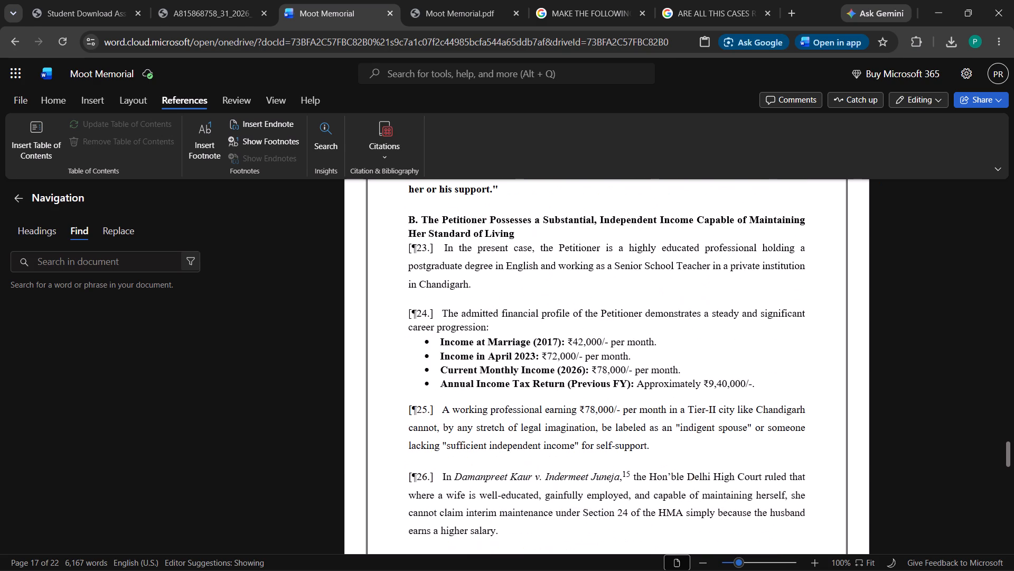
click(625, 468)
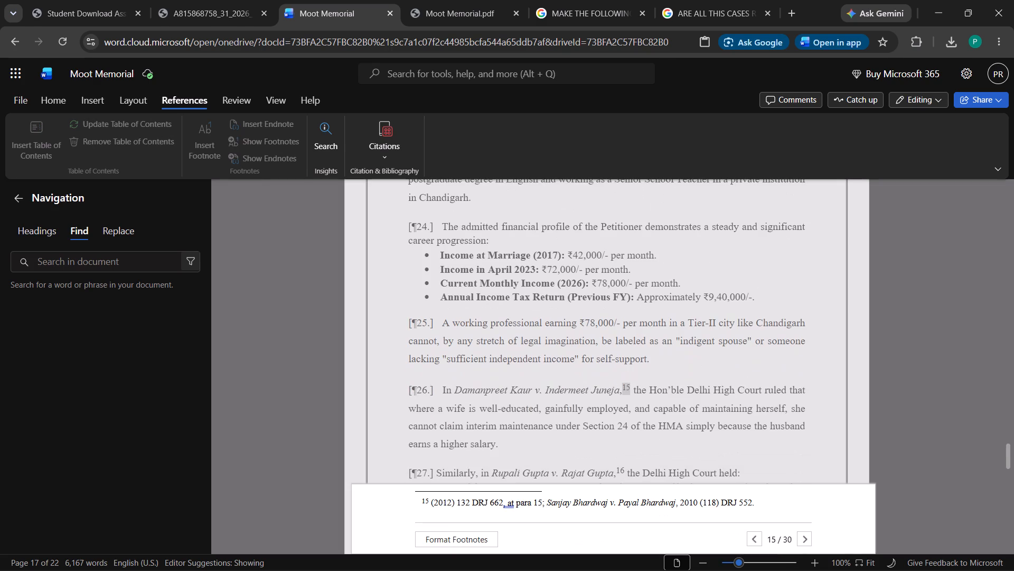
click(544, 431)
scroll(547, 432, down, 2)
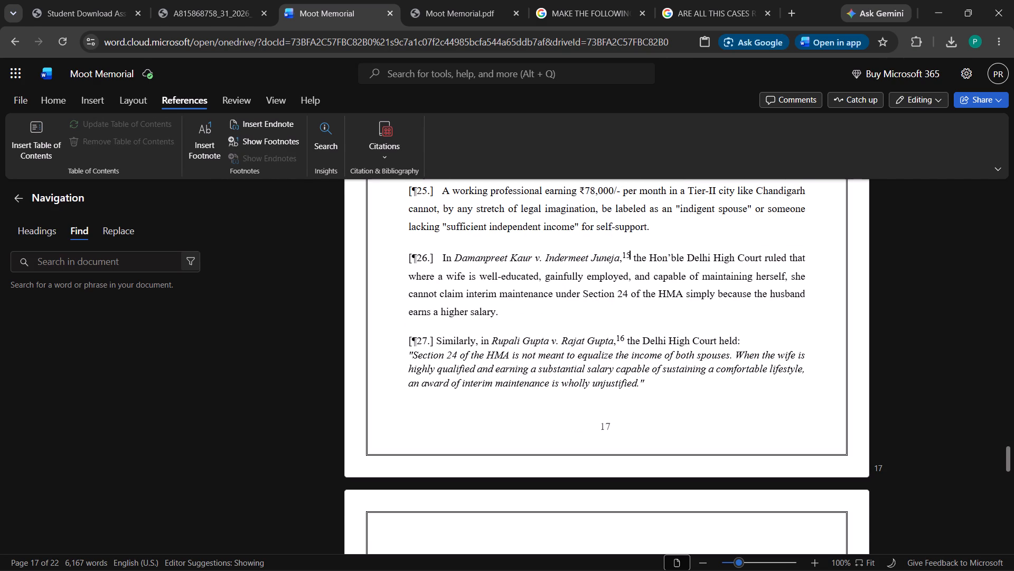
click(619, 340)
click(594, 503)
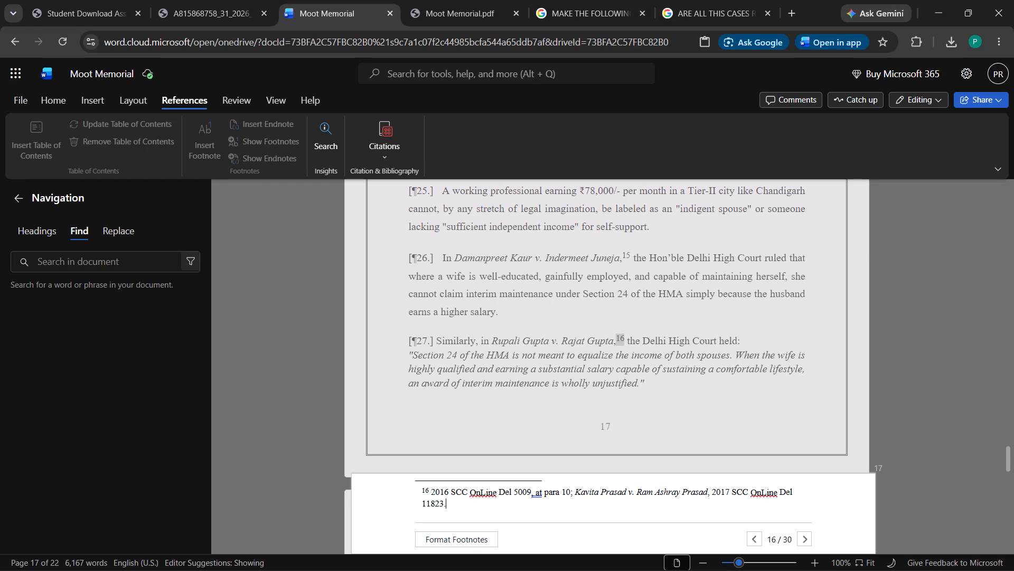
click(580, 505)
click(547, 434)
Remove the trailing empty line from the Fact Sheet footnote on the school fees item in paragraph 29.
scroll(613, 400, down, 3)
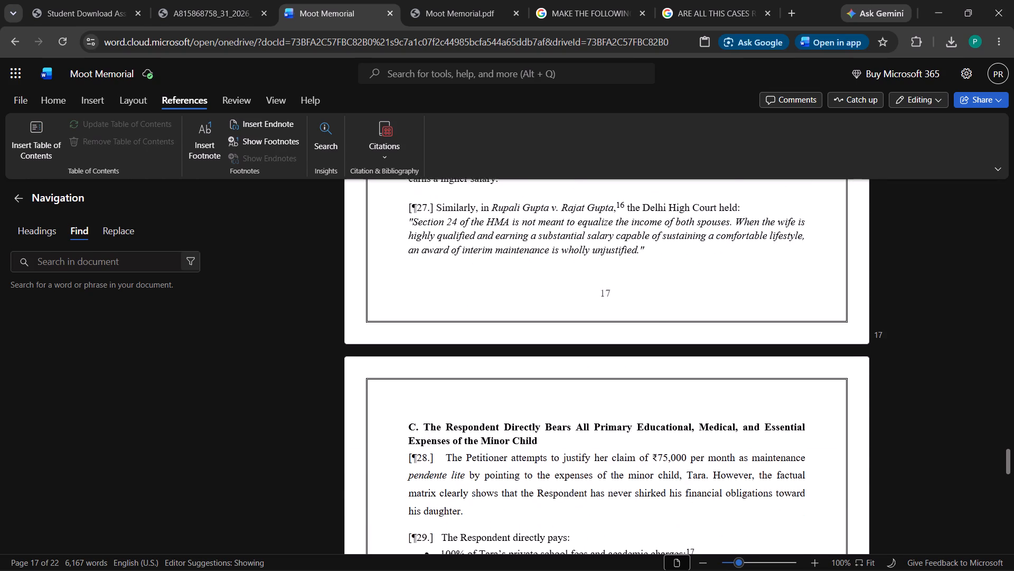
scroll(613, 400, down, 1)
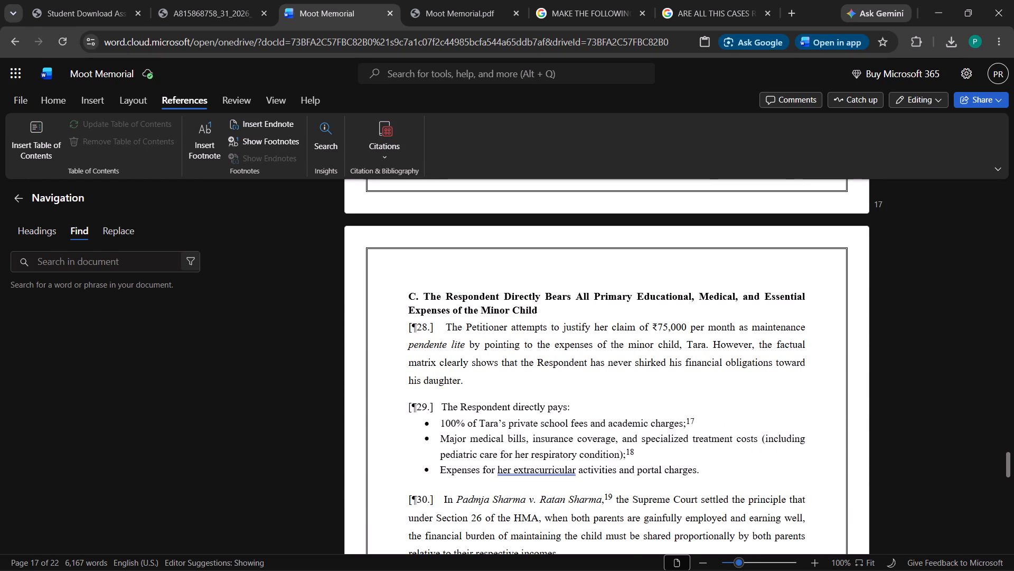
click(690, 419)
click(645, 508)
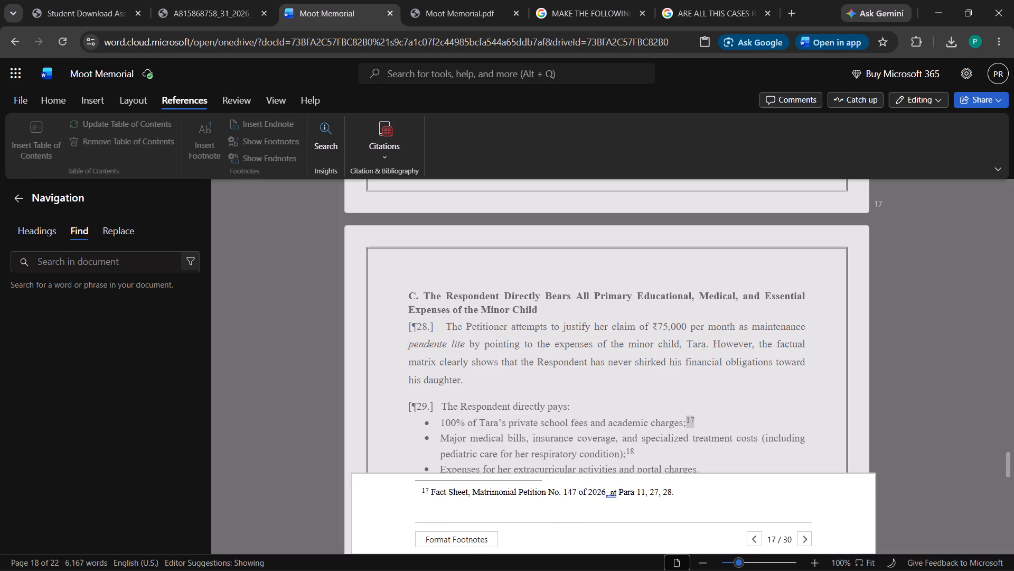
key(BackSpace)
click(681, 431)
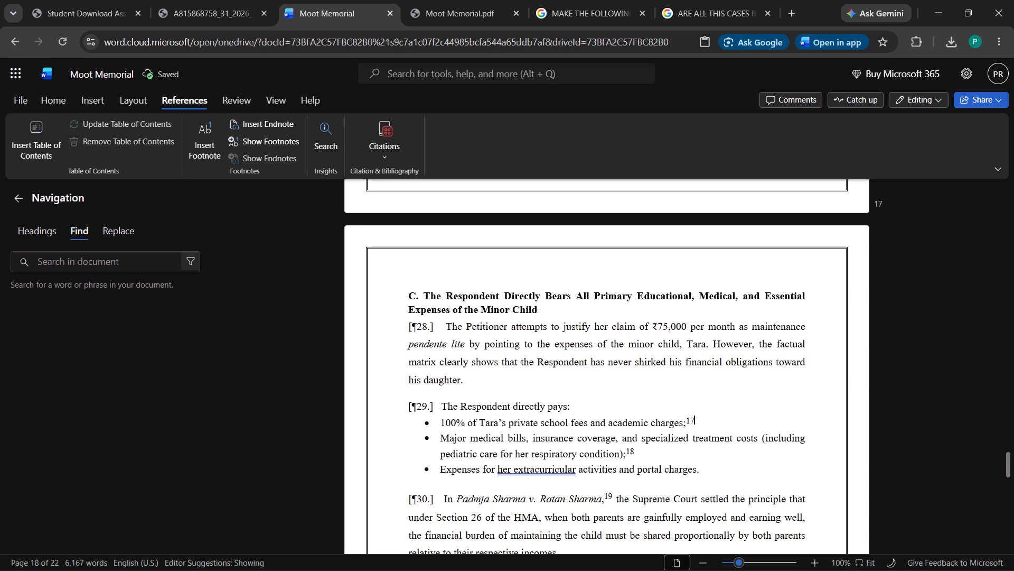
Inspect the footnotes on the medical bills item in paragraph 29, Padmja Sharma v. Ratan Sharma and Rajnesh v. Neha.
click(631, 456)
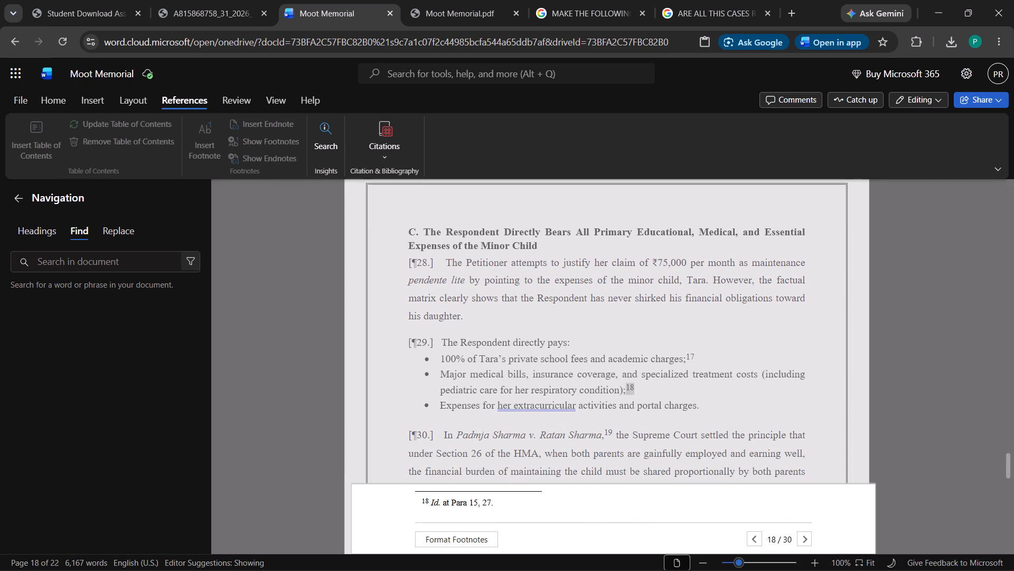
click(492, 515)
click(533, 424)
click(606, 429)
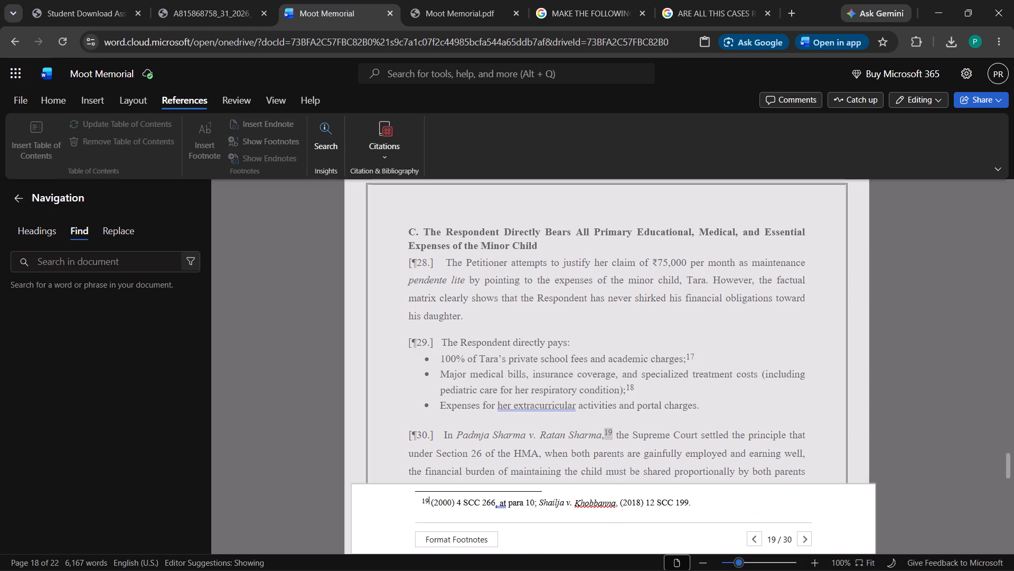
click(617, 450)
scroll(618, 450, down, 3)
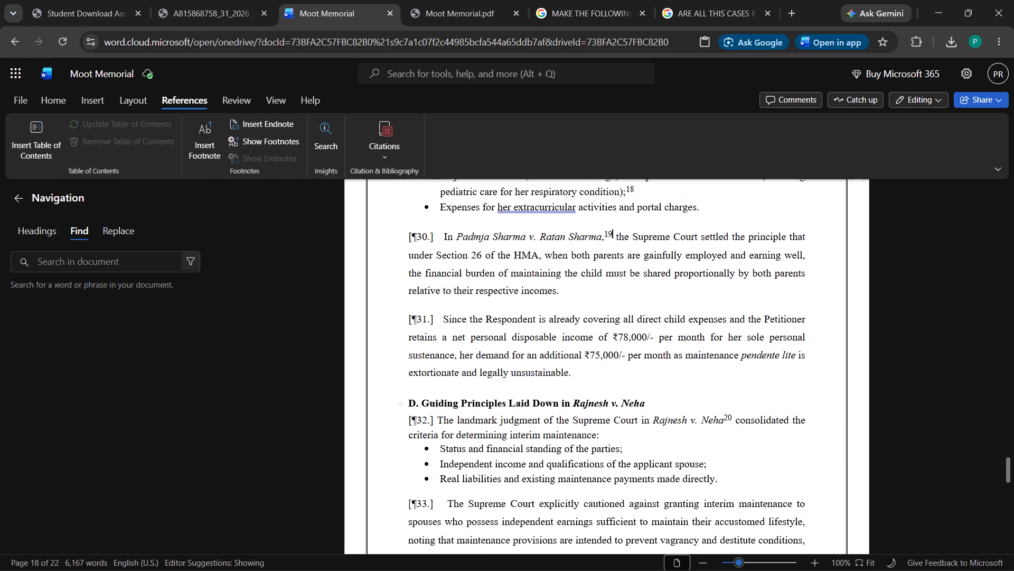
scroll(600, 375, down, 1)
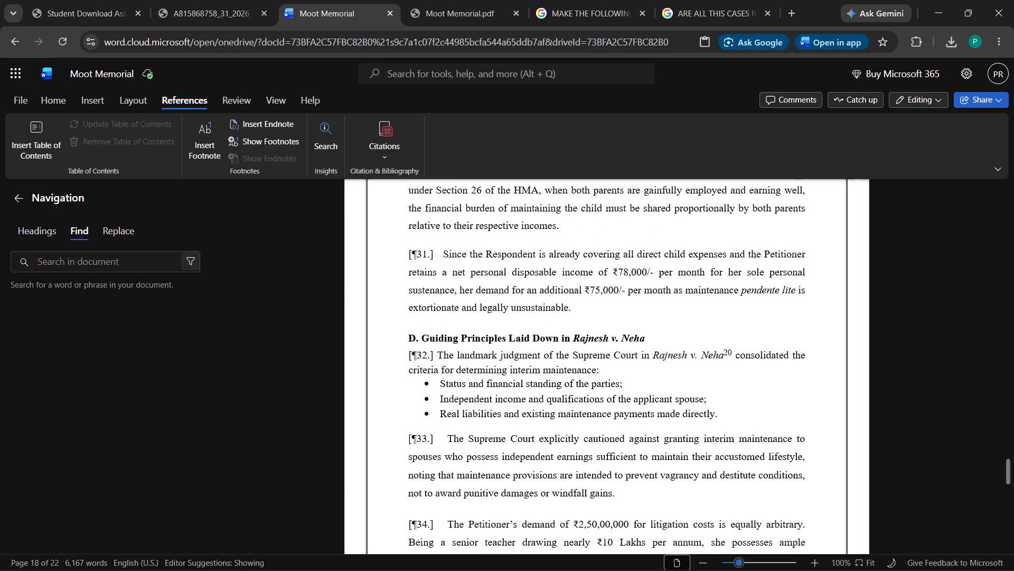
click(729, 349)
click(654, 453)
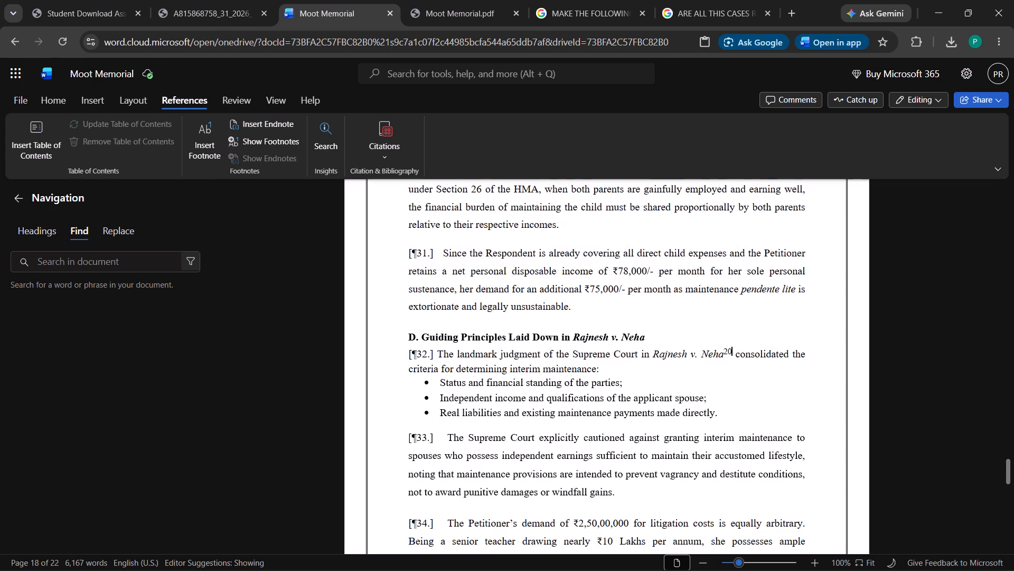
scroll(653, 454, down, 3)
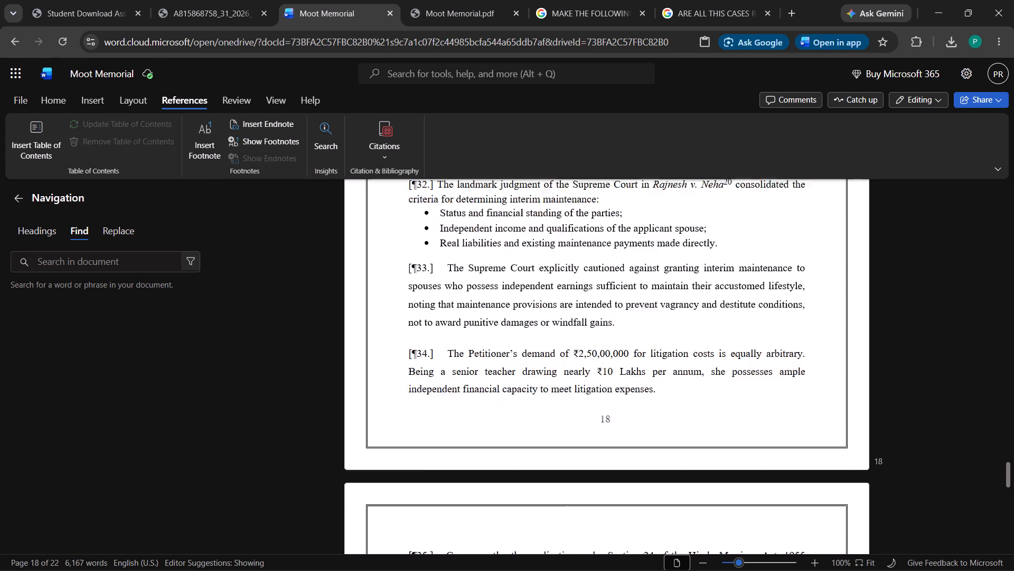
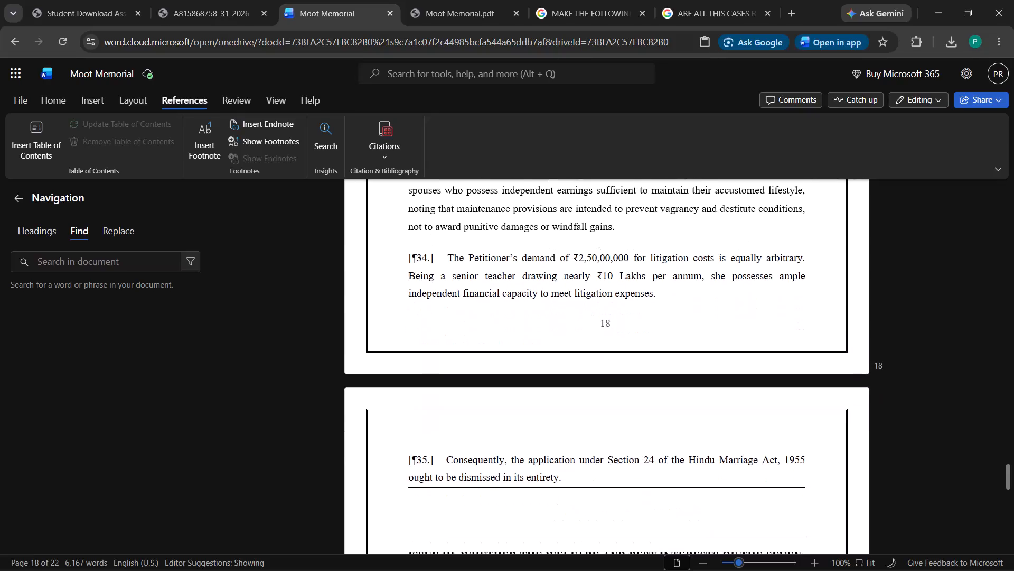
Inspect the Gaurav Nagpal, Rosy Jacob and Mausami Moitra Ganguli footnotes in paragraphs 37 and 38 under Issue III.
scroll(660, 383, down, 1)
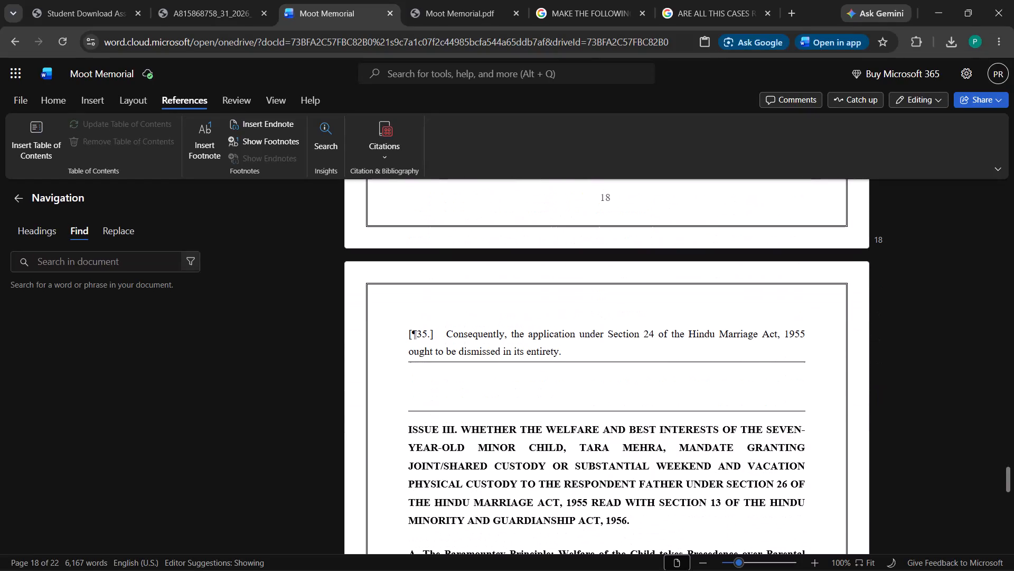
scroll(660, 383, down, 2)
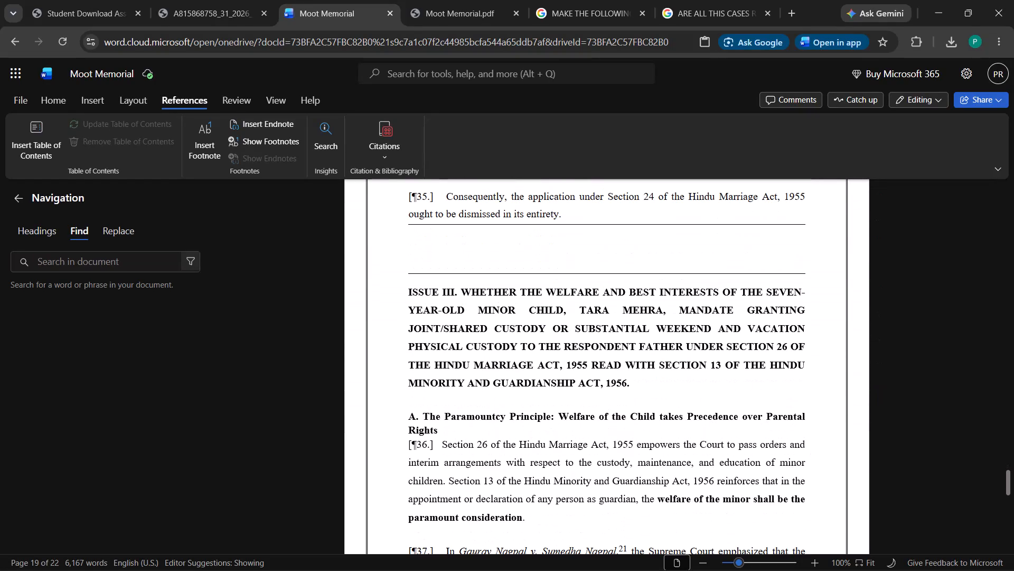
scroll(660, 383, up, 6)
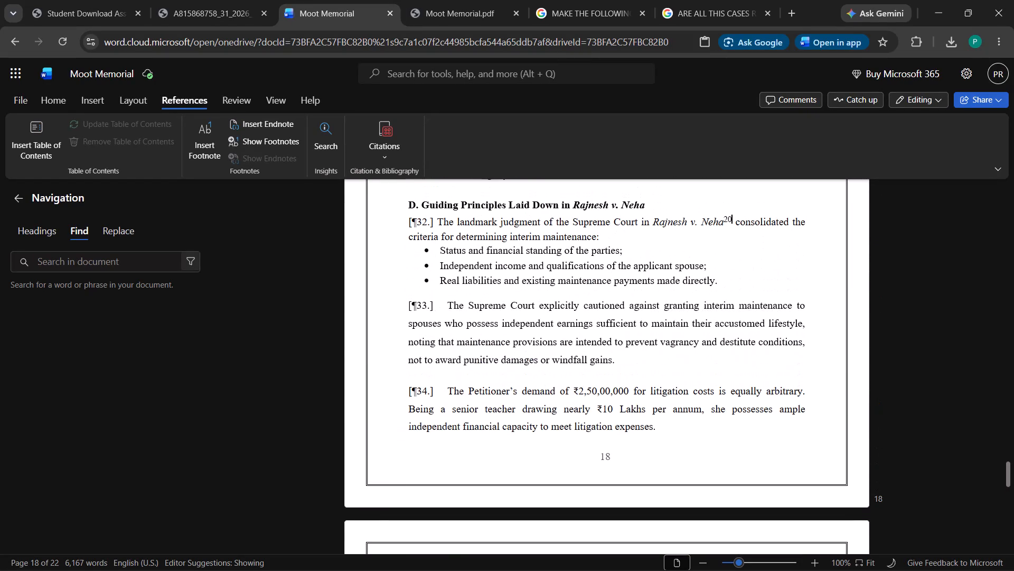
scroll(660, 383, down, 6)
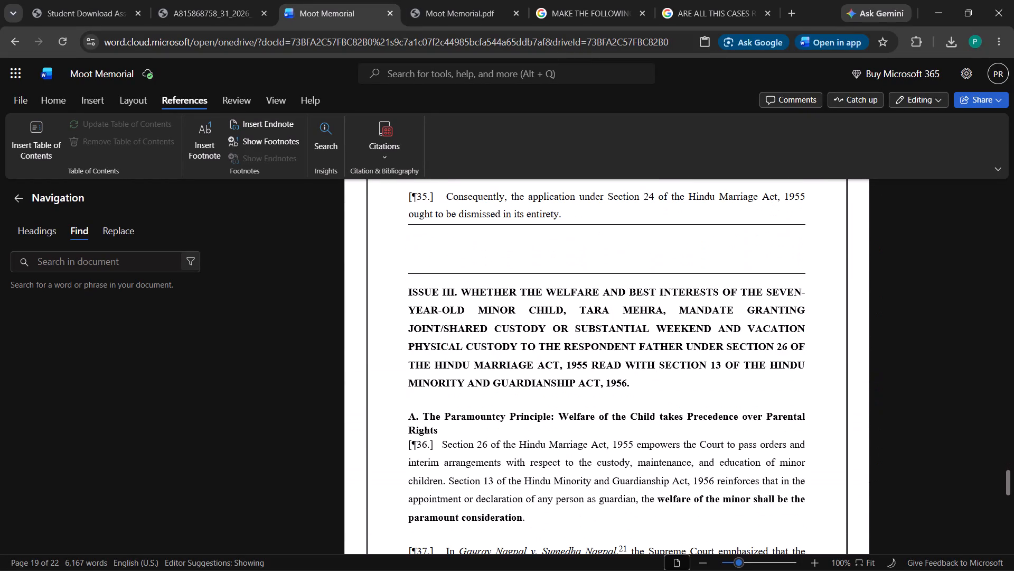
scroll(660, 383, down, 2)
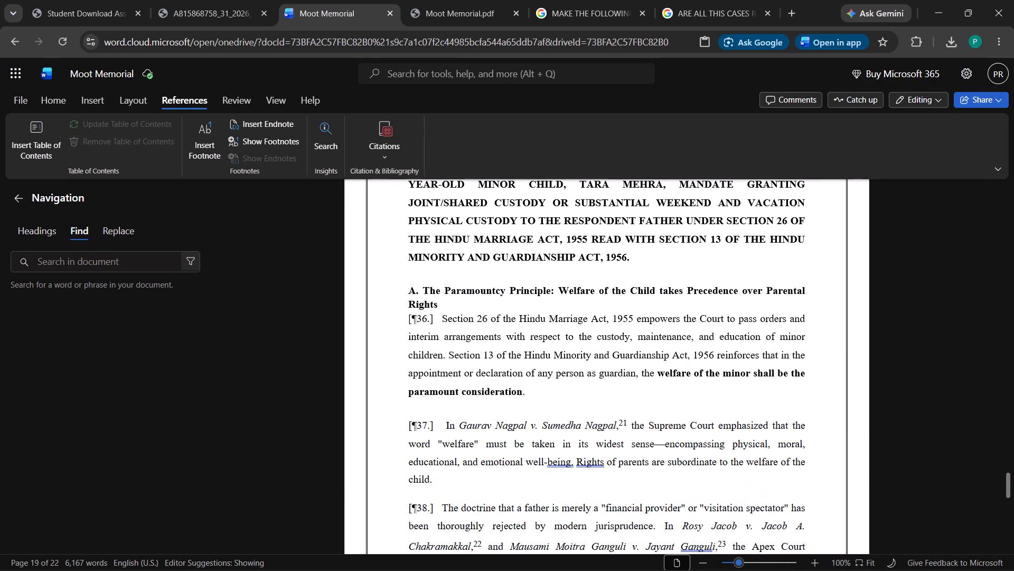
click(624, 412)
click(650, 391)
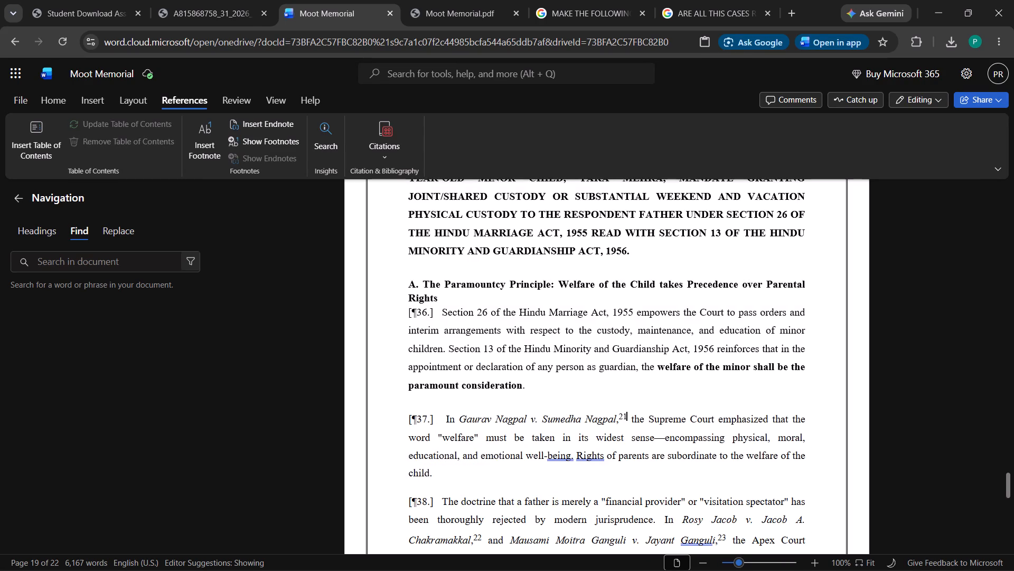
scroll(658, 390, down, 3)
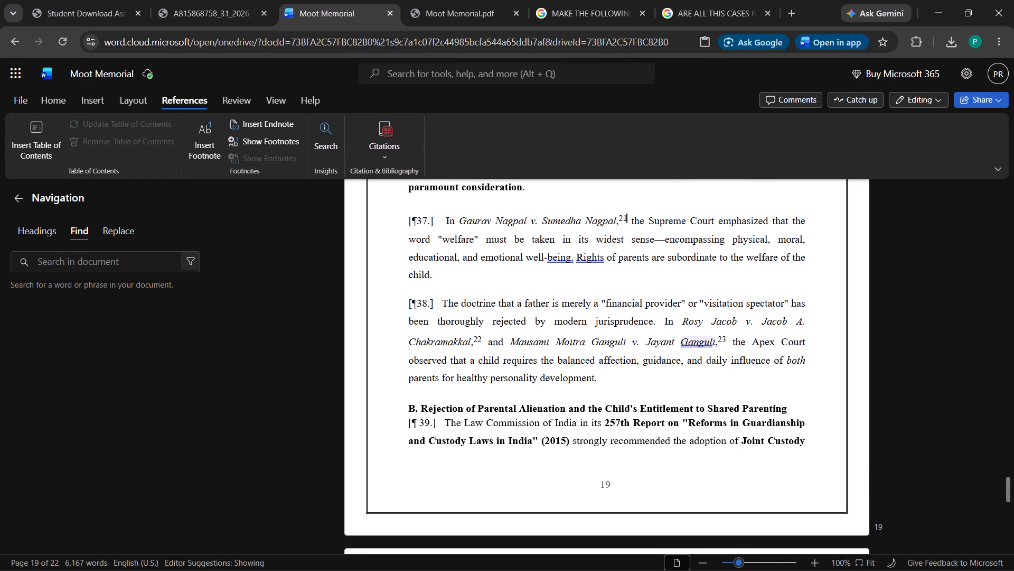
click(477, 338)
click(529, 422)
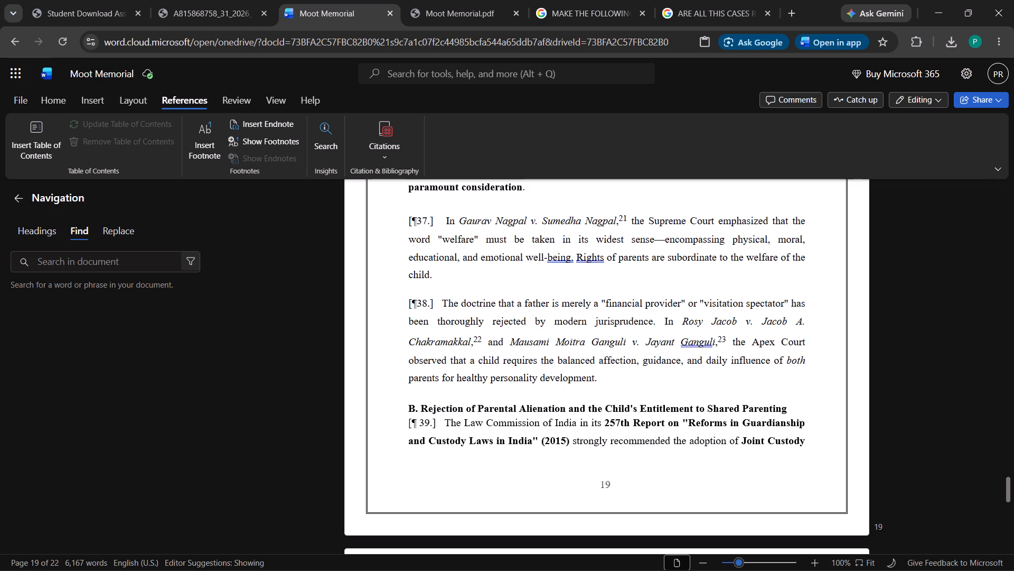
click(722, 341)
click(630, 445)
Inspect the footnotes on Yashita Sahu v. State of Rajasthan and Amyra Dwivedi v. Abhinav Dwivedi in paragraphs 40 and 41.
scroll(630, 444, down, 5)
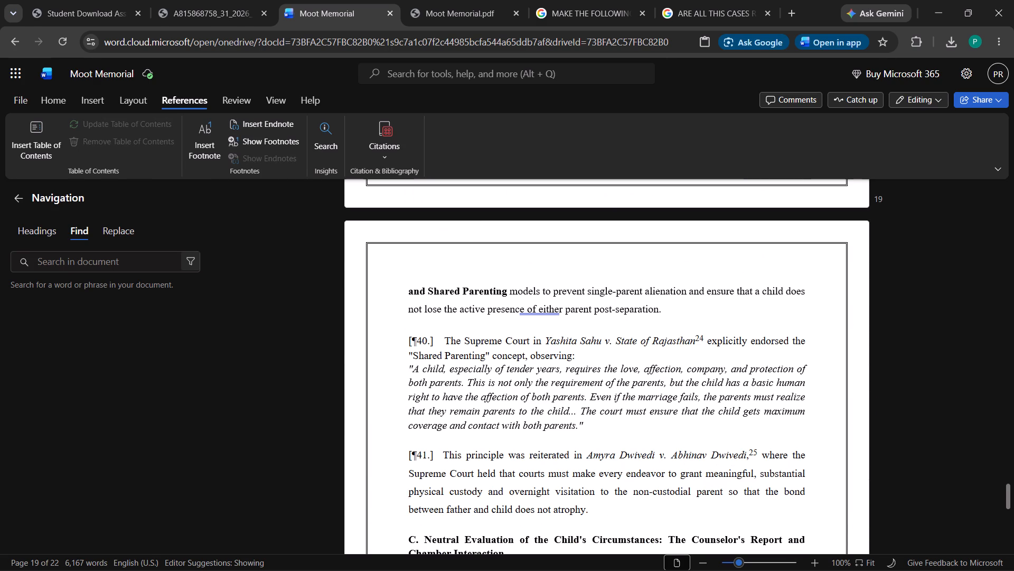
click(700, 334)
click(684, 362)
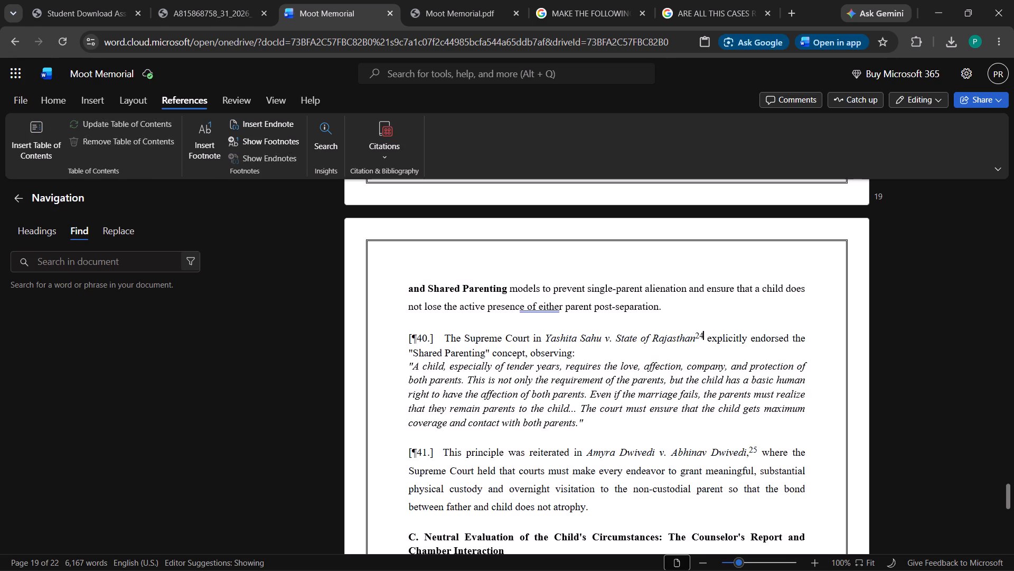
scroll(684, 362, down, 3)
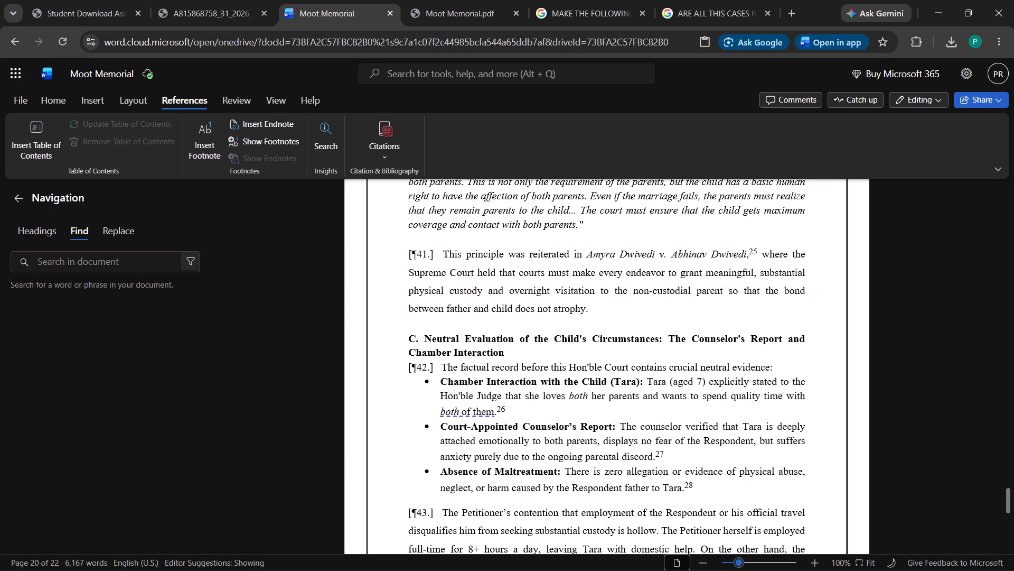
click(749, 253)
click(680, 363)
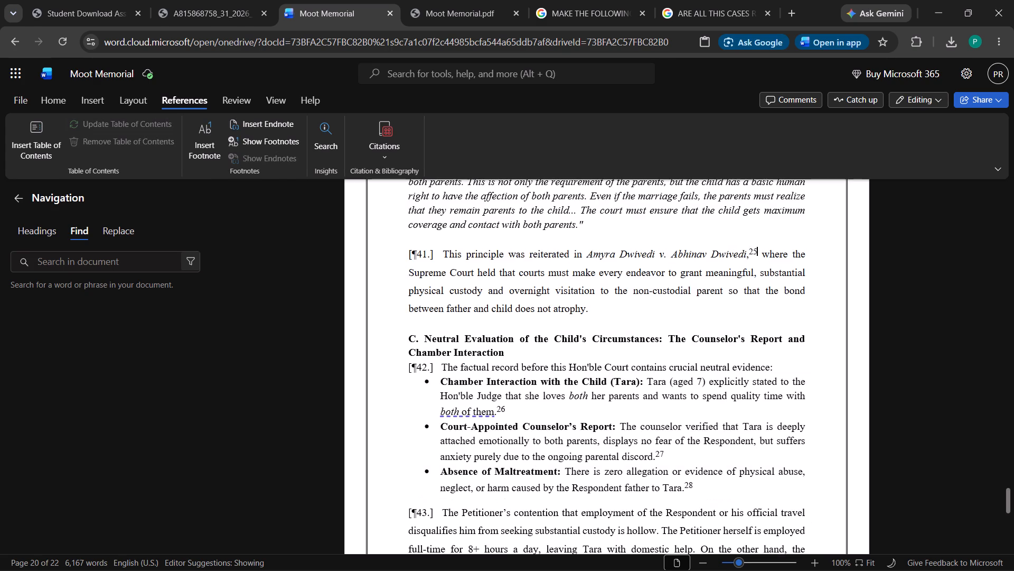
Inspect the footnotes on the chamber interaction, counselor's report and absence of maltreatment items in paragraph 42.
scroll(605, 394, down, 2)
click(499, 275)
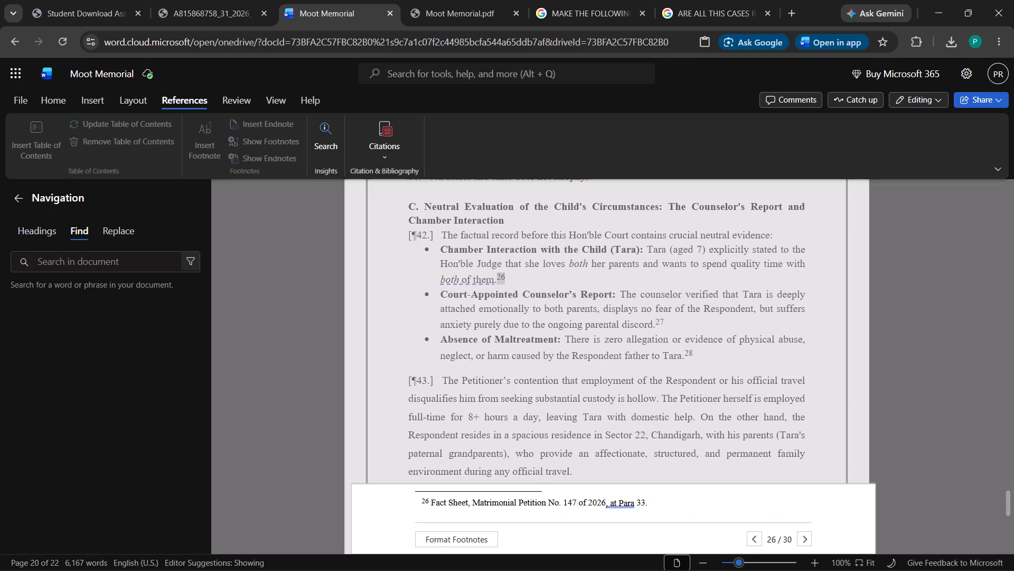
click(637, 412)
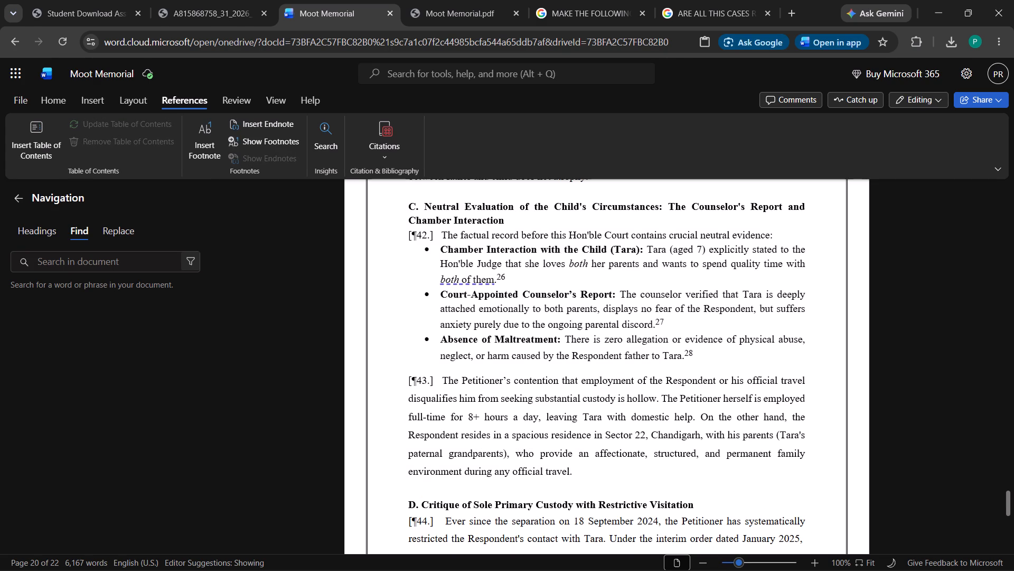
click(660, 320)
click(704, 345)
click(686, 356)
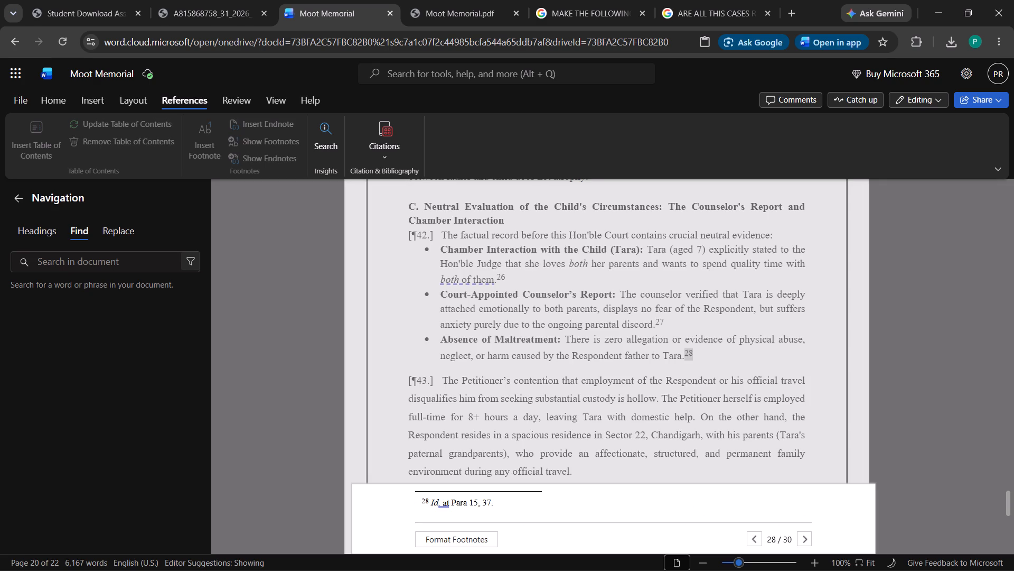
click(531, 512)
click(570, 404)
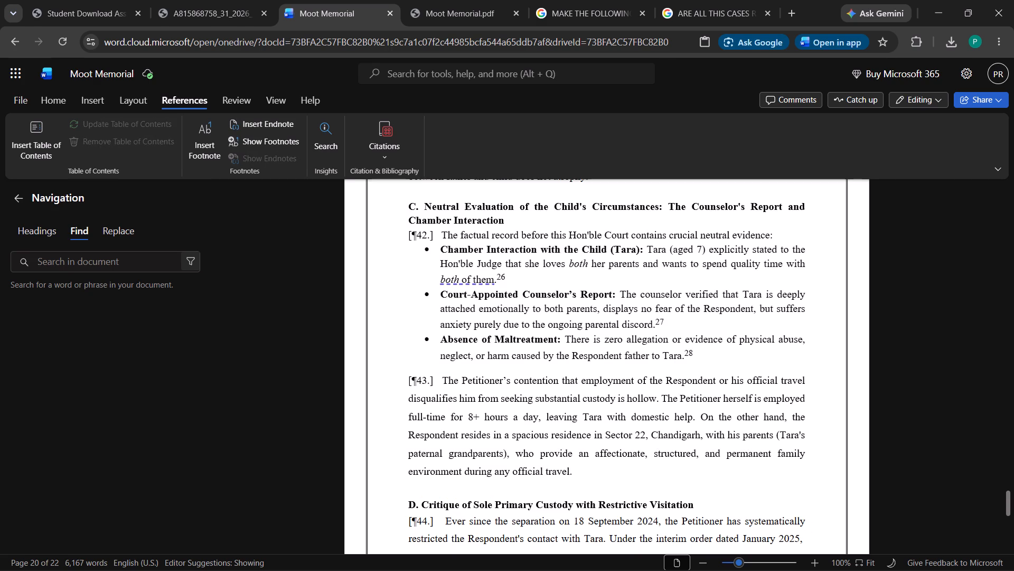
Inspect the footnote on day-visitation without overnight access at the end of paragraph 44.
scroll(576, 400, down, 2)
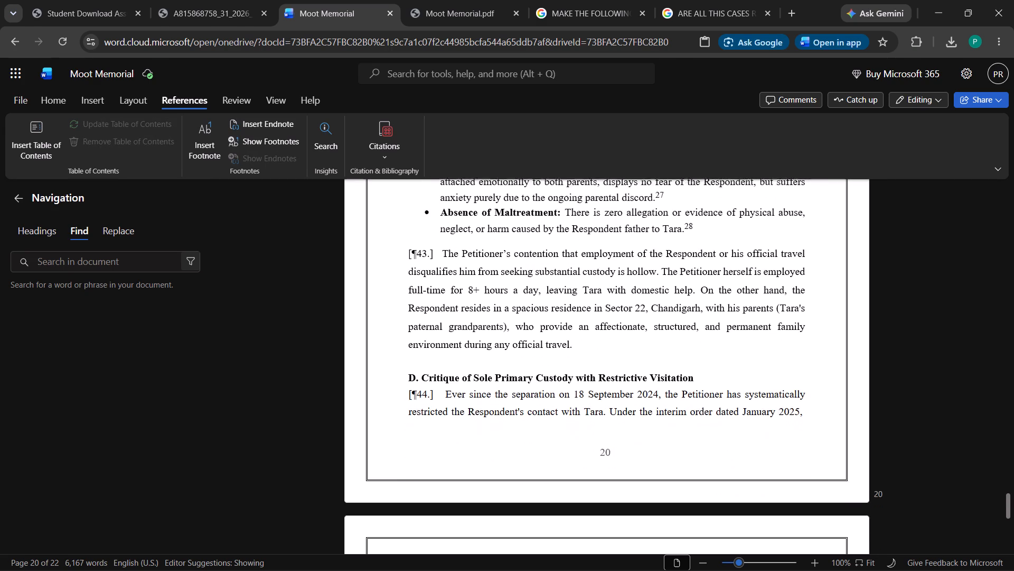
scroll(615, 383, down, 3)
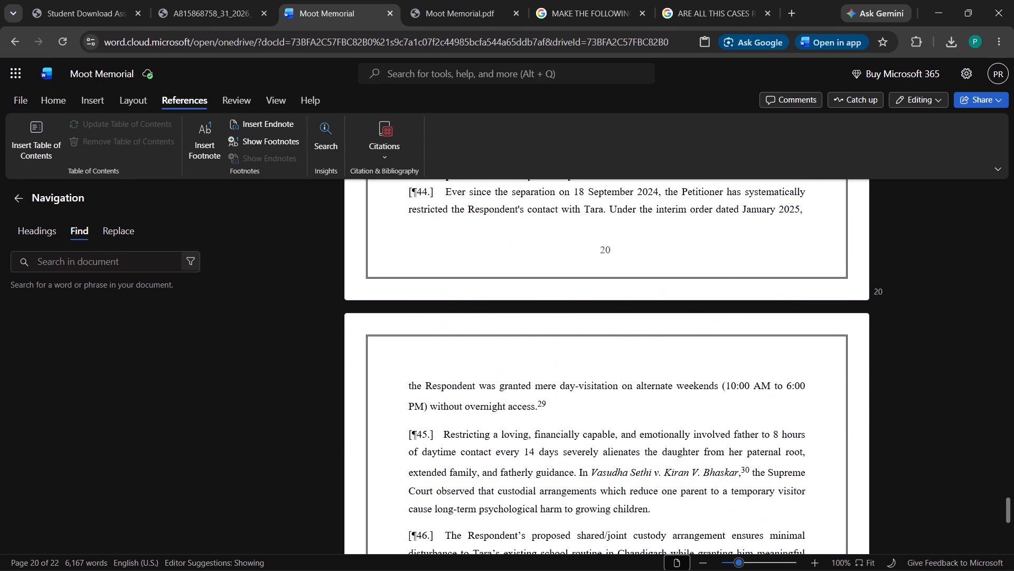
click(543, 403)
click(610, 395)
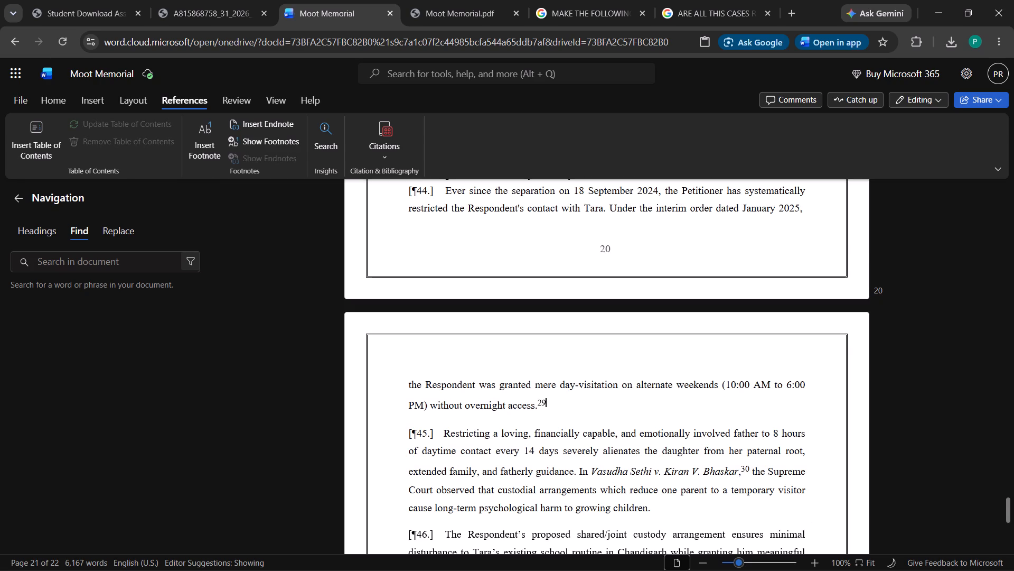
Review paragraphs 45 to 48, including the proposed shared parenting and custody schedule.
scroll(619, 445, down, 3)
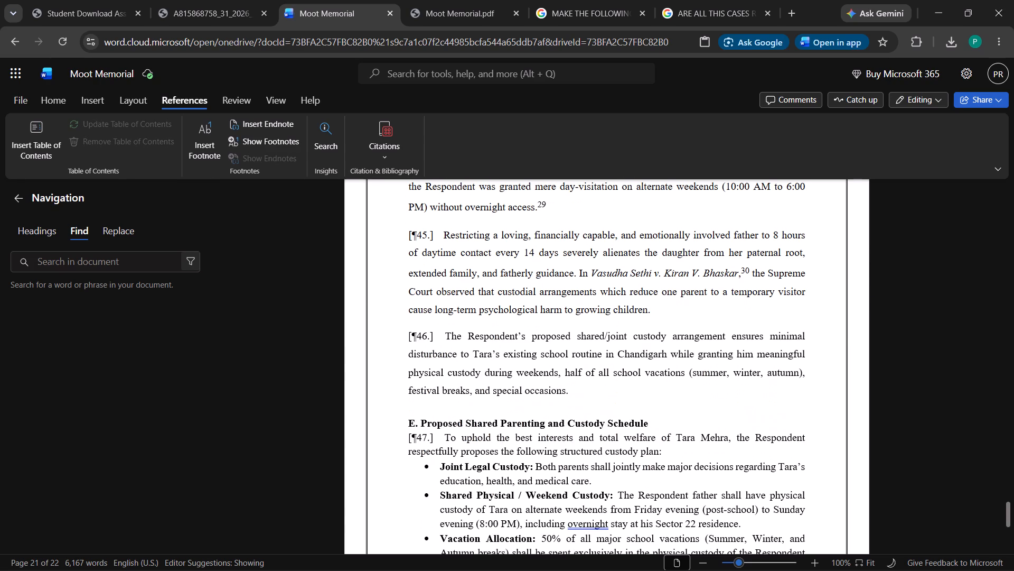
scroll(620, 445, down, 3)
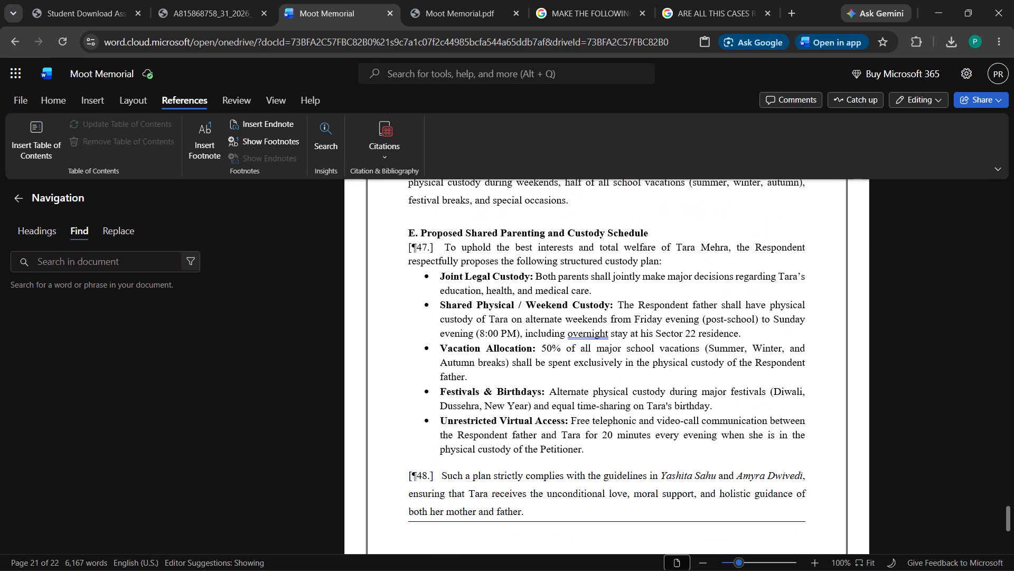
scroll(620, 445, down, 4)
scroll(620, 445, up, 3)
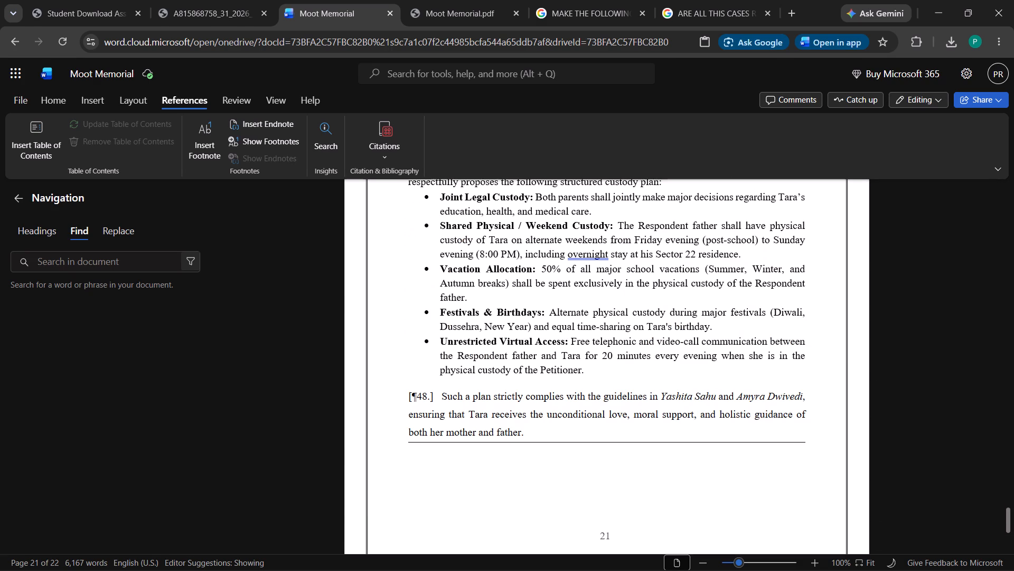
click(991, 371)
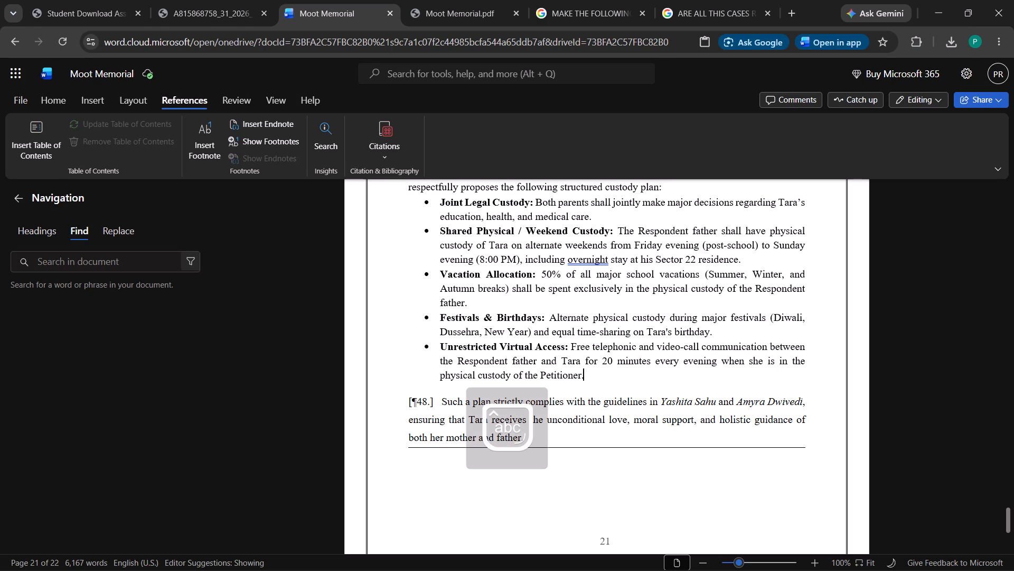
click(618, 459)
Review the body from Issues Raised through the Summary of Arguments, and the footnote references in the opening Issue I paragraphs.
click(1013, 198)
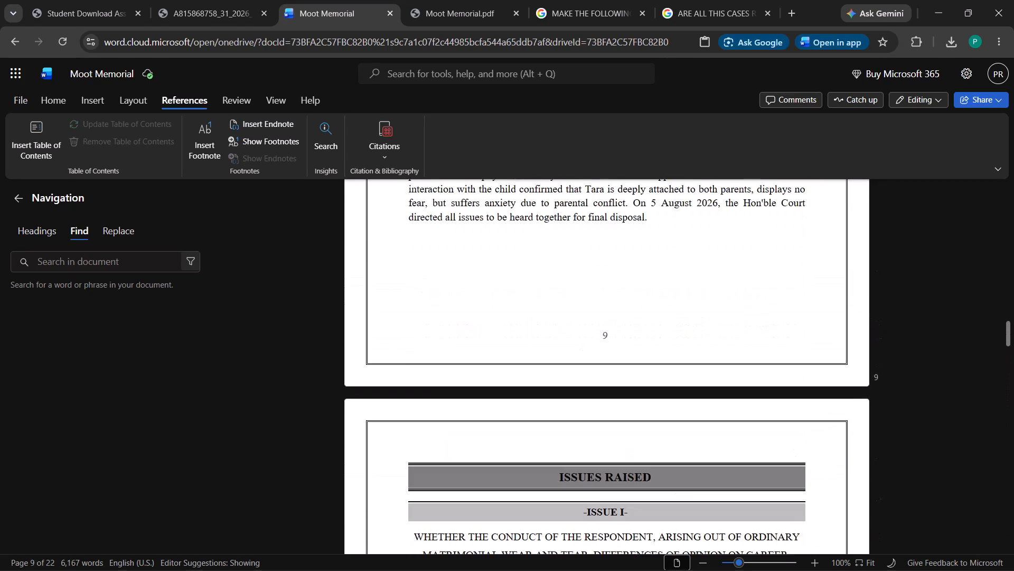
scroll(505, 570, down, 7)
scroll(505, 441, down, 13)
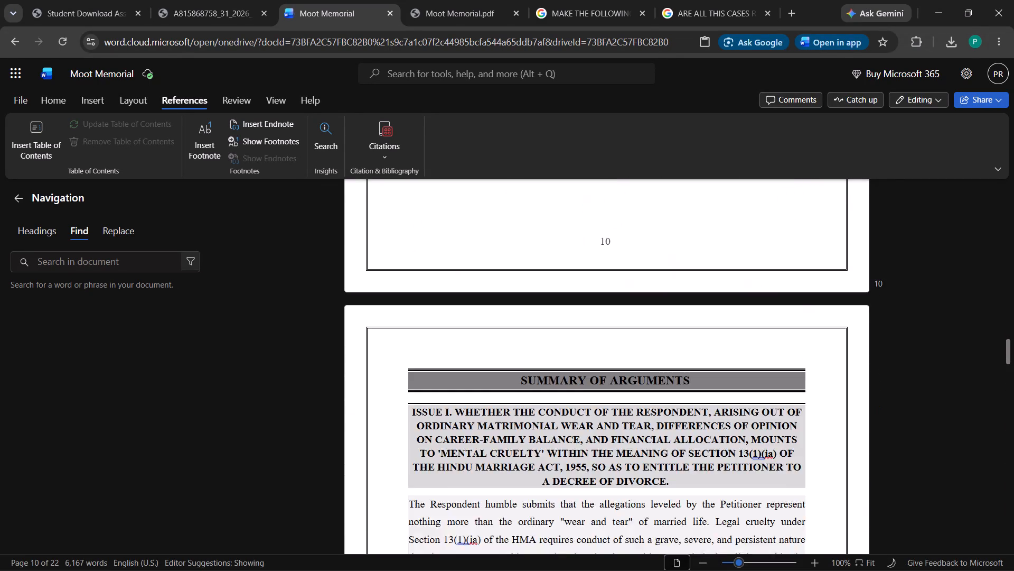
scroll(531, 444, down, 6)
scroll(531, 444, up, 1)
scroll(531, 444, down, 12)
scroll(531, 444, up, 1)
scroll(531, 444, down, 3)
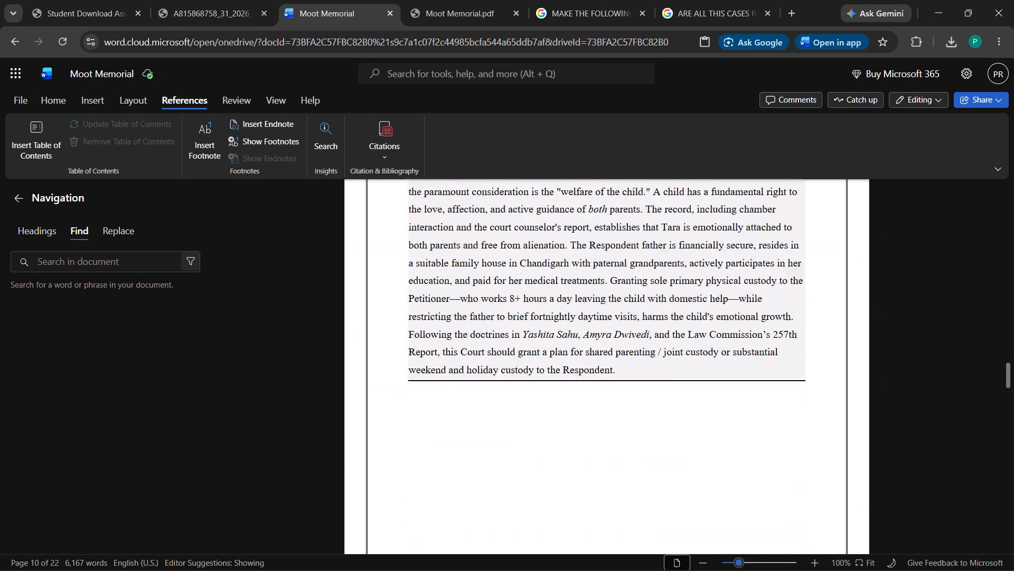
scroll(531, 444, down, 17)
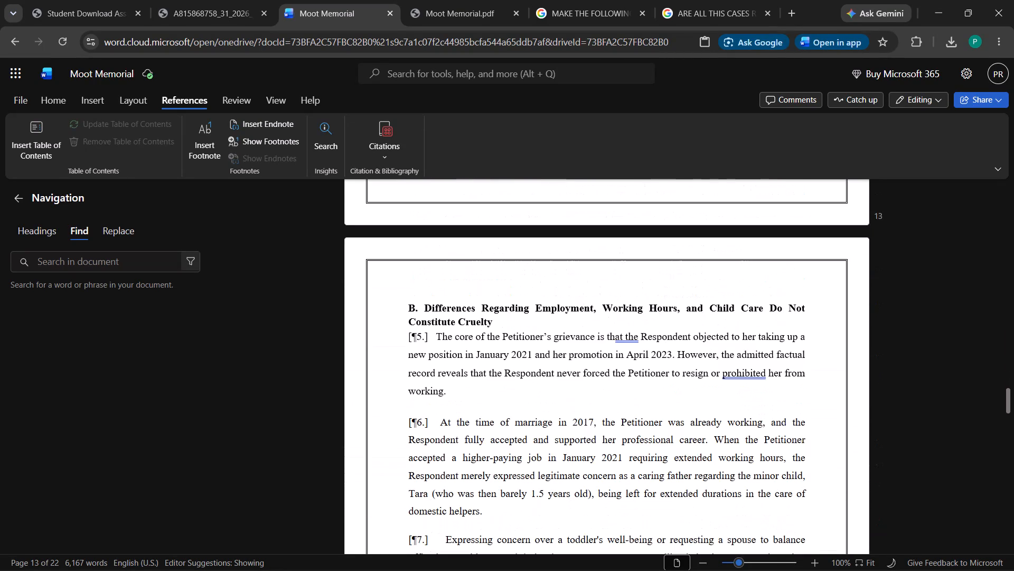
scroll(531, 444, down, 2)
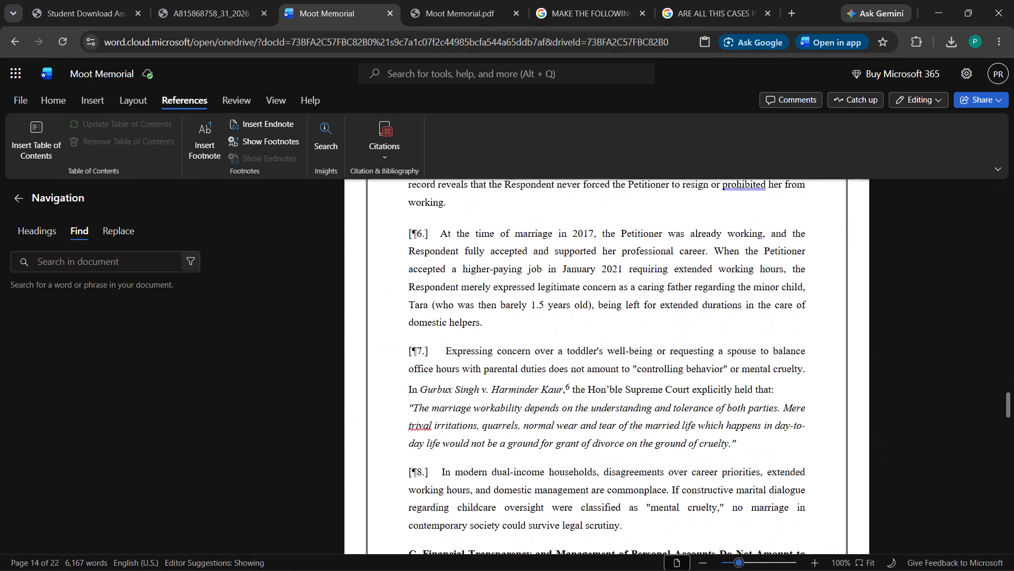
scroll(531, 444, up, 8)
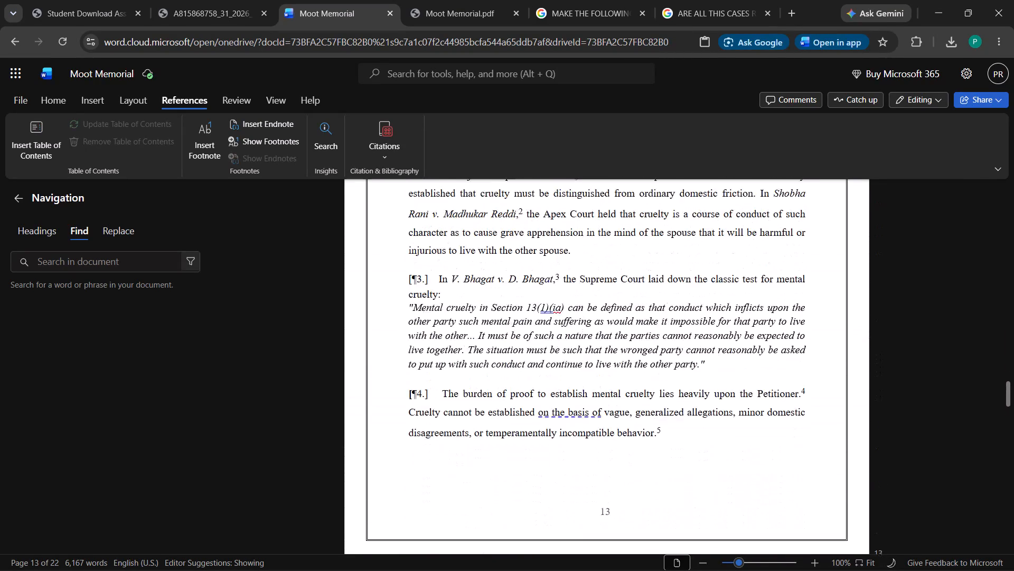
scroll(531, 444, up, 3)
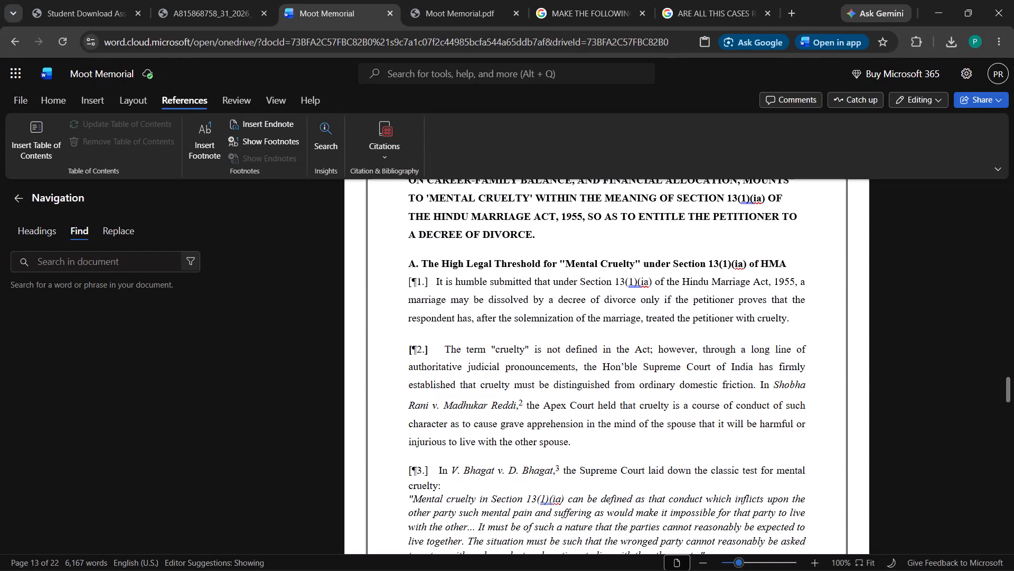
scroll(897, 410, up, 1)
Review the front matter, covering the abbreviations list, the start of the Index of Authorities and the table of contents' Prayer row.
drag(1013, 375, 999, 229)
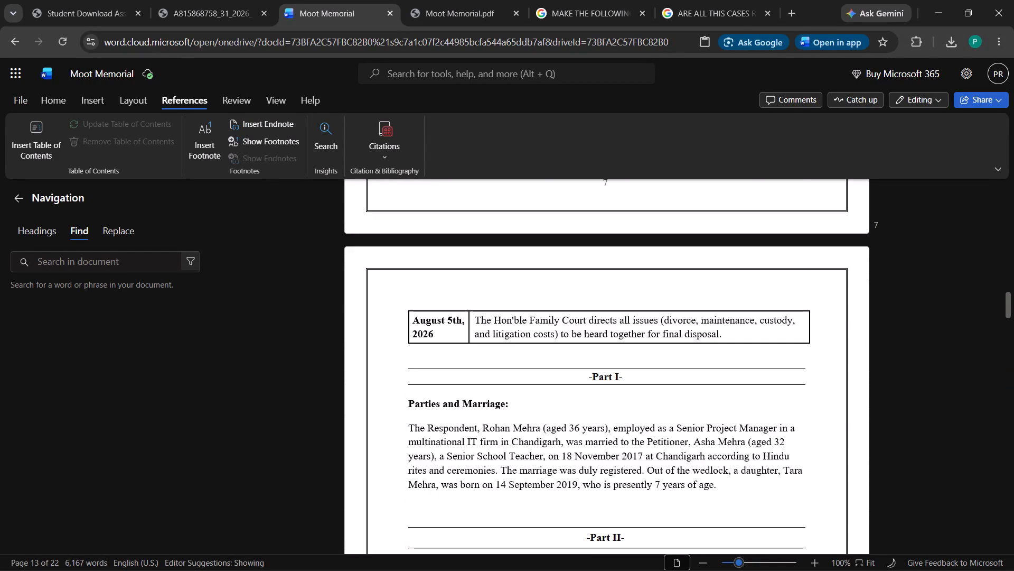
drag(999, 229, 999, 218)
scroll(531, 333, down, 1)
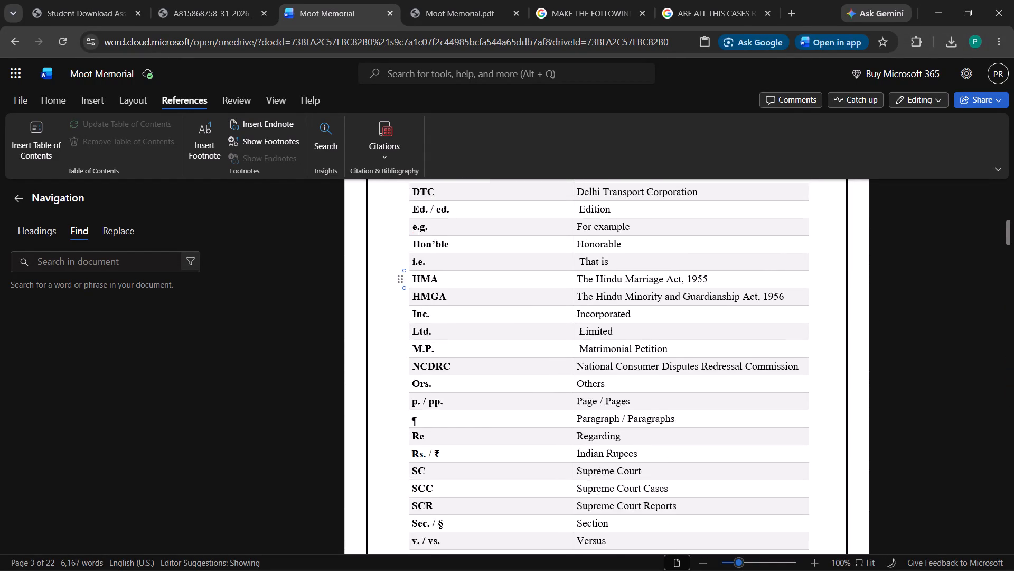
scroll(531, 333, down, 6)
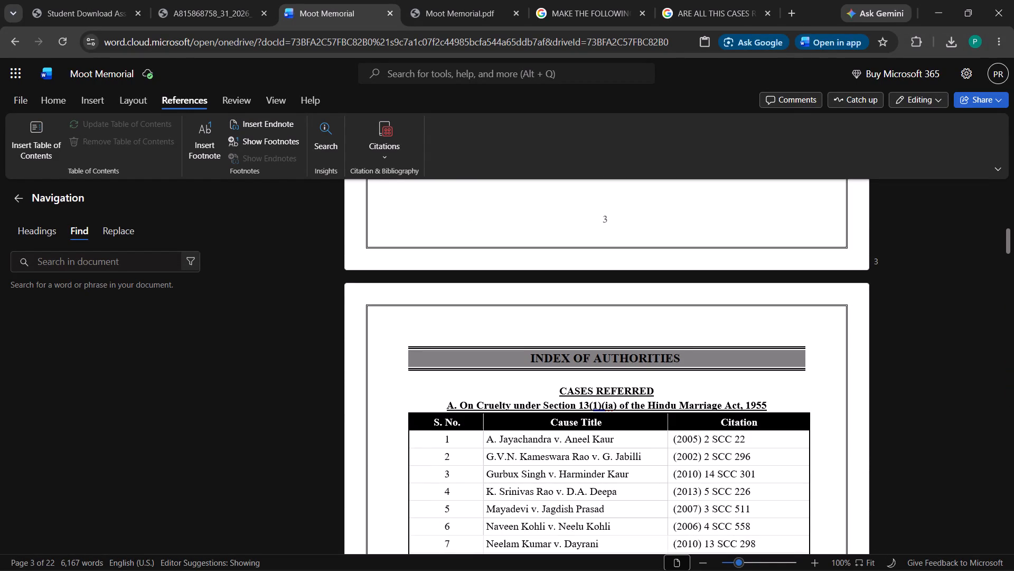
scroll(554, 365, down, 3)
scroll(554, 367, up, 5)
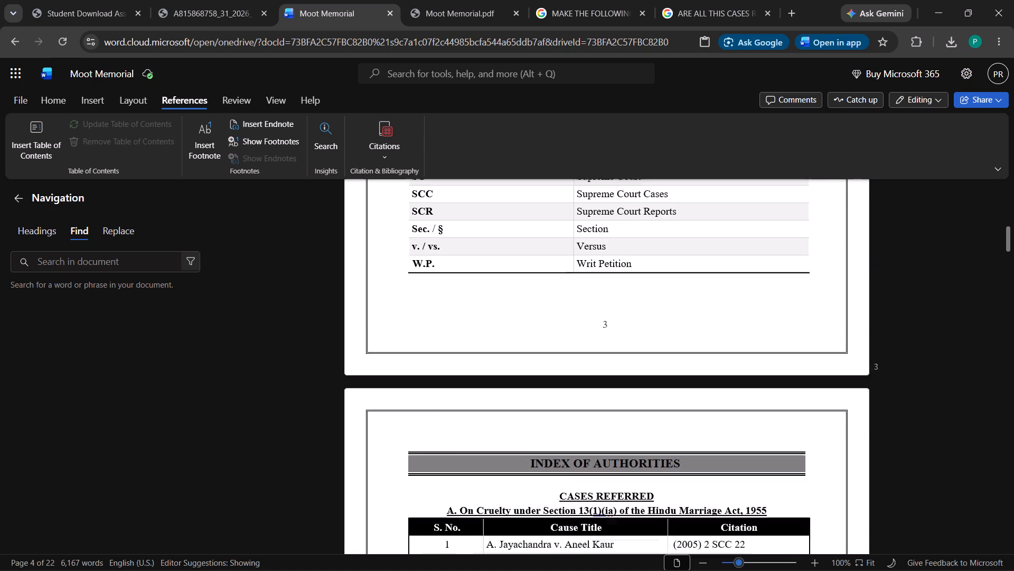
scroll(554, 367, up, 14)
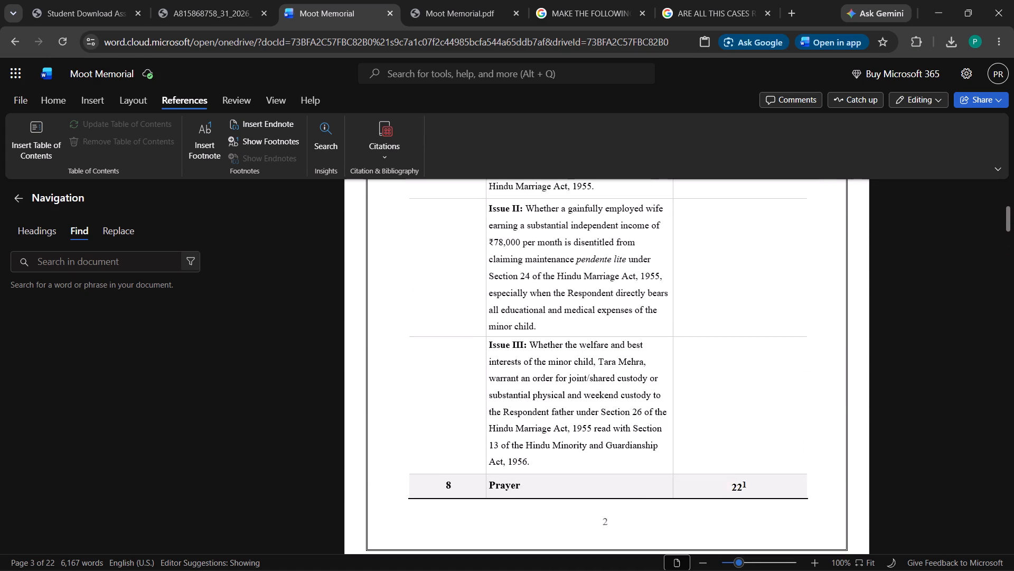
Delete the stray footnote reference attached to page number 22 in the Prayer row of the table of contents.
scroll(554, 369, up, 3)
scroll(554, 369, down, 4)
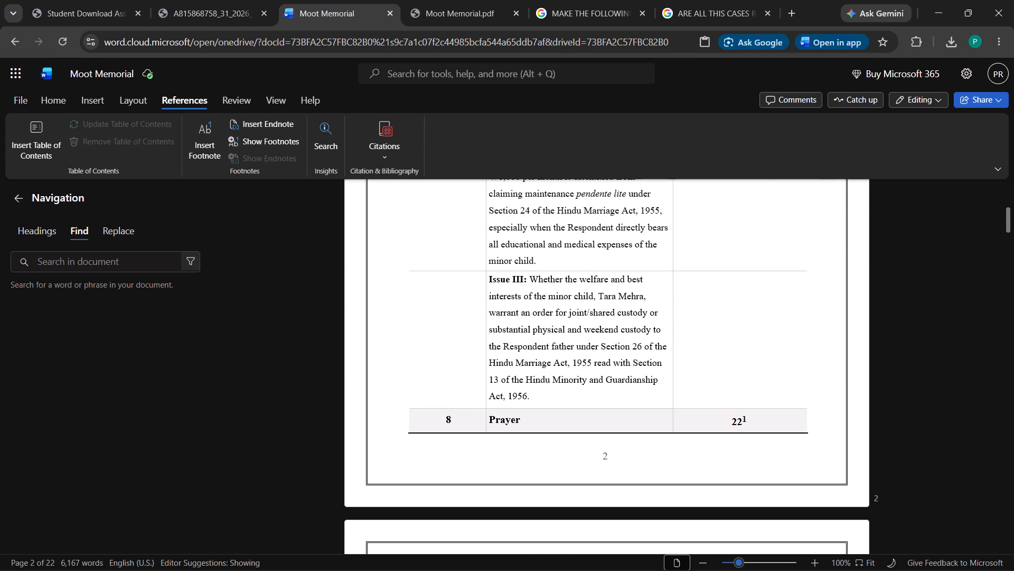
click(755, 417)
click(747, 418)
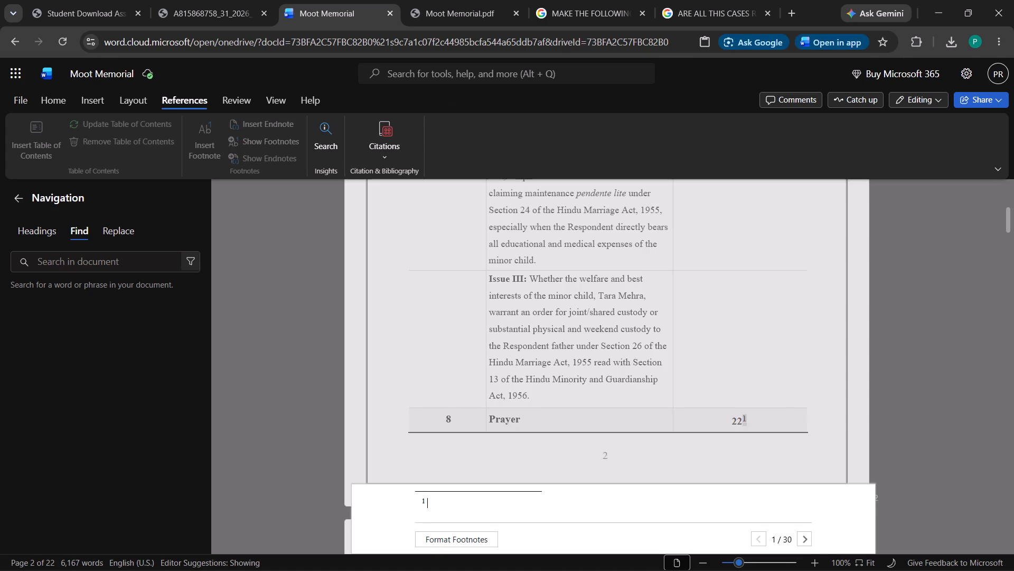
click(760, 416)
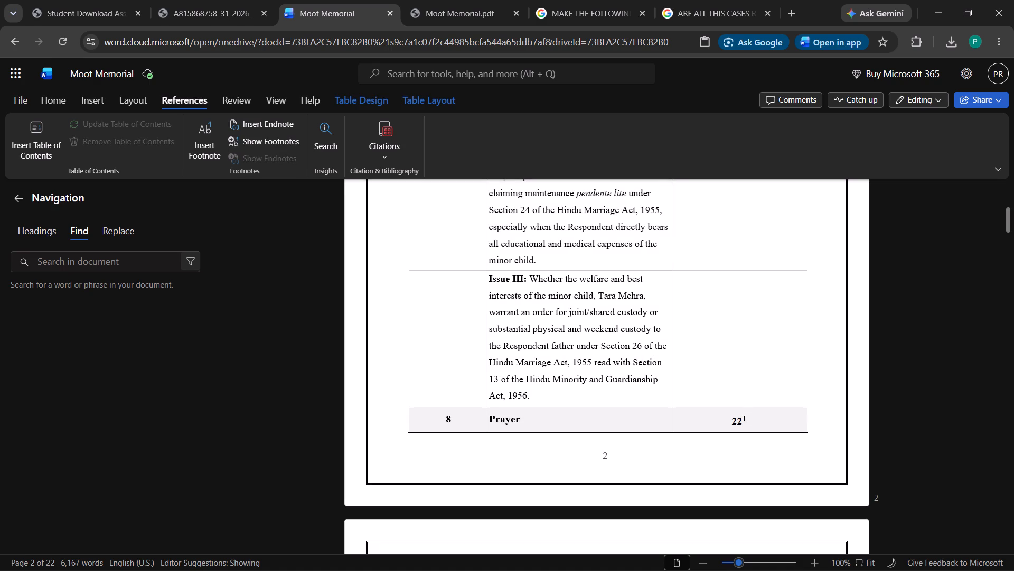
key(BackSpace)
Review the abbreviations list, the Index of Authorities, the Statement of Jurisdiction and the dated events table in the Word document.
scroll(711, 394, down, 7)
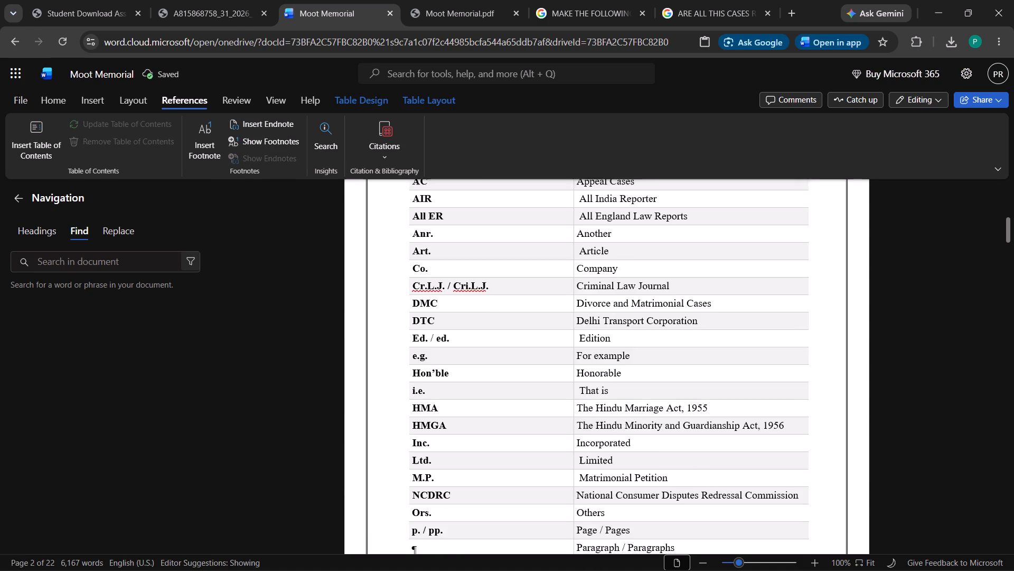
scroll(707, 395, down, 16)
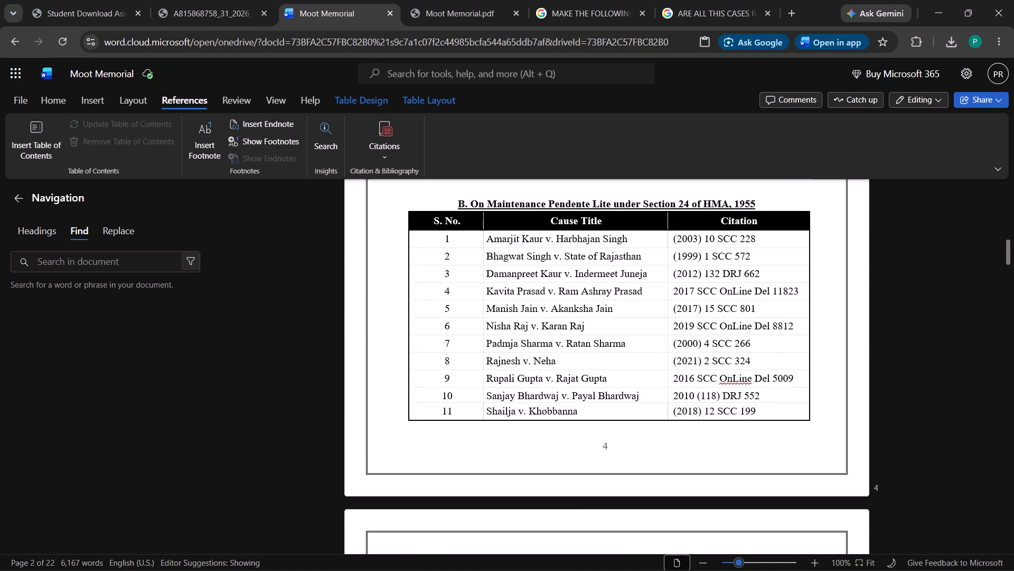
scroll(707, 395, down, 17)
scroll(707, 395, down, 9)
scroll(707, 395, up, 1)
scroll(707, 395, down, 9)
scroll(707, 395, up, 1)
scroll(707, 395, down, 3)
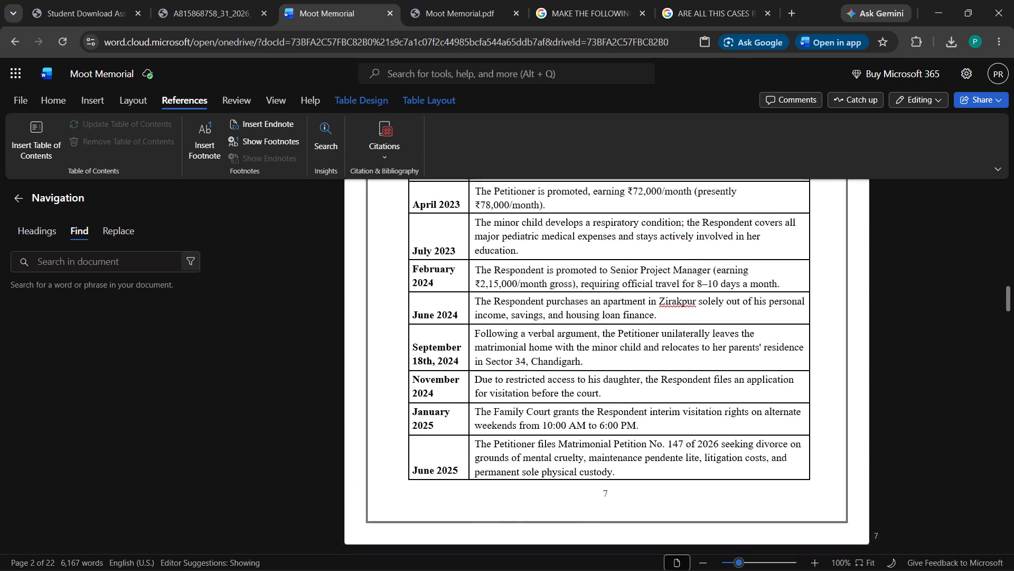
Review the Statement of Facts, Issues Raised and Summary of Arguments through to the opening paragraphs of Arguments Advanced.
scroll(707, 395, down, 17)
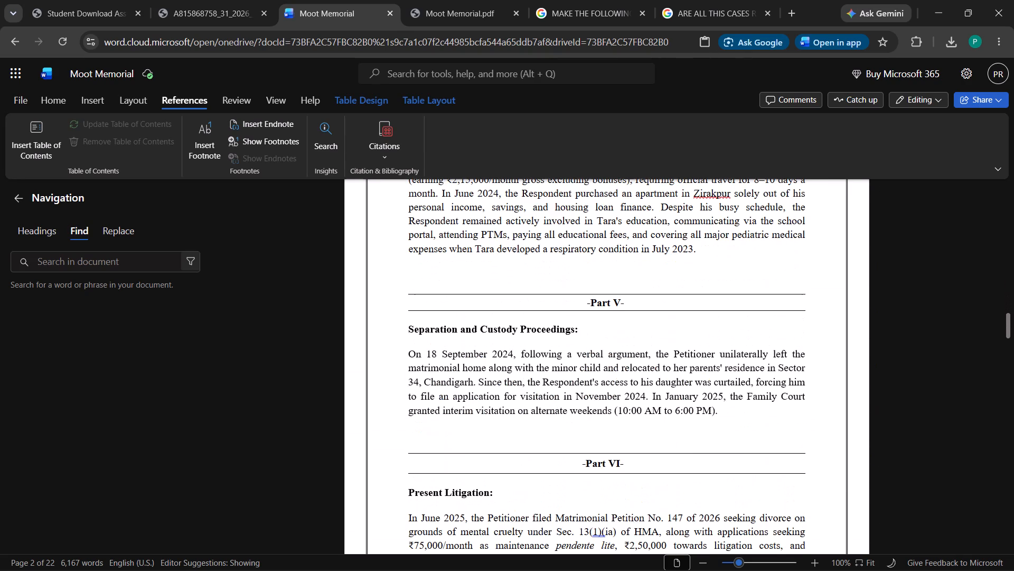
scroll(707, 395, down, 12)
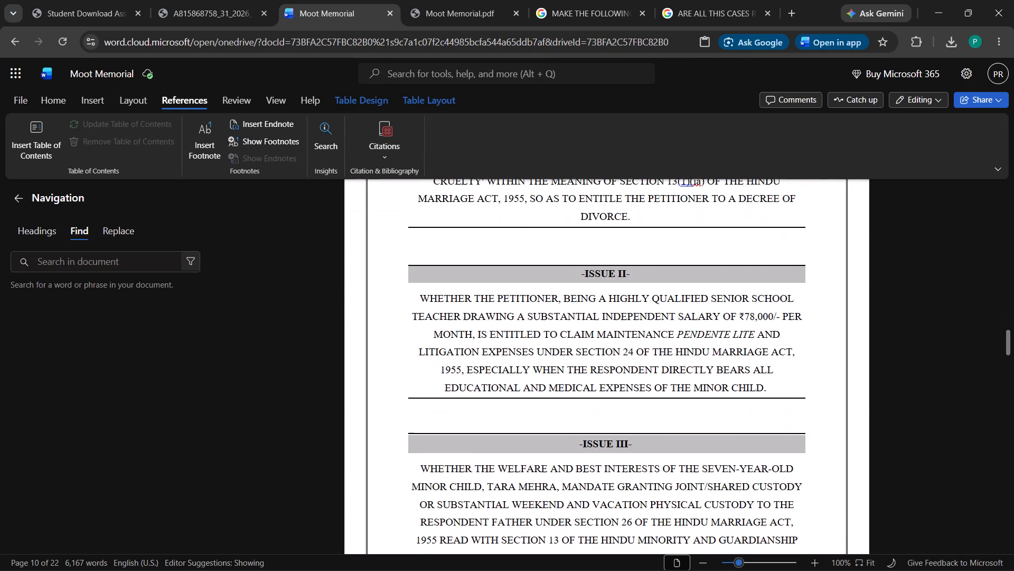
scroll(707, 395, down, 12)
scroll(707, 395, up, 1)
scroll(707, 395, down, 7)
scroll(707, 395, up, 1)
scroll(707, 395, down, 15)
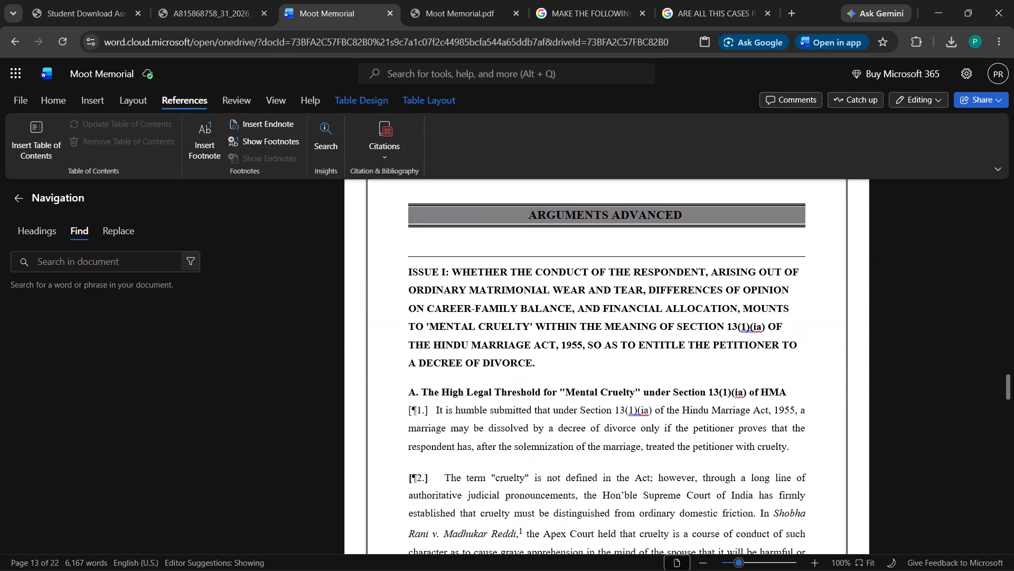
Recheck the pages backwards from Arguments Advanced to the table of contents, including the page number in its Prayer row.
scroll(707, 395, up, 16)
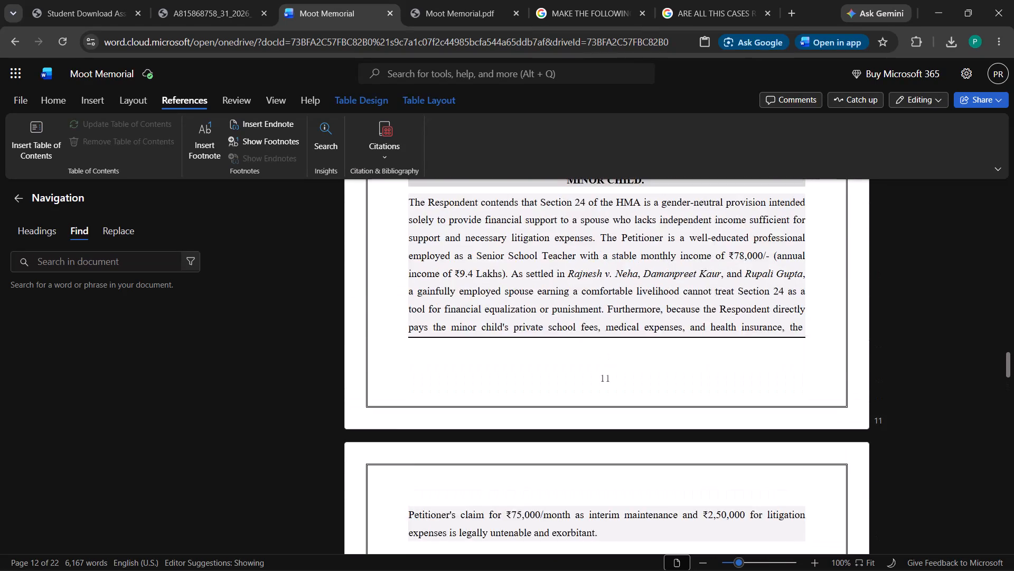
scroll(707, 395, up, 20)
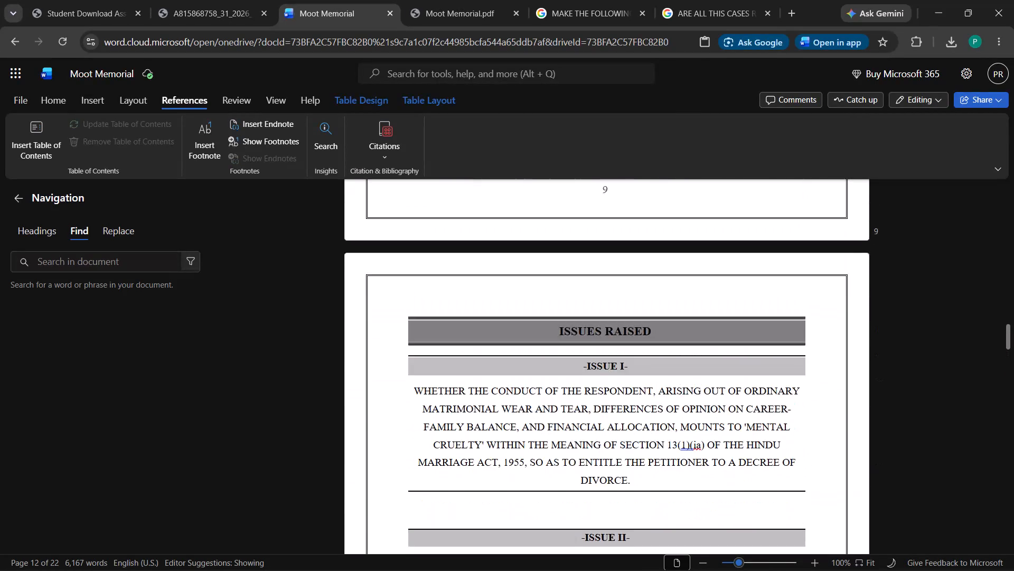
scroll(707, 393, up, 4)
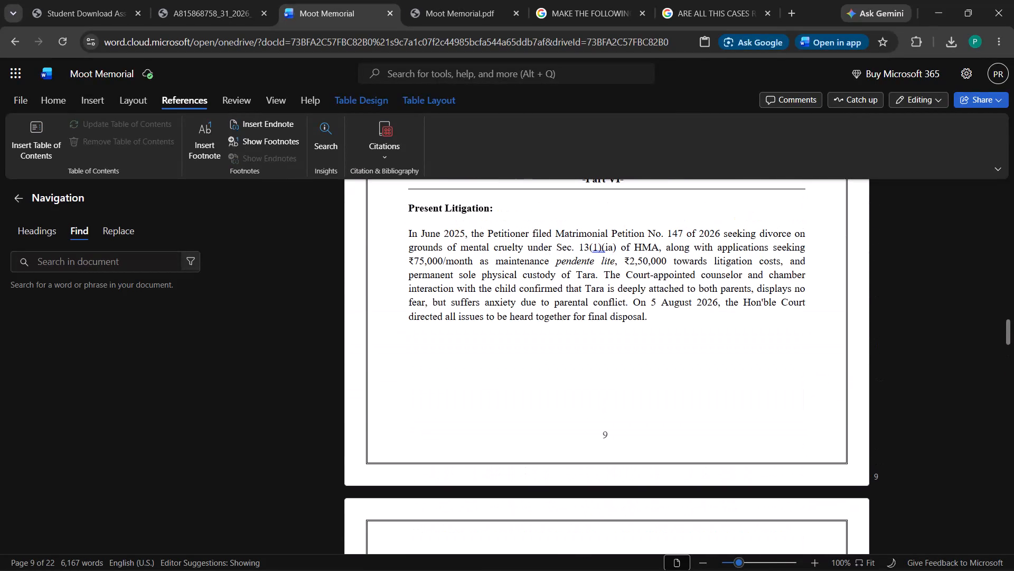
scroll(708, 393, up, 13)
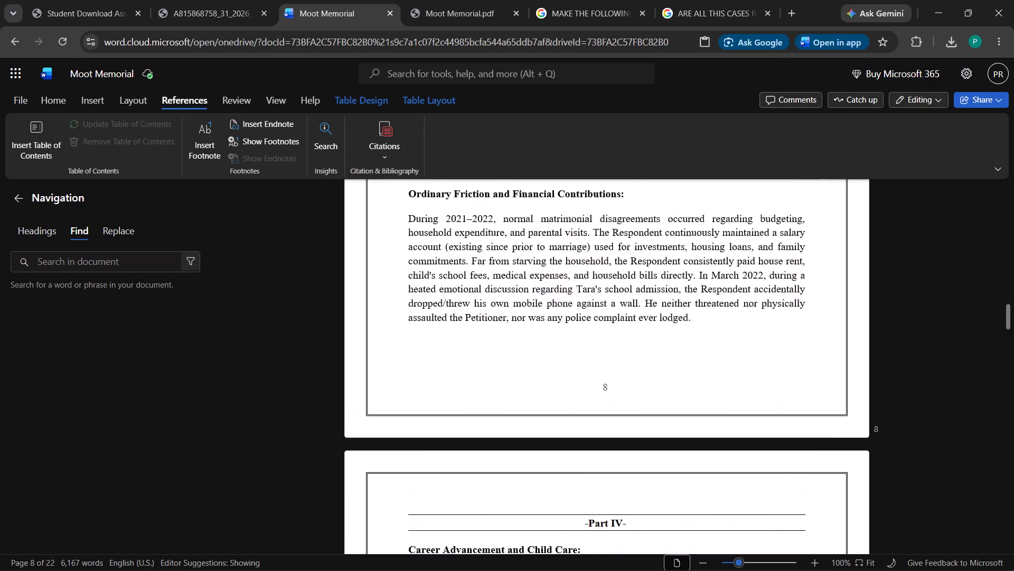
scroll(708, 392, up, 8)
scroll(708, 396, down, 2)
scroll(708, 396, up, 9)
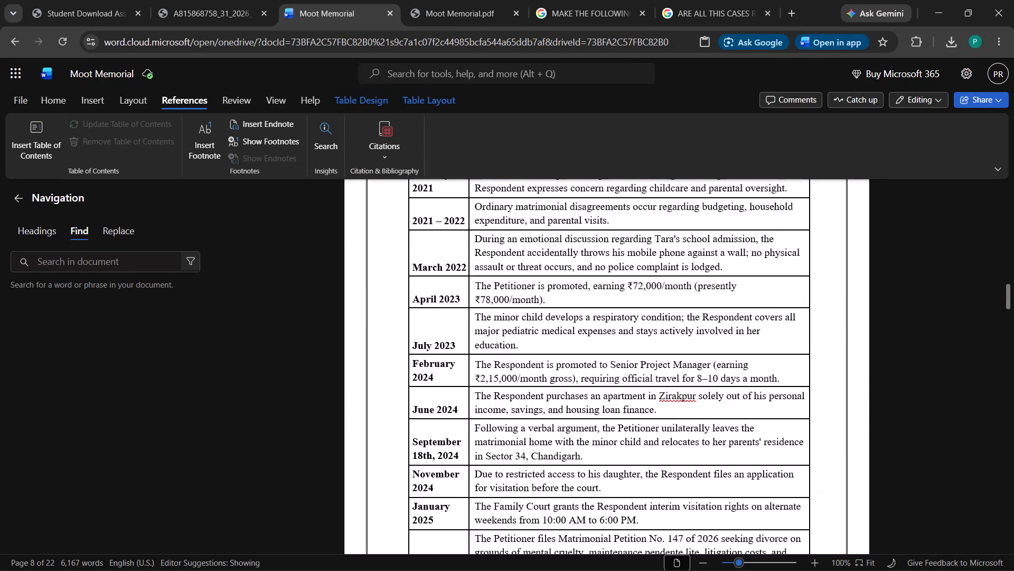
scroll(708, 384, up, 18)
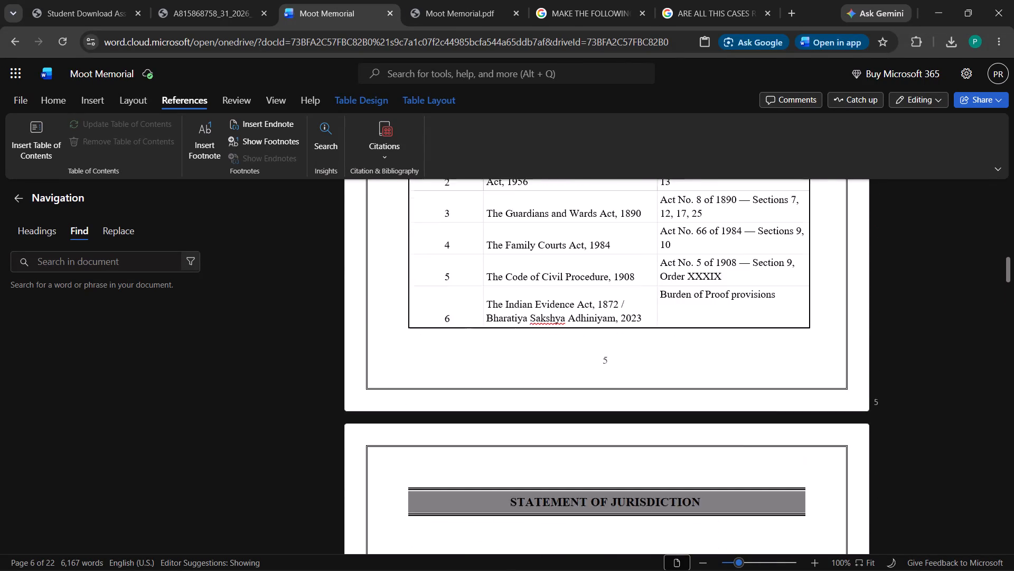
scroll(785, 333, up, 9)
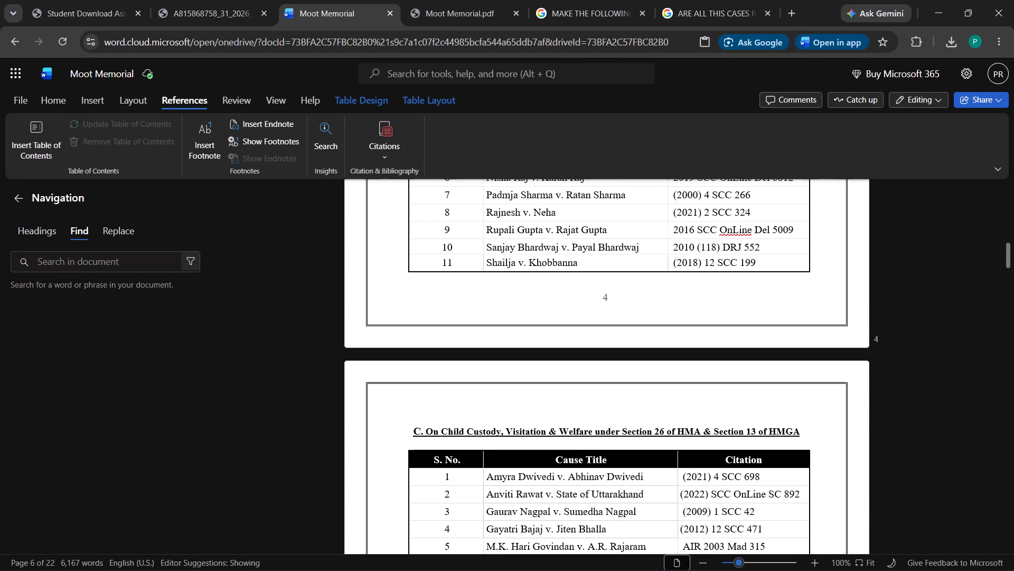
scroll(786, 331, up, 14)
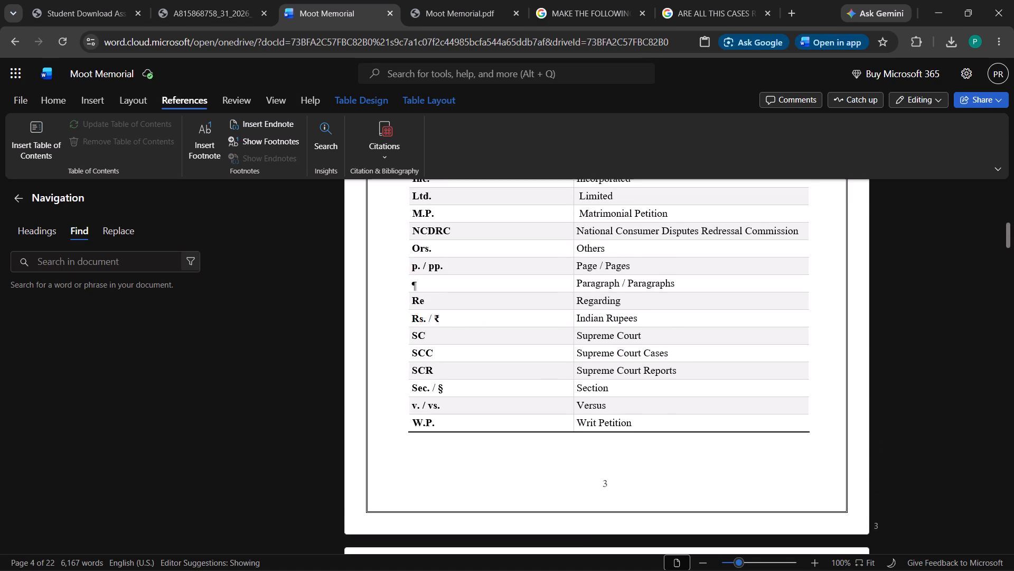
scroll(786, 331, up, 14)
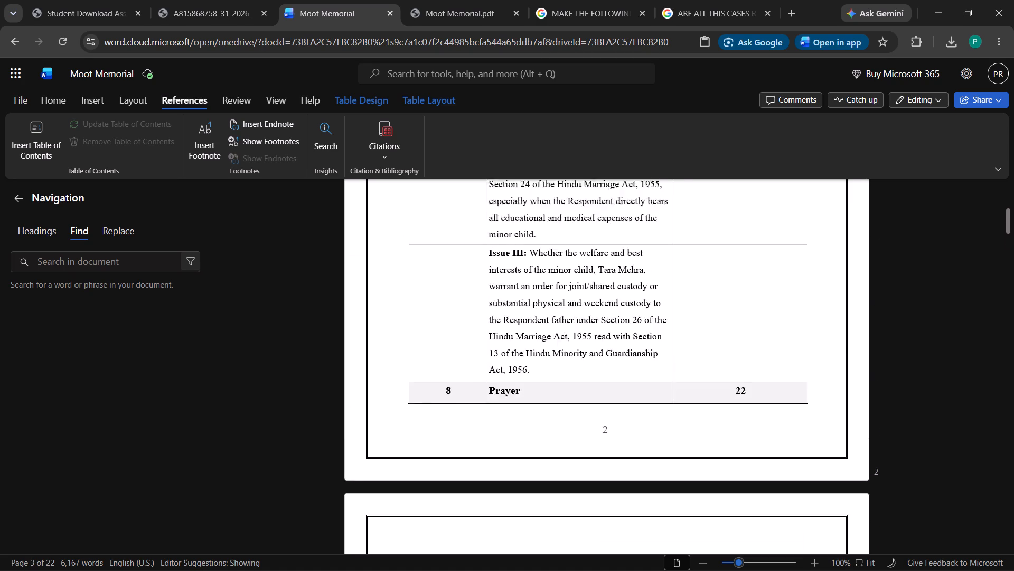
scroll(786, 331, up, 3)
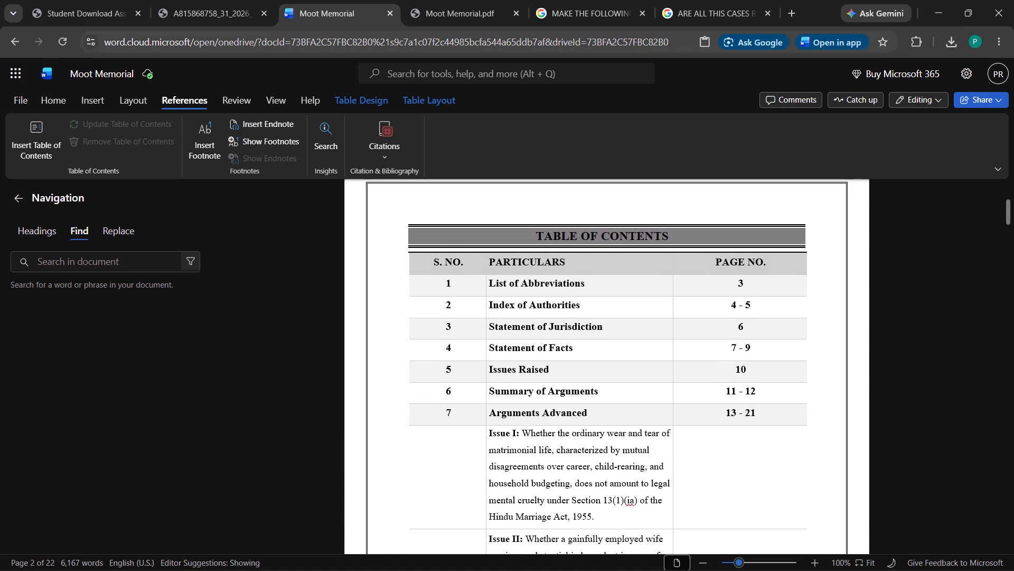
Export the Moot Memorial document as a PDF, download it and open the downloaded copy.
click(18, 108)
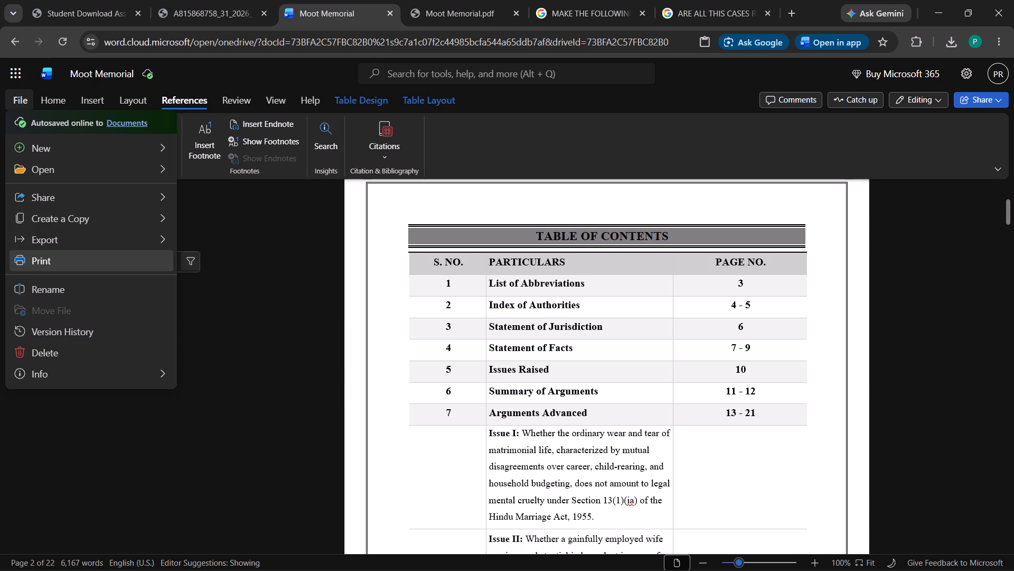
click(198, 246)
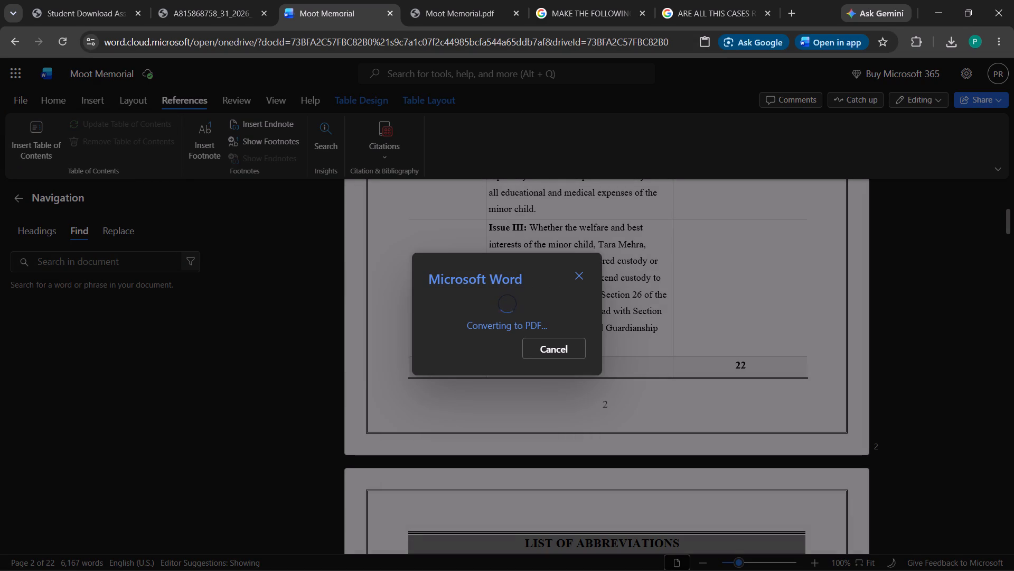
click(483, 343)
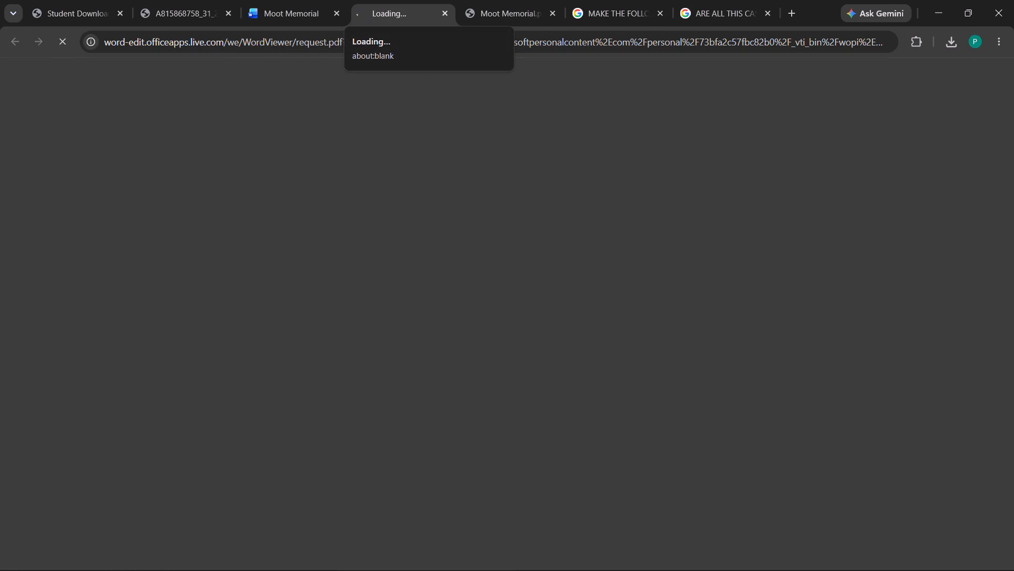
click(841, 82)
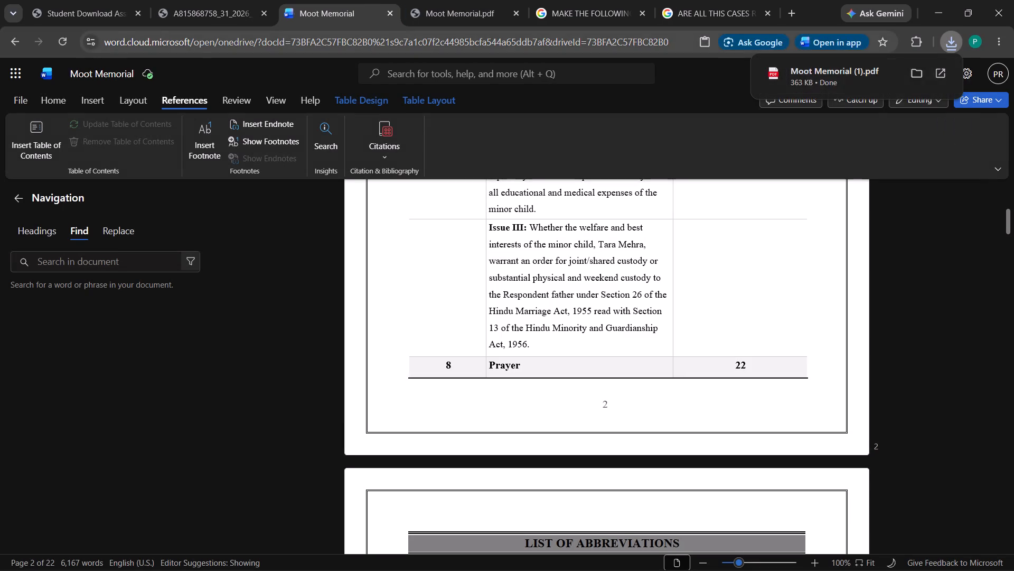
Close the earlier Moot Memorial.pdf.
click(552, 11)
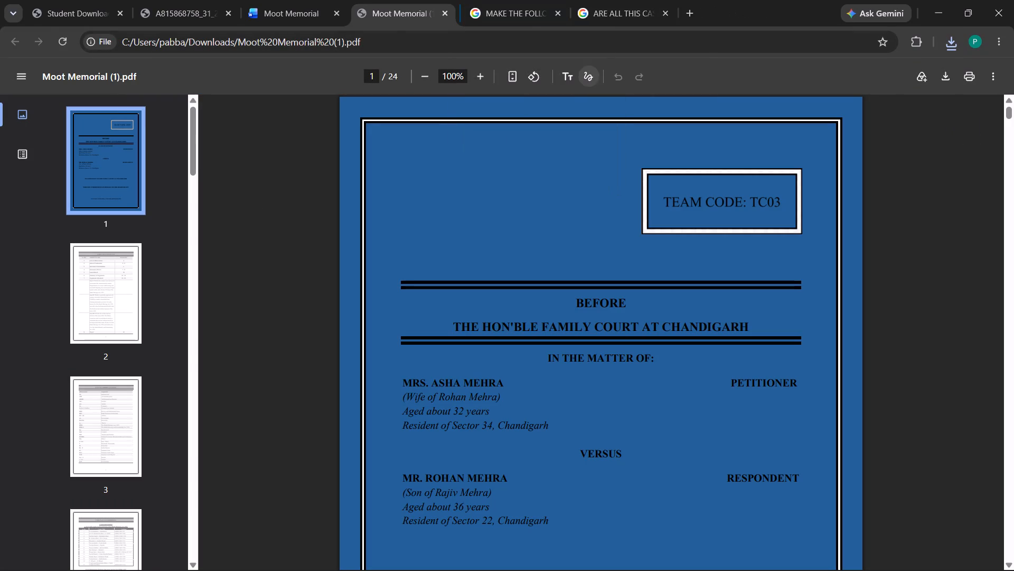
Check the cover page, table of contents and List of Abbreviations in the newly exported PDF.
scroll(624, 233, down, 2)
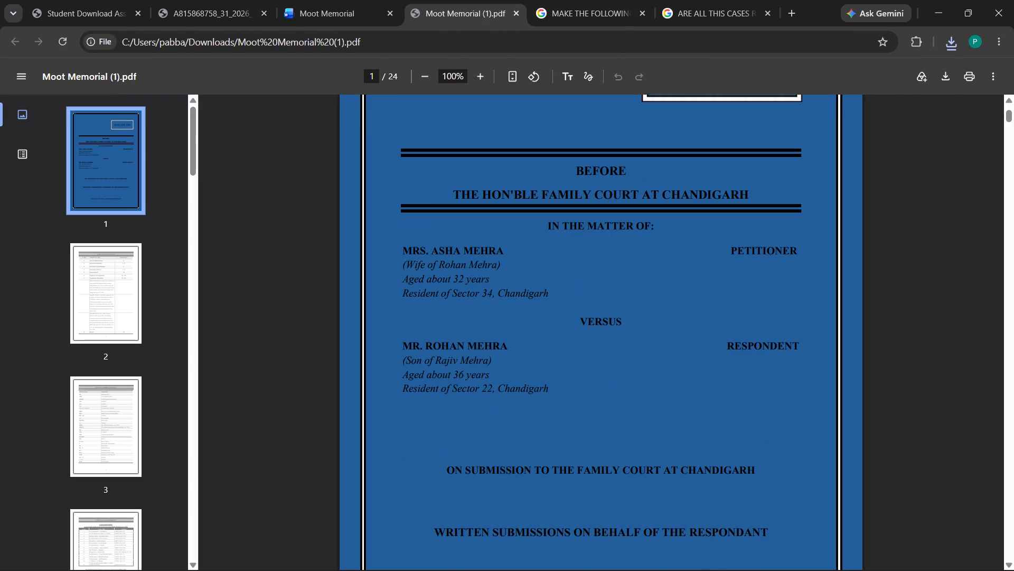
scroll(624, 233, down, 12)
scroll(624, 233, up, 1)
scroll(624, 233, down, 1)
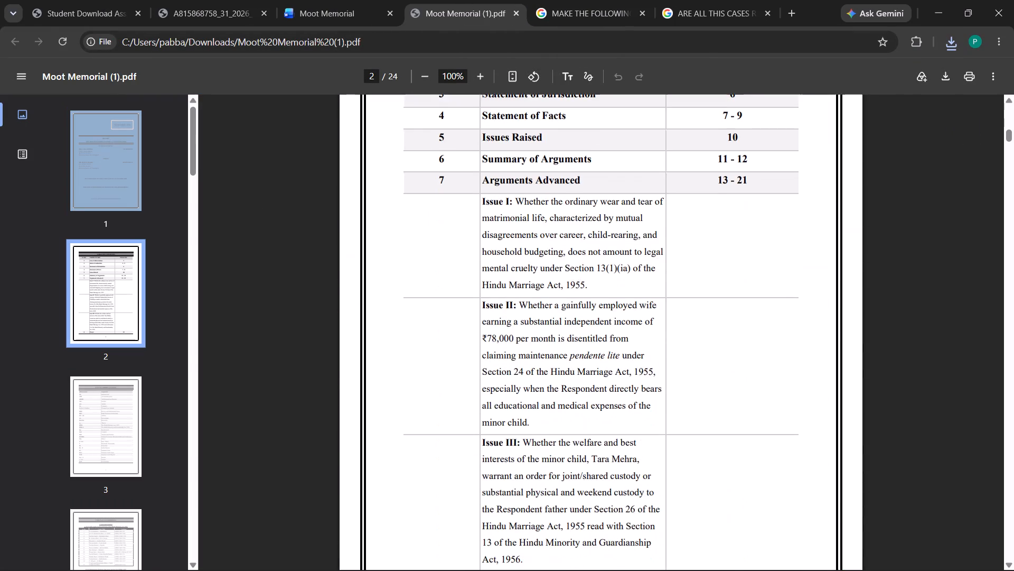
scroll(624, 233, down, 12)
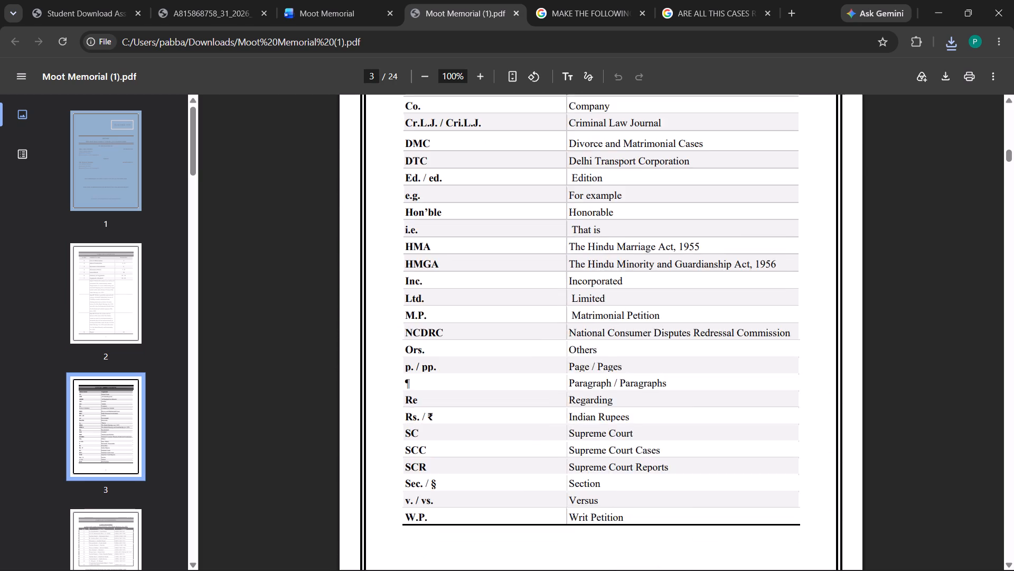
scroll(624, 233, down, 3)
scroll(624, 233, up, 8)
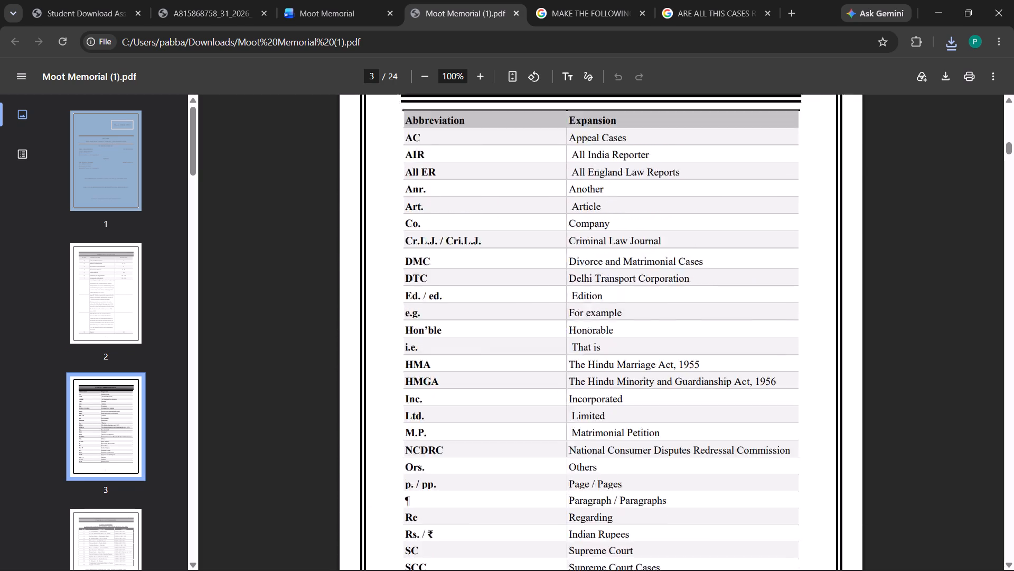
scroll(624, 233, up, 6)
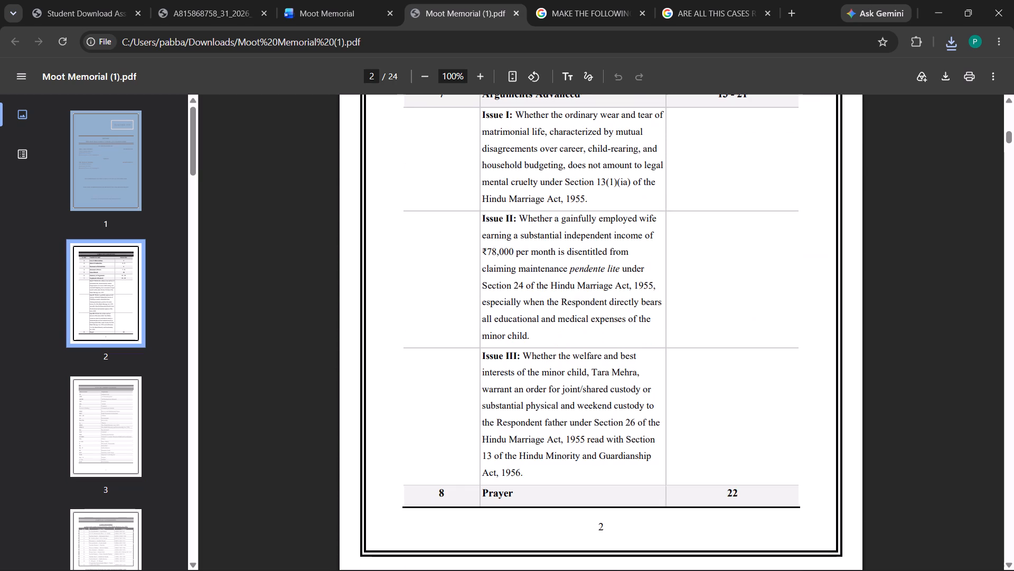
scroll(624, 233, up, 2)
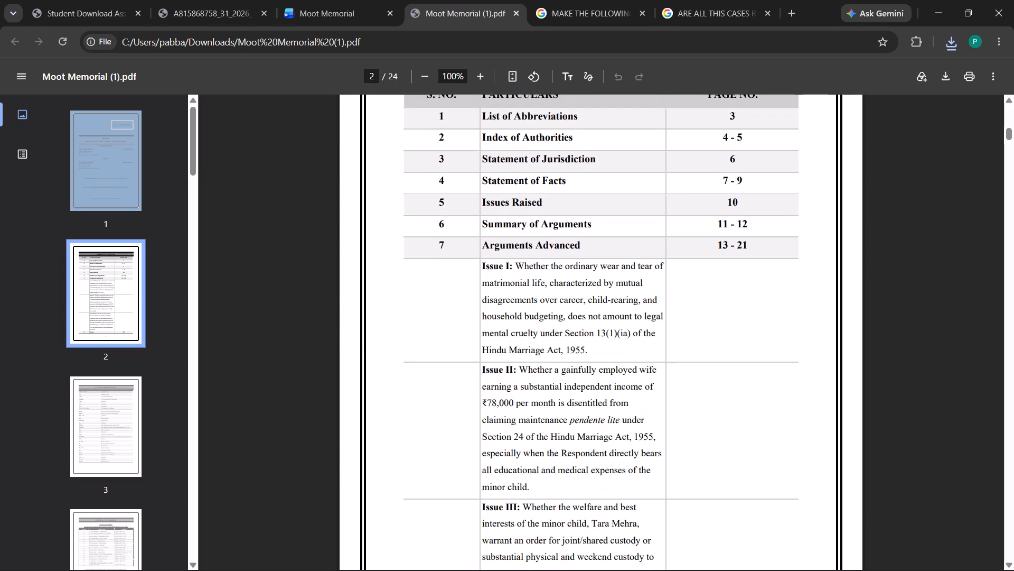
scroll(624, 233, down, 5)
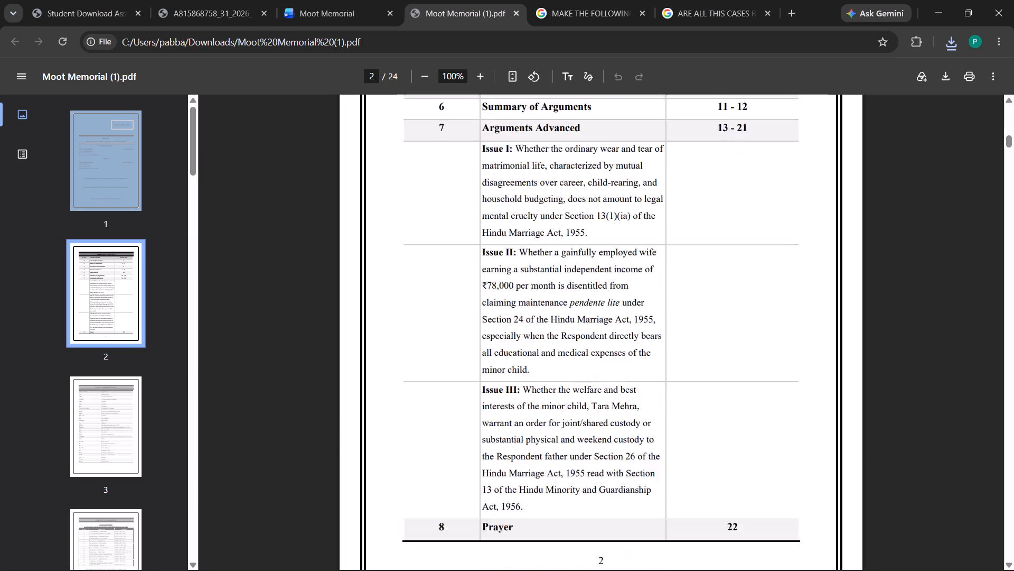
Check the Index of Authorities, Statutes & Legislations table and Statement of Jurisdiction in the exported PDF.
scroll(624, 233, down, 19)
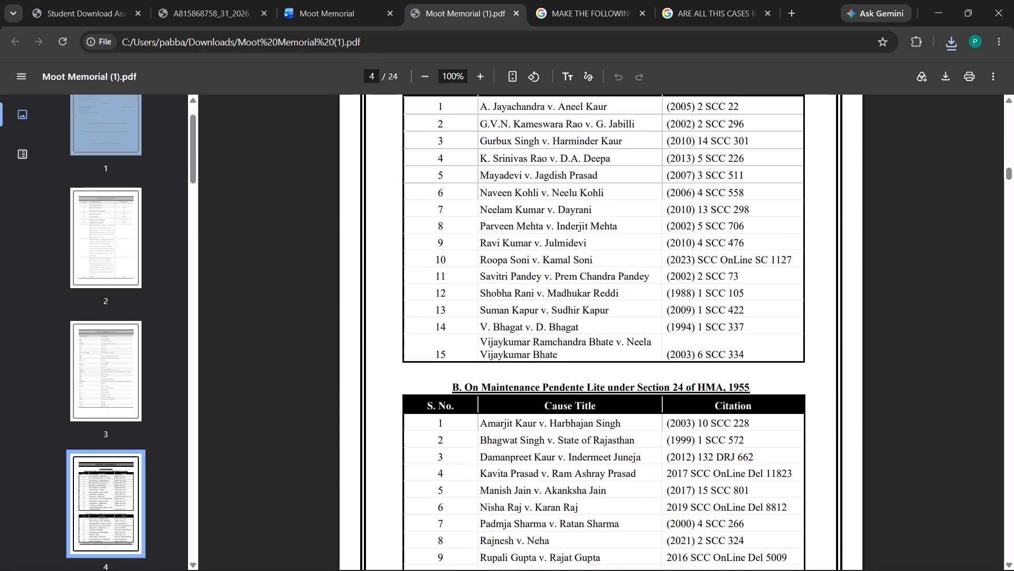
scroll(624, 233, down, 16)
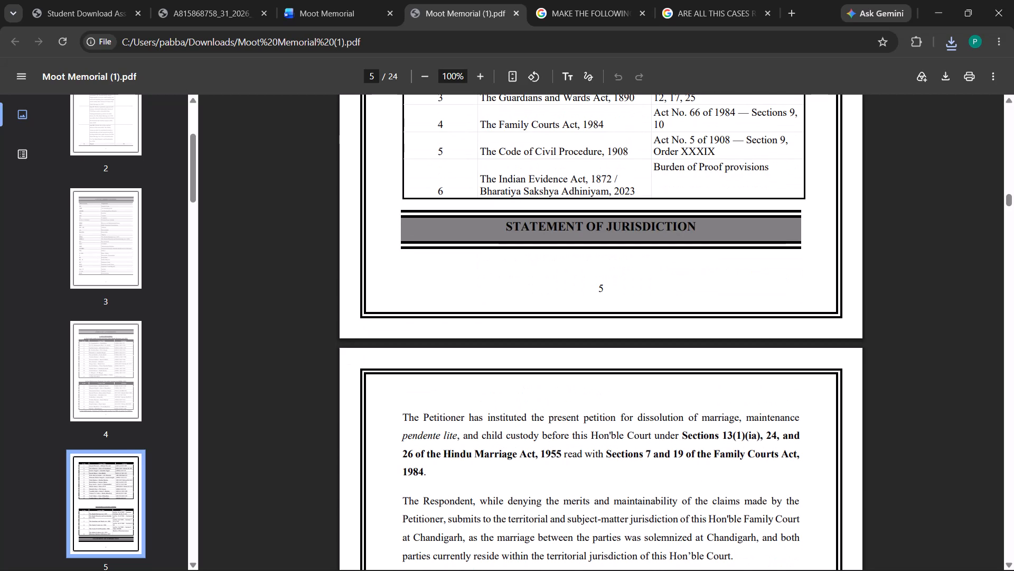
scroll(616, 275, down, 7)
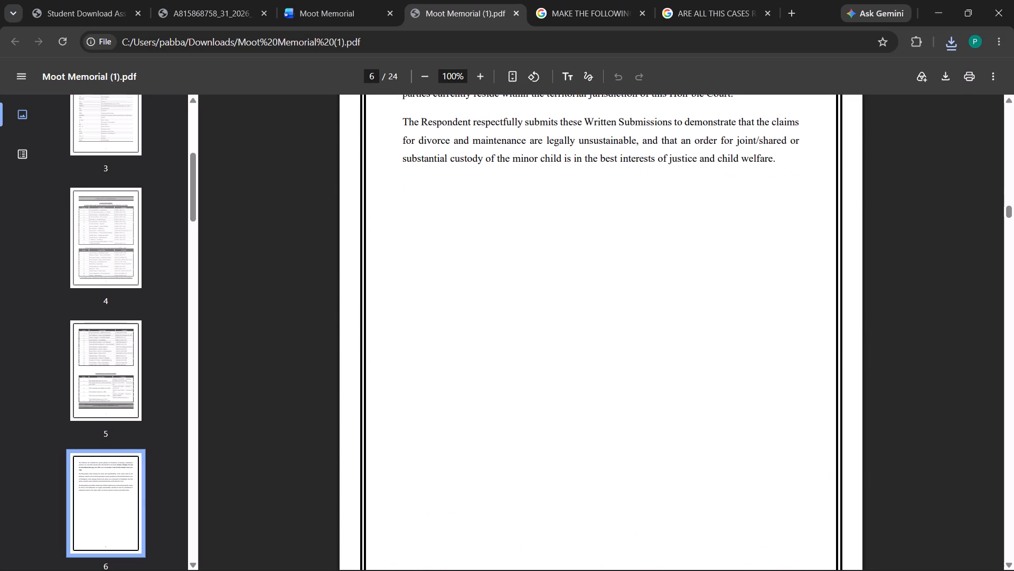
Skim the page thumbnails through to the last page, and re-examine the Statement of Jurisdiction heading under the statutes table.
scroll(118, 333, down, 16)
scroll(118, 333, down, 14)
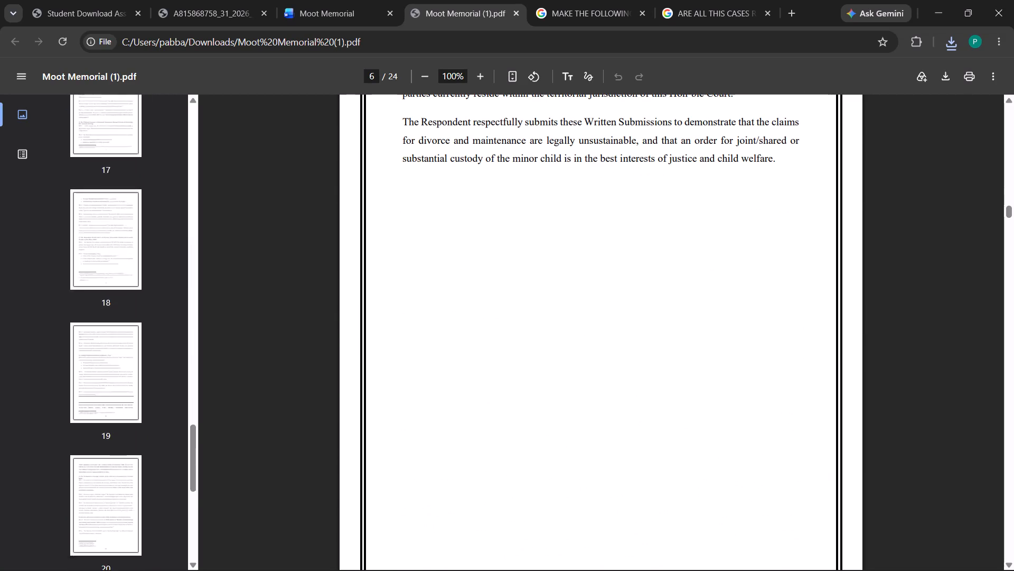
scroll(118, 333, down, 12)
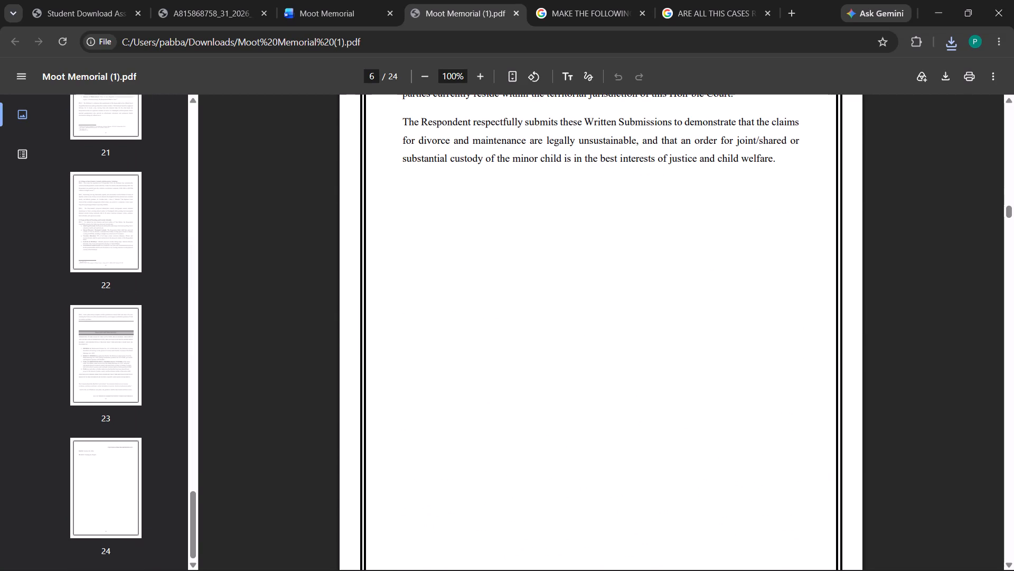
scroll(528, 298, up, 9)
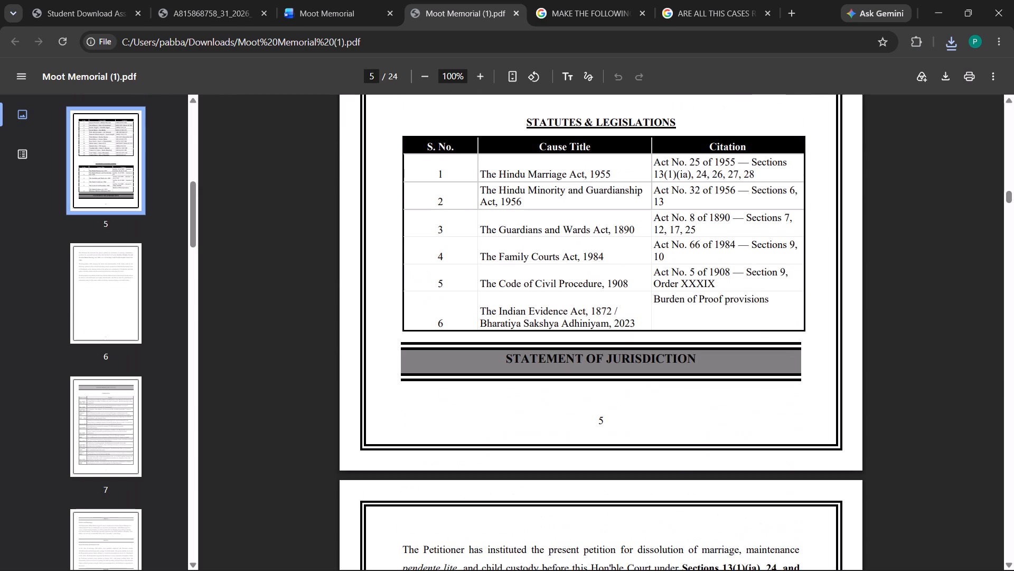
In the Word document, cut the whole Statement of Jurisdiction section and paste it back on page 6 below an added line break.
click(334, 0)
scroll(553, 463, down, 4)
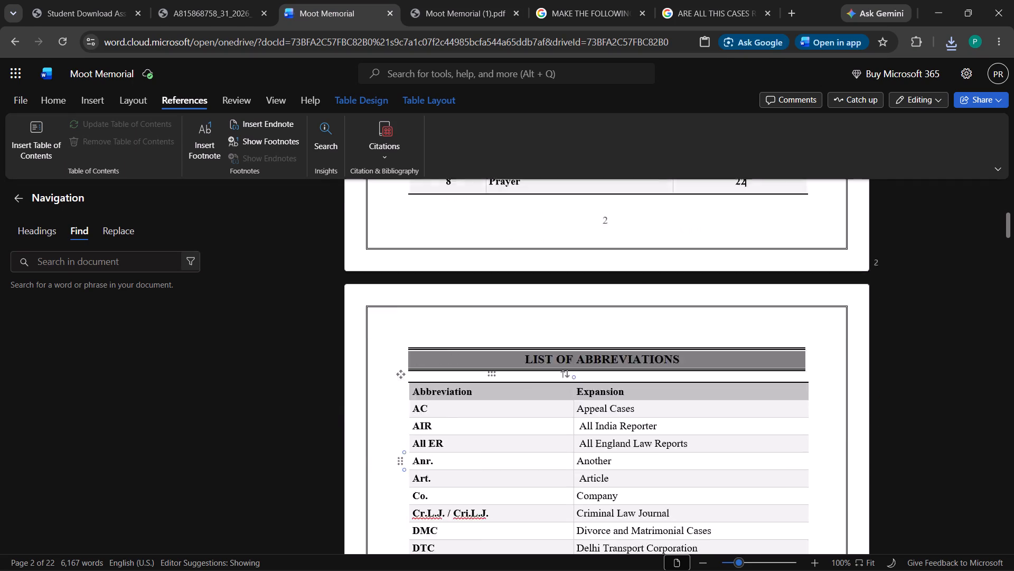
scroll(553, 463, down, 16)
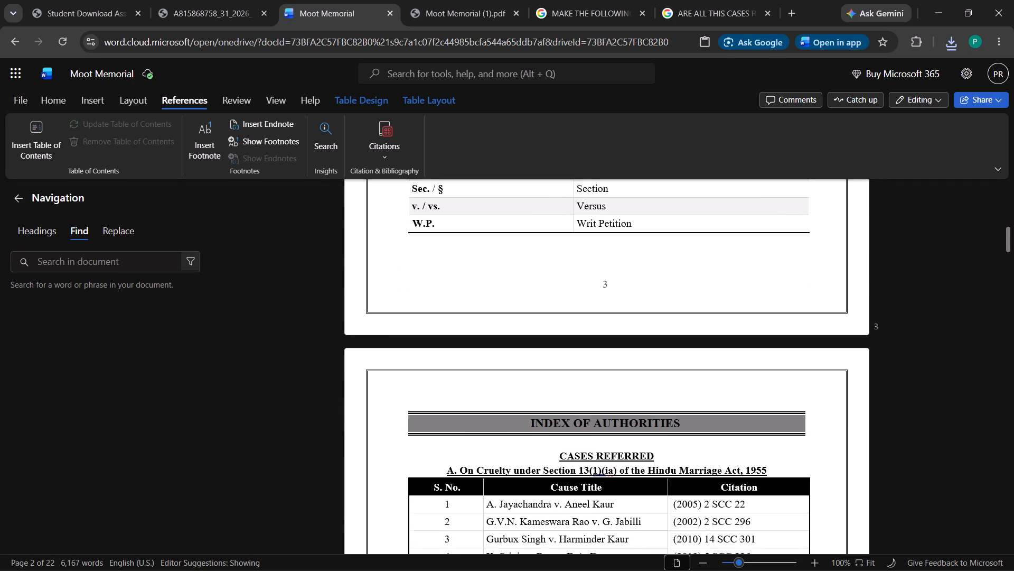
scroll(558, 454, down, 15)
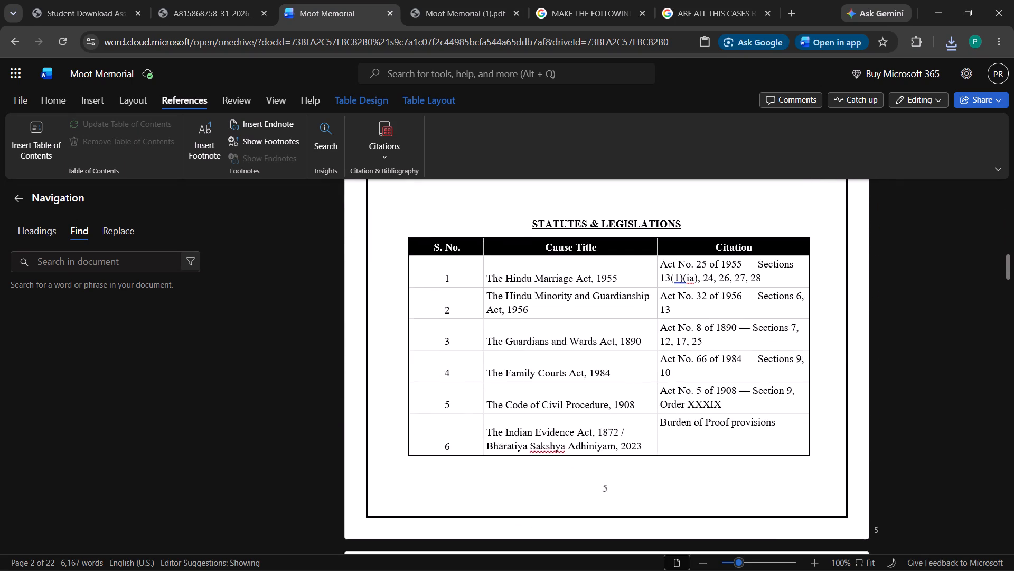
scroll(558, 454, down, 1)
click(557, 400)
click(681, 283)
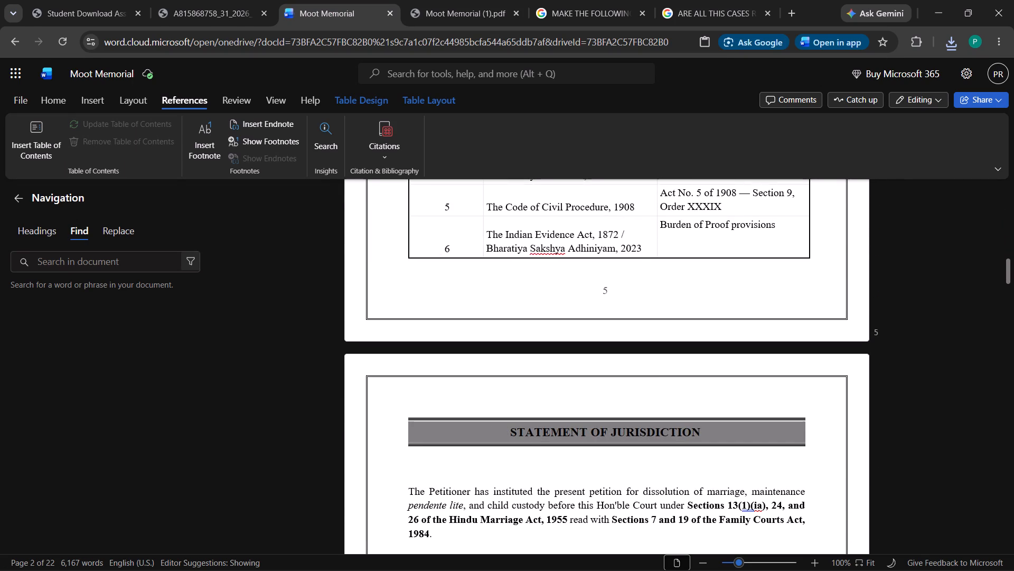
click(819, 273)
click(461, 414)
click(464, 430)
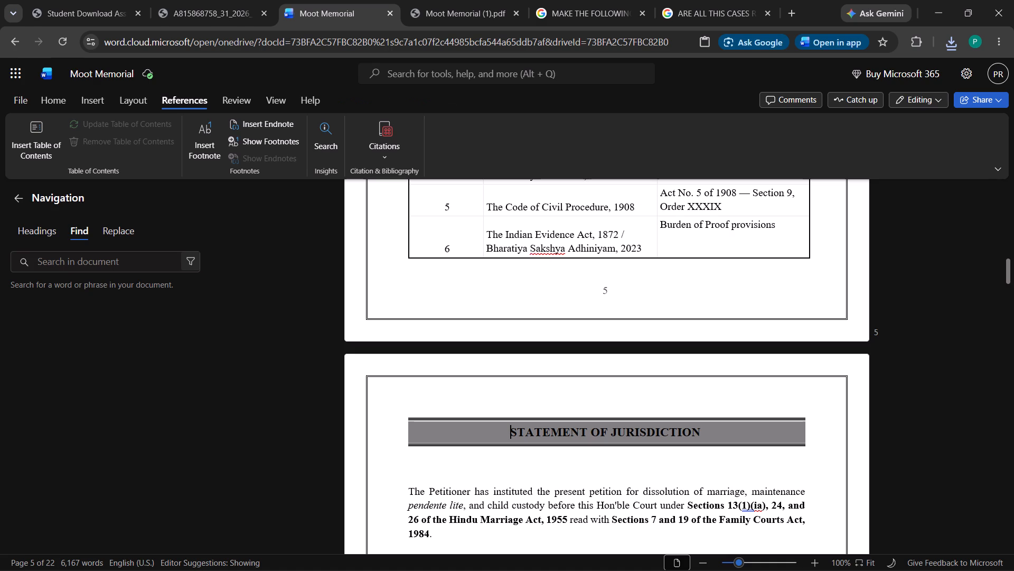
scroll(464, 429, down, 2)
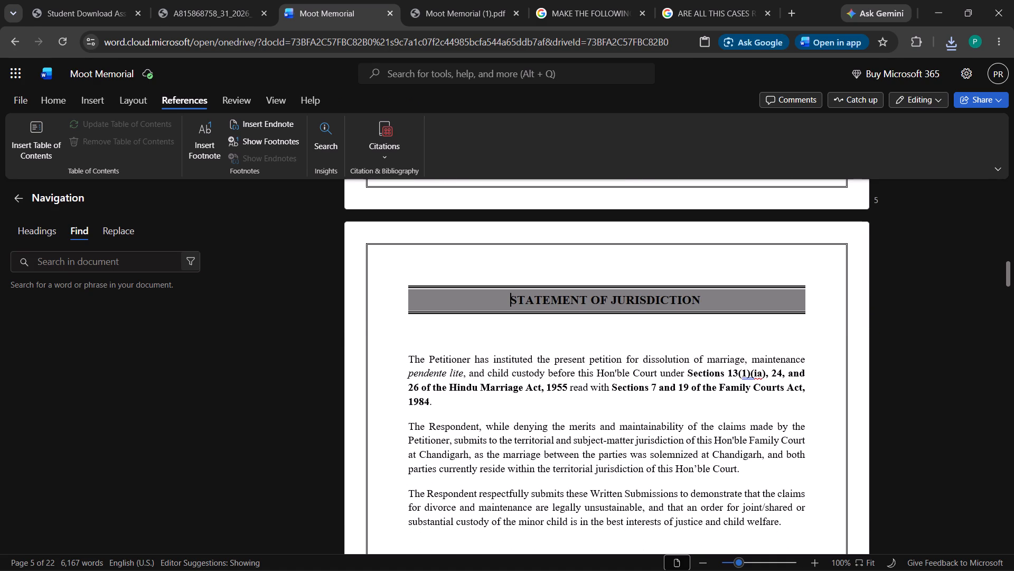
scroll(730, 459, down, 2)
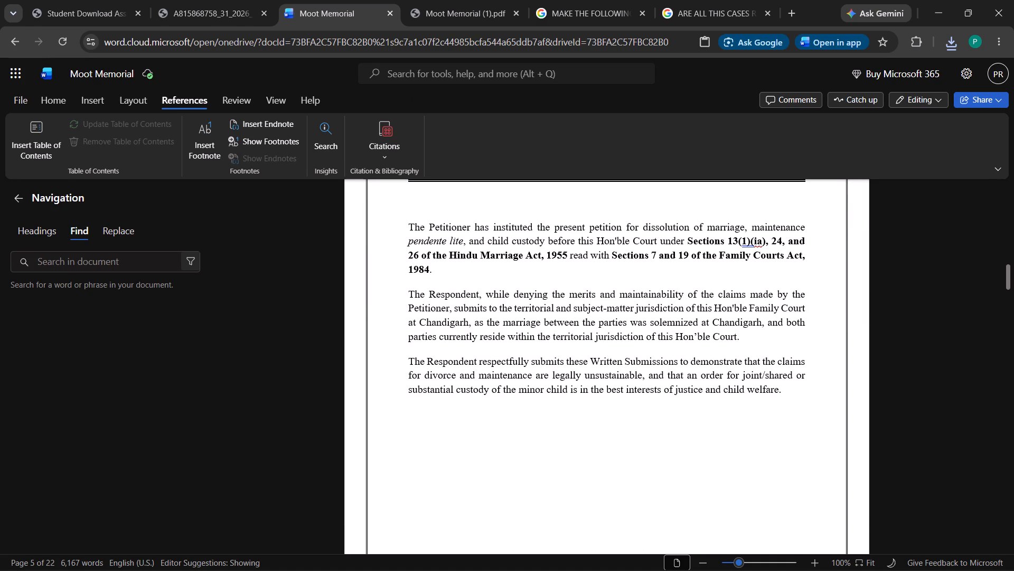
drag(788, 399, 396, 174)
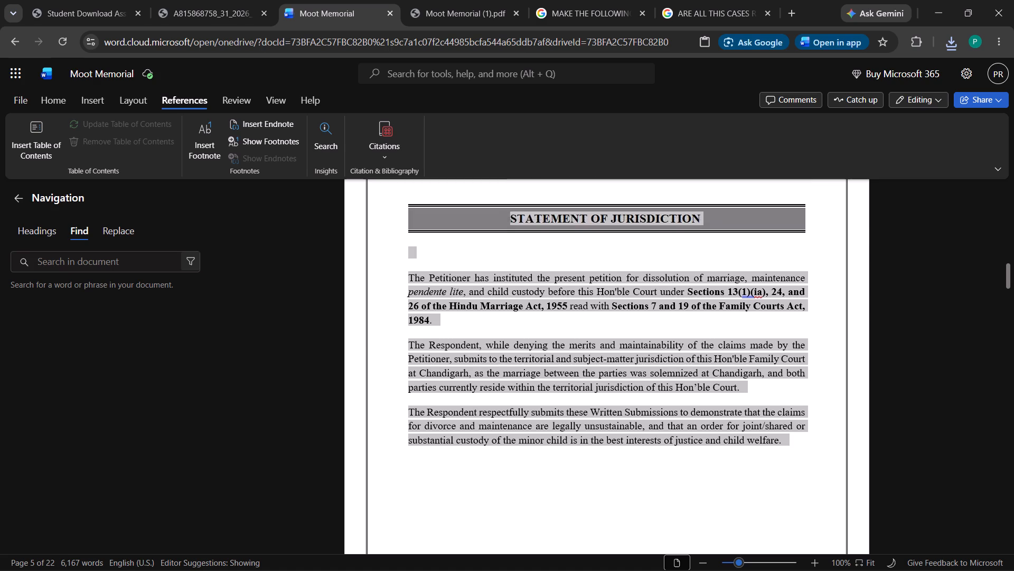
drag(396, 174, 503, 457)
right_click(503, 457)
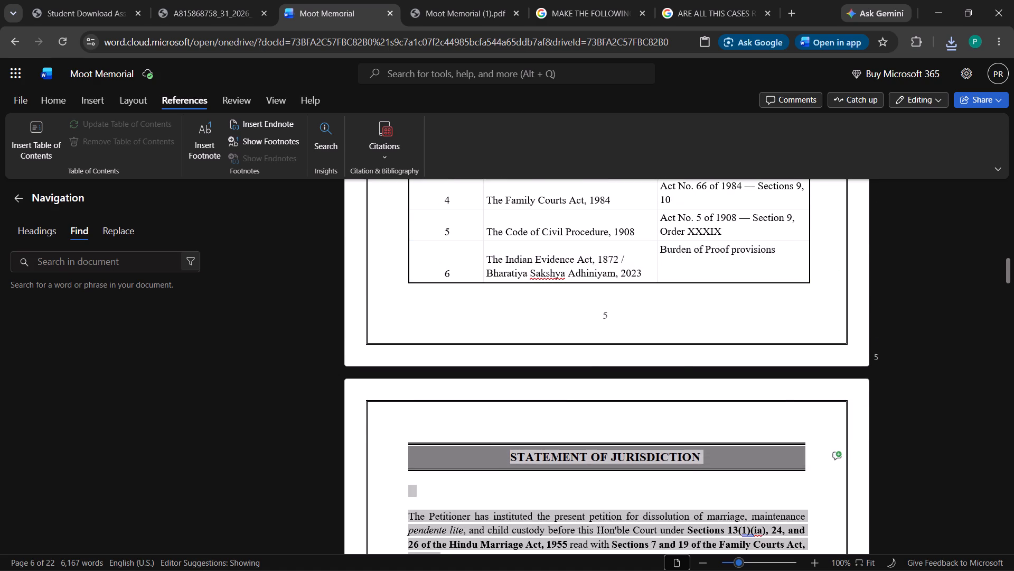
click(557, 239)
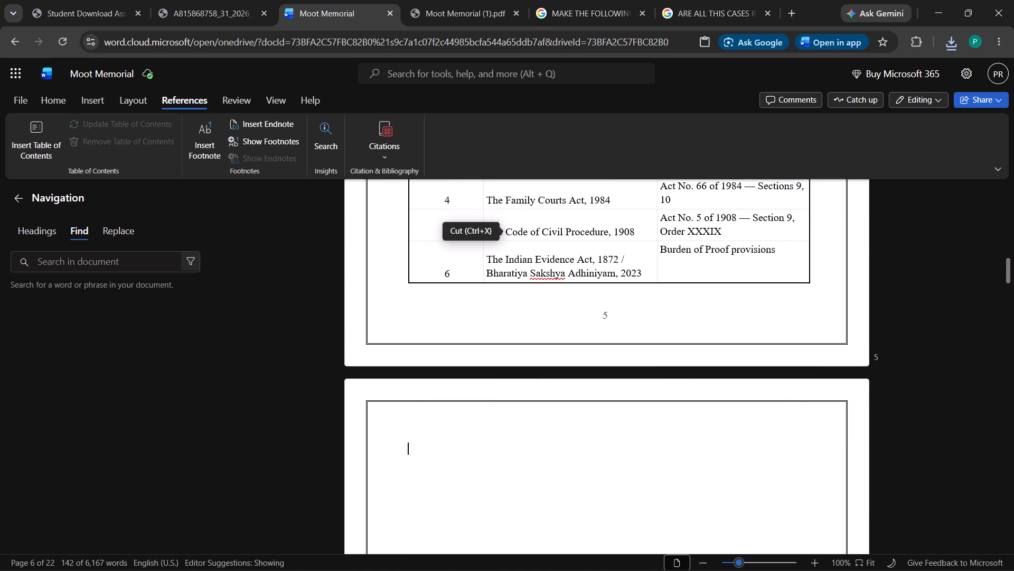
key(Return)
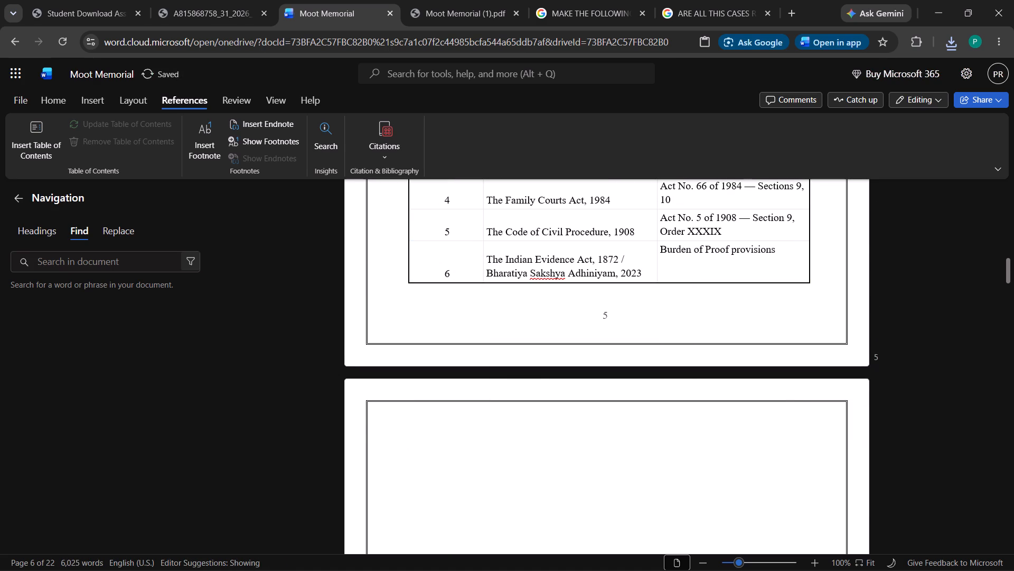
key(ctrl+v)
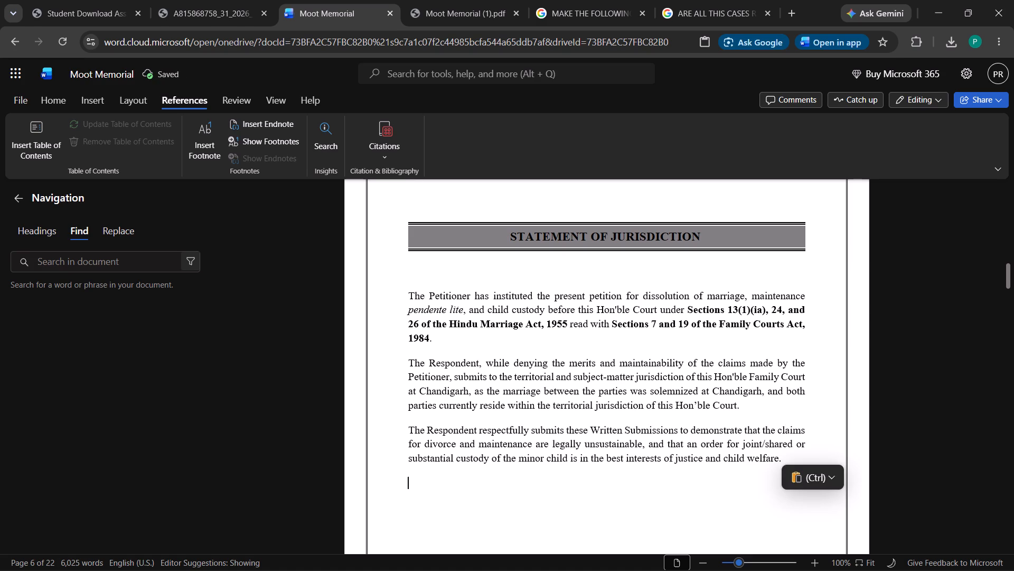
Compare the Statement of Facts page with the PDF and delete the empty line above its heading in Word.
scroll(504, 393, down, 9)
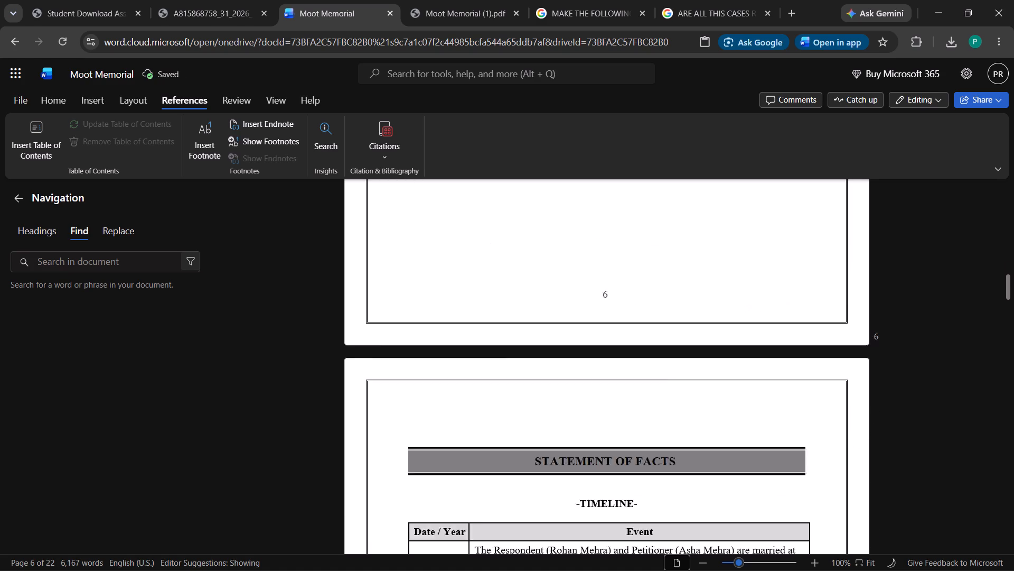
click(506, 328)
click(506, 367)
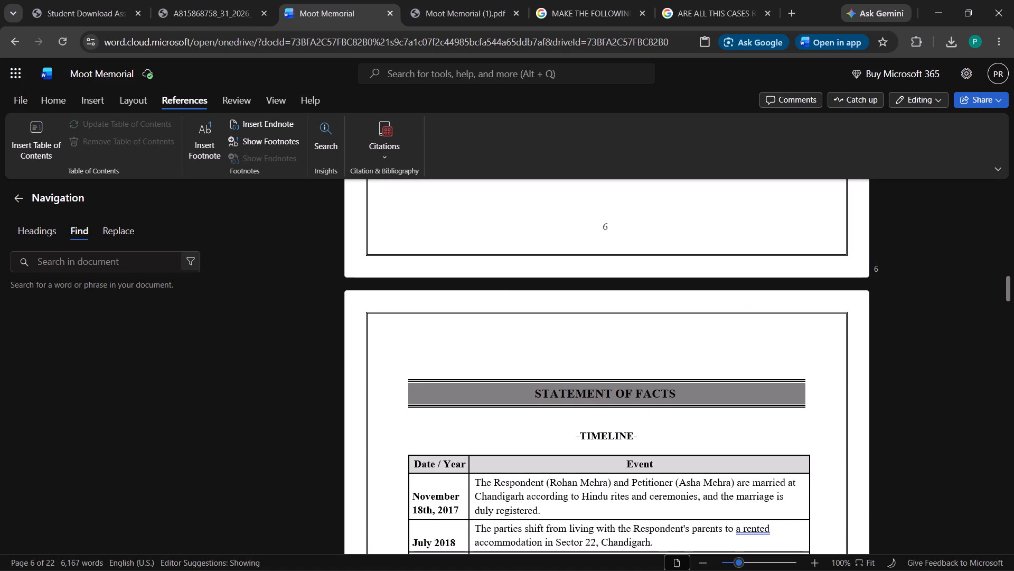
click(473, 0)
scroll(536, 320, down, 5)
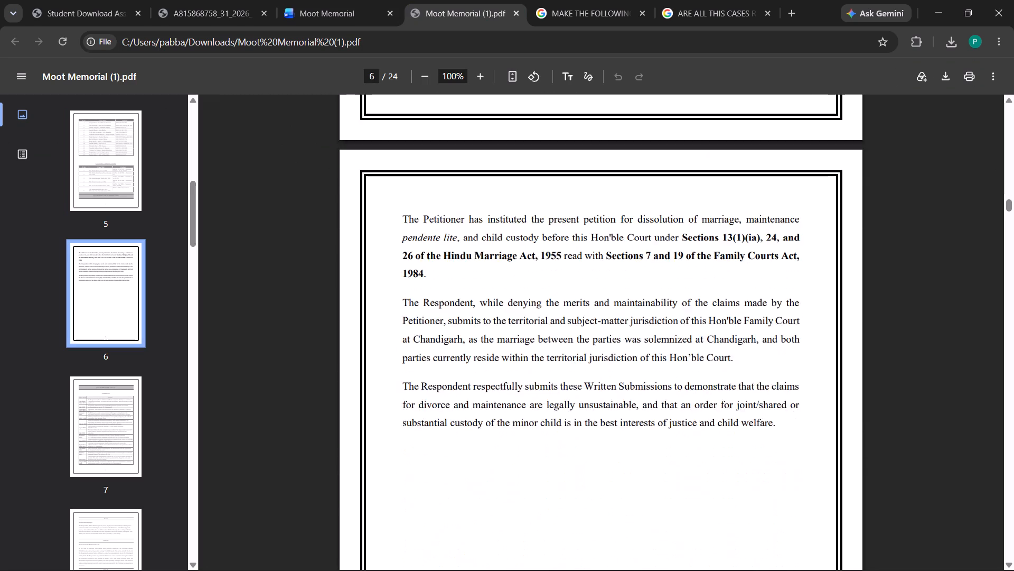
scroll(533, 329, down, 4)
scroll(533, 329, up, 1)
scroll(533, 329, down, 8)
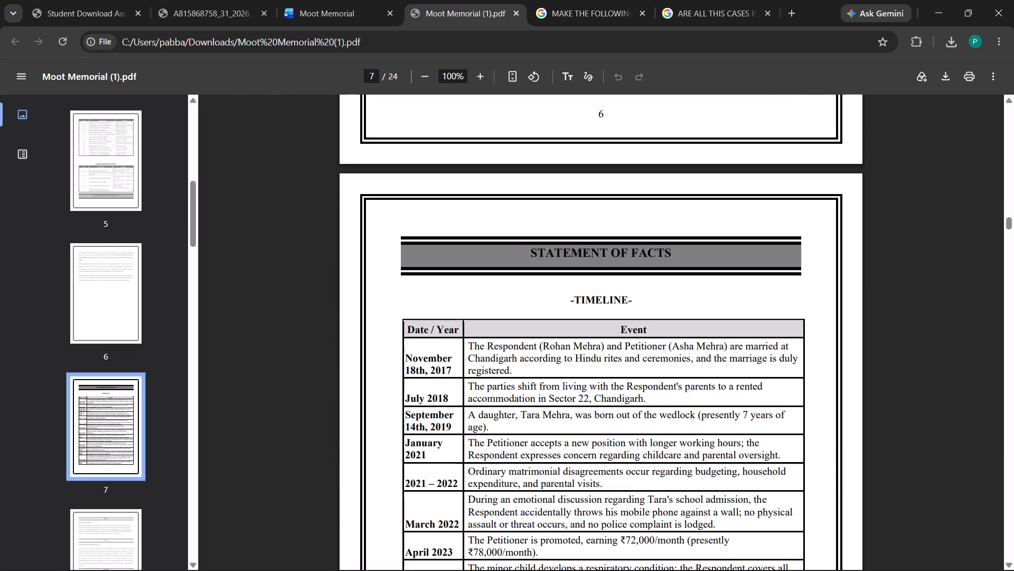
click(354, 9)
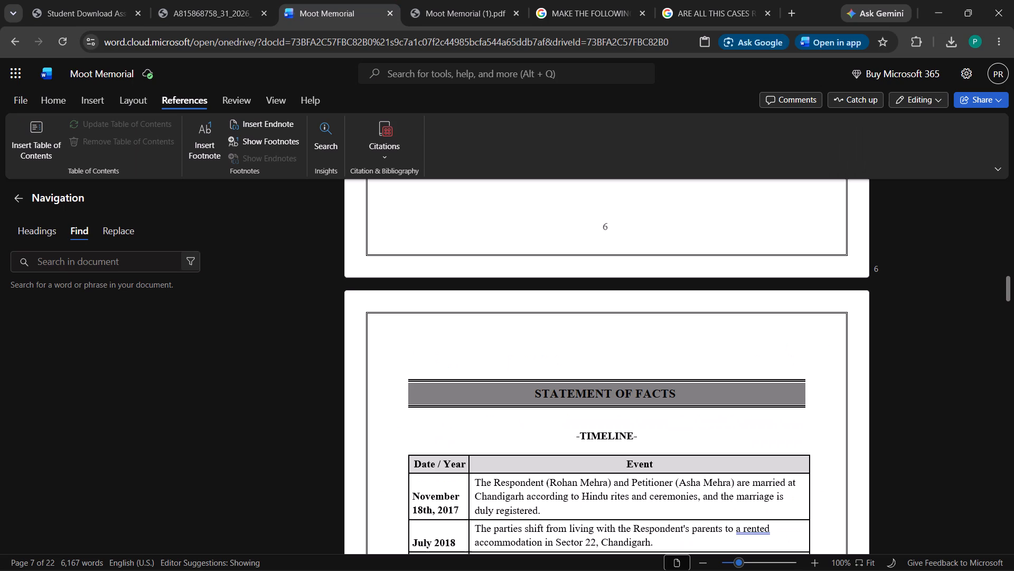
key(BackSpace)
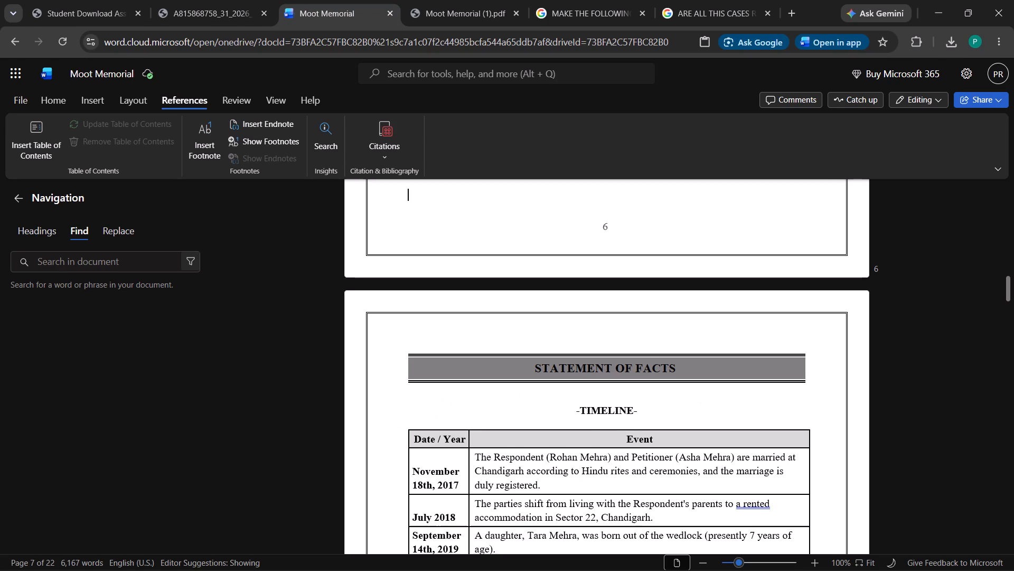
Check the PDF's layout from the Statement of Facts timeline through its numbered parts to the start of the Summary of Arguments.
click(452, 0)
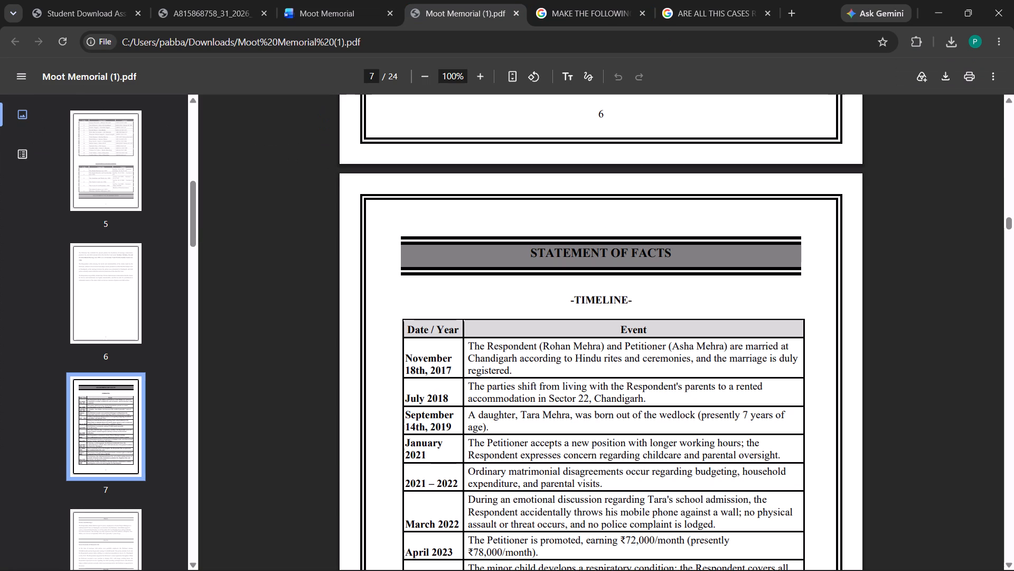
scroll(556, 295, down, 11)
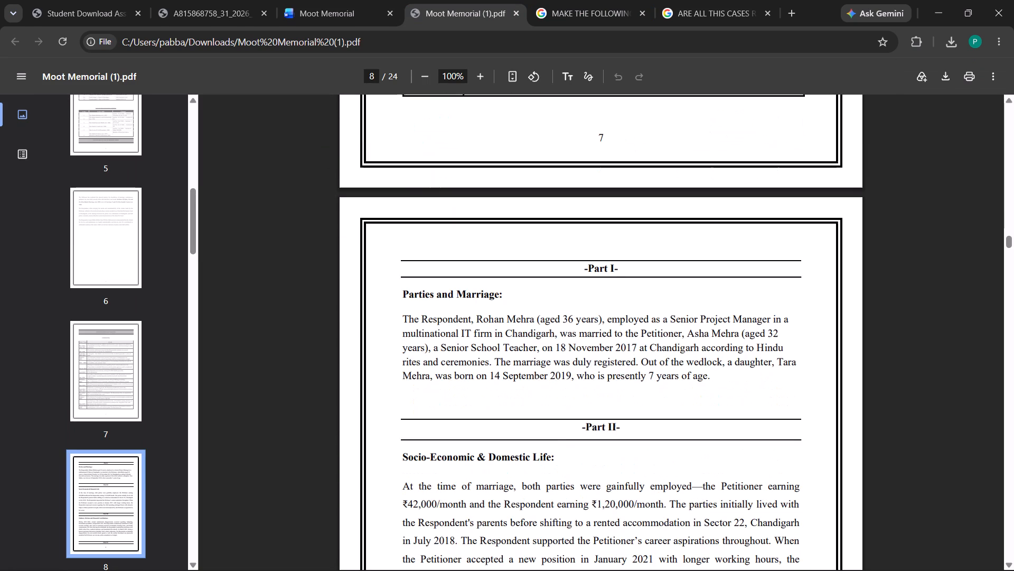
scroll(556, 299, up, 2)
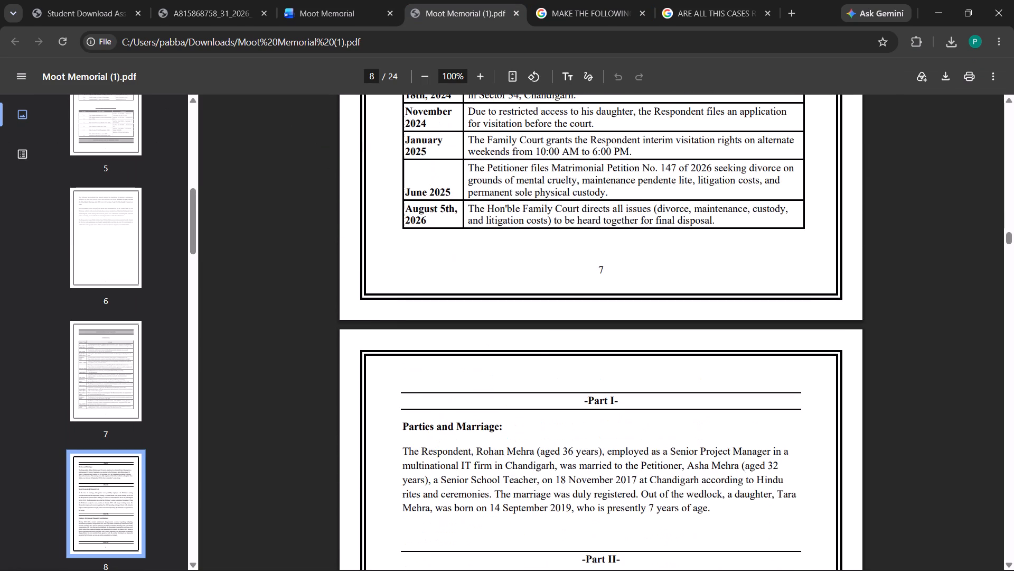
scroll(556, 299, down, 9)
scroll(556, 299, up, 1)
scroll(556, 299, down, 7)
scroll(556, 299, up, 1)
scroll(556, 299, down, 5)
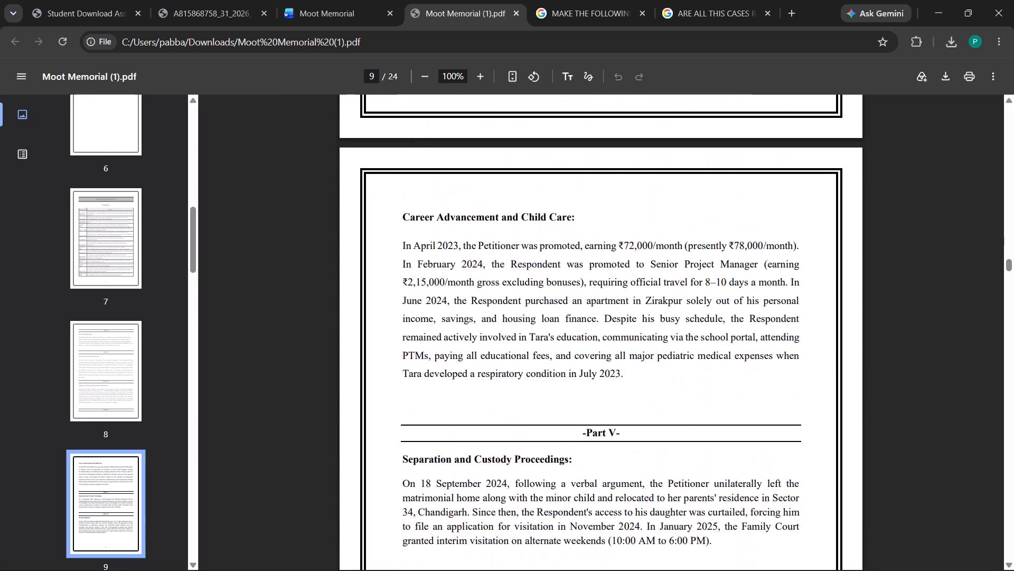
scroll(556, 299, down, 17)
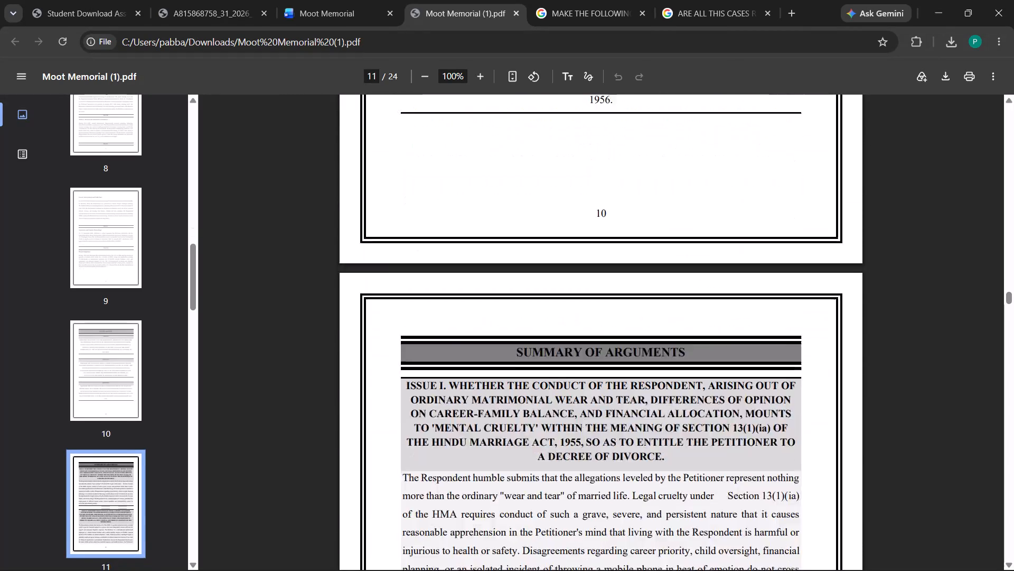
Check the PDF's layout from the Summary of Arguments through Arguments Advanced to the Issue III custody pages.
scroll(556, 299, down, 3)
scroll(556, 299, up, 3)
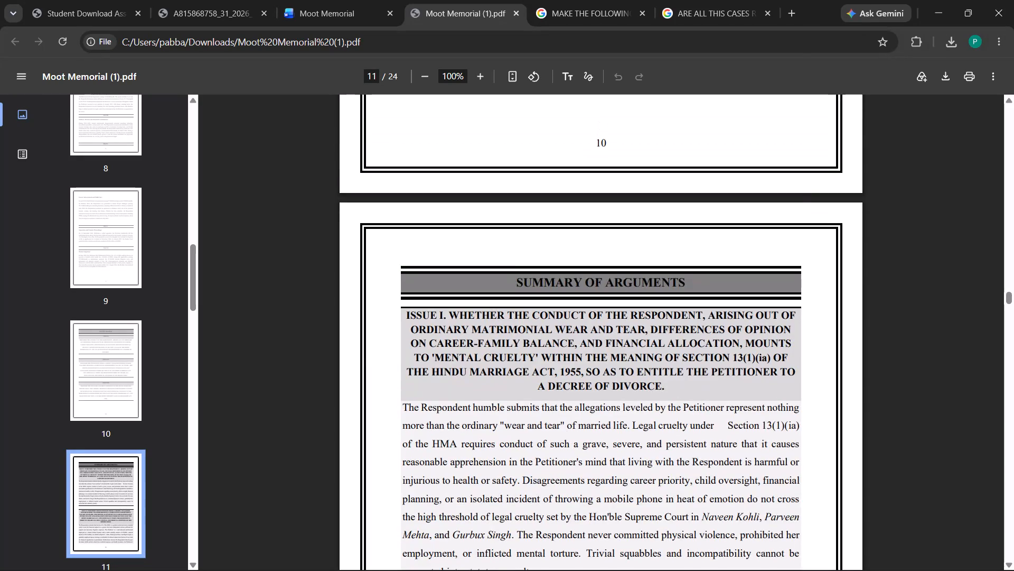
scroll(556, 299, down, 20)
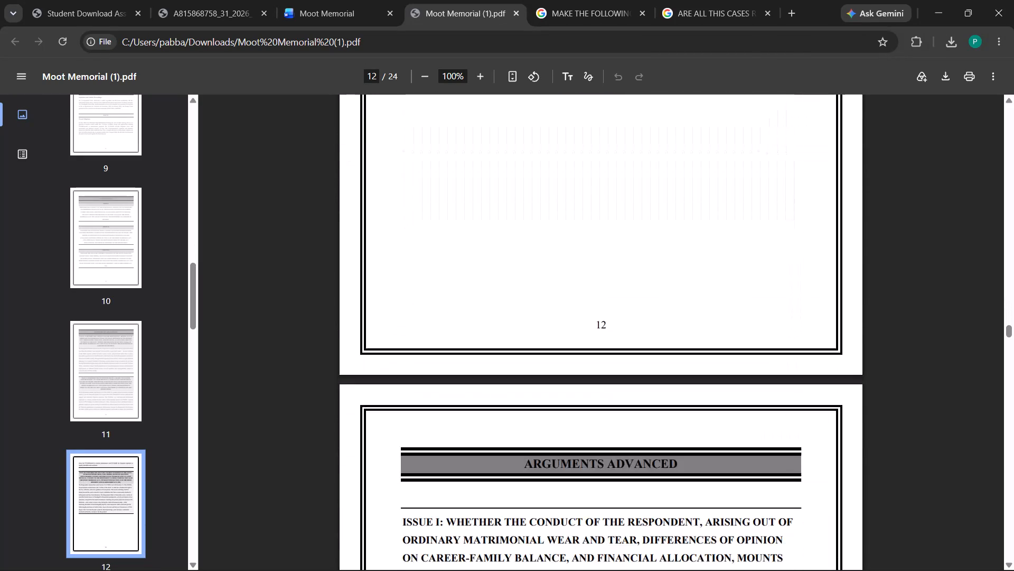
scroll(556, 299, down, 18)
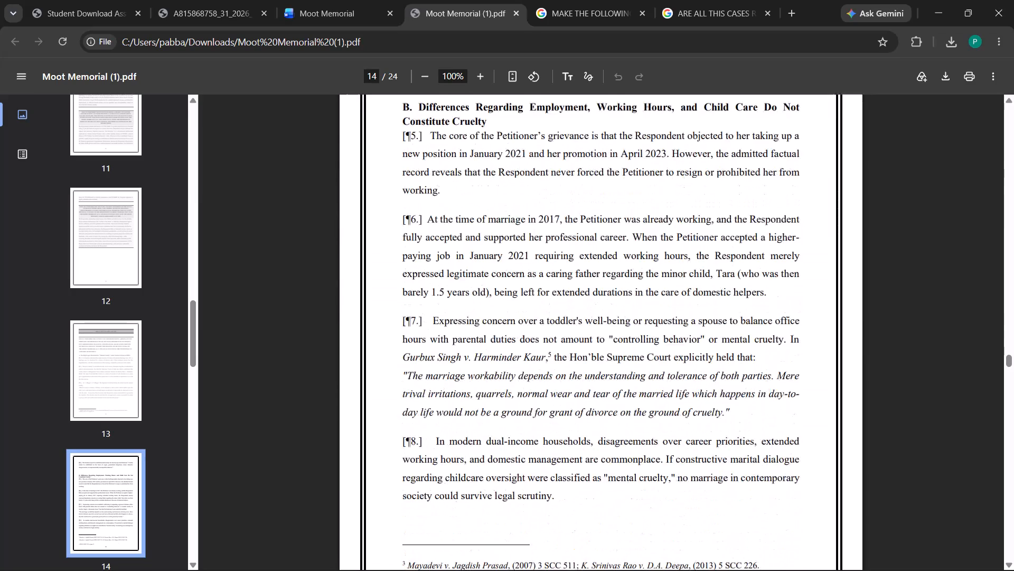
scroll(556, 299, down, 14)
scroll(556, 299, down, 14)
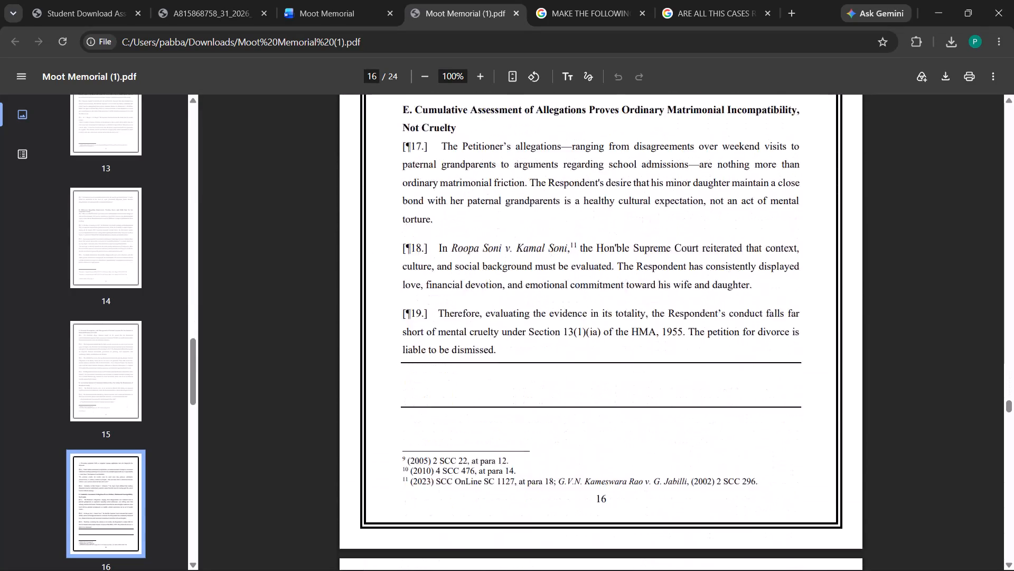
scroll(556, 299, down, 15)
scroll(556, 299, down, 14)
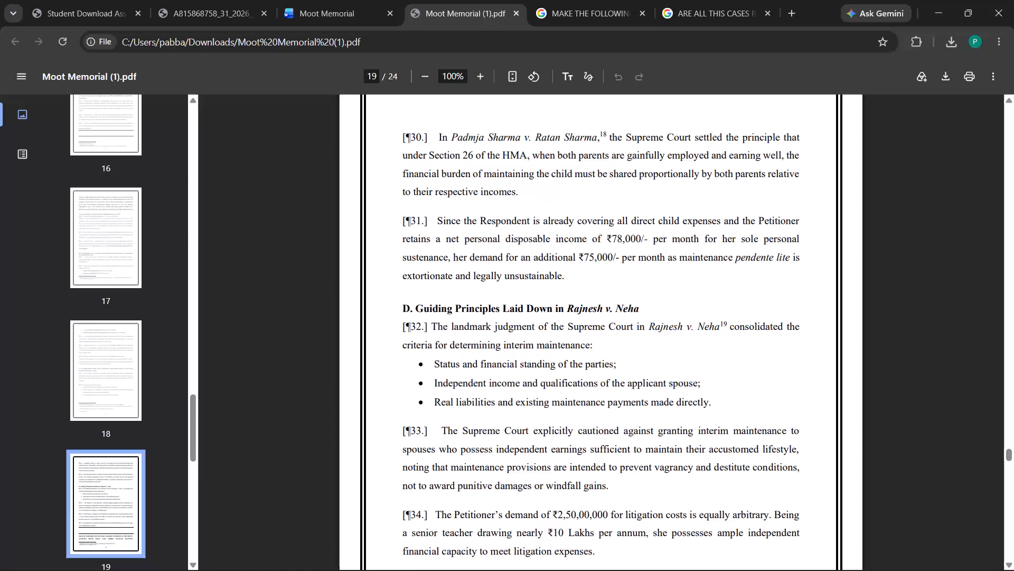
scroll(556, 301, down, 14)
scroll(556, 301, up, 3)
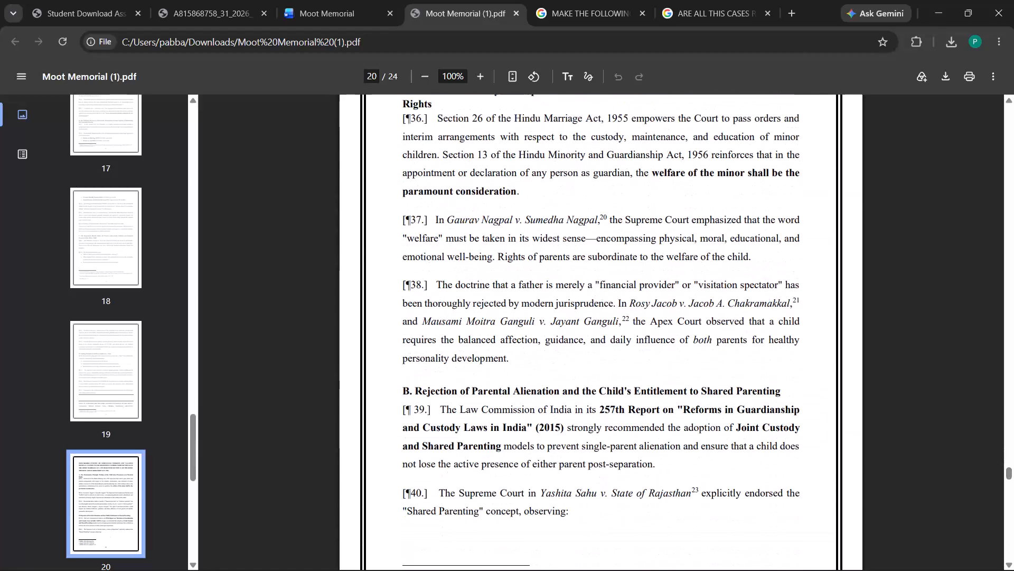
scroll(556, 301, down, 4)
Review the PDF backwards from page 20 to page 16, examining the break between Issue I and Issue II.
scroll(556, 301, up, 8)
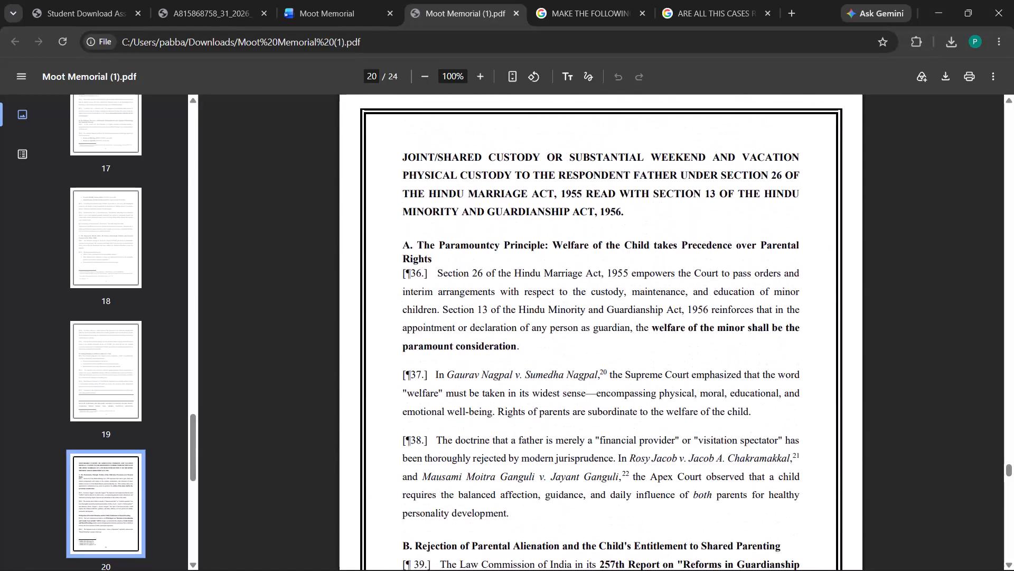
scroll(556, 301, up, 10)
scroll(556, 301, down, 1)
scroll(558, 303, up, 5)
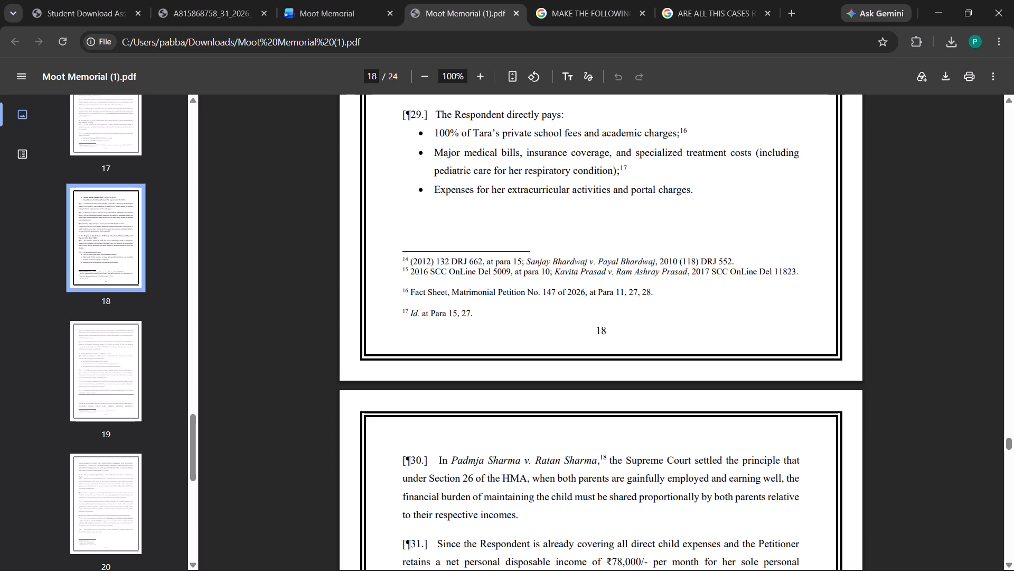
scroll(483, 296, up, 15)
scroll(483, 296, down, 1)
scroll(483, 296, up, 2)
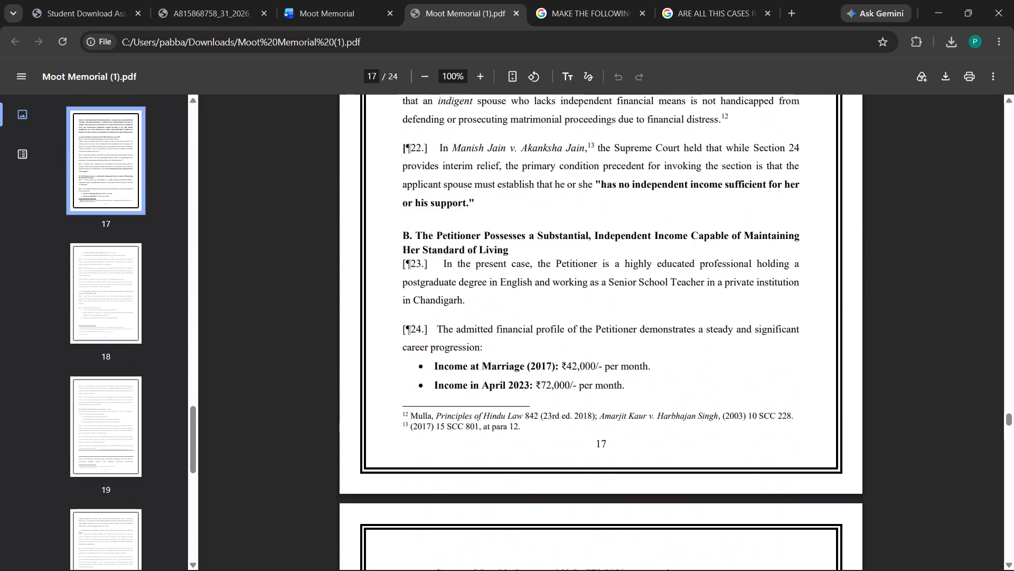
scroll(483, 296, up, 13)
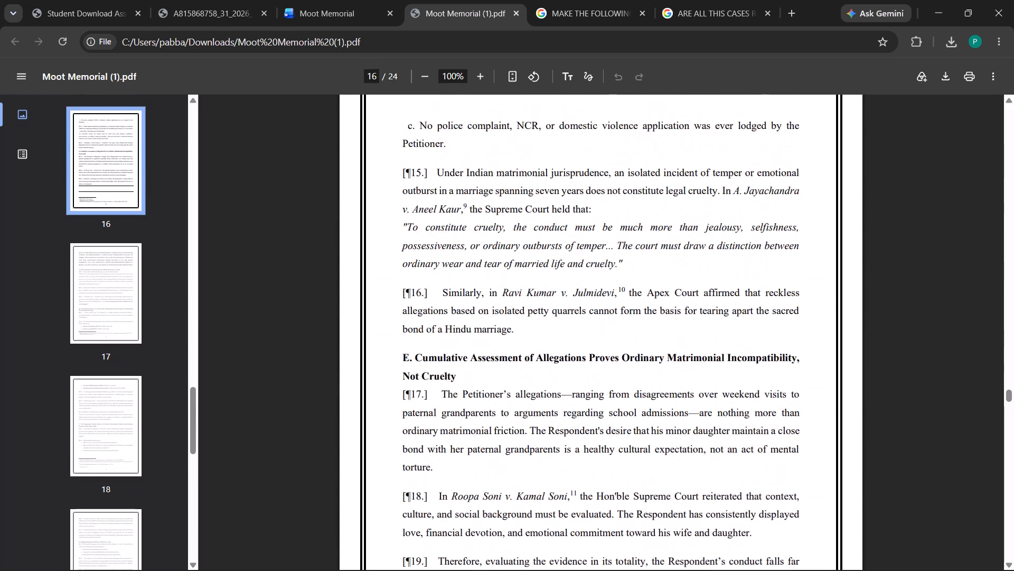
scroll(483, 296, down, 4)
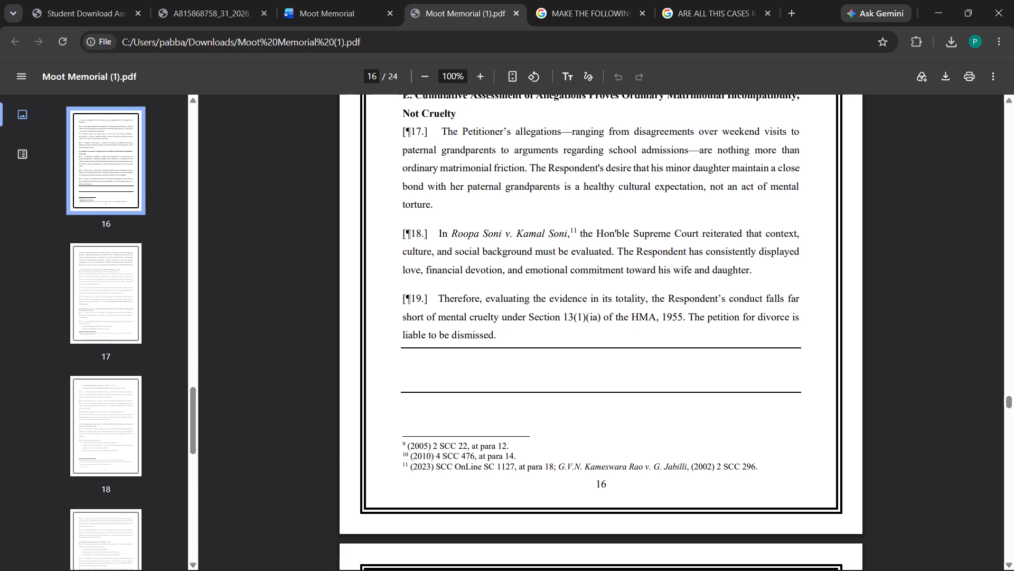
scroll(608, 274, down, 5)
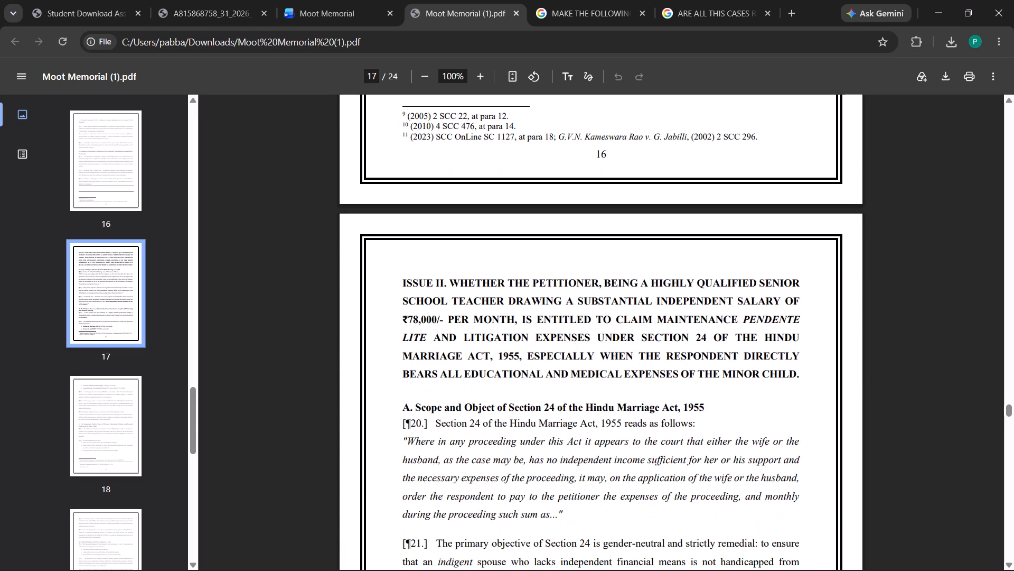
scroll(607, 275, up, 4)
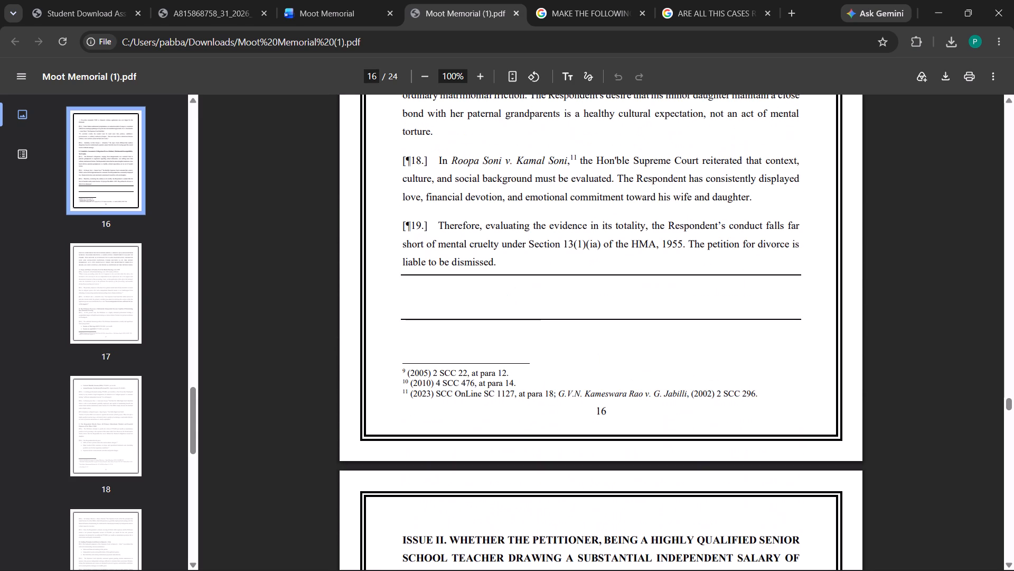
Re-examine the PDF's Issue I pages back to the Arguments Advanced heading, and compare the footnotes on page 14.
click(349, 0)
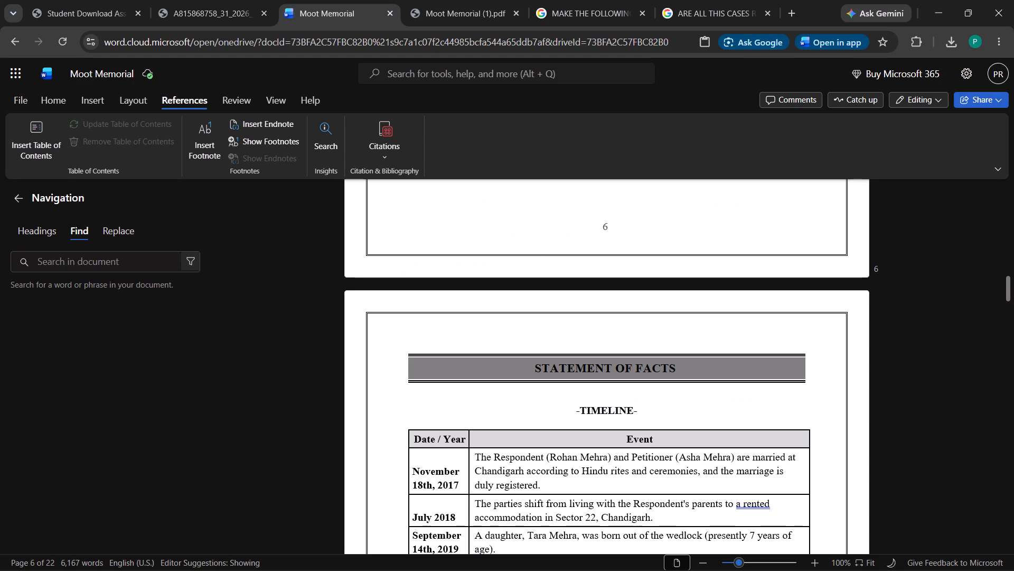
click(461, 0)
scroll(602, 349, up, 8)
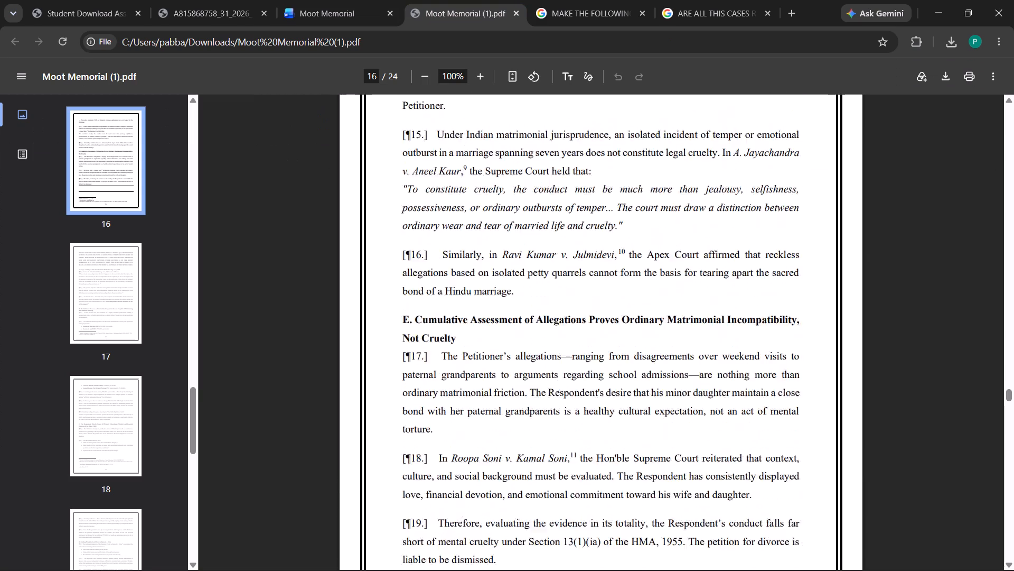
scroll(606, 353, up, 6)
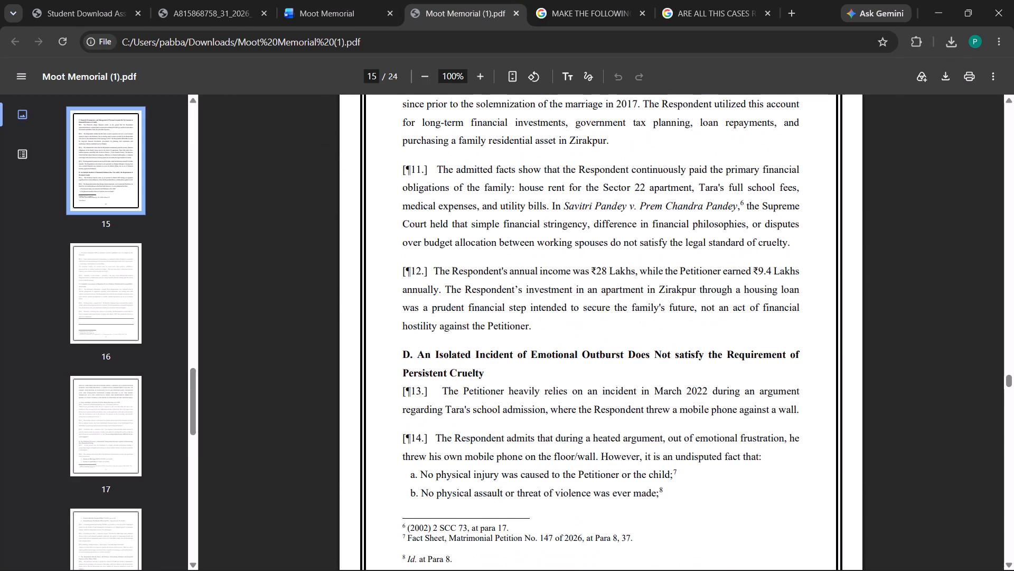
scroll(606, 353, up, 7)
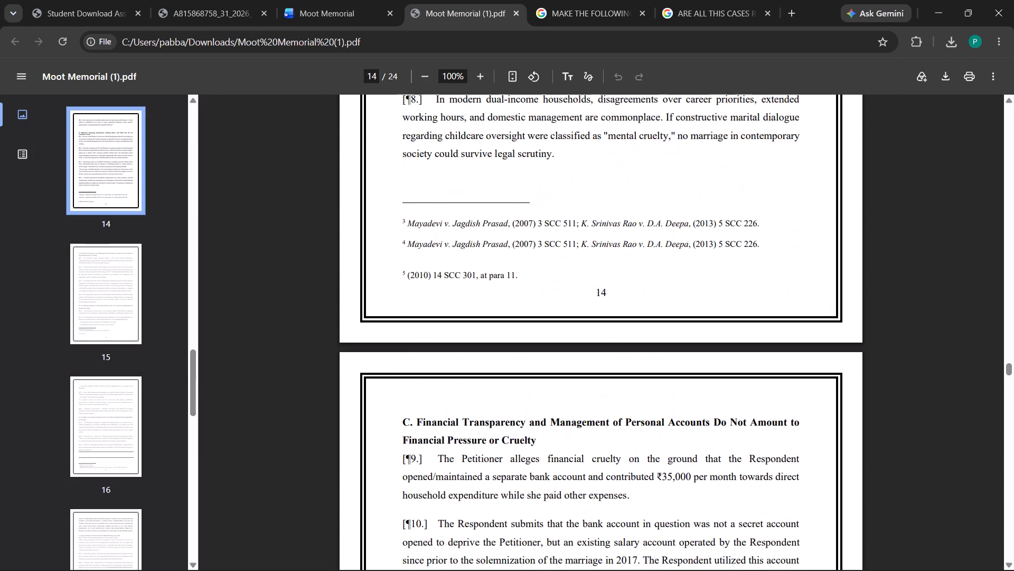
scroll(606, 353, up, 15)
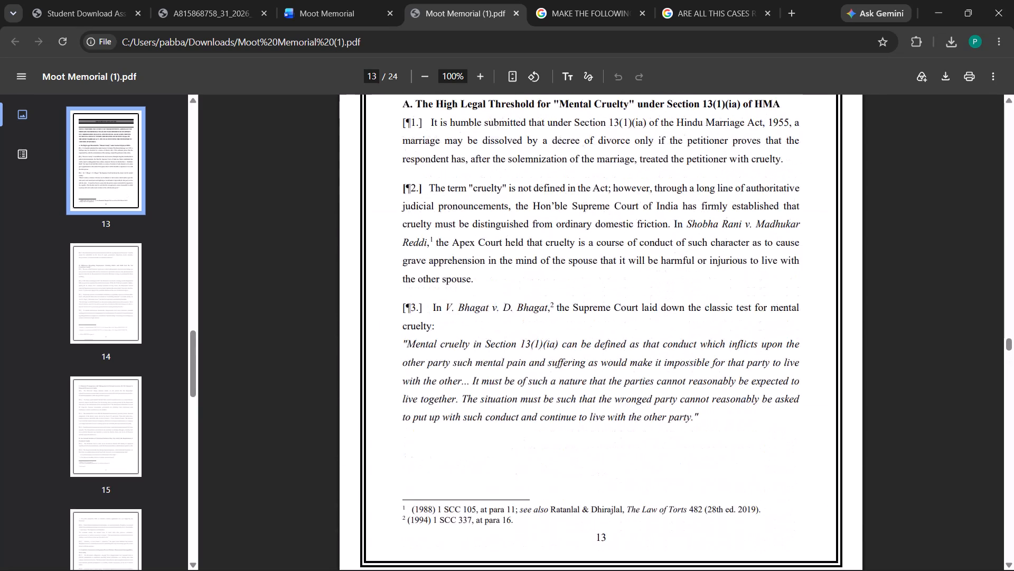
scroll(604, 352, up, 3)
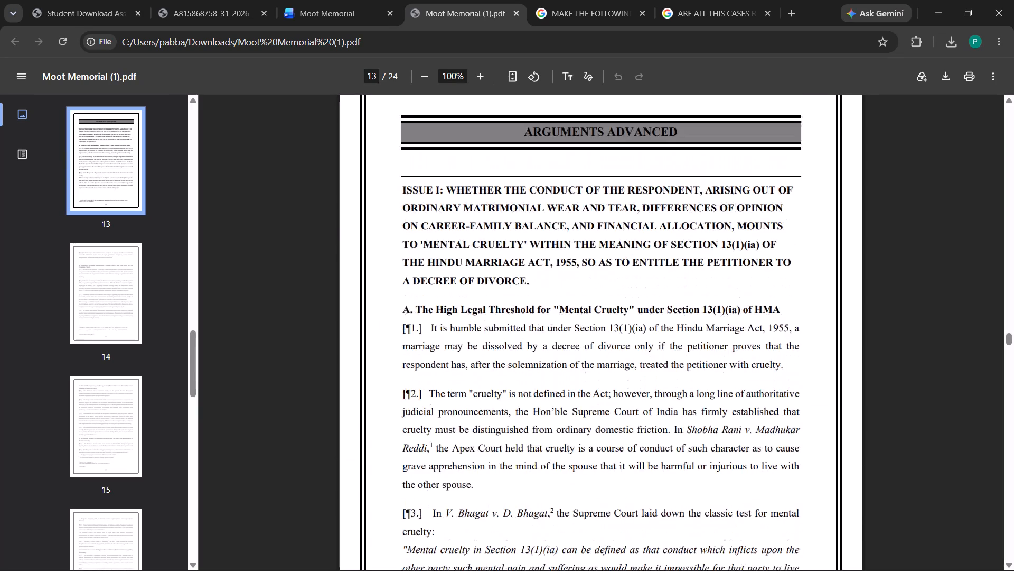
scroll(604, 352, down, 9)
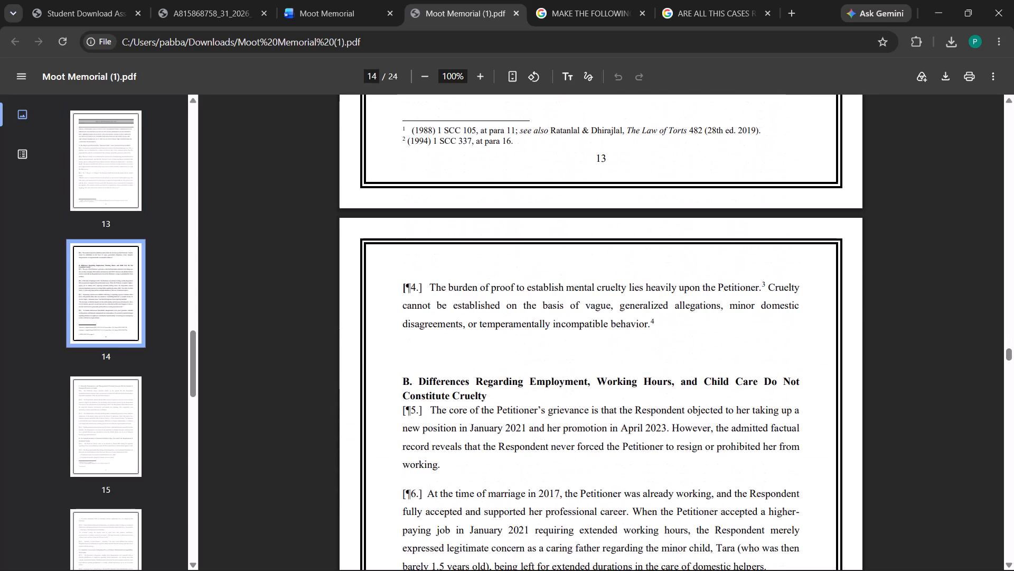
scroll(604, 352, down, 7)
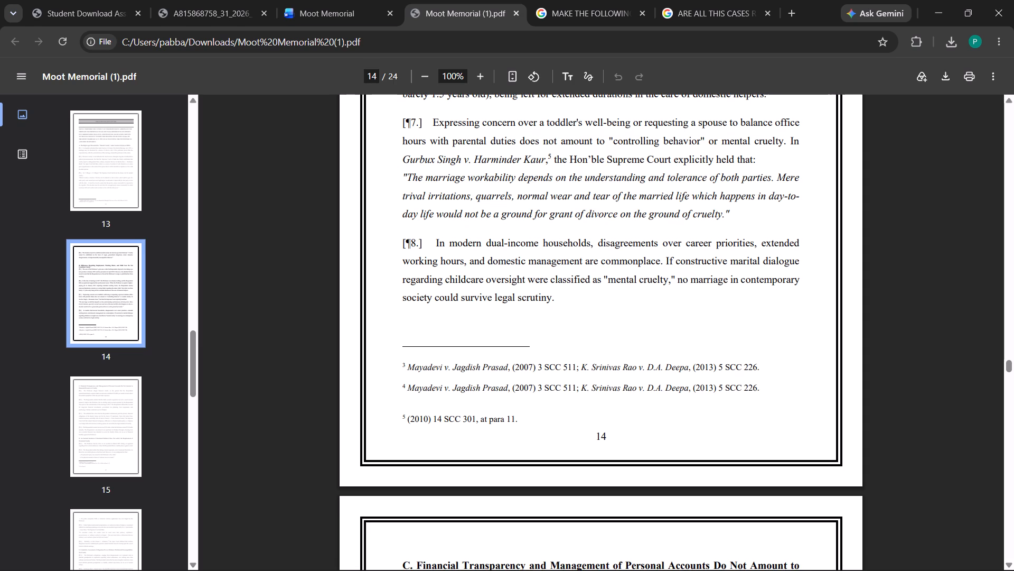
In the Word document, locate paragraph ¶4 on page 13 and inspect its footnotes 3 and 4.
click(329, 3)
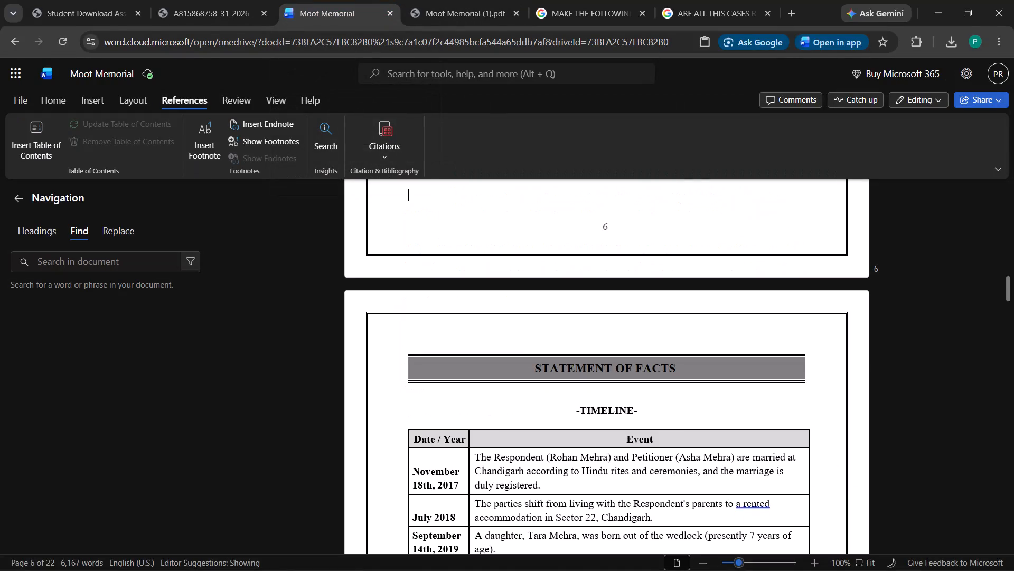
scroll(844, 568, up, 2)
scroll(812, 442, down, 16)
scroll(334, 247, down, 5)
scroll(597, 422, down, 11)
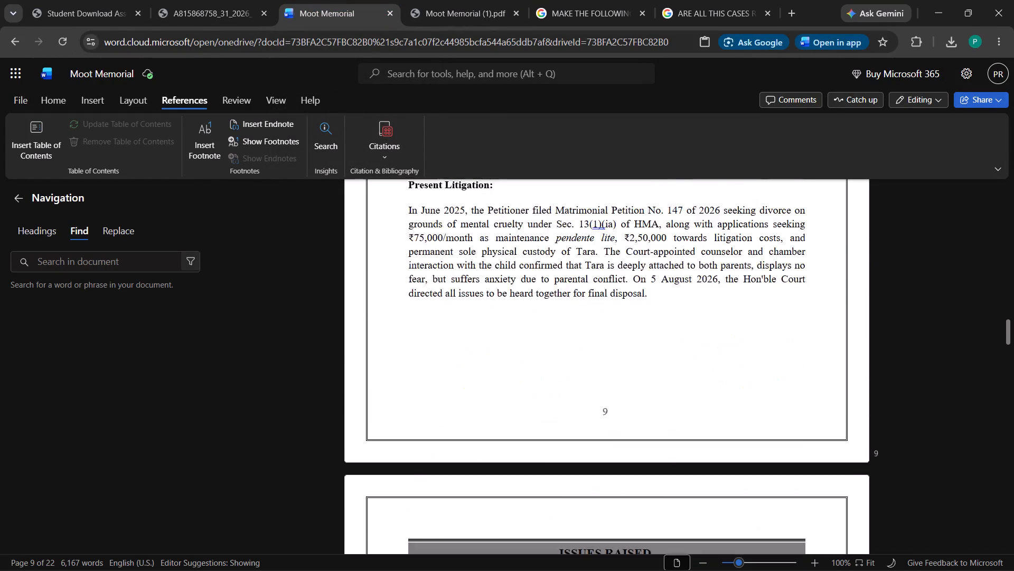
scroll(597, 422, down, 17)
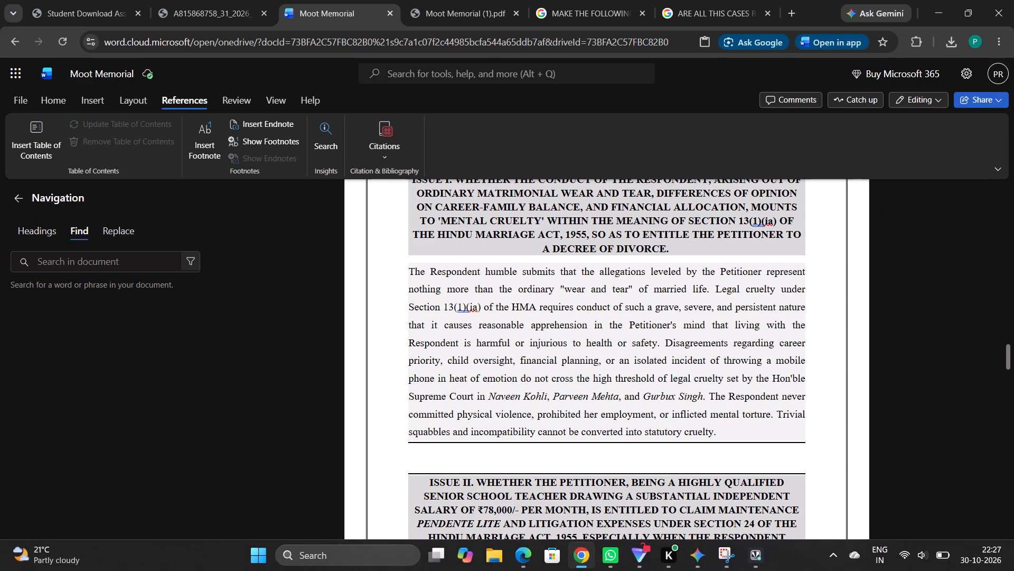
scroll(584, 363, down, 6)
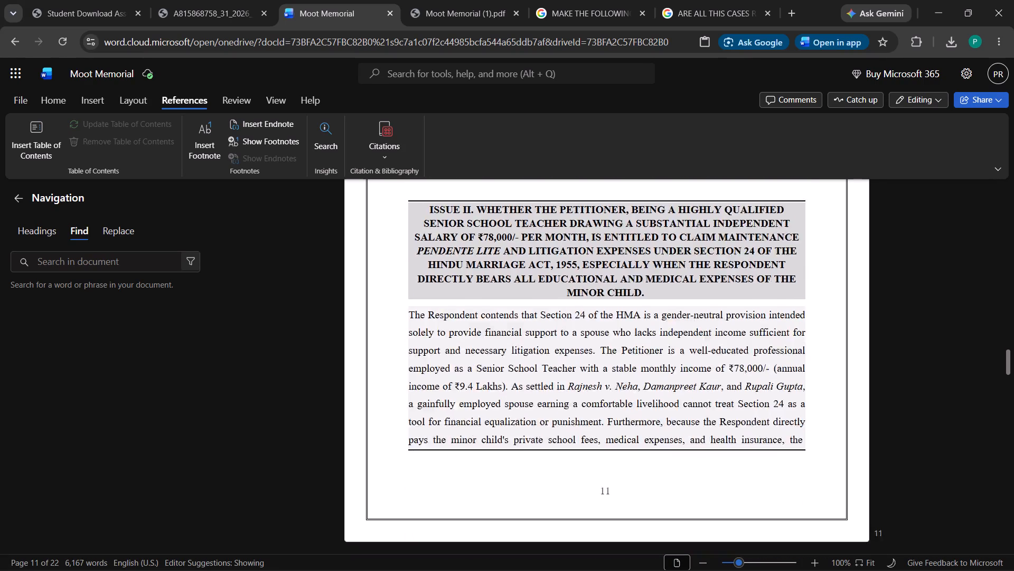
scroll(584, 363, down, 17)
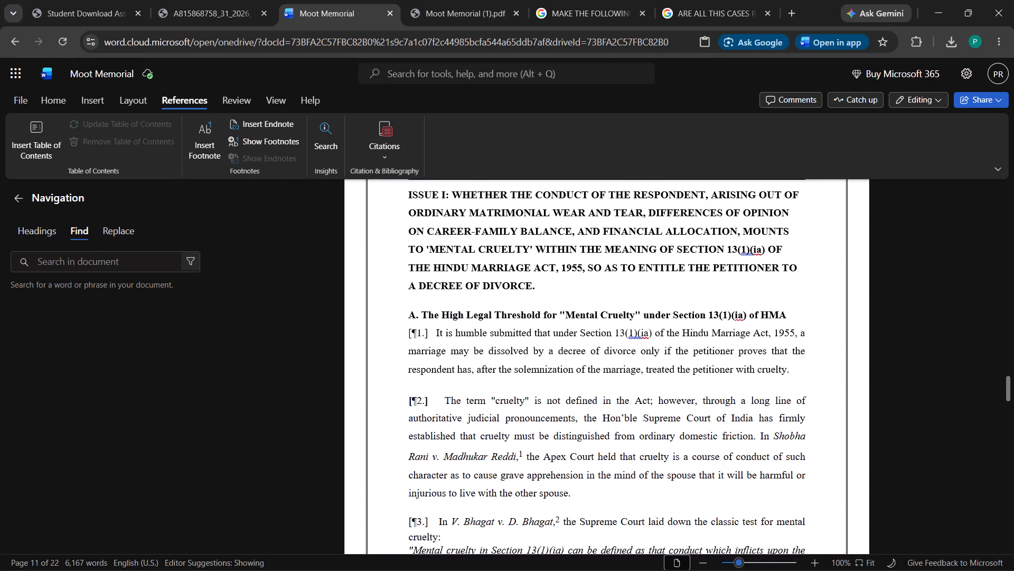
scroll(584, 363, up, 2)
scroll(586, 365, down, 7)
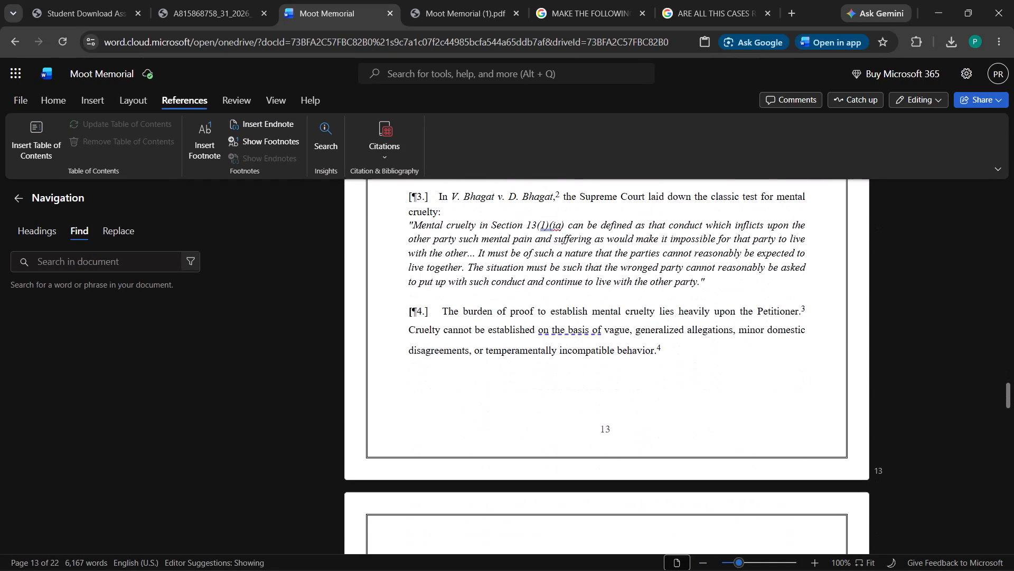
scroll(586, 365, up, 1)
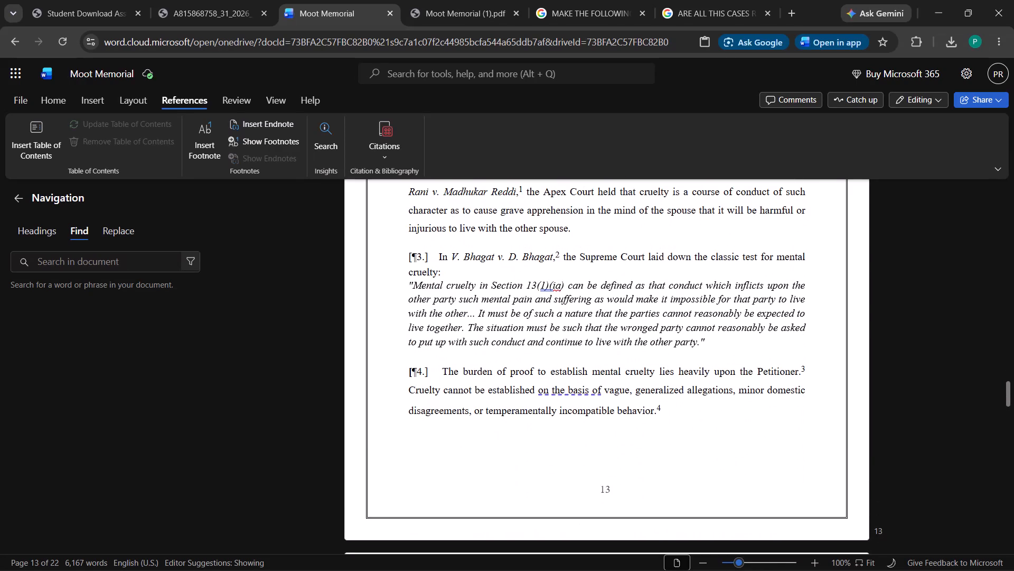
click(803, 367)
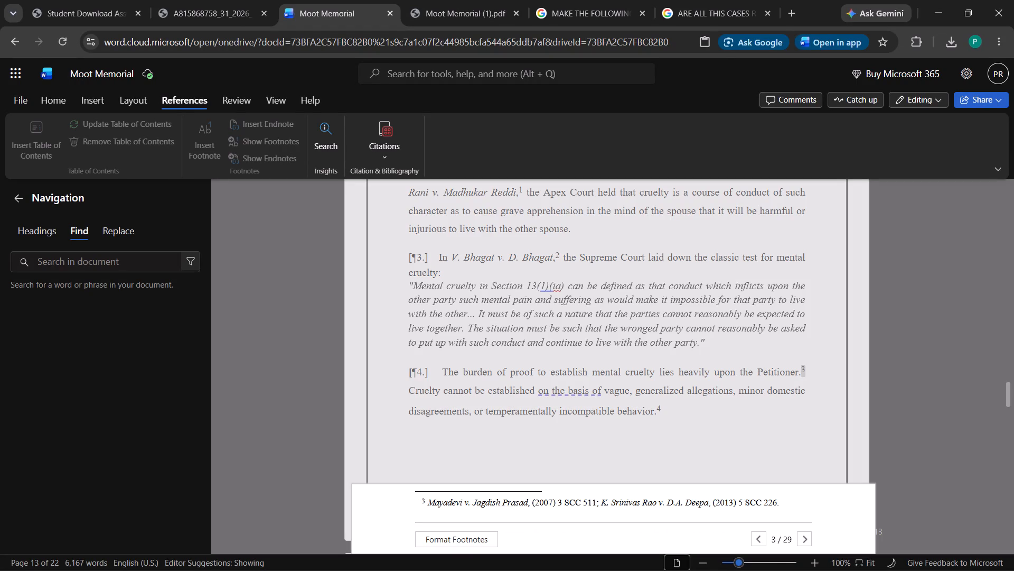
click(727, 377)
click(658, 409)
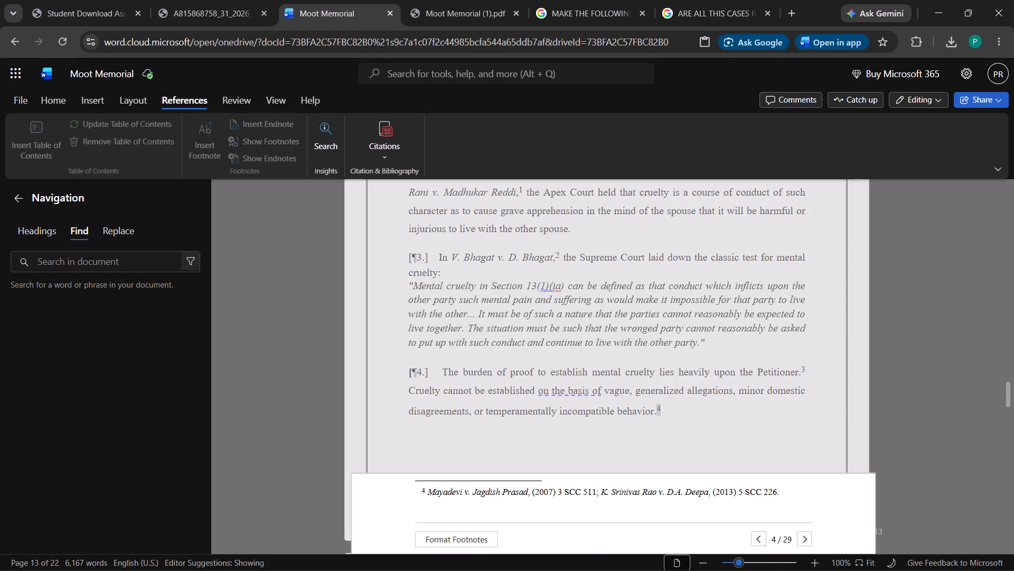
click(661, 409)
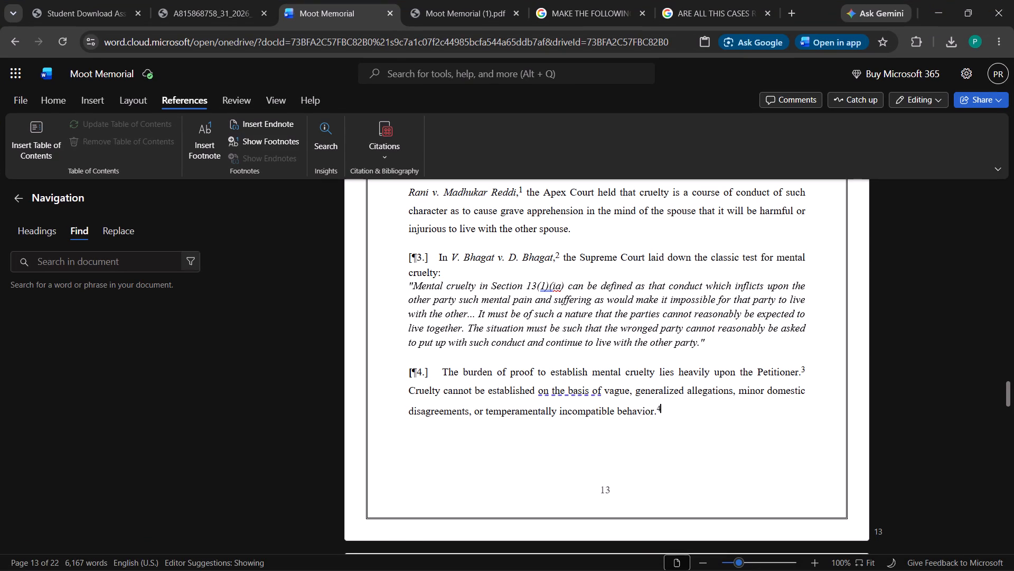
click(801, 371)
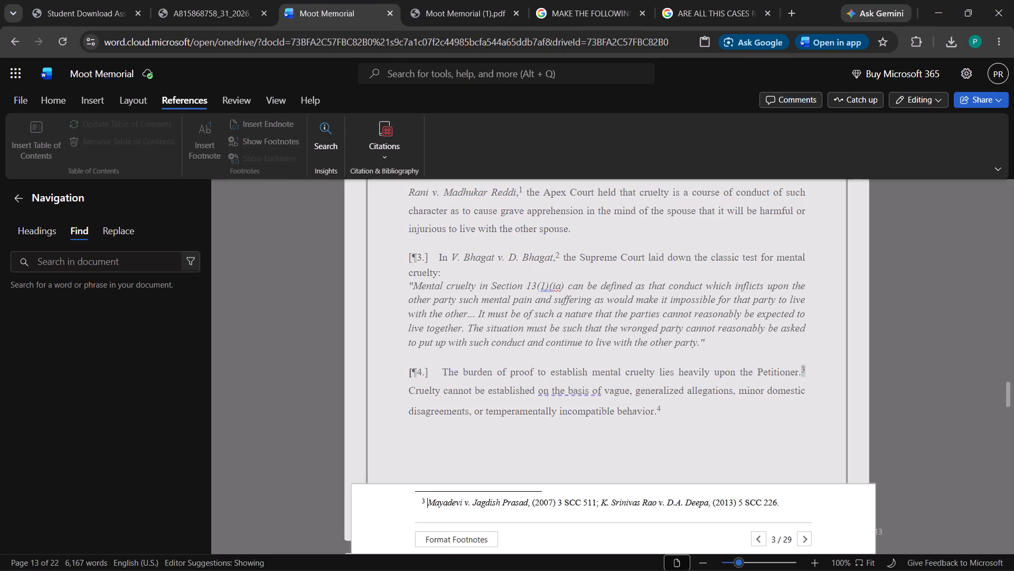
triple_click(756, 498)
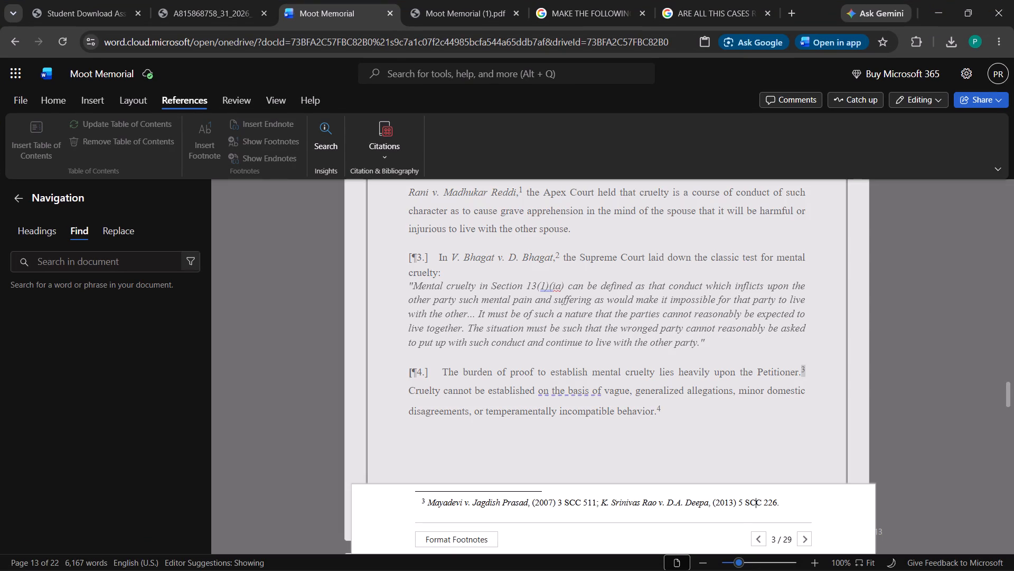
drag(783, 503, 504, 514)
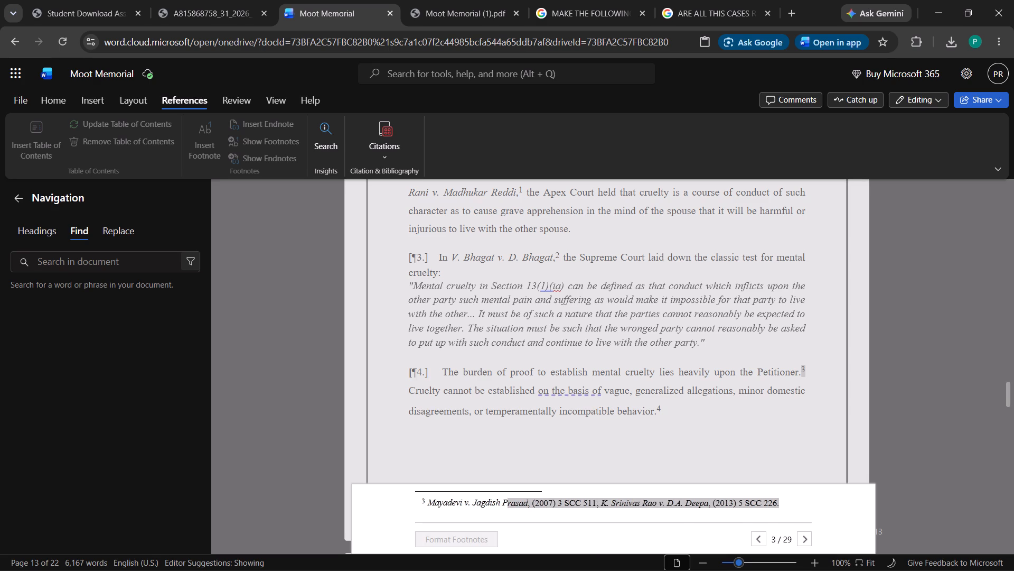
drag(504, 514, 431, 509)
right_click(458, 495)
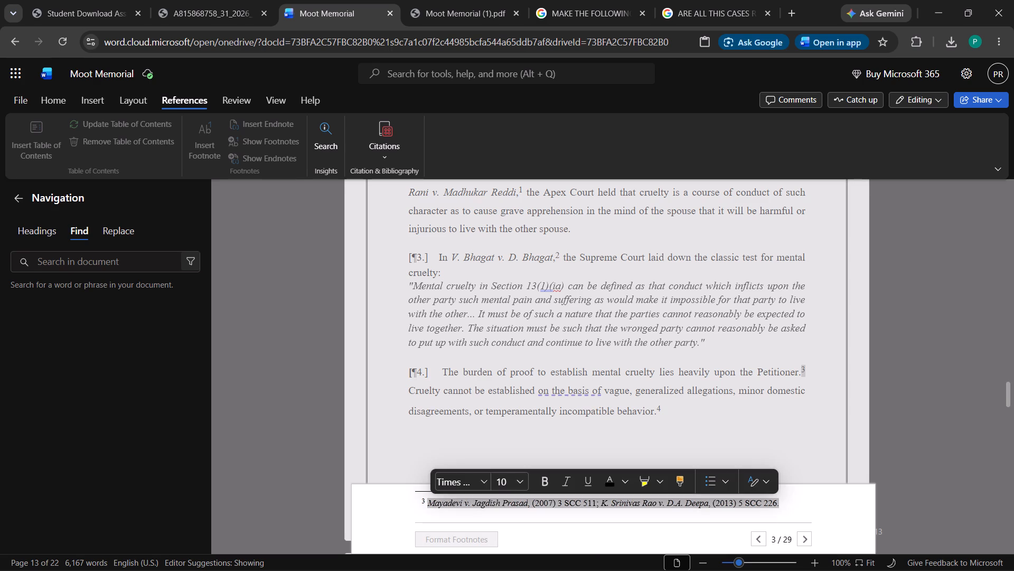
click(503, 284)
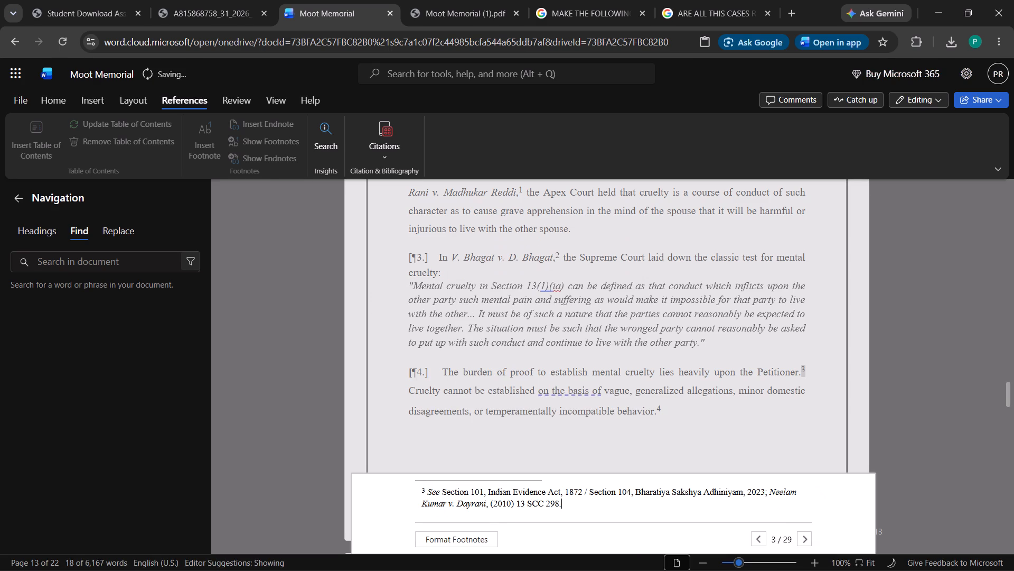
click(252, 416)
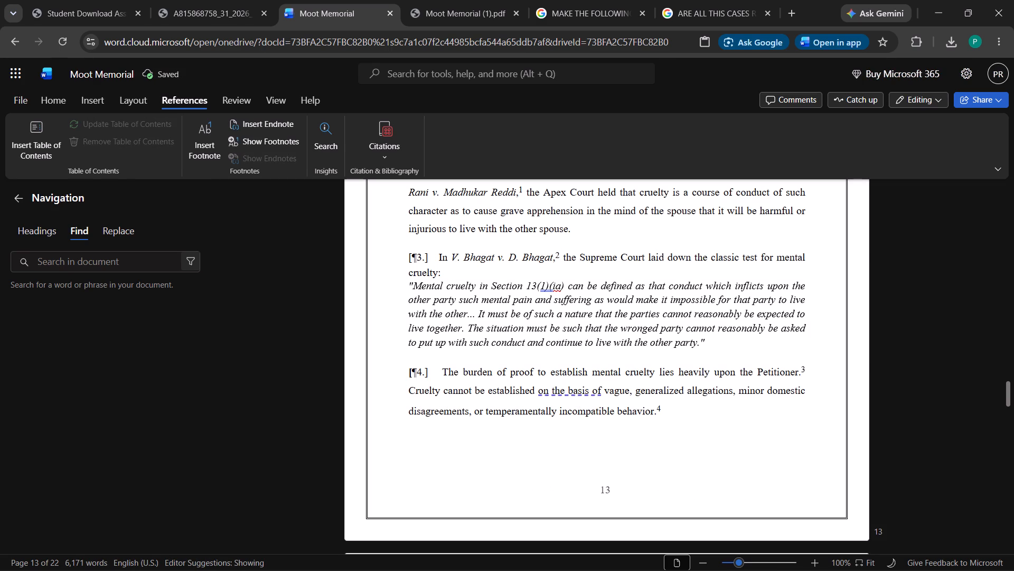
Inspect the end of footnote 3 in ¶4 and compare the footnote spacing on page 14 of the PDF.
click(804, 367)
click(655, 500)
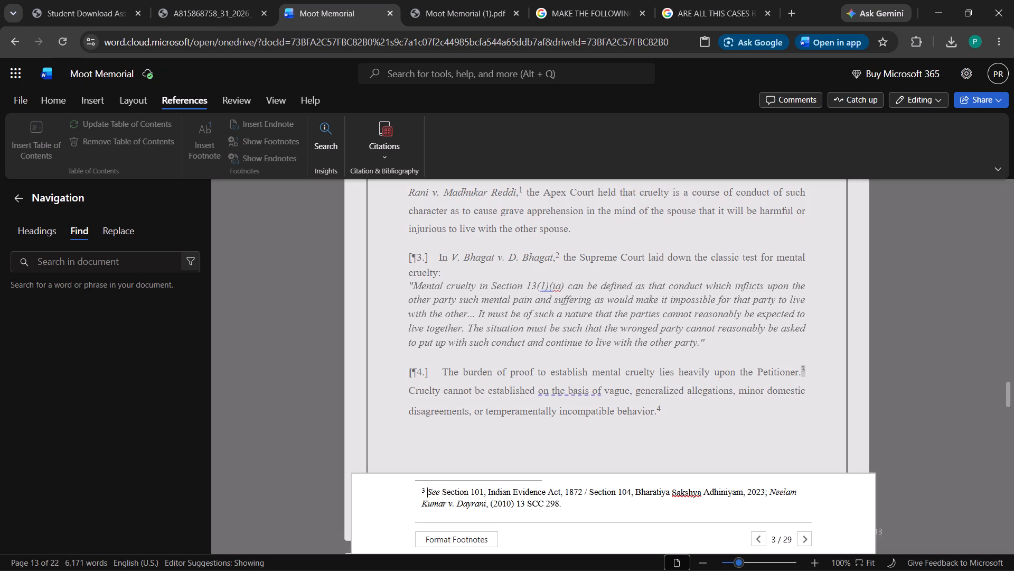
key(Down)
click(645, 465)
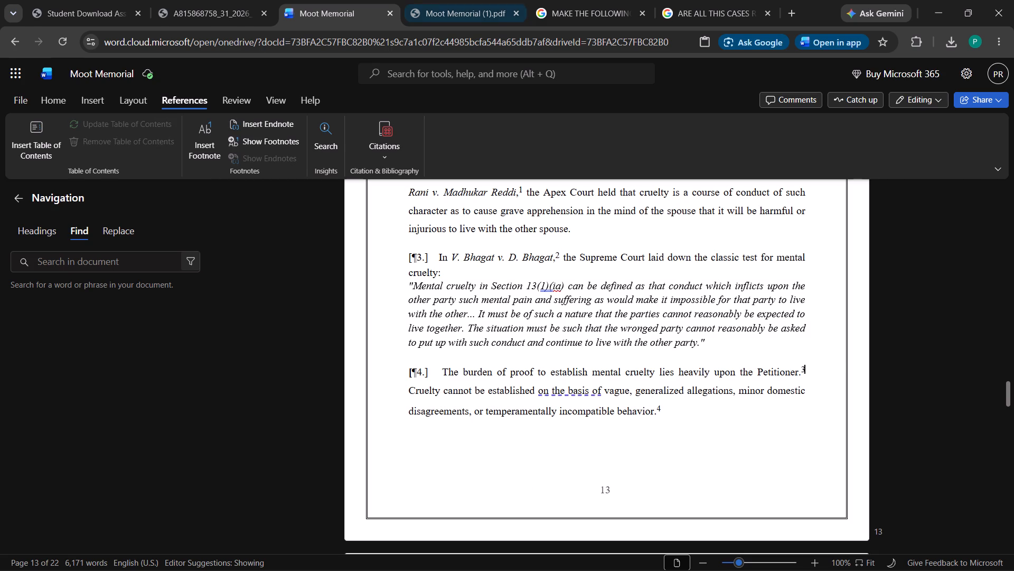
click(443, 1)
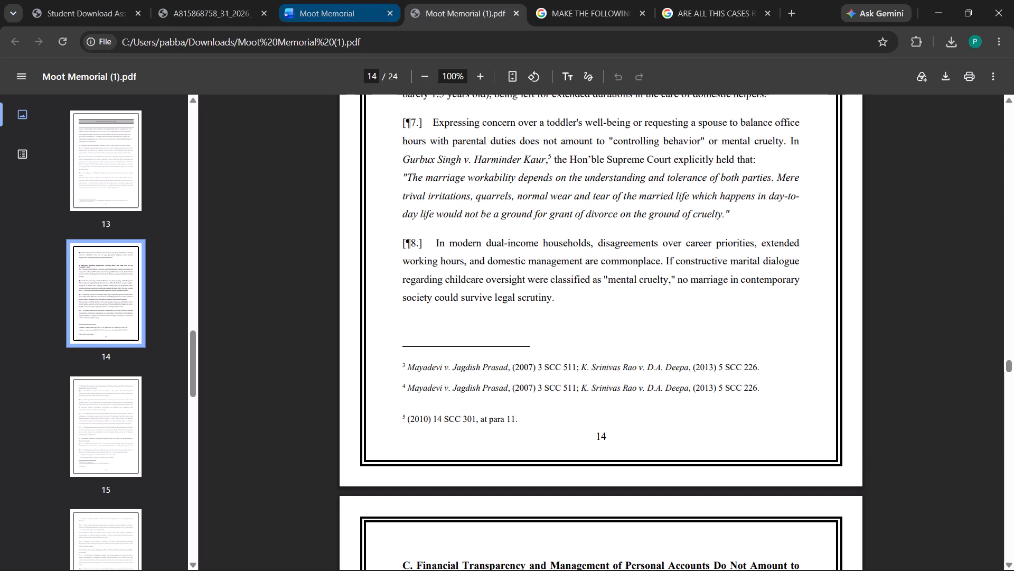
click(358, 0)
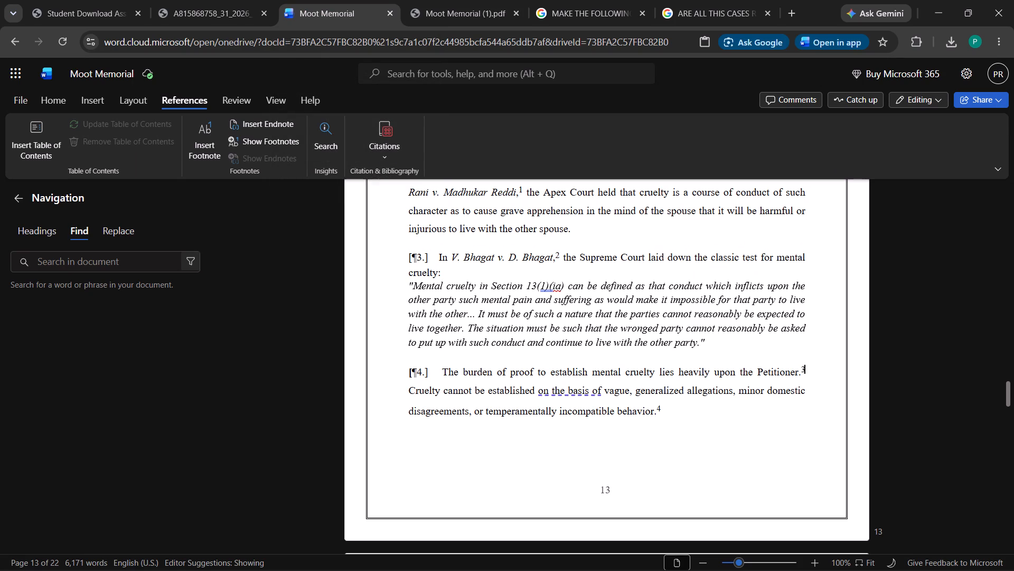
Remove the blank line after the Mayadevi v. Jagdish Prasad citation in footnote 4 of ¶4.
click(658, 407)
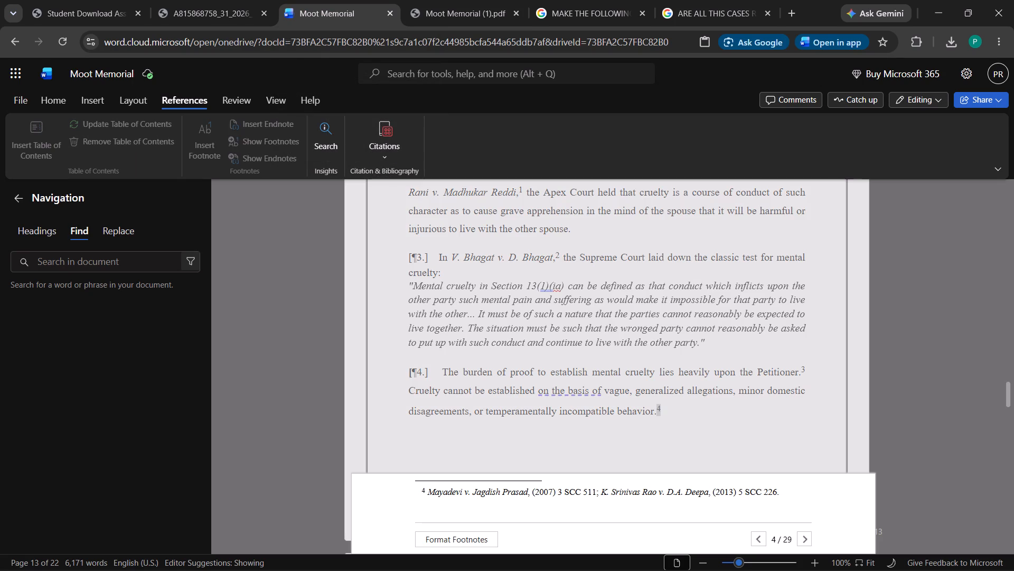
click(572, 503)
key(BackSpace)
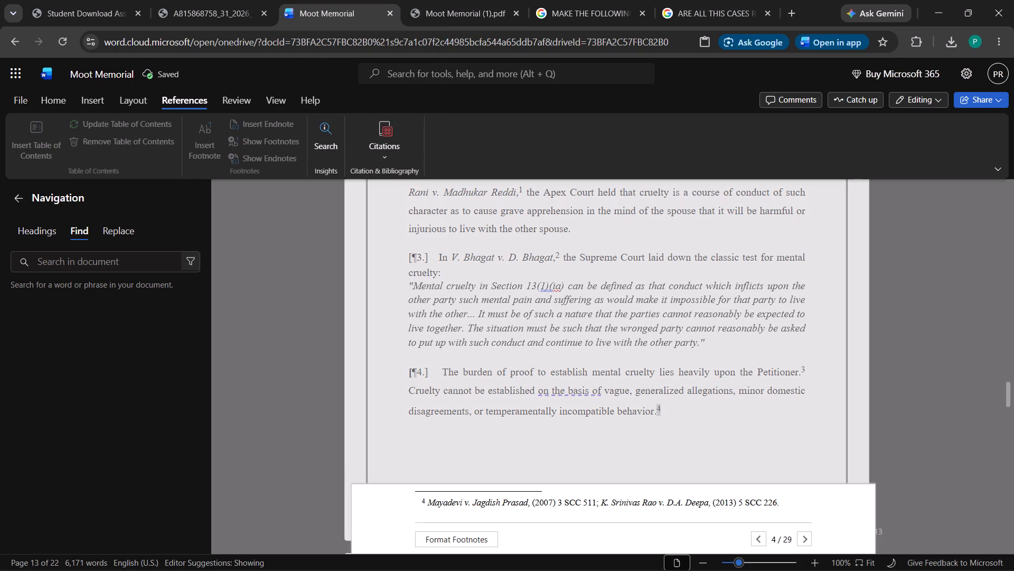
click(679, 418)
Check the end of footnote 3 in ¶4 for an extra blank line.
click(803, 373)
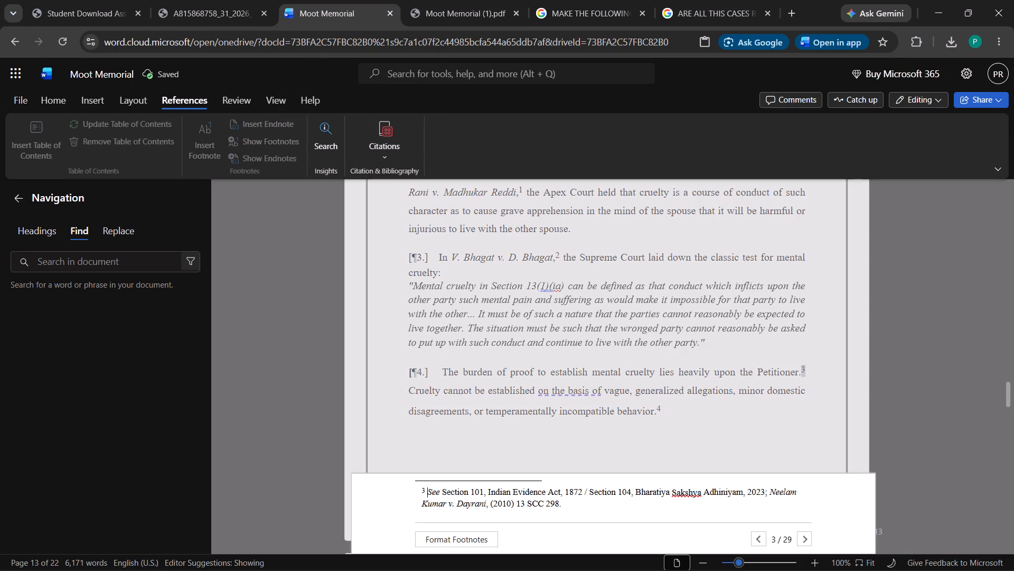
click(576, 513)
click(726, 415)
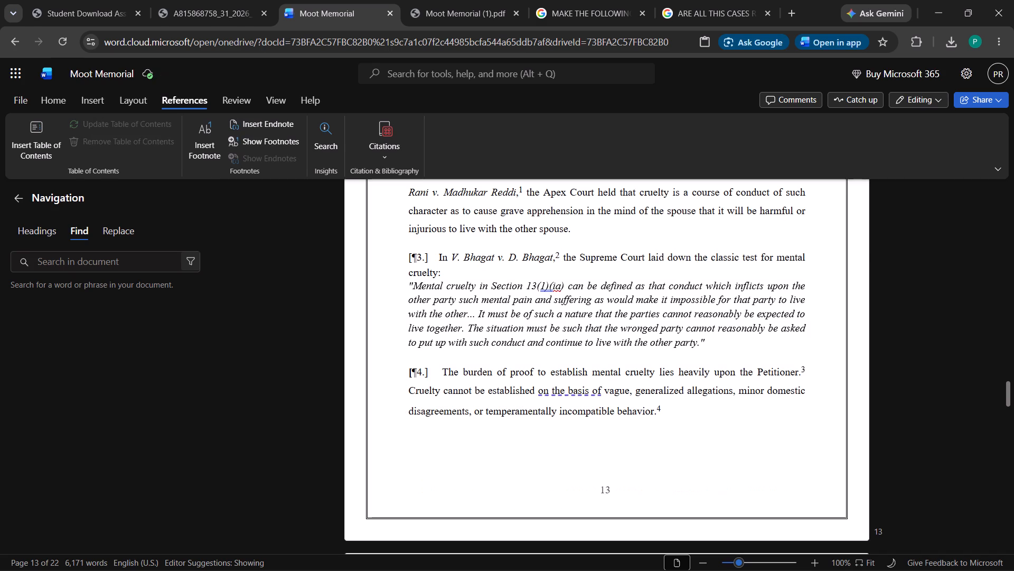
Compare the Word document with pages 14 and 15 of the PDF, examining the spacing around their footnotes.
click(518, 0)
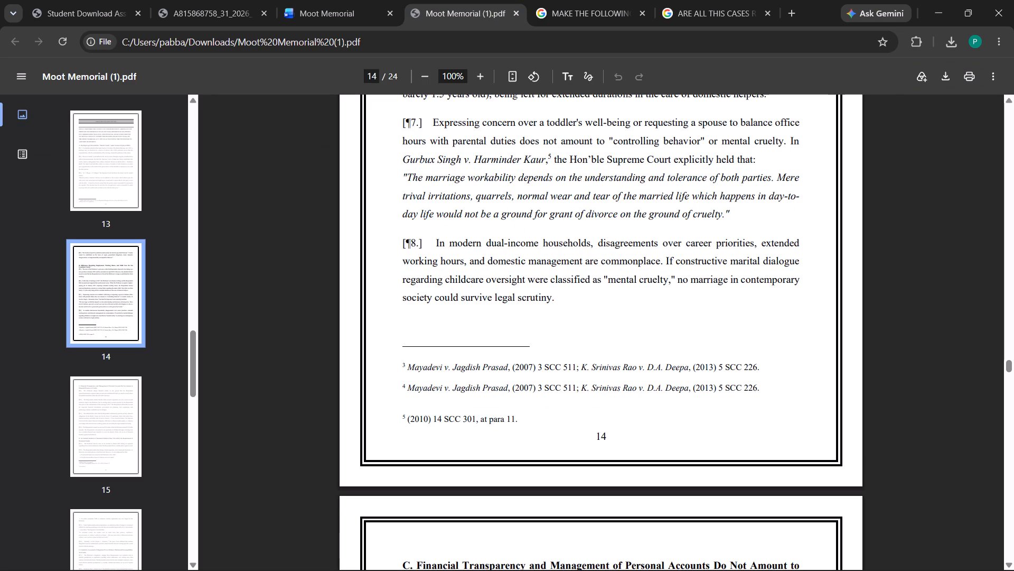
scroll(556, 417, down, 3)
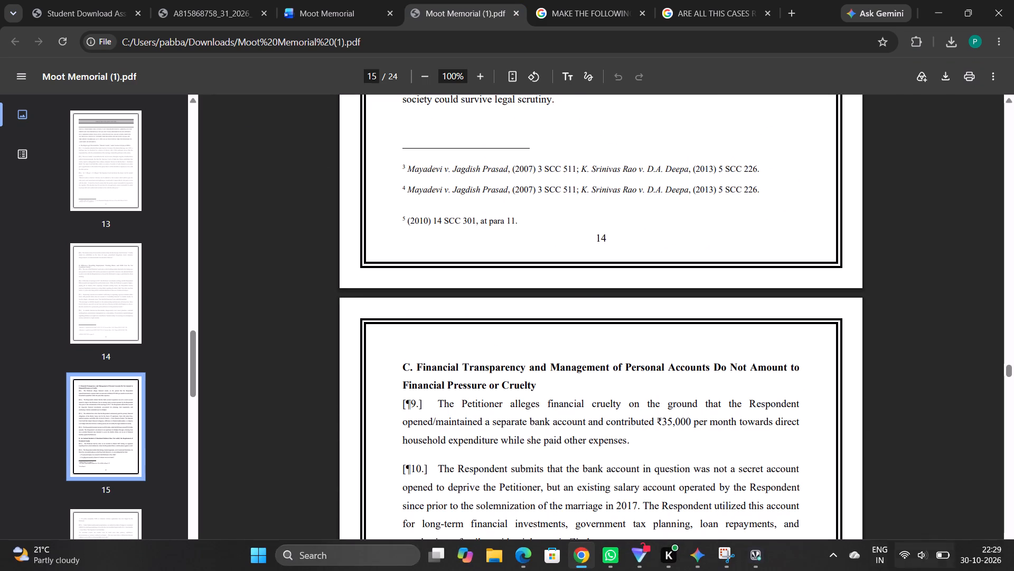
click(360, 0)
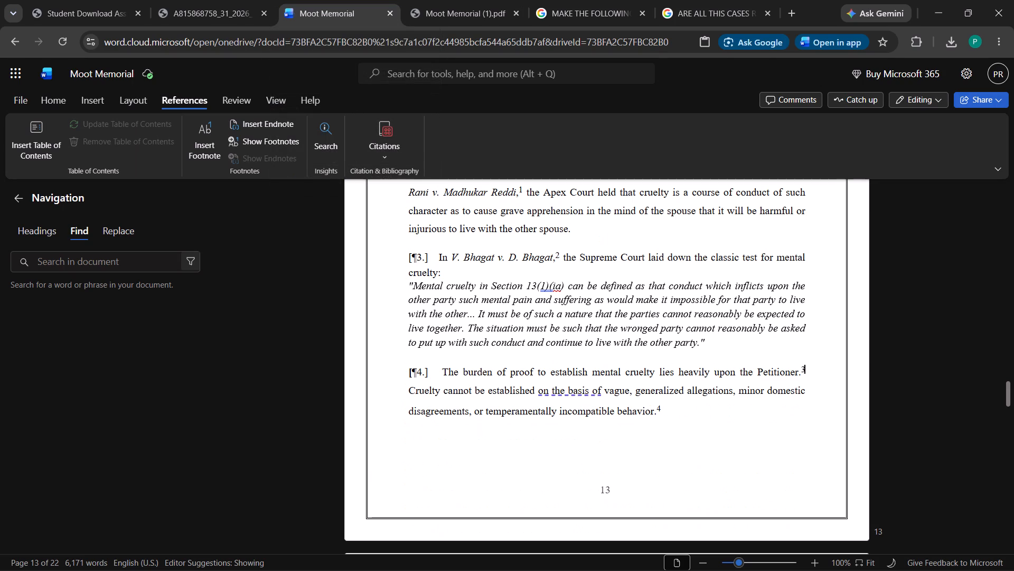
scroll(519, 254, down, 6)
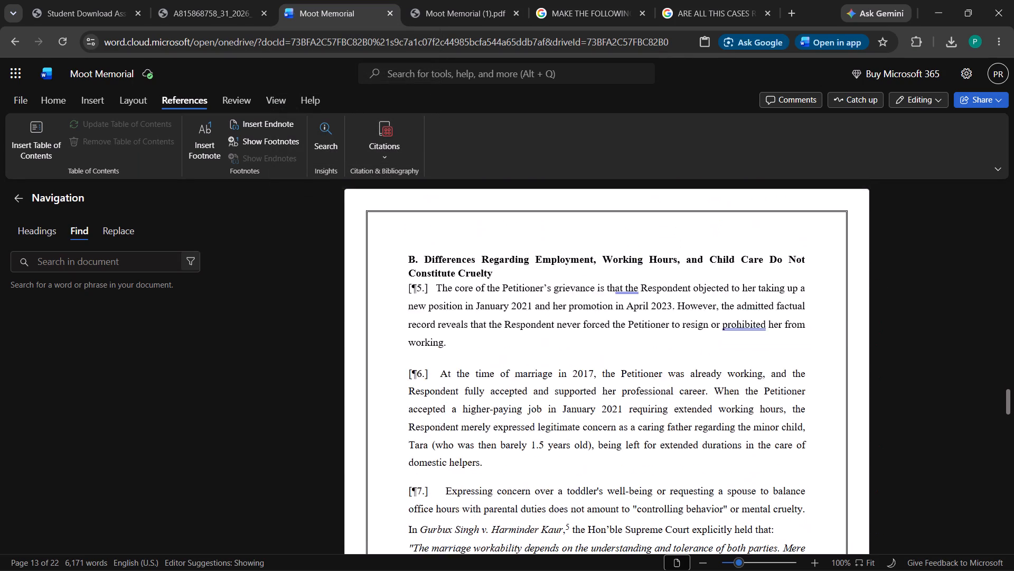
click(409, 0)
scroll(500, 300, down, 4)
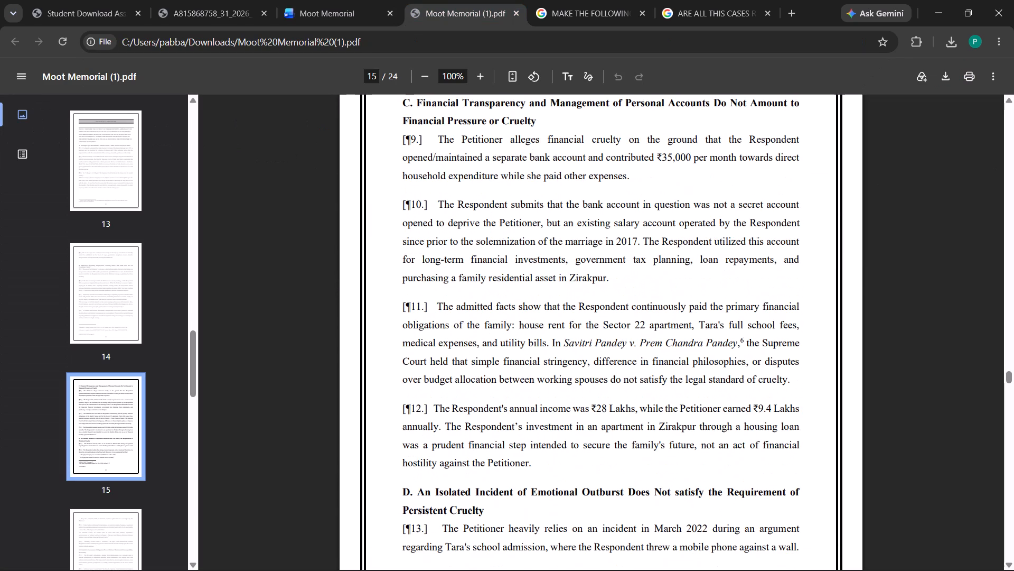
scroll(500, 300, up, 3)
scroll(500, 300, down, 6)
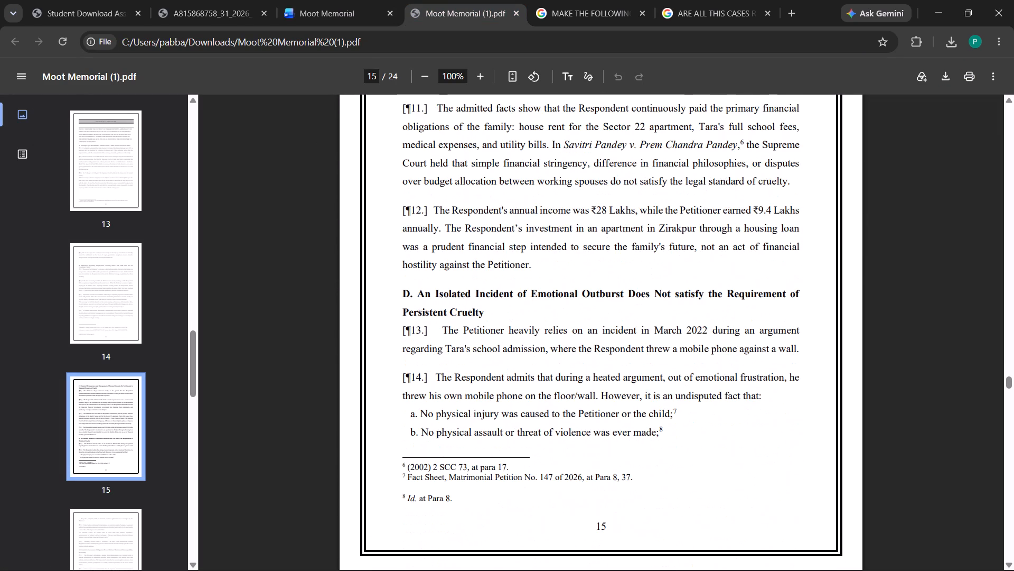
scroll(500, 300, down, 1)
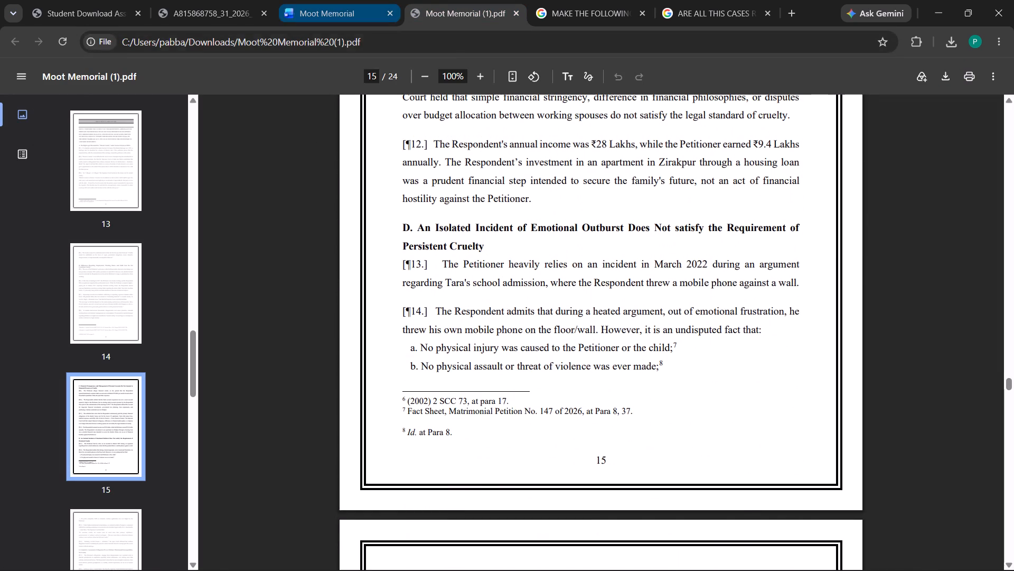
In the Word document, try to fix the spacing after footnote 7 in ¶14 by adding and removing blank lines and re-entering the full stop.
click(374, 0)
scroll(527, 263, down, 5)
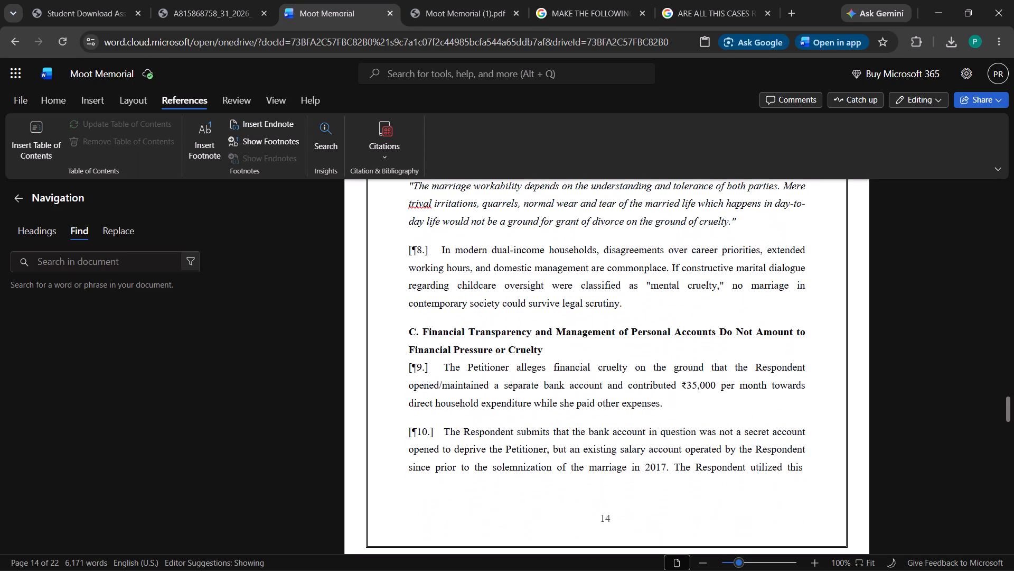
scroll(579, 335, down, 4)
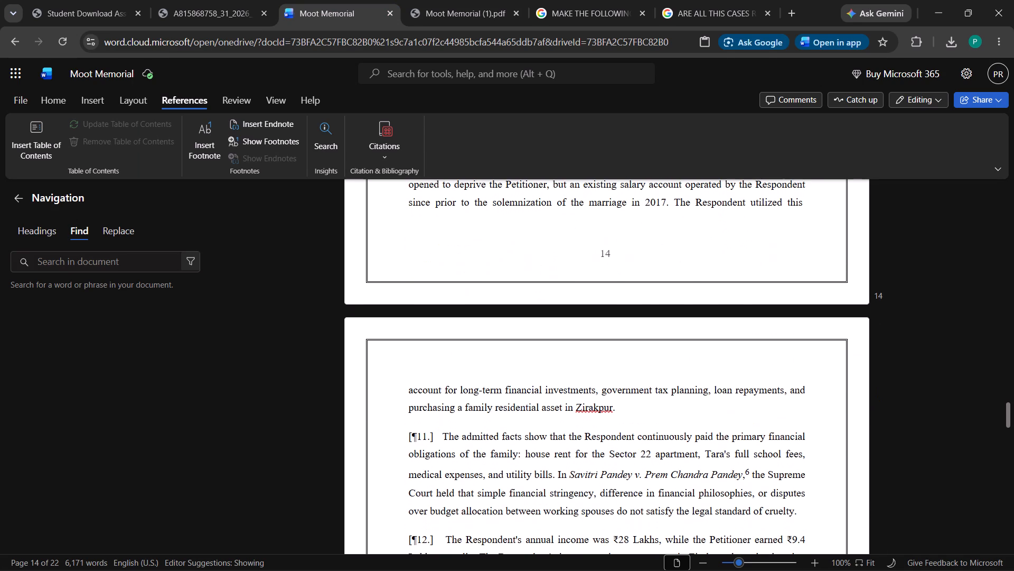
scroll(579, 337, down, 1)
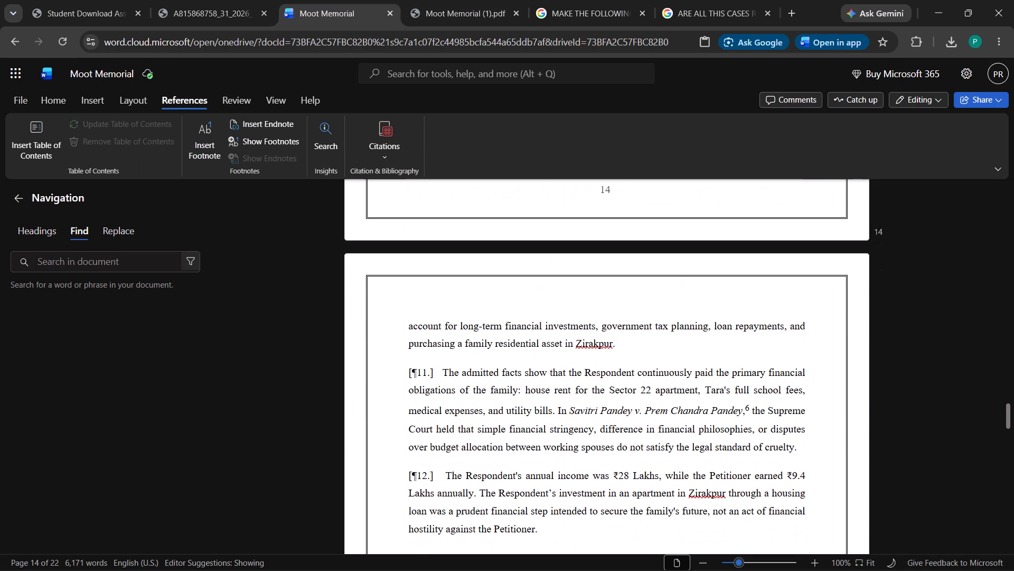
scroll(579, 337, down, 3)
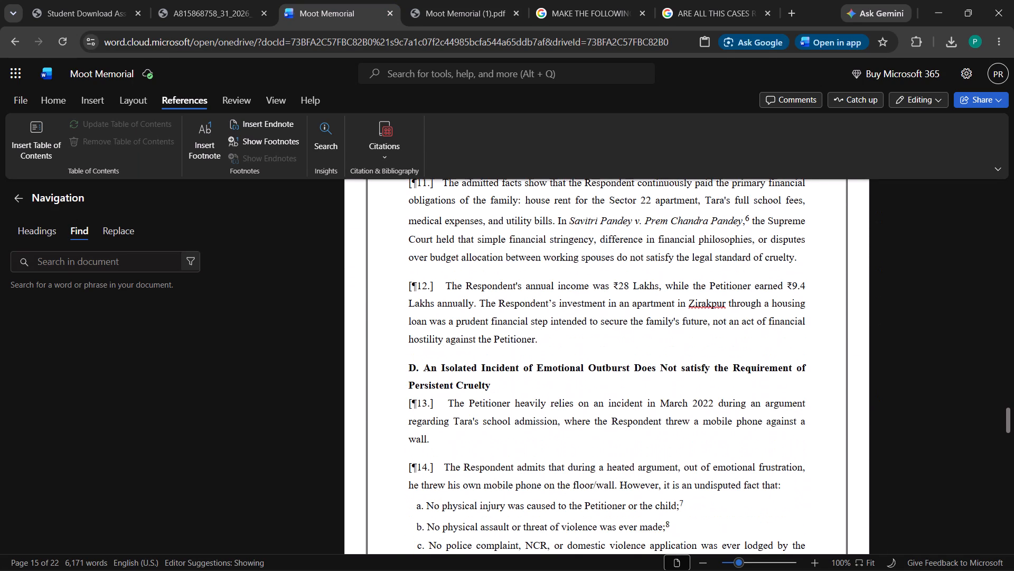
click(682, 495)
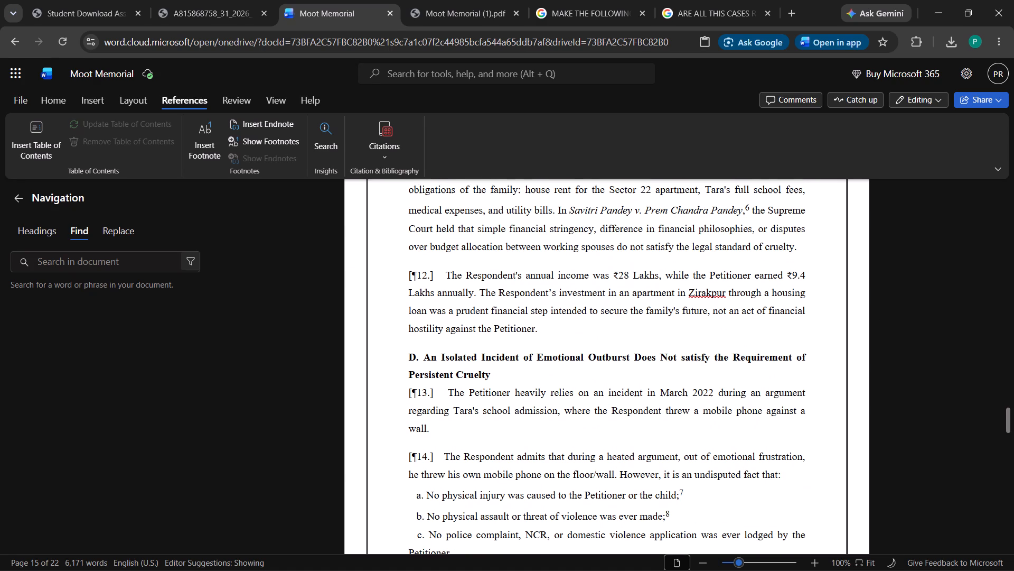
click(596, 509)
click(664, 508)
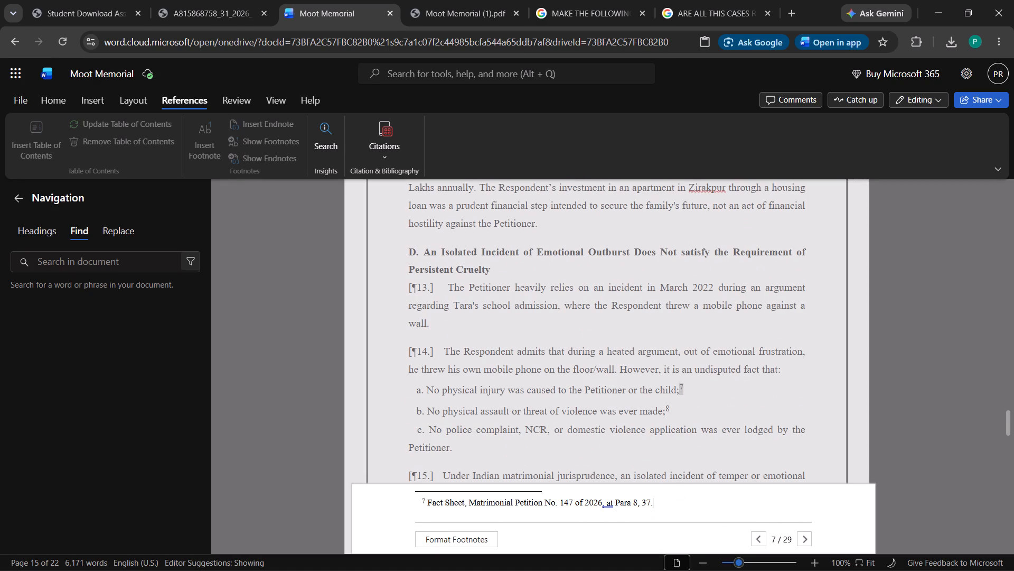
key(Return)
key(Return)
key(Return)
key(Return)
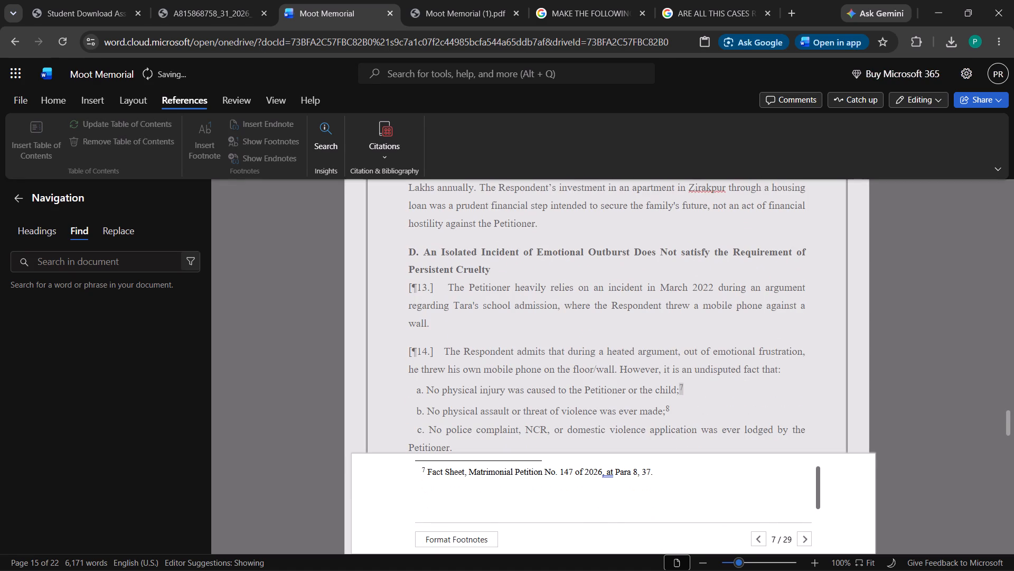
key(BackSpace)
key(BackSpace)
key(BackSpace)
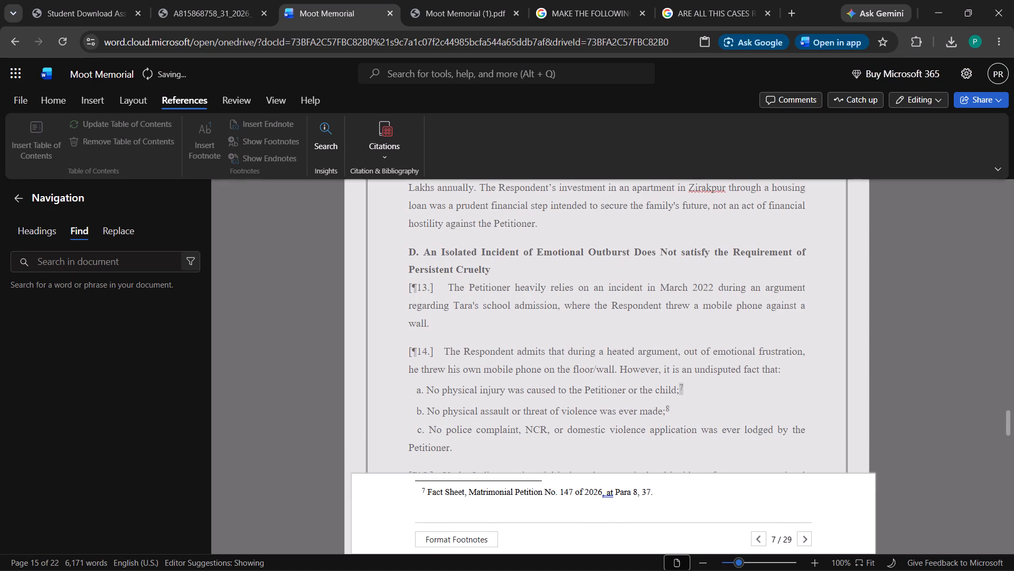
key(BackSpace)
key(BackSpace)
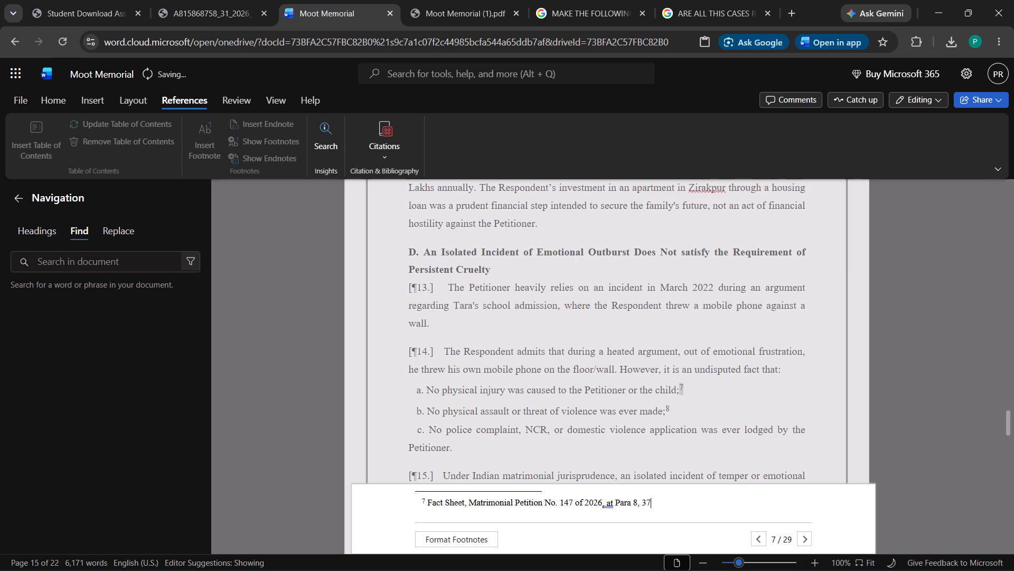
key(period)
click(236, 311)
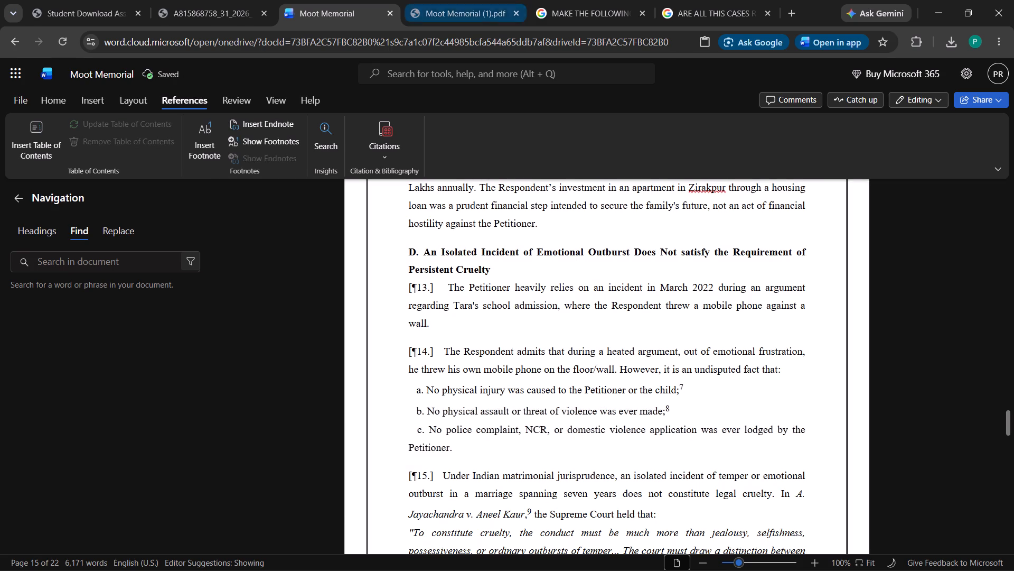
Check the end of footnote 8 in ¶14 for extra spacing, comparing it with page 15 of the PDF.
click(427, 7)
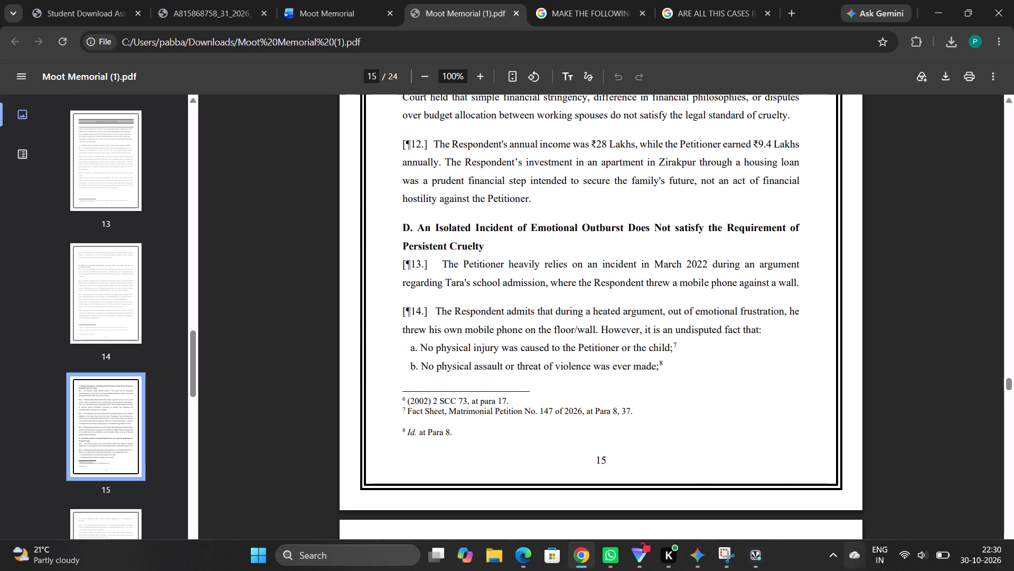
scroll(456, 335, down, 1)
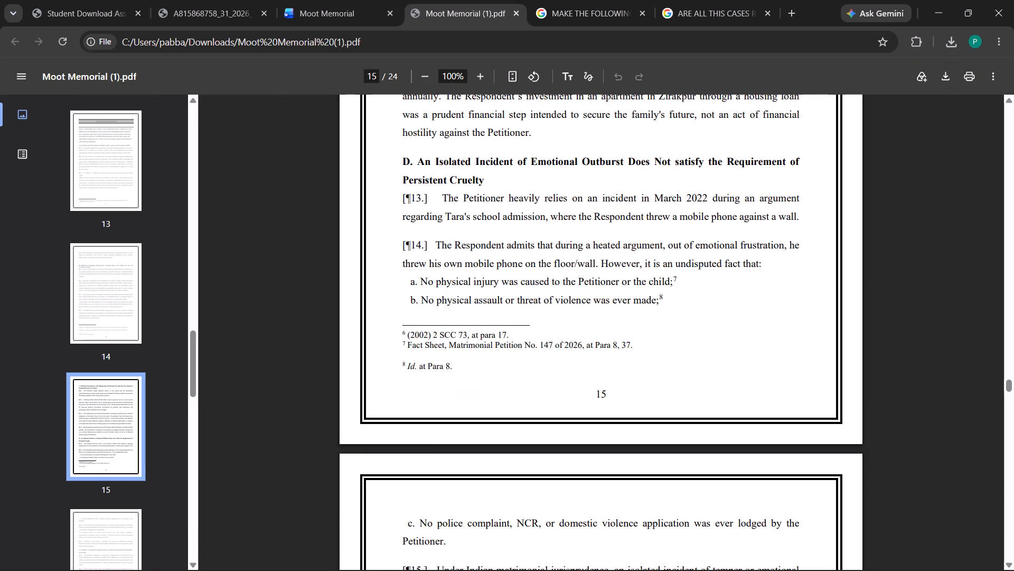
click(348, 12)
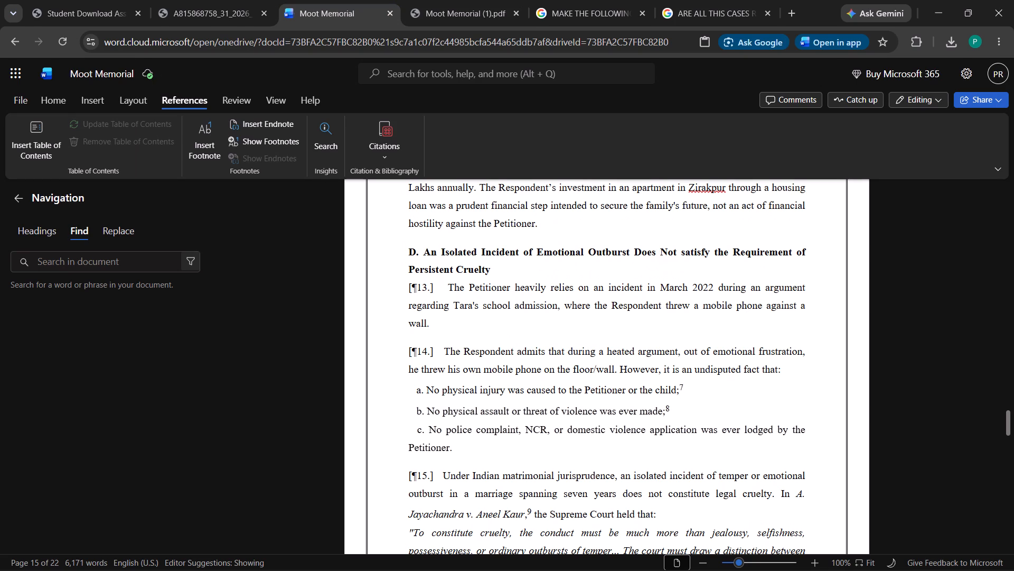
click(669, 408)
click(501, 512)
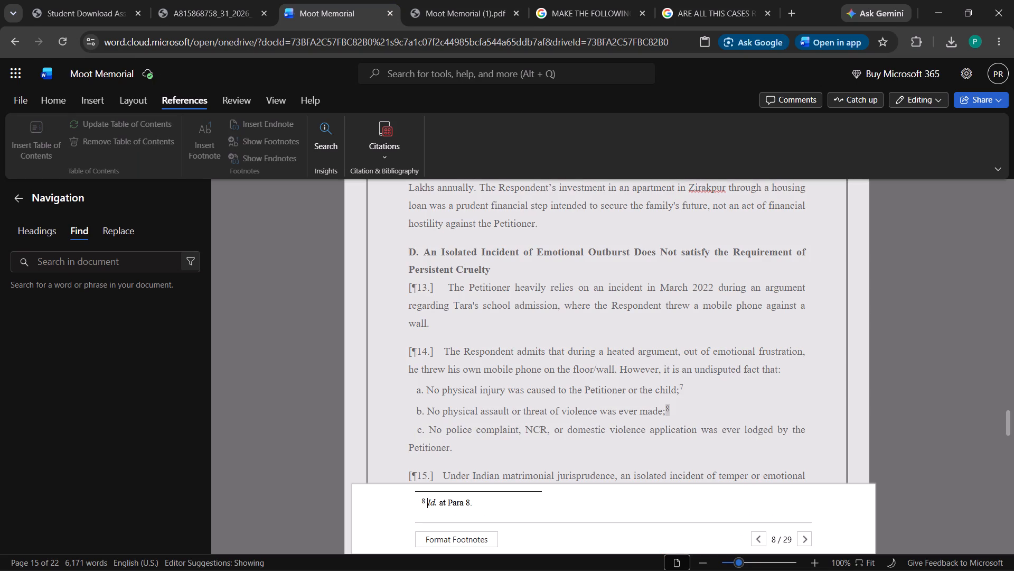
click(258, 392)
Examine the footnotes and the layout at the end of Issue I on page 16 of the PDF.
click(466, 0)
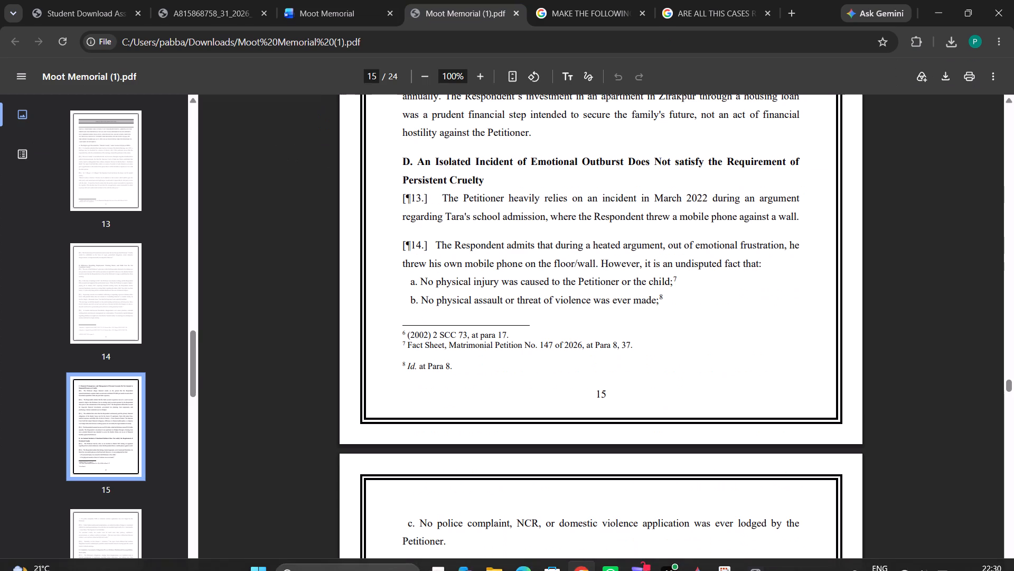
scroll(546, 446, down, 2)
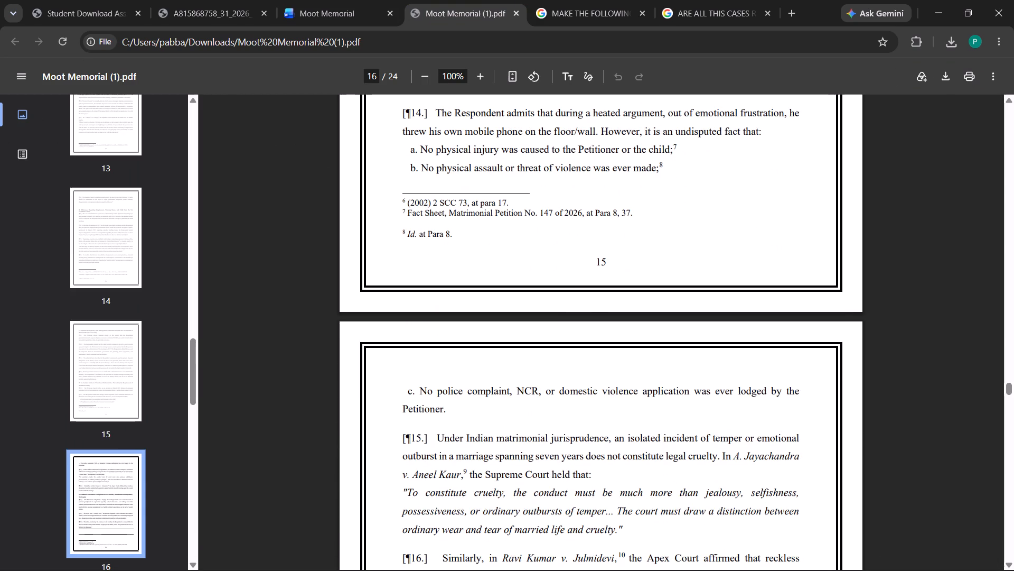
scroll(590, 352, down, 7)
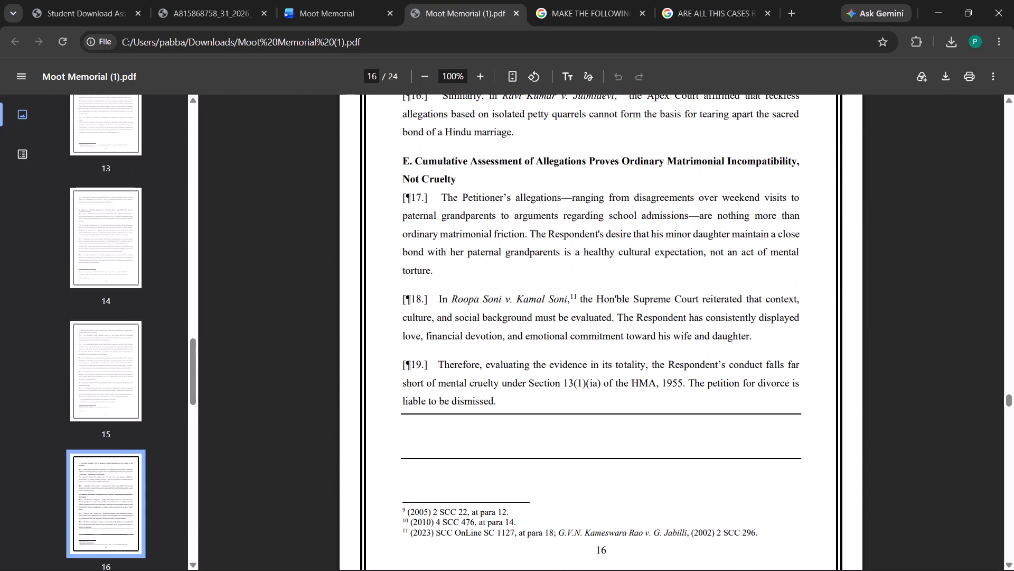
scroll(583, 346, down, 1)
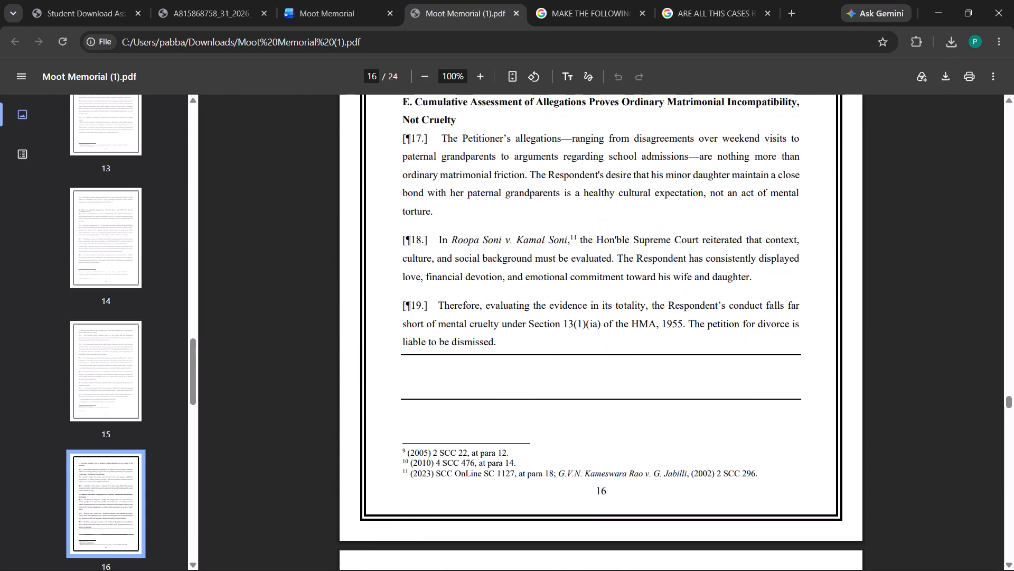
scroll(583, 346, down, 2)
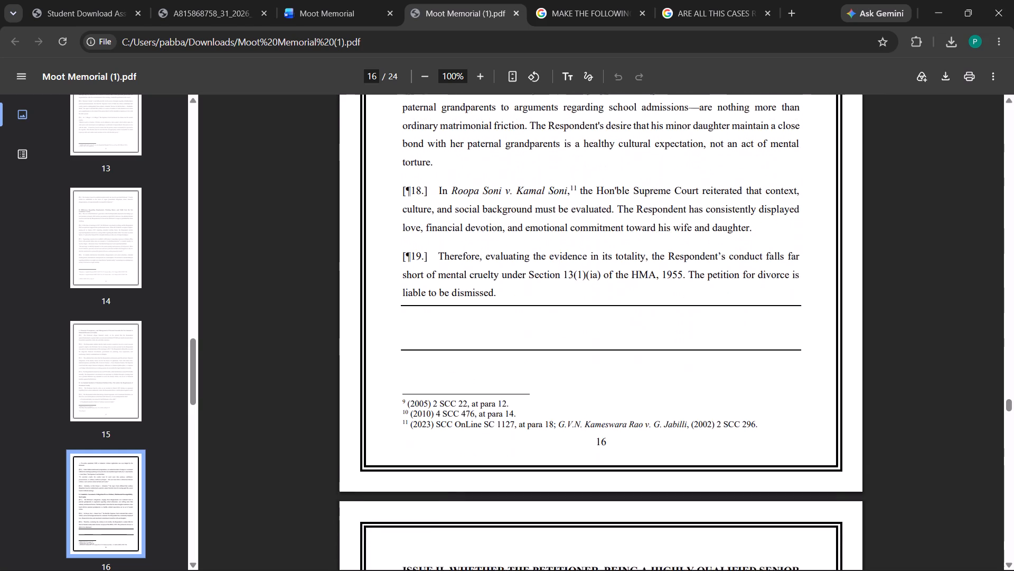
scroll(583, 346, up, 2)
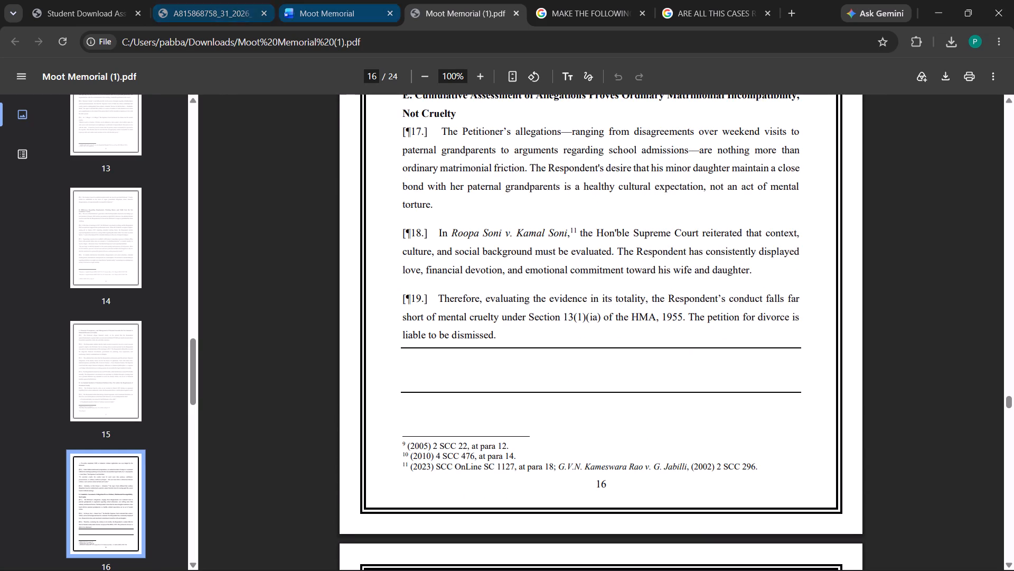
In the Word document, add a blank line between the two horizontal rules after ¶19.
click(374, 0)
scroll(476, 333, down, 8)
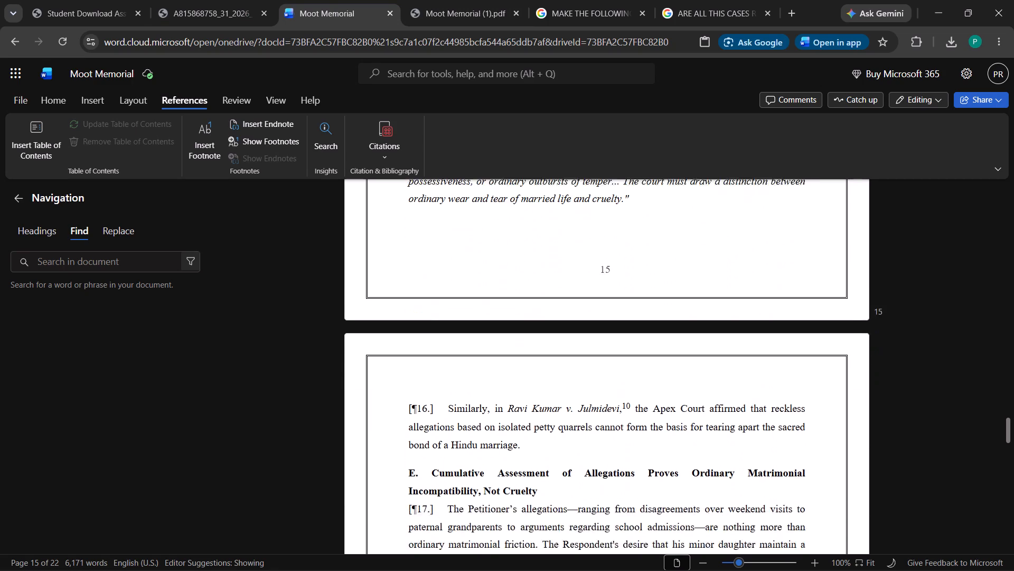
scroll(477, 335, down, 4)
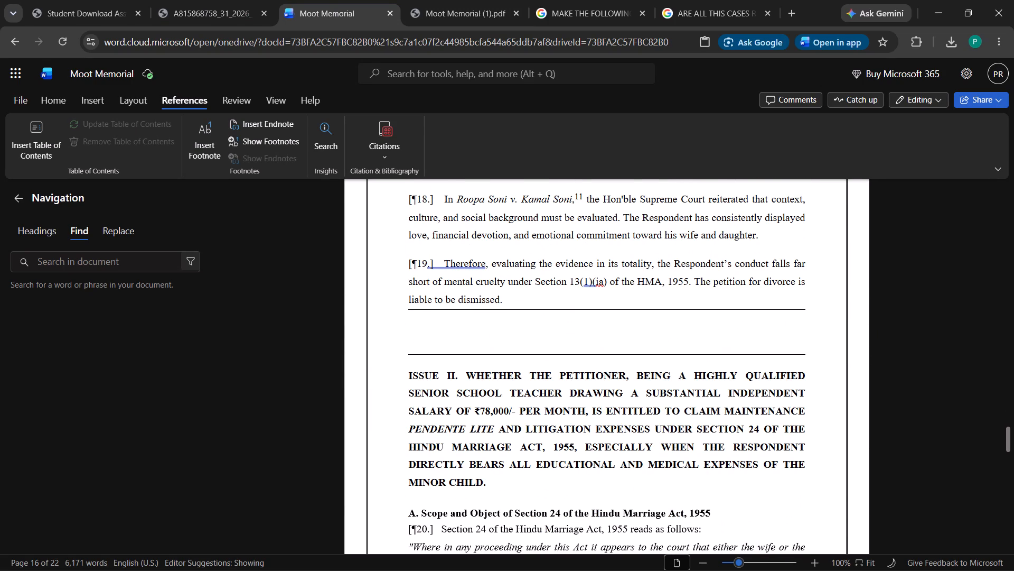
click(492, 317)
key(Return)
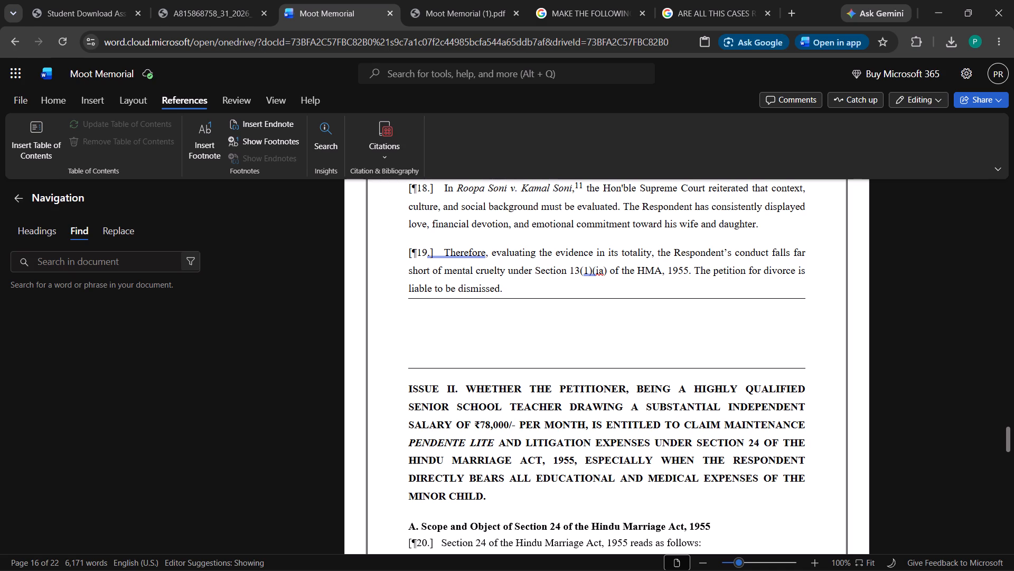
Compare the layout of the Issue II heading and ¶20 on page 17 of the PDF with the Word document.
click(416, 16)
scroll(550, 426, down, 4)
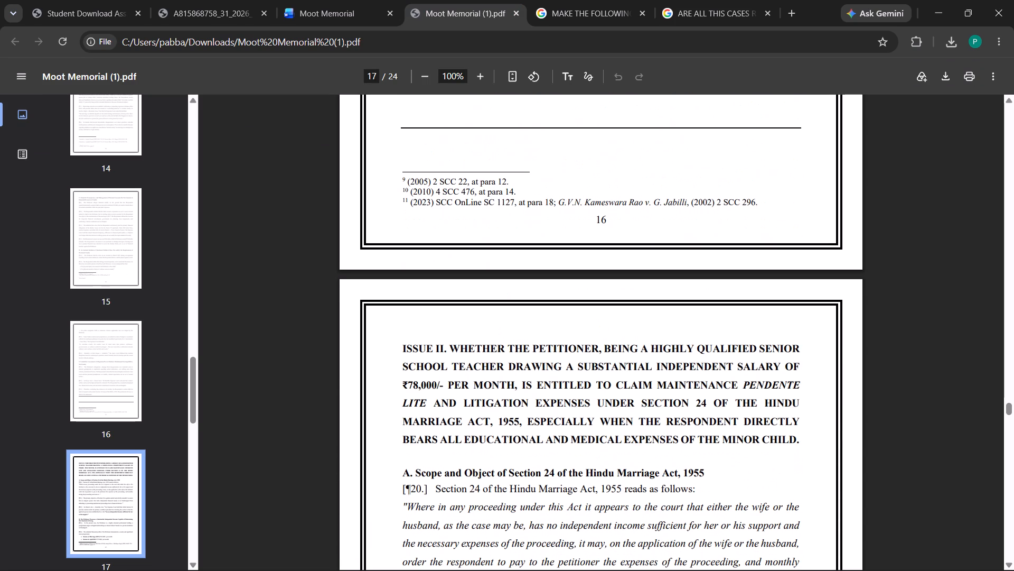
click(356, 0)
scroll(534, 426, down, 2)
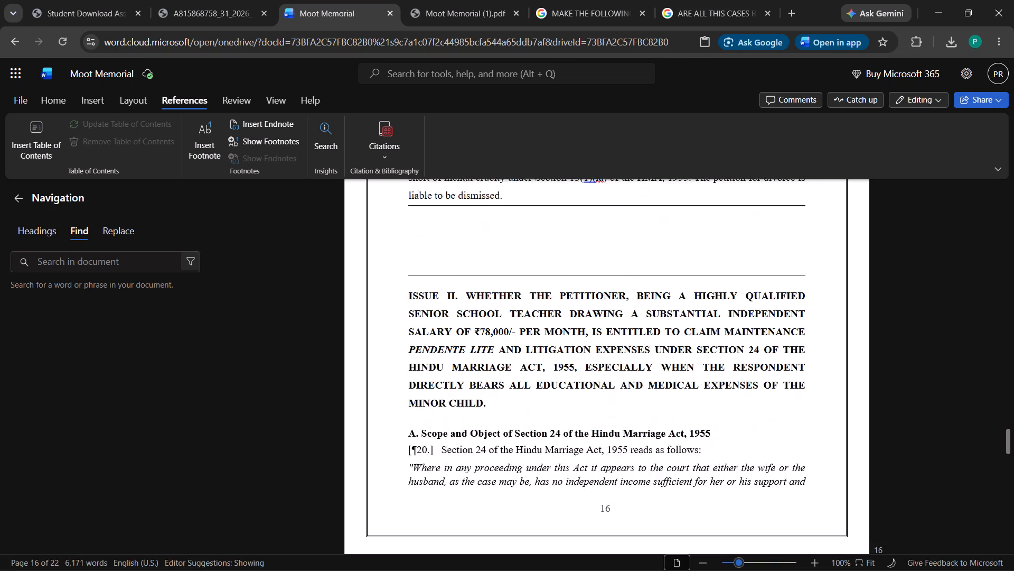
scroll(534, 426, up, 2)
click(495, 374)
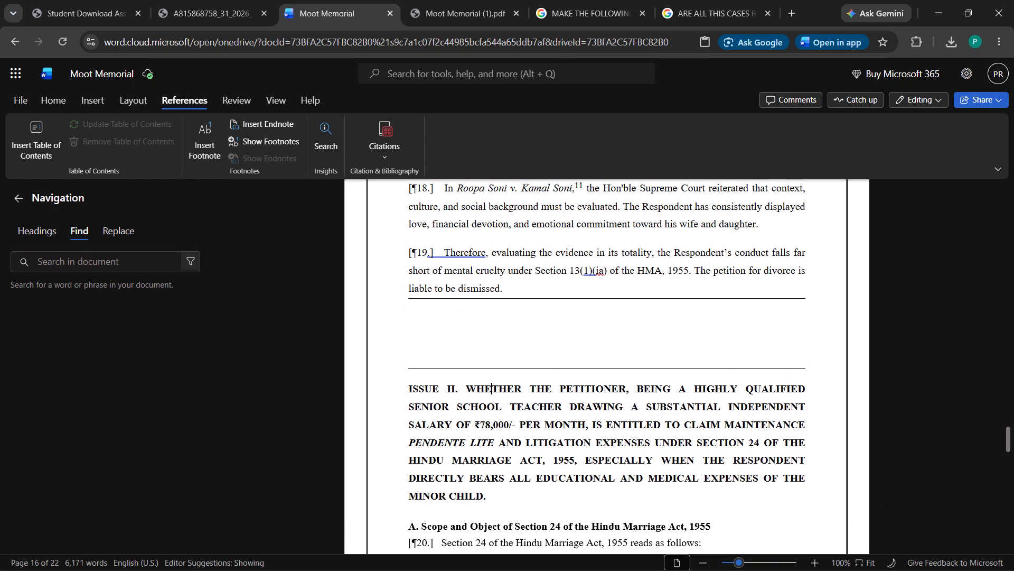
click(492, 366)
click(497, 382)
scroll(518, 383, down, 19)
scroll(520, 391, up, 14)
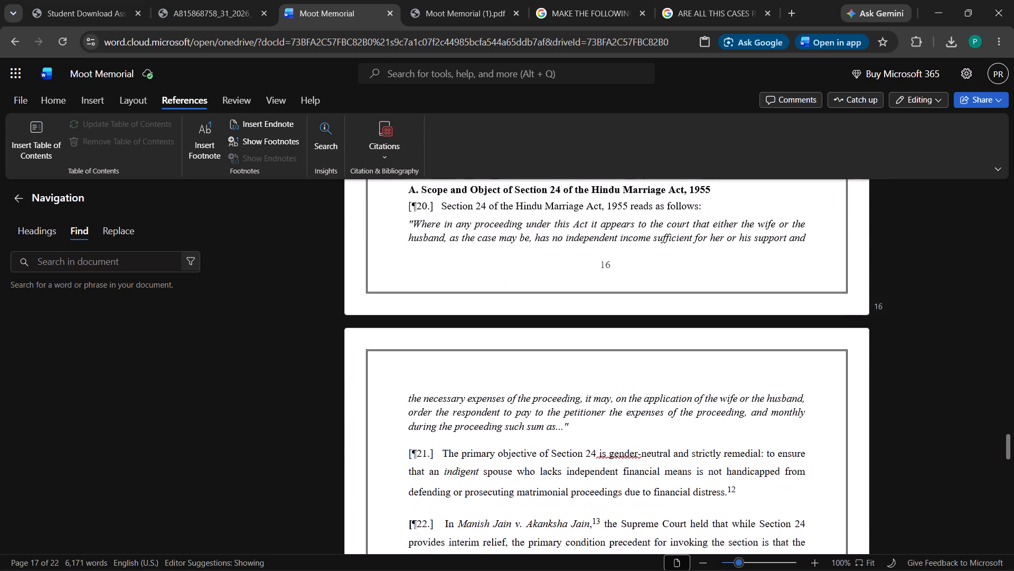
Examine the spacing around the rule above the Issue I heading on page 13 against that of the Issue II heading.
scroll(527, 402, up, 10)
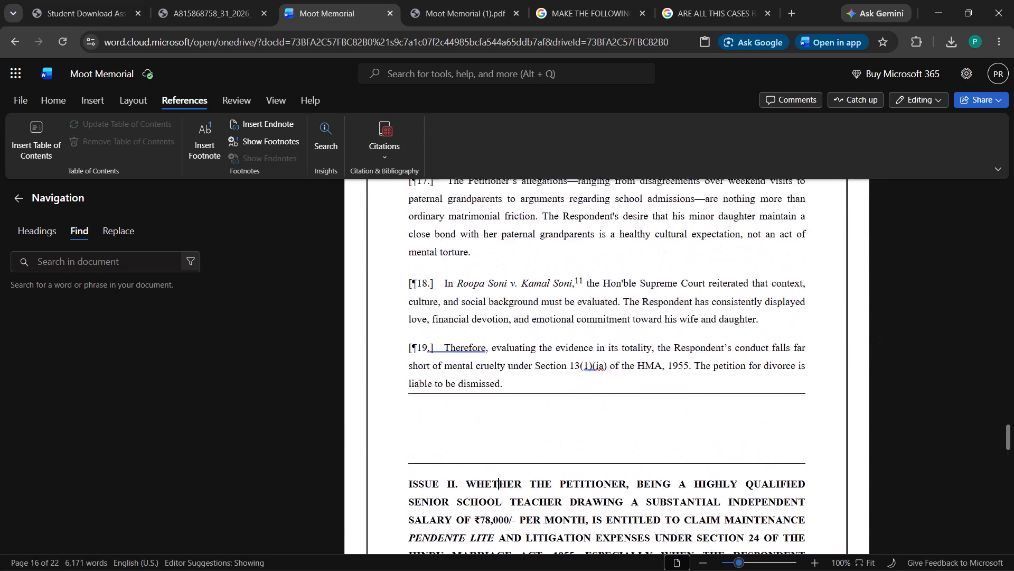
scroll(527, 402, up, 1)
scroll(528, 403, down, 1)
scroll(528, 403, up, 20)
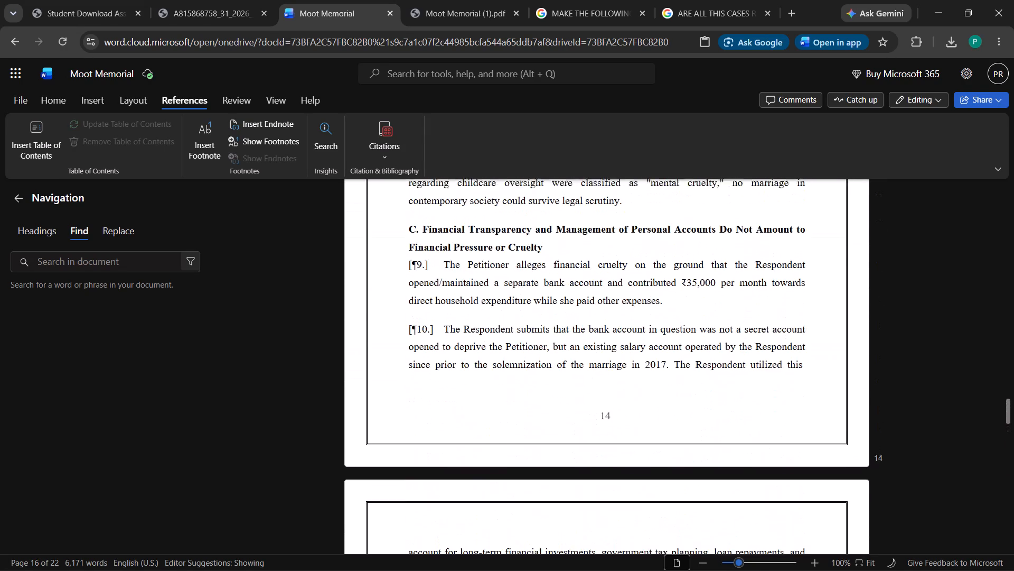
scroll(529, 405, up, 16)
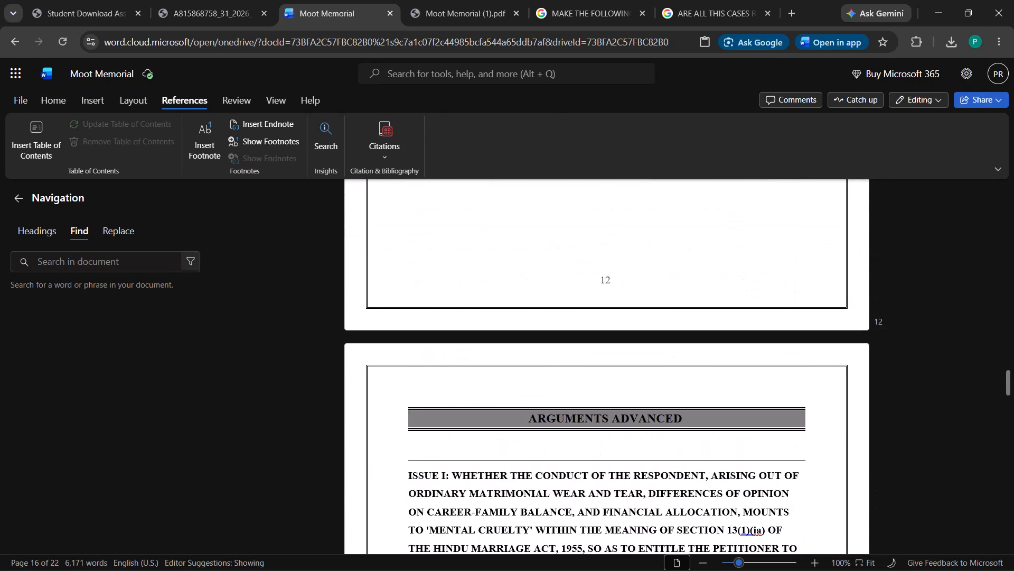
scroll(529, 405, down, 3)
scroll(529, 405, up, 1)
click(513, 336)
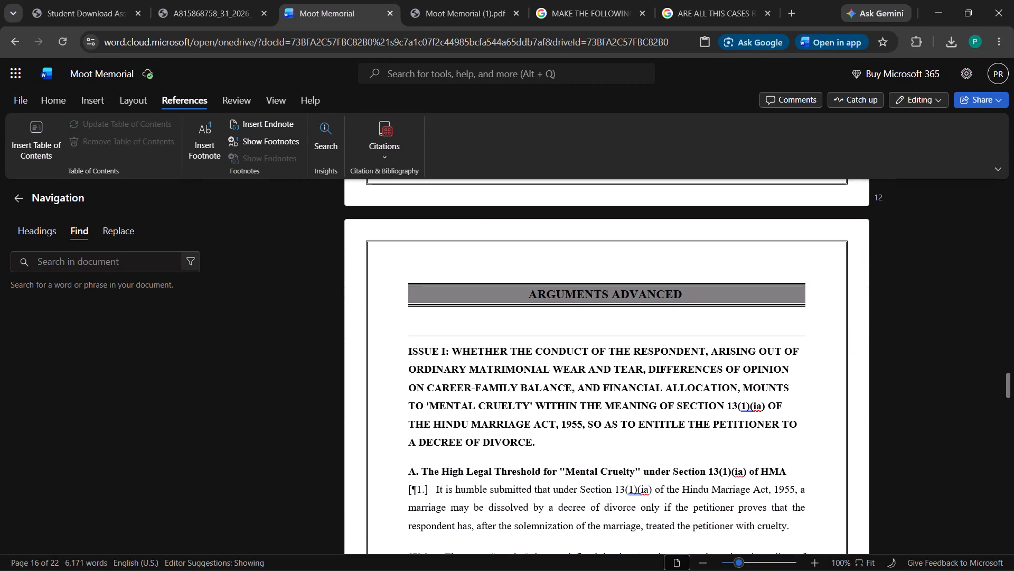
scroll(552, 369, down, 14)
scroll(560, 381, down, 7)
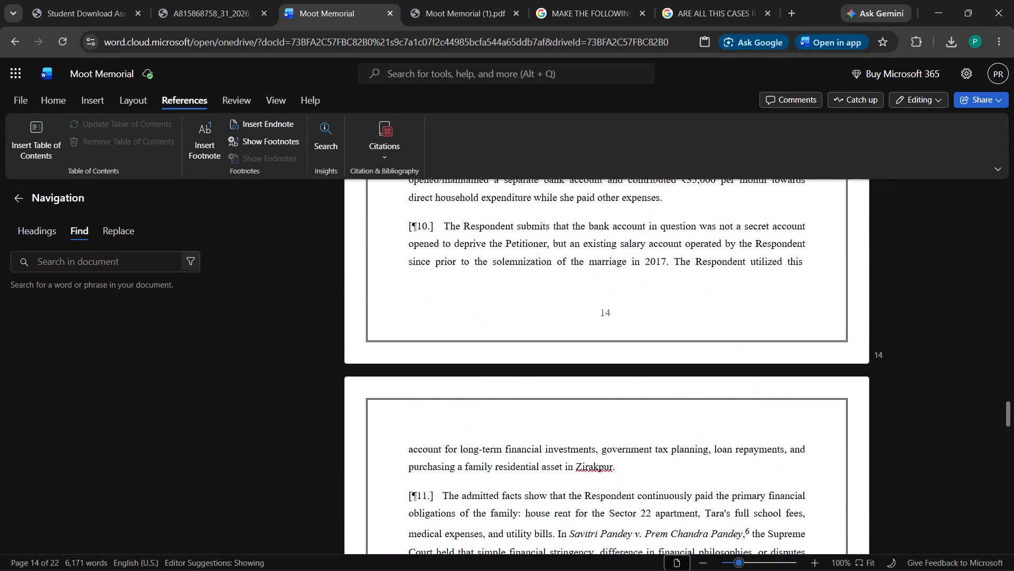
scroll(560, 382, down, 19)
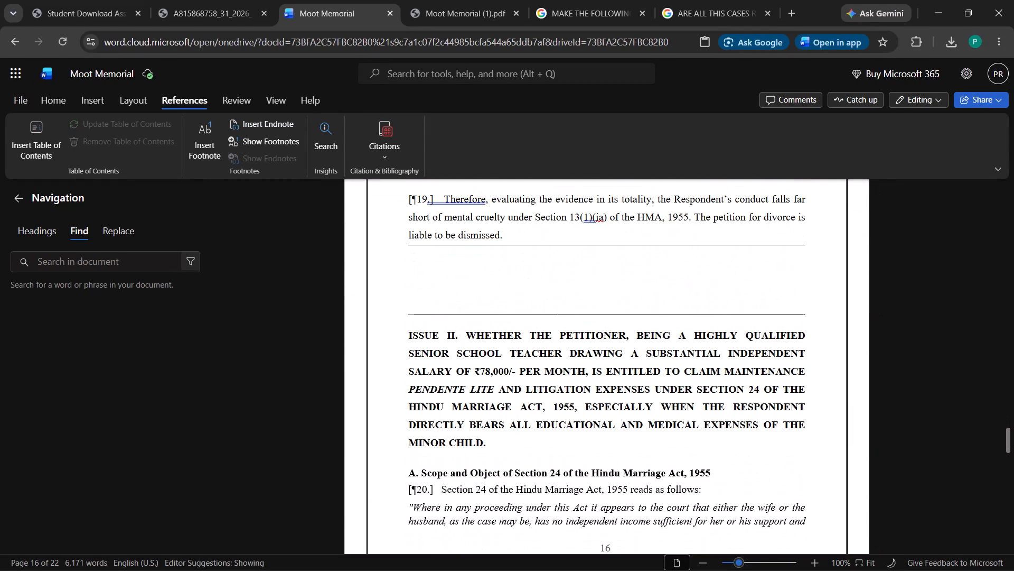
Tighten the gap above the Issue II heading by adjusting its space before and removing the space after the ruled blank line above it.
click(515, 319)
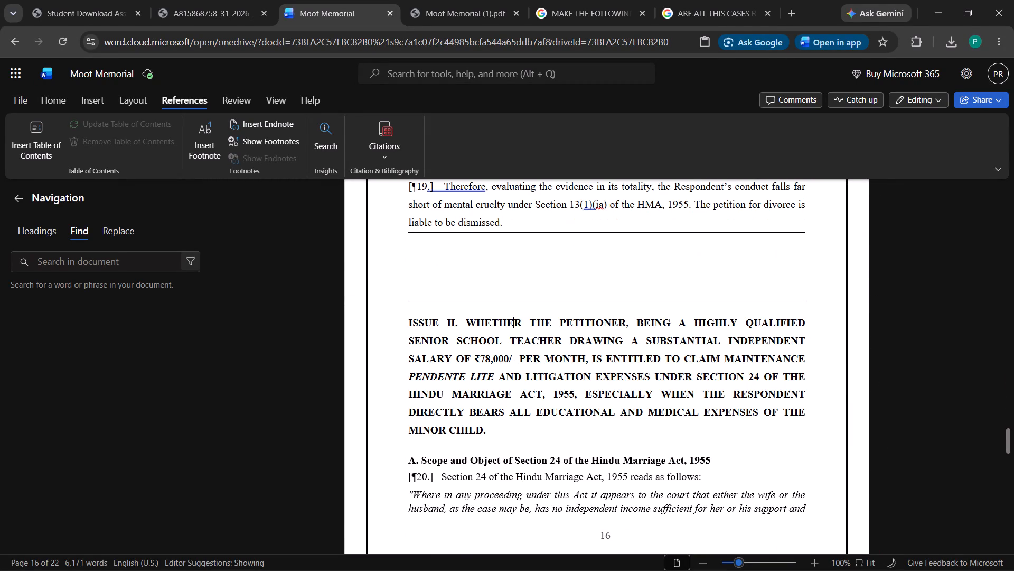
click(57, 99)
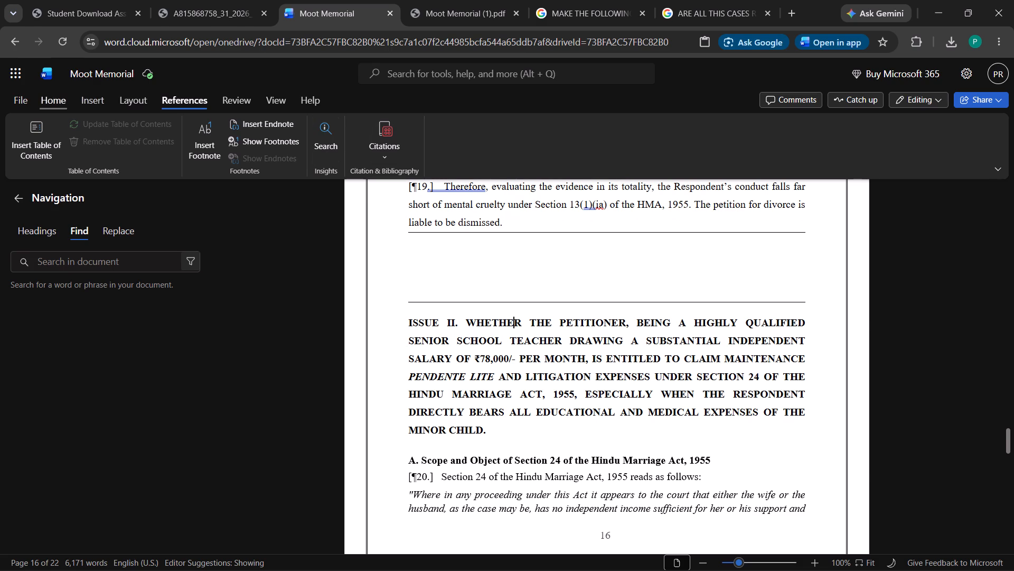
click(390, 144)
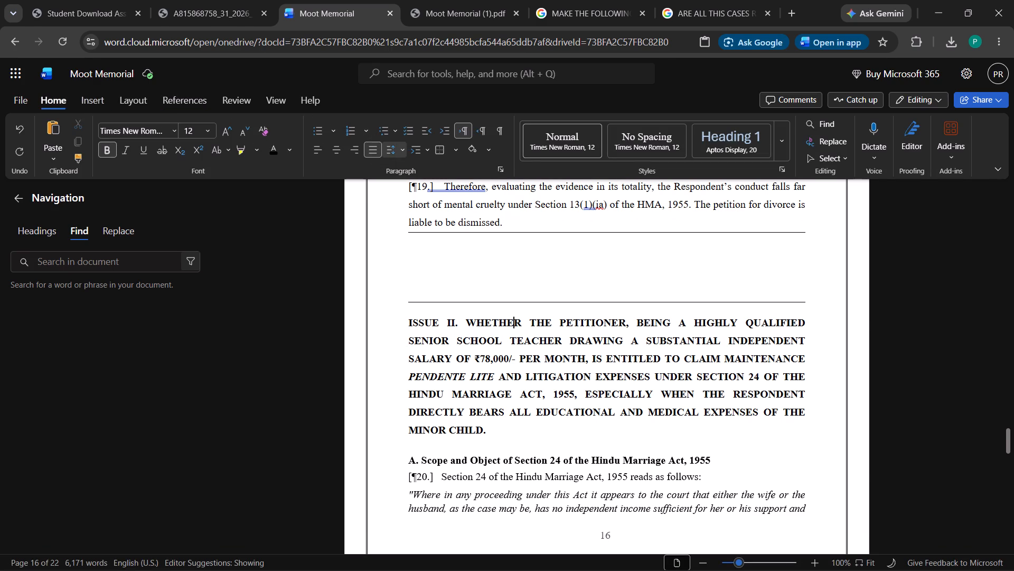
click(457, 320)
click(454, 300)
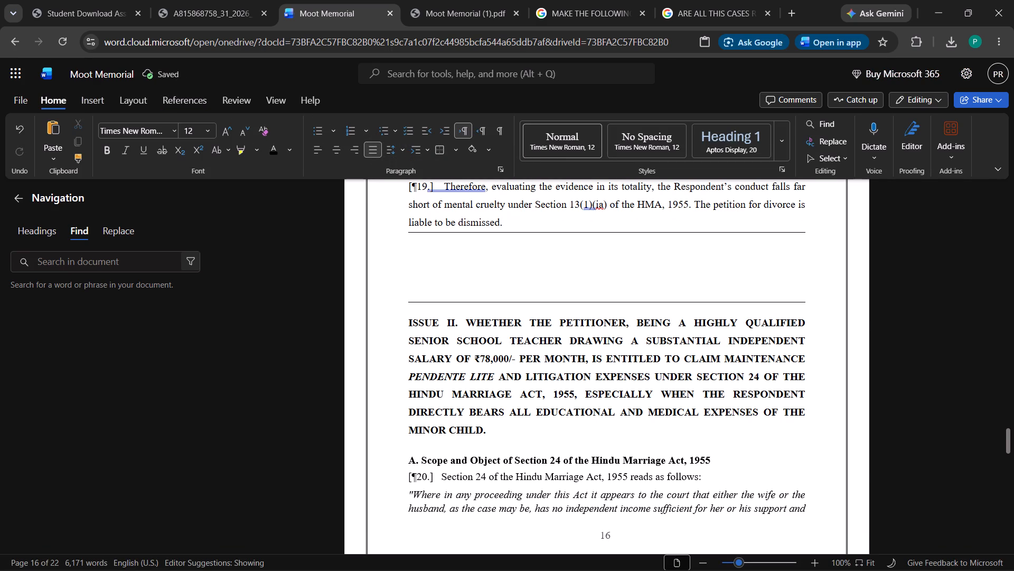
click(393, 150)
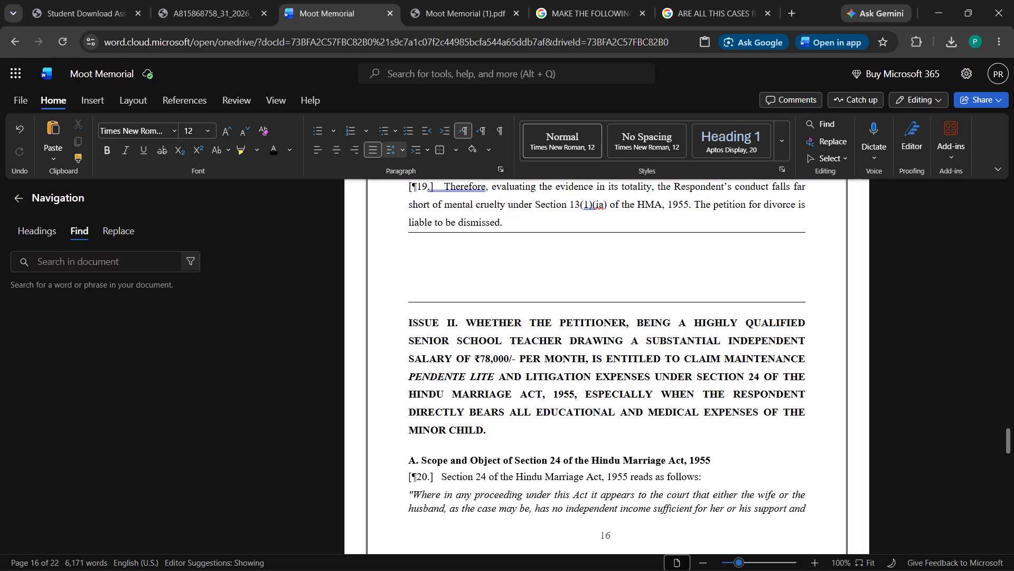
click(453, 349)
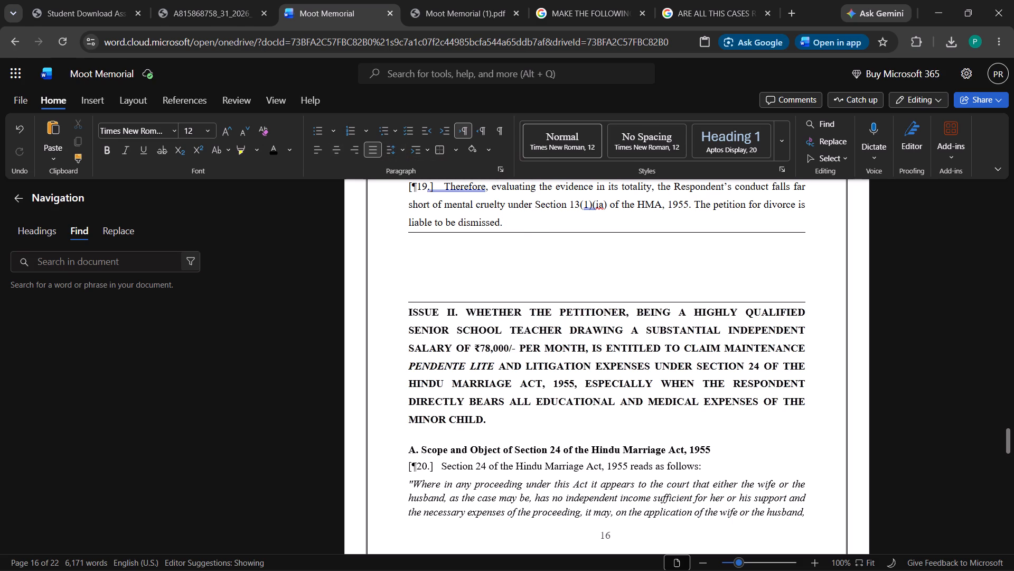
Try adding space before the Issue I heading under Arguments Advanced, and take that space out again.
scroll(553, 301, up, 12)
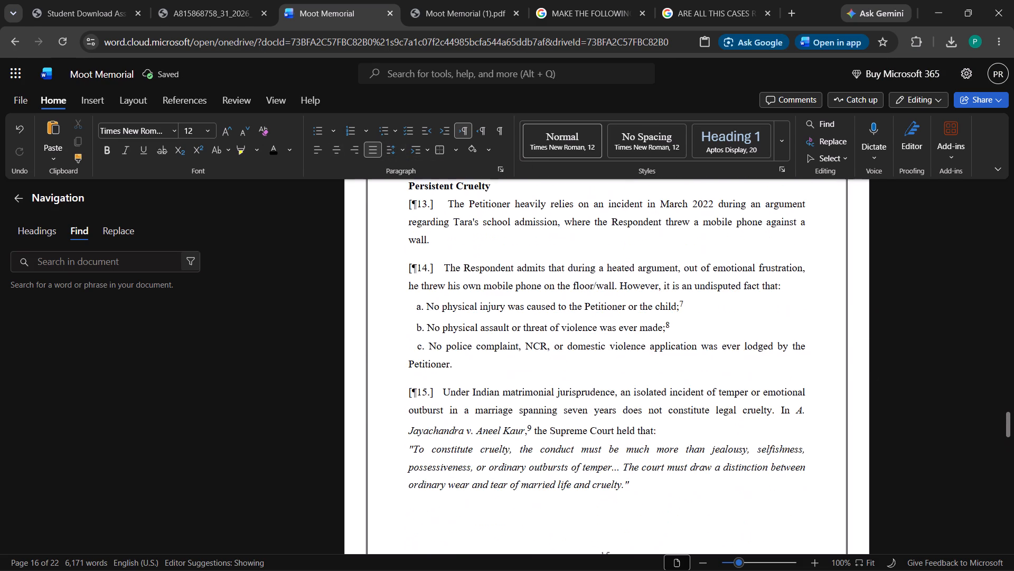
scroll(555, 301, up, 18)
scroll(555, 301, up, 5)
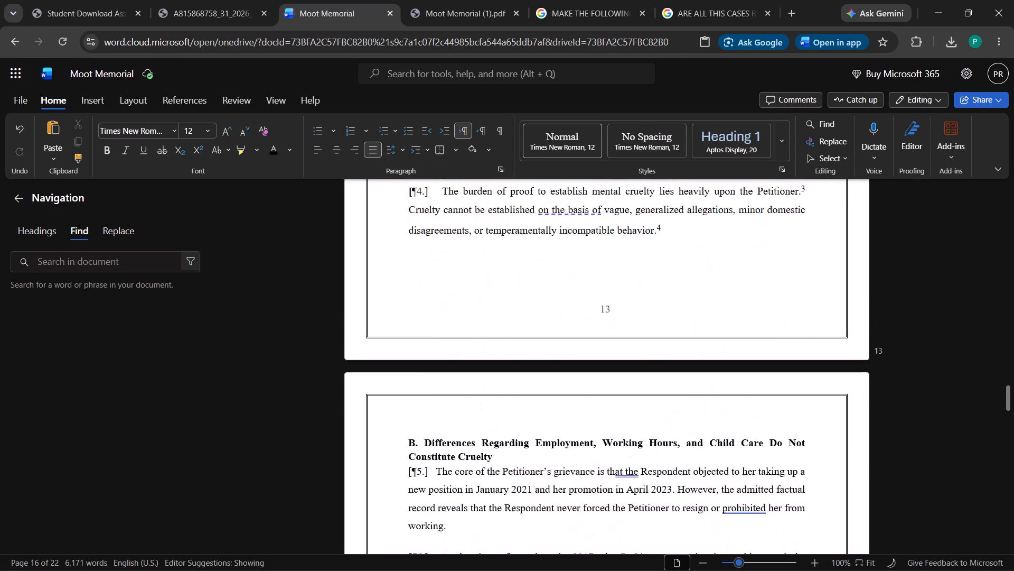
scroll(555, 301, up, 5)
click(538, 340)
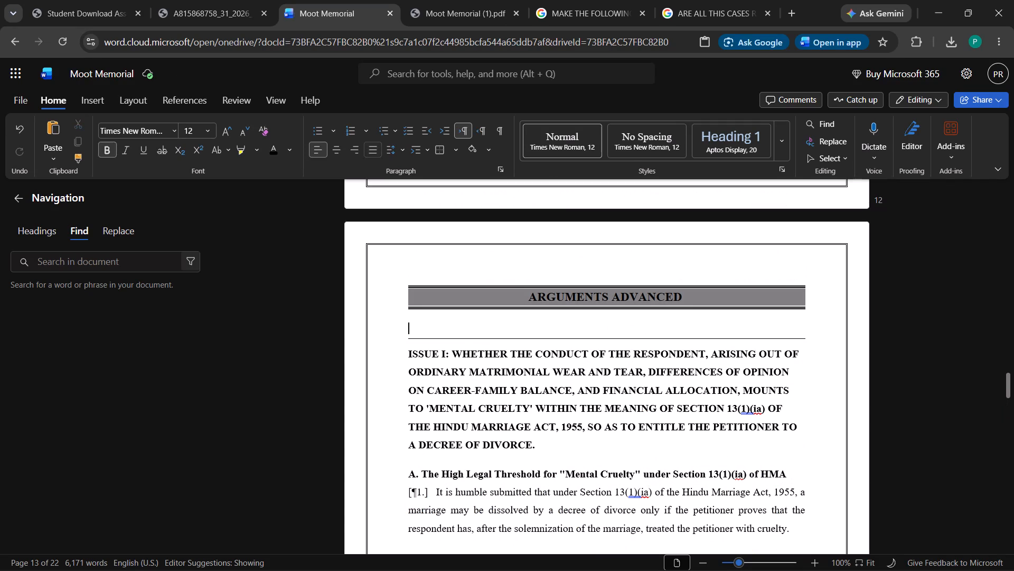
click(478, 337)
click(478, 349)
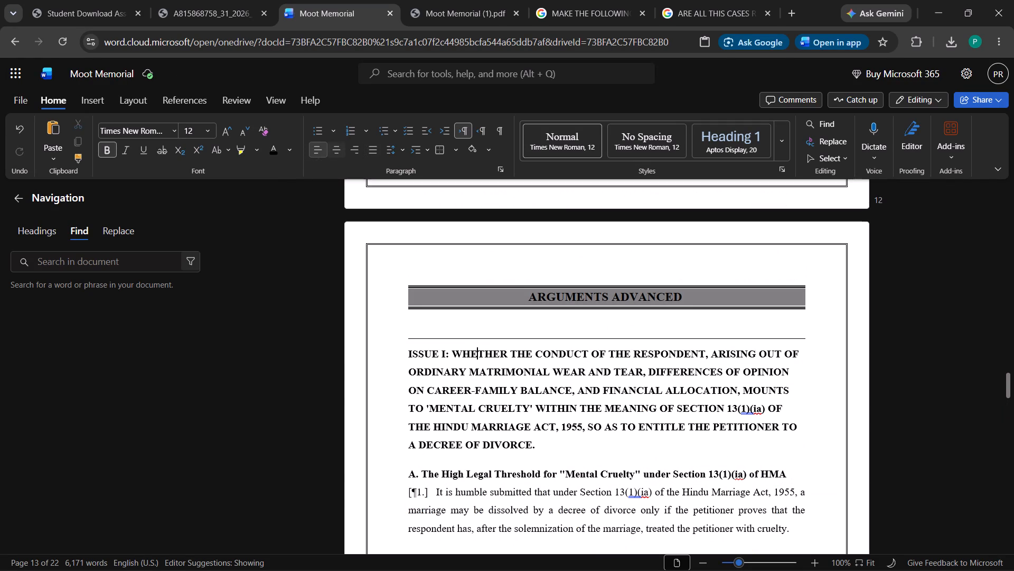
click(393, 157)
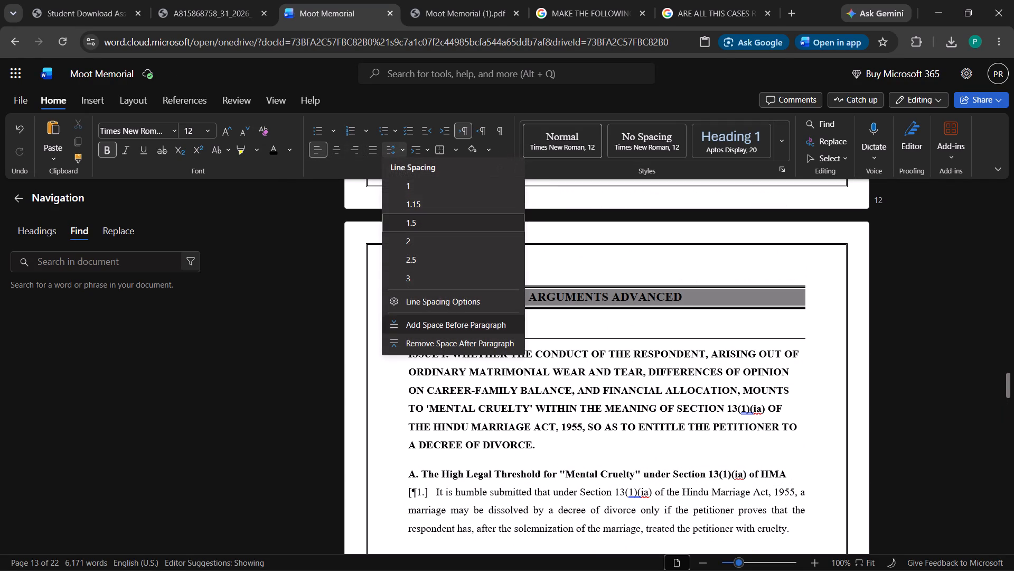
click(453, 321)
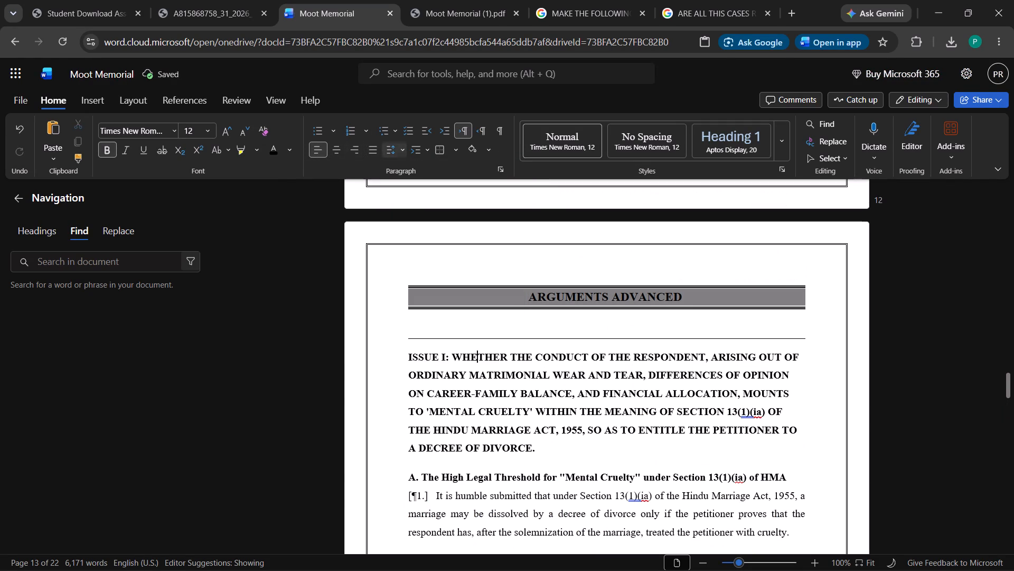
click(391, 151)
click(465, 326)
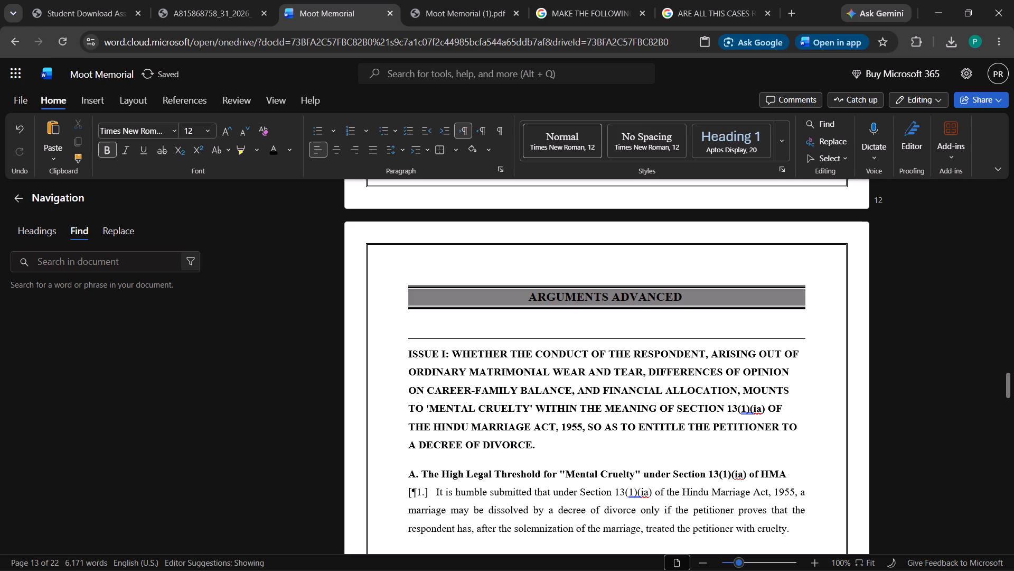
Remove the space after the ruled blank line above the Issue I heading.
click(466, 331)
click(392, 152)
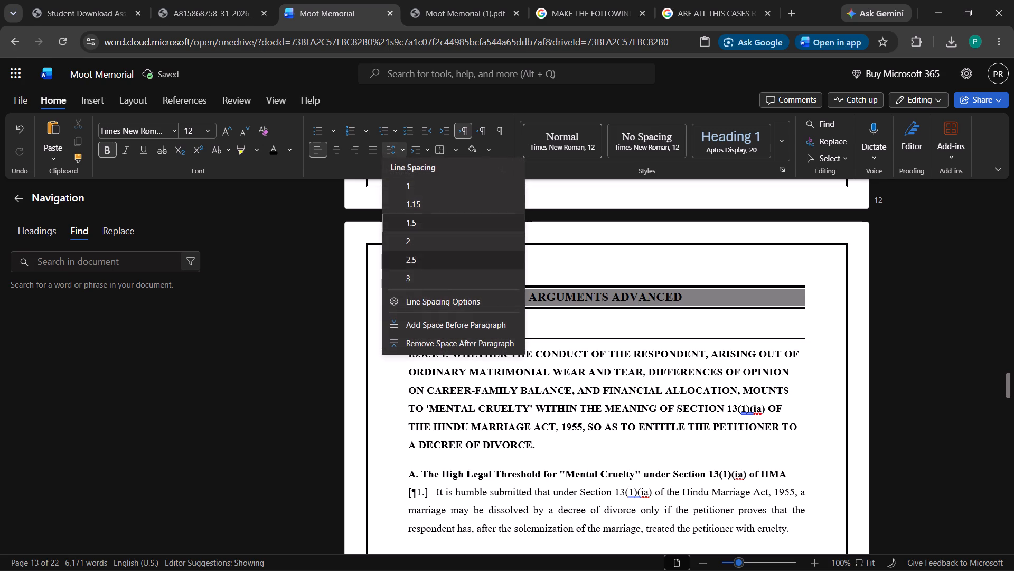
click(462, 347)
Review the Issue I argument from page 13 through ¶19, checking the layout up to the Issue II heading.
scroll(612, 385, down, 2)
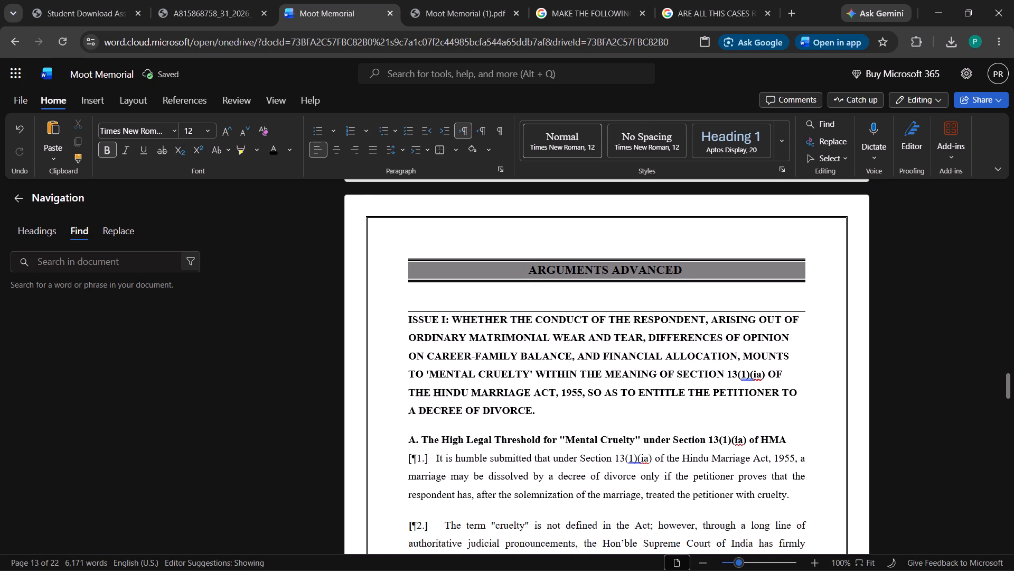
scroll(612, 385, down, 8)
scroll(612, 385, up, 1)
scroll(612, 385, down, 8)
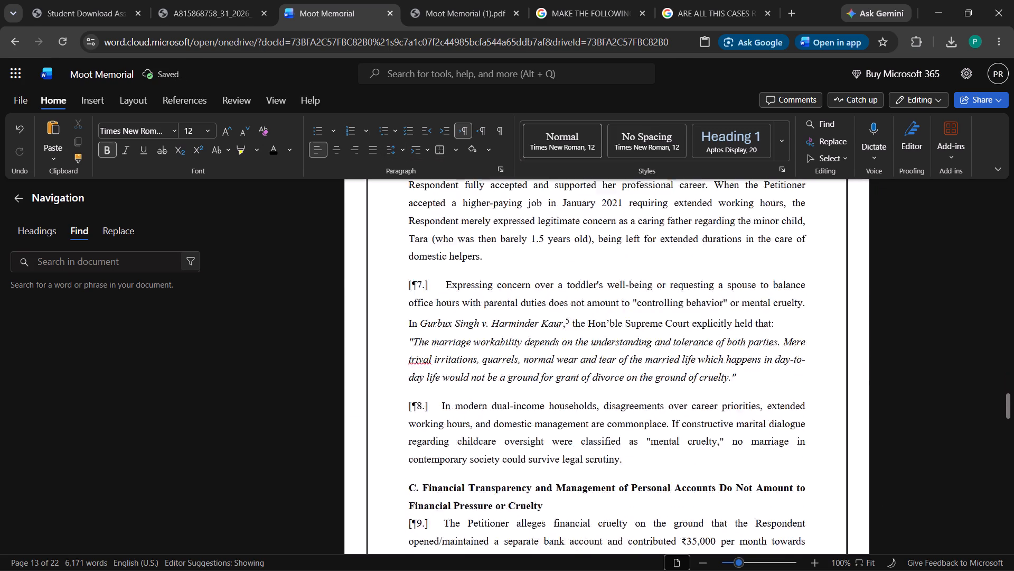
scroll(612, 385, down, 13)
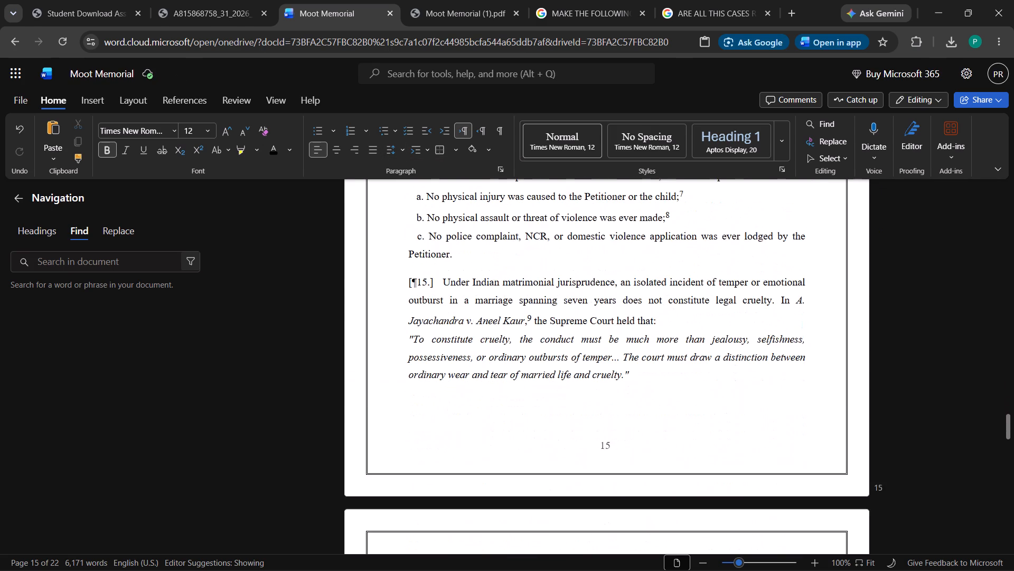
scroll(612, 385, up, 3)
scroll(612, 385, down, 9)
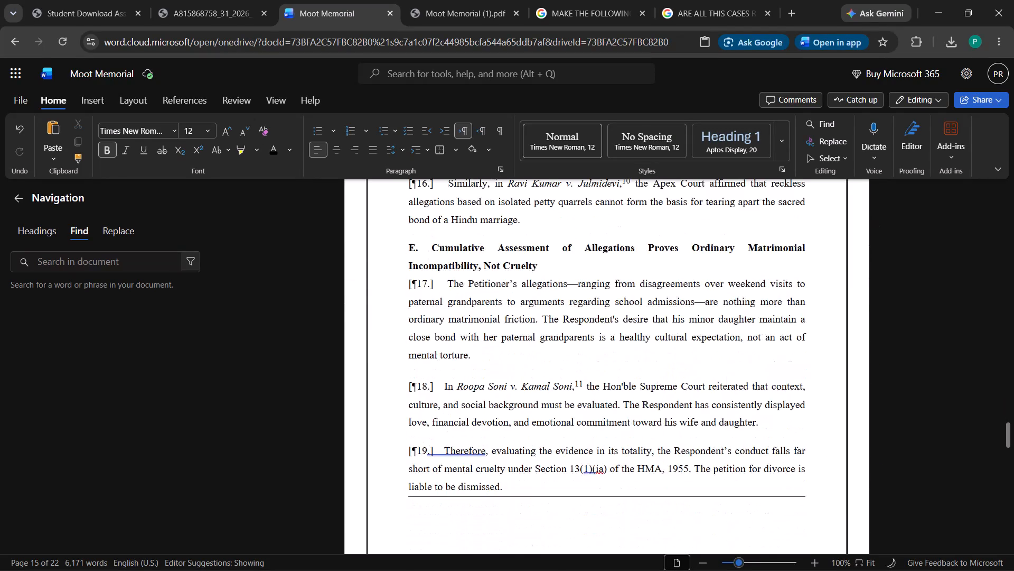
scroll(616, 394, down, 2)
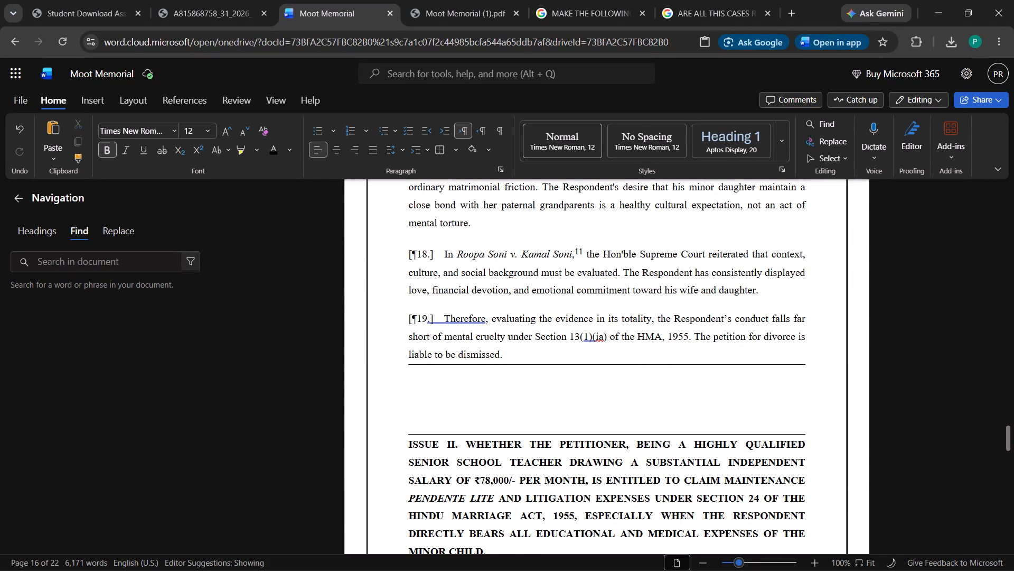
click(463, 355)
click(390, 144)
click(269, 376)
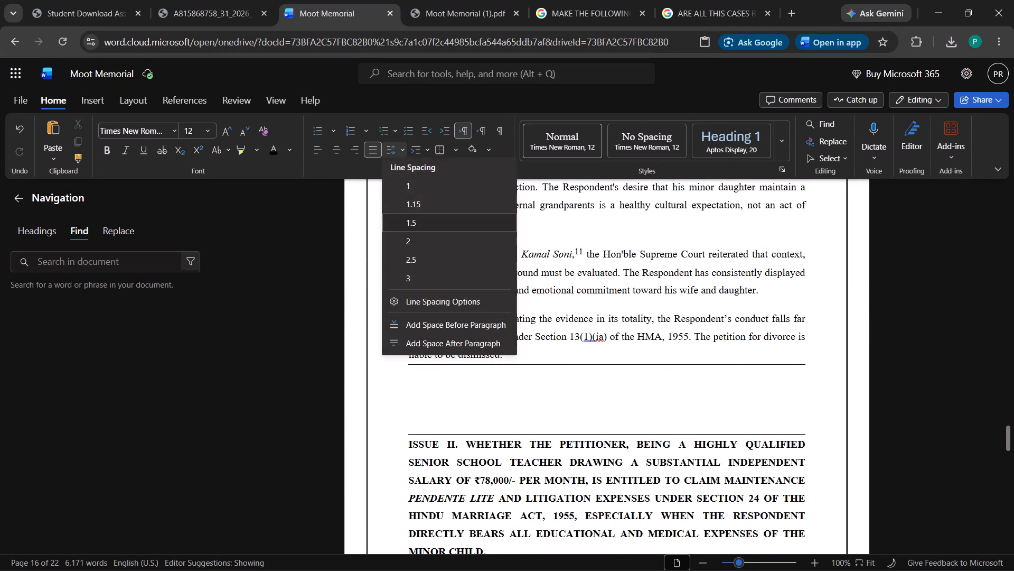
Remove the space after the ruled blank line above the Issue III heading.
scroll(458, 386, down, 4)
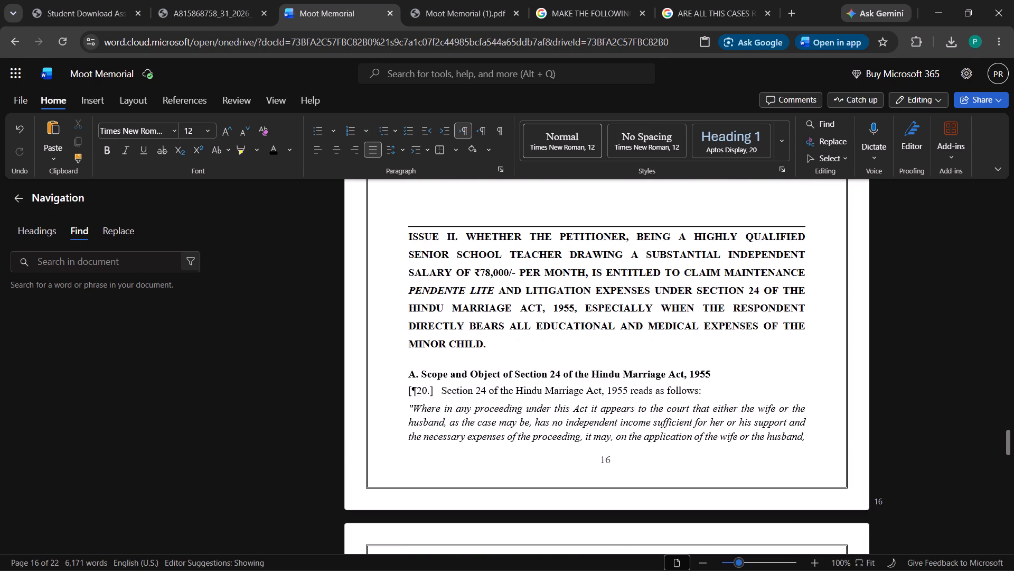
scroll(458, 386, up, 1)
scroll(458, 386, down, 3)
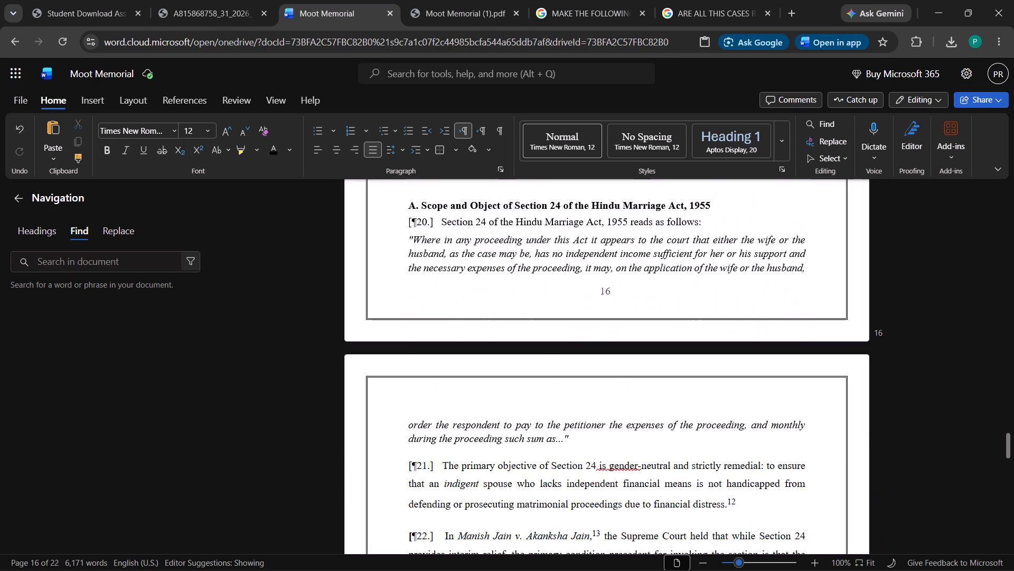
scroll(459, 388, down, 11)
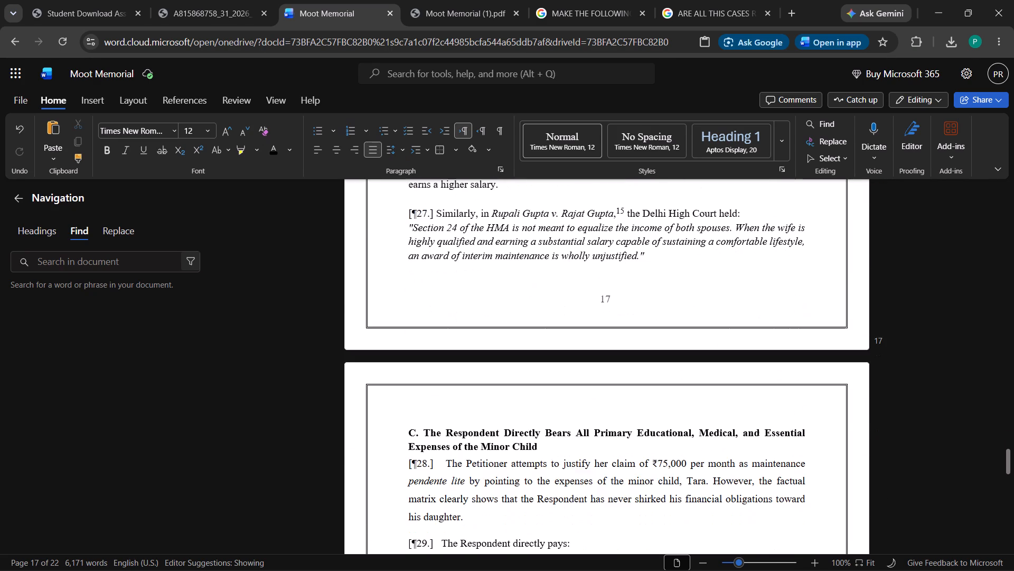
scroll(459, 389, down, 12)
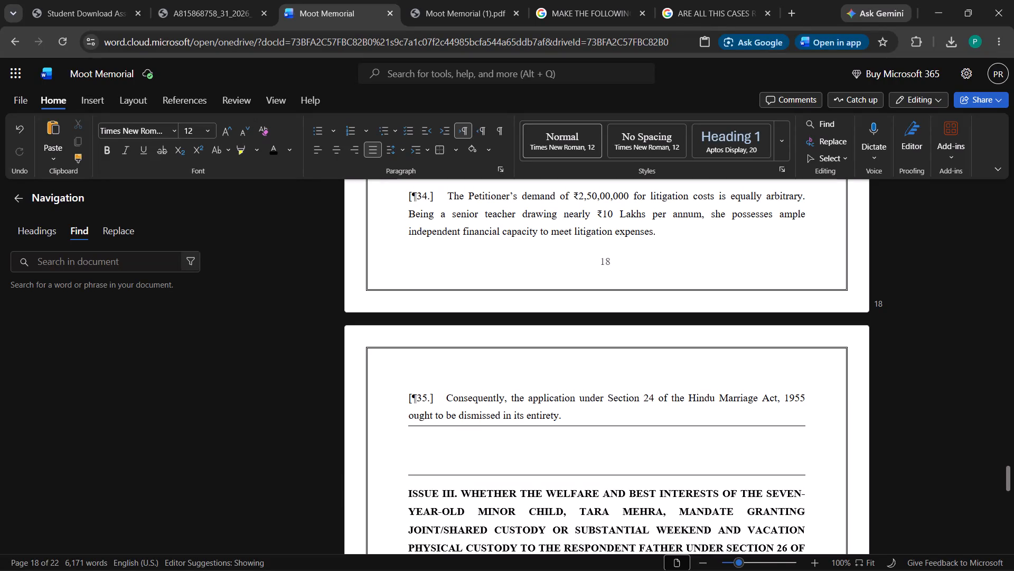
click(505, 491)
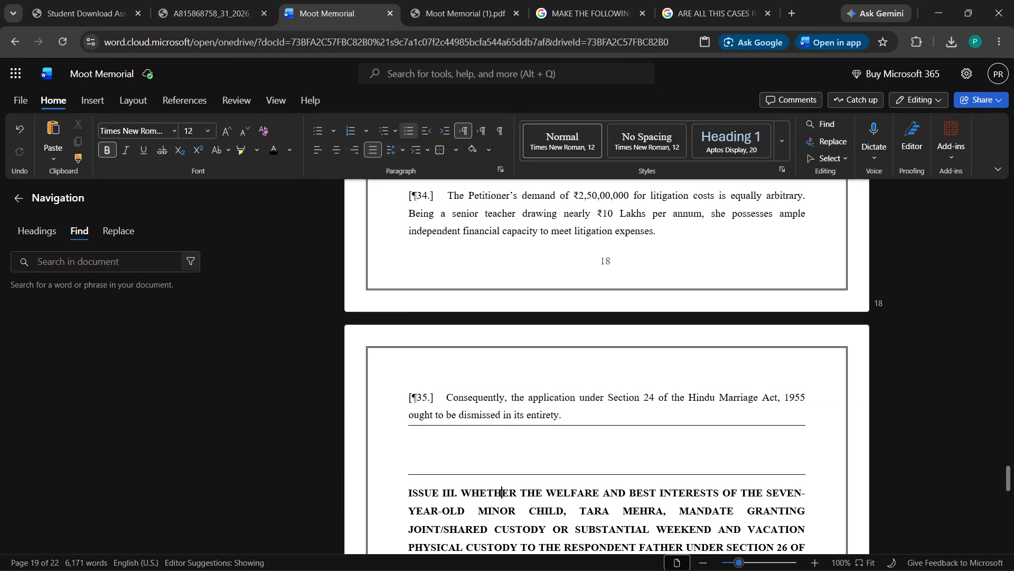
click(426, 463)
click(389, 154)
click(429, 343)
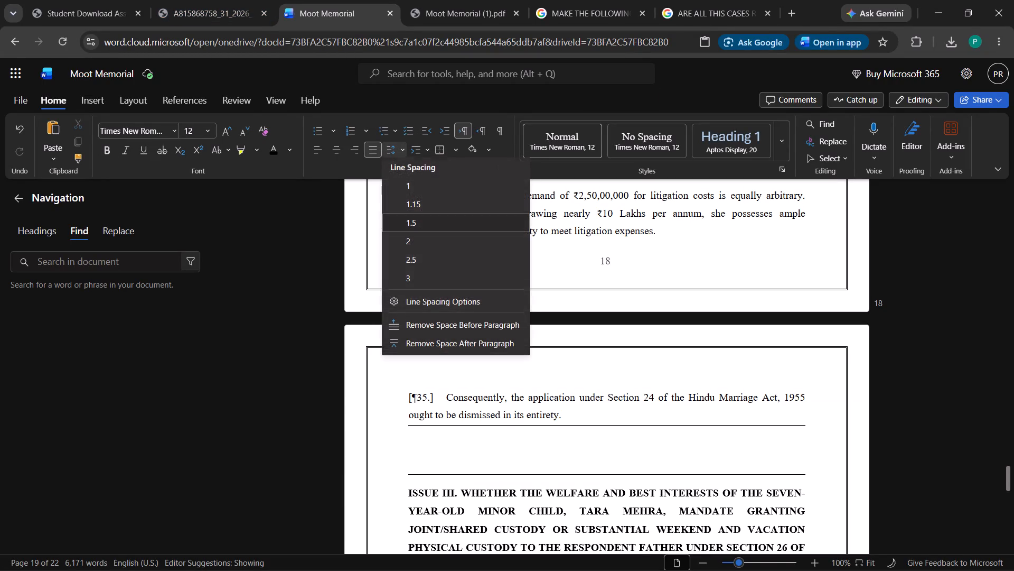
Remove the space before the Issue III heading paragraph.
click(462, 498)
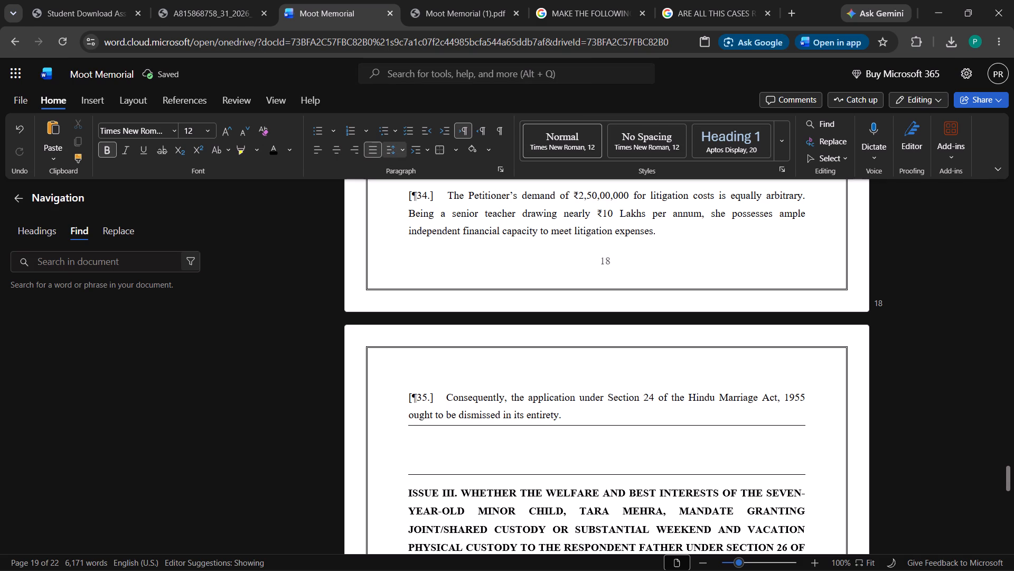
click(394, 149)
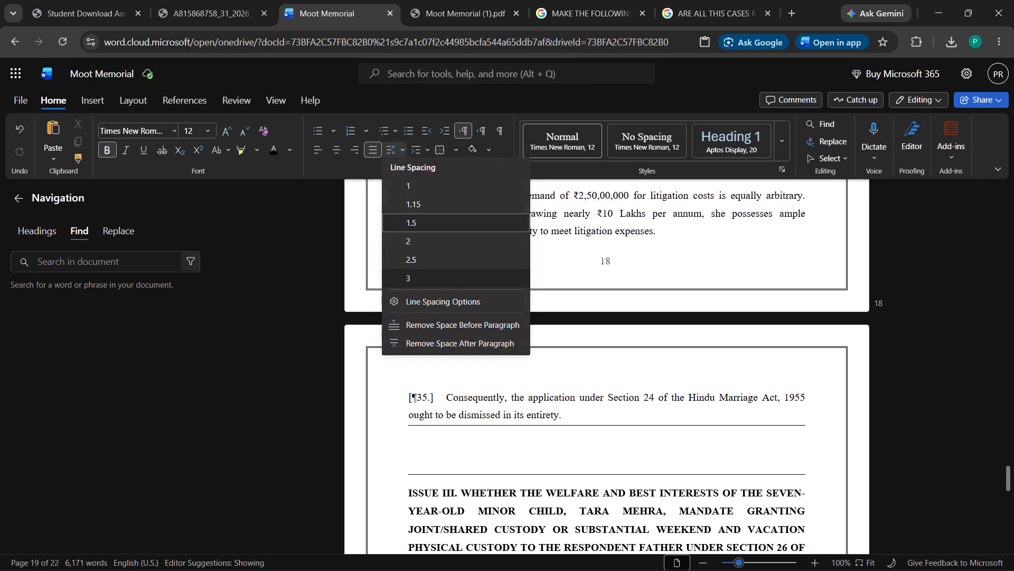
click(448, 330)
Switch to Moot Memorial (1).pdf and examine the Issue II text and footnotes on pages 17 and 18.
scroll(458, 364, down, 3)
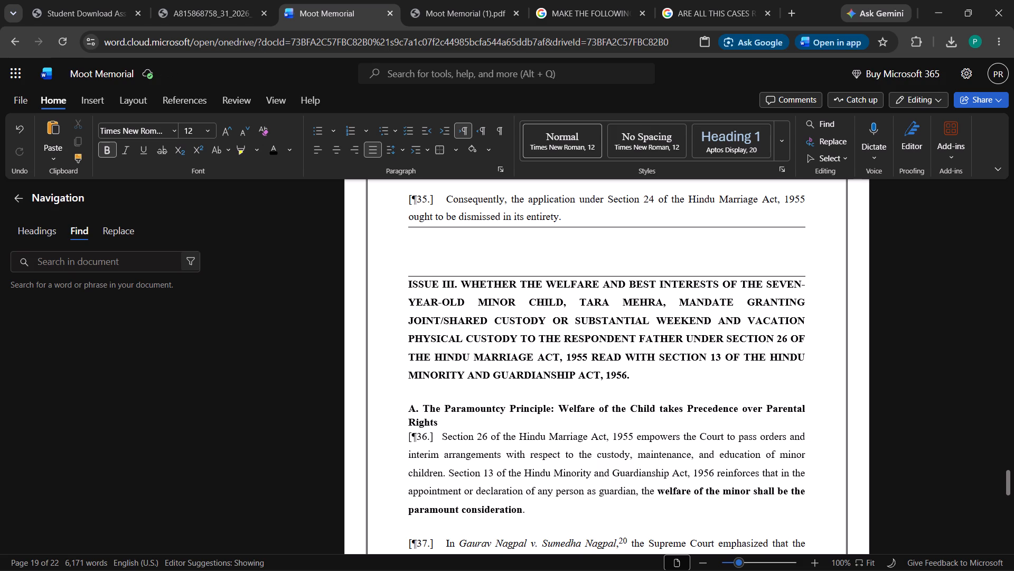
scroll(474, 320, down, 5)
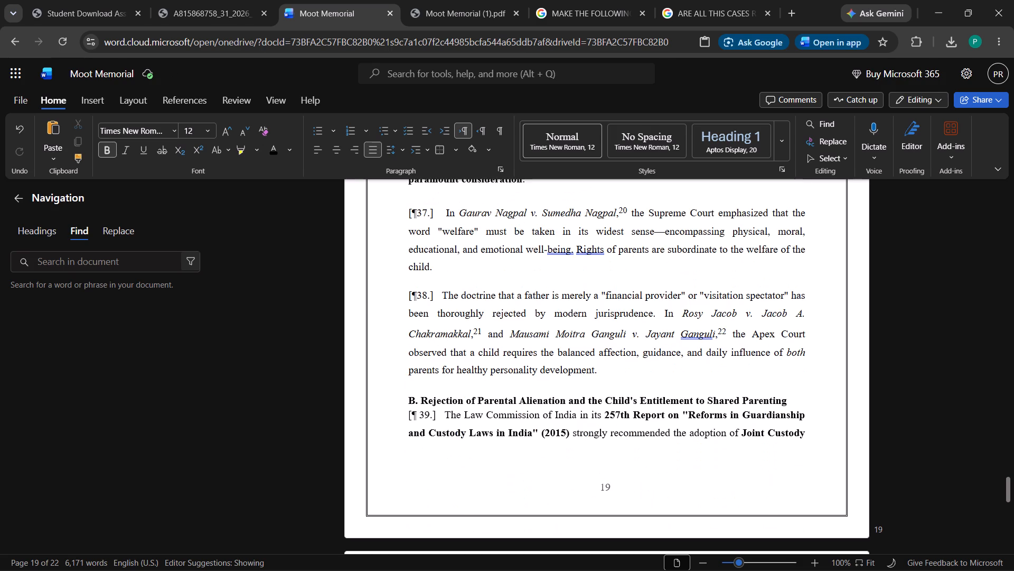
click(455, 0)
scroll(521, 259, down, 2)
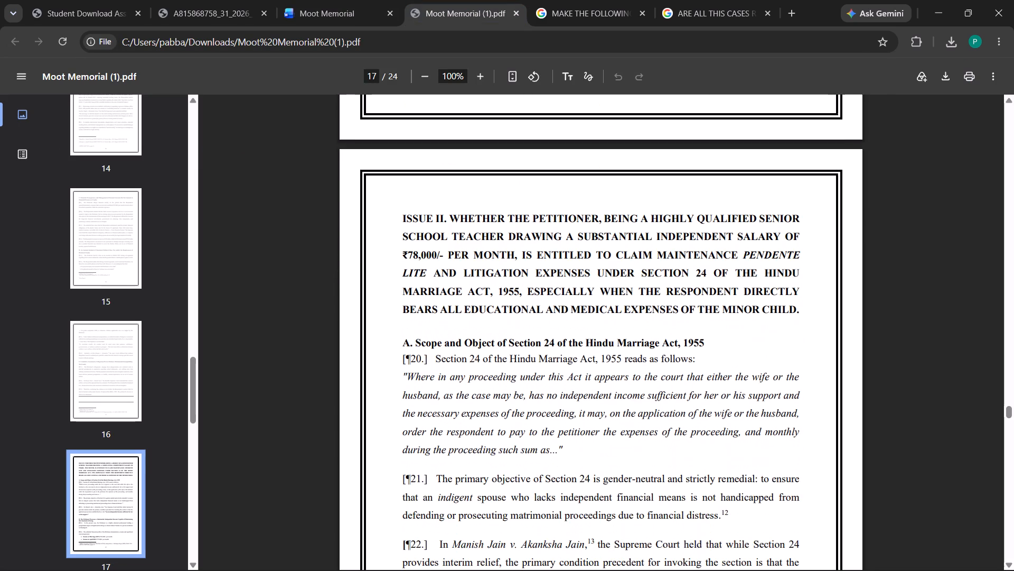
scroll(521, 259, down, 7)
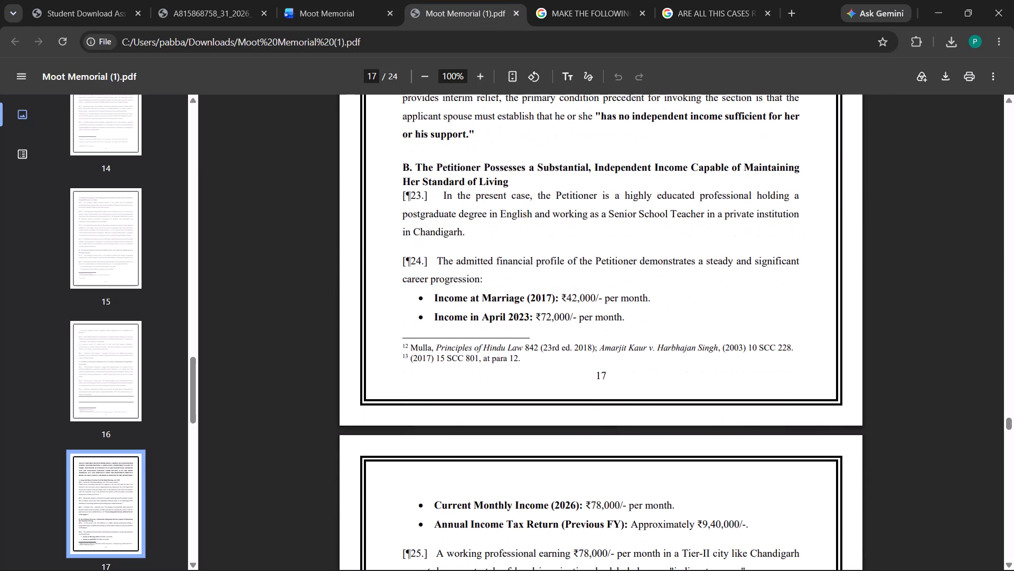
scroll(521, 259, down, 7)
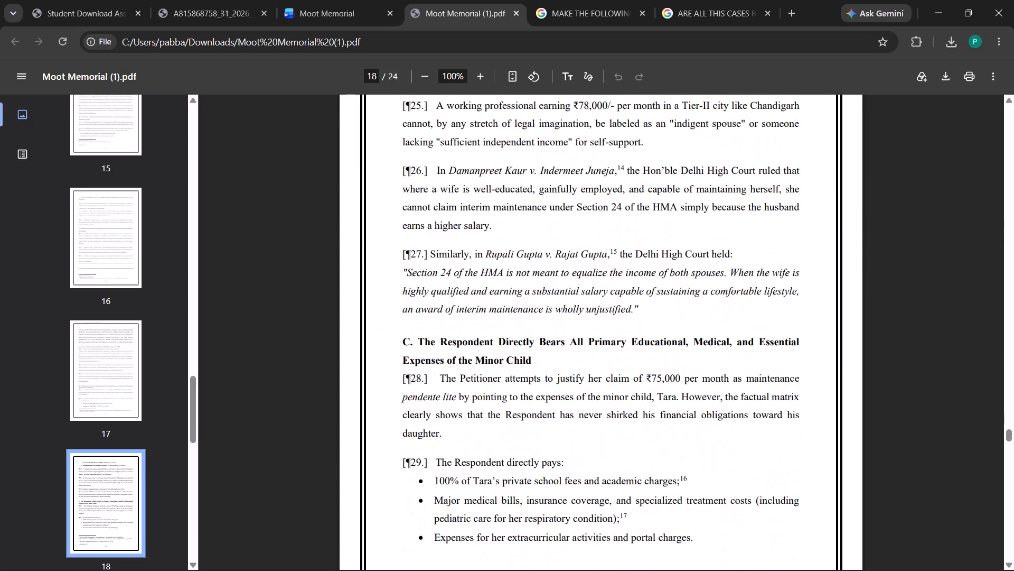
scroll(521, 259, down, 4)
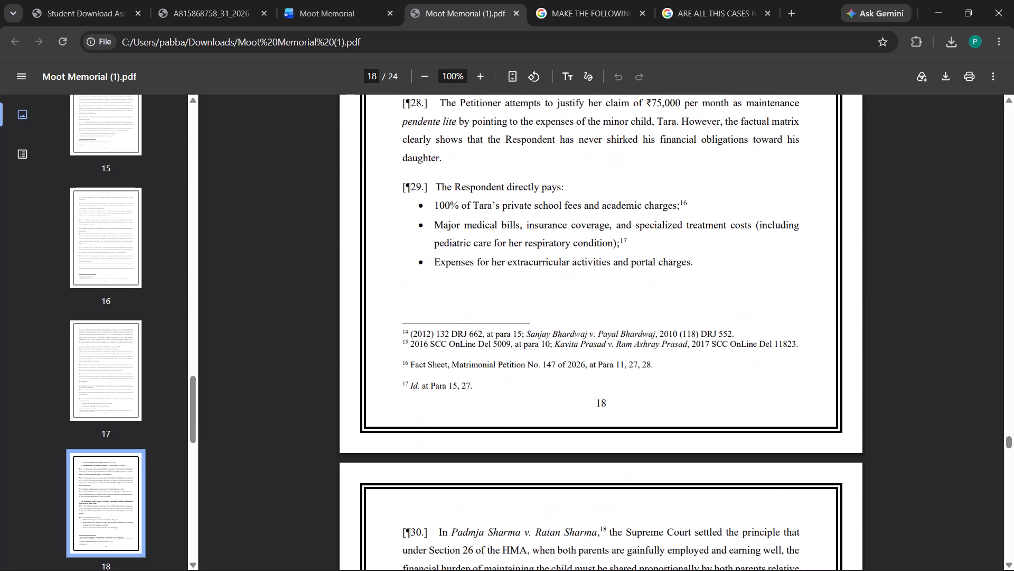
Back in the Word document, set the text of footnote 15, cited after Rupali Gupta v. Rajat Gupta, to font size 9.
click(344, 0)
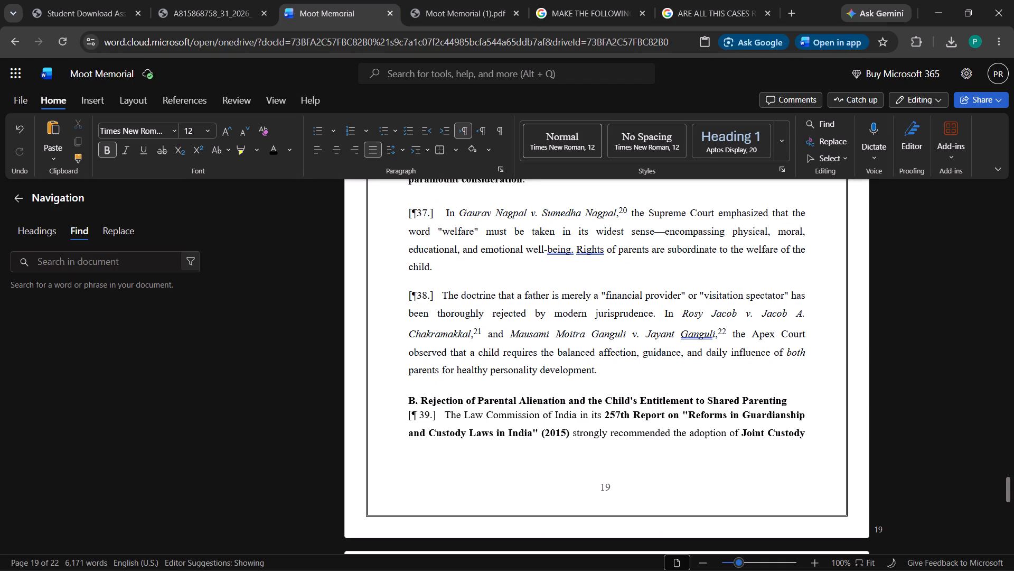
scroll(646, 339, up, 8)
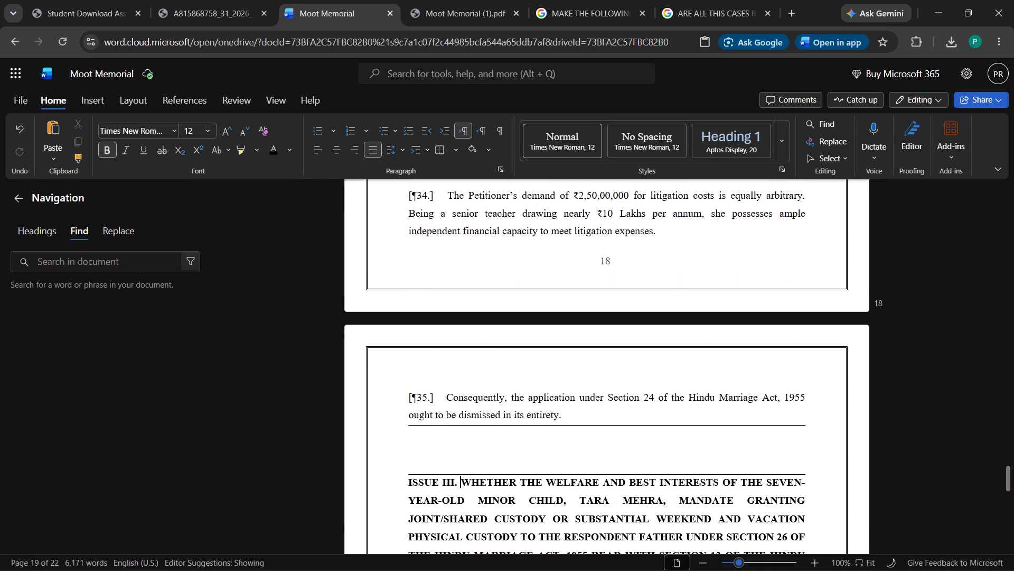
scroll(633, 349, up, 15)
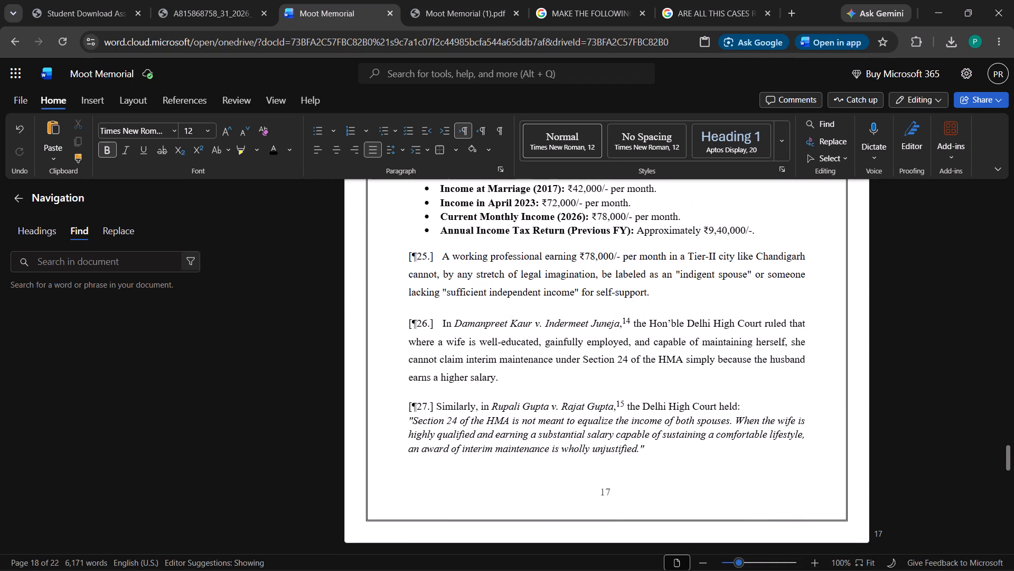
click(623, 327)
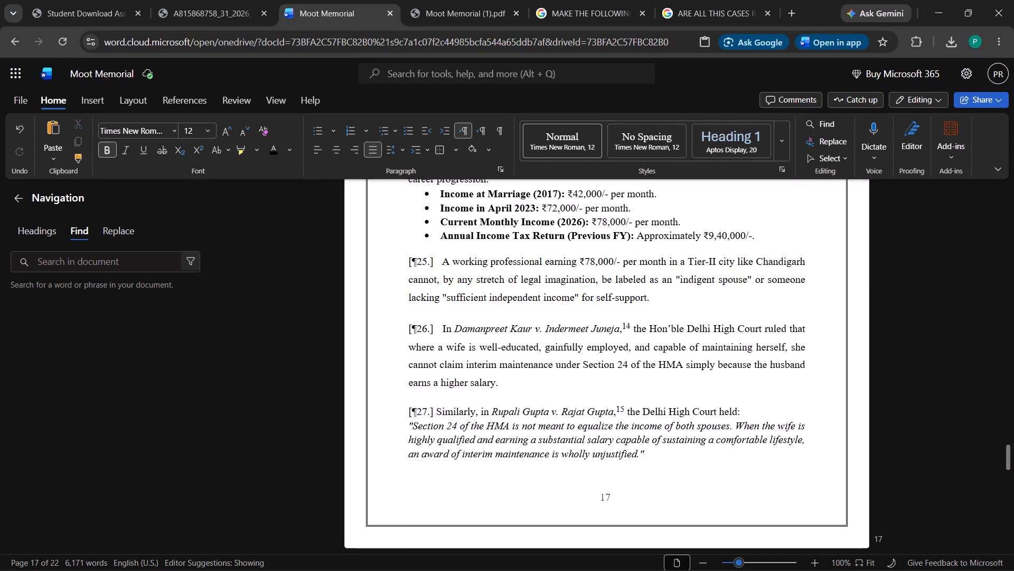
click(636, 322)
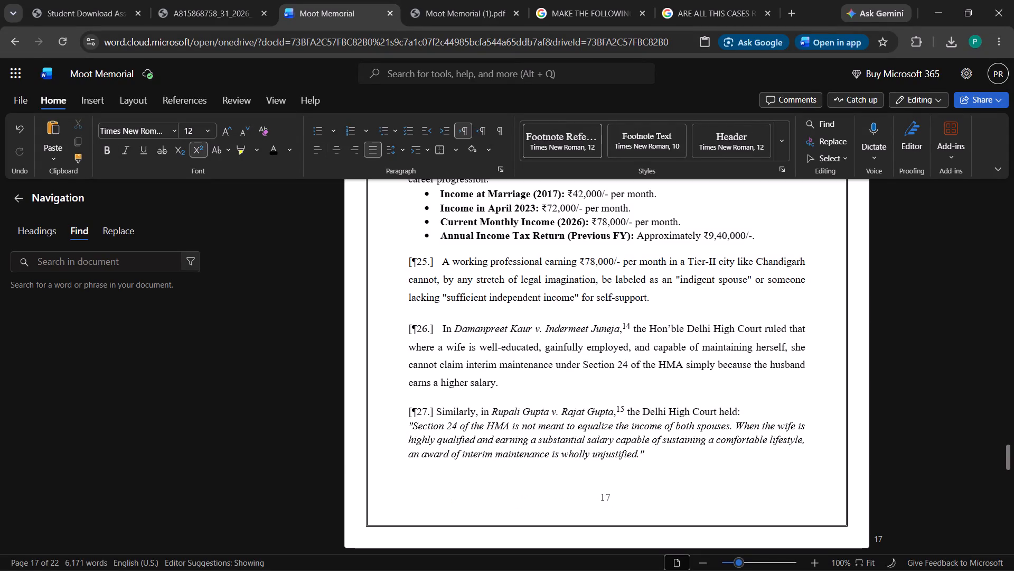
click(619, 406)
click(552, 508)
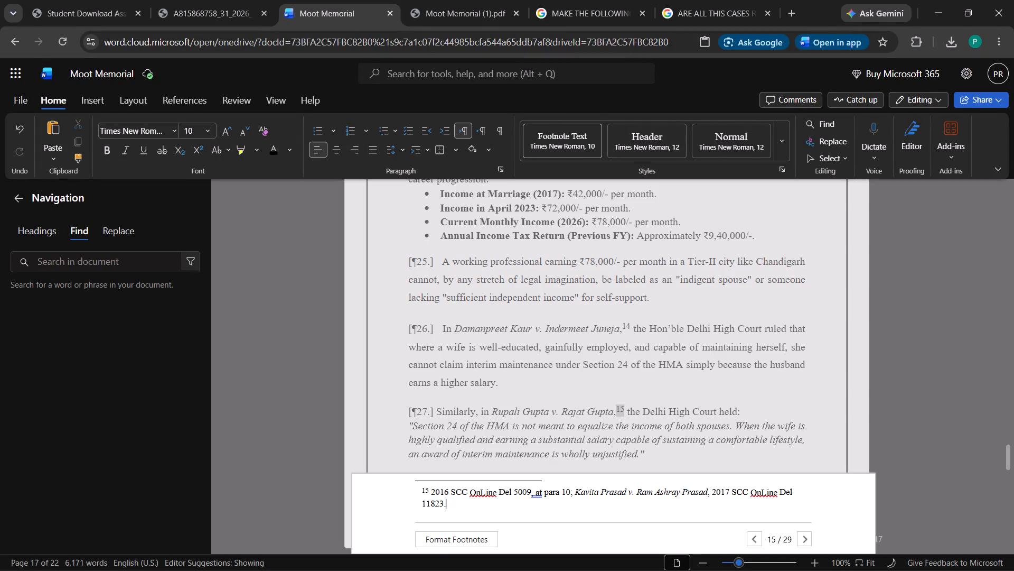
scroll(549, 507, down, 1)
click(494, 504)
drag(432, 493, 447, 505)
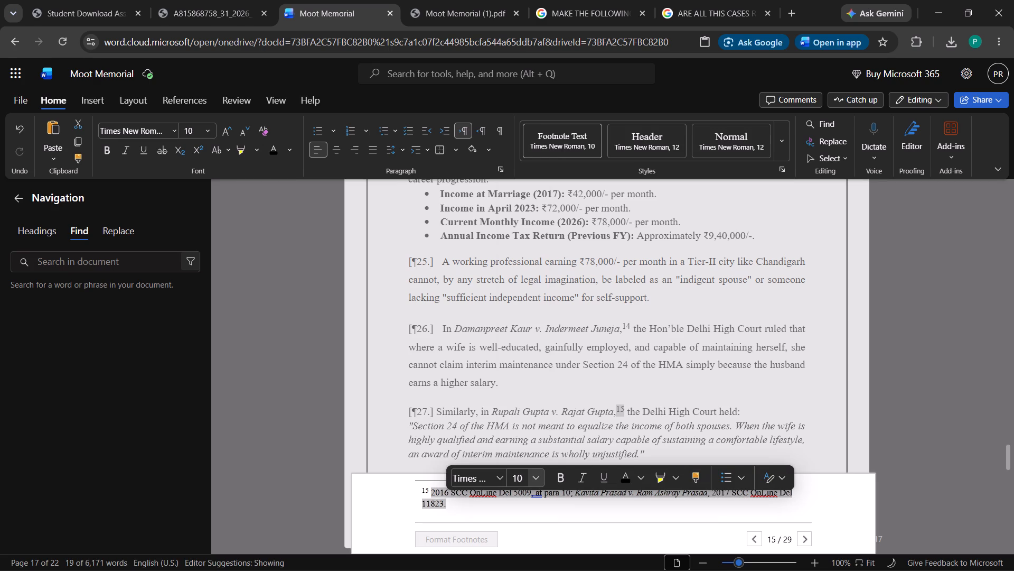
click(537, 476)
click(532, 167)
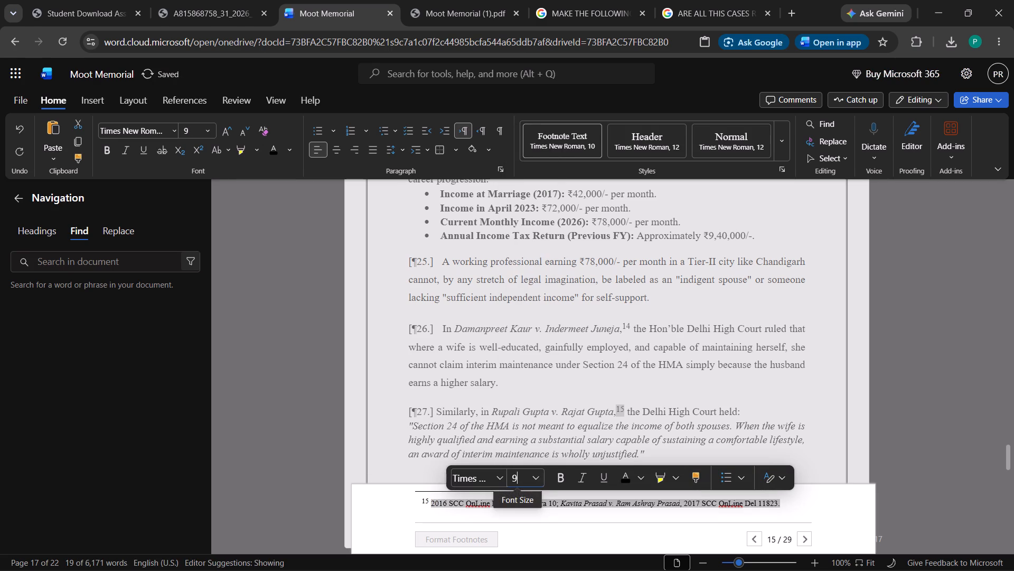
click(305, 362)
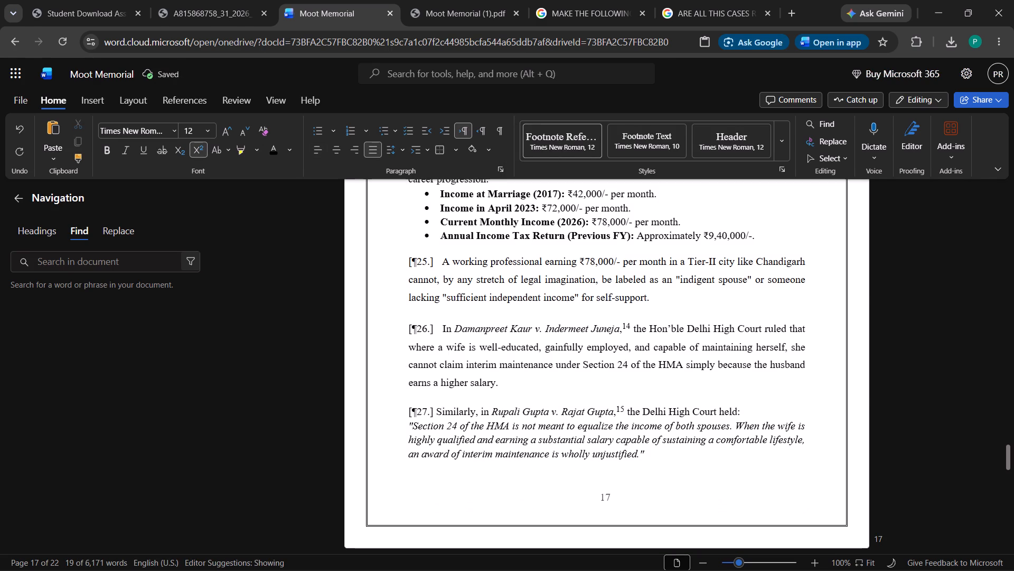
Compare footnote 16, cited after Tara's private school fees, in the Word document with the footnotes on page 18 of Moot Memorial (1).pdf.
click(499, 0)
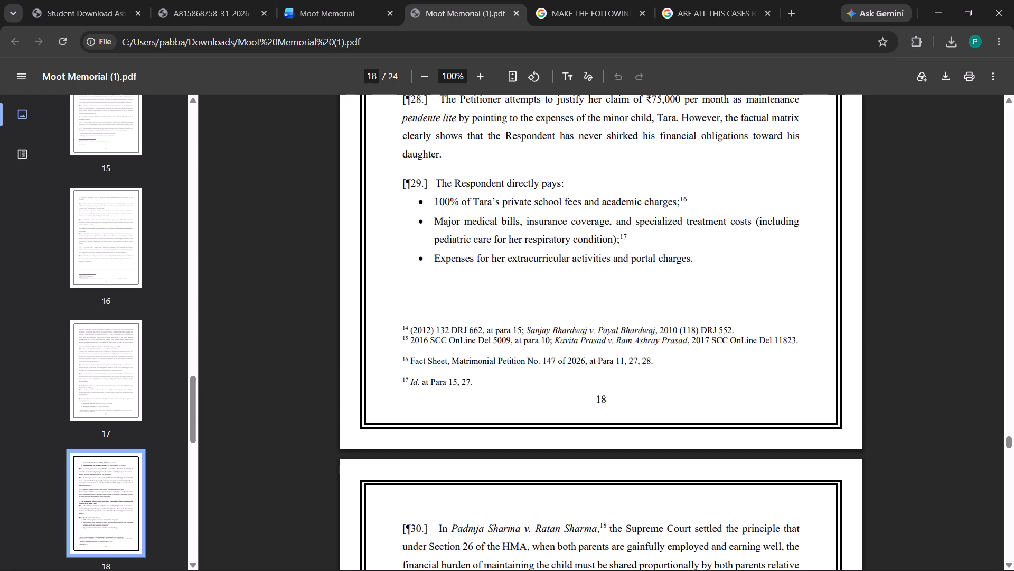
click(315, 19)
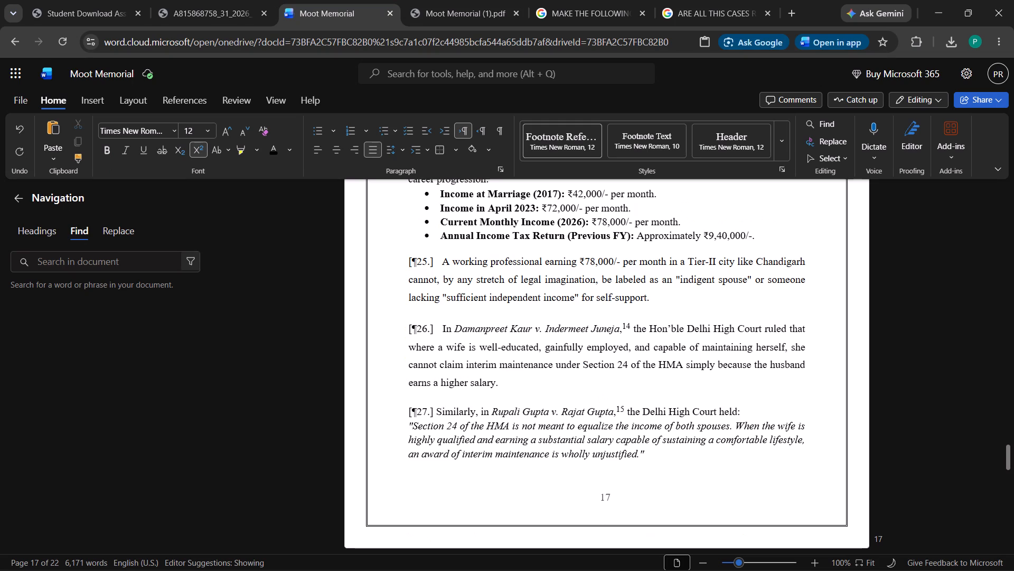
scroll(650, 421, down, 4)
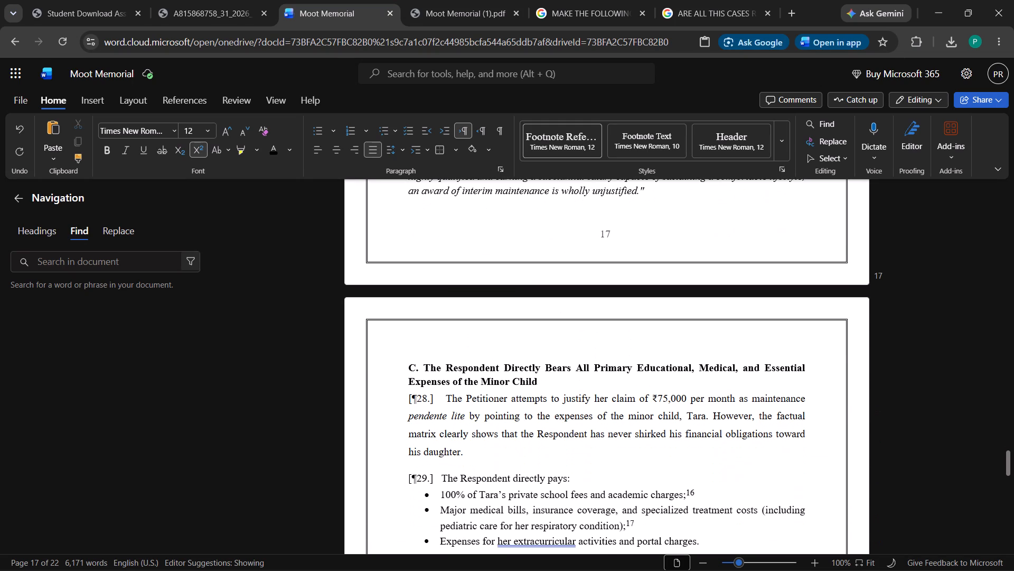
scroll(642, 413, down, 2)
click(688, 359)
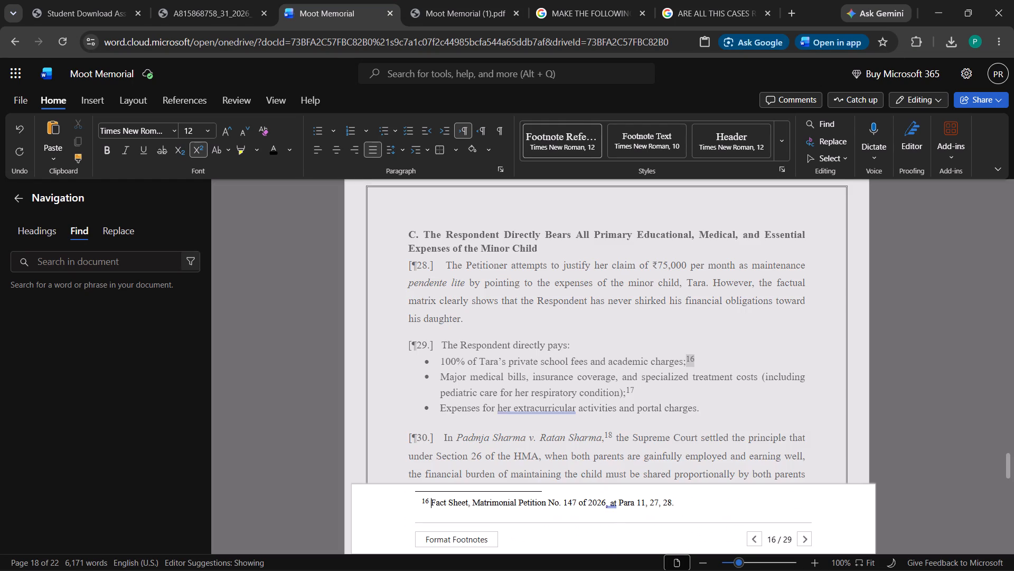
click(665, 517)
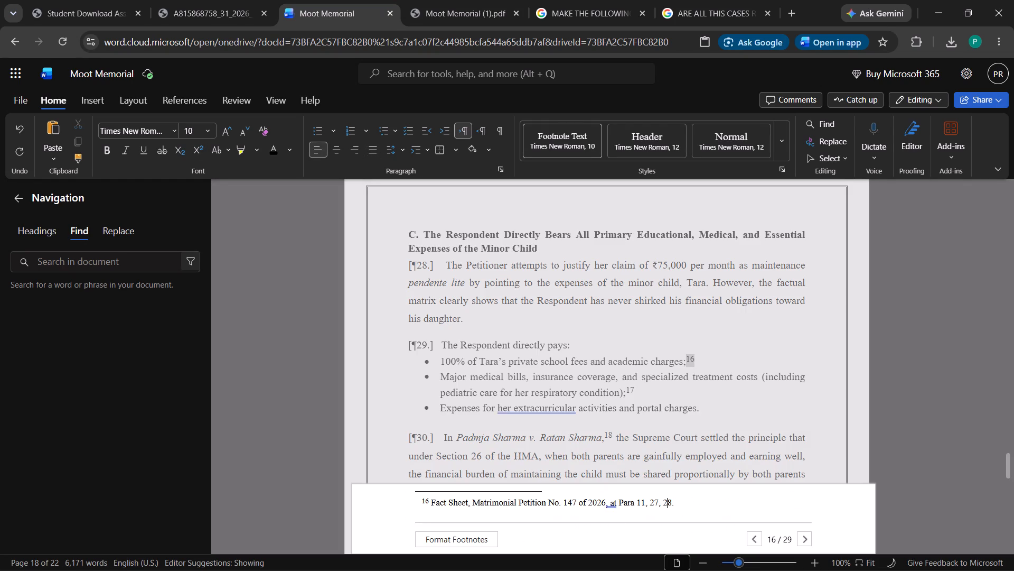
triple_click(689, 505)
click(689, 505)
drag(709, 504, 729, 534)
click(742, 501)
click(431, 5)
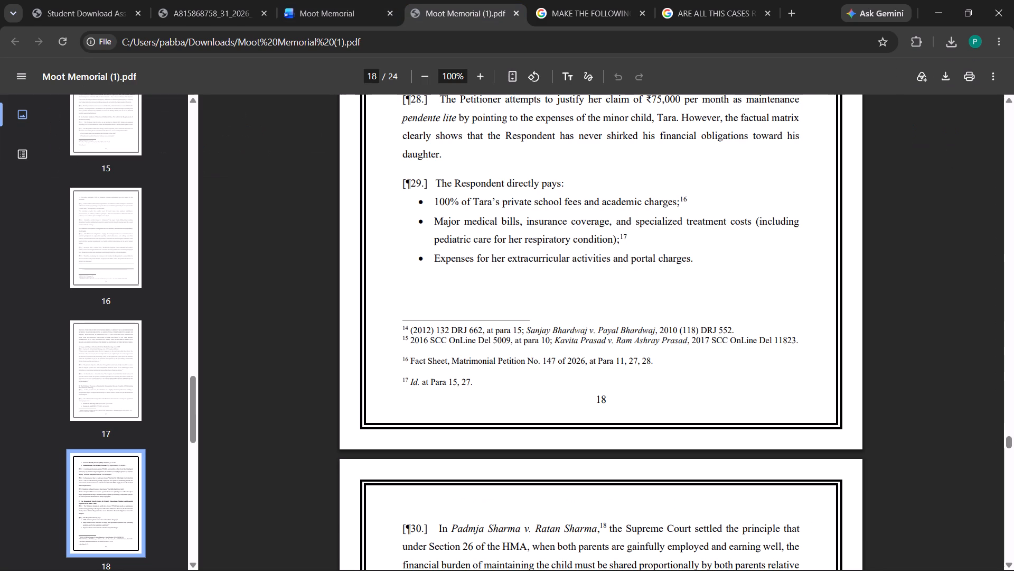
click(367, 8)
click(525, 406)
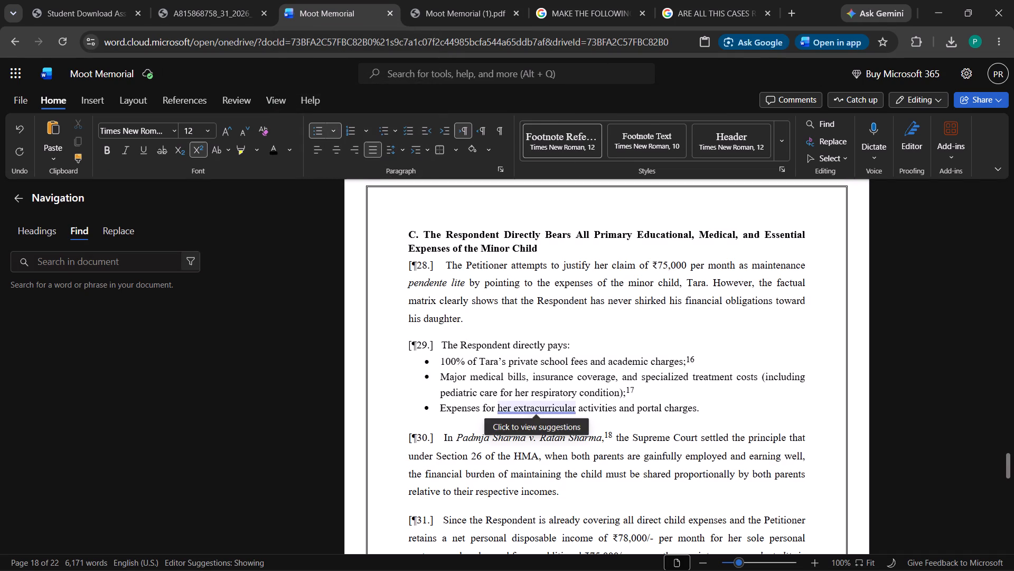
scroll(453, 419, down, 5)
In Moot Memorial (1).pdf, examine pages 18 to 20, focusing on the footnotes and the Issue III heading split across two pages.
click(440, 15)
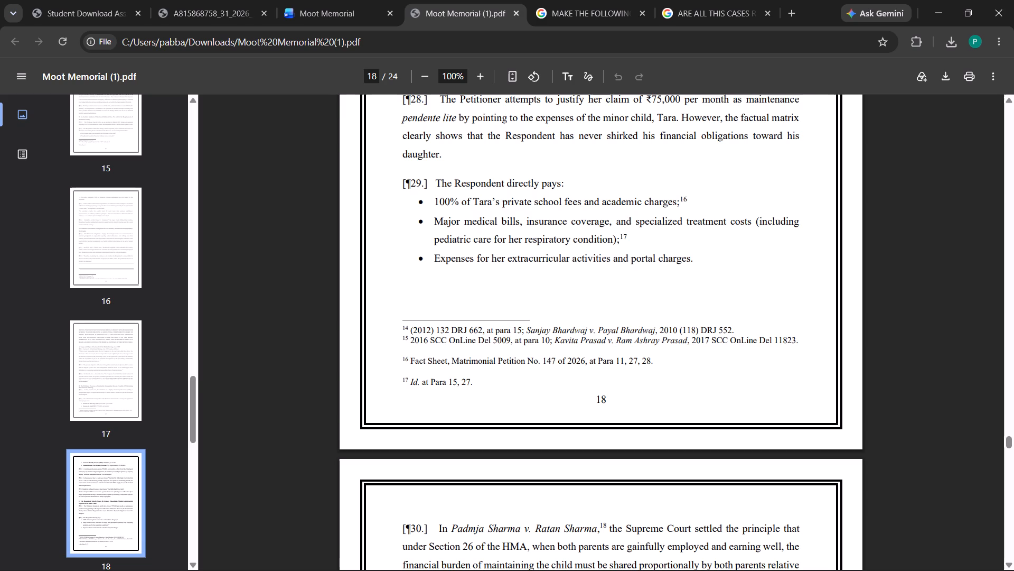
scroll(527, 381, down, 10)
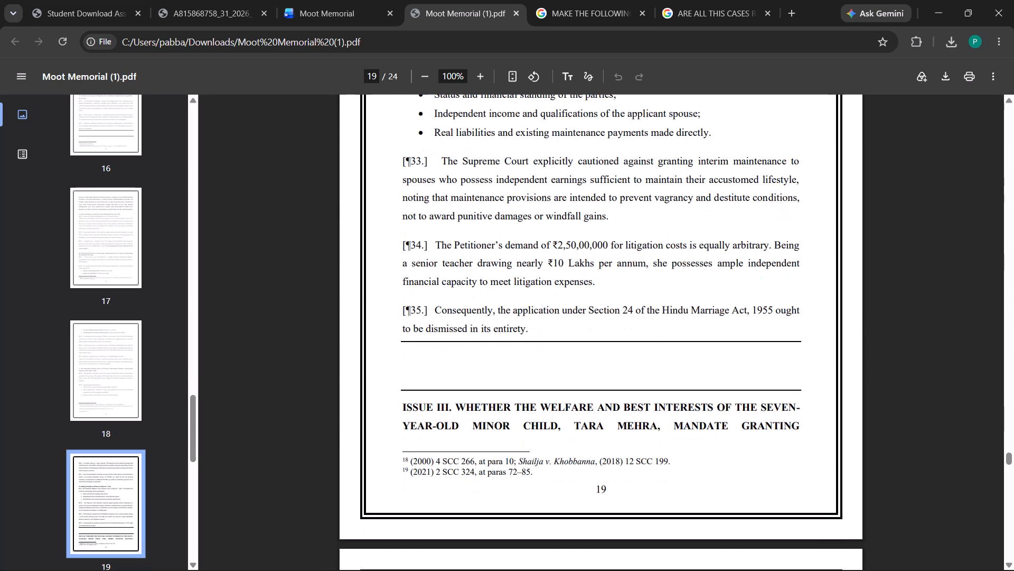
scroll(527, 381, down, 2)
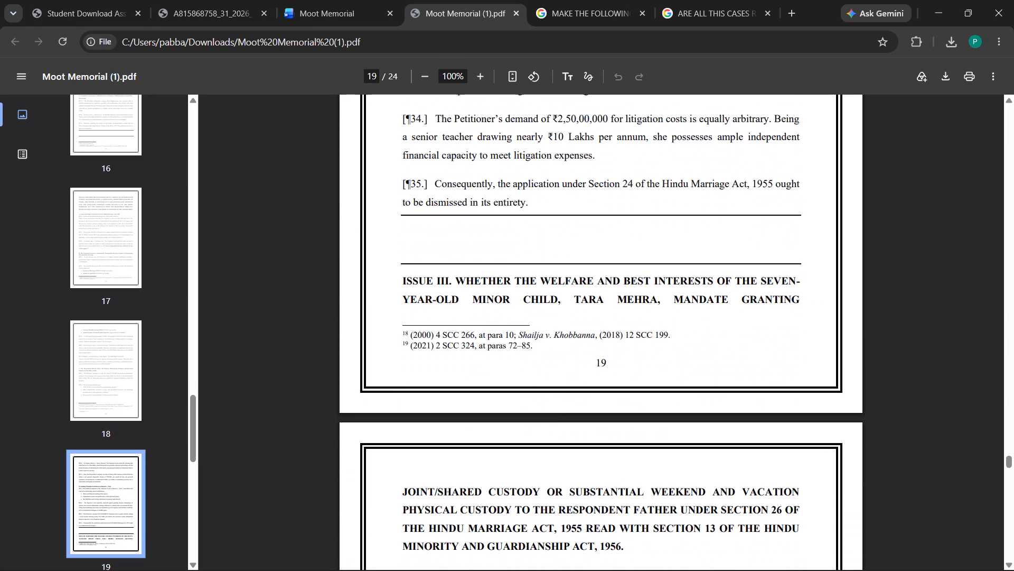
scroll(527, 381, down, 2)
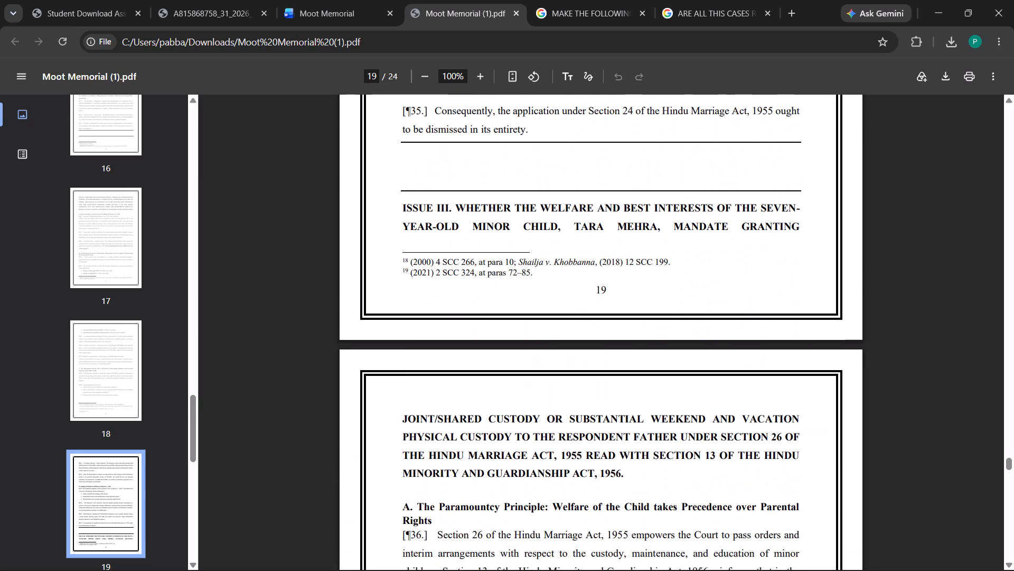
scroll(527, 381, down, 1)
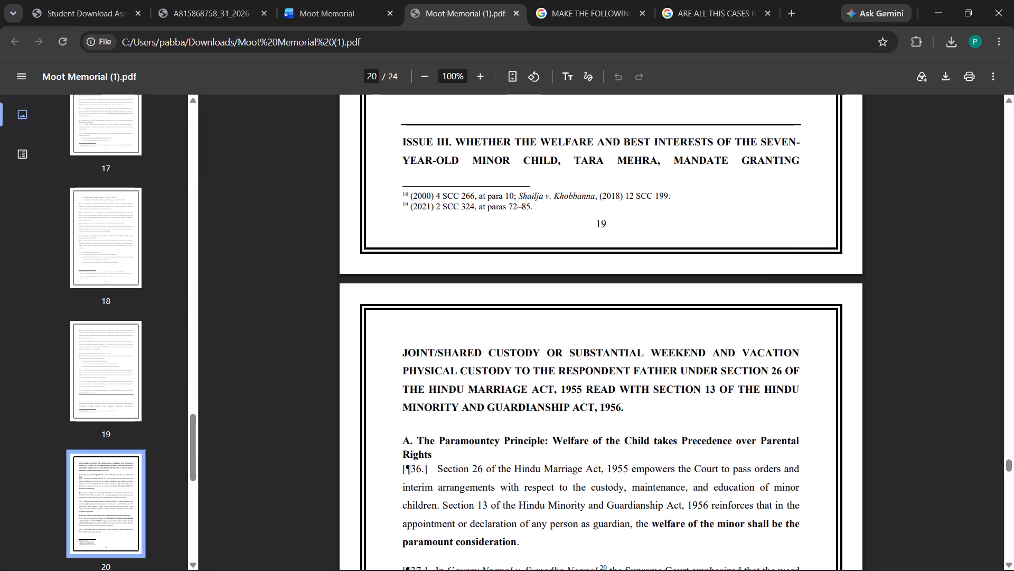
scroll(527, 381, down, 1)
scroll(527, 381, up, 2)
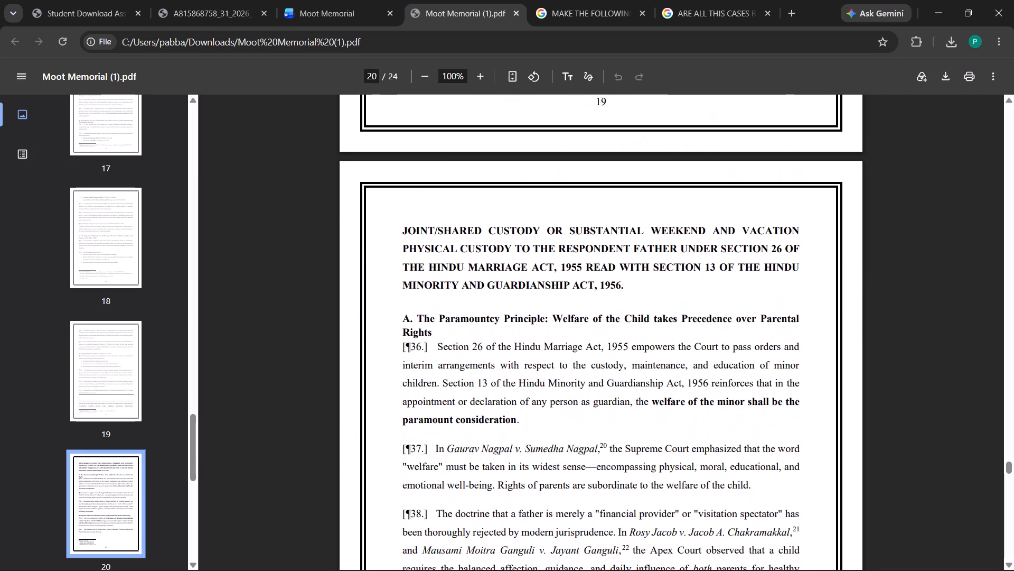
scroll(527, 381, up, 1)
scroll(527, 381, down, 6)
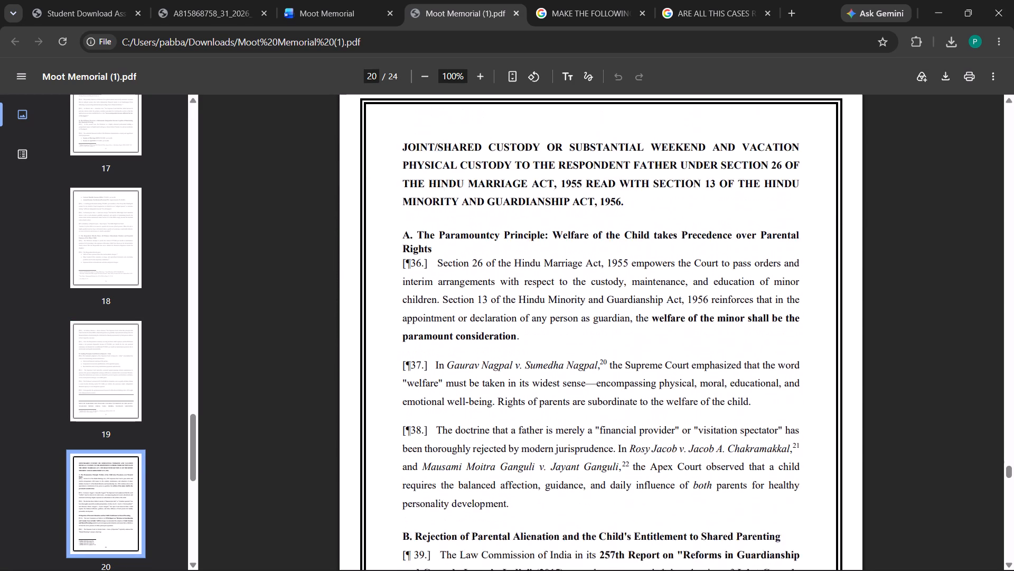
Examine the rest of Issue III, the Prayer for the Relief and the closing signature block on pages 20 to 24 of the PDF.
scroll(527, 381, down, 9)
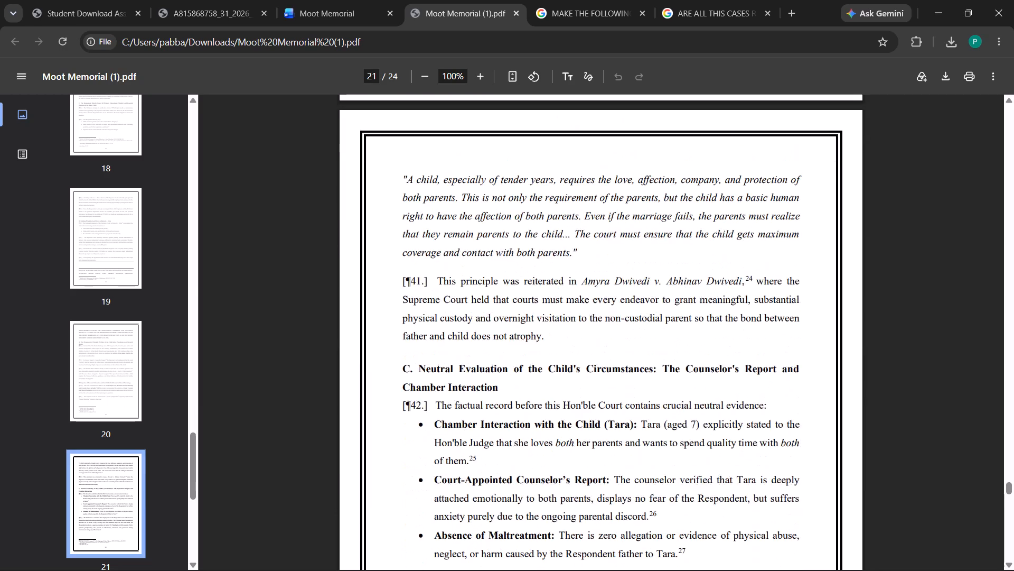
scroll(527, 381, down, 5)
scroll(527, 381, up, 1)
scroll(527, 381, down, 8)
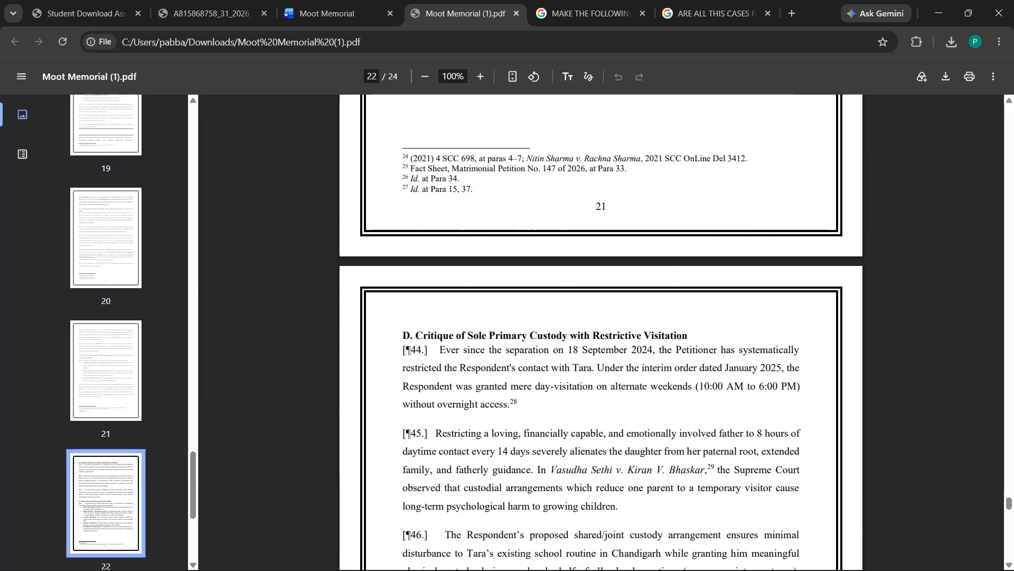
scroll(527, 381, down, 11)
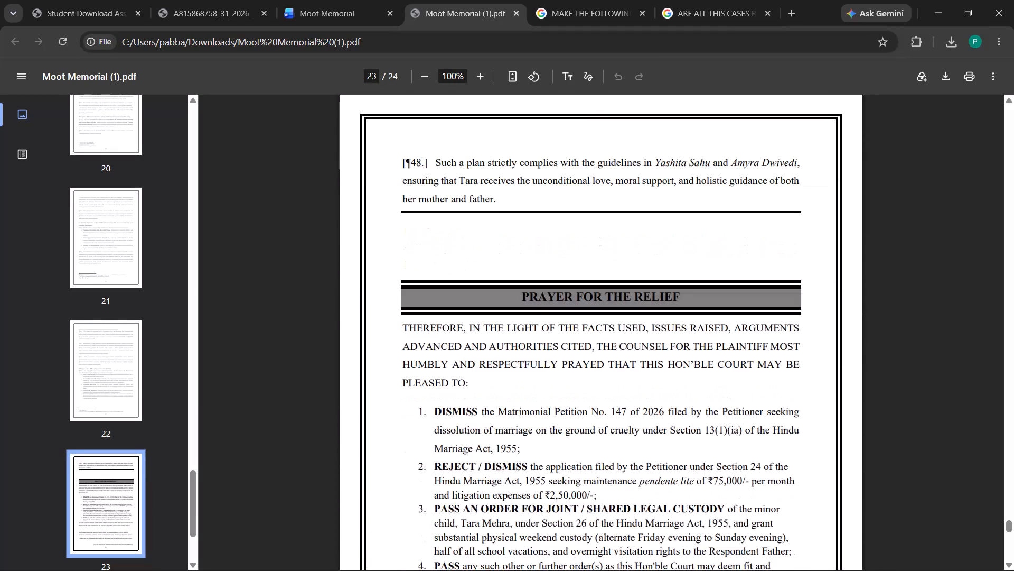
scroll(527, 381, down, 12)
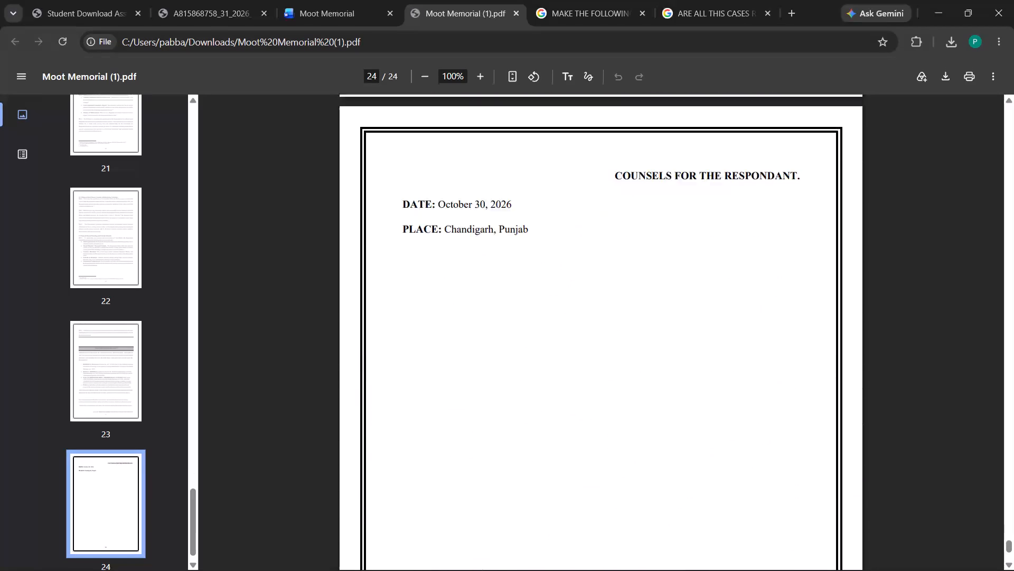
scroll(527, 381, up, 2)
scroll(527, 381, down, 1)
scroll(527, 381, up, 8)
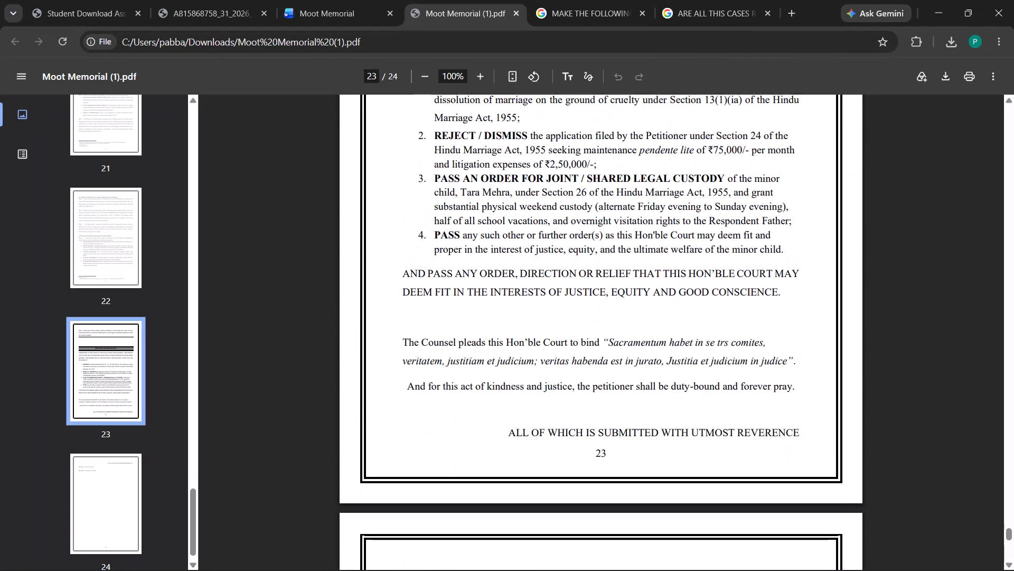
Export the Word document as a fresh PDF, open the downloaded Moot Memorial (2).pdf and close the older Moot Memorial (1).pdf.
click(351, 19)
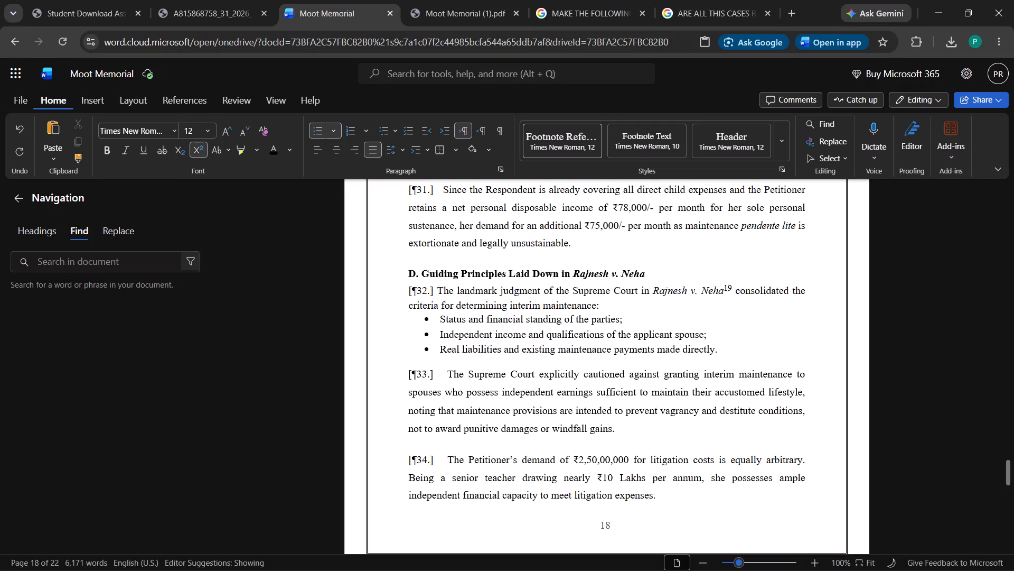
click(23, 100)
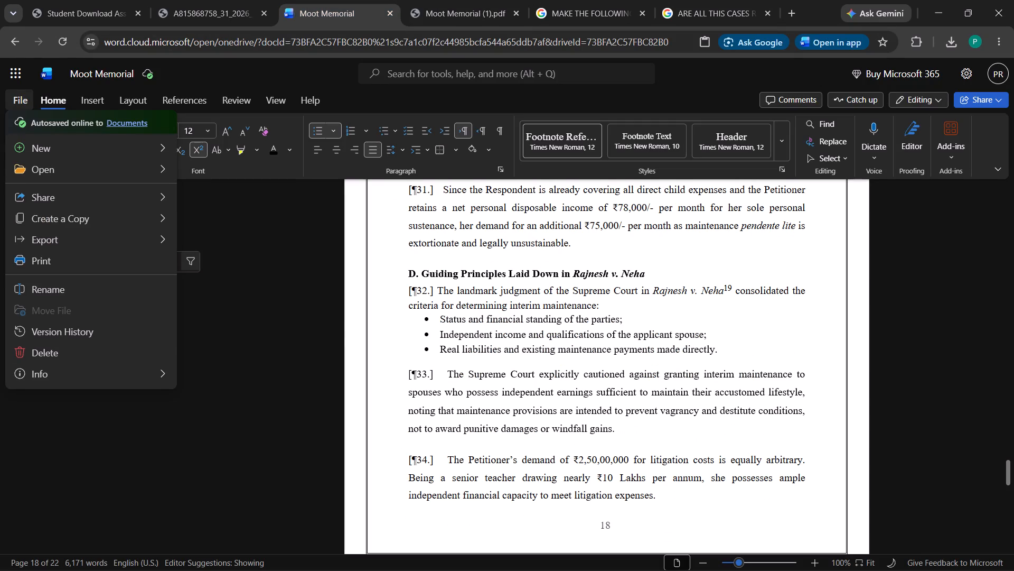
click(198, 240)
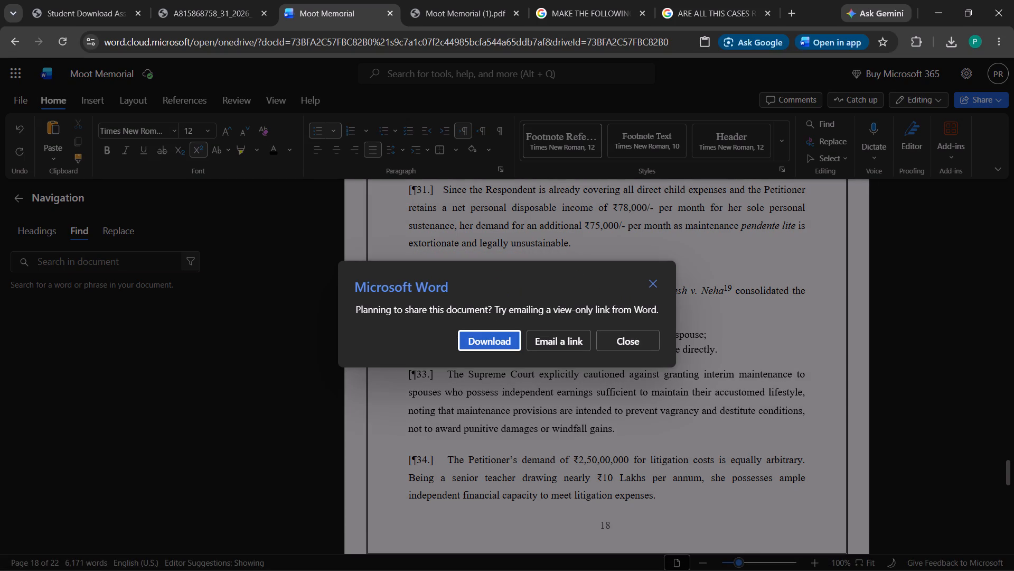
click(508, 336)
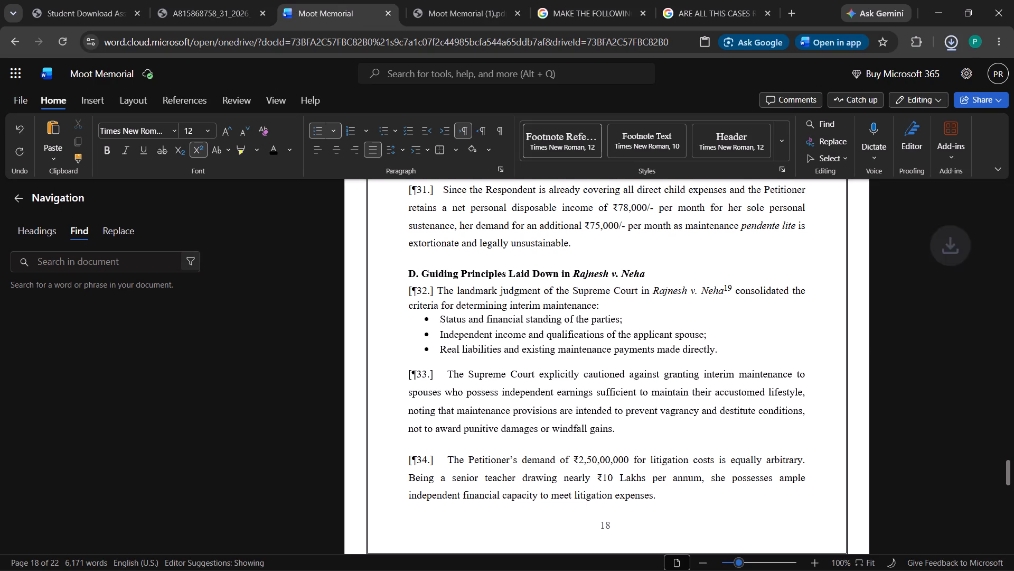
click(812, 73)
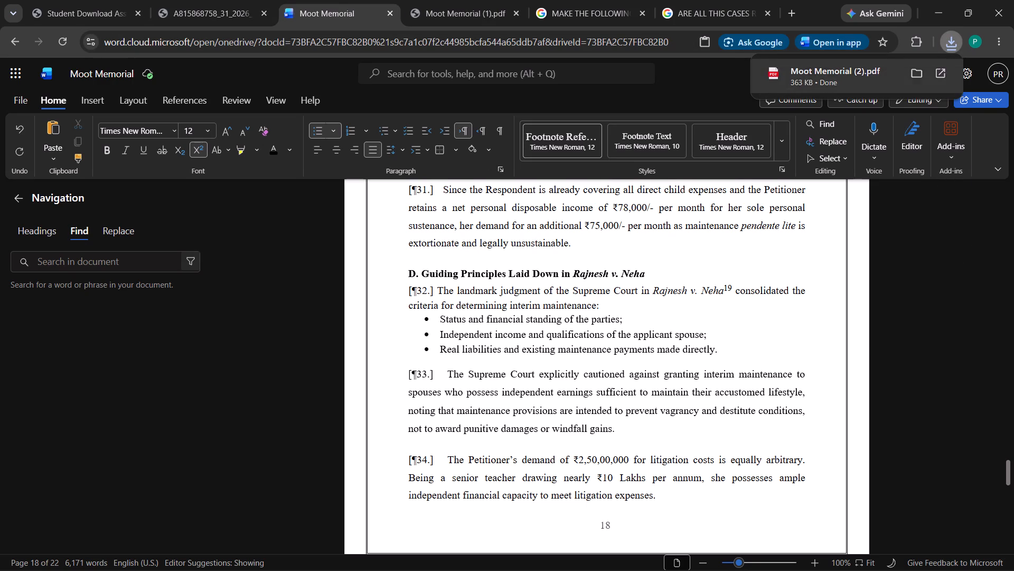
scroll(661, 274, down, 4)
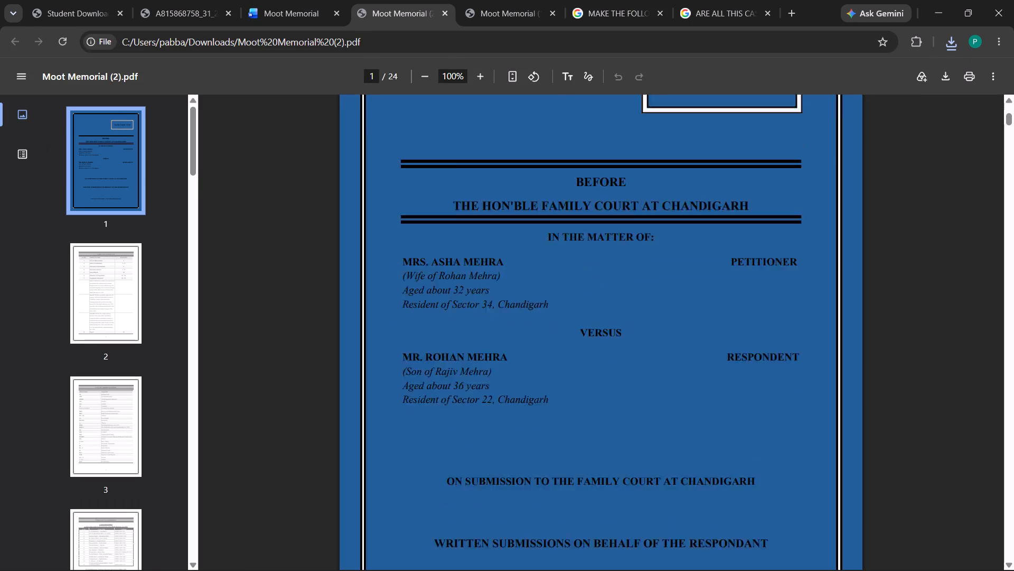
click(549, 16)
Examine the layout of Moot Memorial (2).pdf from the cover page through the Statement of Jurisdiction heading on pages 5 and 6.
scroll(584, 241, down, 2)
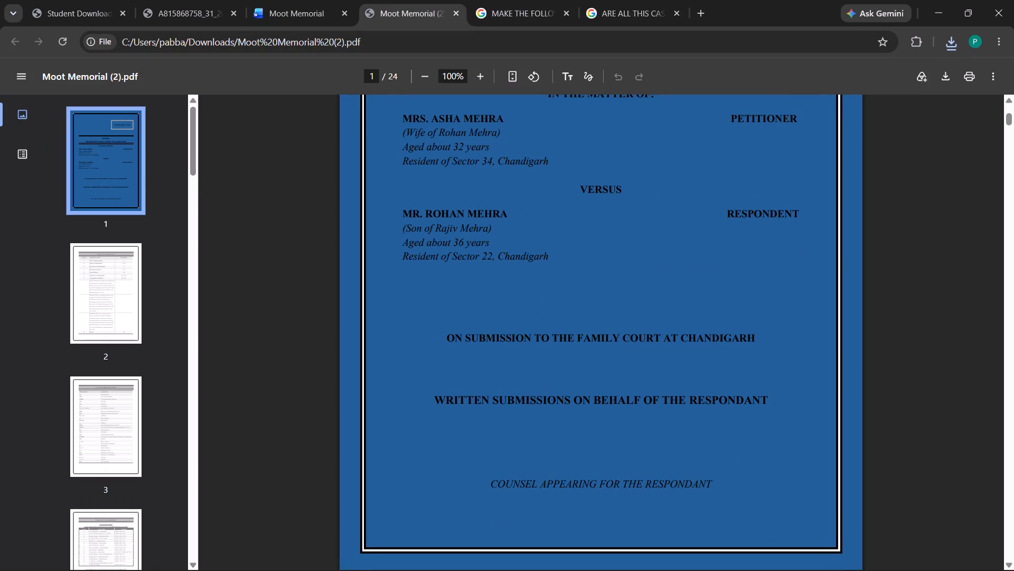
scroll(584, 243, down, 11)
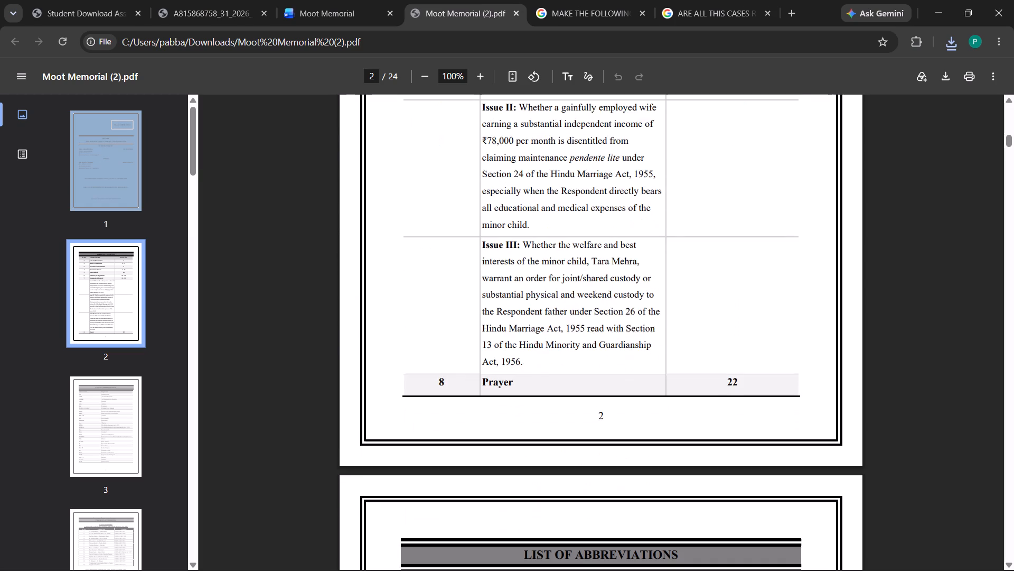
scroll(583, 254, down, 19)
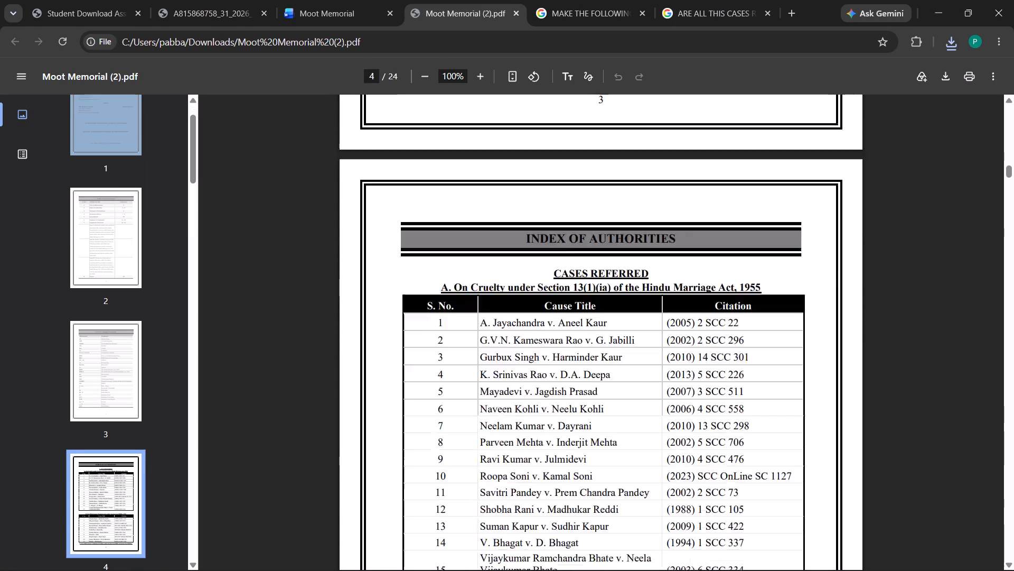
scroll(583, 256, down, 15)
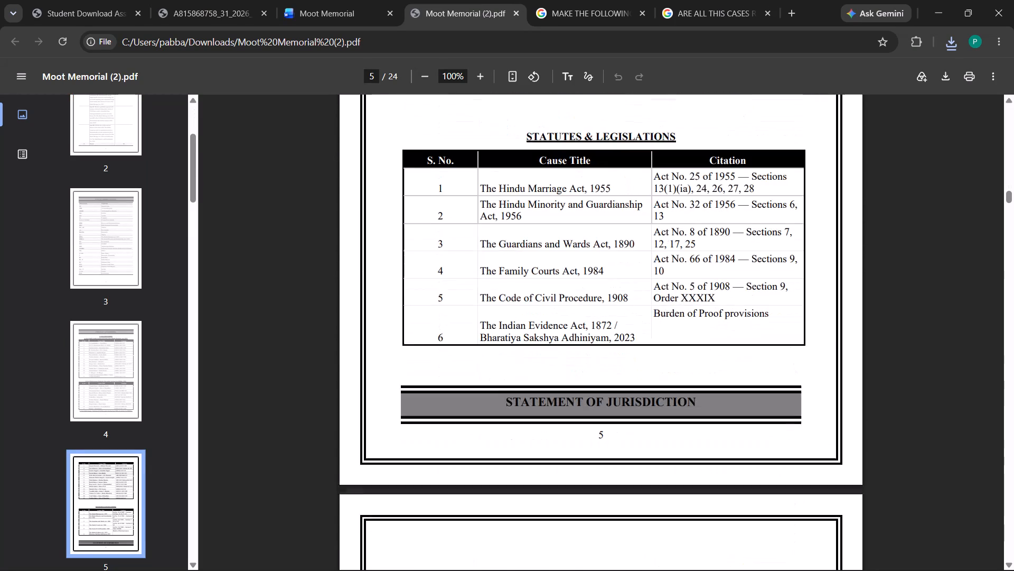
scroll(583, 256, down, 1)
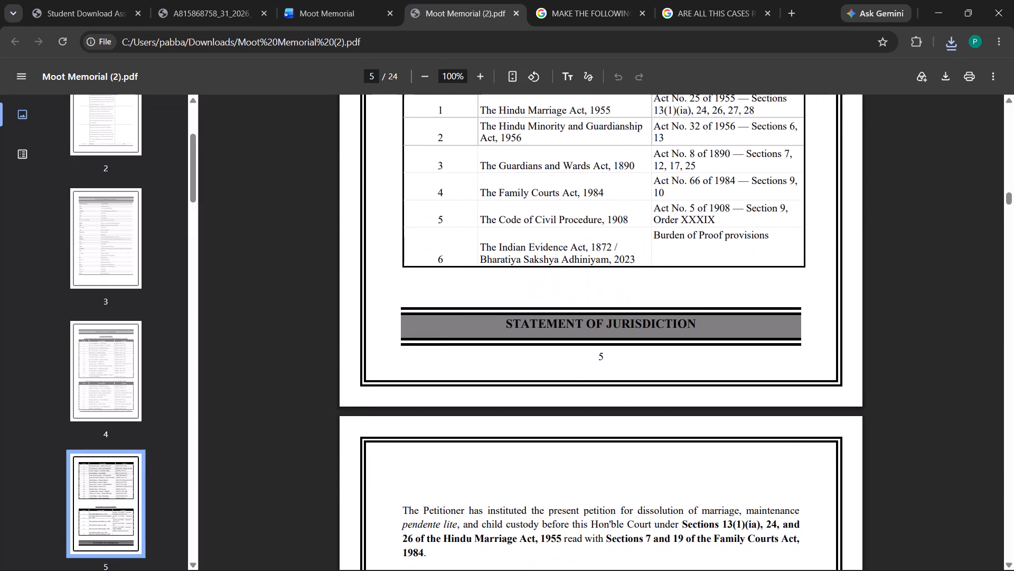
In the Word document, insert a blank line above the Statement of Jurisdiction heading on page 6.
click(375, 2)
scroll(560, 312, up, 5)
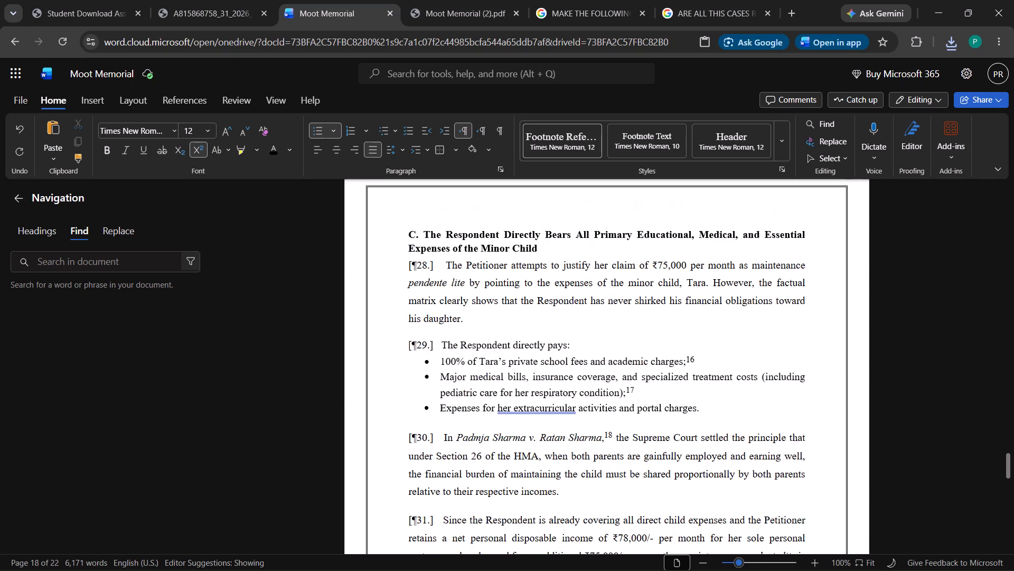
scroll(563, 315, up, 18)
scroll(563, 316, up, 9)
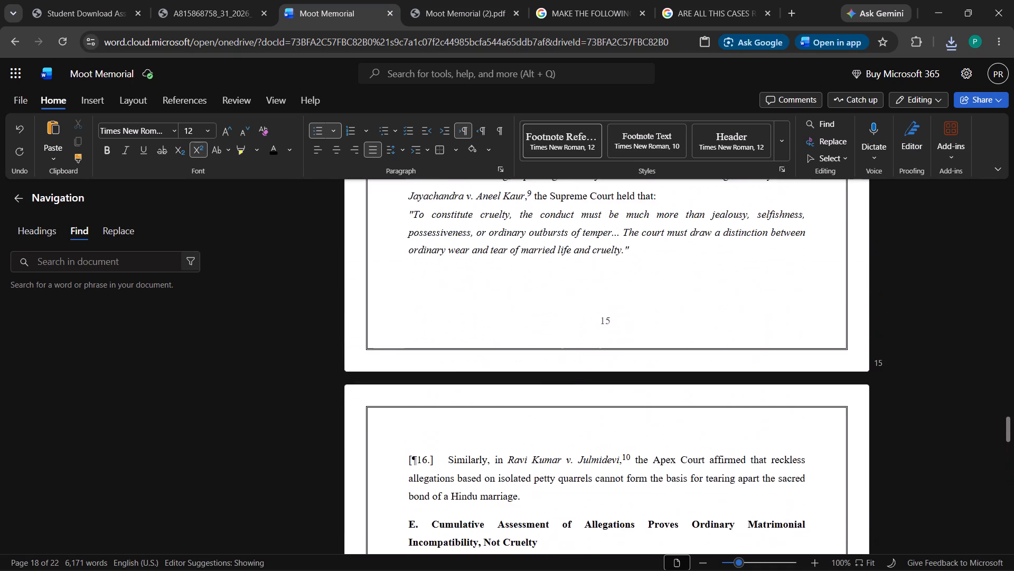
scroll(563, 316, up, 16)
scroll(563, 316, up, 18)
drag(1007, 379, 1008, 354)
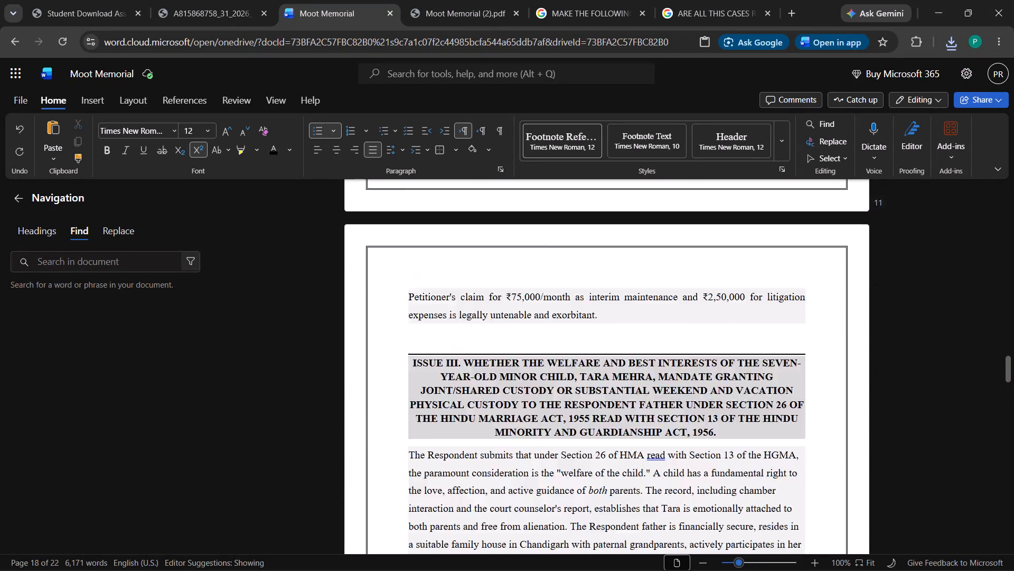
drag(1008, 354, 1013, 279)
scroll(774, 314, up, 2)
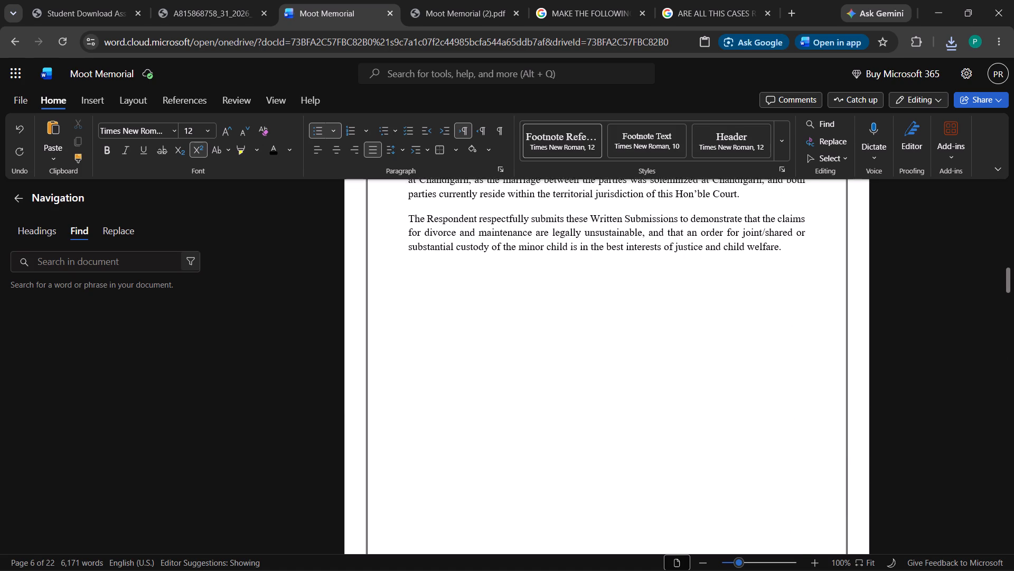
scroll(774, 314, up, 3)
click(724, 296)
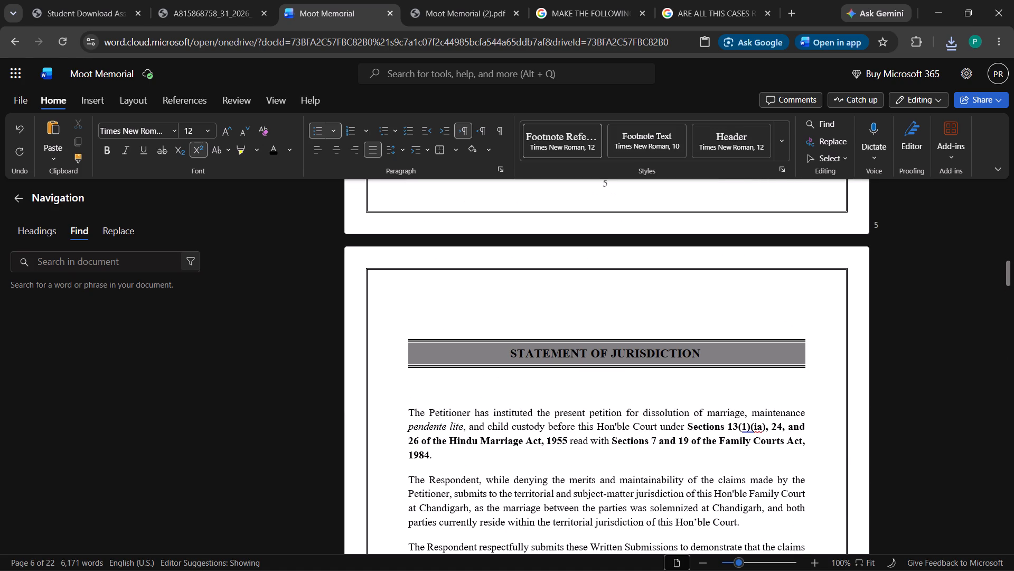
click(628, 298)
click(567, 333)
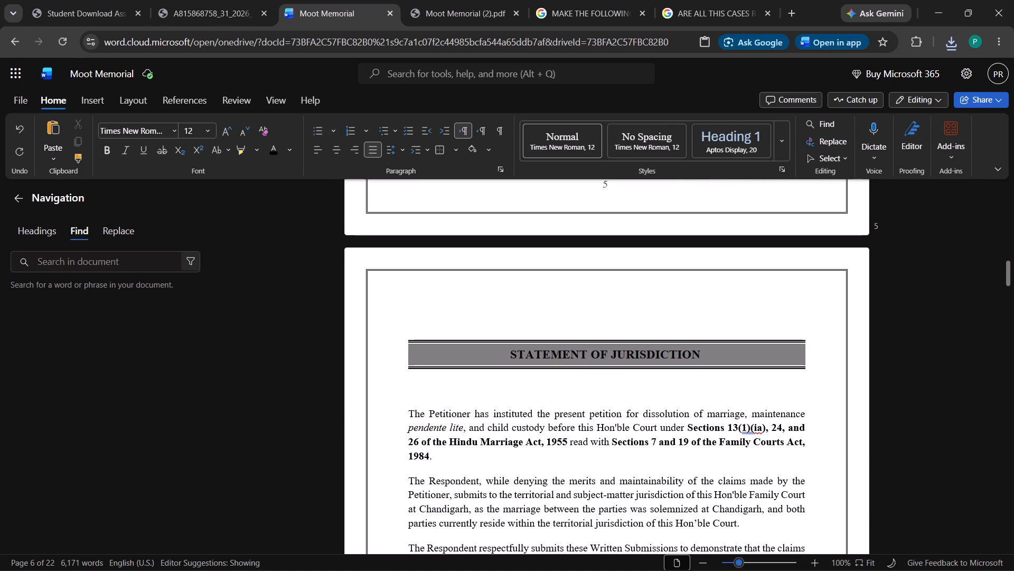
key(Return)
Compare pages 5 and 6 of Moot Memorial (2).pdf, and delete the blank line below the Statement of Jurisdiction heading in Word.
click(408, 0)
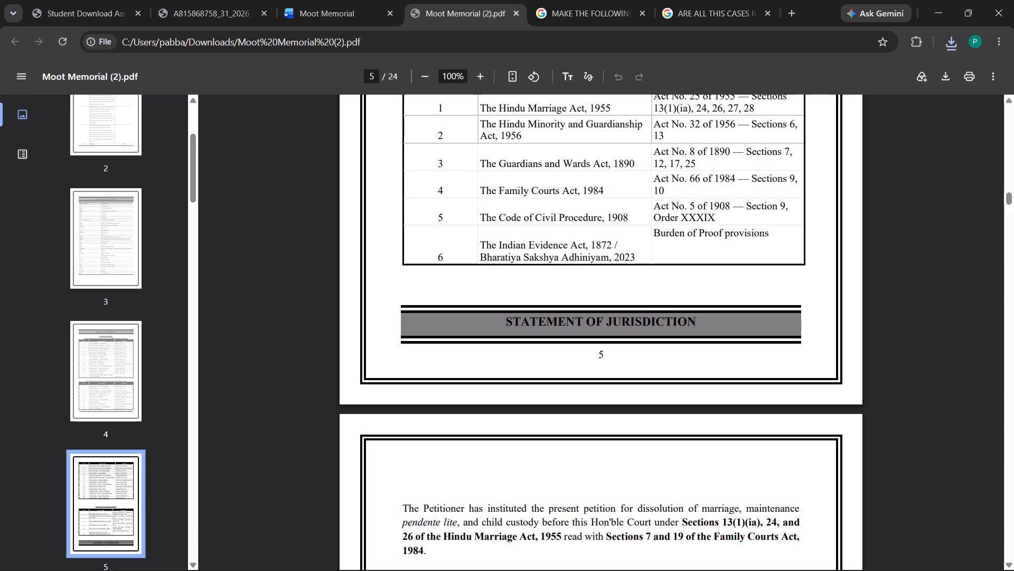
scroll(548, 296, down, 4)
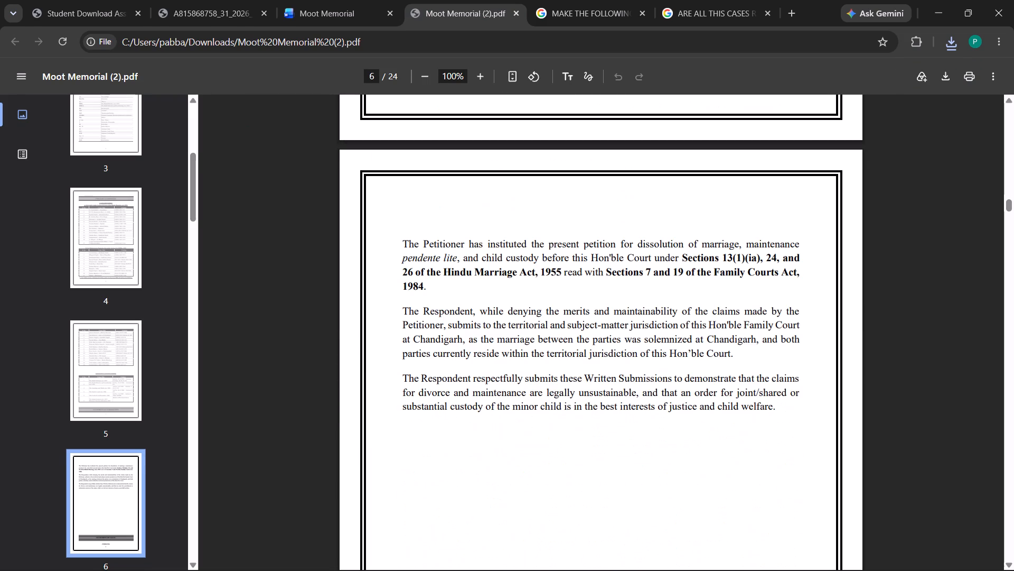
click(361, 1)
click(540, 407)
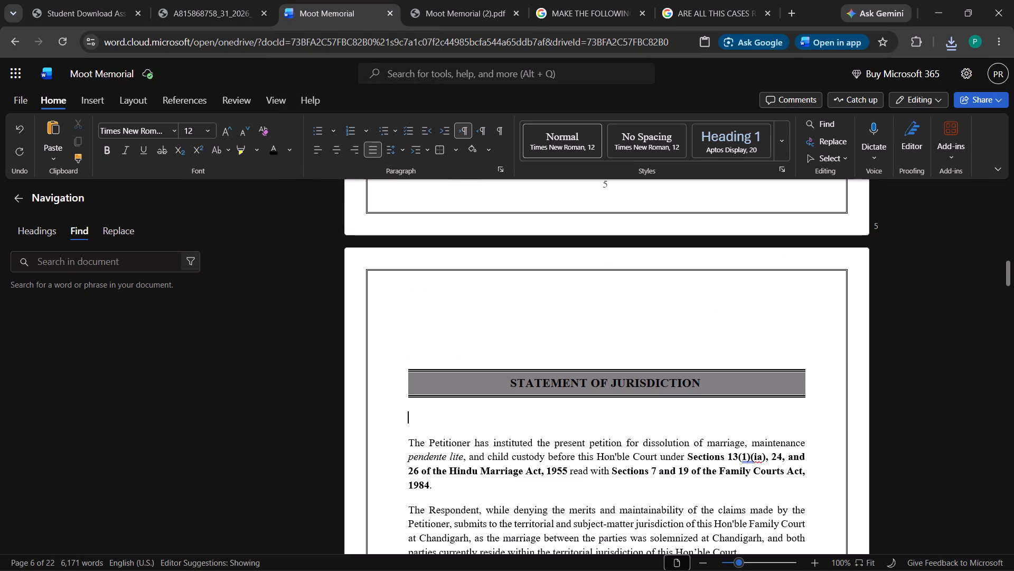
key(BackSpace)
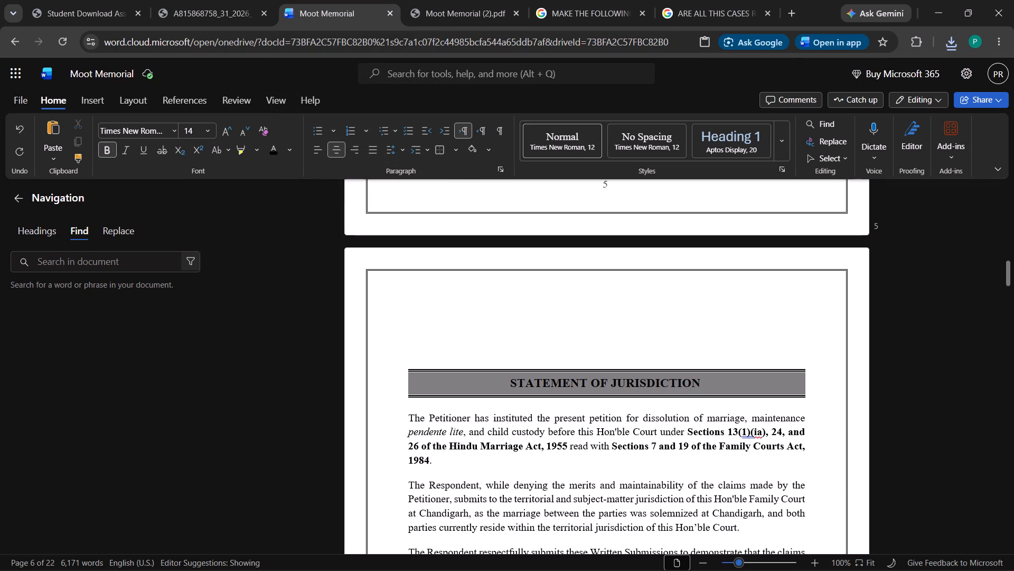
Remove the space before the first paragraph under the Statement of Jurisdiction heading.
click(390, 144)
click(439, 335)
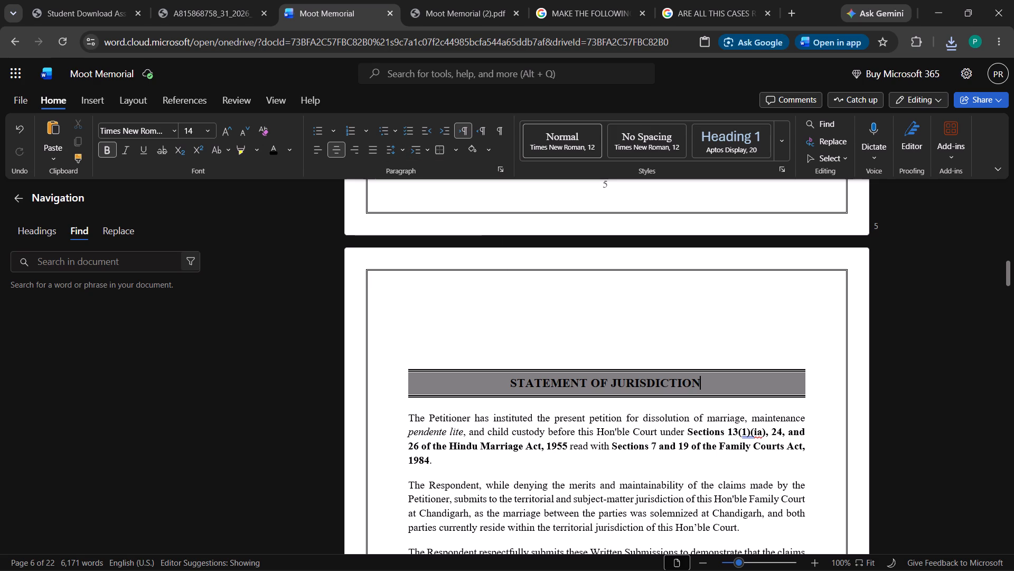
click(461, 412)
click(392, 149)
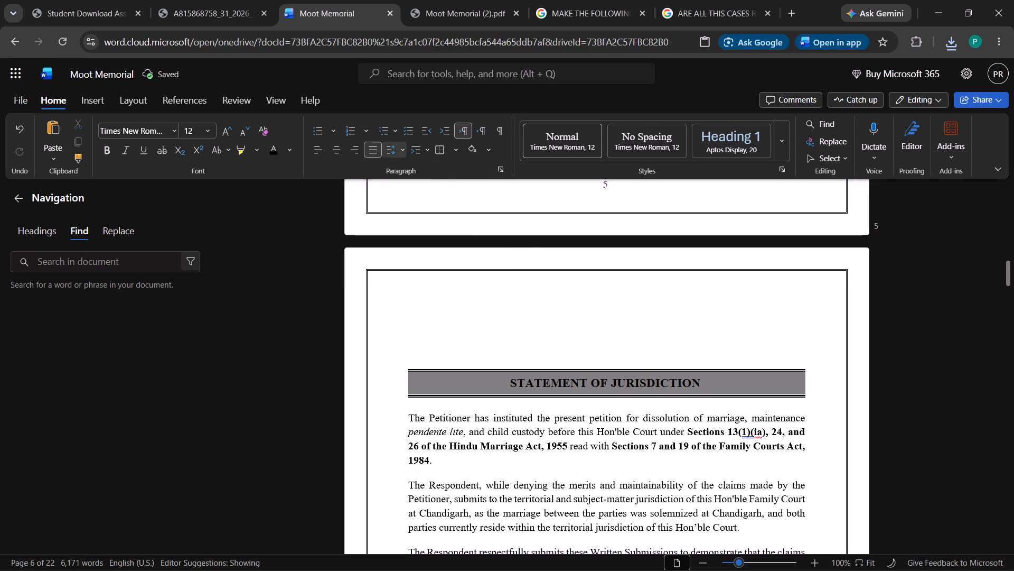
click(451, 325)
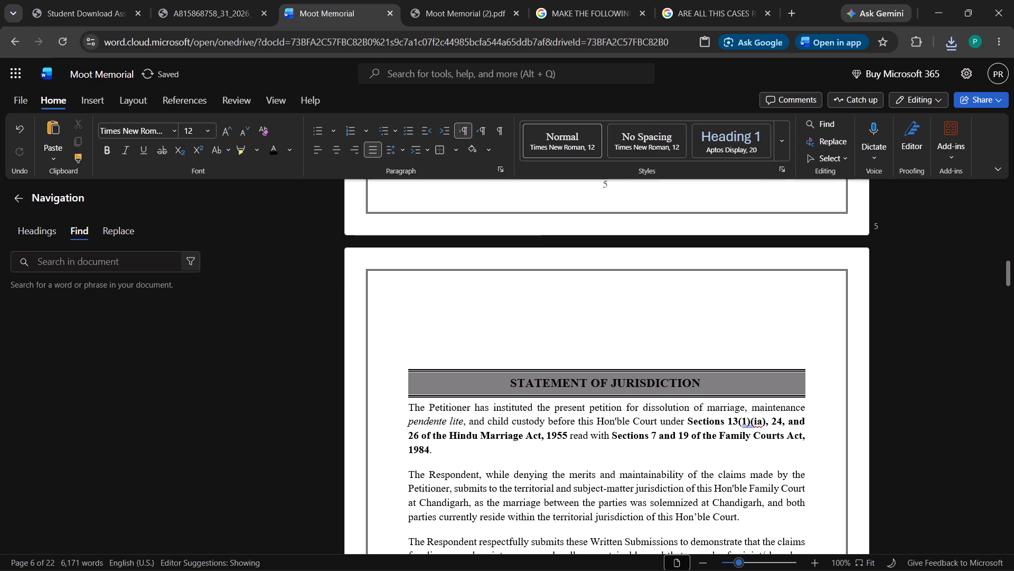
Set the line spacing of all three Statement of Jurisdiction paragraphs to 1.5.
scroll(692, 364, down, 1)
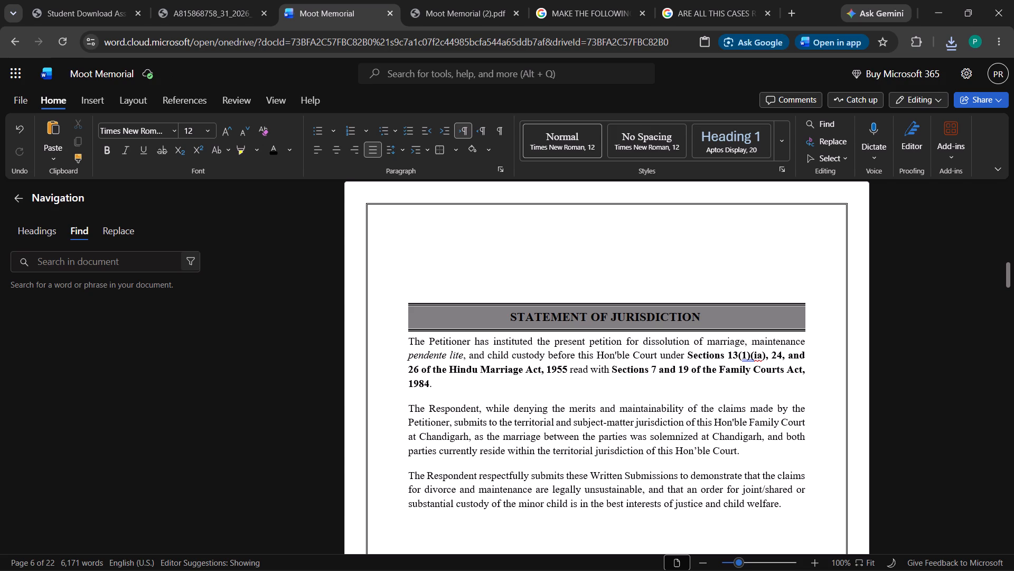
click(397, 152)
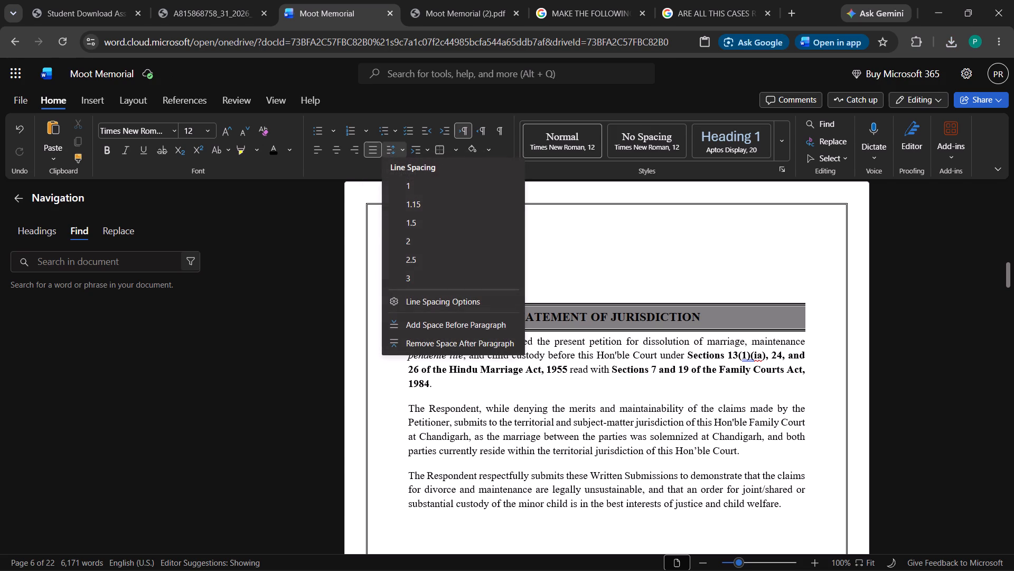
click(419, 221)
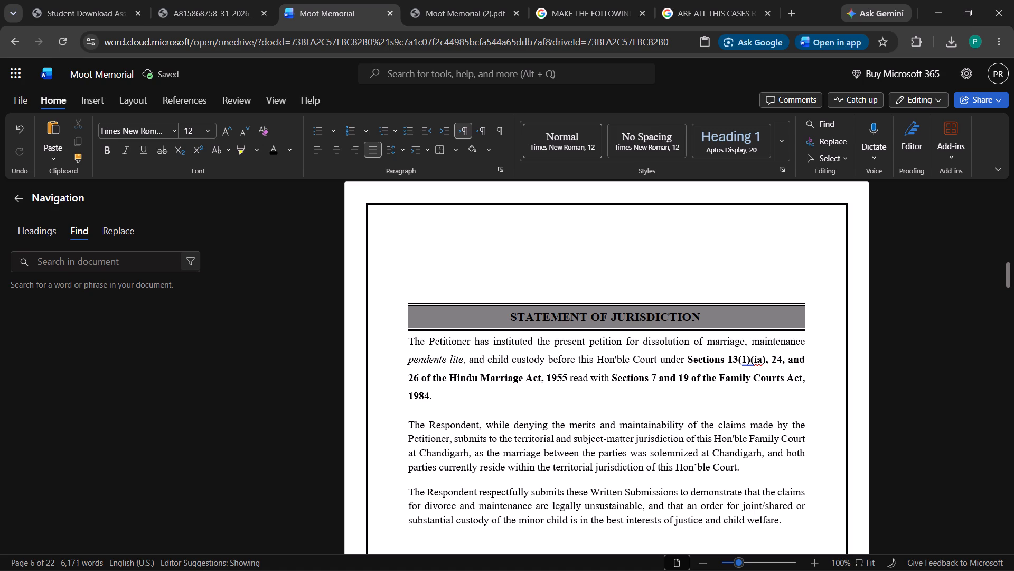
drag(407, 338, 505, 507)
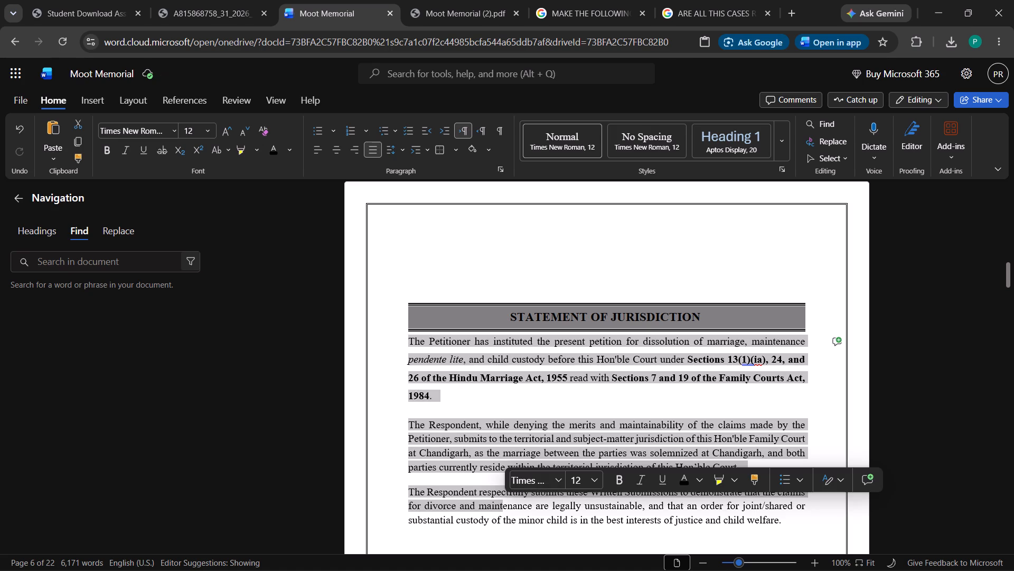
click(391, 140)
click(391, 145)
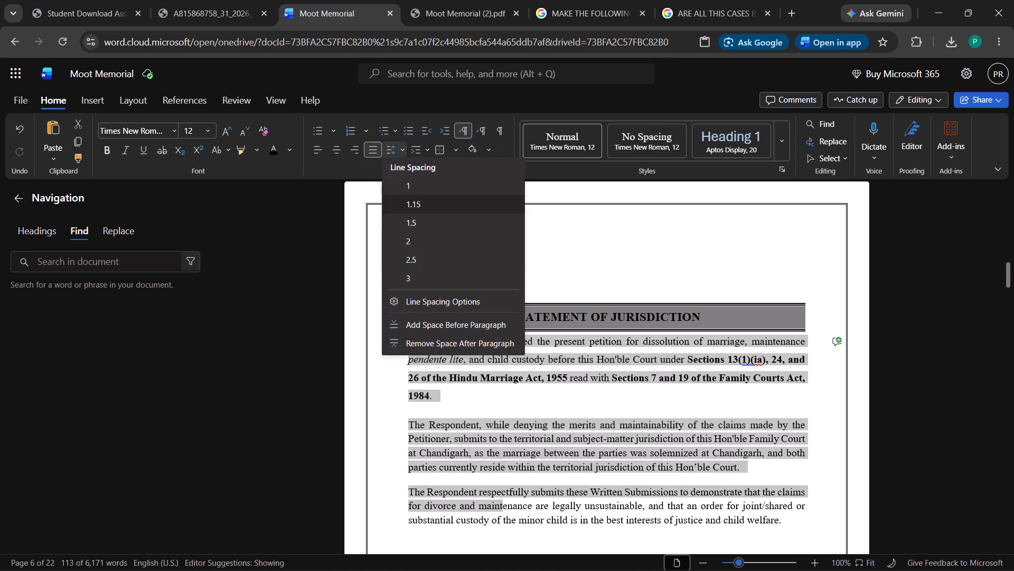
click(420, 217)
click(421, 232)
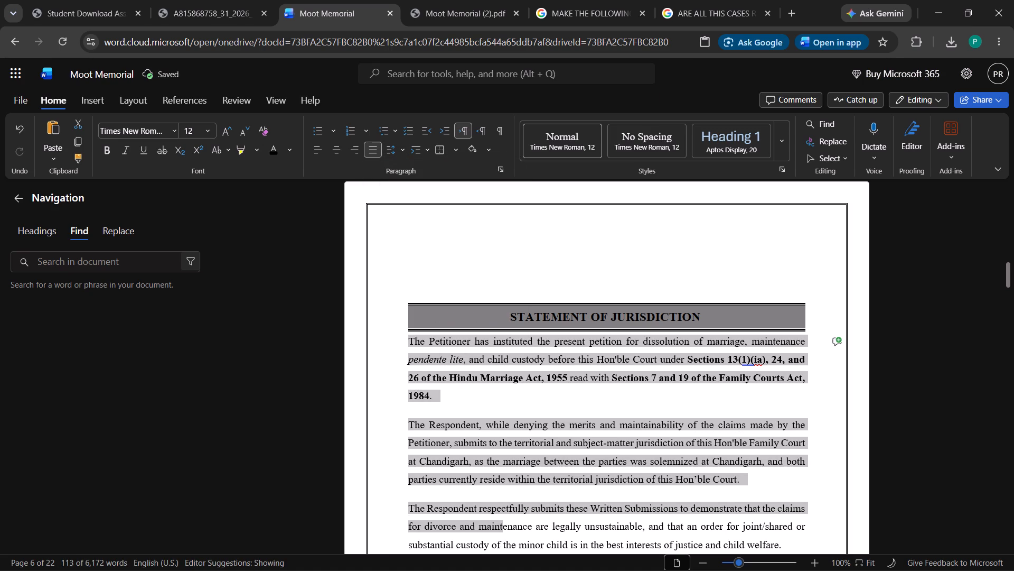
click(415, 382)
Check the heading's placement against the PDF and delete the blank lines above Statement of Jurisdiction on page 6 in Word.
scroll(501, 288, down, 2)
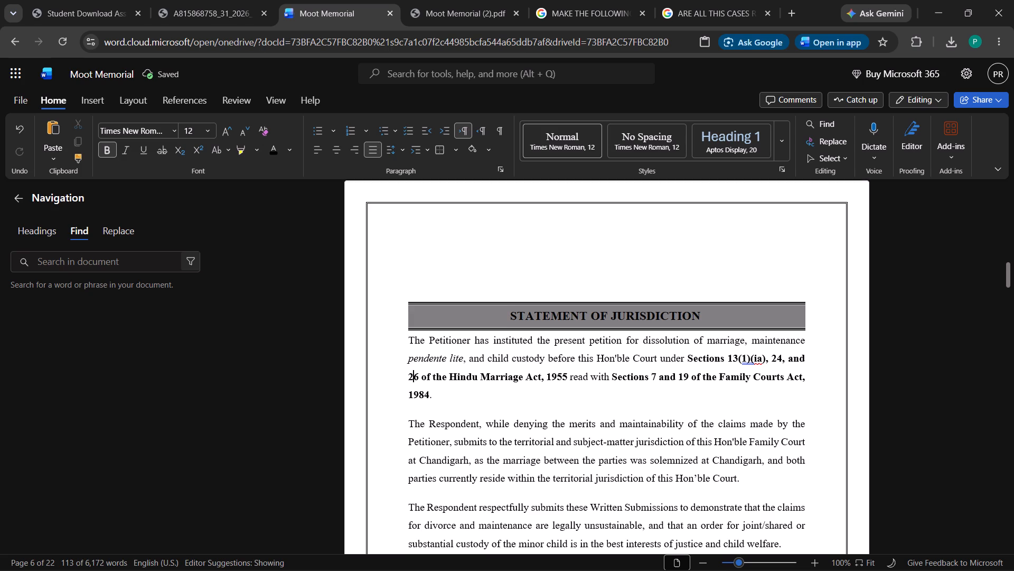
scroll(506, 294, down, 7)
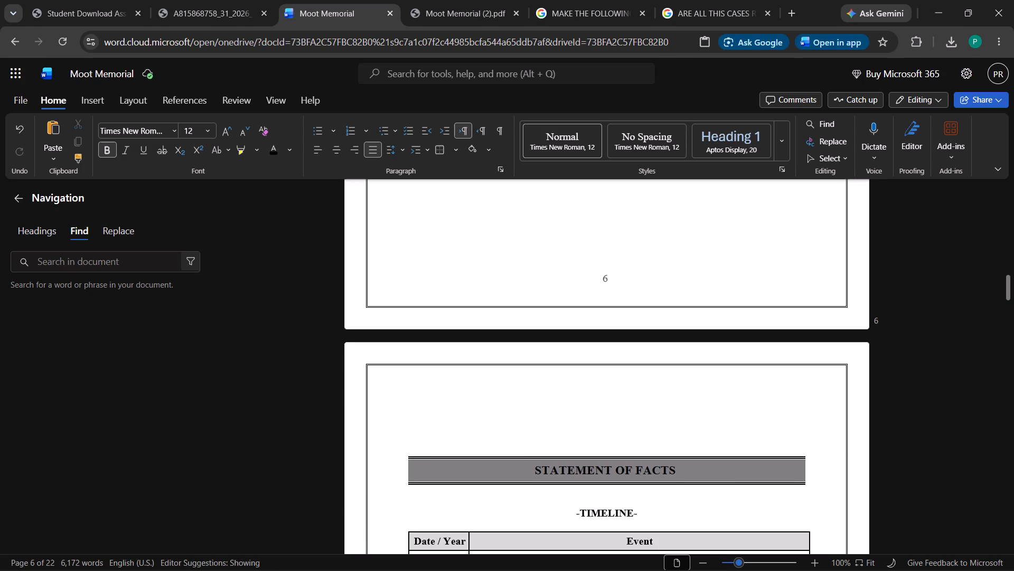
scroll(506, 294, up, 2)
click(419, 0)
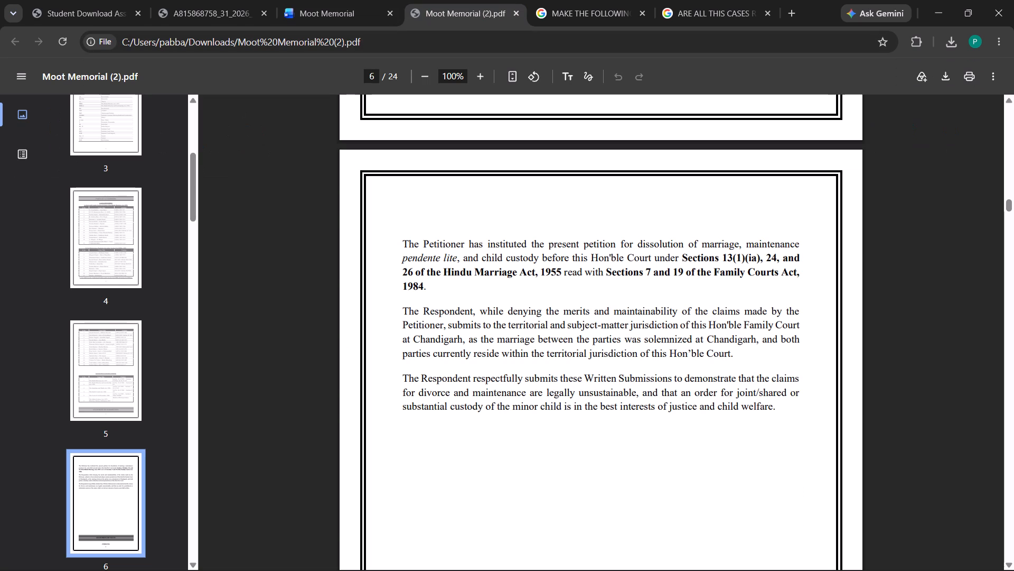
scroll(547, 330, up, 4)
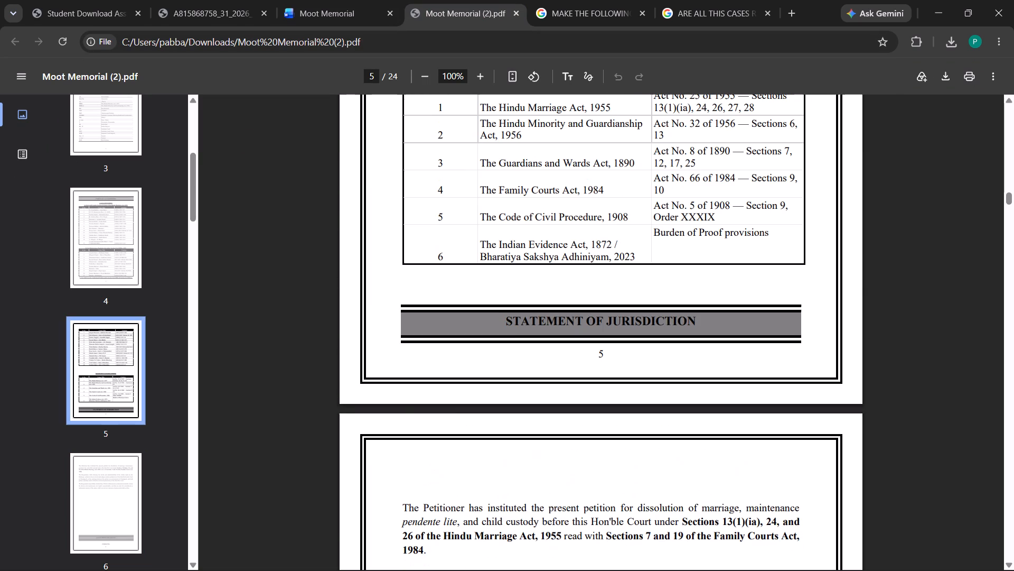
click(319, 2)
scroll(439, 314, up, 6)
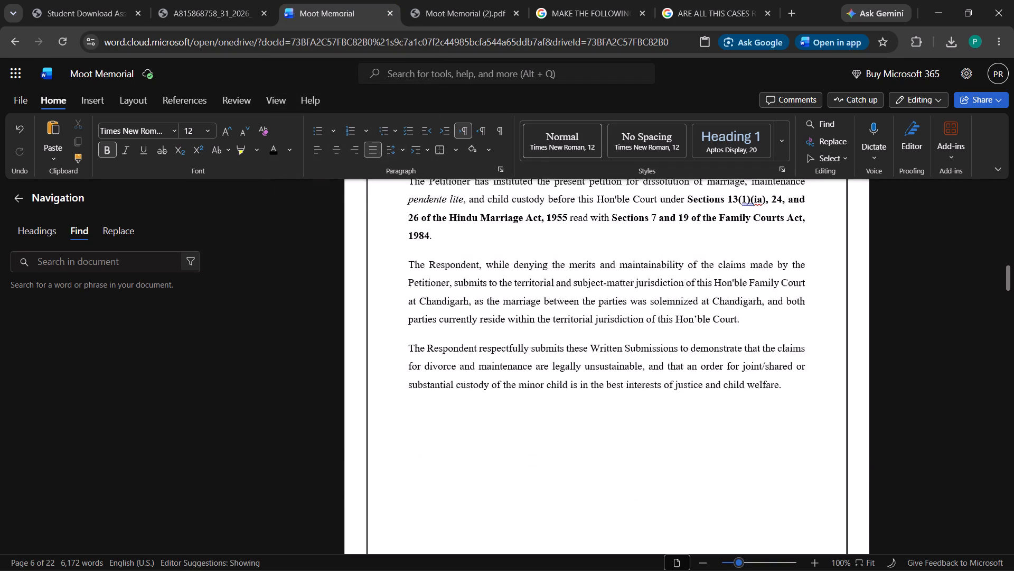
scroll(439, 314, up, 1)
click(447, 283)
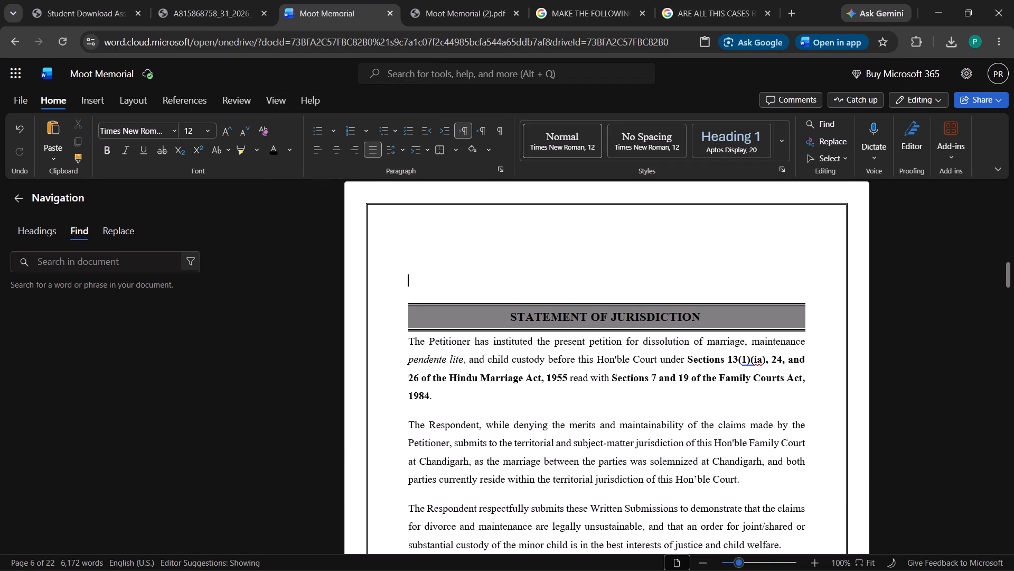
key(BackSpace)
key(BackSpace)
key(Delete)
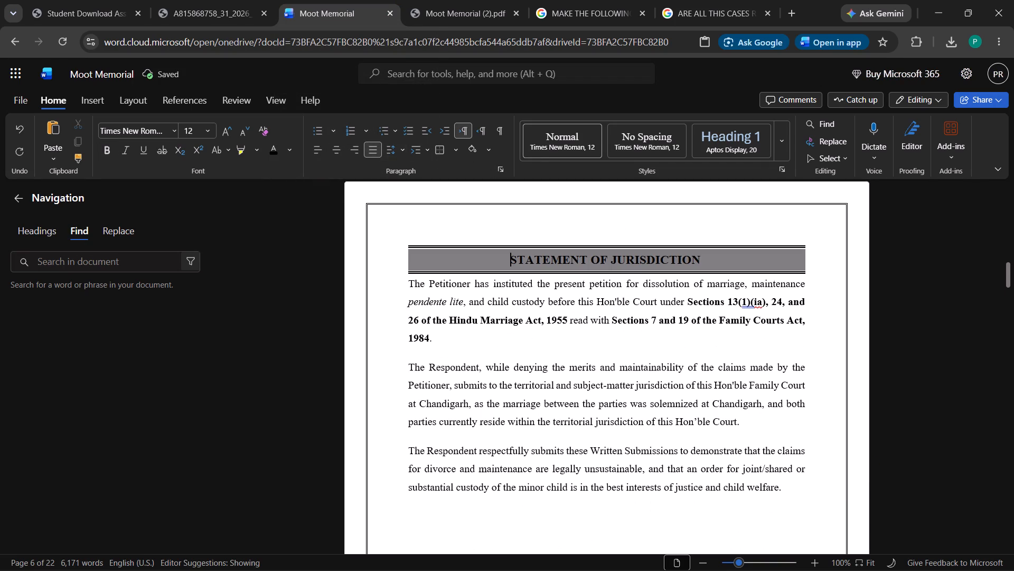
Examine the Statement of Facts layout from its heading and timeline through Part VI and Issues Raised, on PDF pages 6 to 9.
scroll(457, 354, up, 2)
scroll(485, 344, down, 11)
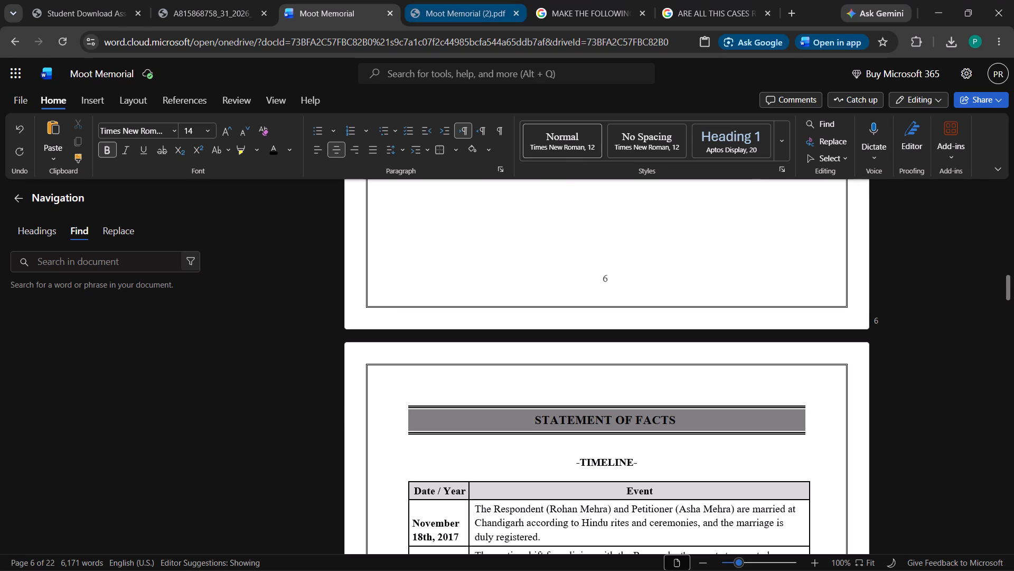
click(459, 10)
scroll(594, 396, down, 13)
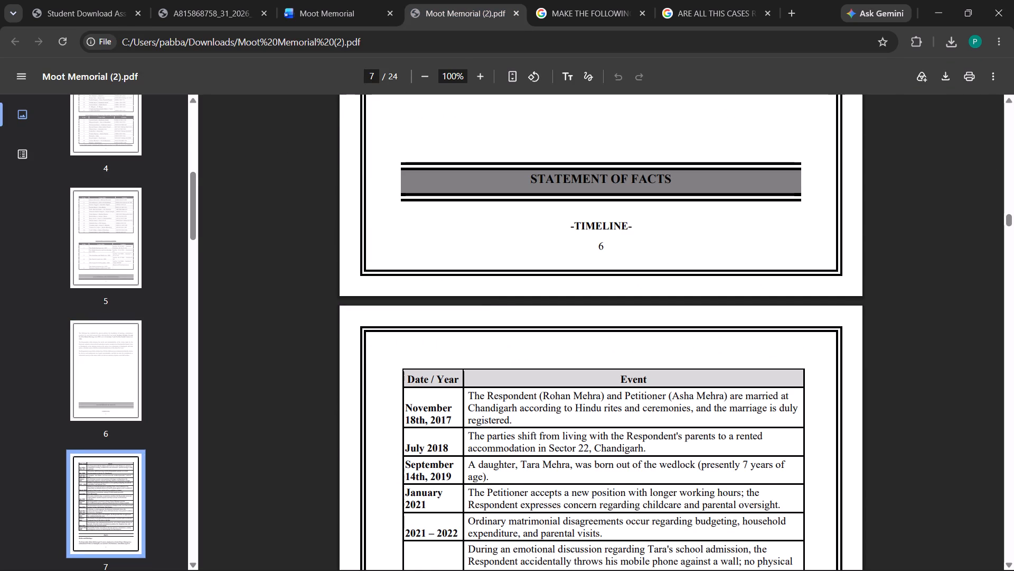
scroll(600, 412, down, 12)
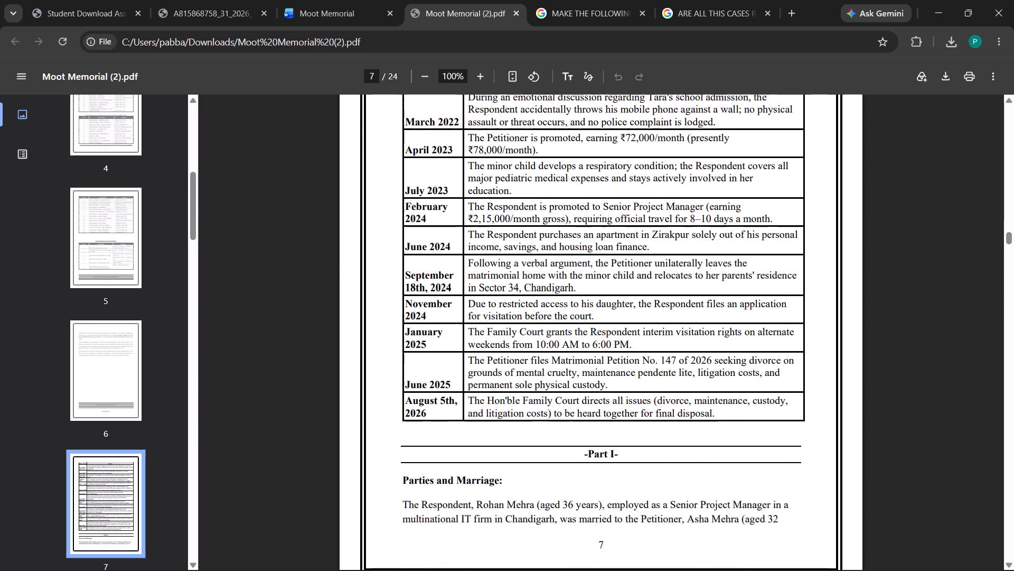
scroll(600, 412, down, 4)
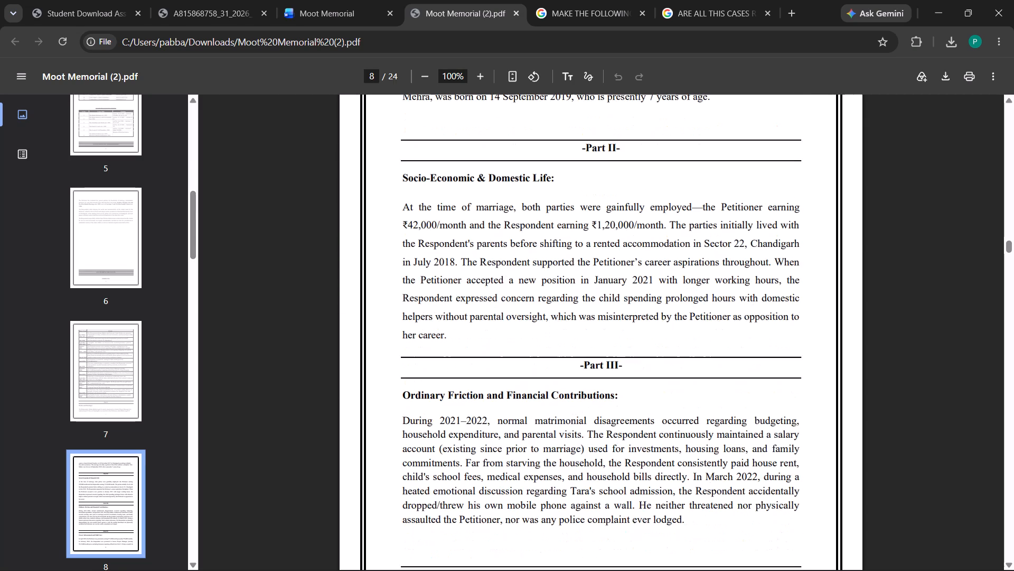
scroll(600, 412, down, 18)
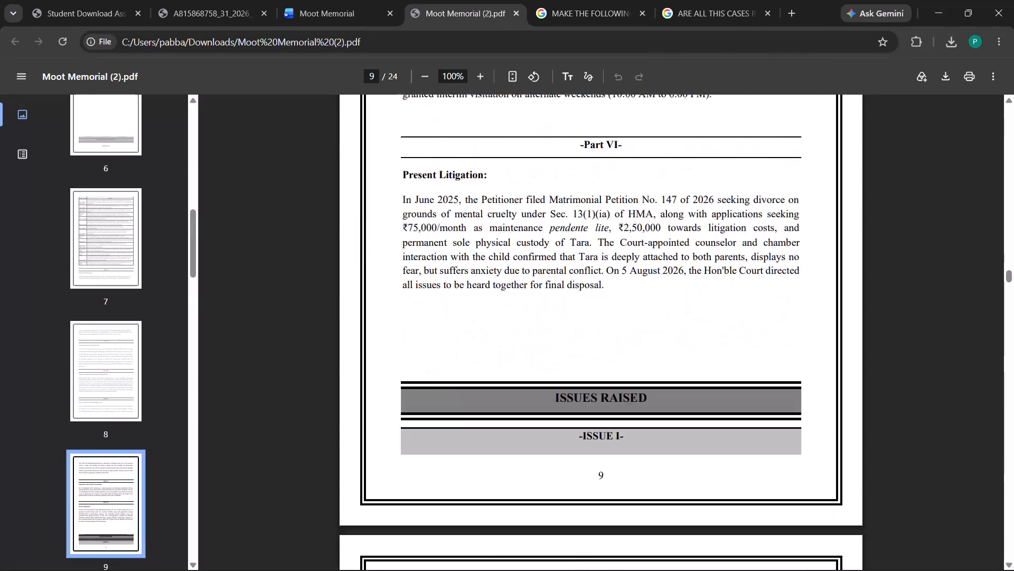
Examine the Issues Raised, Summary of Arguments and opening Issue I argument on pages 10 to 13 of Moot Memorial (2).pdf.
scroll(600, 412, down, 10)
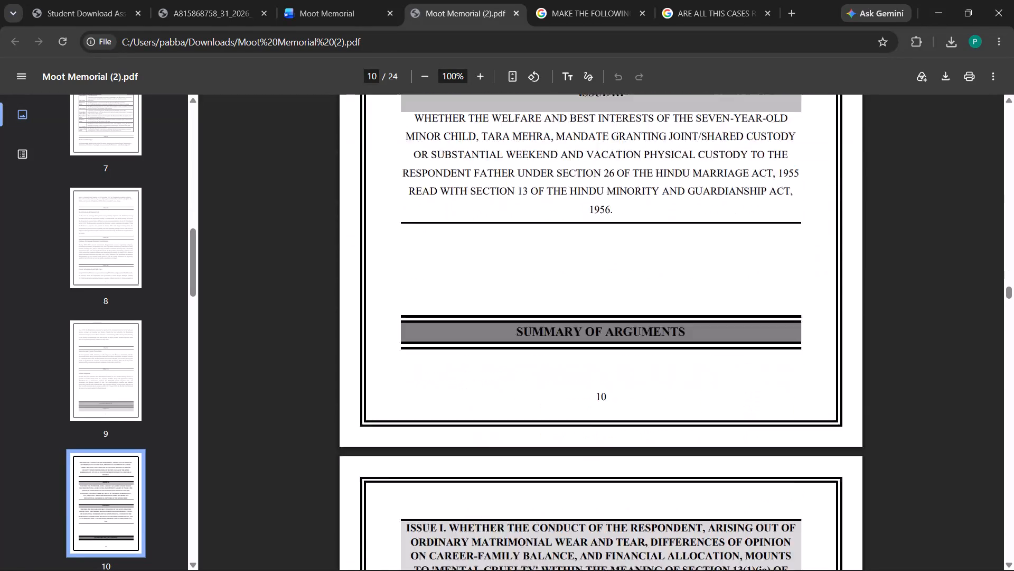
scroll(600, 412, down, 15)
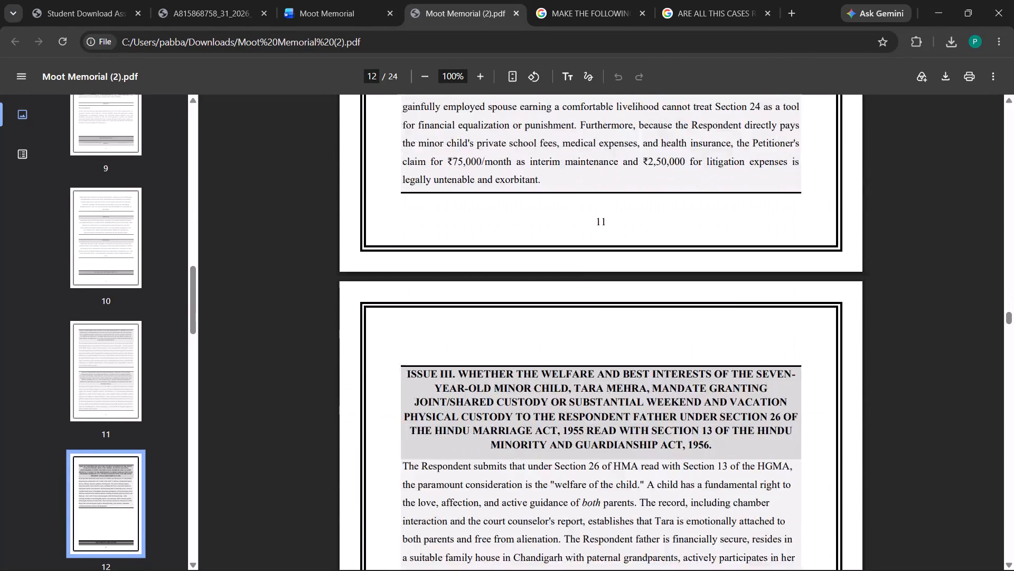
scroll(600, 412, down, 13)
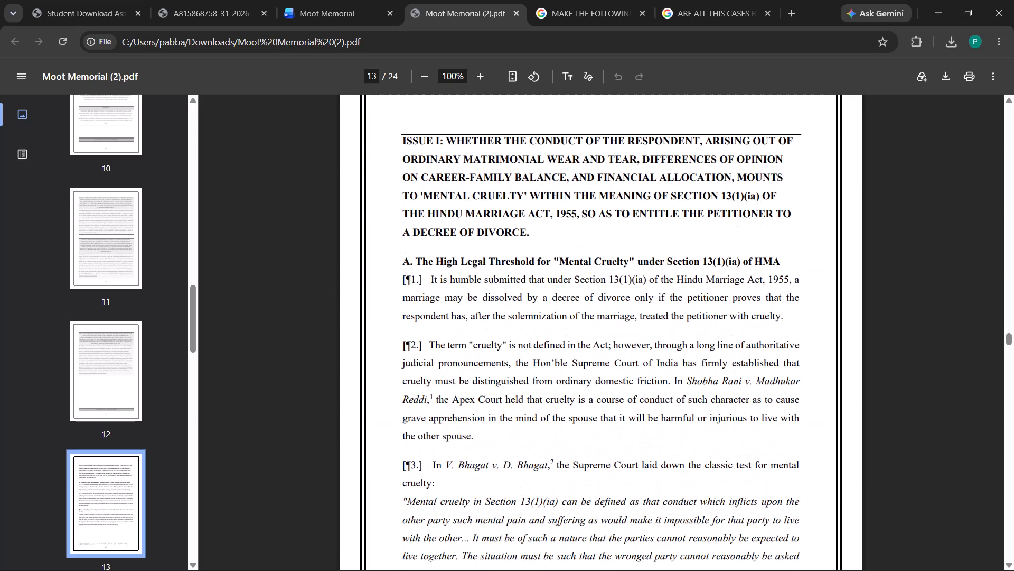
Examine the Issue I arguments and the footnotes on pages 13 and 14 of Moot Memorial (2).pdf.
scroll(600, 412, up, 3)
scroll(600, 412, down, 8)
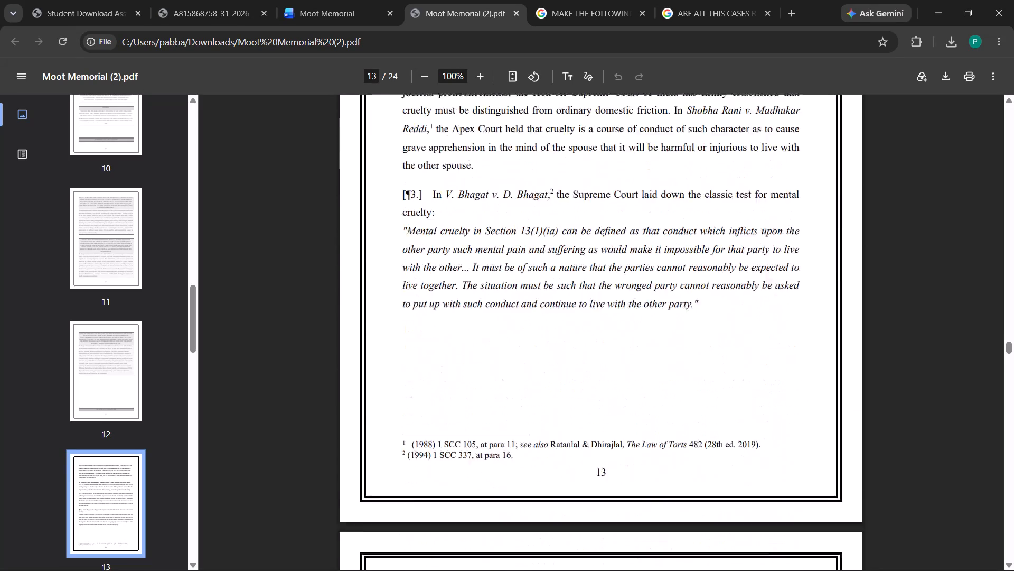
scroll(600, 412, down, 12)
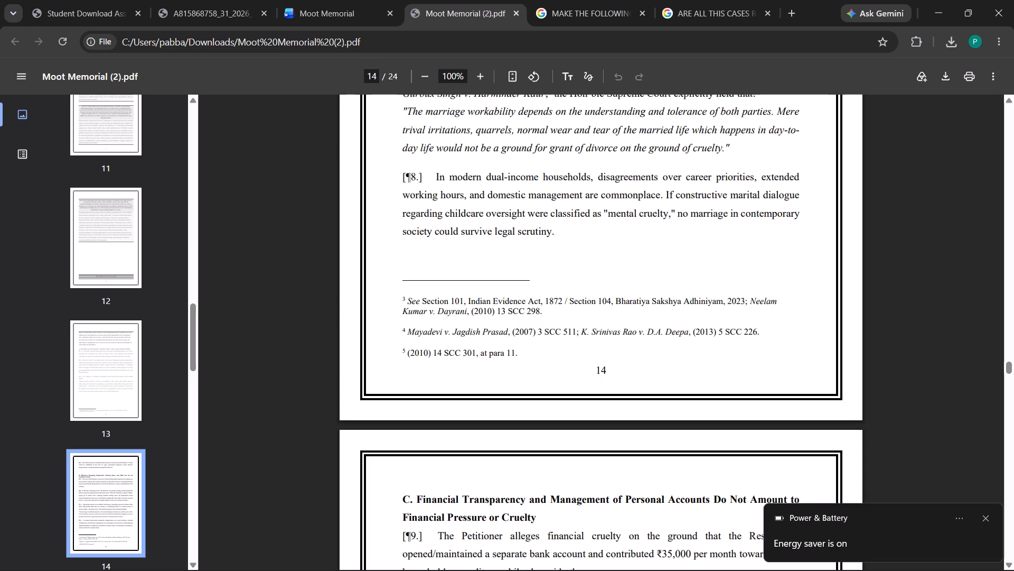
Switch to the Word document and review its layout from the Statement of Facts through the Issue I arguments on page 13.
click(363, 0)
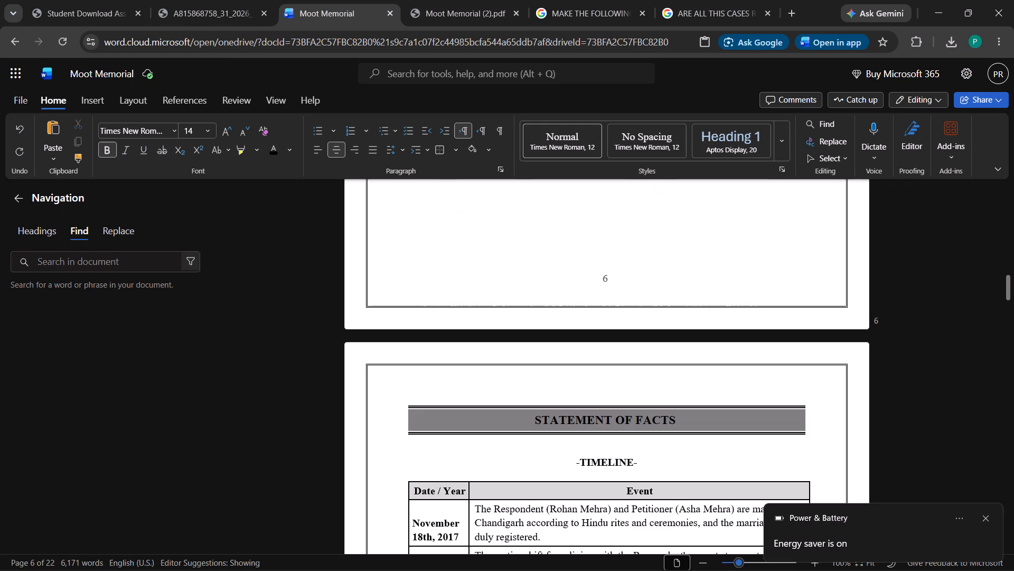
scroll(496, 306, down, 14)
scroll(496, 307, up, 1)
scroll(496, 307, down, 8)
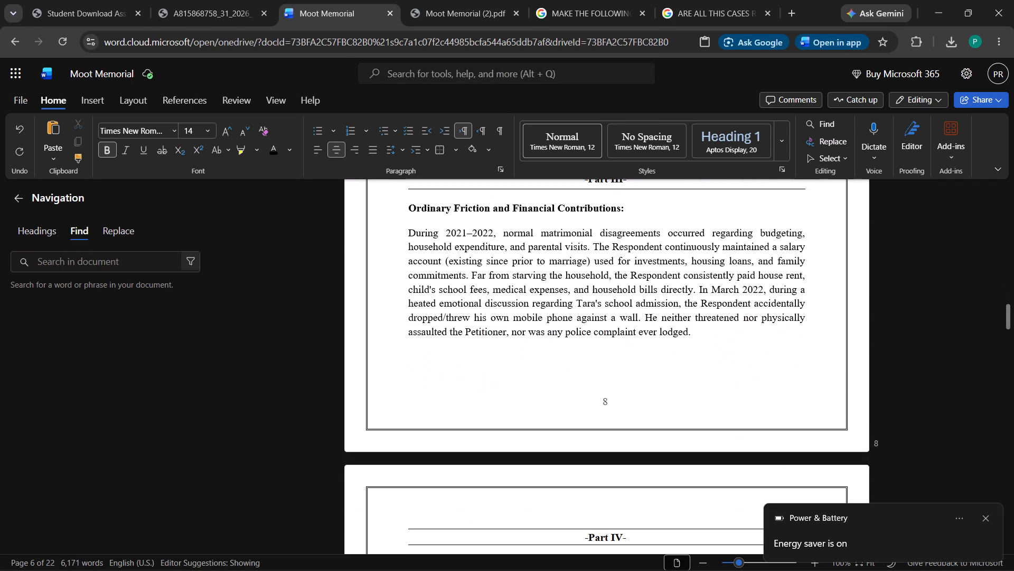
scroll(496, 309, down, 15)
scroll(496, 309, down, 8)
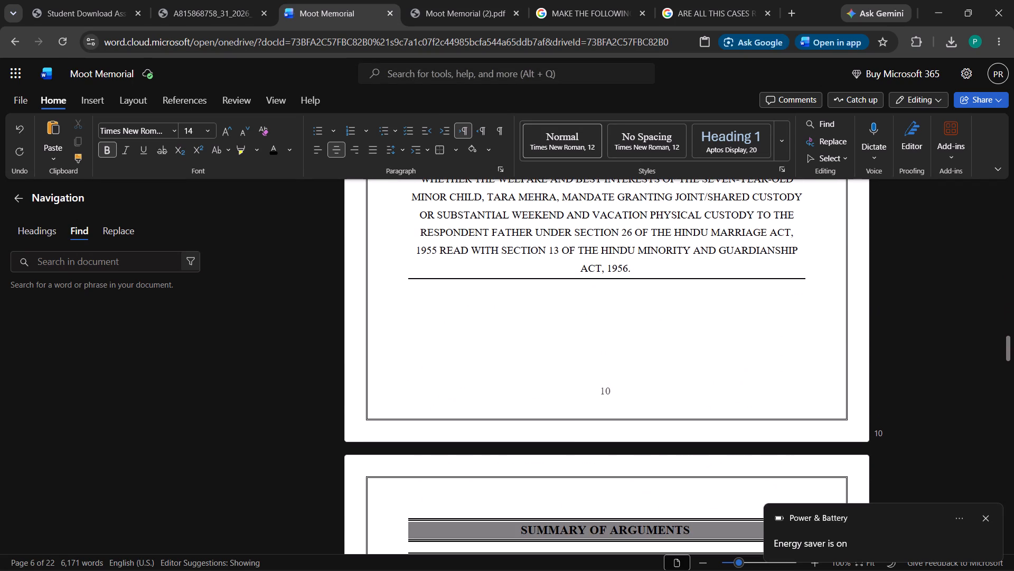
click(984, 517)
scroll(808, 453, down, 6)
scroll(699, 417, down, 11)
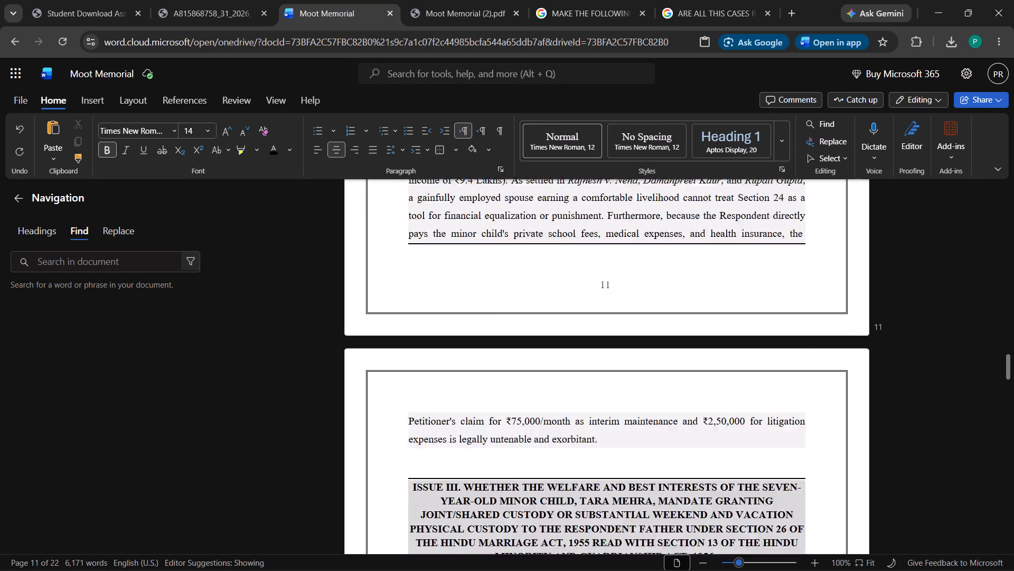
scroll(698, 417, down, 7)
scroll(698, 417, up, 6)
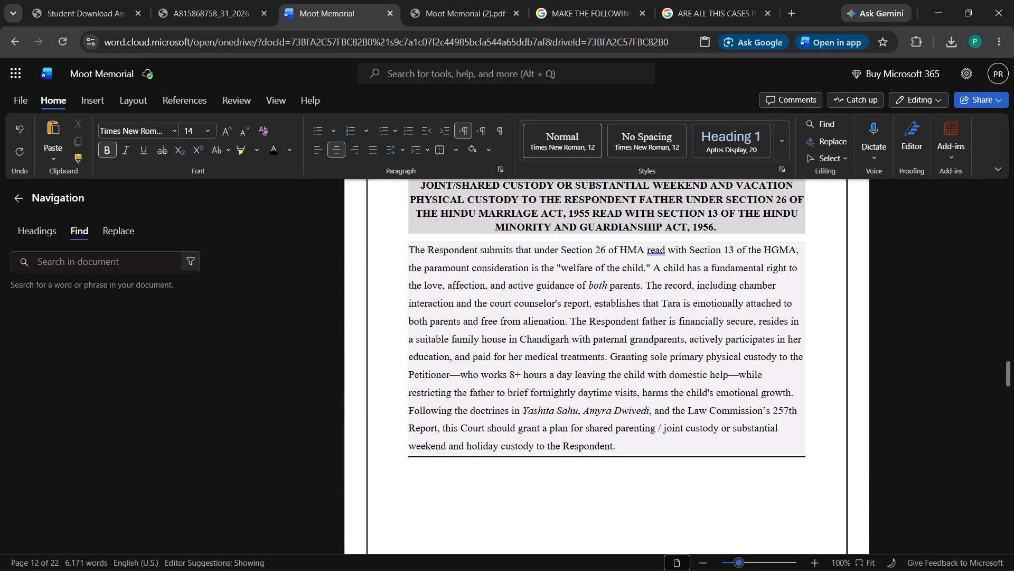
click(651, 255)
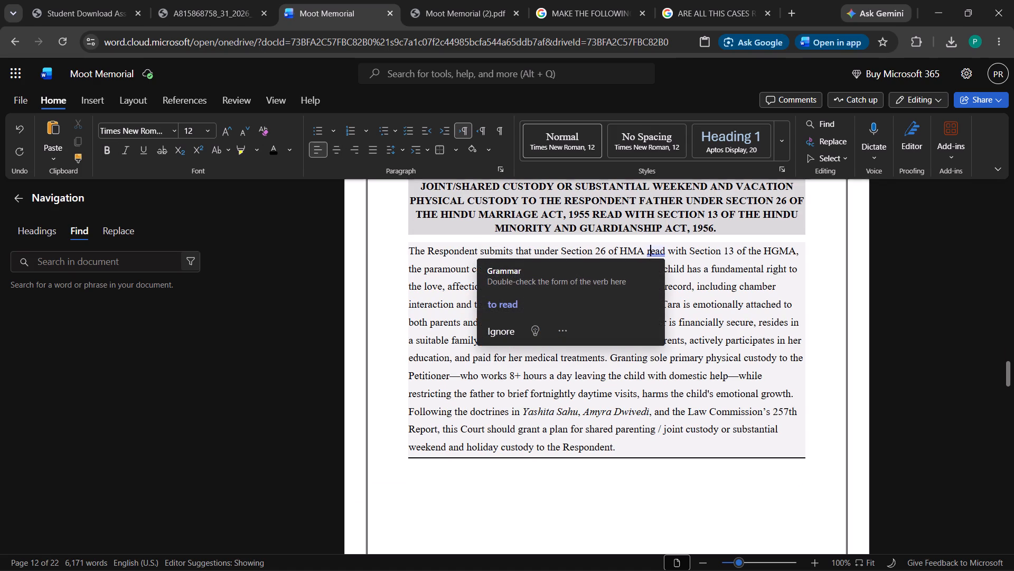
click(730, 280)
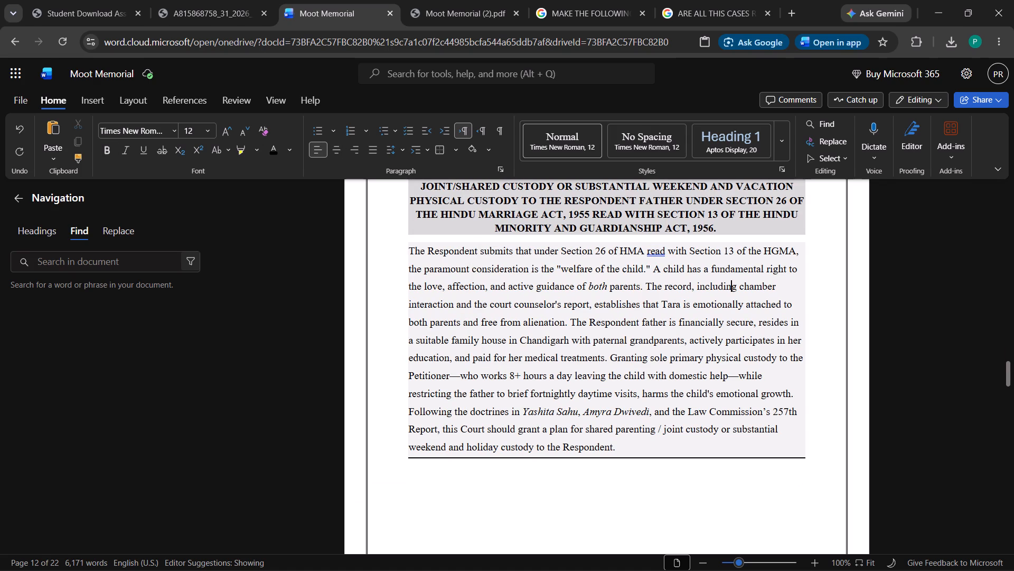
scroll(735, 290, down, 11)
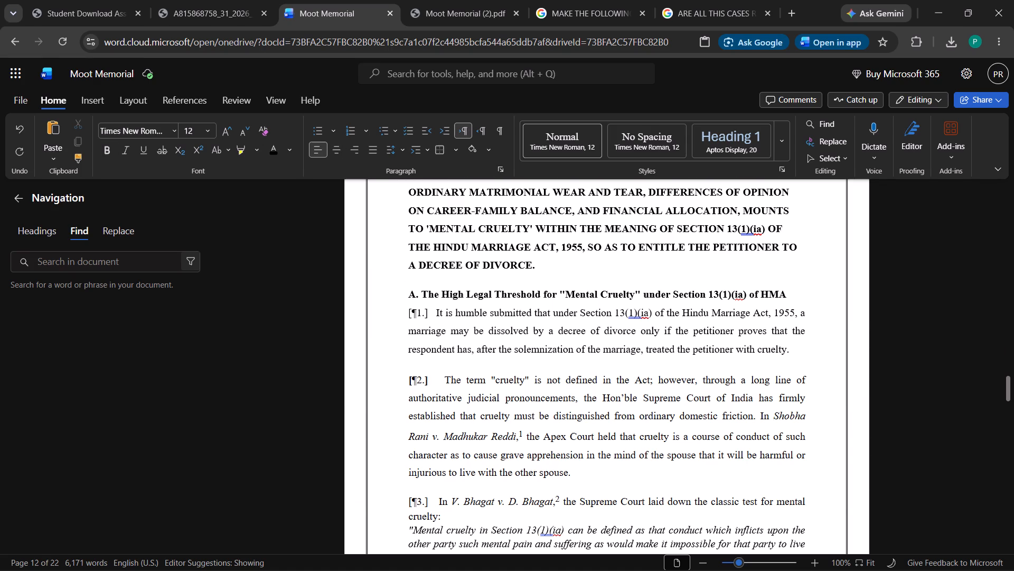
scroll(735, 294, down, 2)
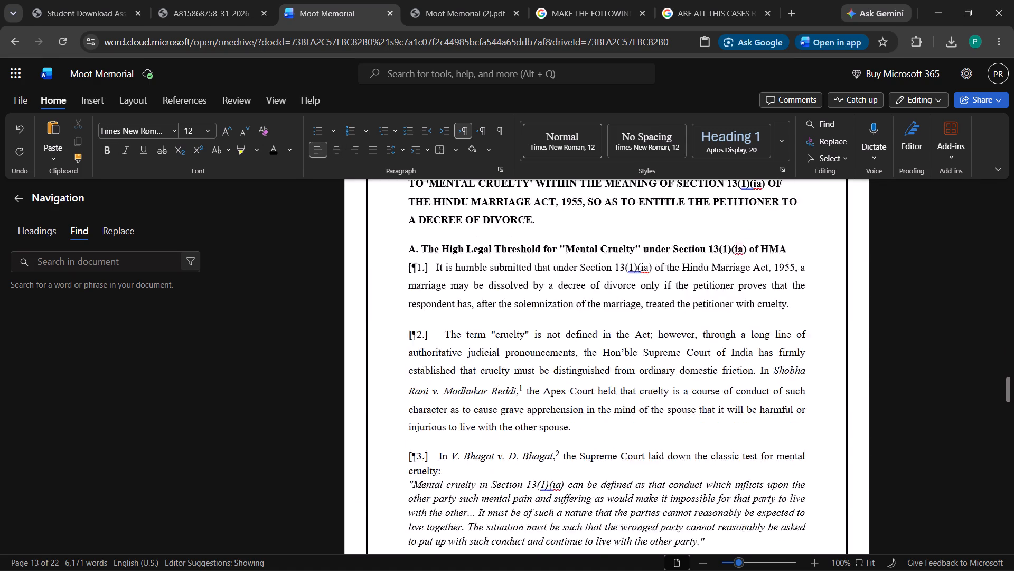
scroll(735, 296, down, 1)
Open footnote 4 on page 13 in Word and compare it with the footnotes on pages 14 and 15 of the PDF.
click(495, 0)
click(378, 0)
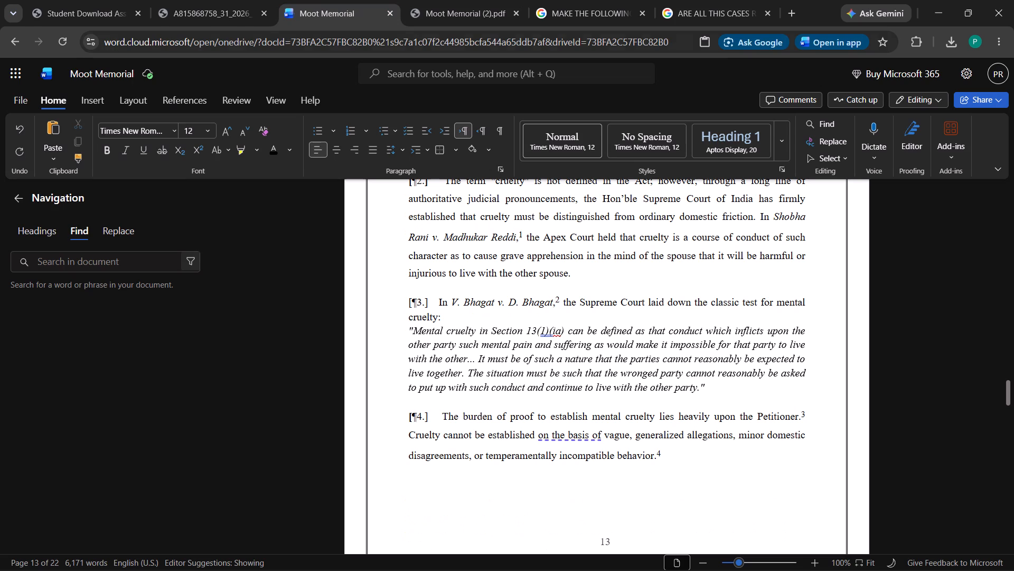
click(658, 452)
click(570, 504)
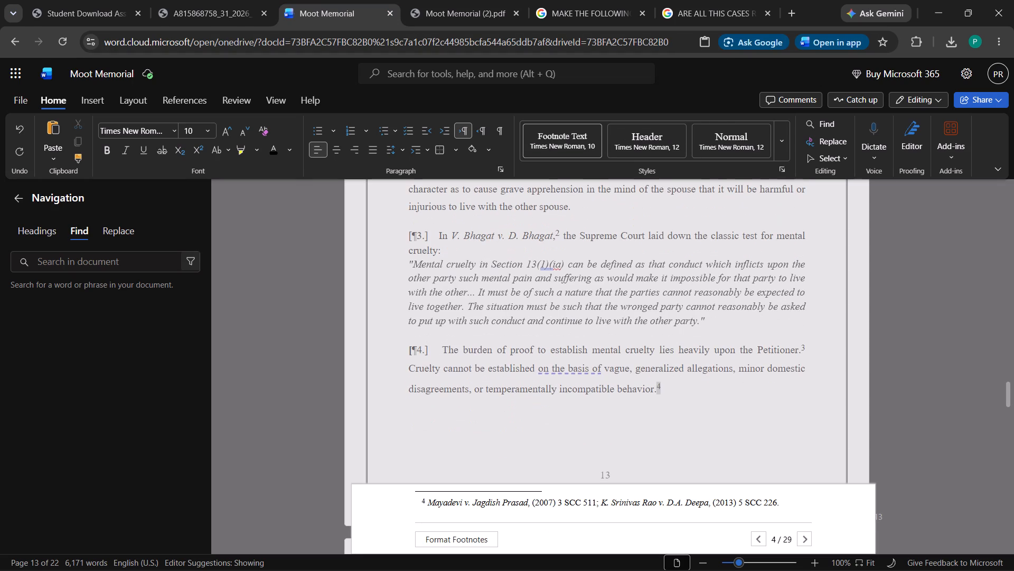
click(488, 0)
scroll(541, 257, down, 4)
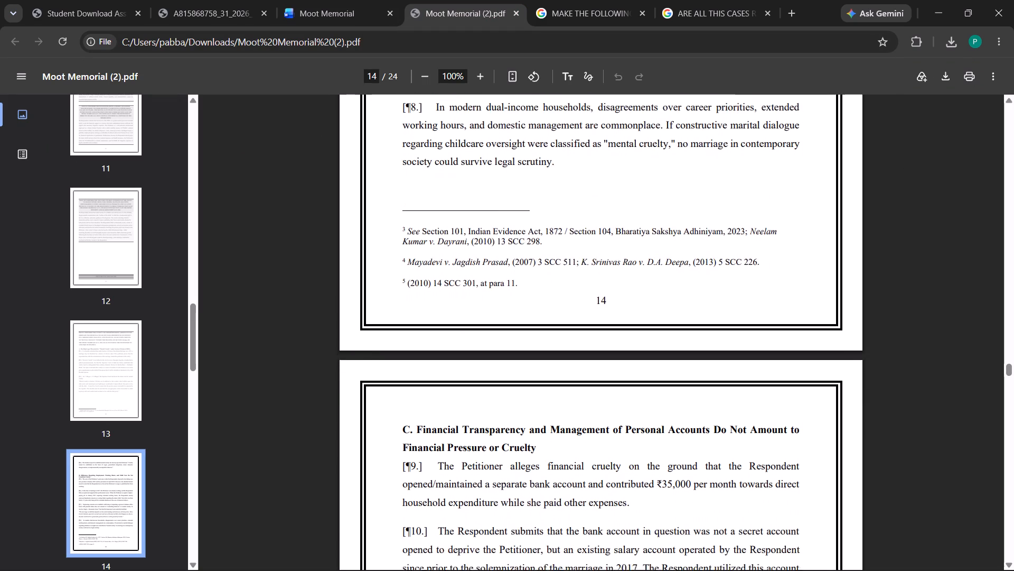
scroll(541, 258, down, 8)
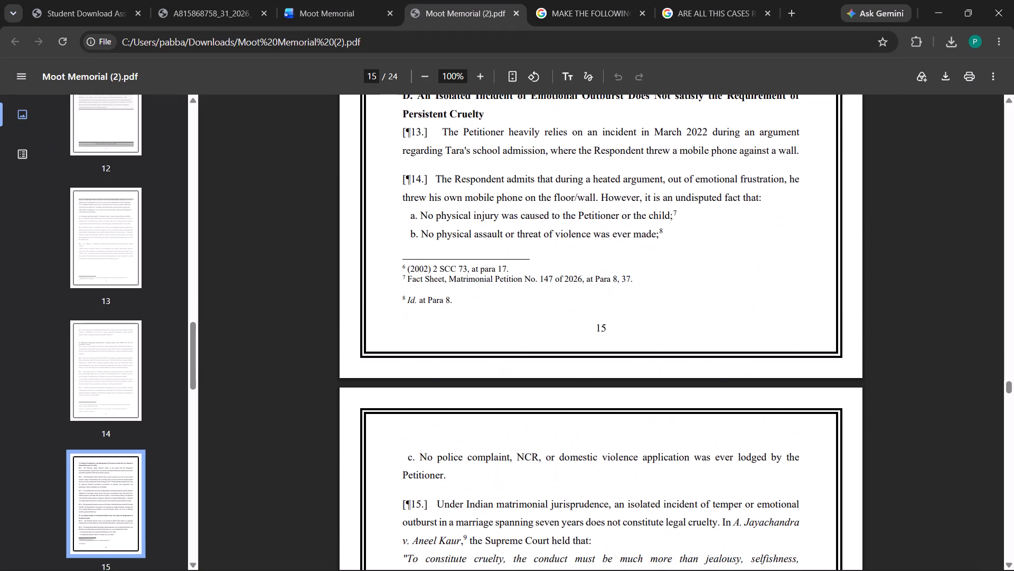
click(531, 281)
scroll(530, 281, up, 5)
click(345, 0)
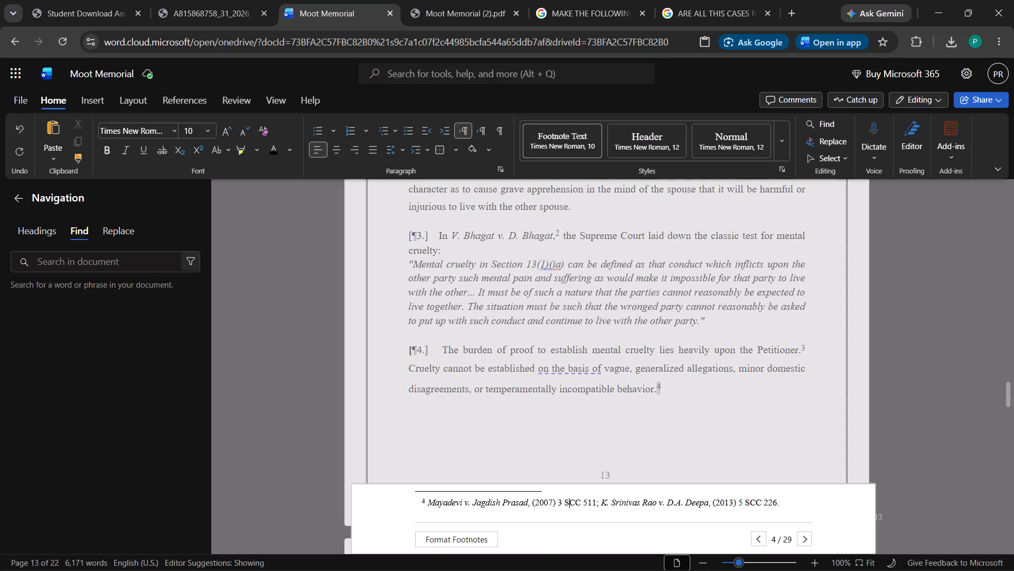
click(483, 318)
scroll(480, 324, down, 4)
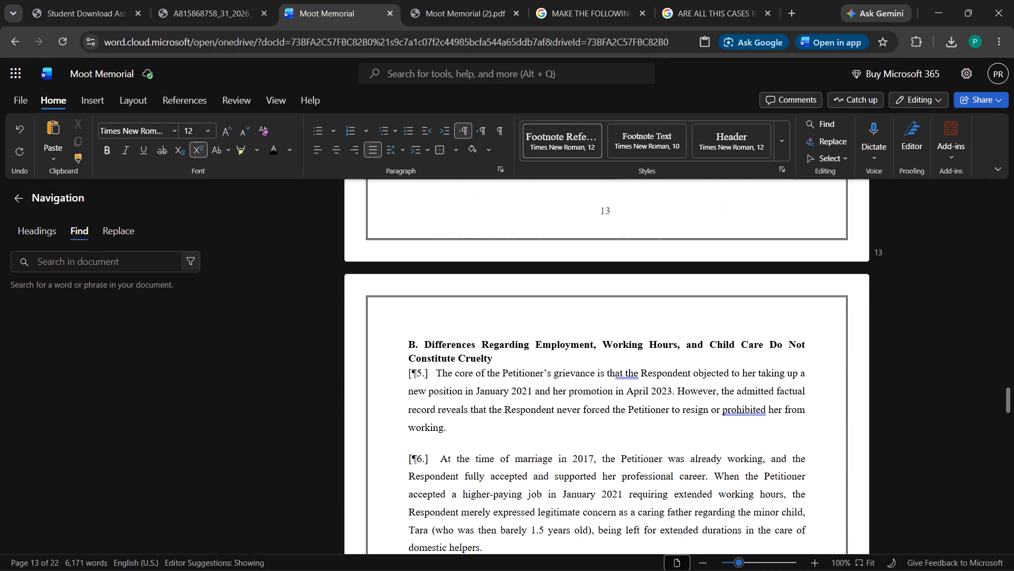
scroll(480, 329, down, 2)
scroll(562, 340, up, 3)
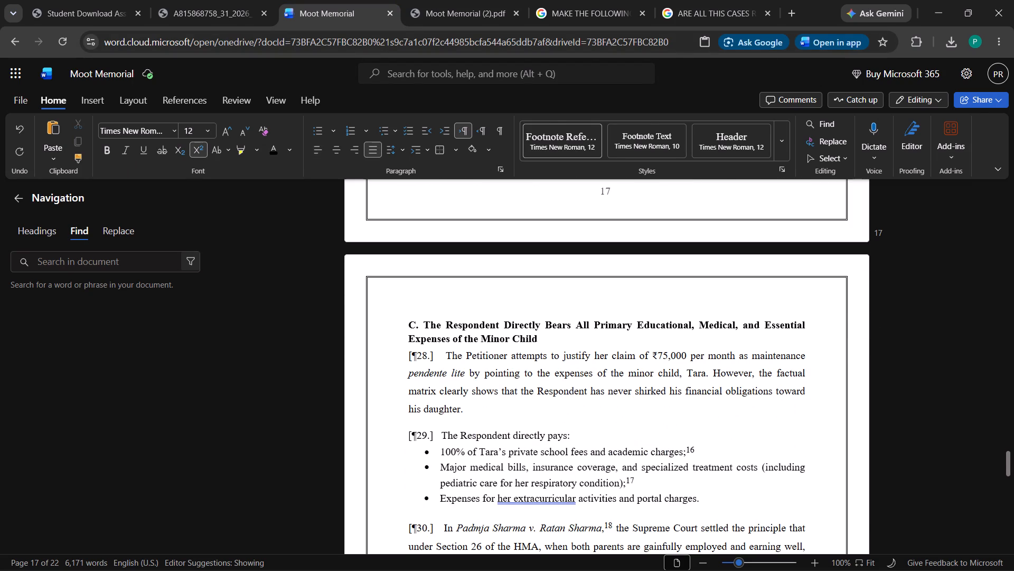
click(689, 448)
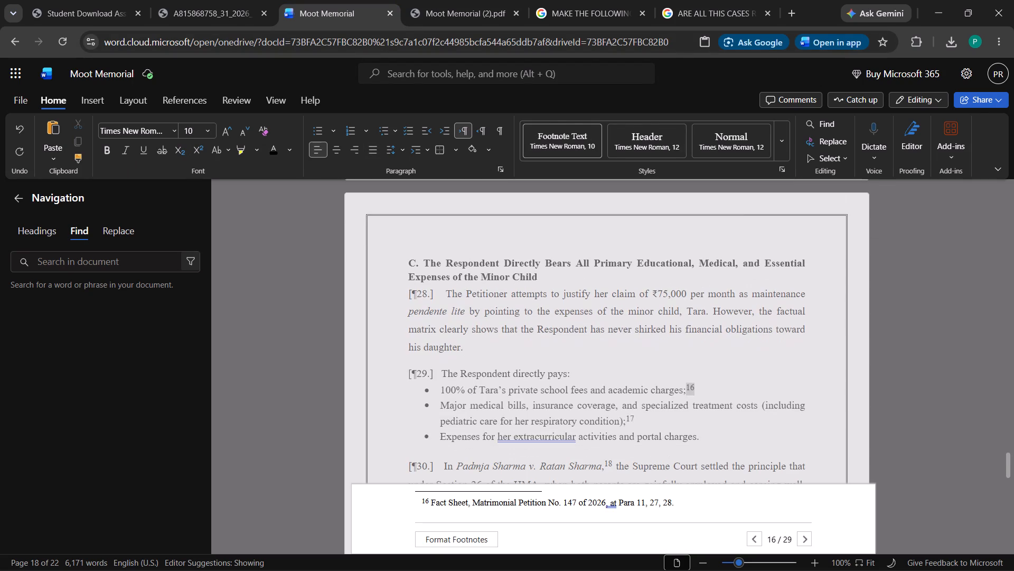
drag(698, 504, 432, 505)
right_click(445, 503)
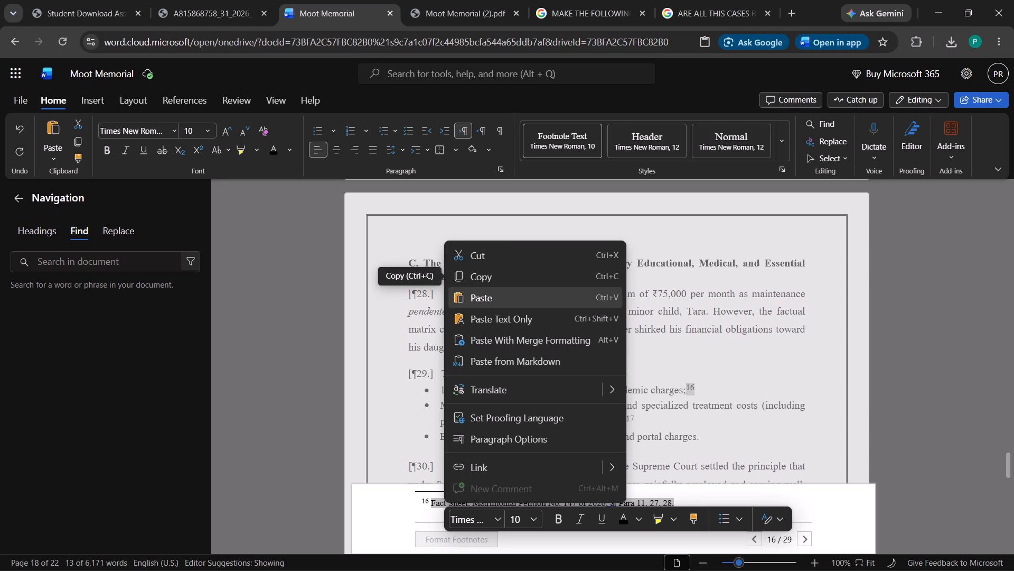
click(493, 298)
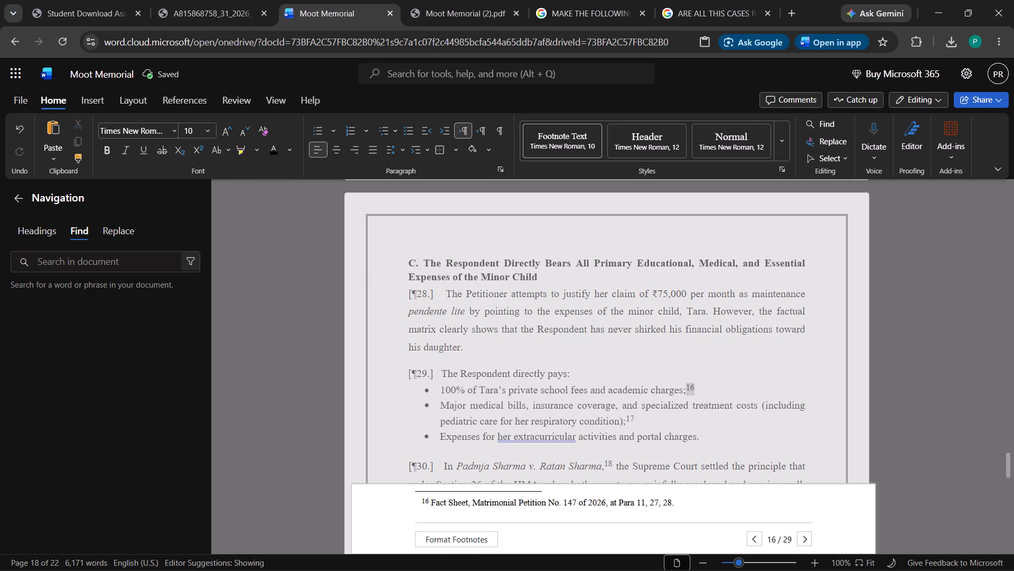
click(946, 382)
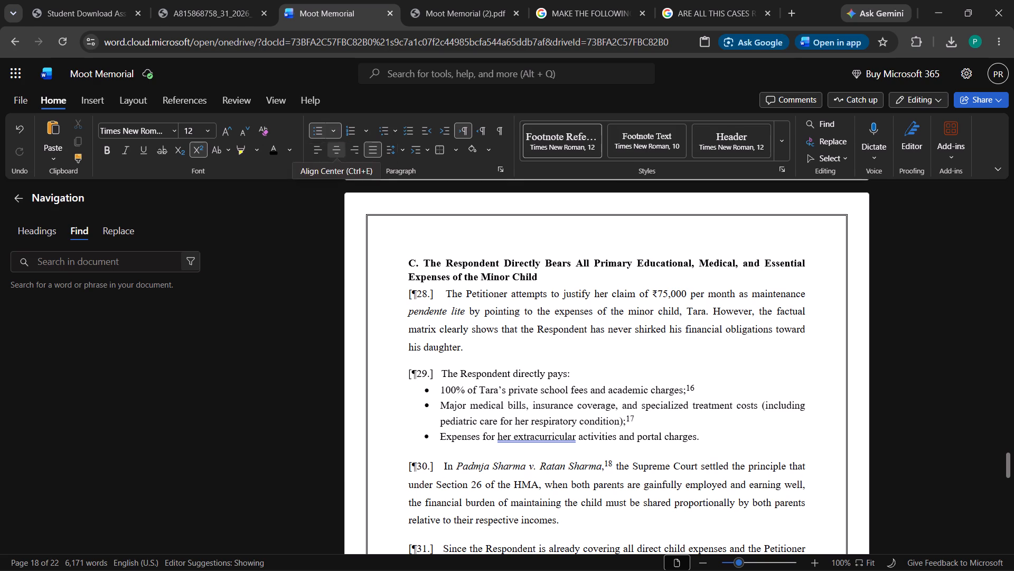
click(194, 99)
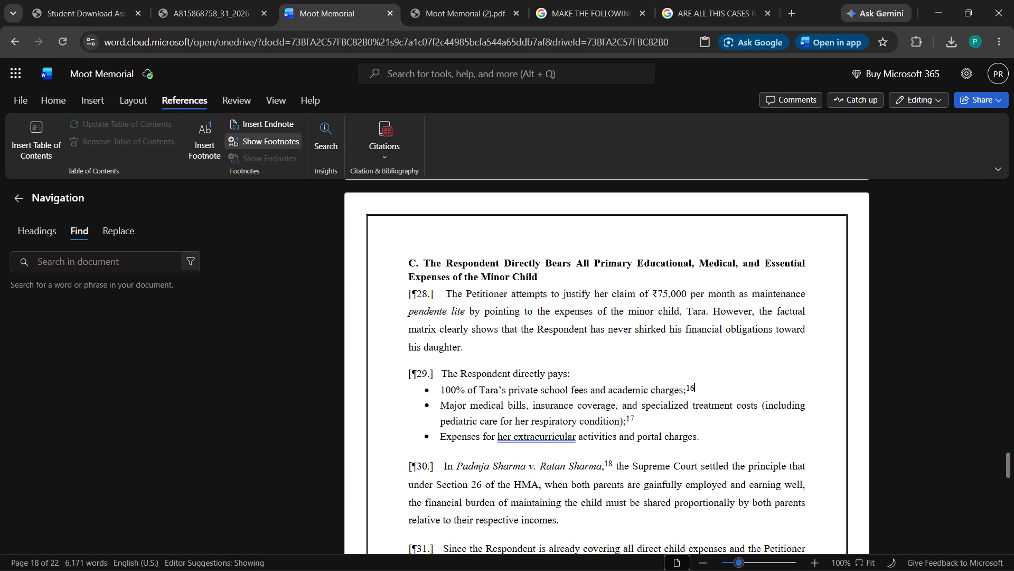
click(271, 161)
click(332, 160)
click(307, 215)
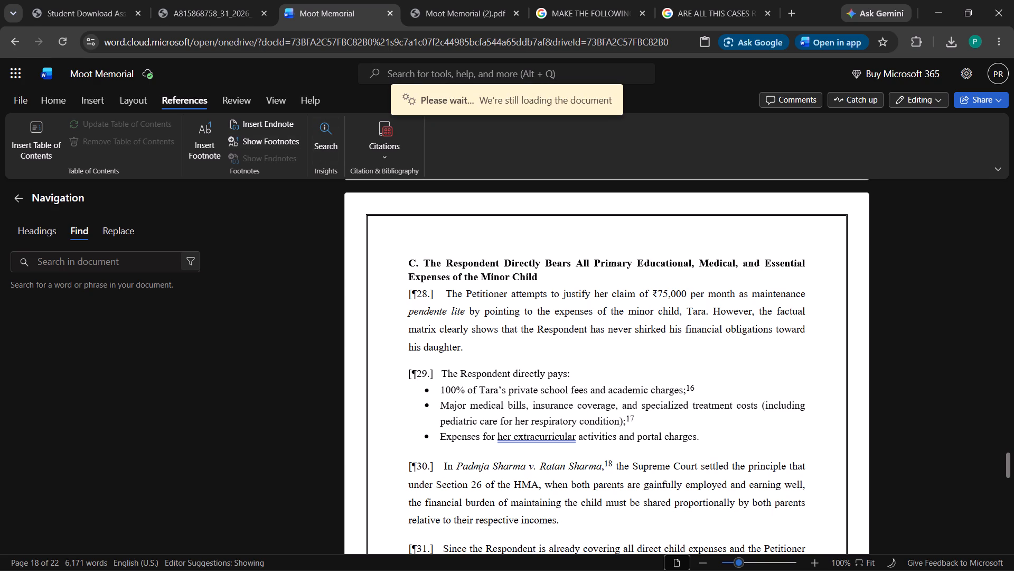
Look back through the memorial's argument section from paragraph 31 to paragraph 18.
scroll(803, 409, up, 1)
scroll(803, 409, down, 1)
scroll(803, 409, up, 8)
scroll(803, 409, down, 1)
scroll(803, 409, up, 2)
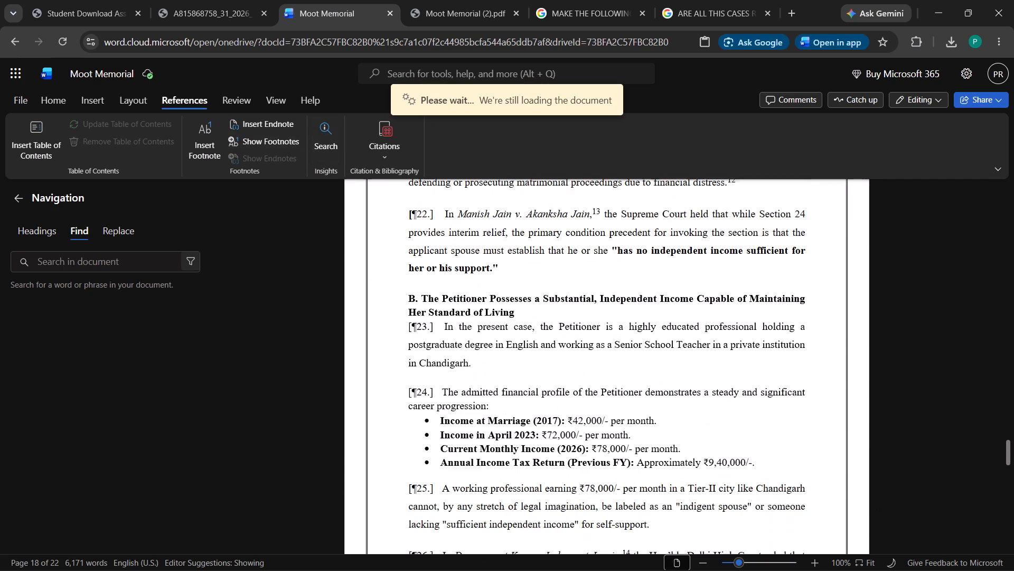
scroll(803, 409, up, 10)
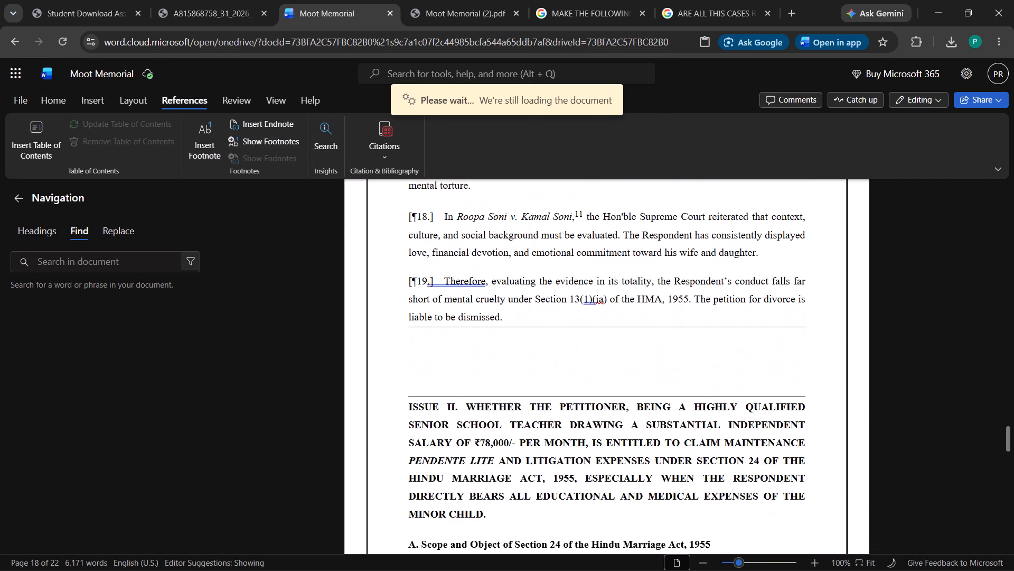
Download the memorial as a PDF and open Moot Memorial (3).pdf in place of the previous export.
click(16, 108)
click(111, 244)
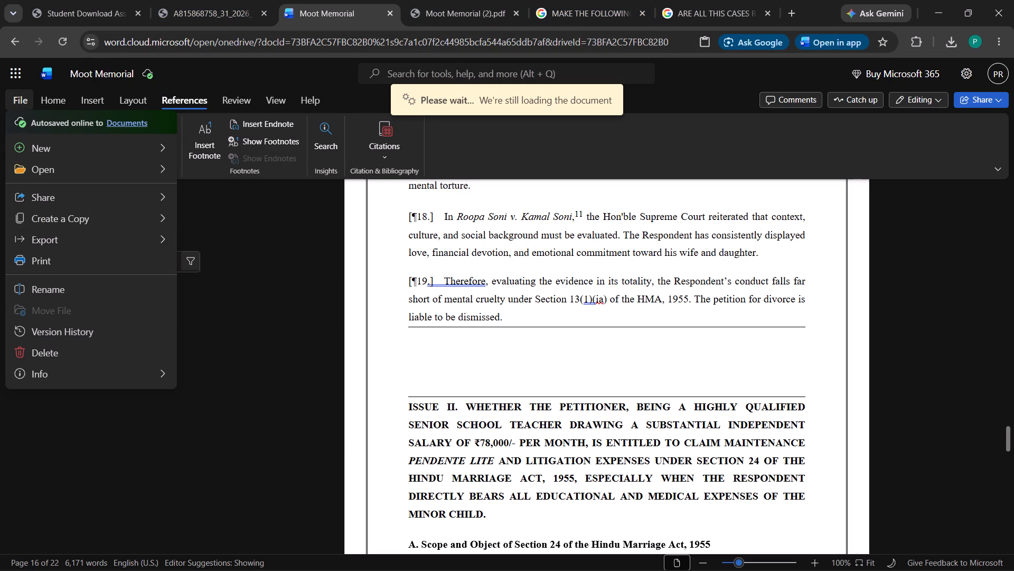
click(205, 247)
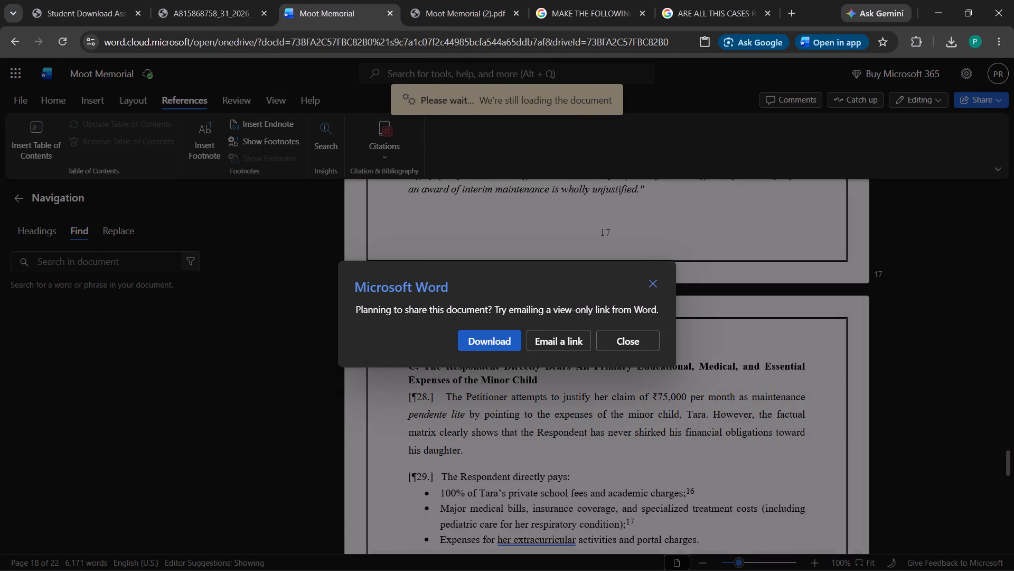
click(506, 336)
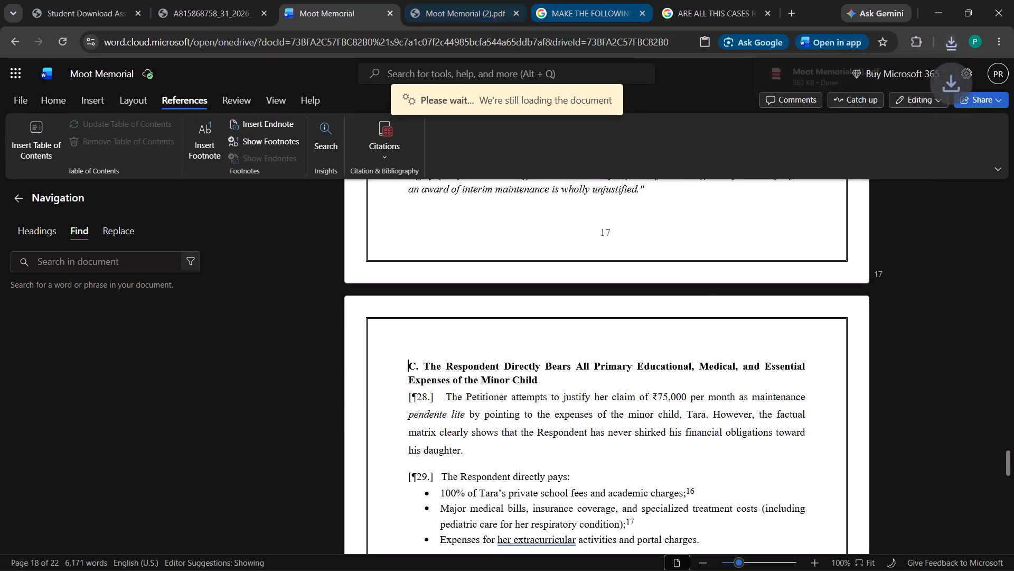
click(785, 68)
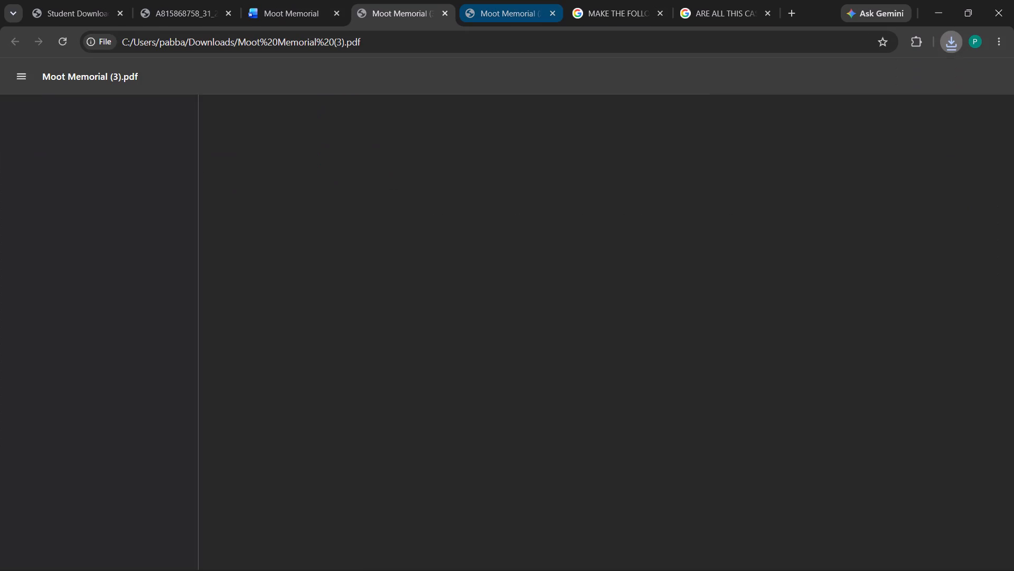
click(550, 13)
Examine the layout of the new Moot Memorial (3).pdf from the cover to the Statement of Jurisdiction heading on page 5.
scroll(485, 260, down, 4)
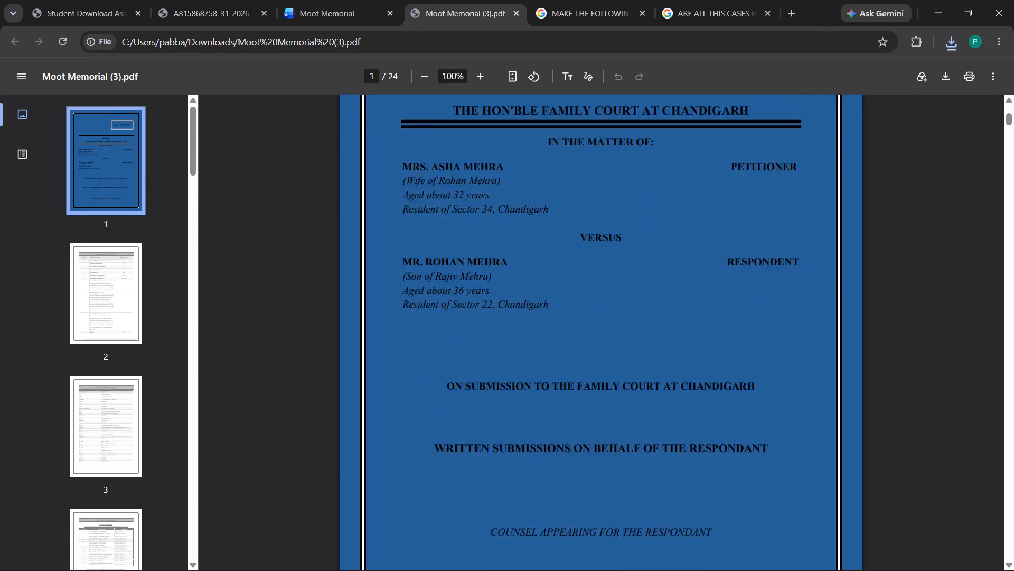
scroll(483, 261, down, 15)
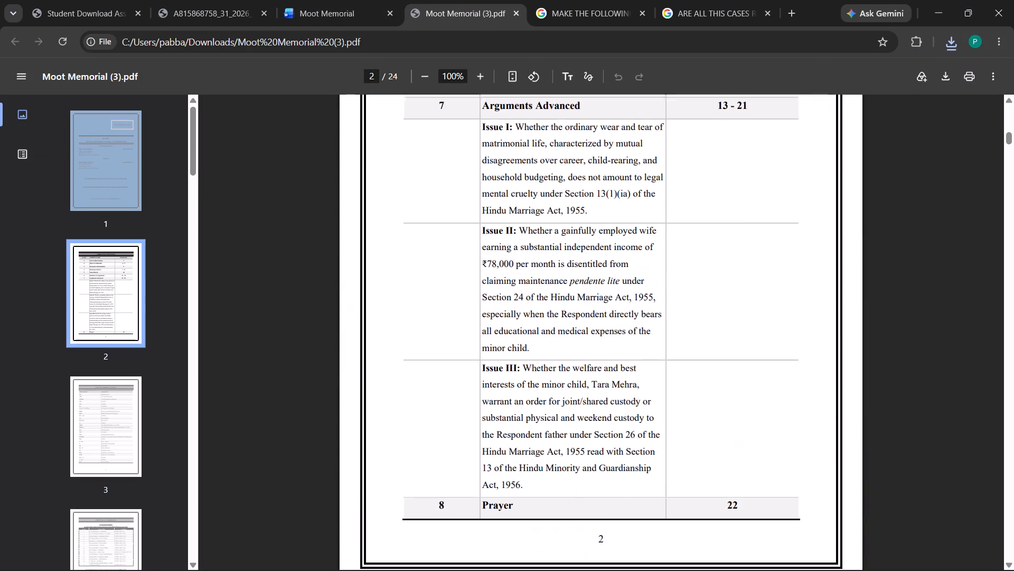
scroll(482, 269, down, 13)
scroll(482, 274, down, 8)
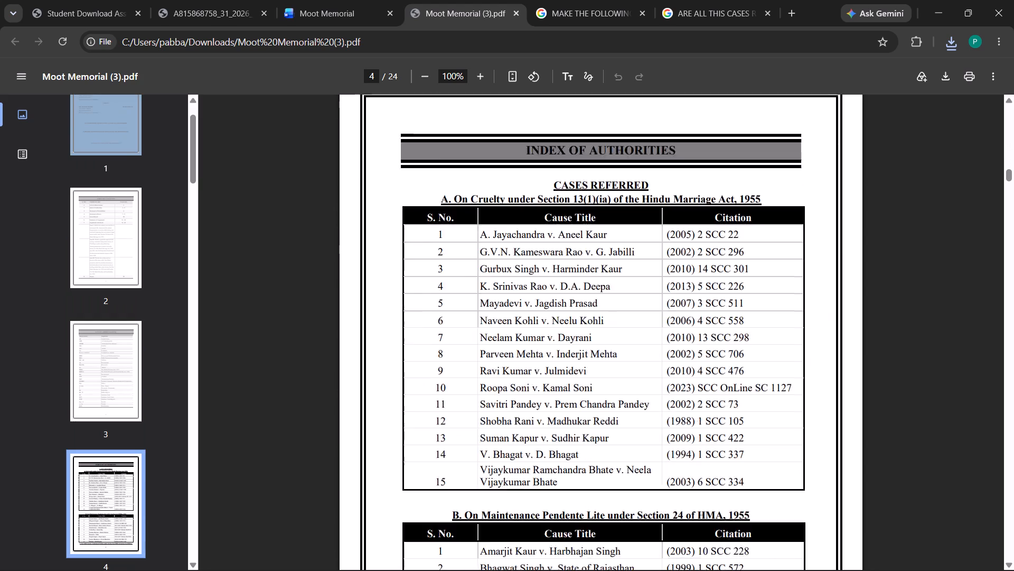
scroll(482, 274, down, 10)
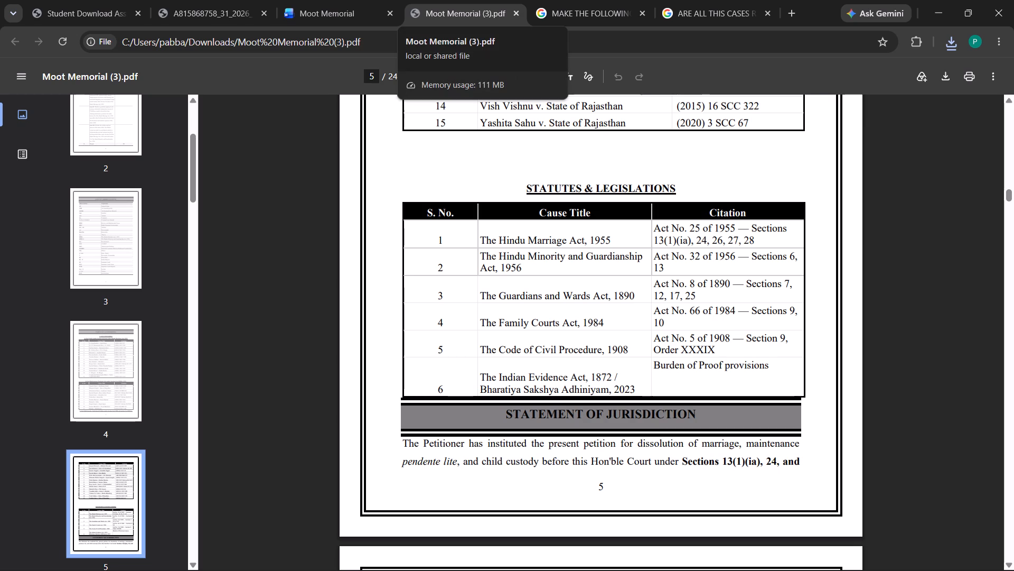
Reopen the earlier export Moot Memorial (2).pdf and examine how the Statement of Jurisdiction heading is placed on page 5.
key(ctrl+z)
key(ctrl+z)
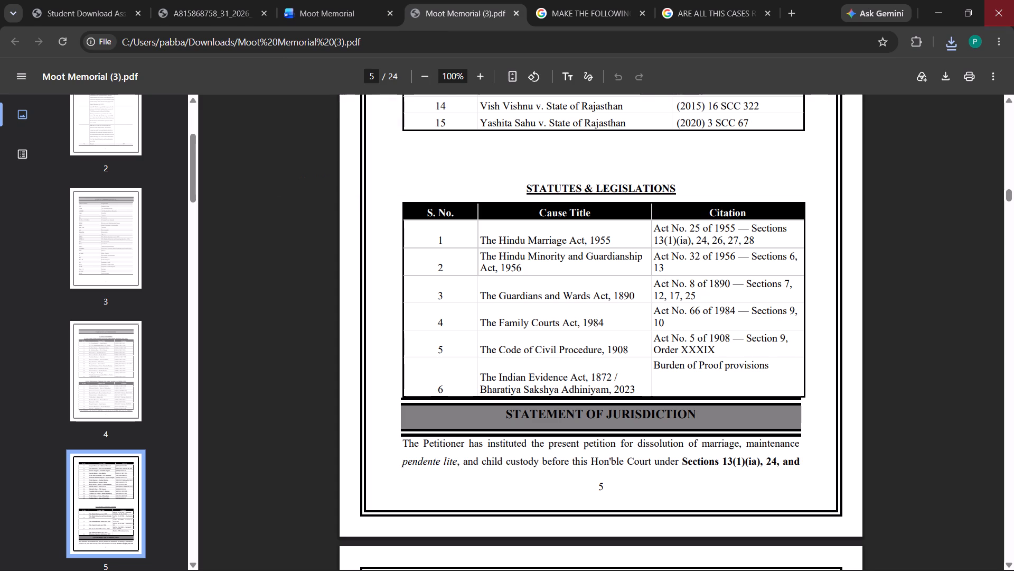
click(1001, 36)
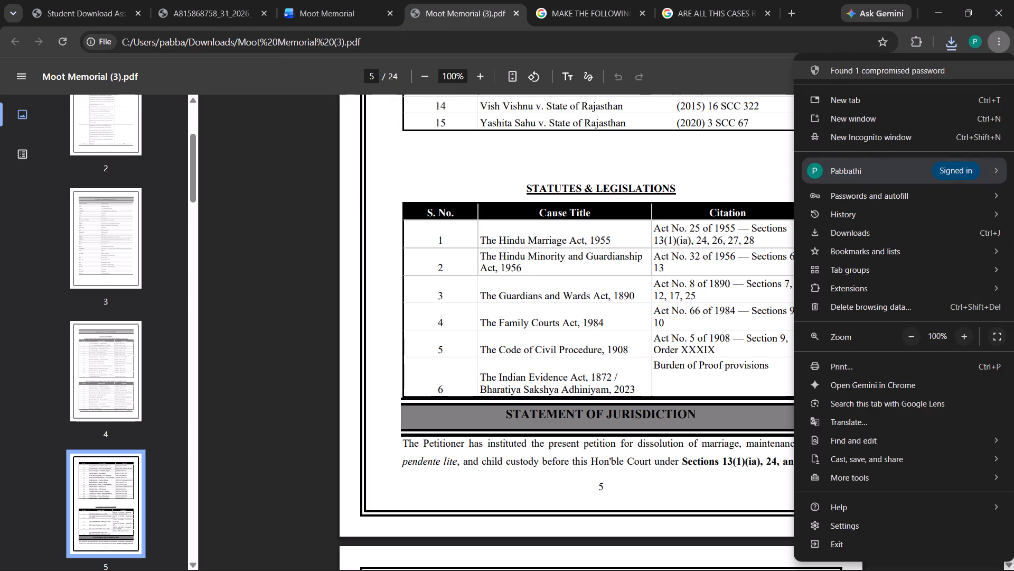
click(943, 39)
click(841, 140)
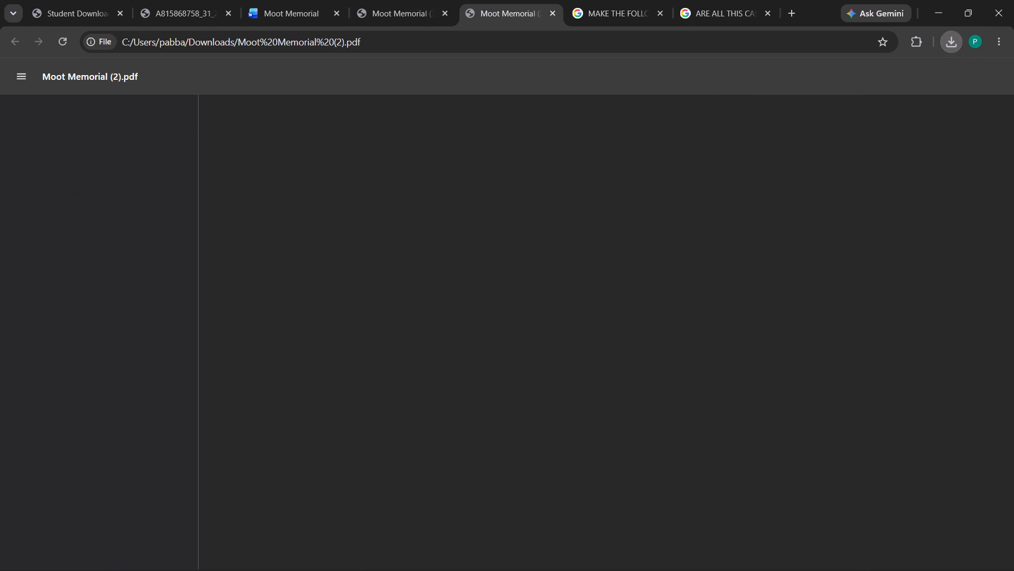
scroll(489, 115, down, 7)
scroll(505, 216, down, 7)
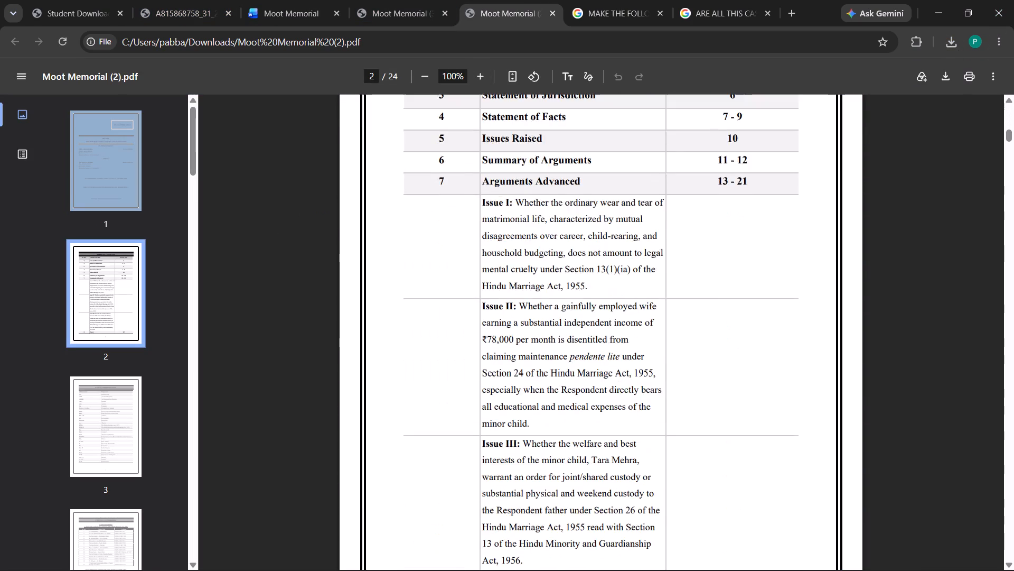
scroll(505, 216, down, 16)
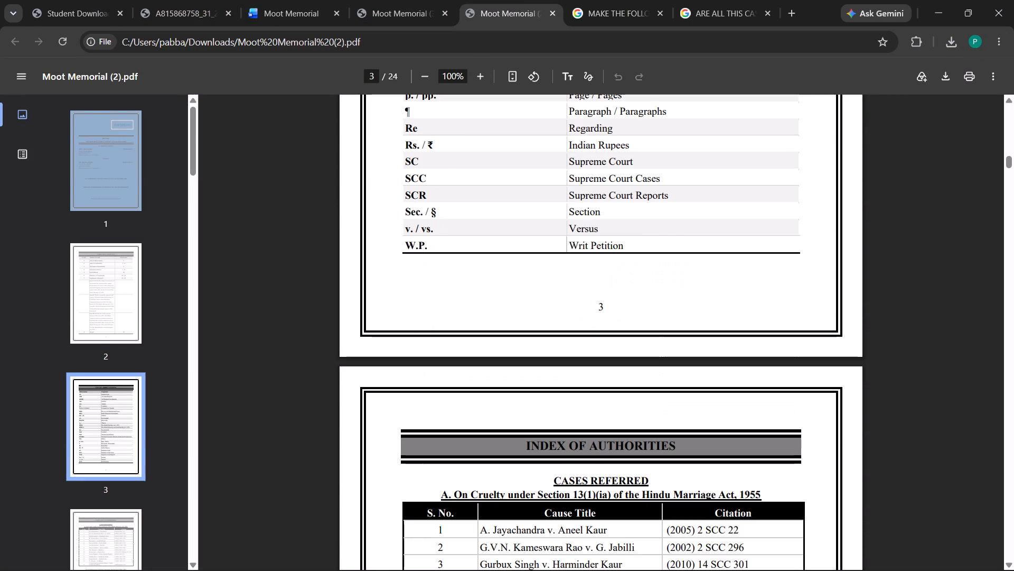
scroll(505, 216, down, 15)
scroll(505, 216, down, 6)
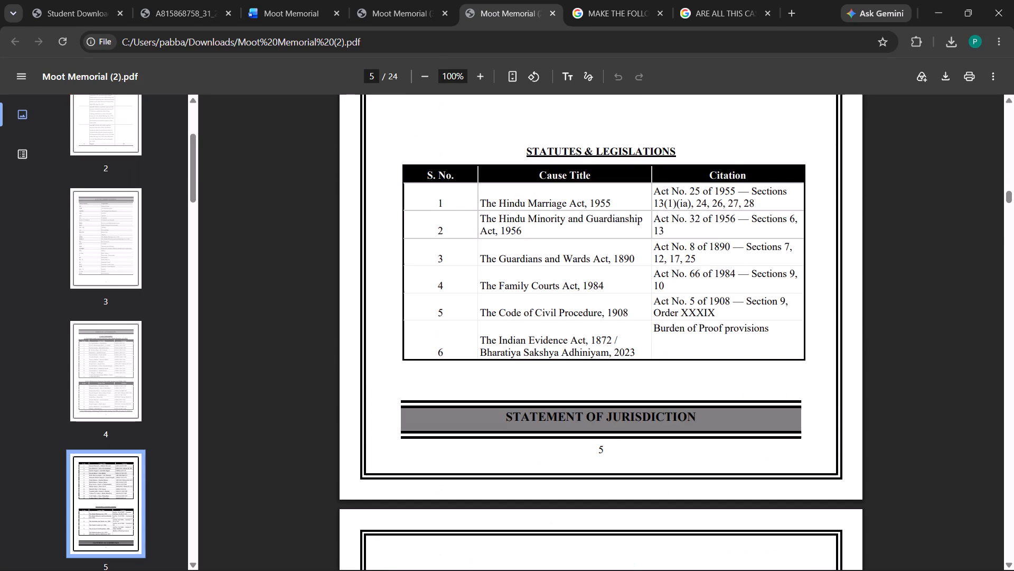
In the Word document, go back to the Index of Authorities and examine pages 4 to 6 around the Statutes & Legislations table.
click(275, 3)
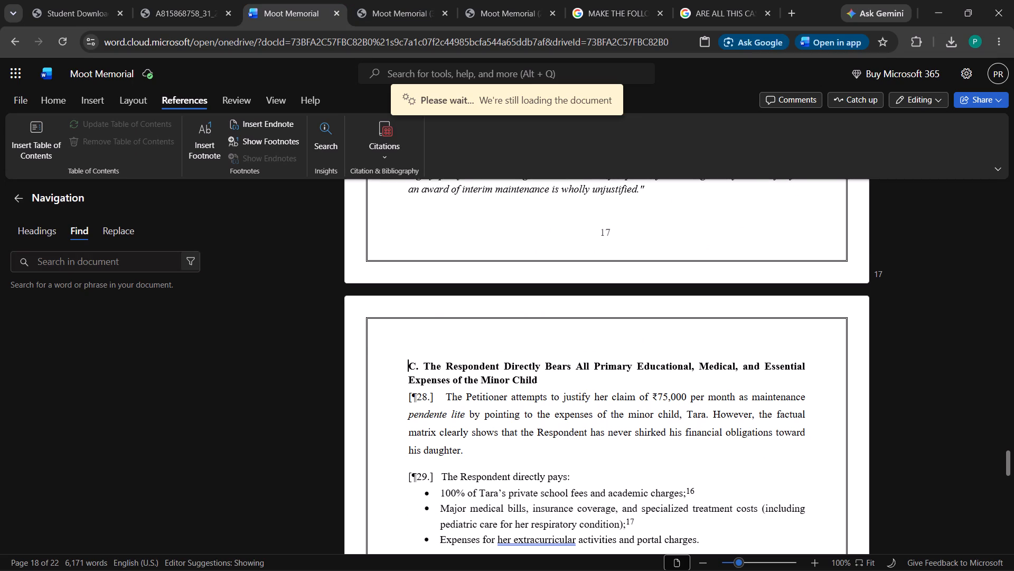
scroll(456, 356, up, 18)
scroll(459, 358, down, 1)
scroll(459, 358, up, 3)
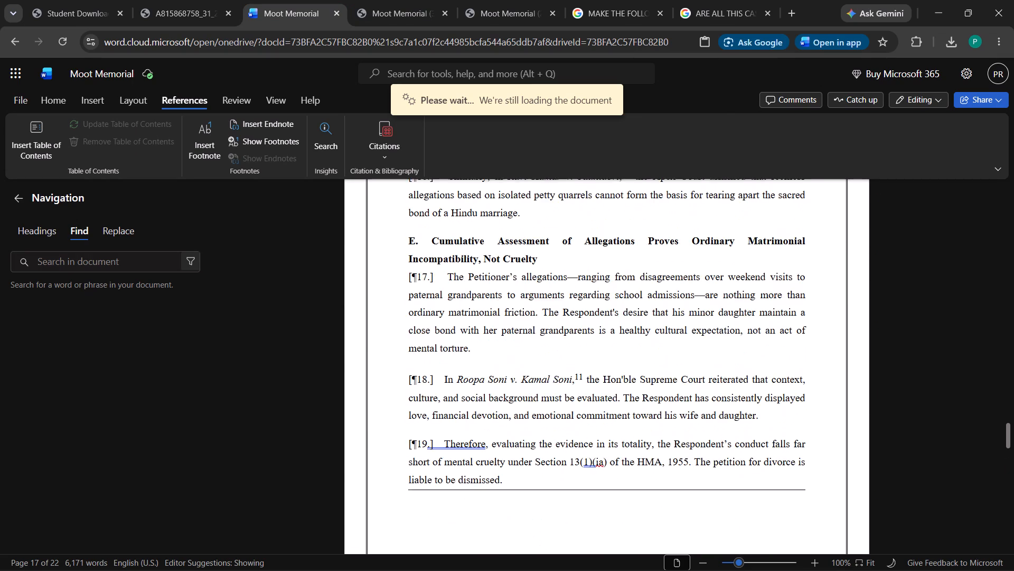
scroll(459, 358, up, 4)
scroll(459, 358, down, 1)
scroll(459, 358, up, 18)
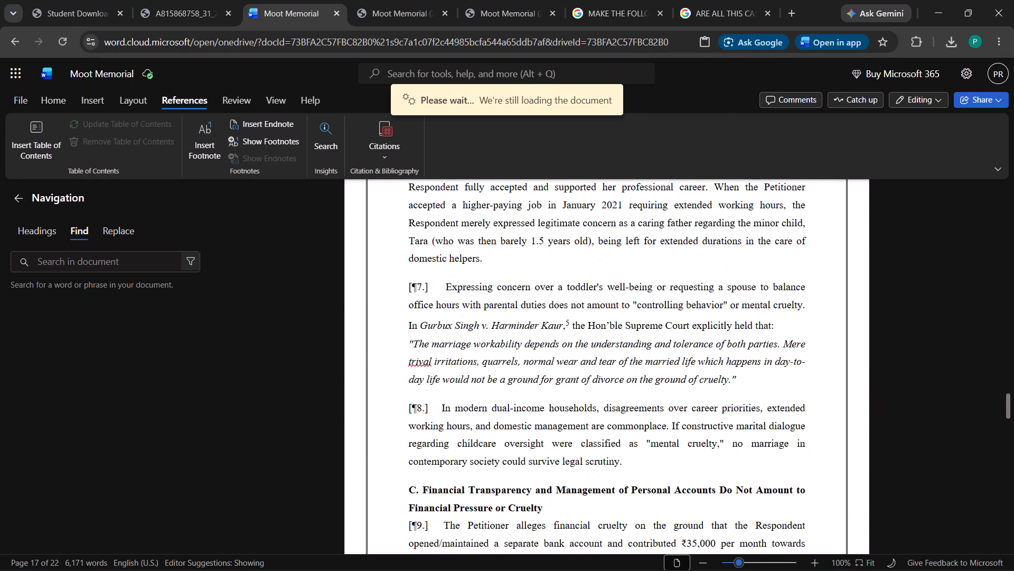
click(1012, 168)
double_click(1013, 182)
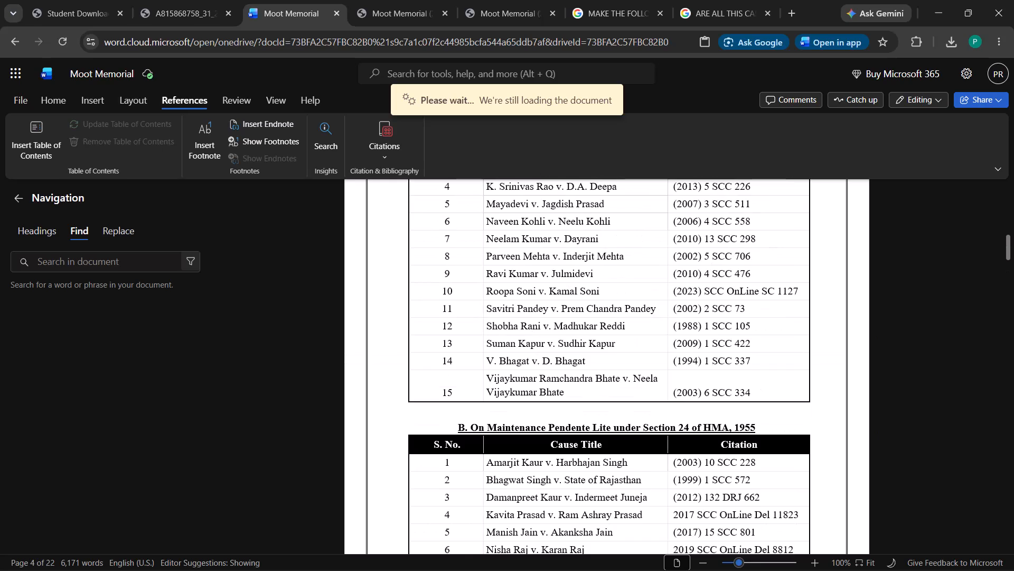
scroll(631, 343, down, 14)
scroll(628, 329, up, 6)
scroll(628, 329, down, 2)
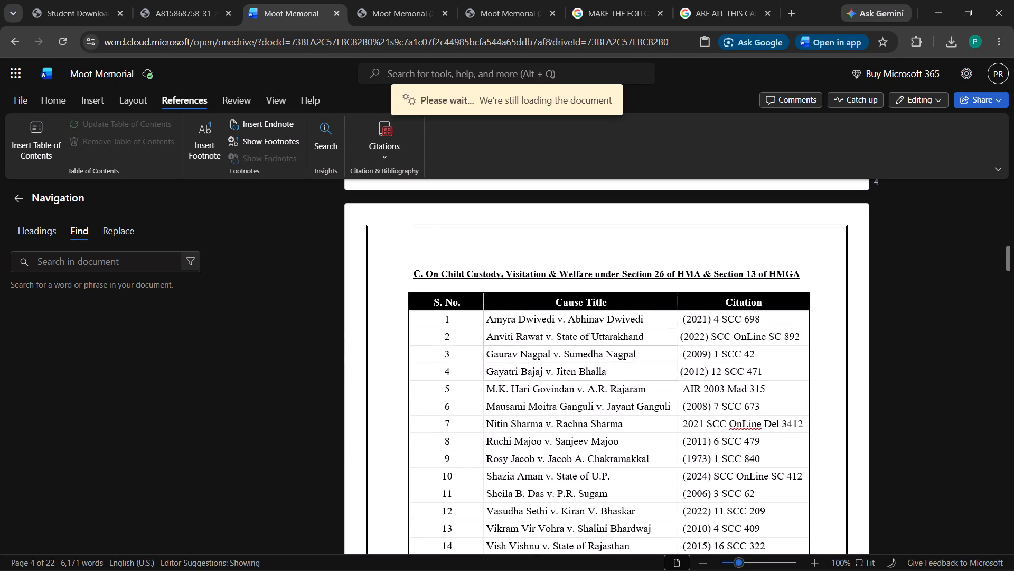
scroll(628, 329, down, 13)
scroll(628, 329, up, 9)
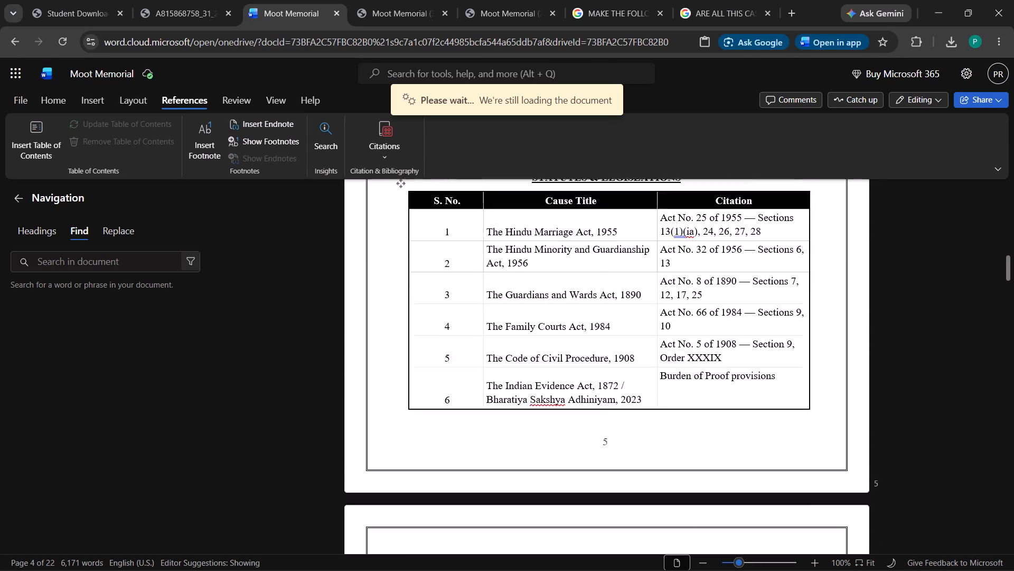
scroll(628, 329, up, 6)
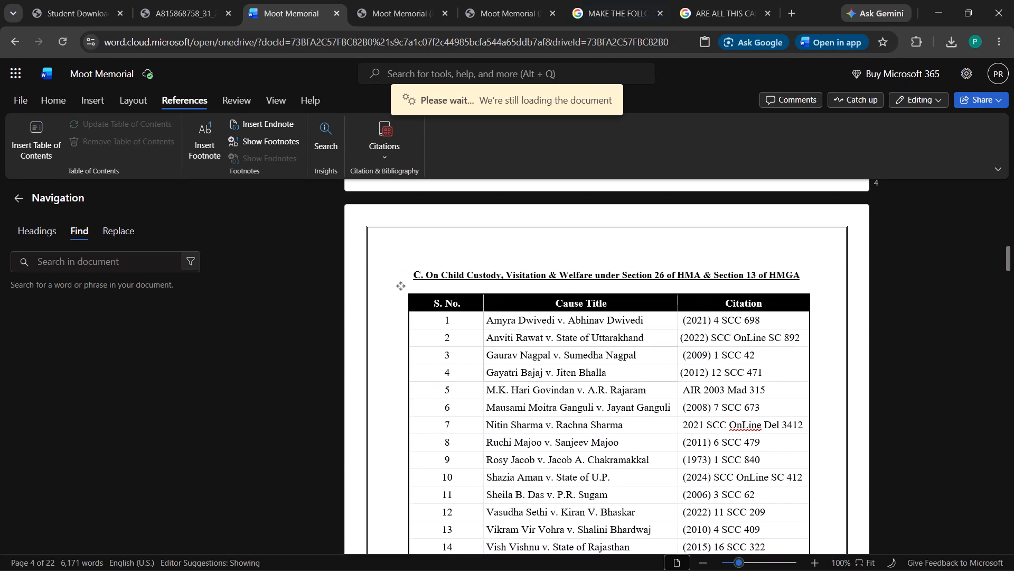
Compare the Statement of Jurisdiction heading's placement in Moot Memorial (3).pdf with pages 5 and 6 of the Word document.
click(393, 0)
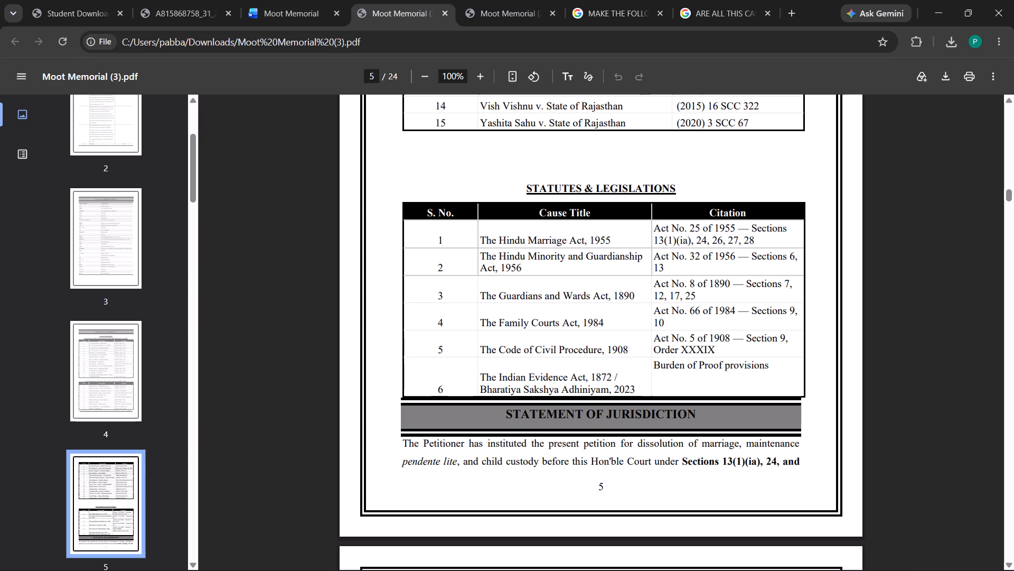
click(292, 0)
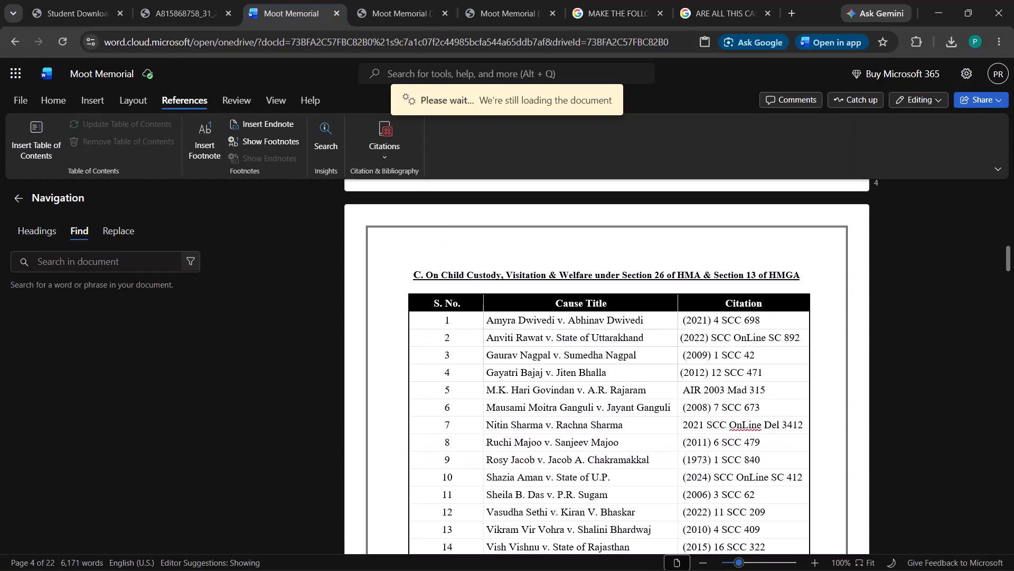
scroll(442, 397, down, 6)
scroll(476, 290, down, 6)
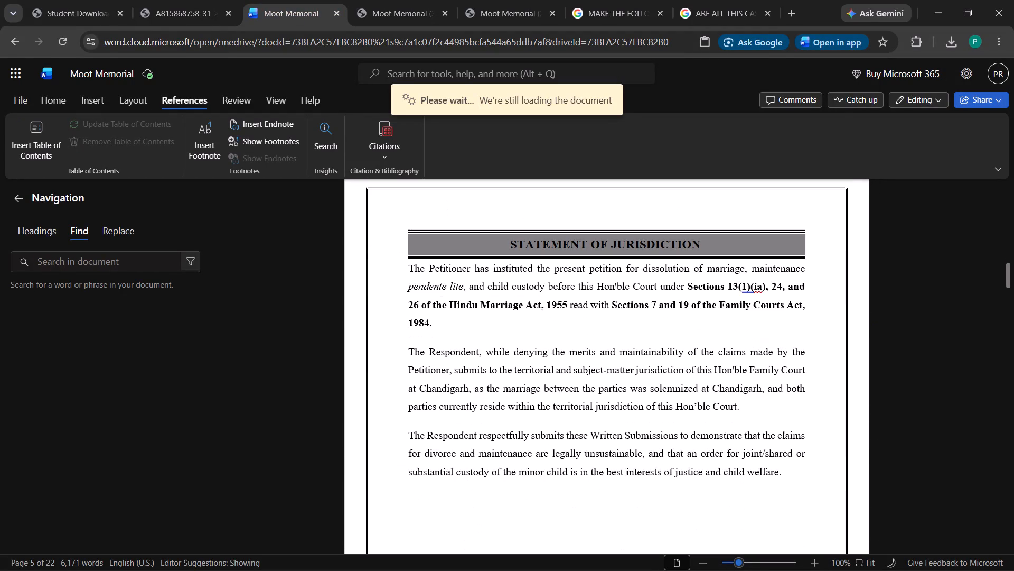
scroll(476, 292, down, 7)
scroll(476, 292, up, 4)
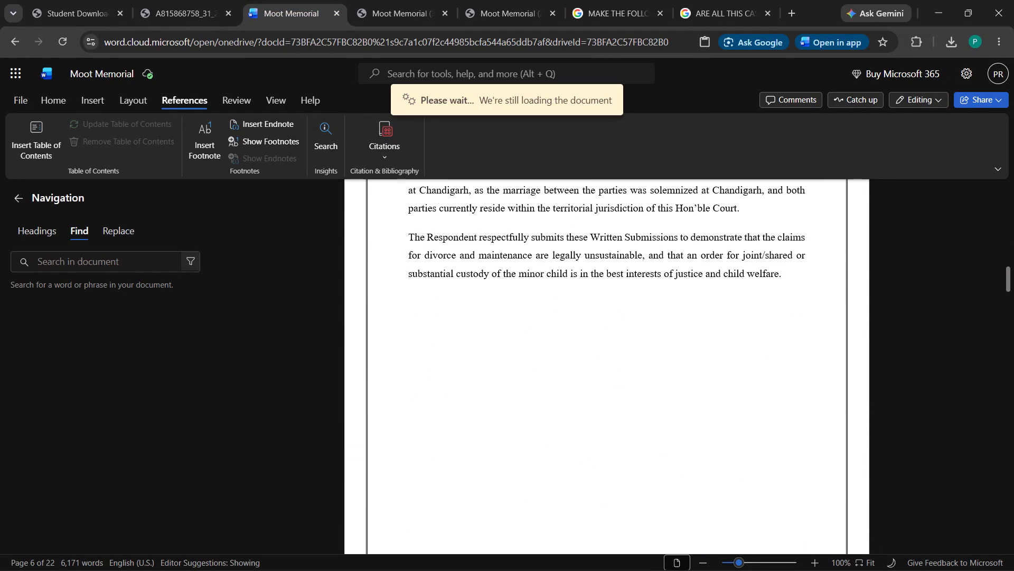
scroll(476, 299, up, 4)
click(401, 0)
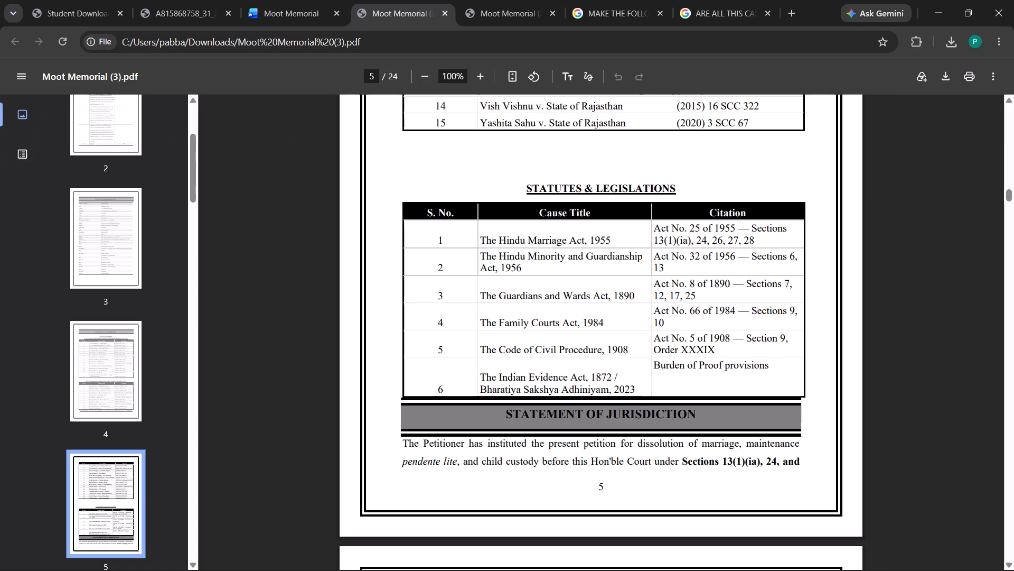
click(342, 0)
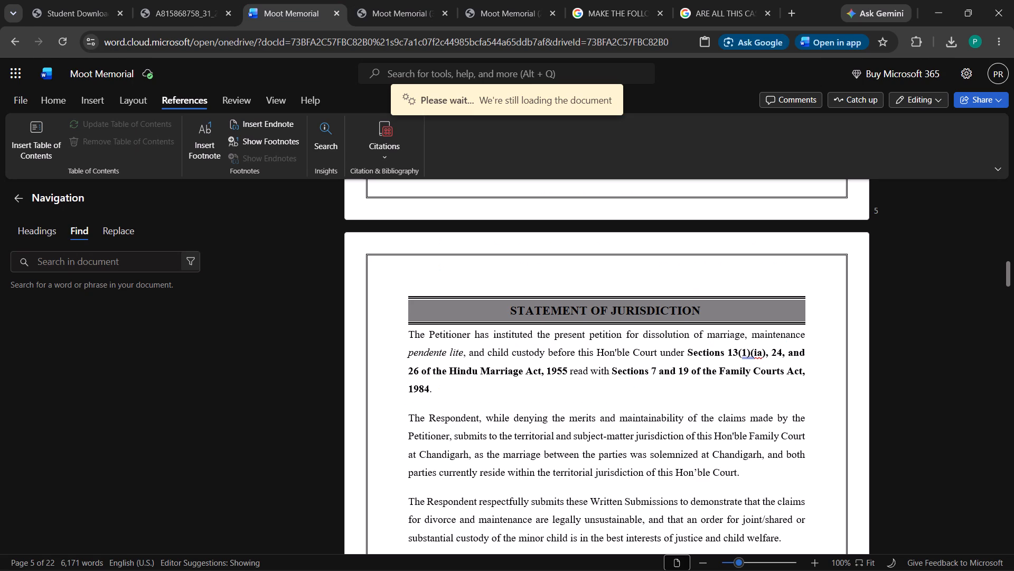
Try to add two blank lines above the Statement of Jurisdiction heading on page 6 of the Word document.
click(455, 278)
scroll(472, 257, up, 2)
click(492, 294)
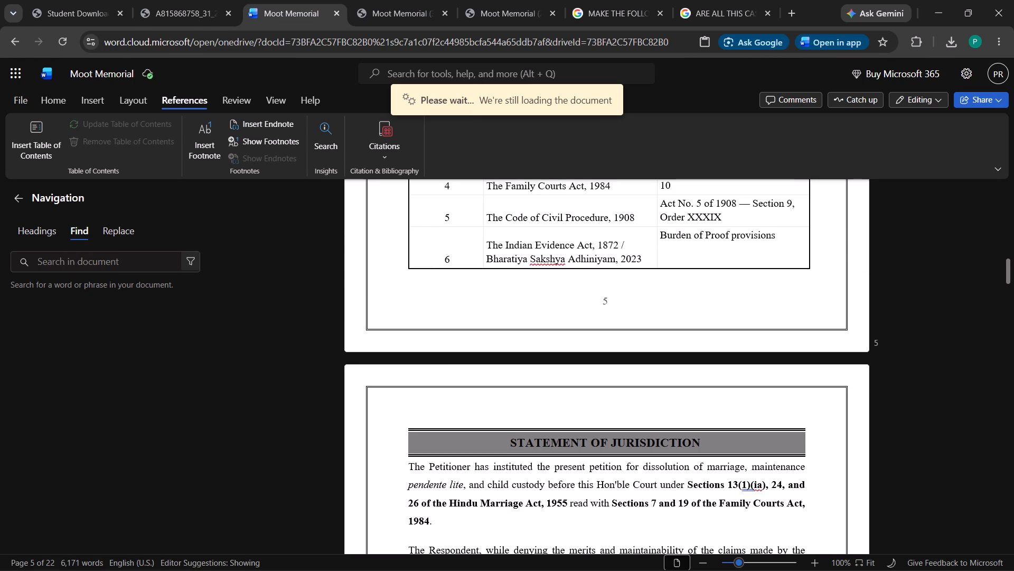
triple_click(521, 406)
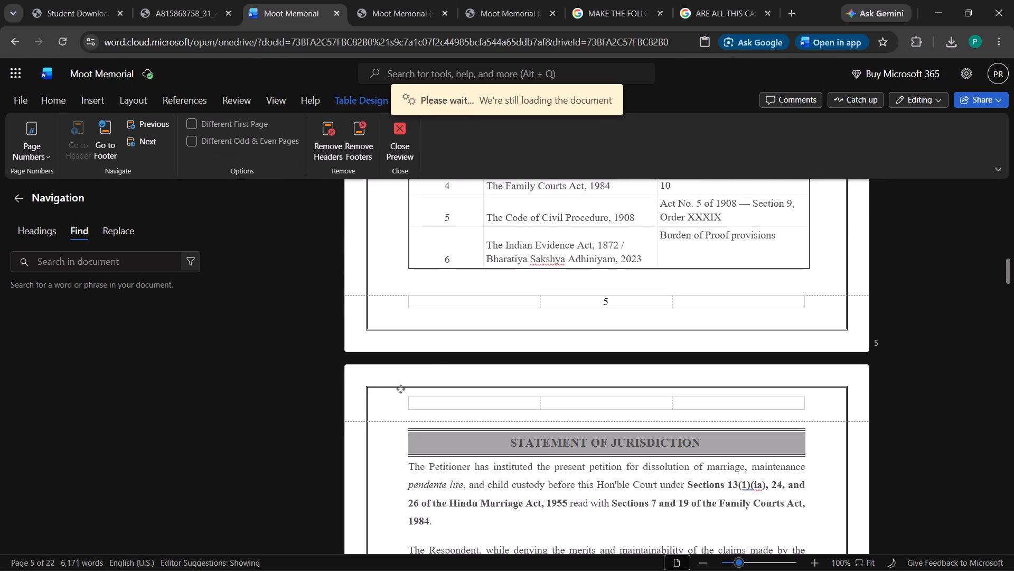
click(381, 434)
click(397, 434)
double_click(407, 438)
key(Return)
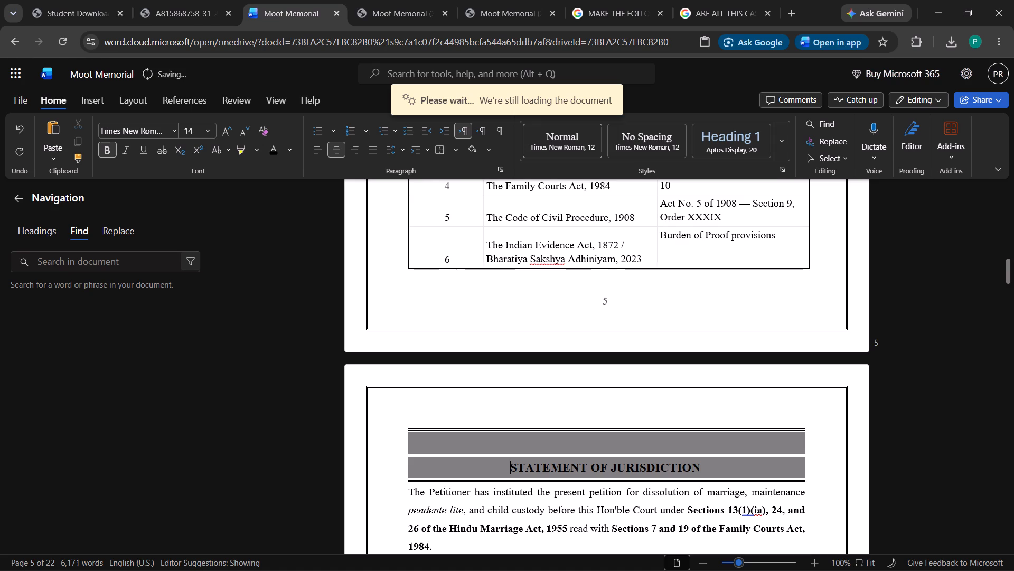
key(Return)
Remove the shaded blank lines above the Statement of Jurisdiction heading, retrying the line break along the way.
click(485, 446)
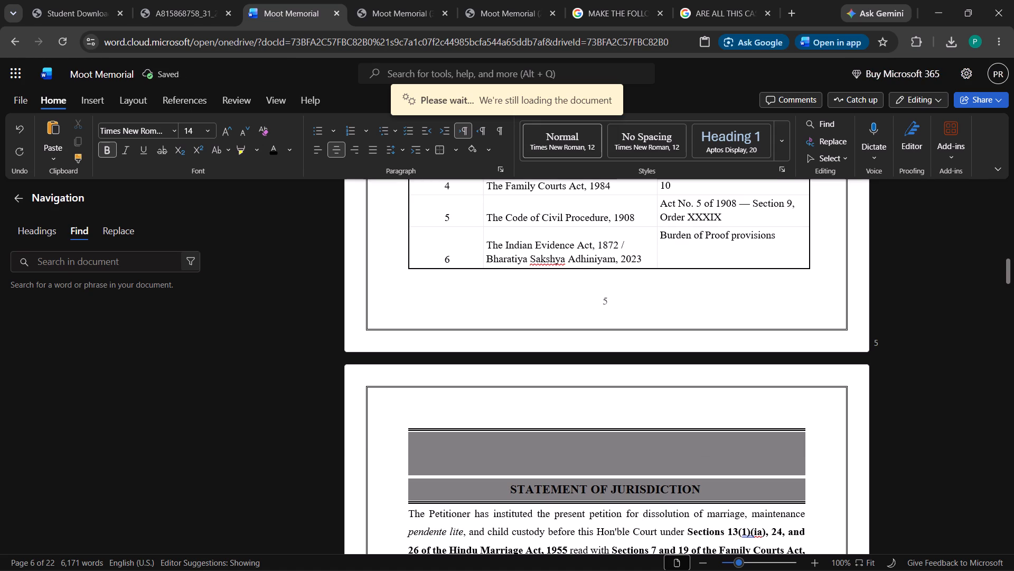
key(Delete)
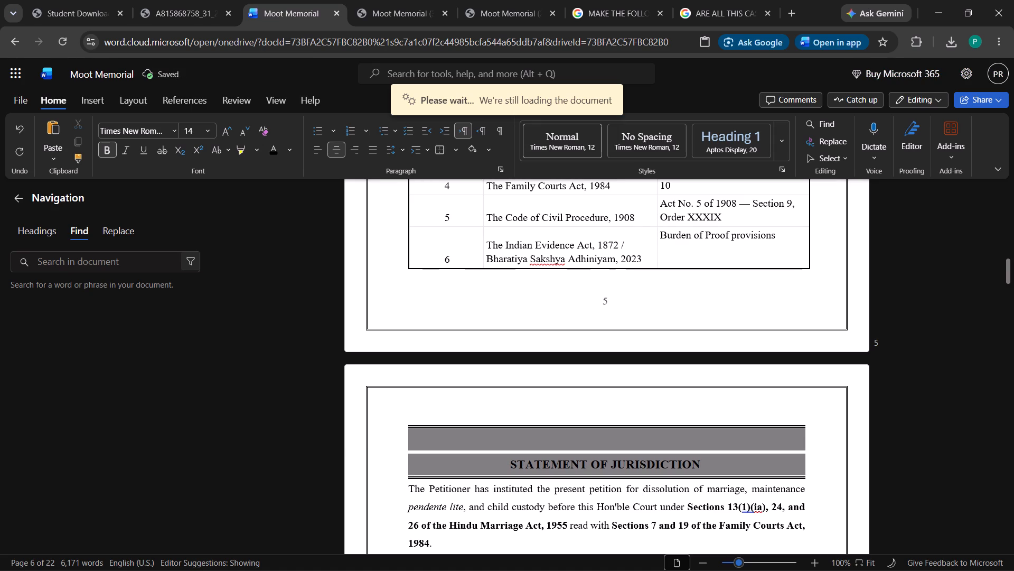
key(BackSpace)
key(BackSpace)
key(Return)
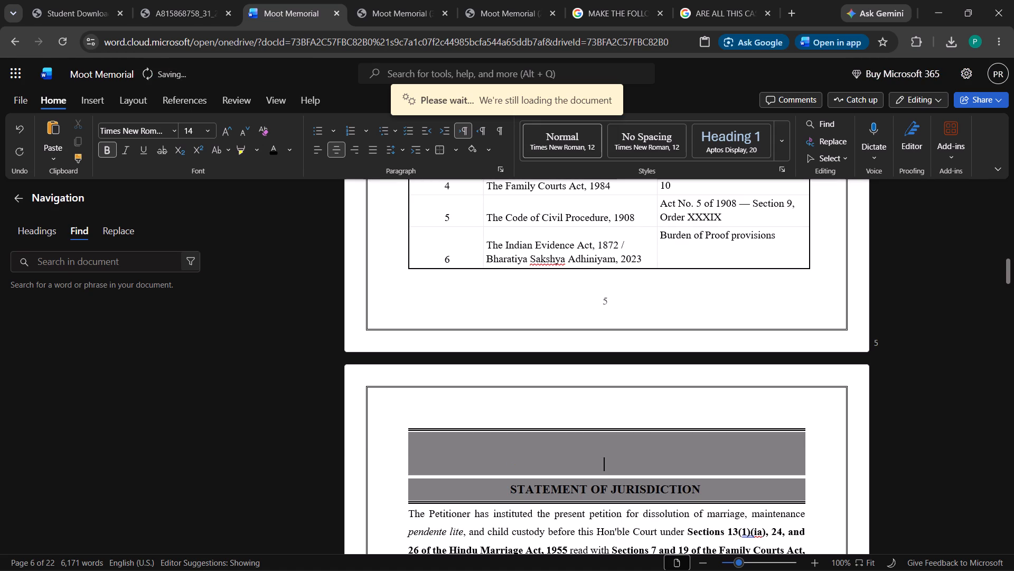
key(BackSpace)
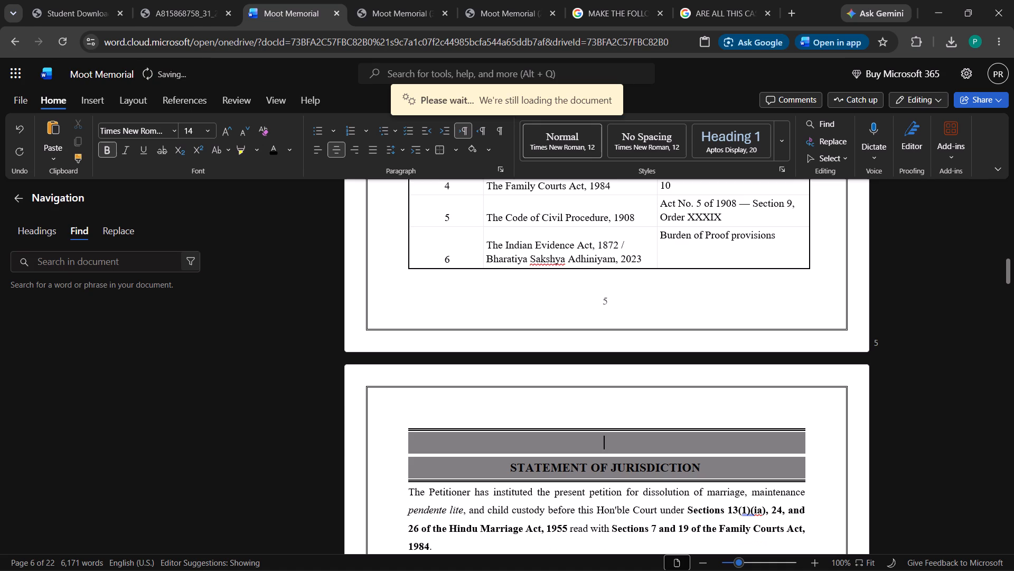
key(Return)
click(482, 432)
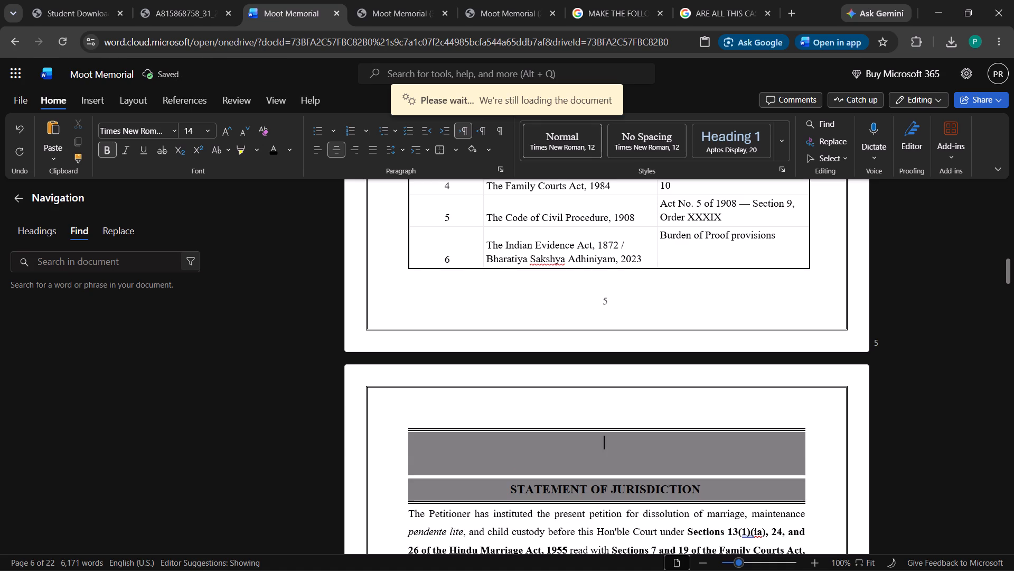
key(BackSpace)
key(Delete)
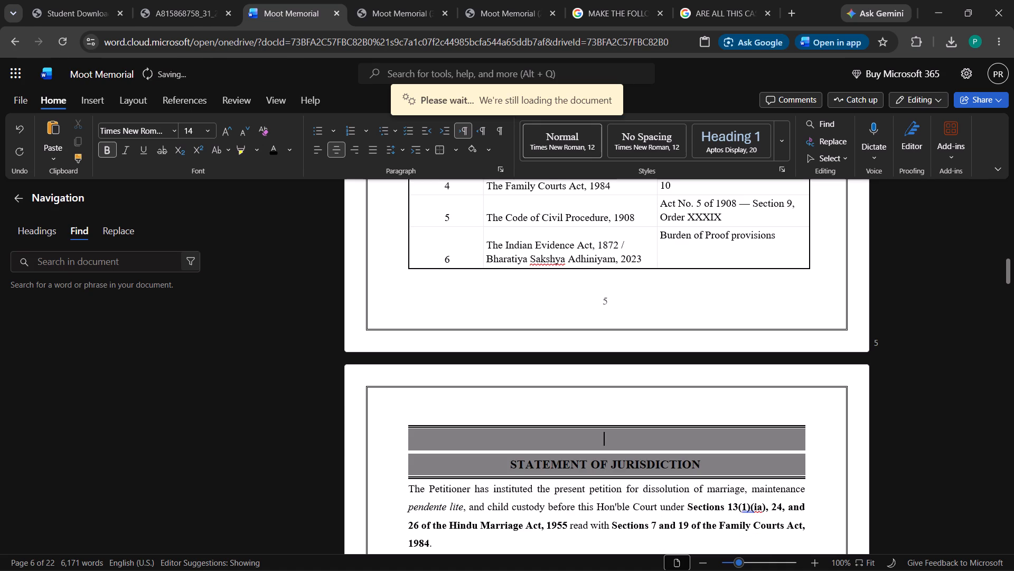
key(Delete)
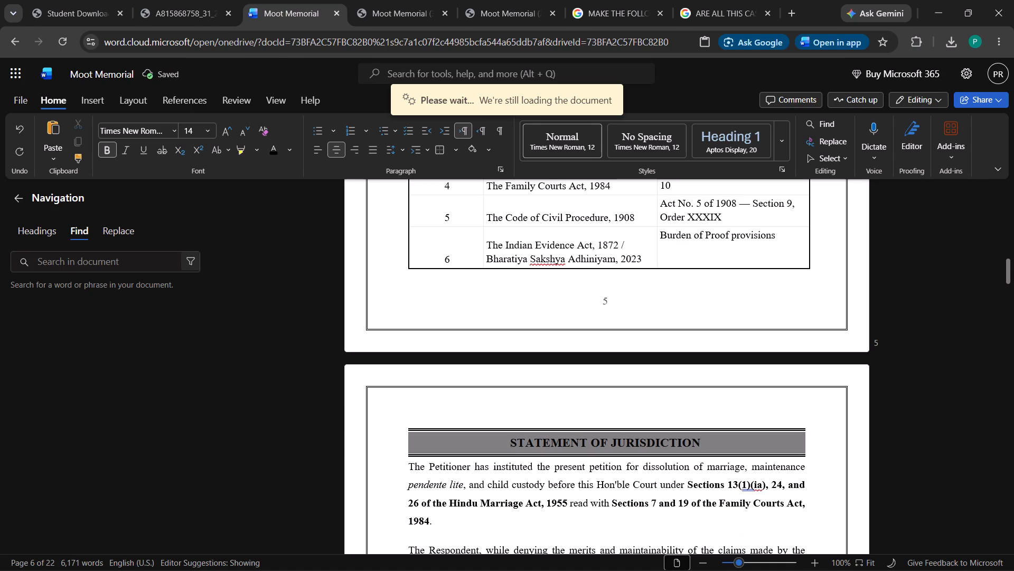
Cut the Statement of Jurisdiction heading with its three paragraphs and paste them back below a new plain blank line on page 6.
drag(418, 419, 611, 570)
scroll(541, 437, down, 3)
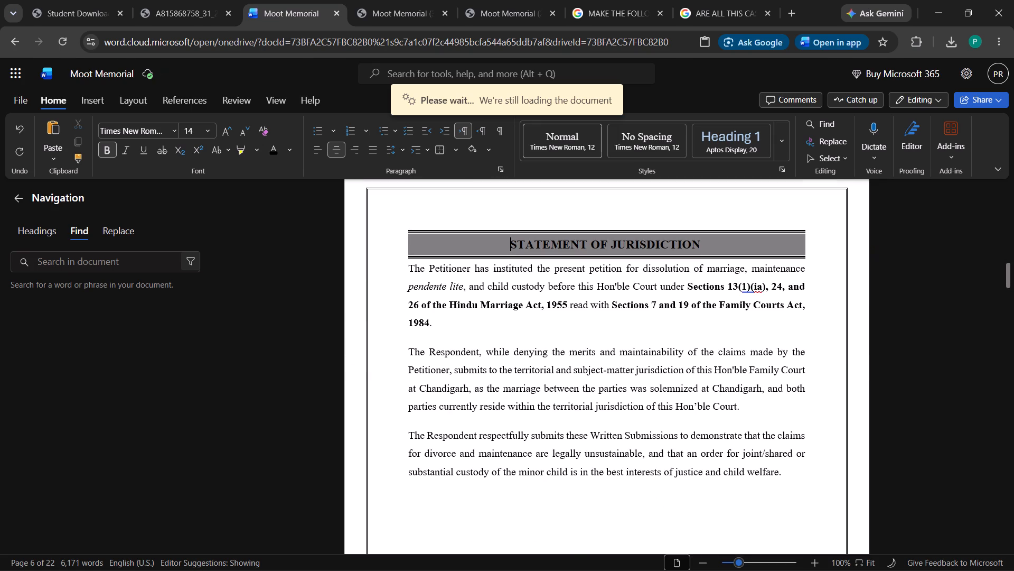
drag(795, 474, 414, 241)
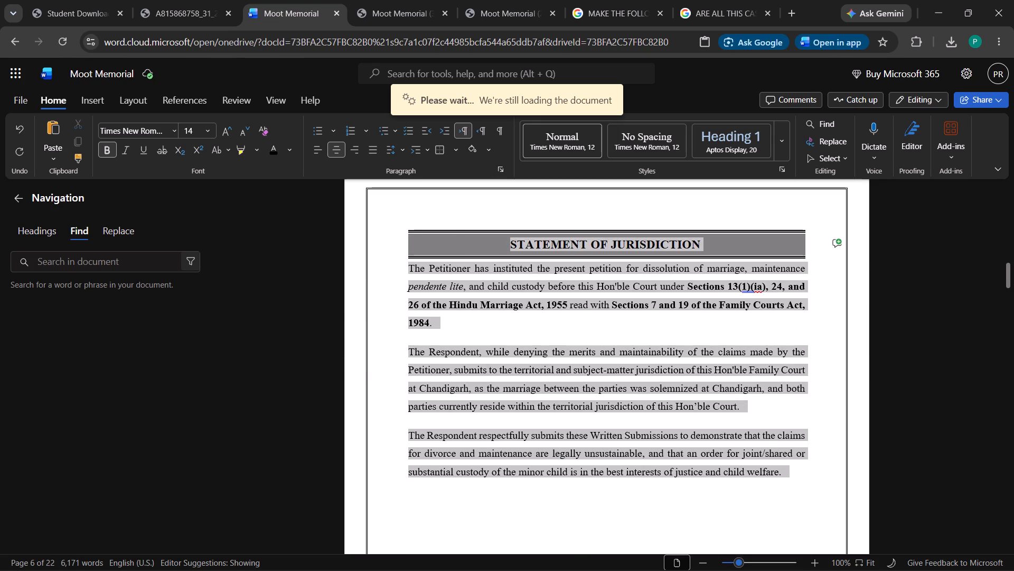
drag(414, 241, 407, 235)
right_click(430, 242)
click(486, 263)
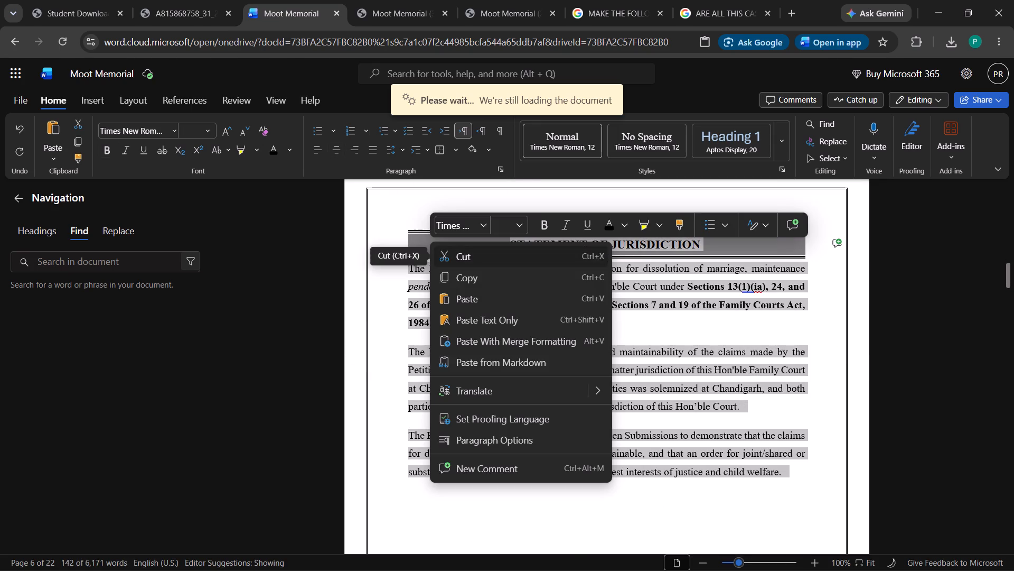
key(Return)
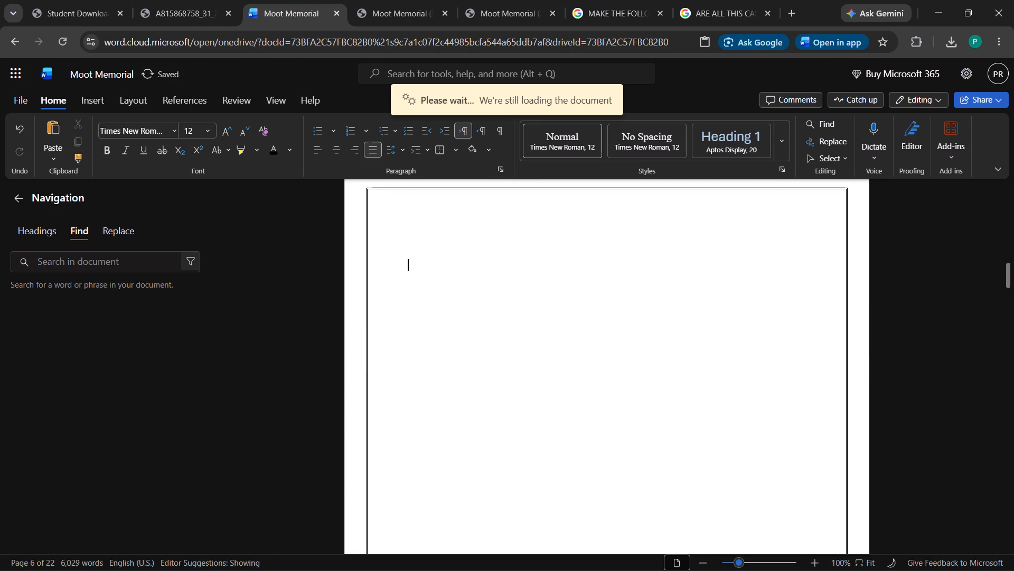
key(ctrl+v)
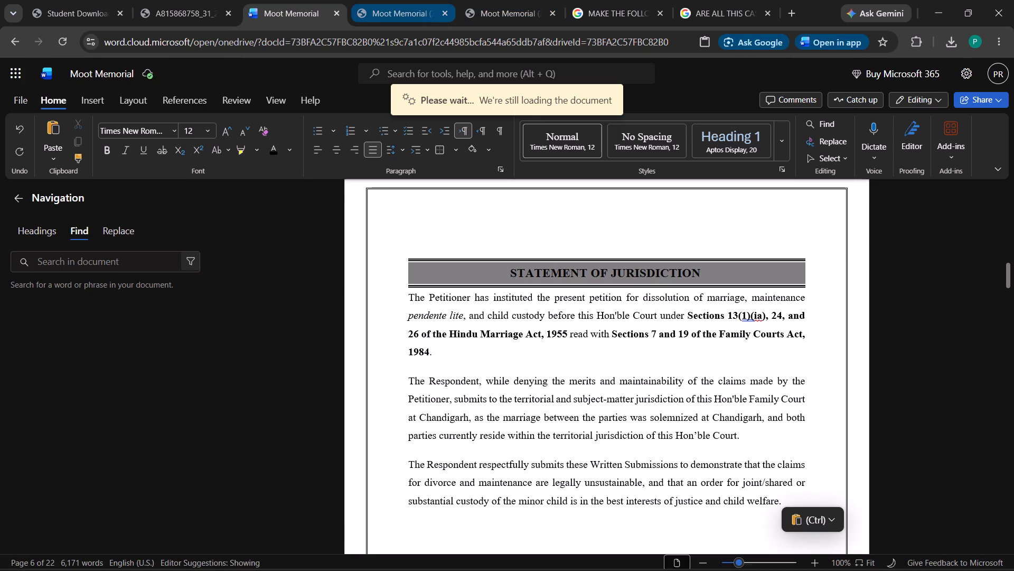
Check the Statement of Facts heading in Moot Memorial (3).pdf and insert a blank line above that heading on page 7 in Word.
click(415, 19)
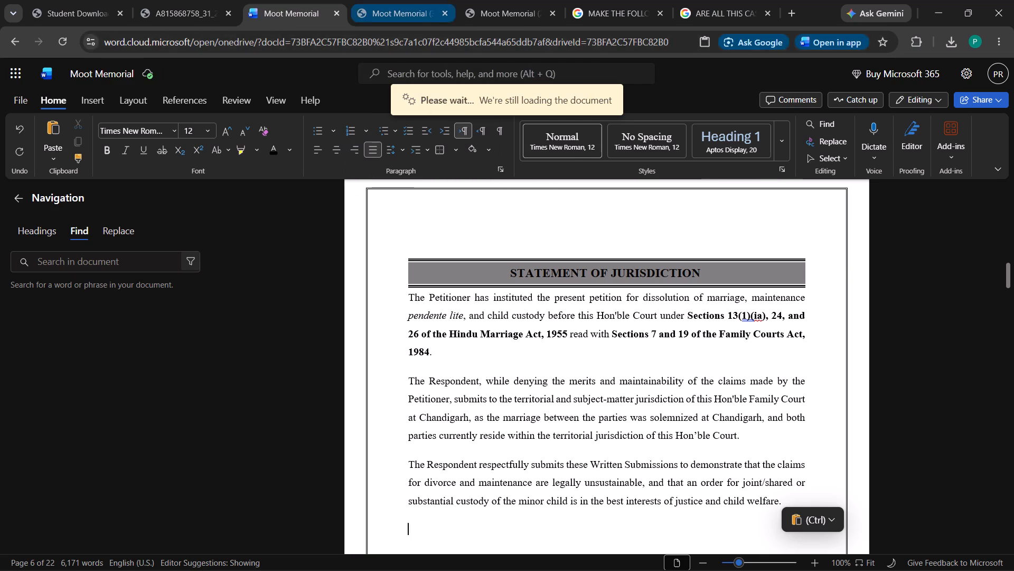
scroll(569, 378, down, 3)
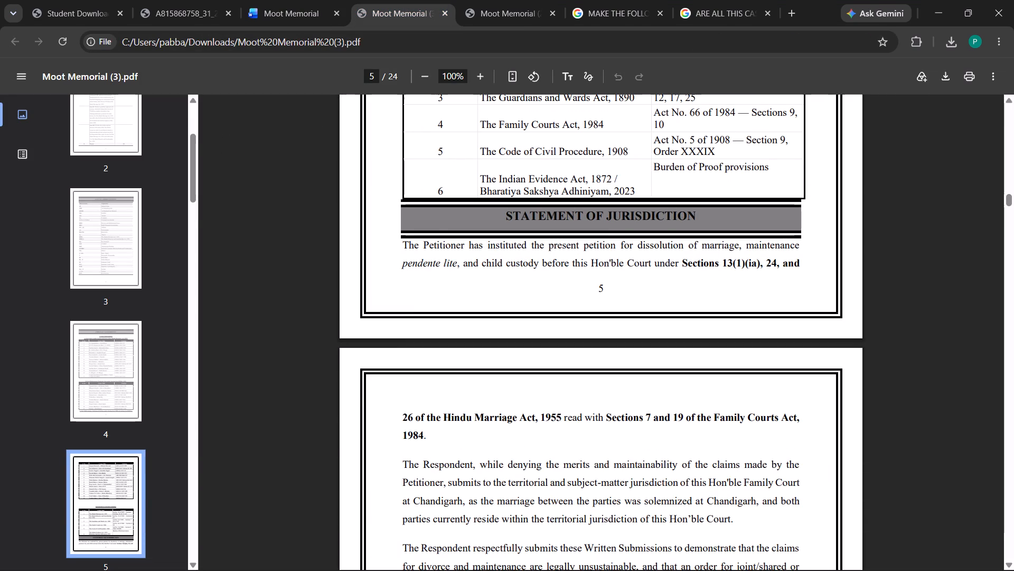
scroll(467, 401, down, 10)
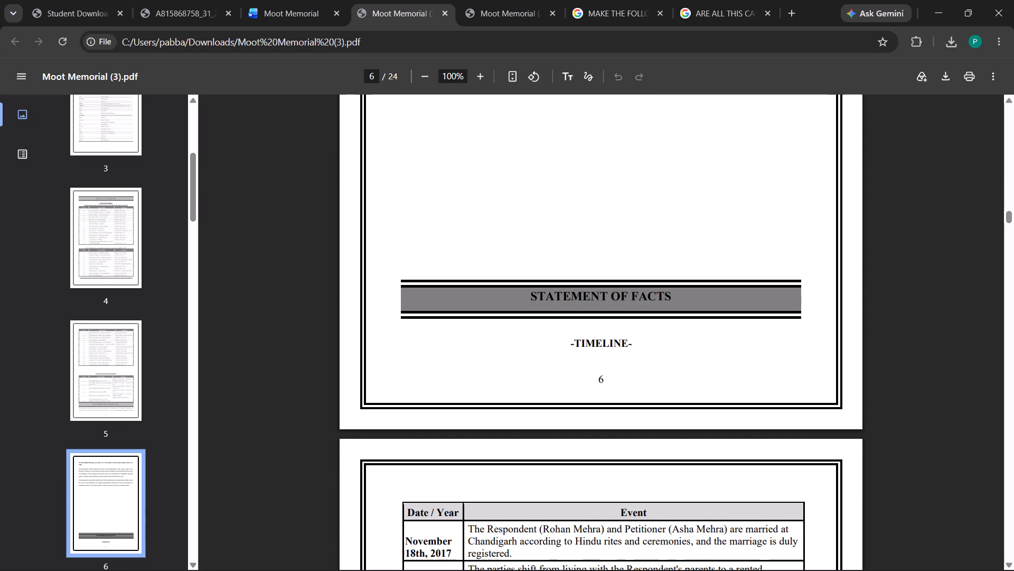
click(307, 12)
scroll(478, 270, down, 5)
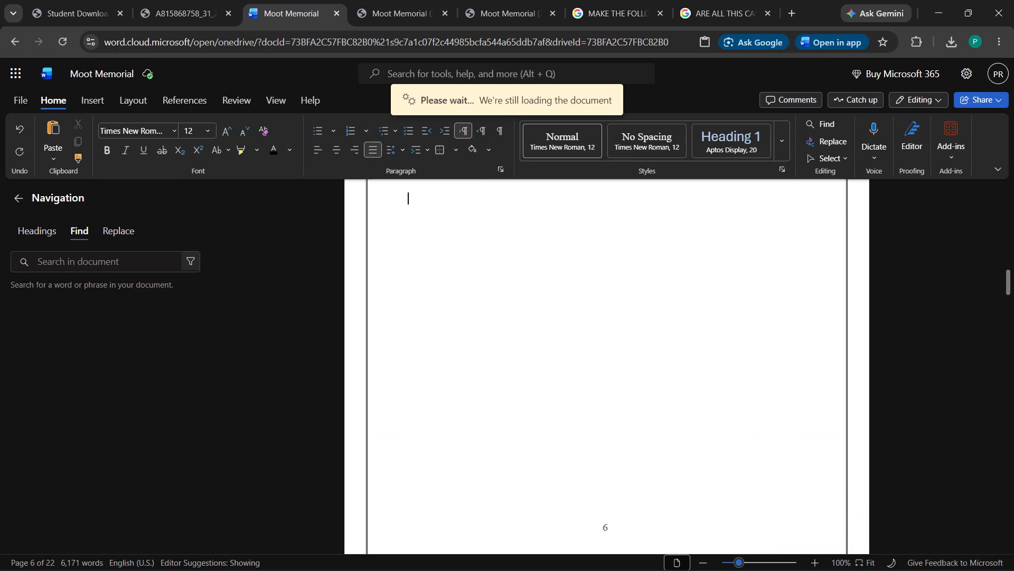
scroll(478, 273, down, 4)
click(514, 373)
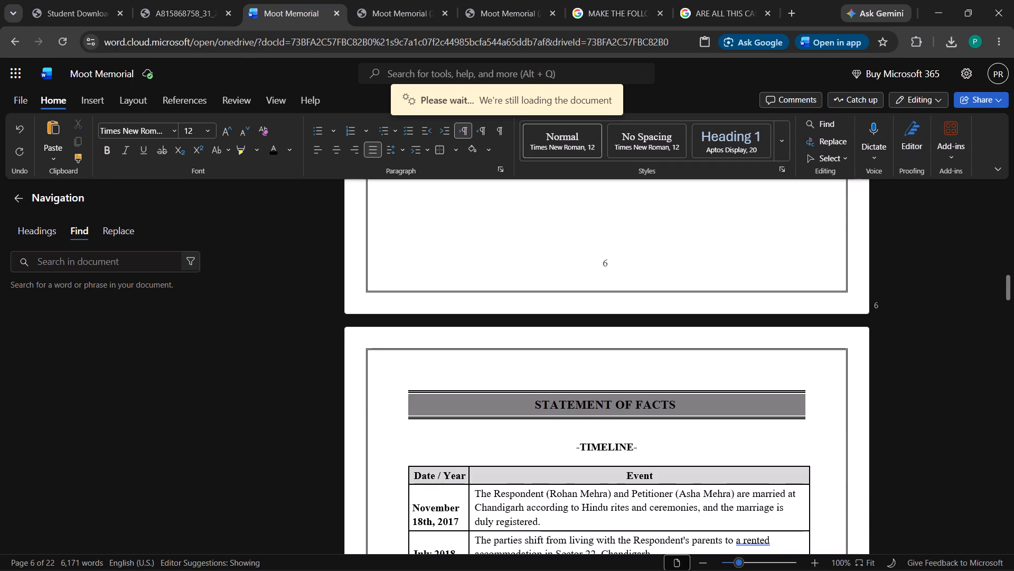
click(501, 253)
key(Return)
Examine the layout of Moot Memorial (3).pdf from the Statement of Facts heading to the Issues Raised heading on page 9.
scroll(567, 363, down, 2)
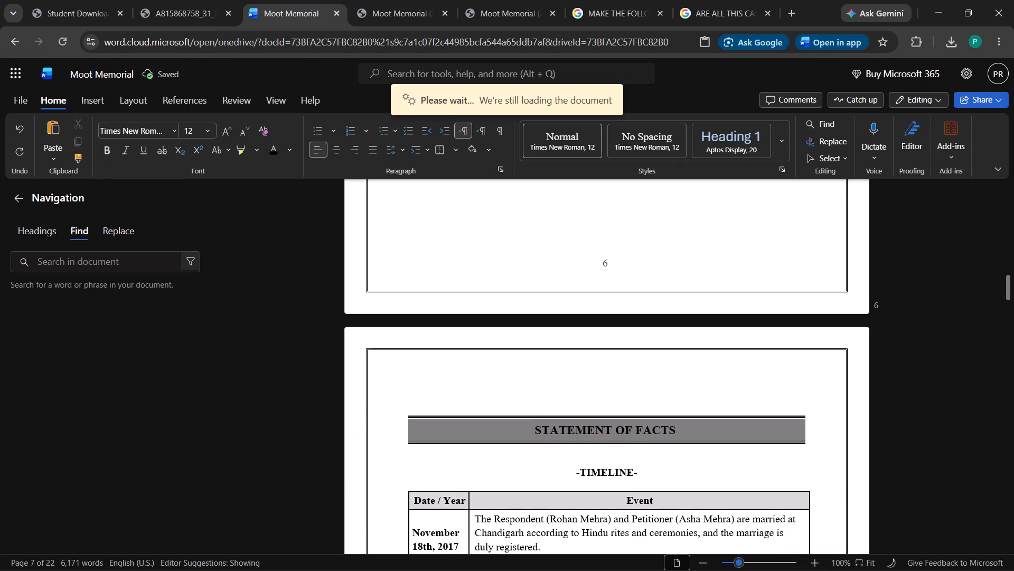
scroll(567, 366, down, 8)
click(408, 7)
scroll(547, 313, down, 3)
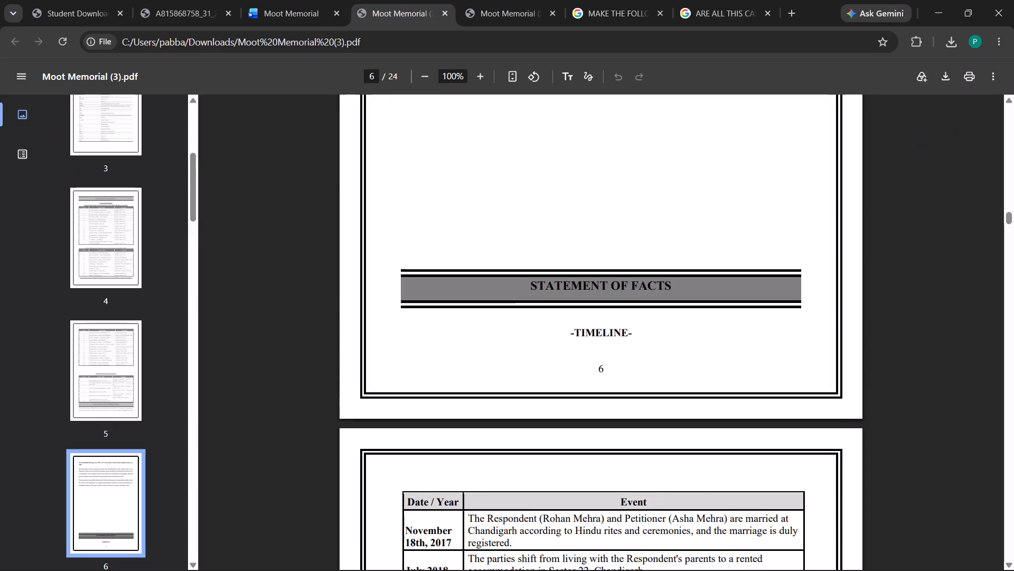
scroll(547, 313, down, 12)
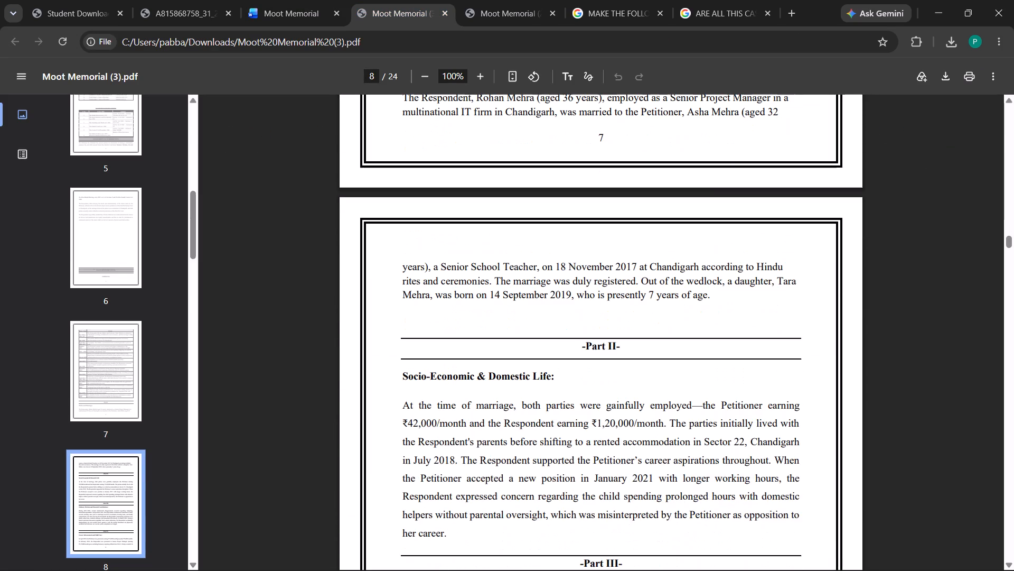
scroll(547, 313, up, 3)
scroll(547, 313, down, 20)
scroll(547, 313, down, 5)
scroll(547, 313, up, 3)
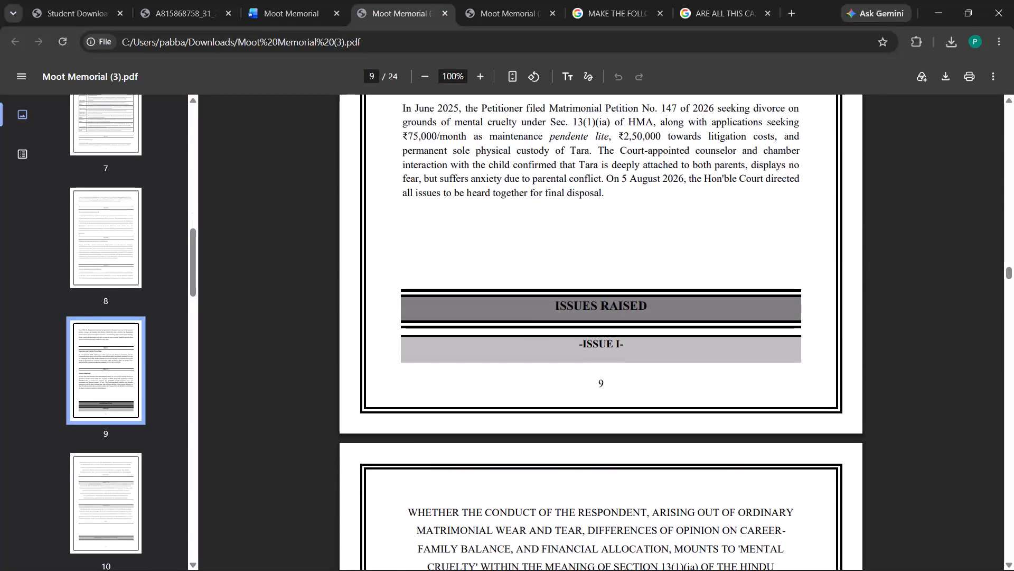
In the Word document, insert a blank line above the Issues Raised heading on page 10.
click(325, 0)
scroll(512, 315, down, 17)
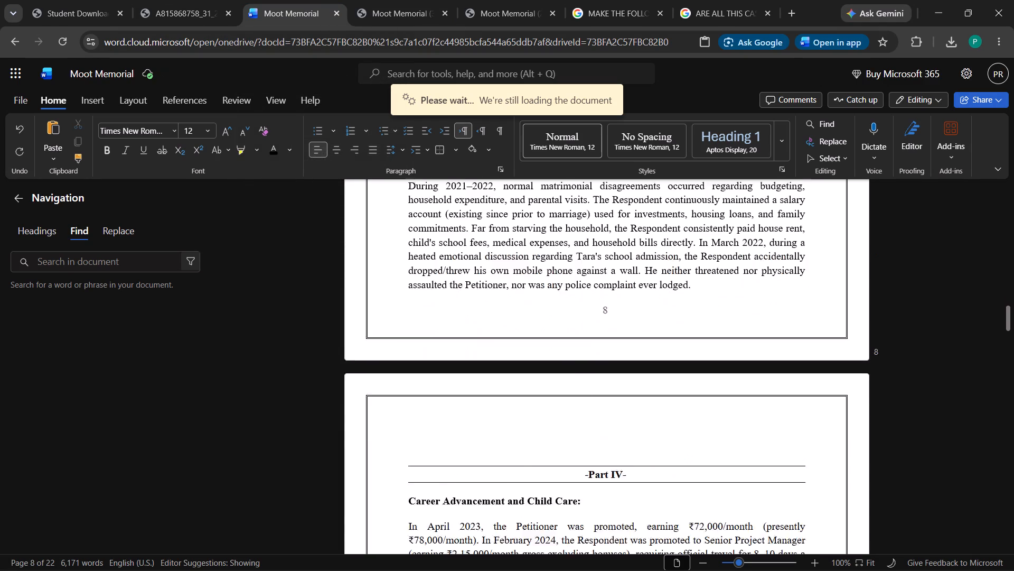
scroll(513, 319, down, 14)
scroll(513, 319, up, 5)
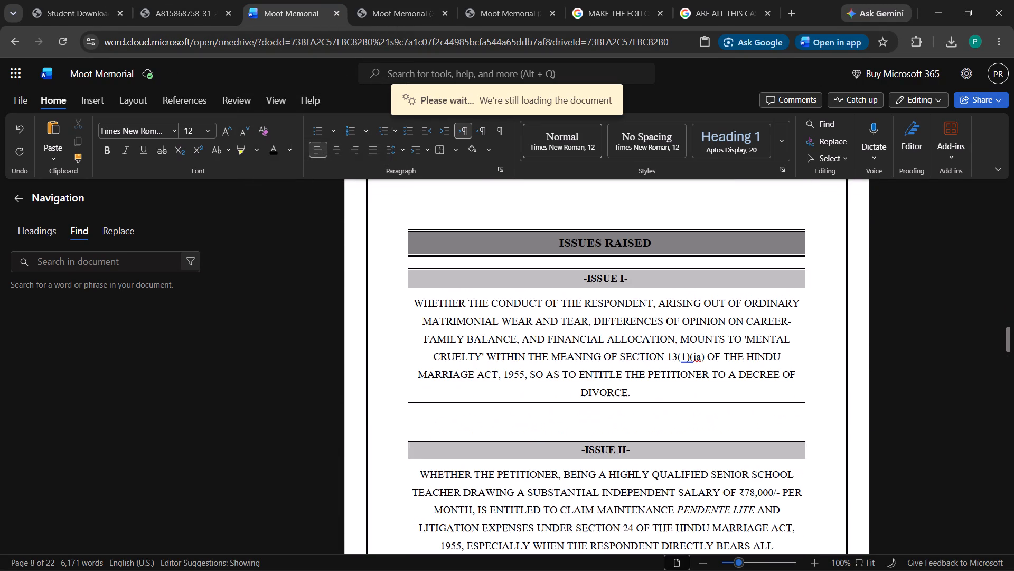
scroll(513, 319, up, 1)
click(514, 321)
click(515, 337)
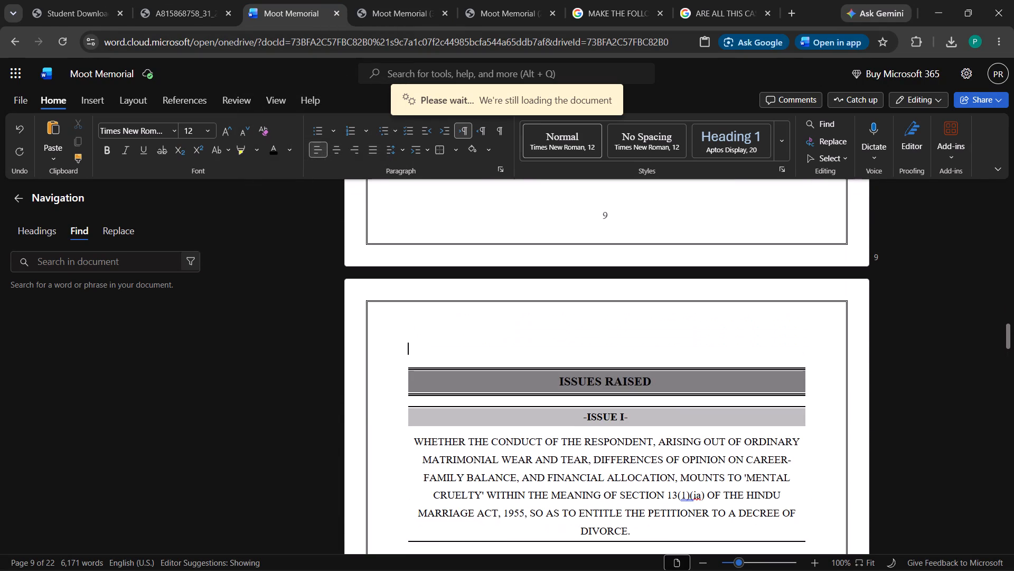
key(Return)
Compare the placement of the Summary of Arguments heading in Moot Memorial (3).pdf with the same heading in the Word document.
click(404, 31)
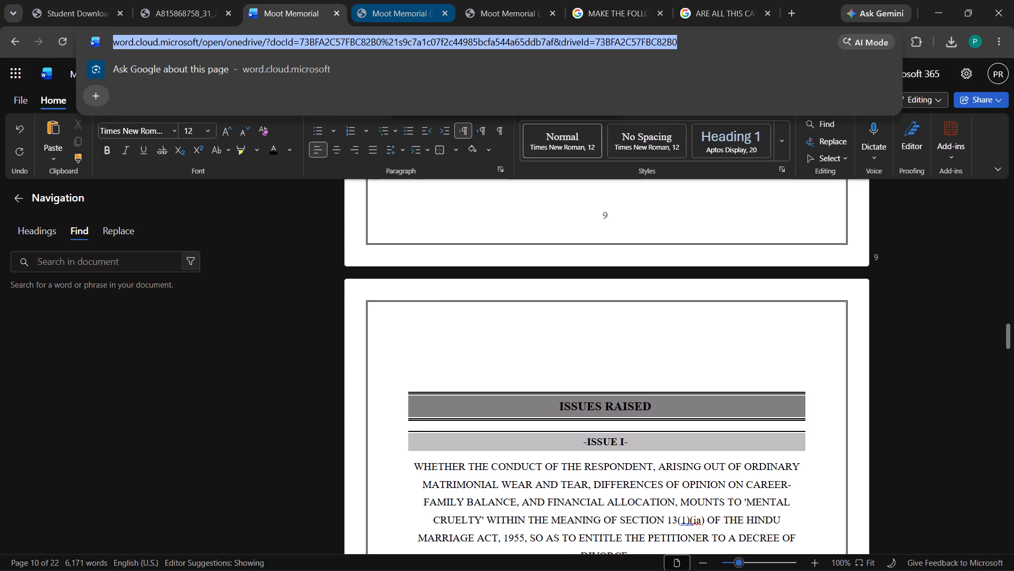
click(400, 5)
scroll(583, 370, down, 12)
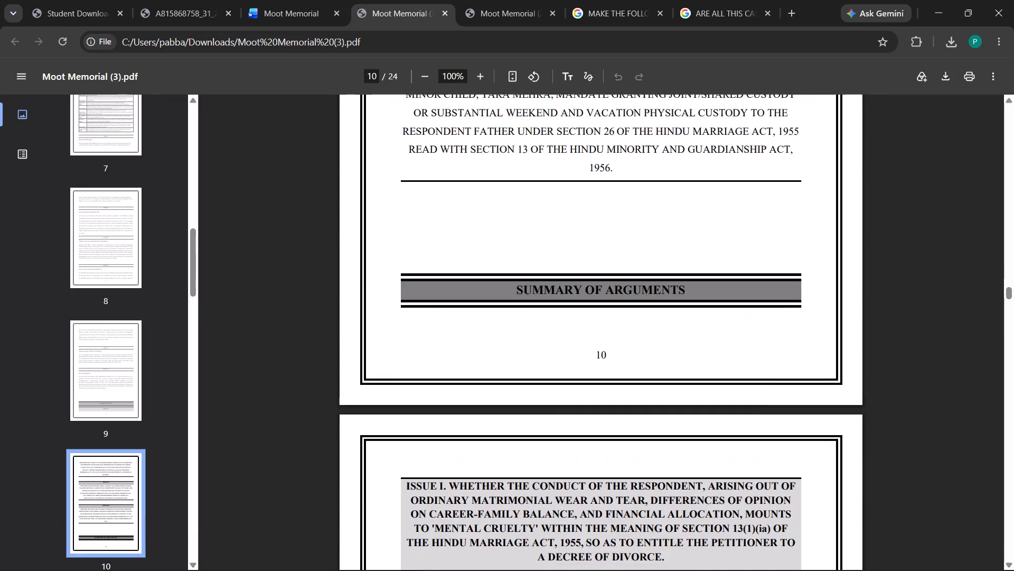
scroll(583, 373, down, 5)
scroll(583, 373, up, 5)
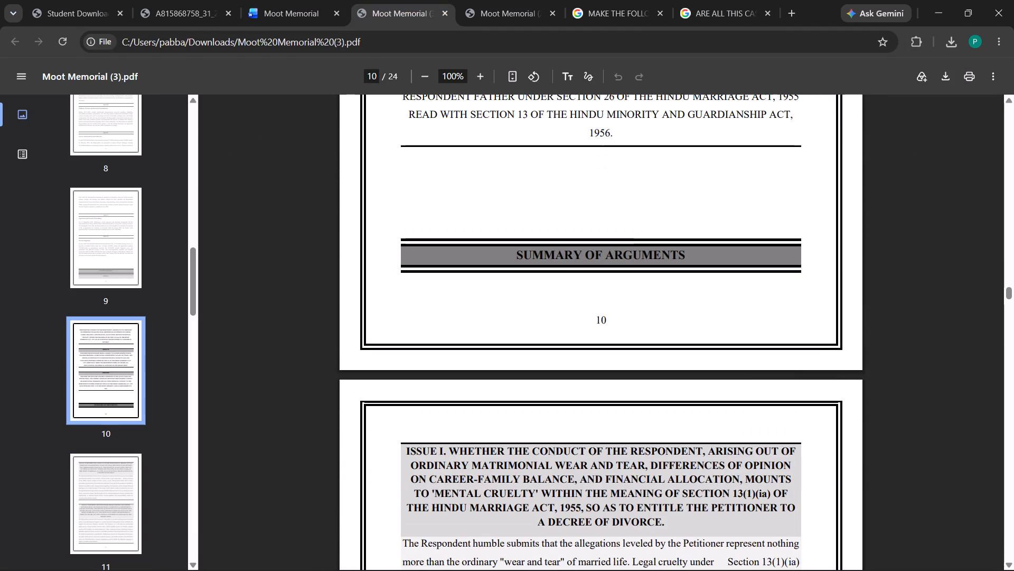
click(267, 7)
scroll(440, 265, down, 6)
scroll(480, 307, down, 2)
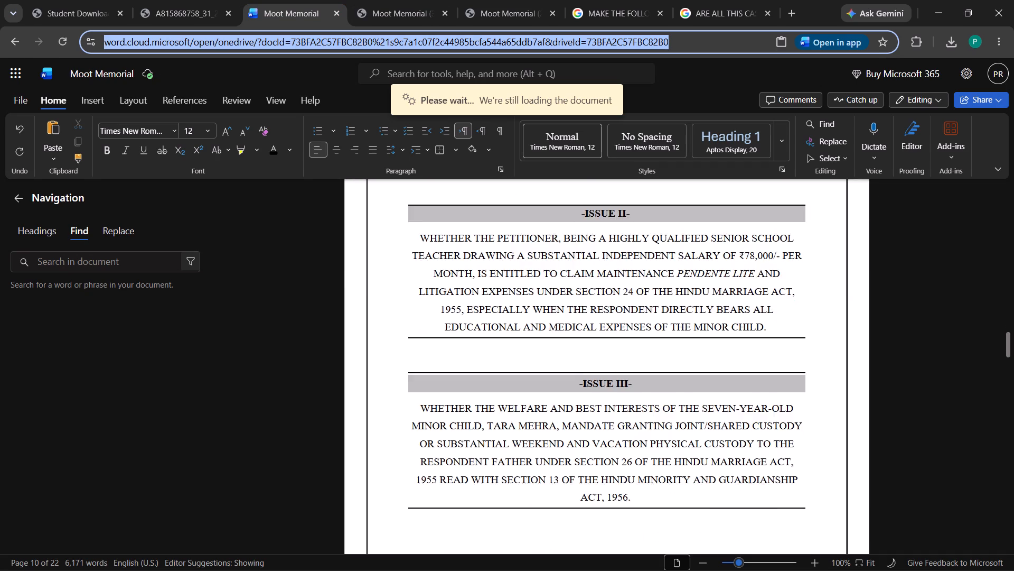
scroll(481, 310, down, 7)
scroll(481, 310, up, 2)
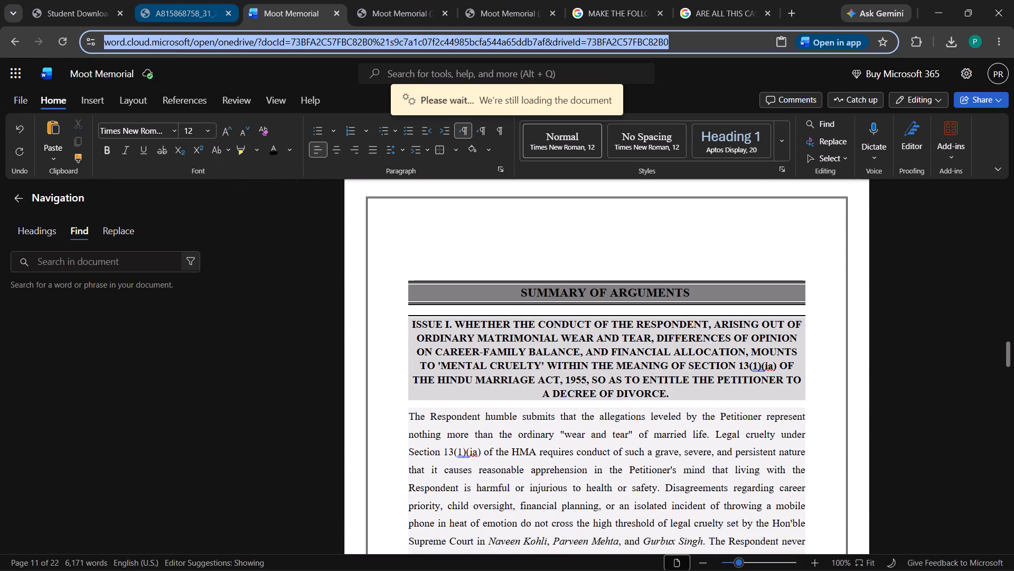
Check the Arguments Advanced heading in Moot Memorial (3).pdf and insert a blank line above that heading on page 13 in Word.
click(351, 5)
scroll(597, 291, down, 7)
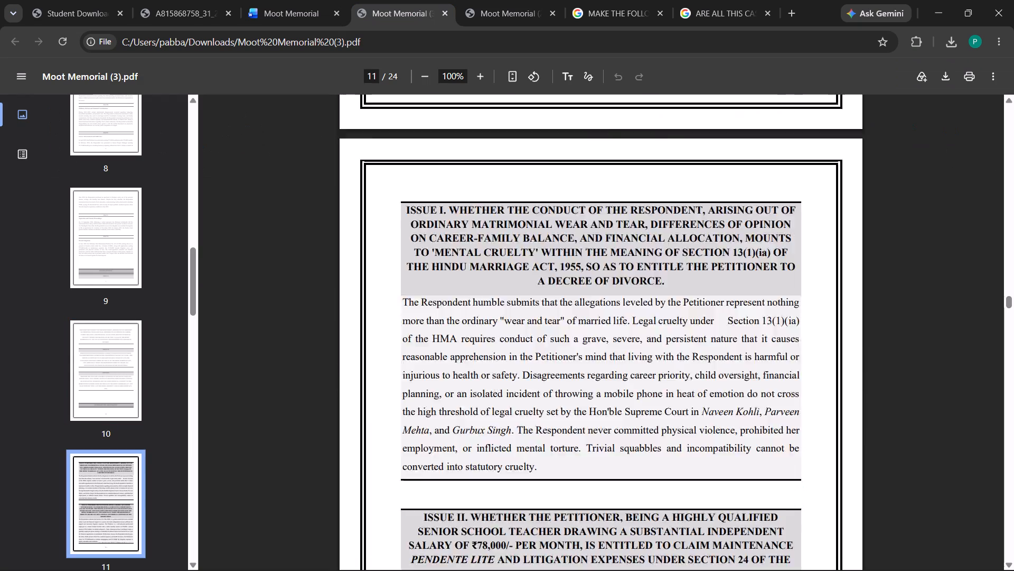
scroll(596, 294, down, 13)
scroll(594, 294, up, 1)
scroll(594, 294, down, 5)
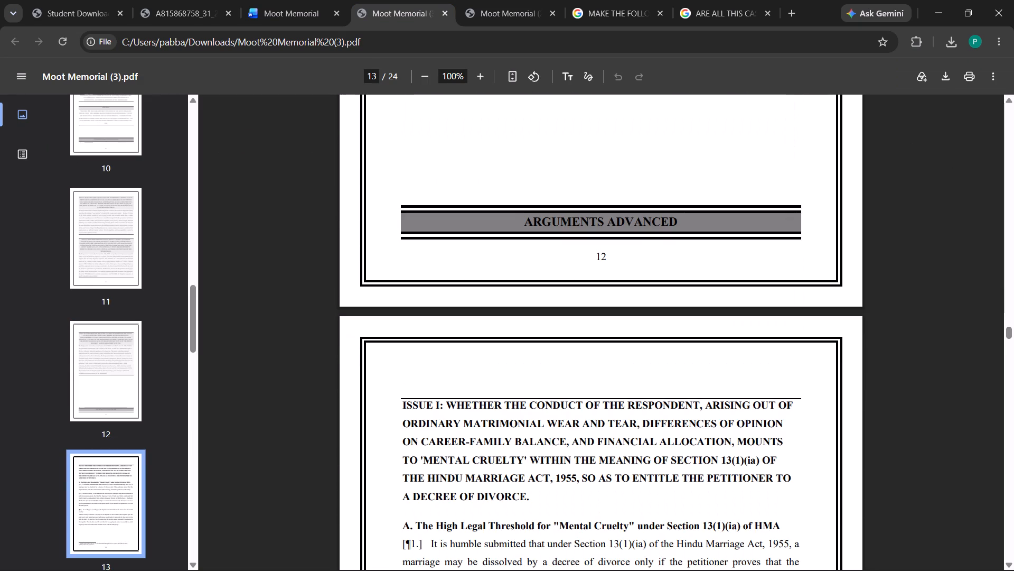
click(309, 0)
scroll(536, 296, down, 13)
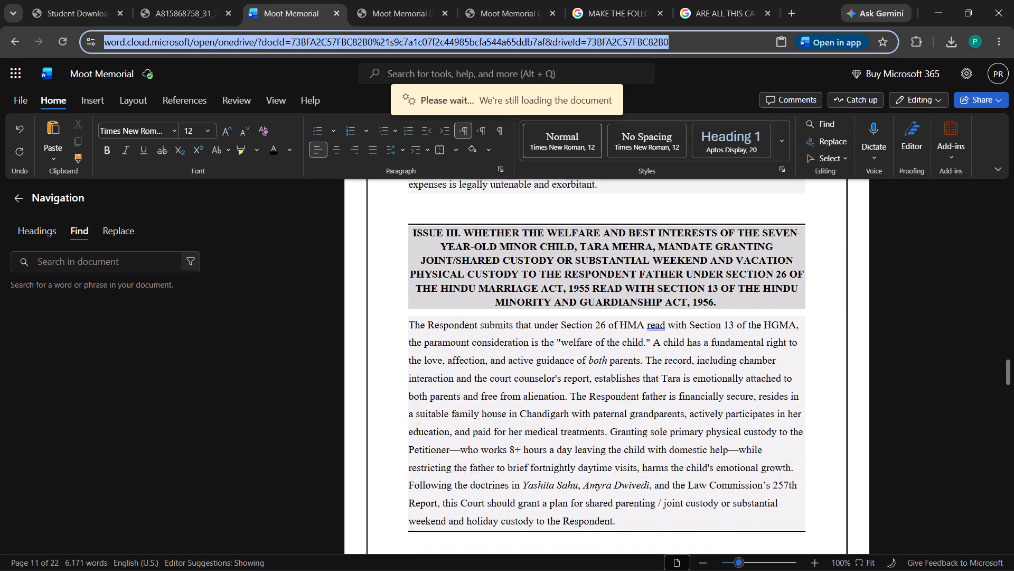
scroll(537, 302, down, 8)
click(549, 354)
click(530, 361)
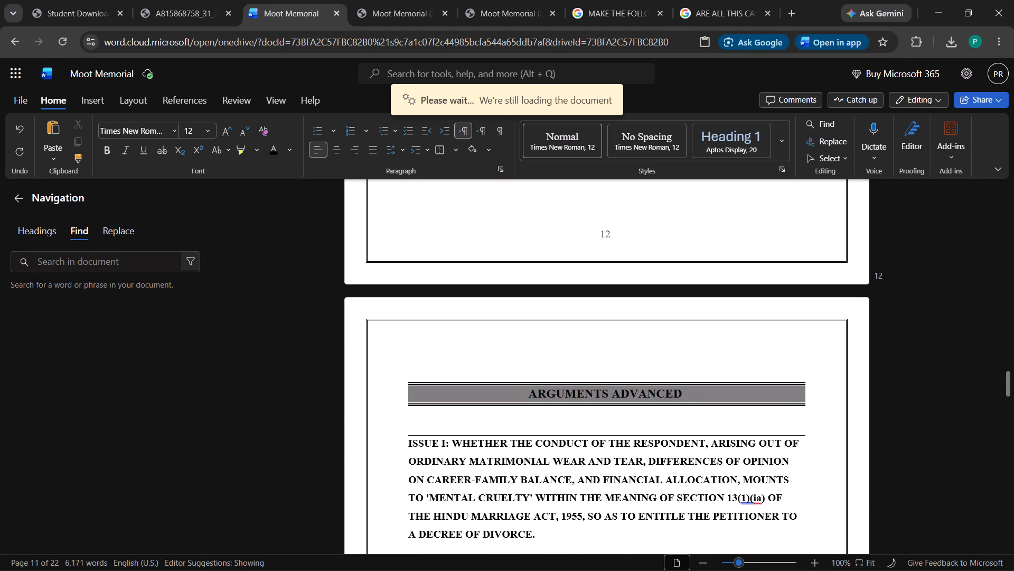
key(Return)
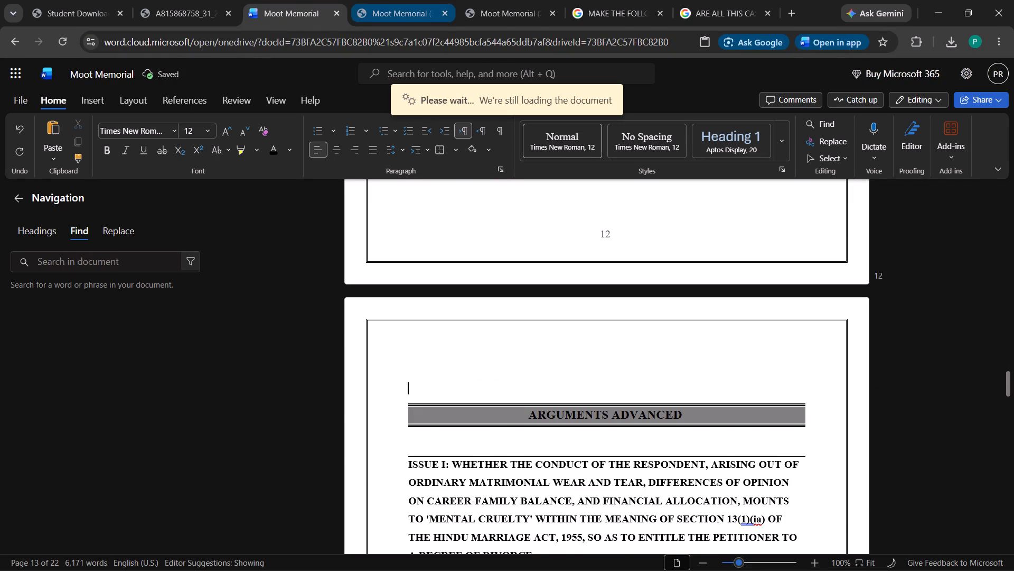
Examine the layout of Moot Memorial (3).pdf from the Issue I argument on page 13 through the Prayer for the Relief to page 24.
click(416, 0)
scroll(523, 288, down, 7)
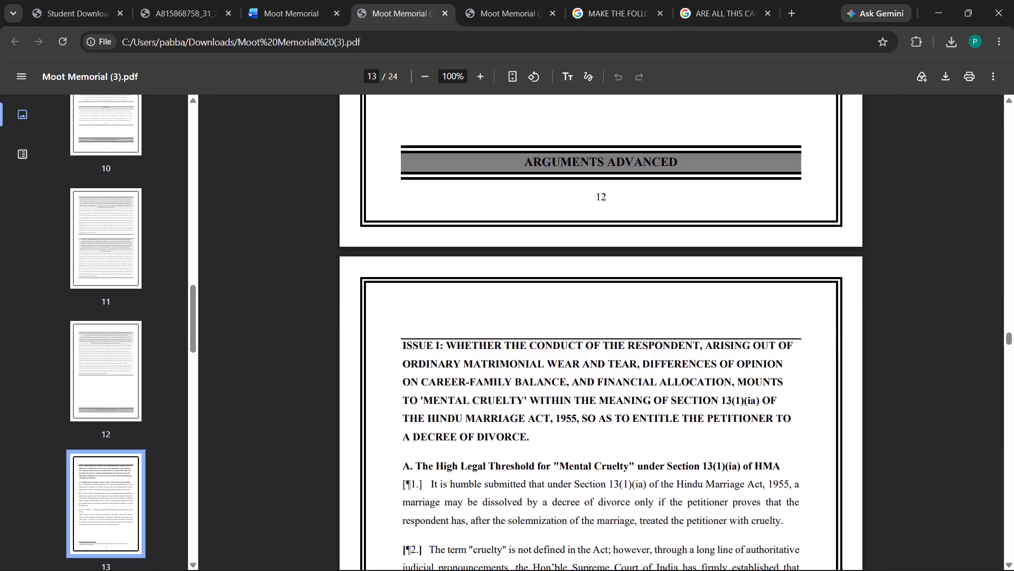
scroll(523, 289, down, 15)
scroll(522, 290, down, 14)
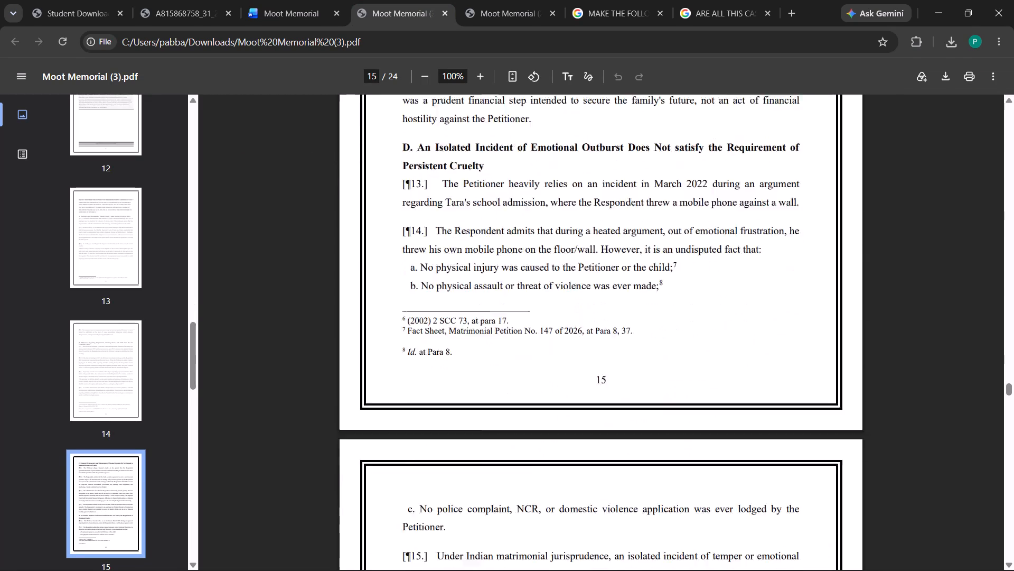
scroll(522, 290, down, 12)
scroll(522, 290, down, 17)
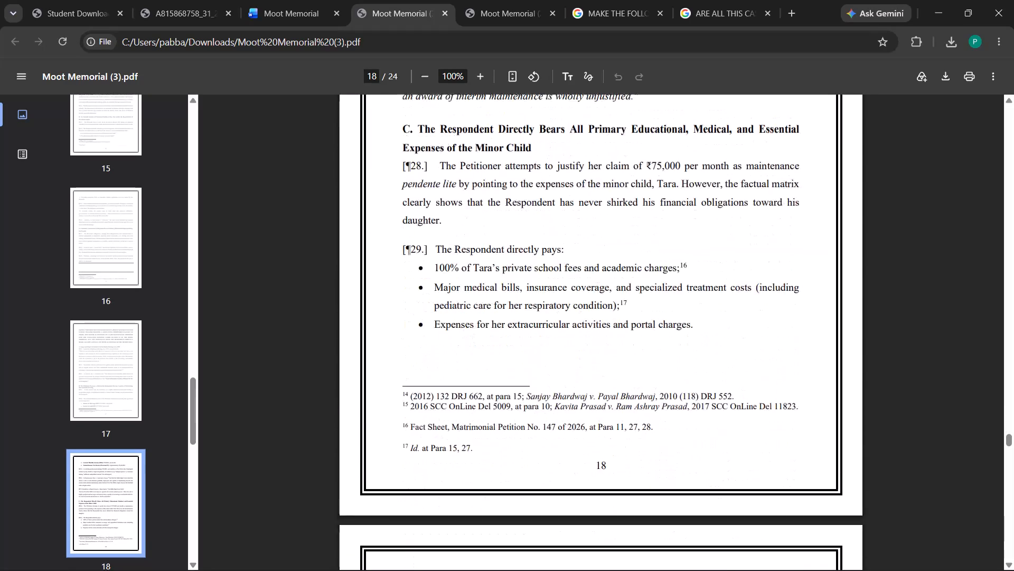
scroll(522, 290, down, 14)
scroll(522, 290, down, 16)
scroll(522, 290, down, 8)
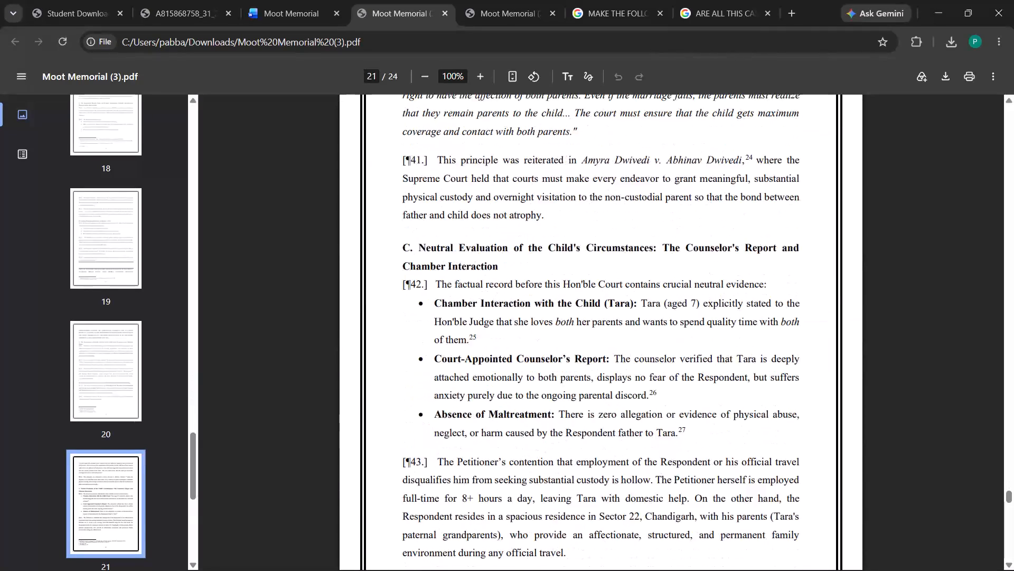
scroll(522, 291, down, 17)
scroll(521, 290, up, 4)
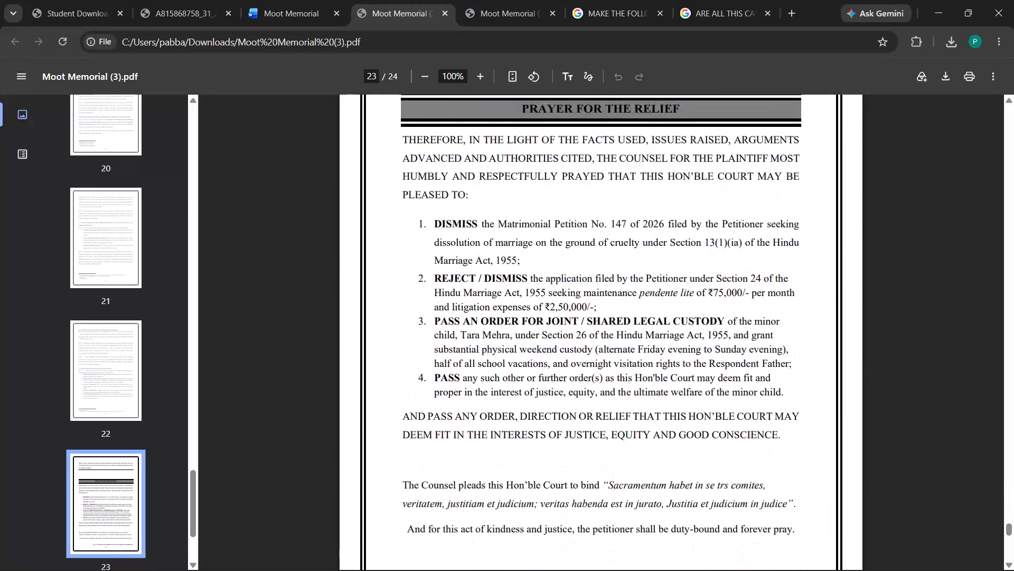
scroll(521, 290, up, 5)
scroll(521, 290, up, 17)
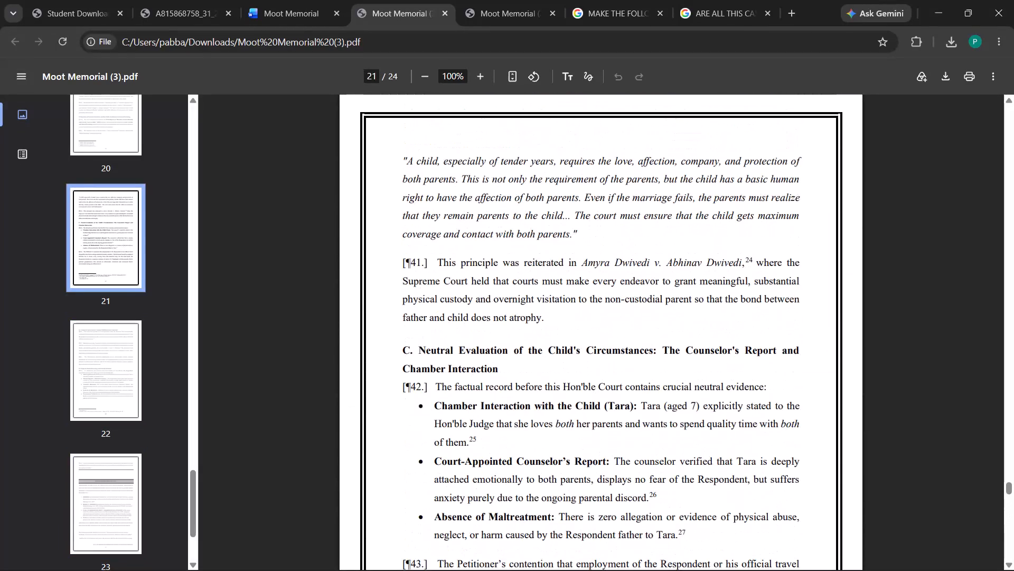
scroll(521, 290, down, 17)
scroll(521, 290, down, 6)
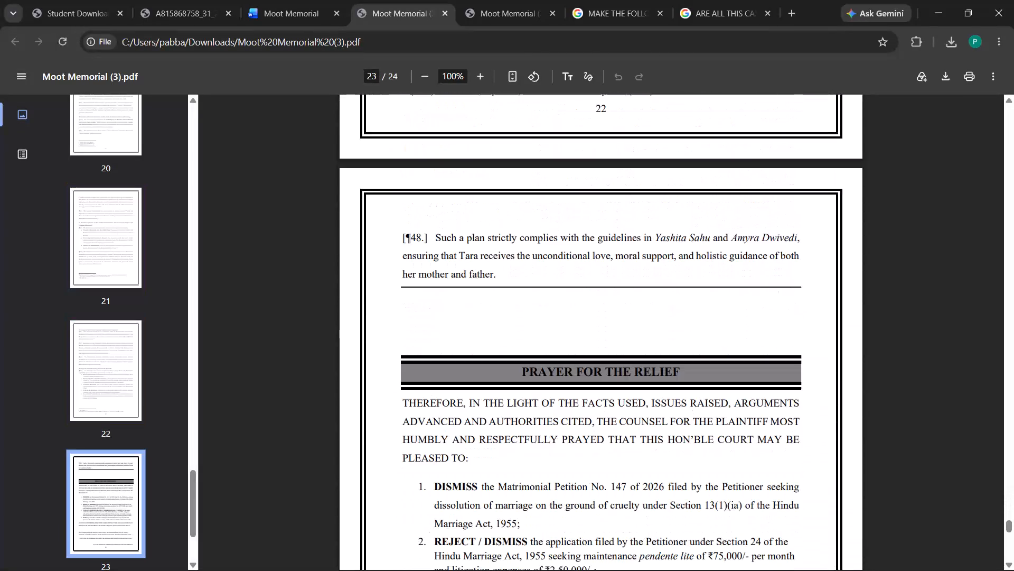
scroll(521, 290, down, 6)
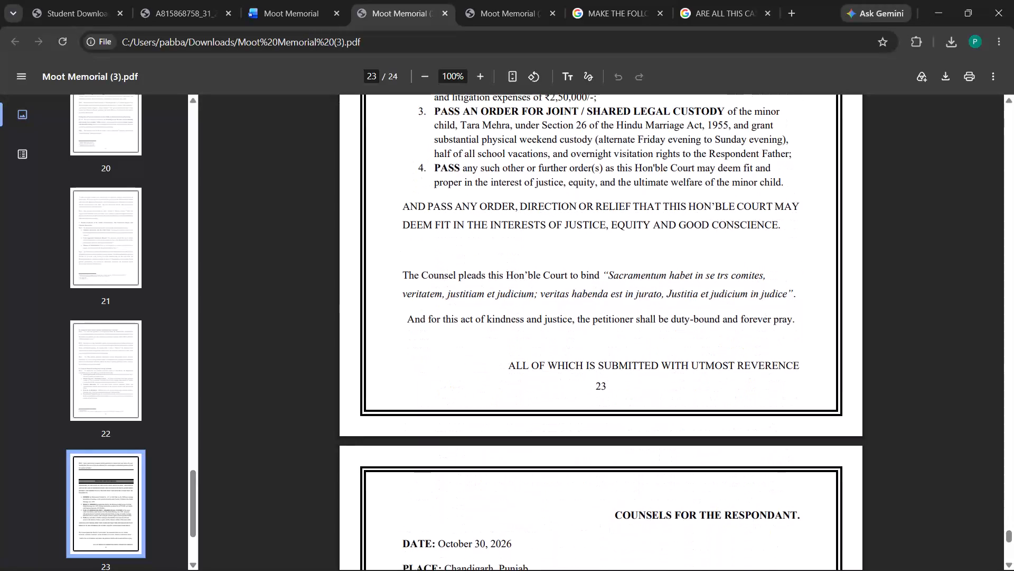
Review Moot Memorial (3).pdf backwards from page 23 to page 13, examining the page breaks around the Issue II and Issue III headings.
scroll(521, 290, up, 6)
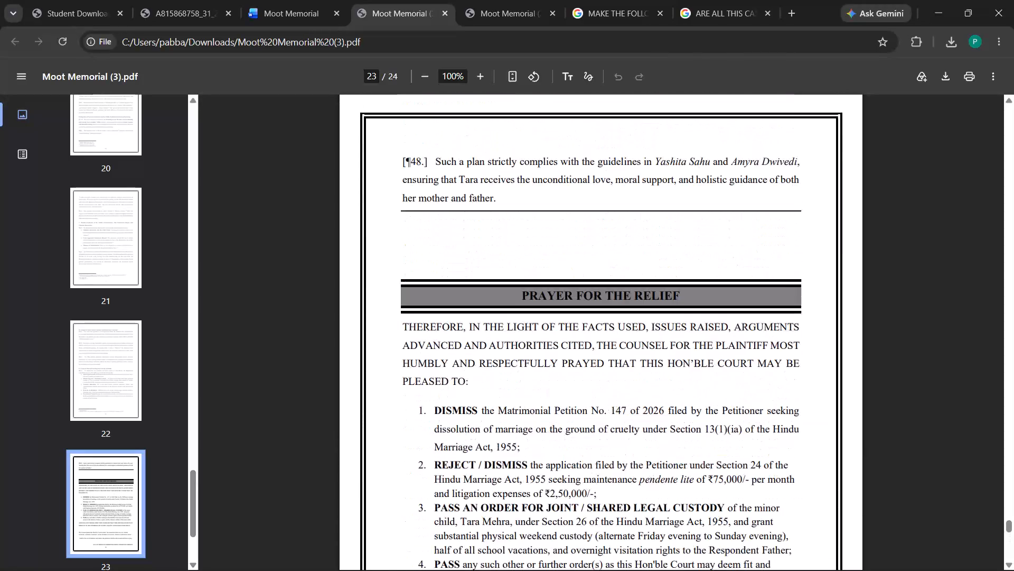
scroll(521, 290, up, 16)
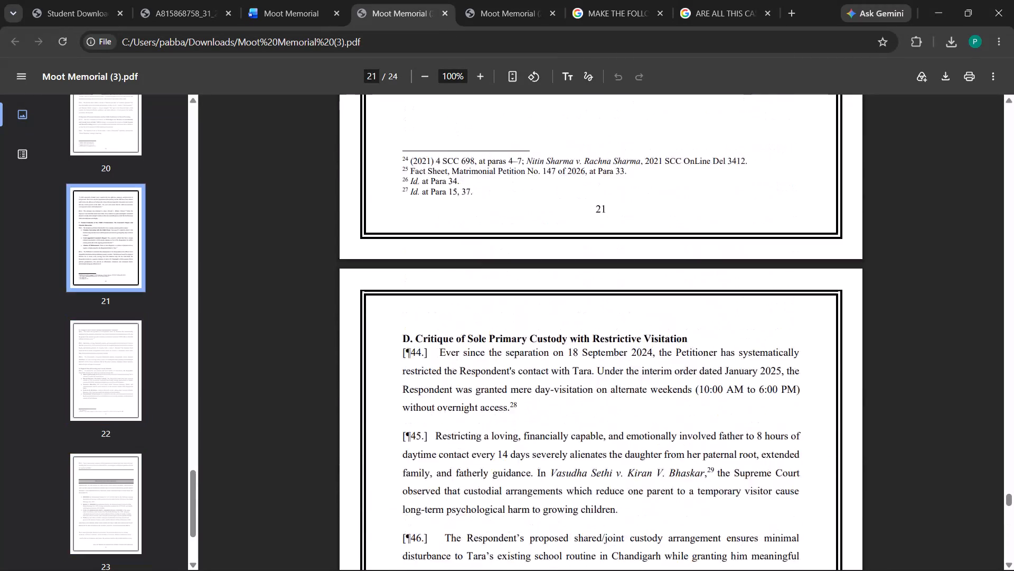
scroll(521, 290, up, 20)
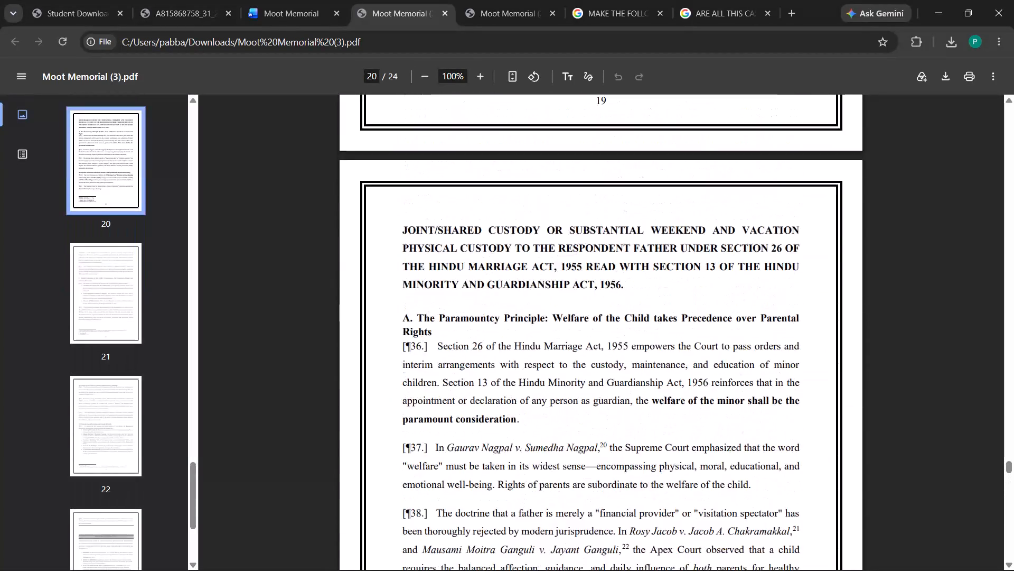
scroll(521, 290, up, 16)
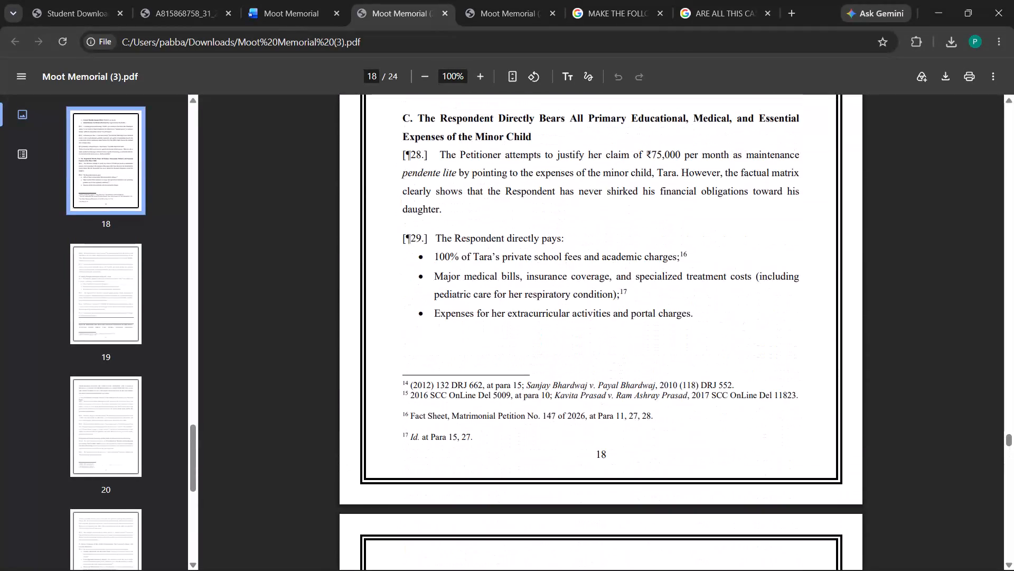
scroll(521, 290, up, 1)
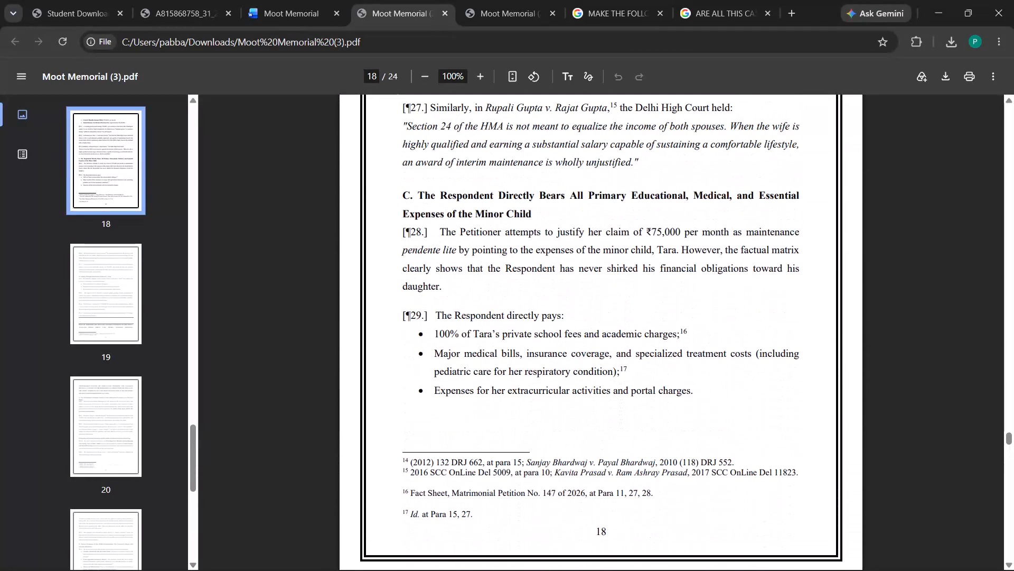
scroll(521, 290, up, 20)
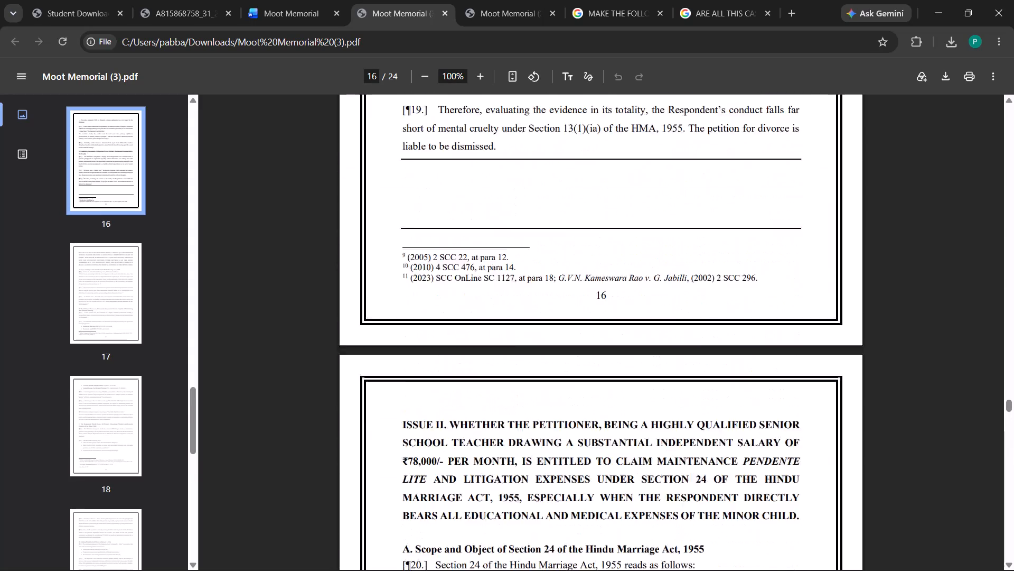
scroll(521, 290, up, 8)
scroll(521, 290, down, 5)
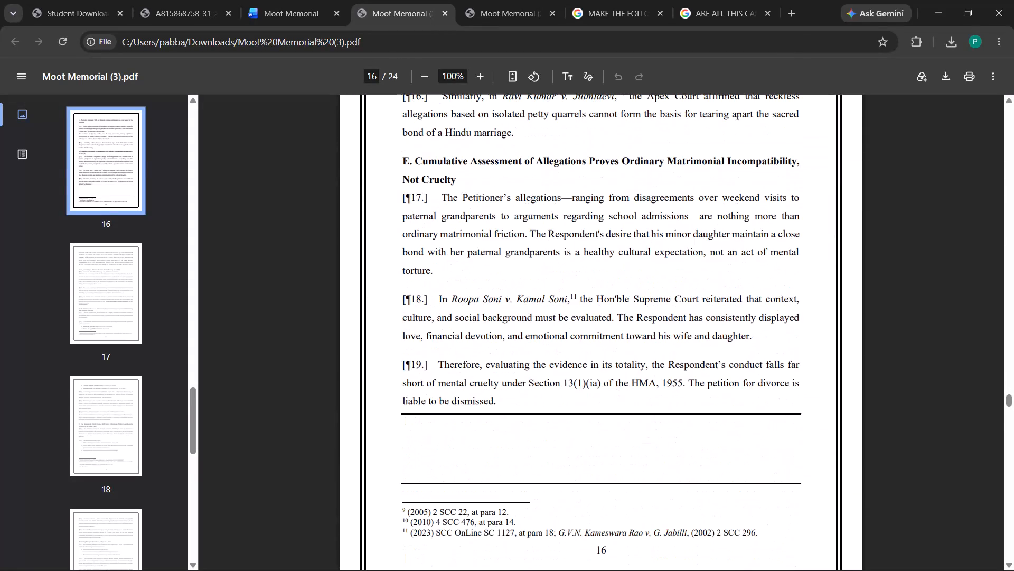
scroll(521, 290, down, 5)
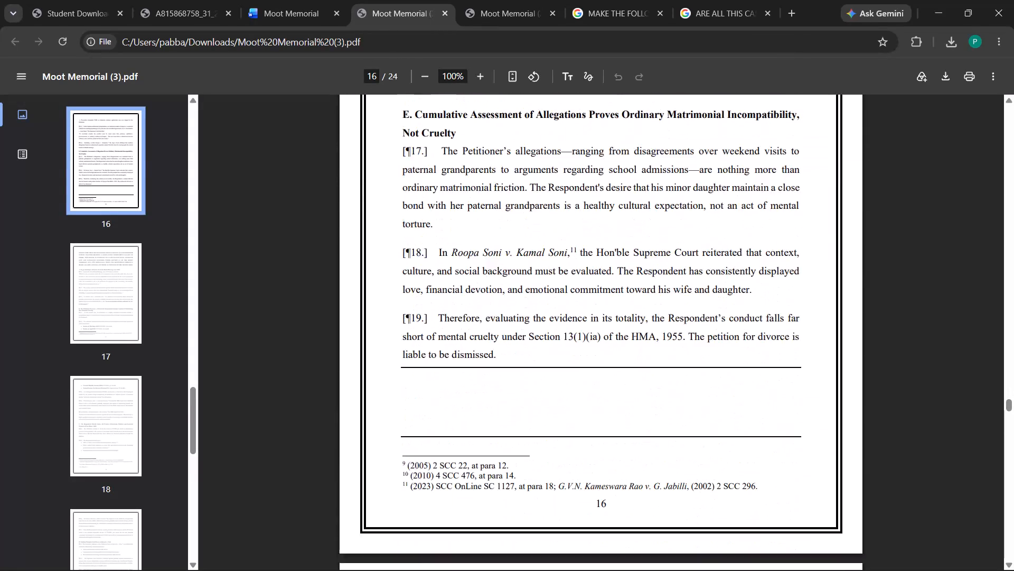
scroll(521, 290, up, 4)
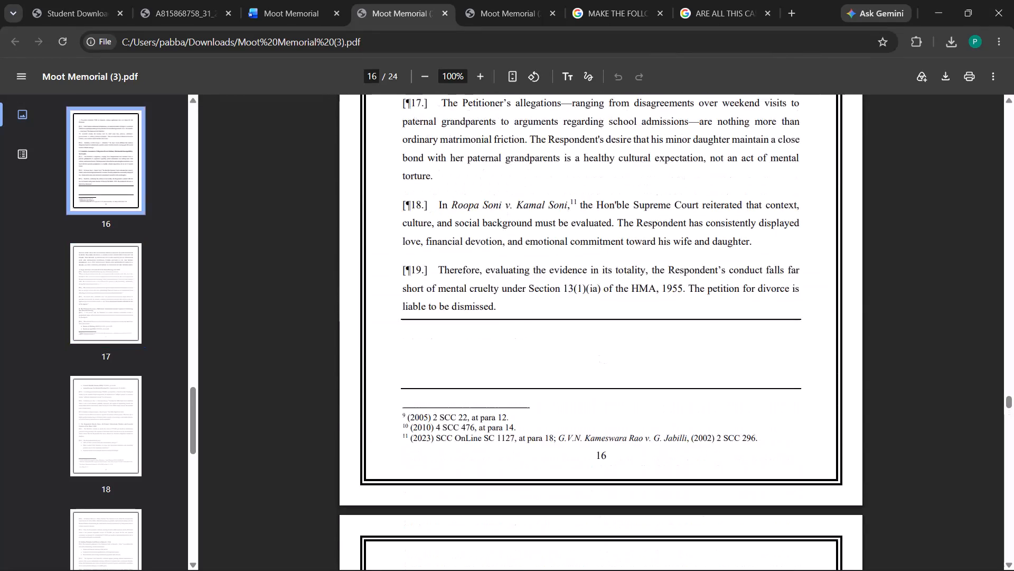
scroll(521, 290, up, 15)
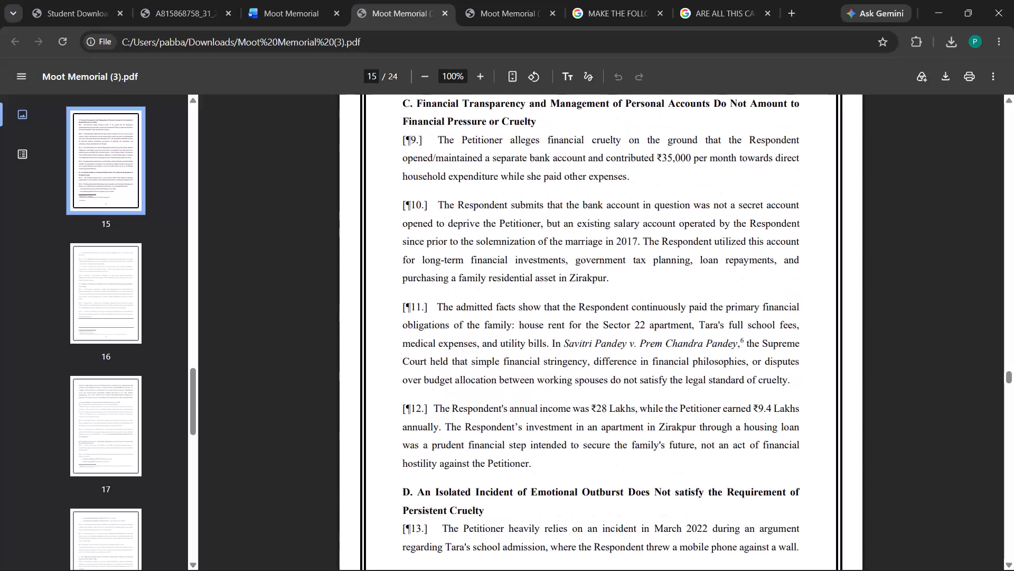
scroll(521, 290, up, 7)
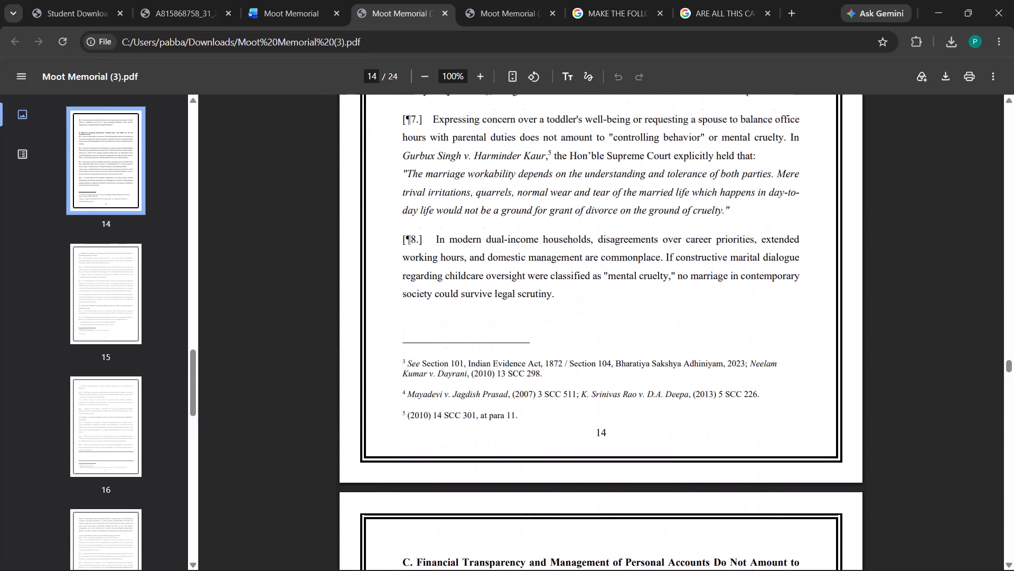
scroll(521, 290, up, 4)
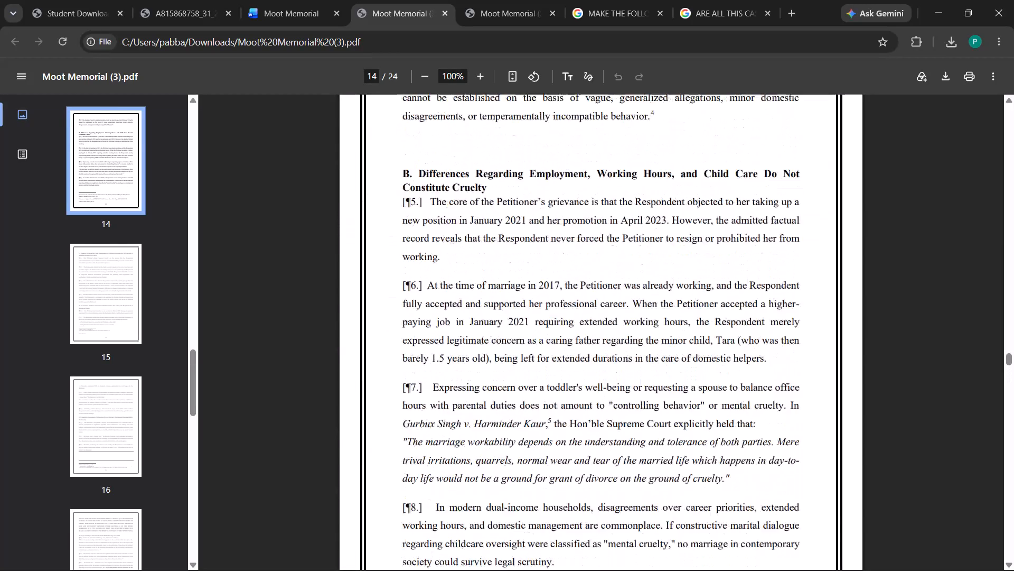
scroll(521, 290, up, 12)
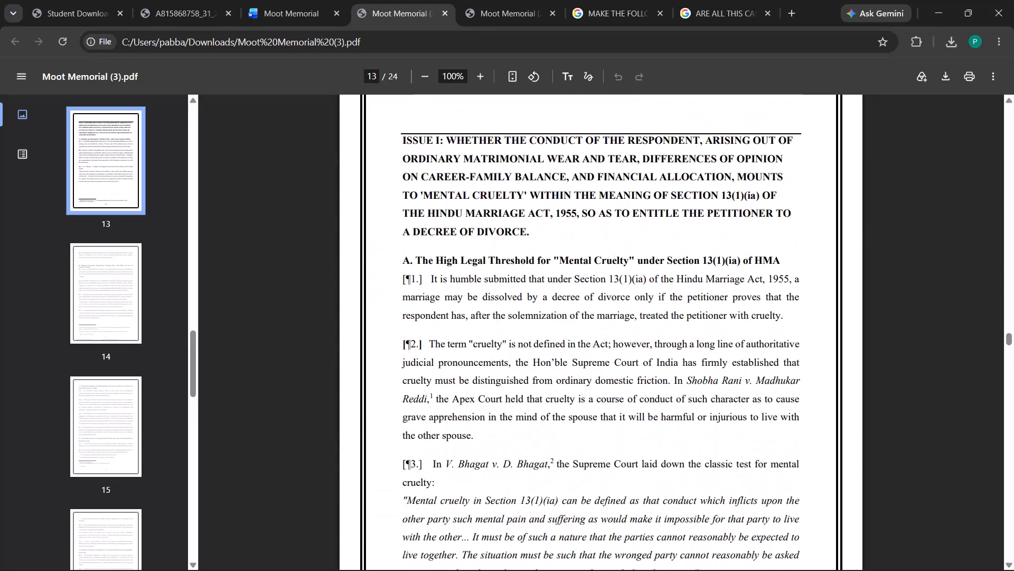
In the Word document, insert a blank line above the Issue II heading that follows paragraph 19 in Arguments Advanced.
click(317, 22)
scroll(512, 349, down, 3)
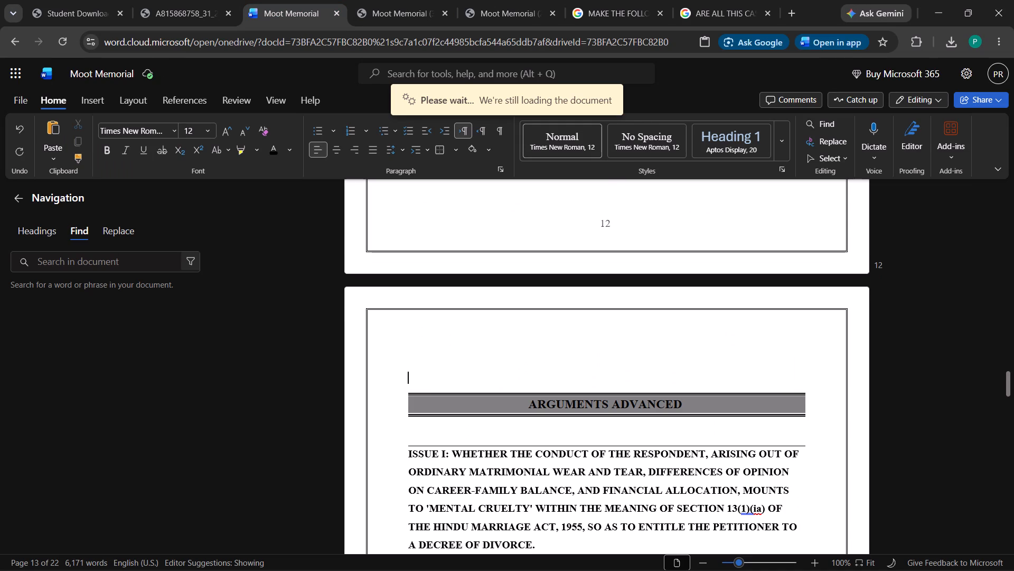
scroll(512, 351, down, 17)
scroll(511, 354, down, 20)
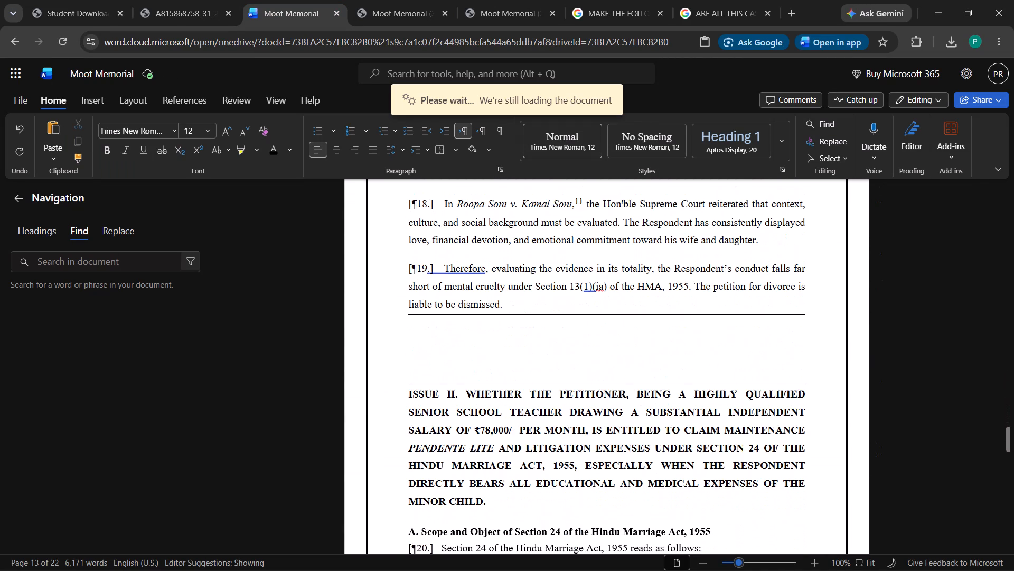
click(511, 354)
key(Return)
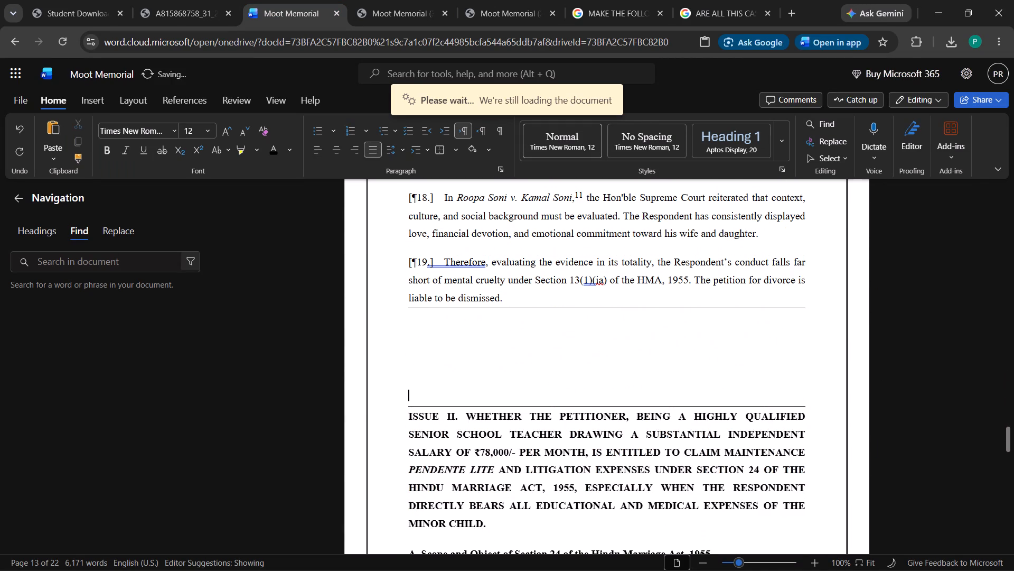
Export the Word document as a PDF, open Moot Memorial (4).pdf and close an older exported PDF.
click(21, 102)
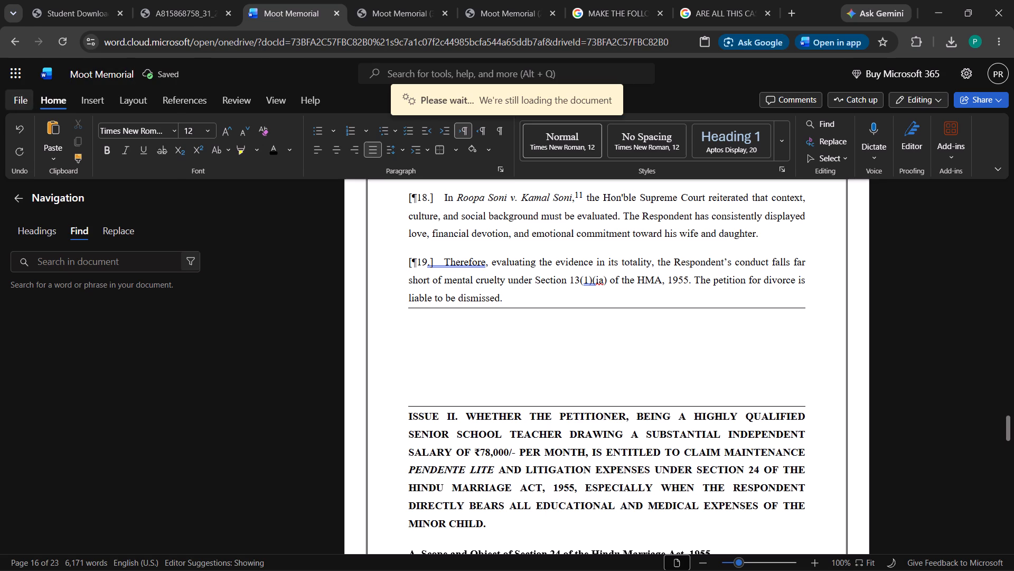
click(188, 245)
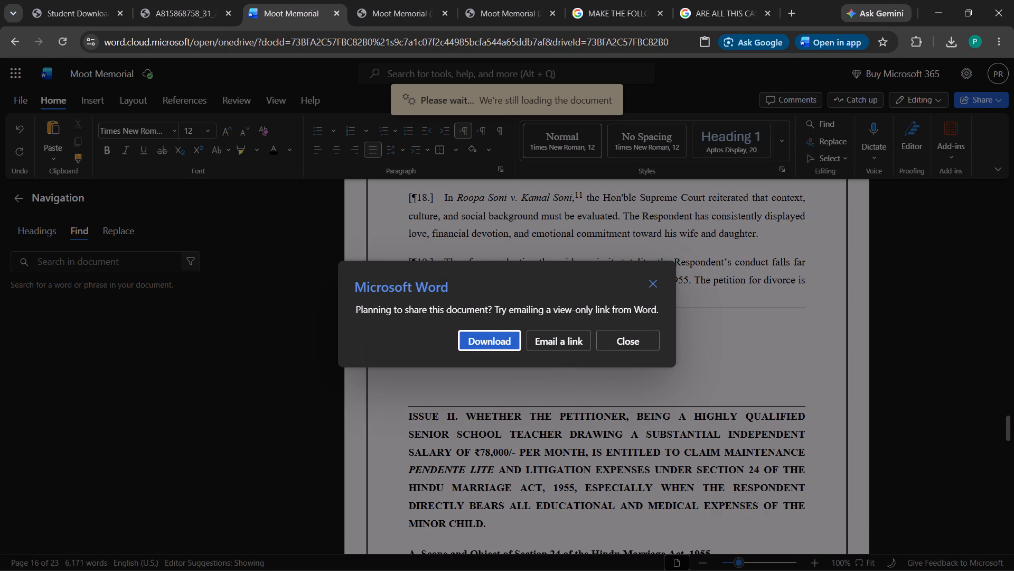
click(503, 344)
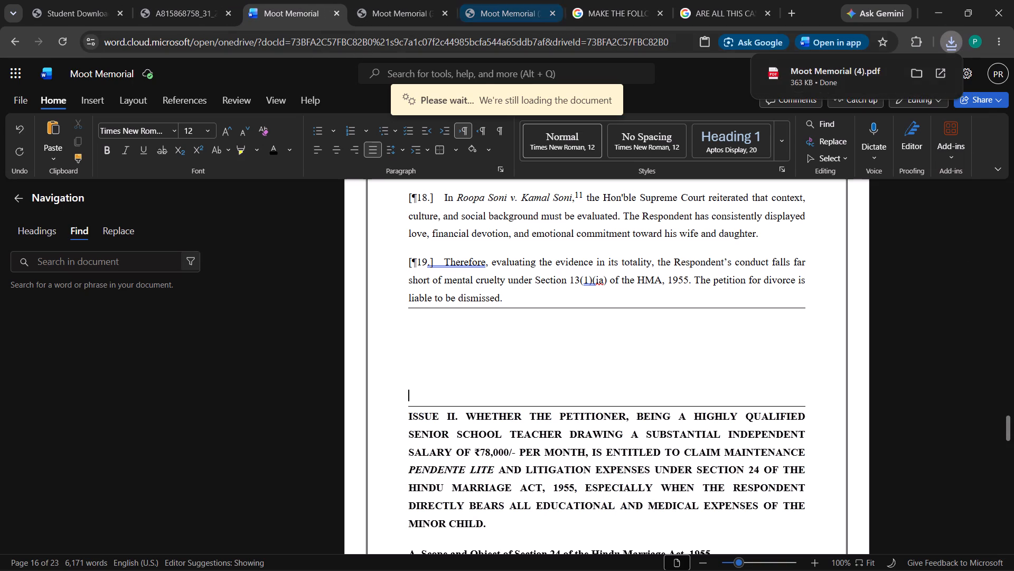
click(830, 65)
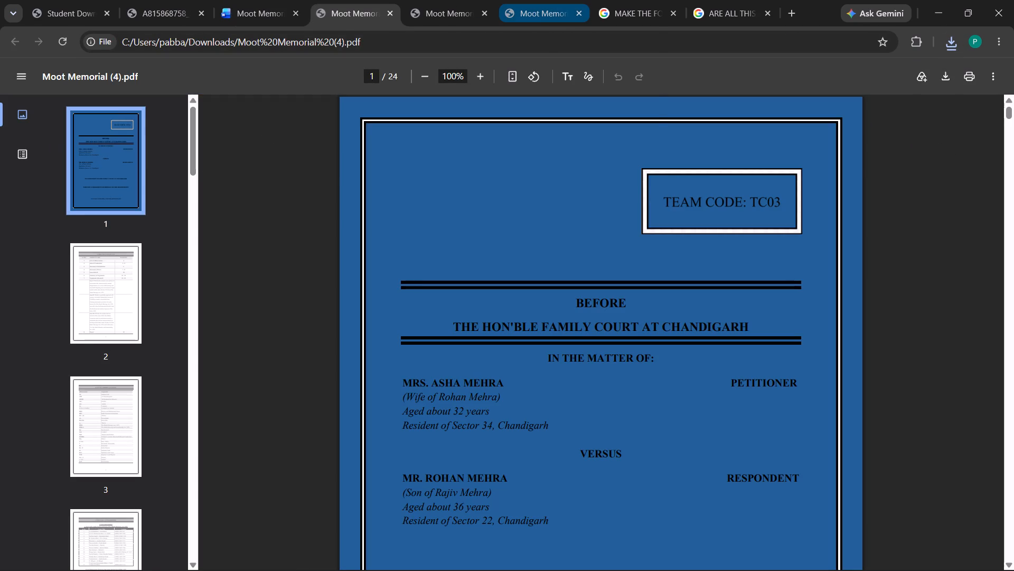
click(582, 10)
Examine the layout of Moot Memorial (4).pdf from the cover page to the Statement of Jurisdiction heading on pages 5 and 6.
scroll(571, 222, down, 8)
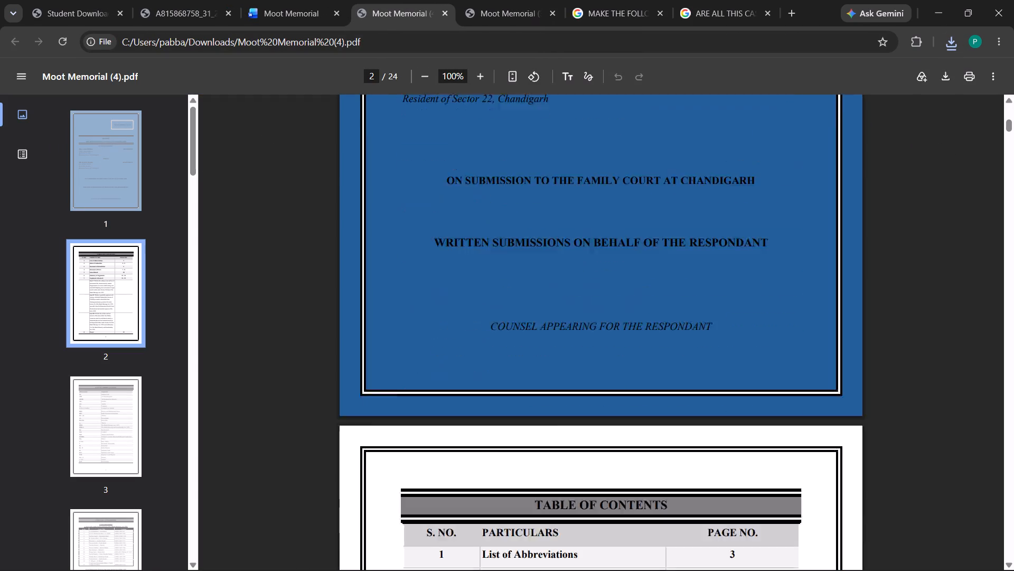
scroll(571, 222, down, 13)
scroll(571, 226, down, 8)
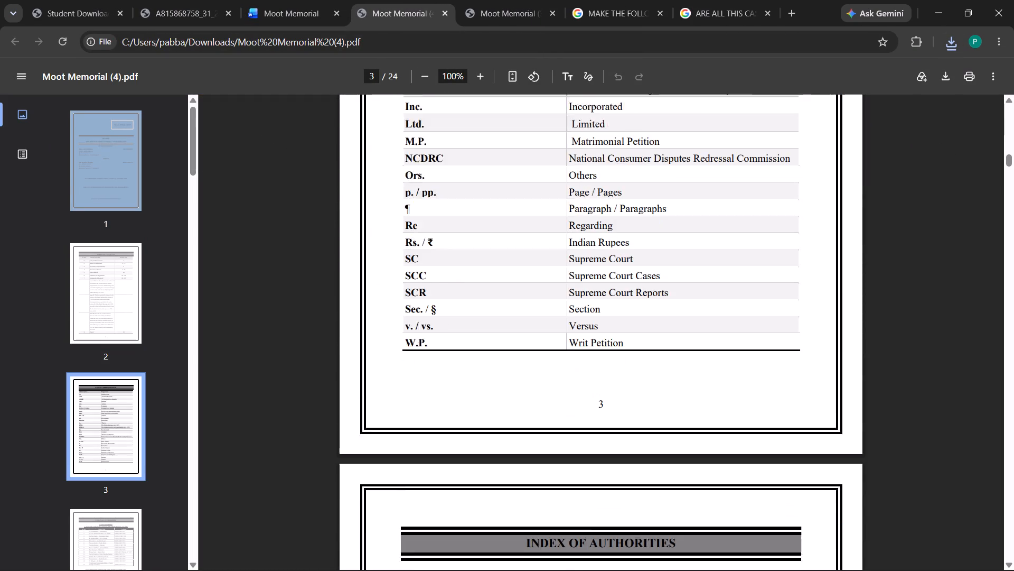
scroll(571, 233, down, 20)
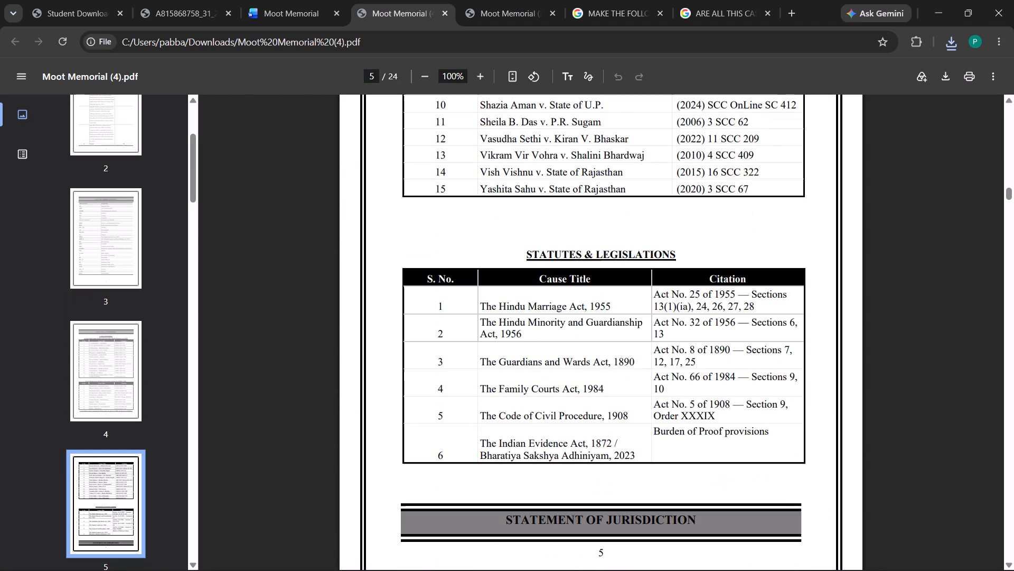
scroll(571, 233, down, 3)
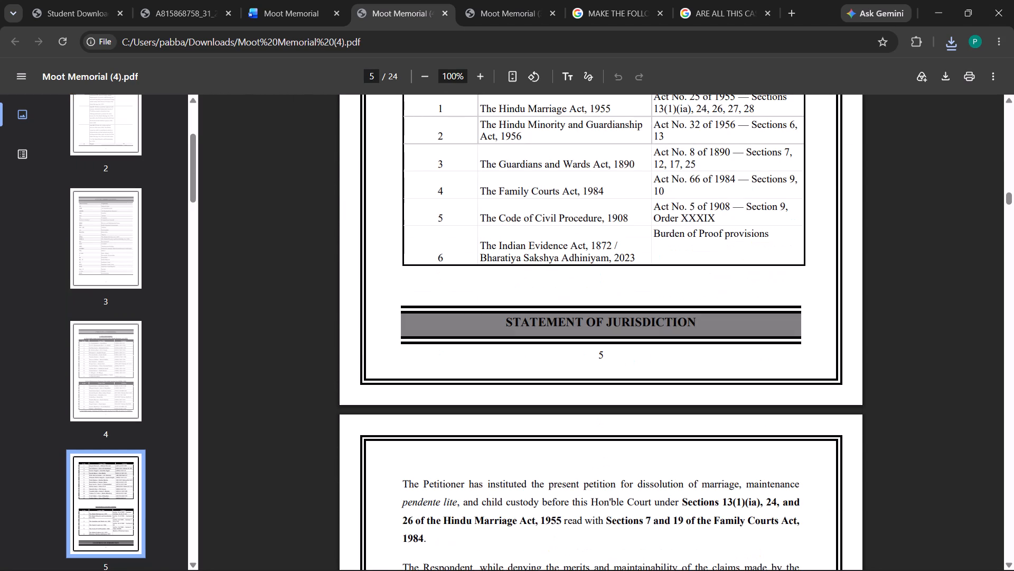
scroll(560, 260, down, 5)
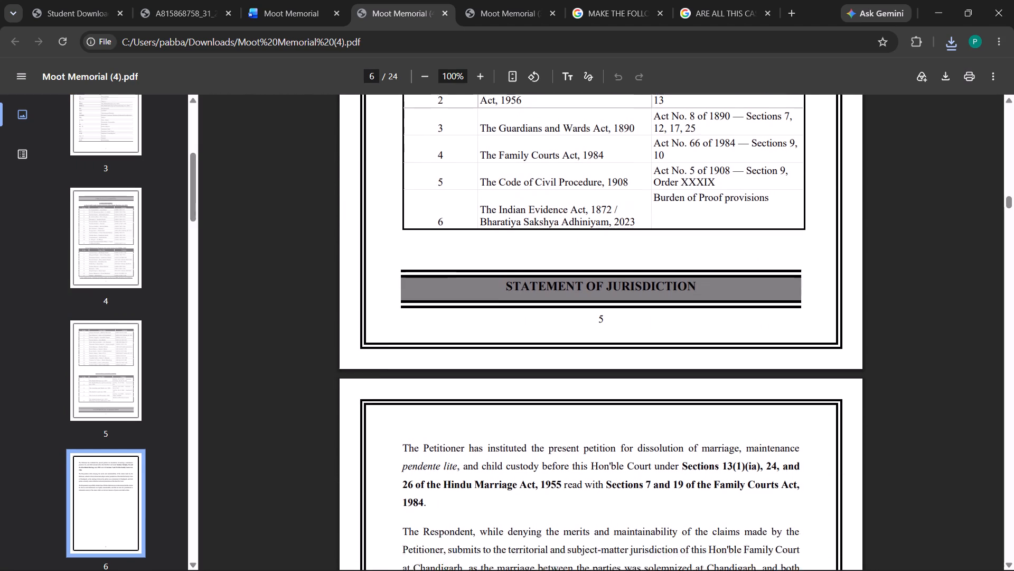
Examine the layout of Moot Memorial (4).pdf from the Statement of Facts on page 7 to the Issues Raised on page 10.
scroll(561, 266, down, 10)
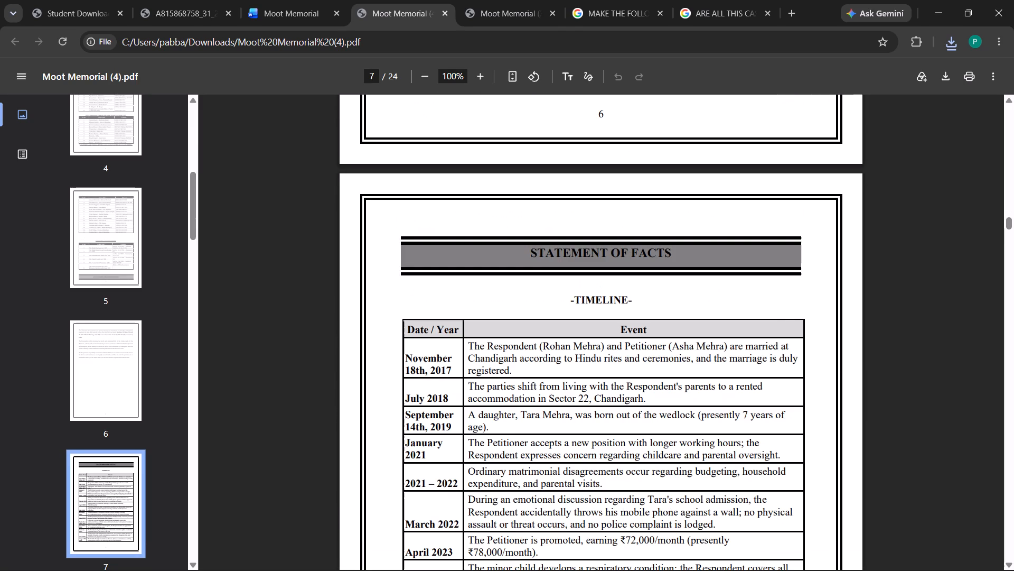
scroll(561, 267, down, 13)
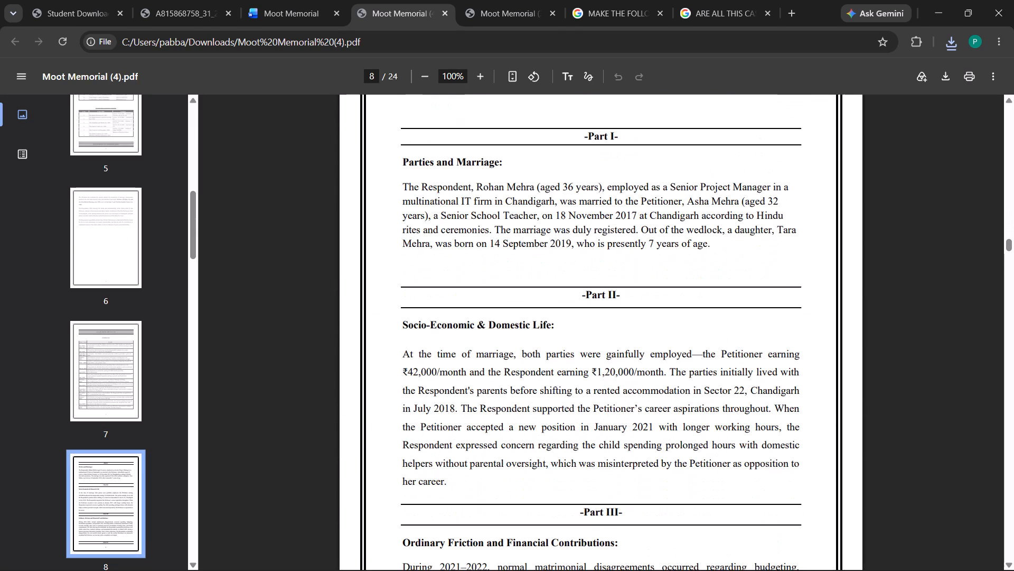
scroll(561, 267, down, 17)
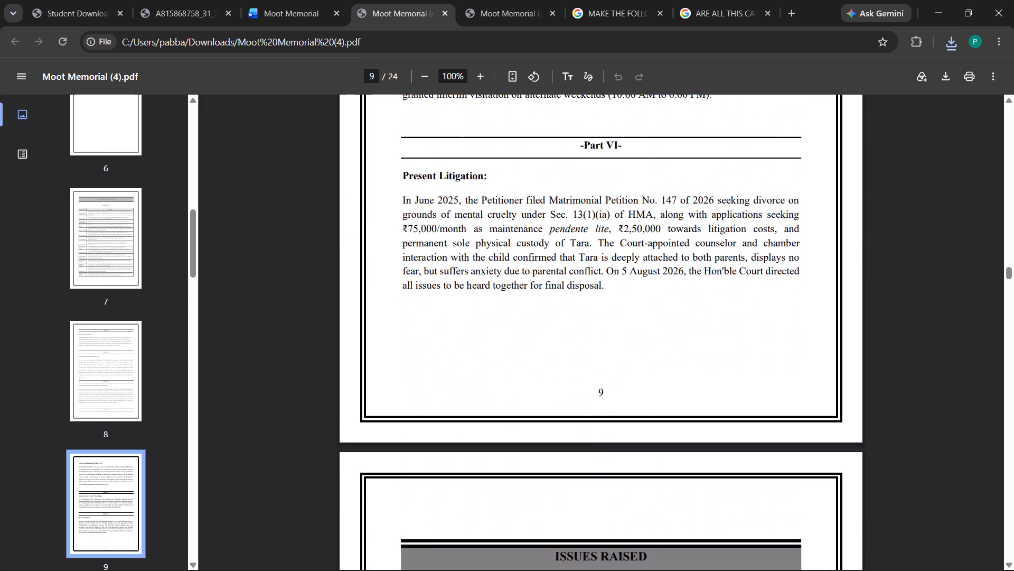
scroll(561, 267, down, 6)
scroll(561, 267, up, 2)
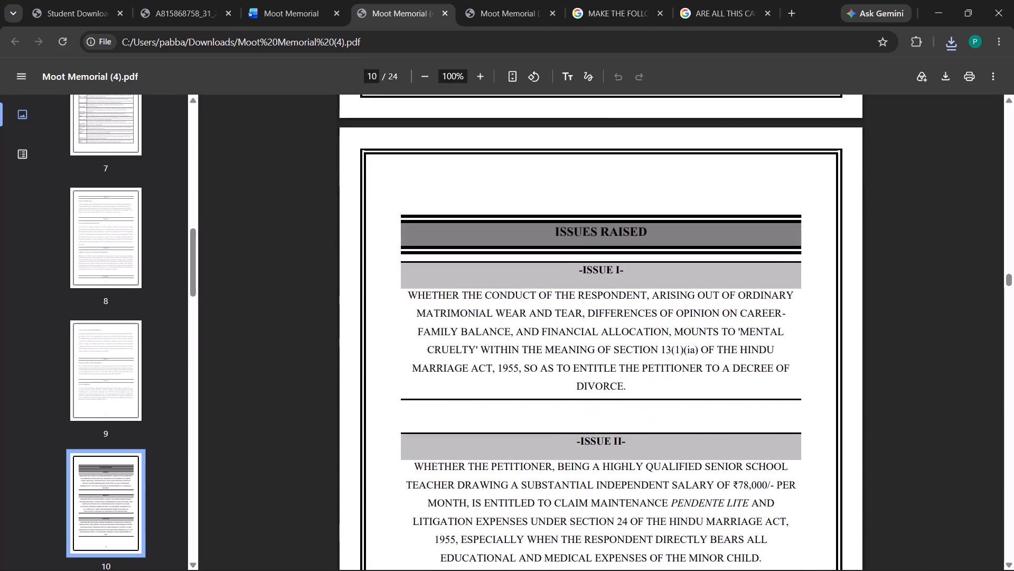
click(552, 242)
Examine the page breaks of Moot Memorial (4).pdf from Issues Raised on page 10 through Summary of Arguments to Arguments Advanced on page 13.
scroll(552, 242, down, 7)
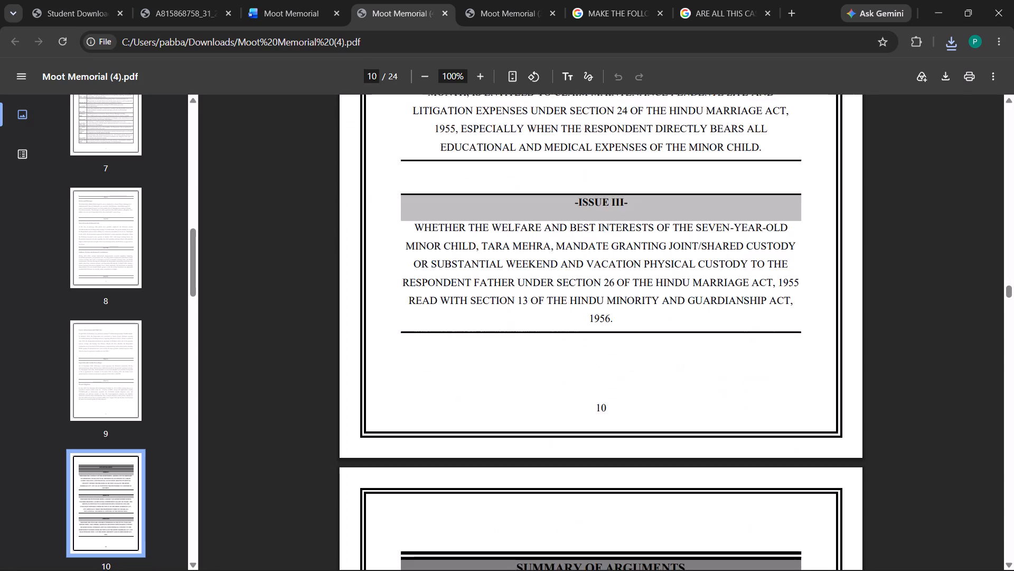
scroll(552, 242, down, 8)
scroll(552, 242, up, 4)
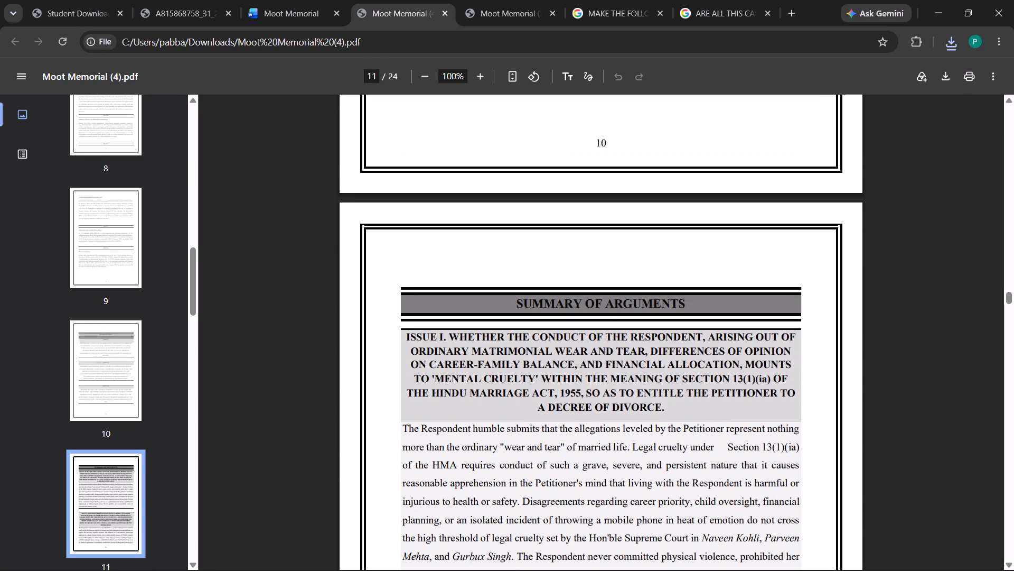
scroll(559, 248, down, 8)
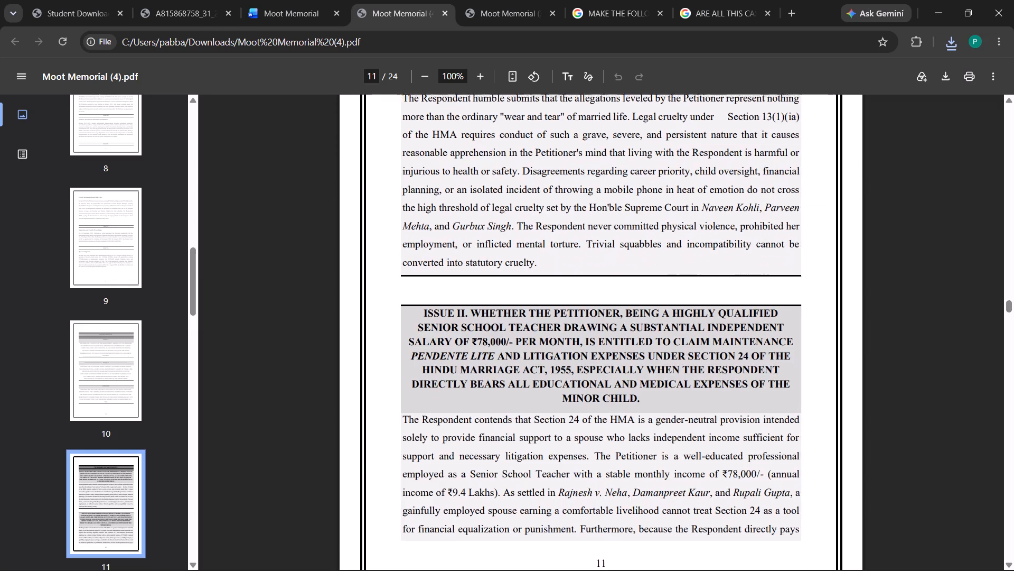
scroll(569, 251, down, 4)
scroll(569, 251, up, 5)
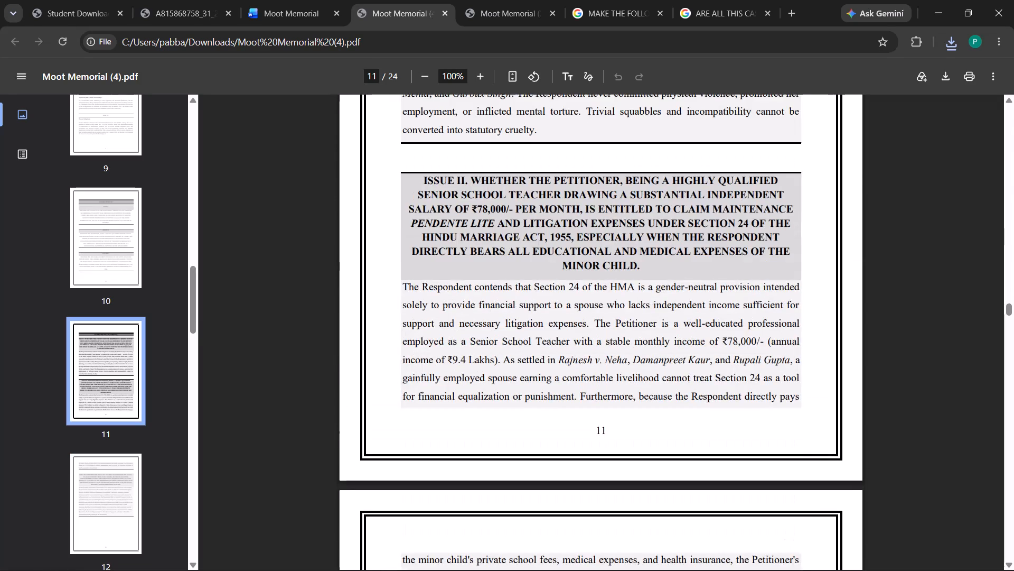
scroll(569, 251, down, 14)
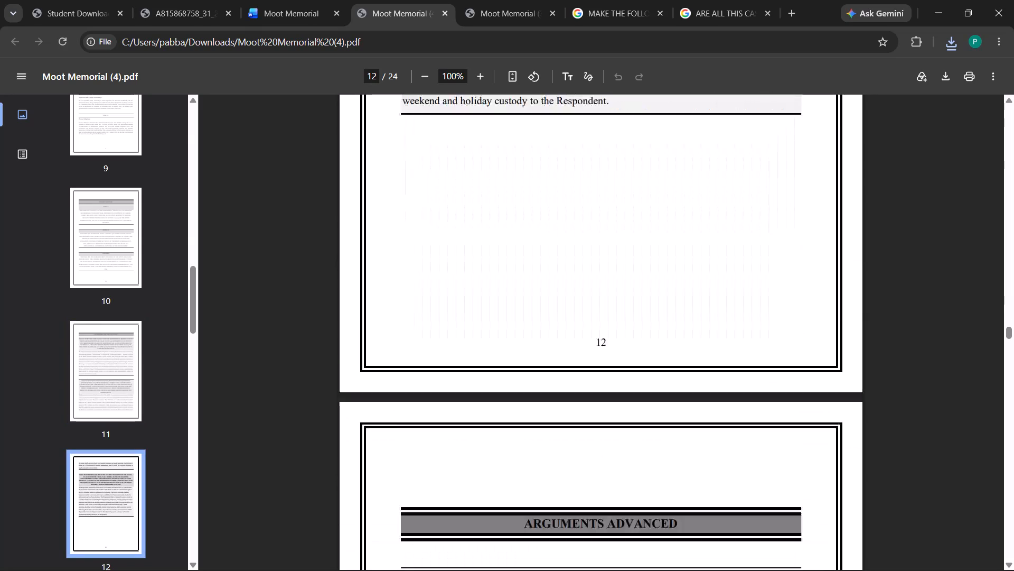
scroll(569, 251, down, 1)
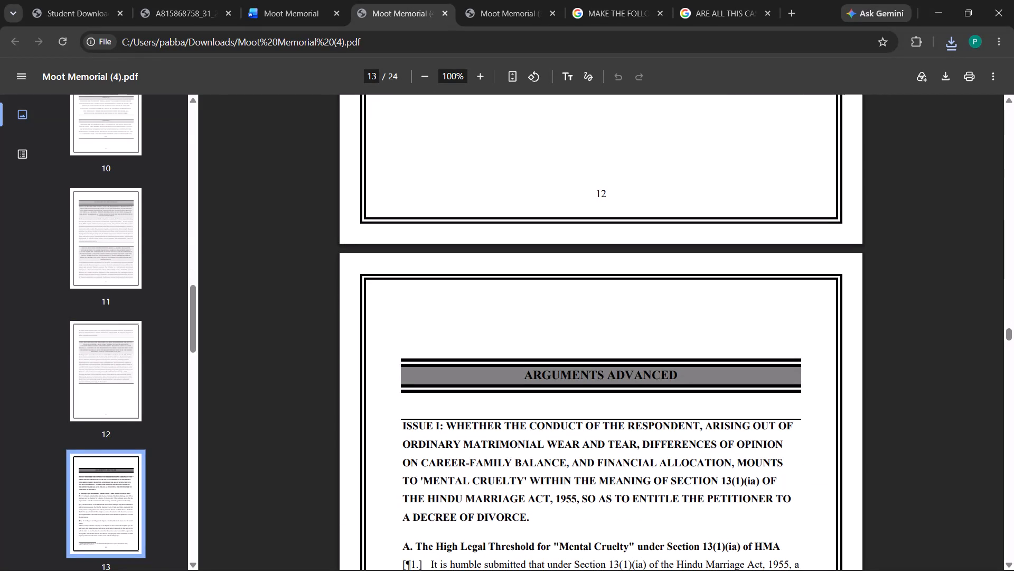
Review Moot Memorial (4).pdf backwards from page 13 to the Statement of Jurisdiction heading on page 5, checking where section headings fall.
scroll(571, 269, up, 18)
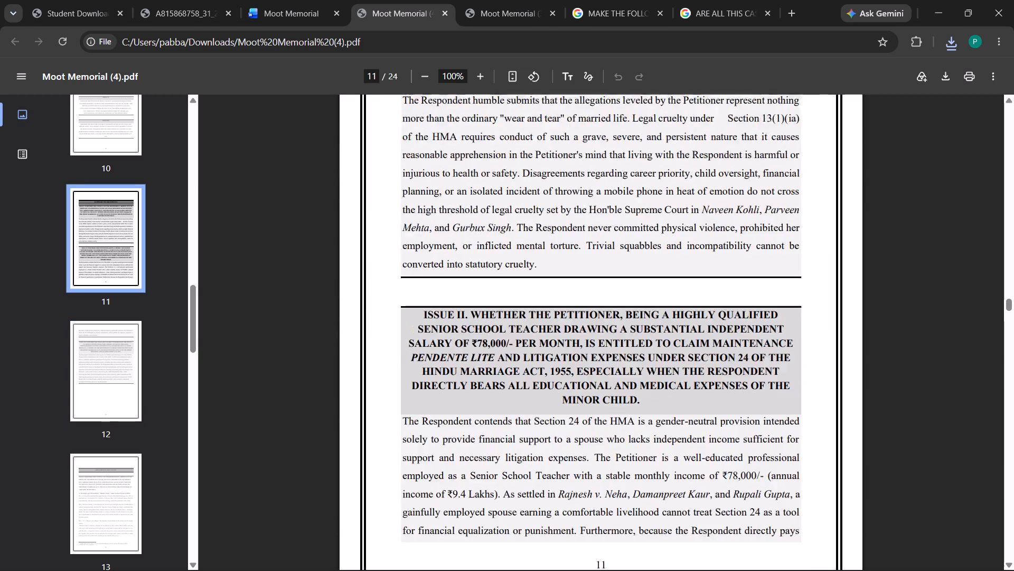
scroll(575, 255, up, 20)
scroll(576, 255, up, 6)
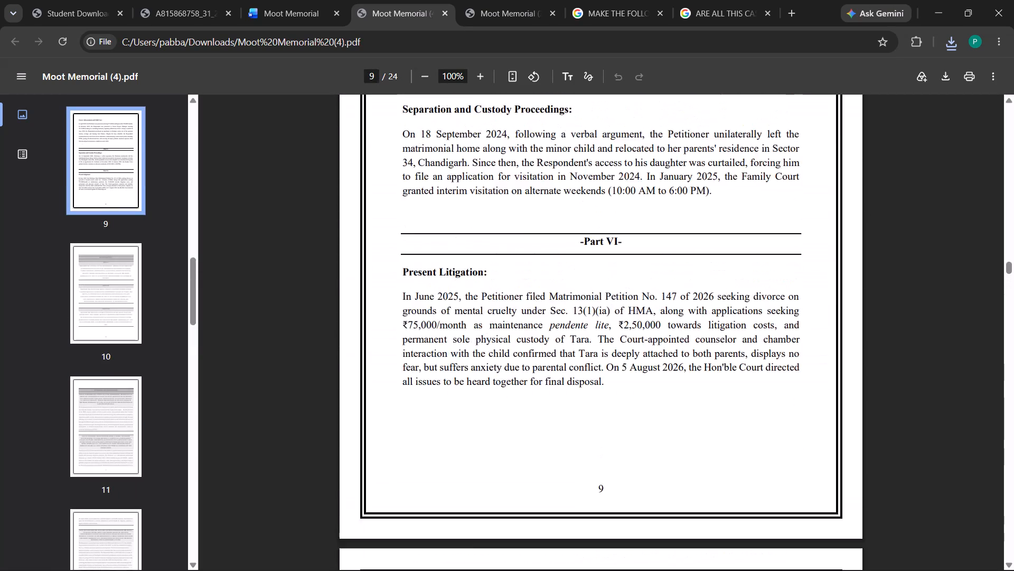
scroll(576, 255, up, 17)
scroll(577, 255, up, 7)
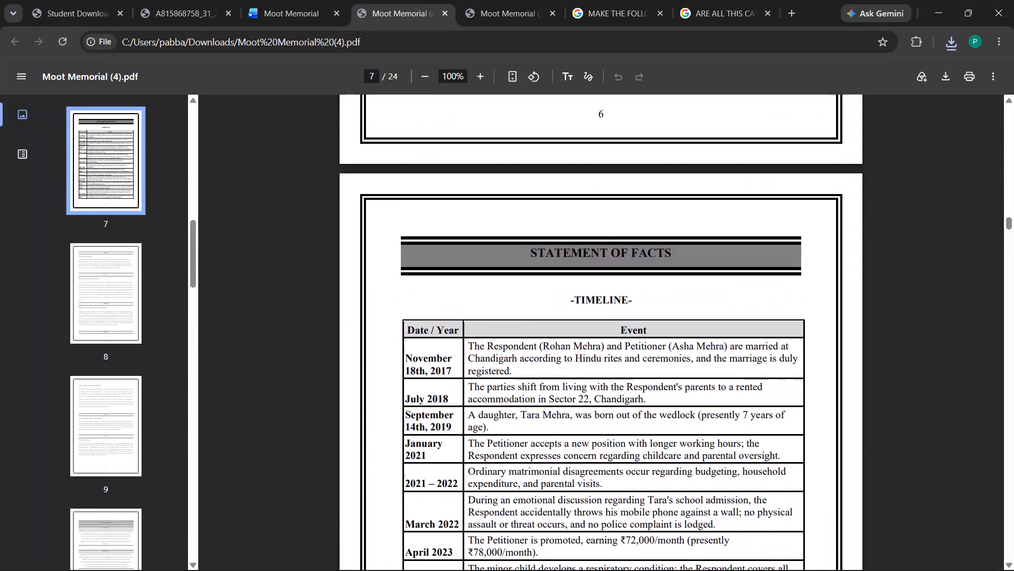
scroll(577, 255, up, 3)
scroll(577, 255, down, 2)
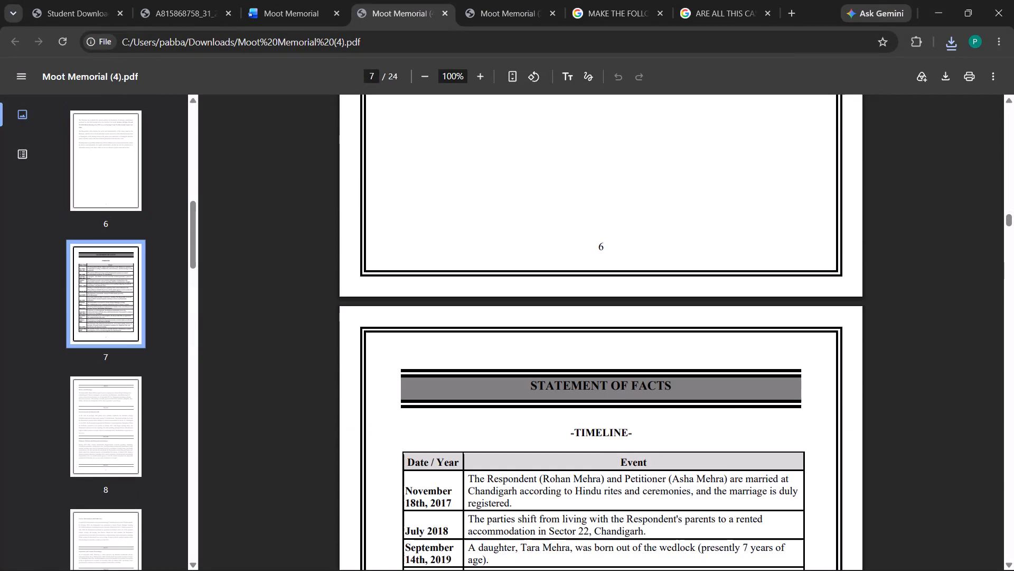
scroll(599, 297, up, 12)
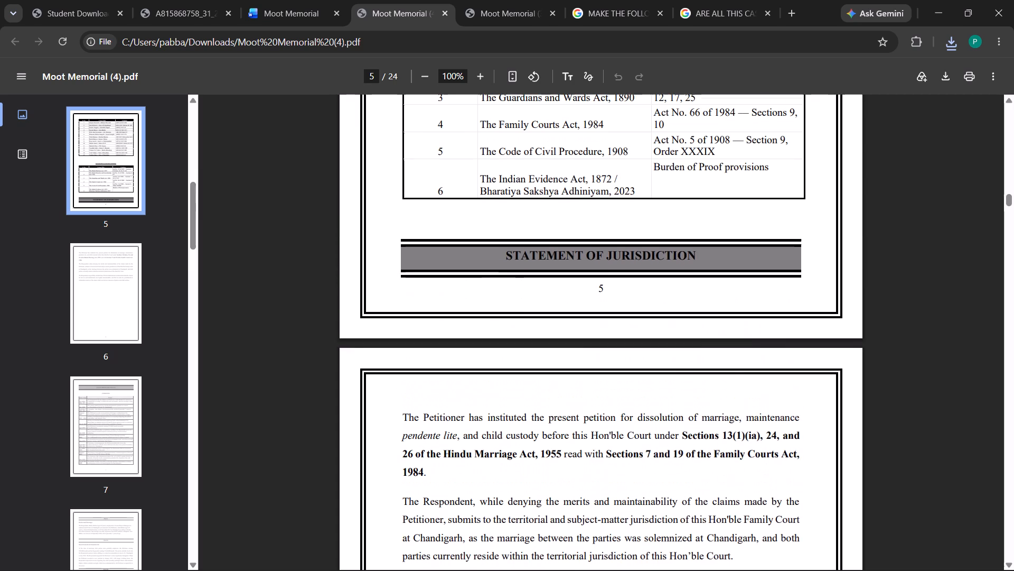
In the Word document, insert a blank line above the Statement of Jurisdiction heading on page 6.
click(204, 0)
click(268, 11)
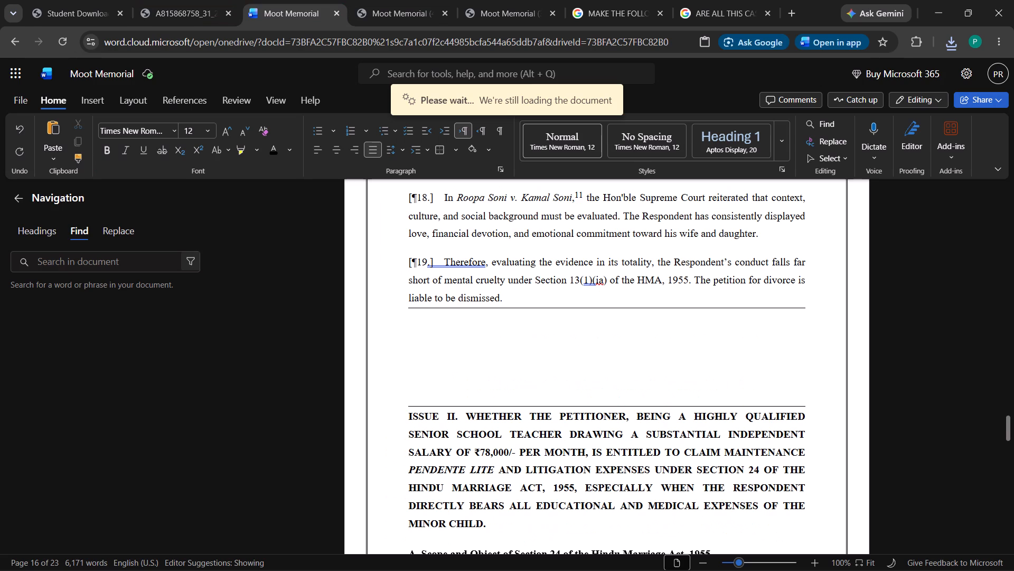
scroll(408, 279, up, 18)
scroll(443, 297, up, 4)
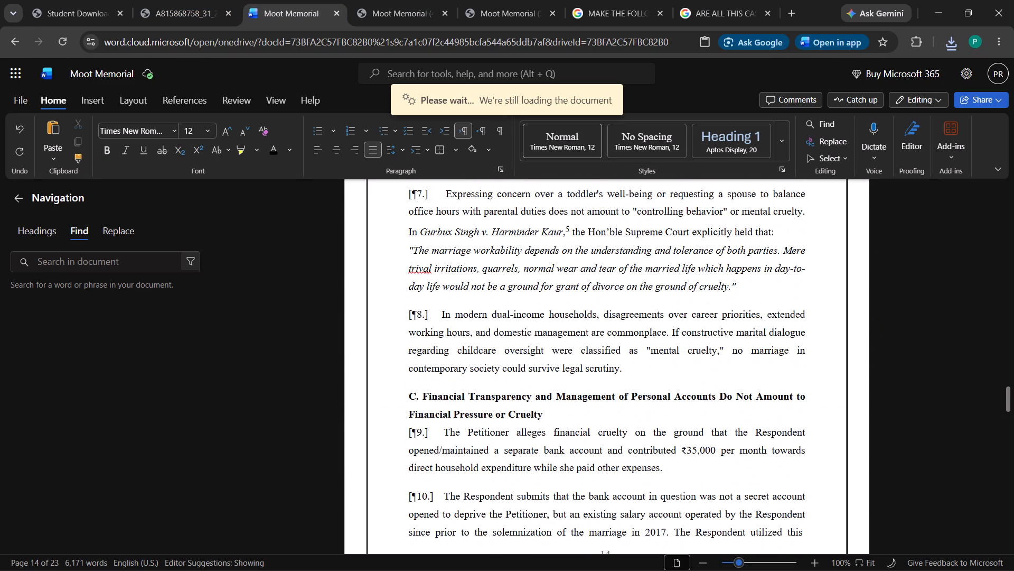
click(1010, 226)
scroll(639, 281, up, 5)
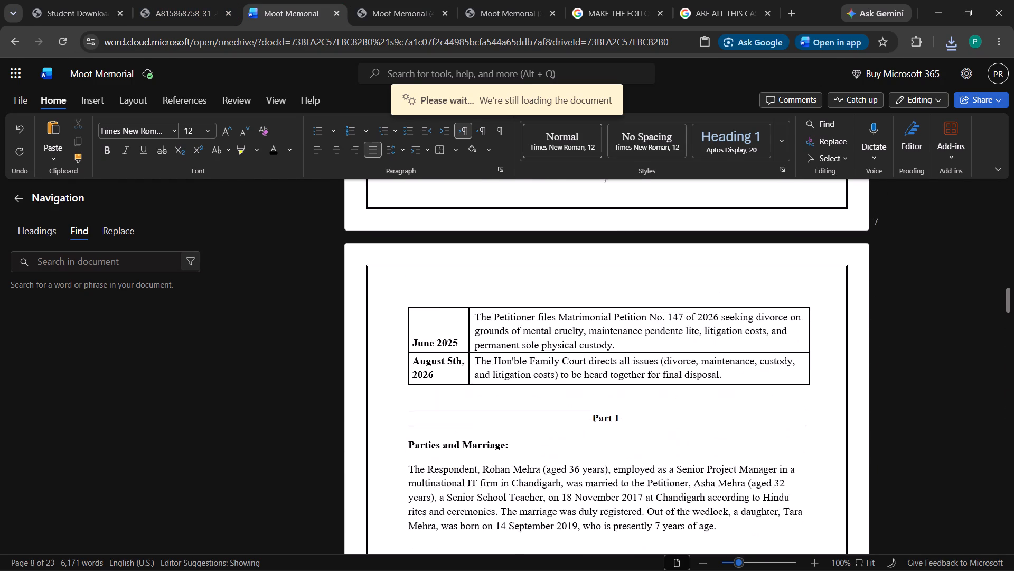
scroll(642, 286, up, 13)
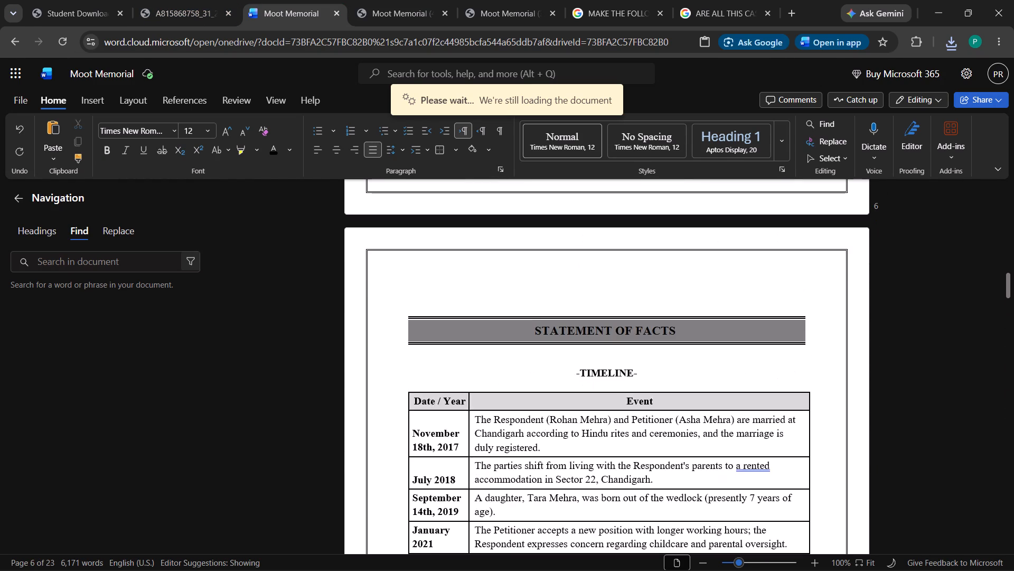
scroll(642, 286, up, 12)
click(634, 432)
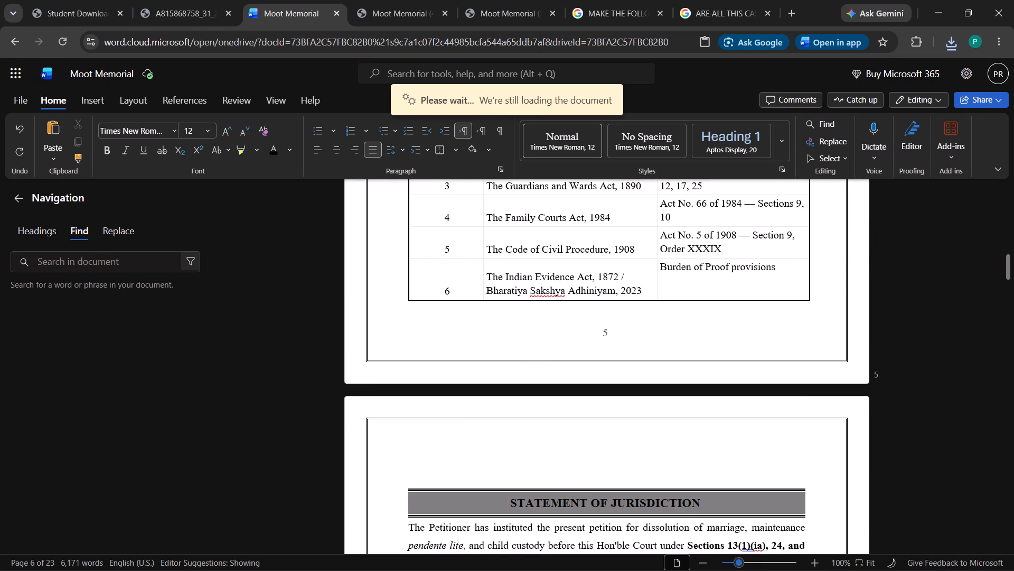
click(624, 460)
key(Return)
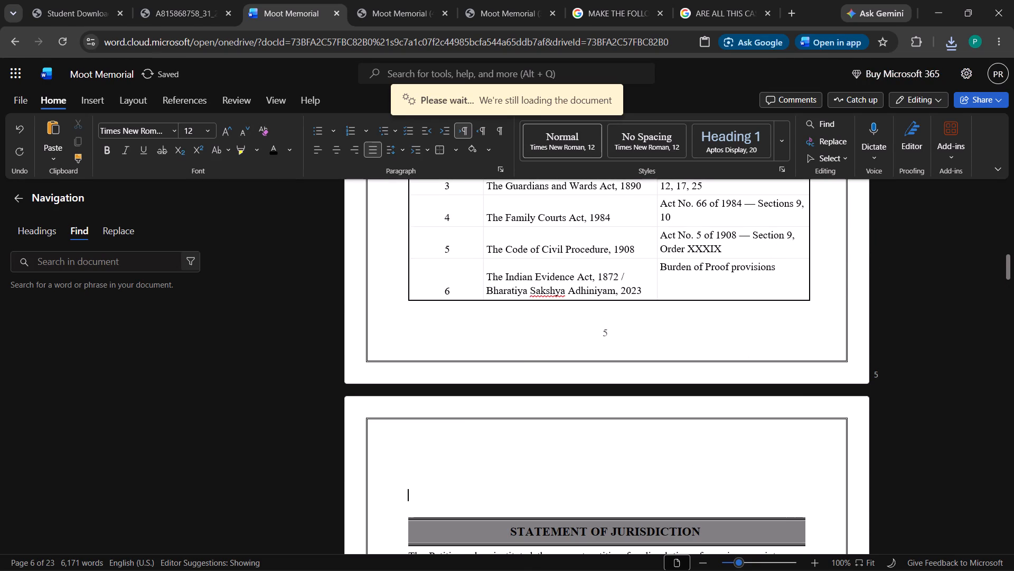
Check the Statement of Facts heading in Moot Memorial (4).pdf and delete one blank line before that heading, on page 6 in Word.
click(376, 0)
scroll(519, 244, down, 3)
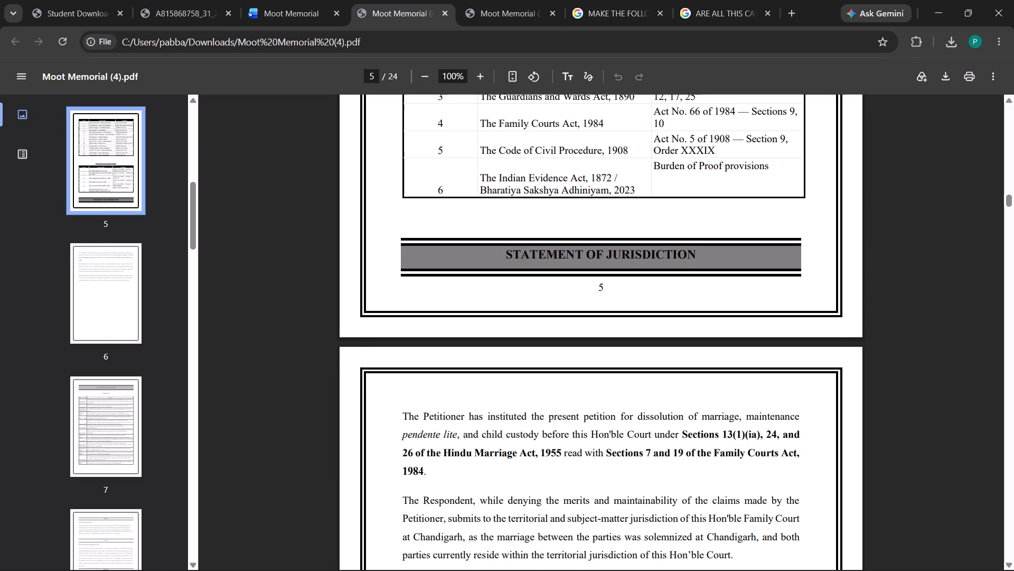
scroll(520, 247, down, 9)
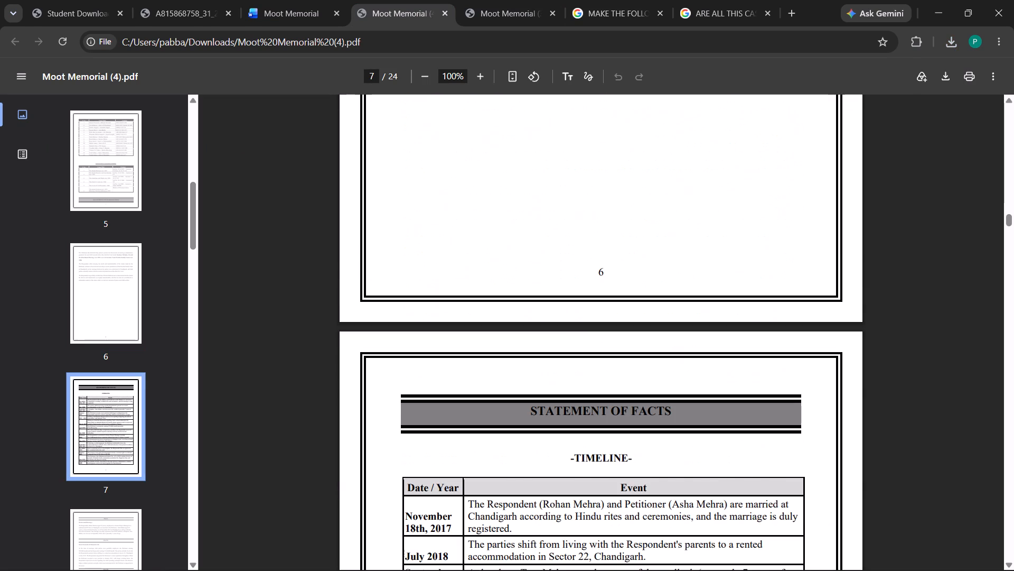
click(259, 4)
scroll(388, 235, down, 1)
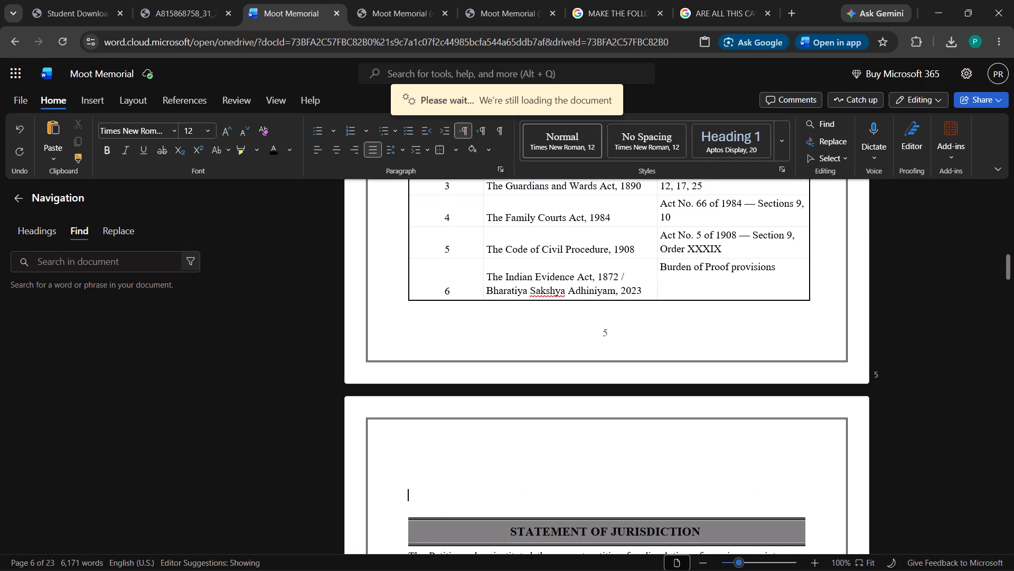
scroll(387, 234, down, 2)
scroll(513, 306, down, 7)
scroll(540, 369, down, 4)
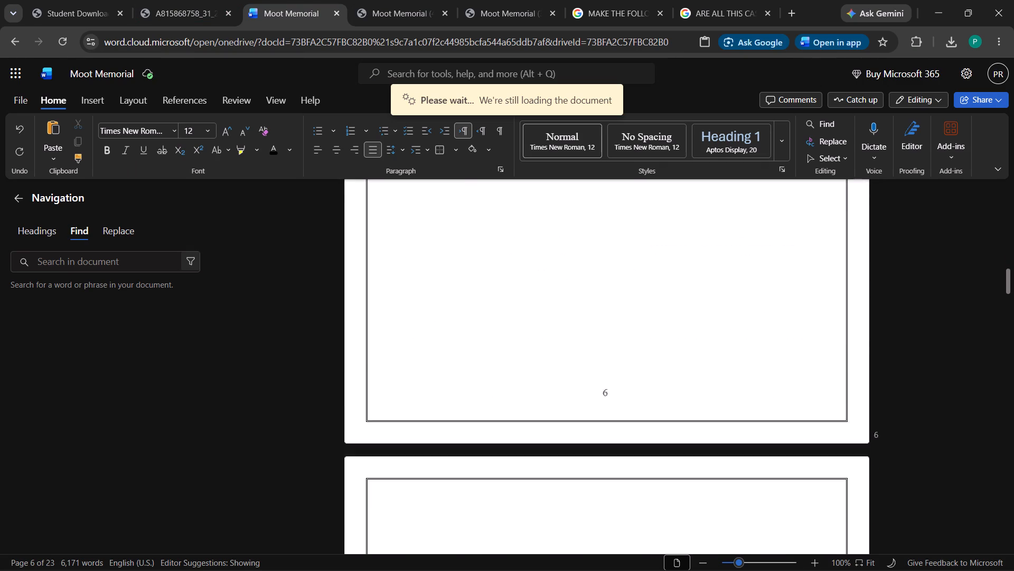
click(539, 349)
key(BackSpace)
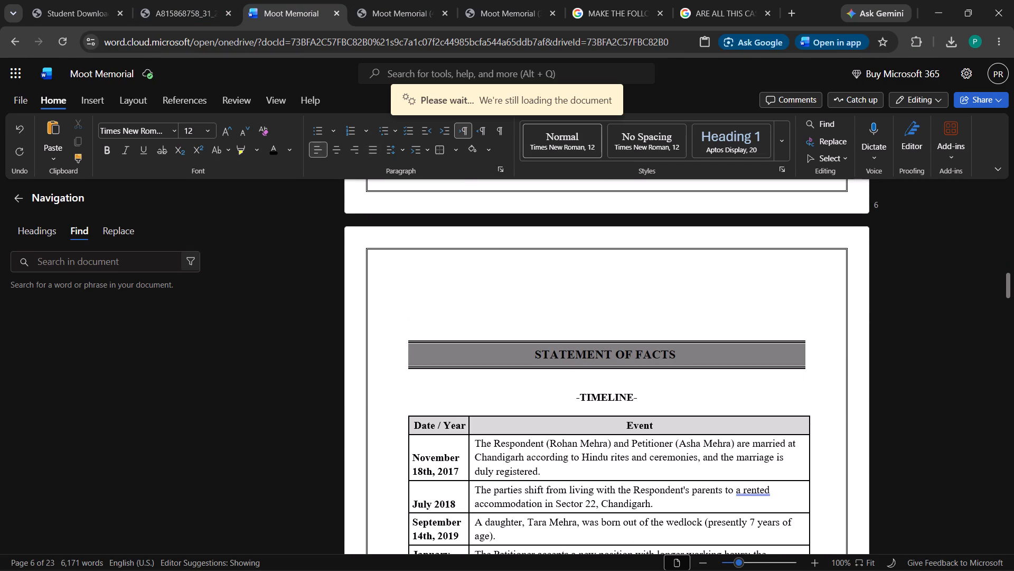
Check the page breaks in Moot Memorial (4).pdf from the timeline on page 7 to the Issues Raised heading on page 10.
click(410, 0)
scroll(488, 265, down, 13)
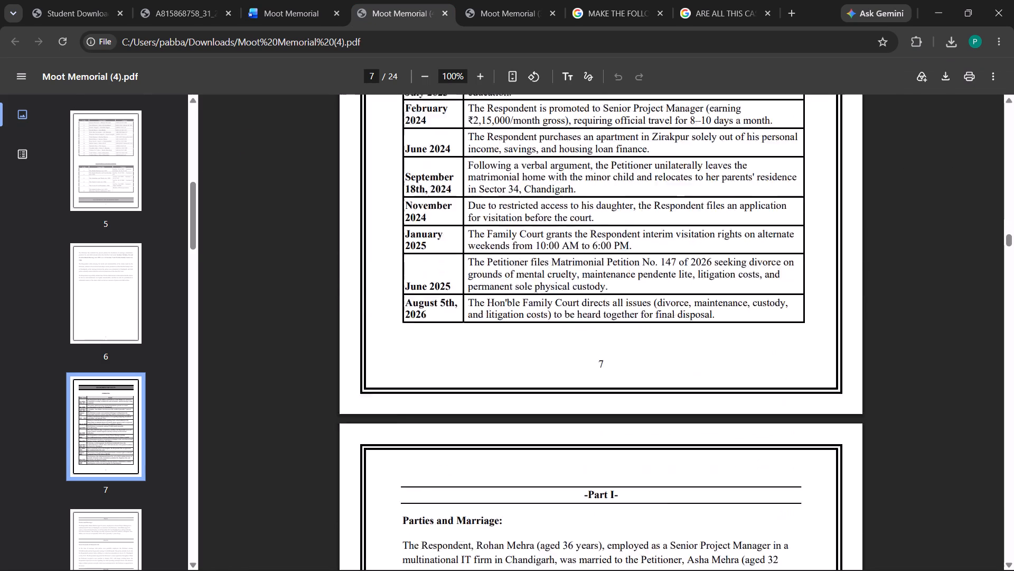
scroll(491, 275, down, 19)
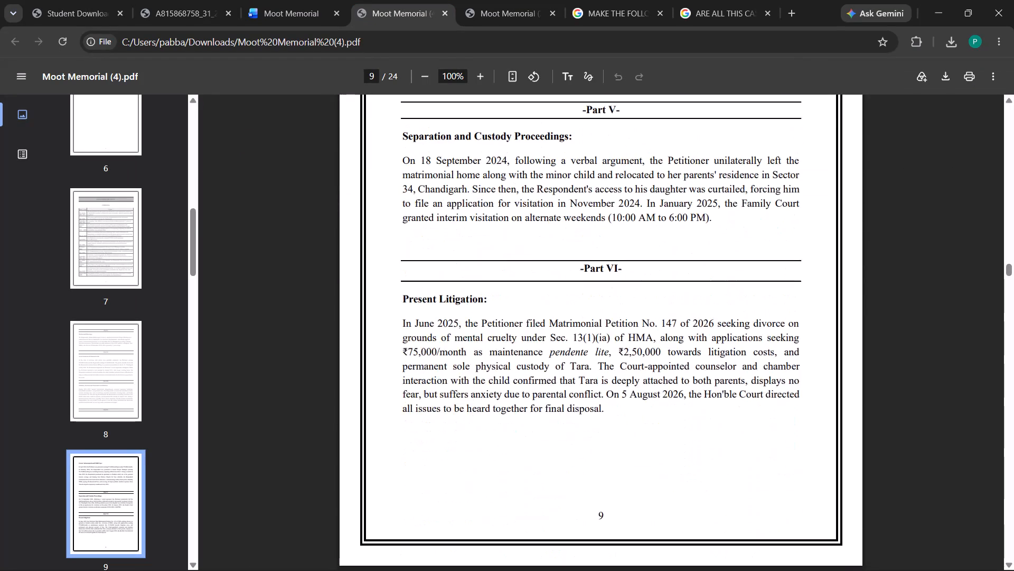
scroll(491, 275, down, 4)
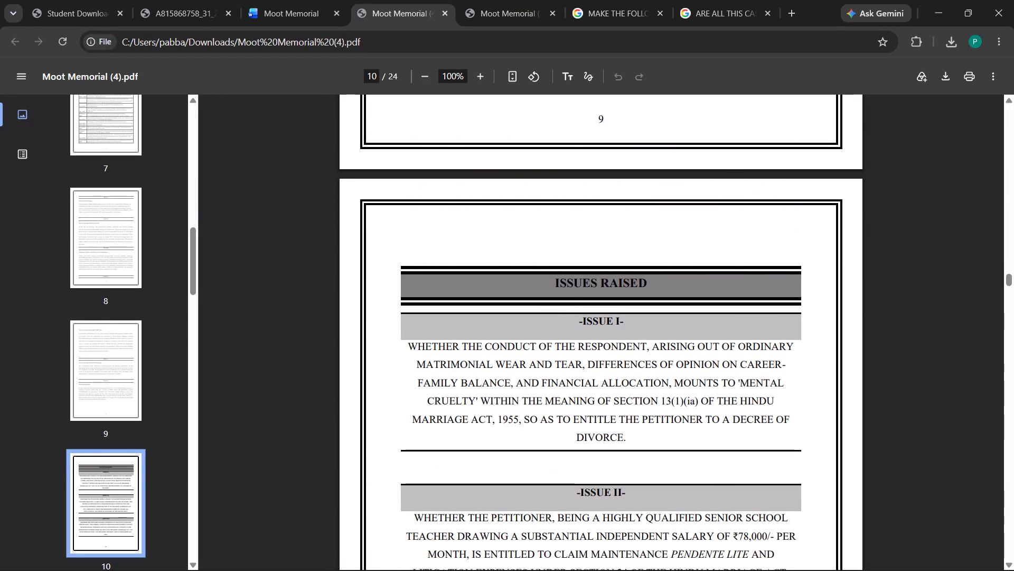
In the Word document, delete one blank line above the Issues Raised heading on page 10.
click(313, 0)
scroll(481, 301, down, 12)
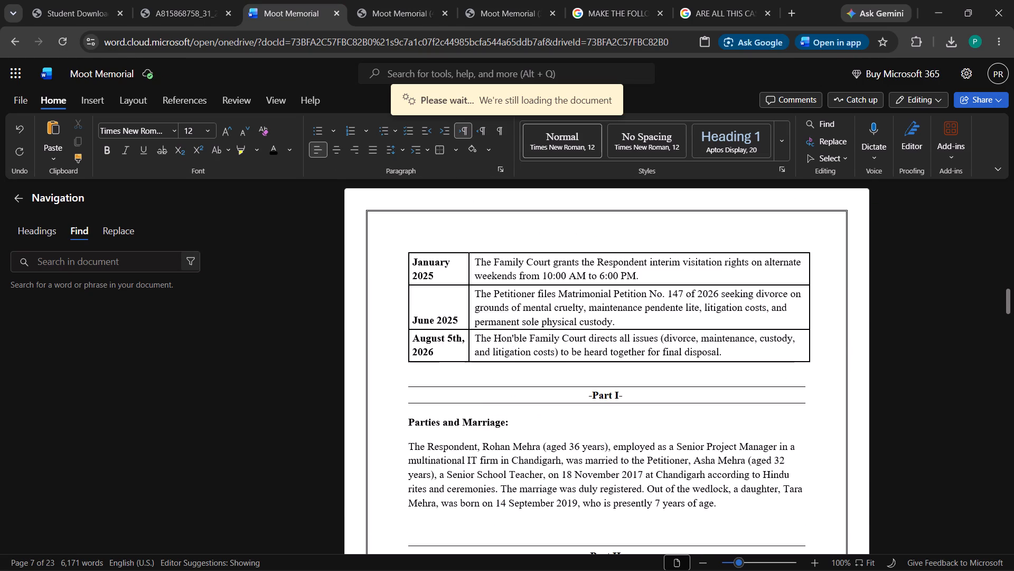
scroll(481, 303, down, 20)
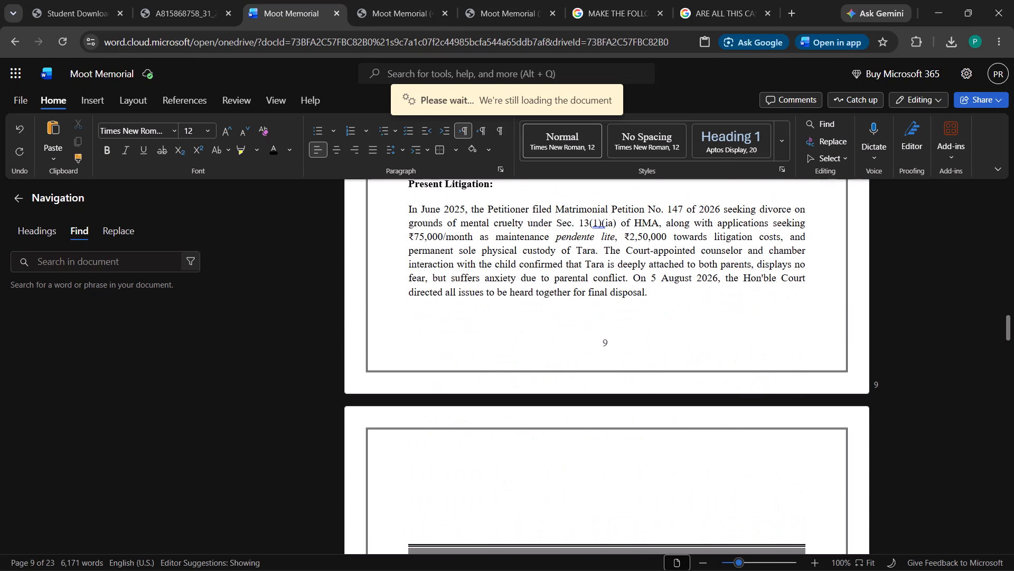
click(557, 467)
key(BackSpace)
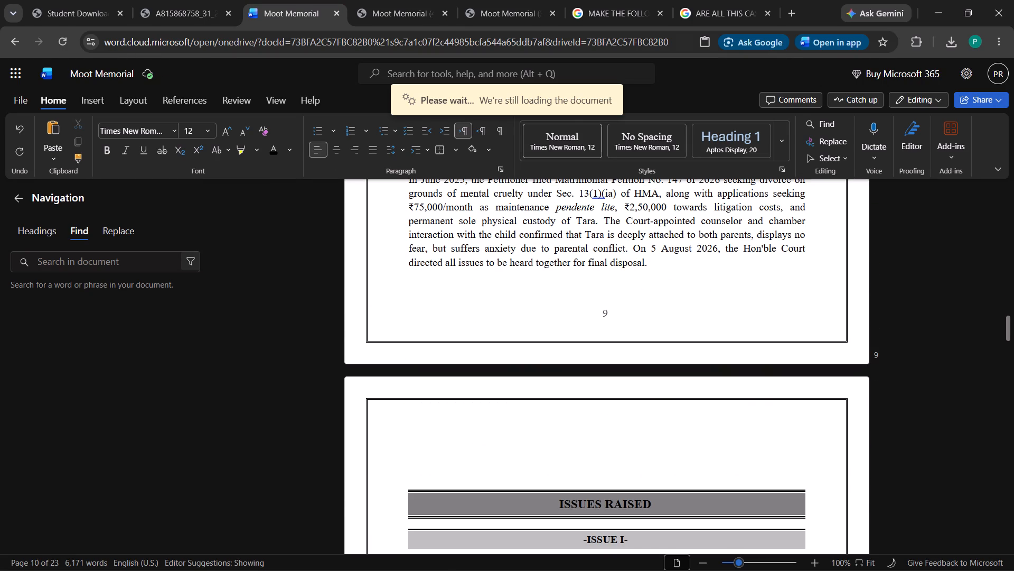
Check the Summary of Arguments heading in Moot Memorial (4).pdf and delete one blank line above that heading, on page 11 in Word.
click(396, 8)
scroll(480, 275, down, 13)
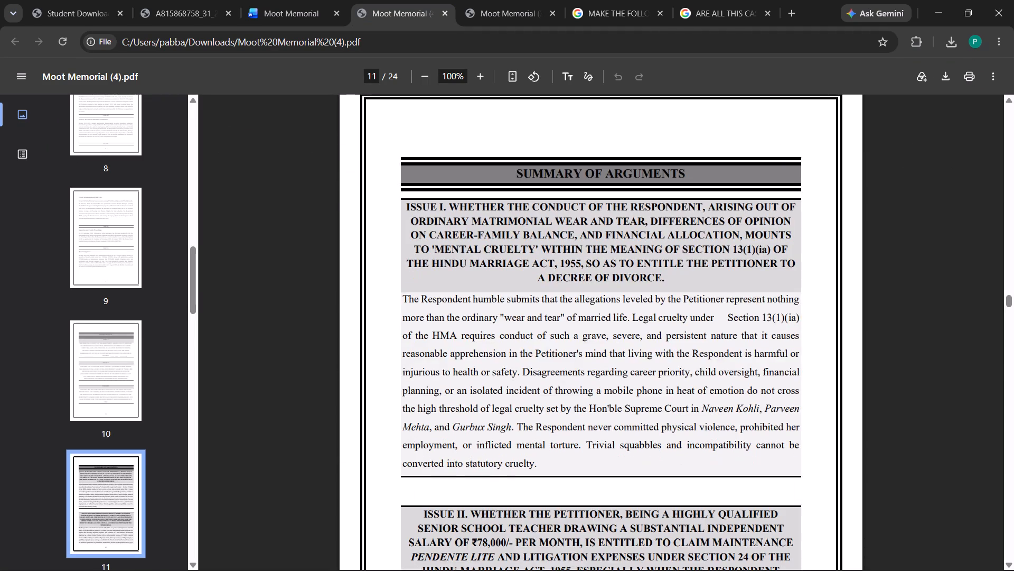
scroll(485, 316, up, 2)
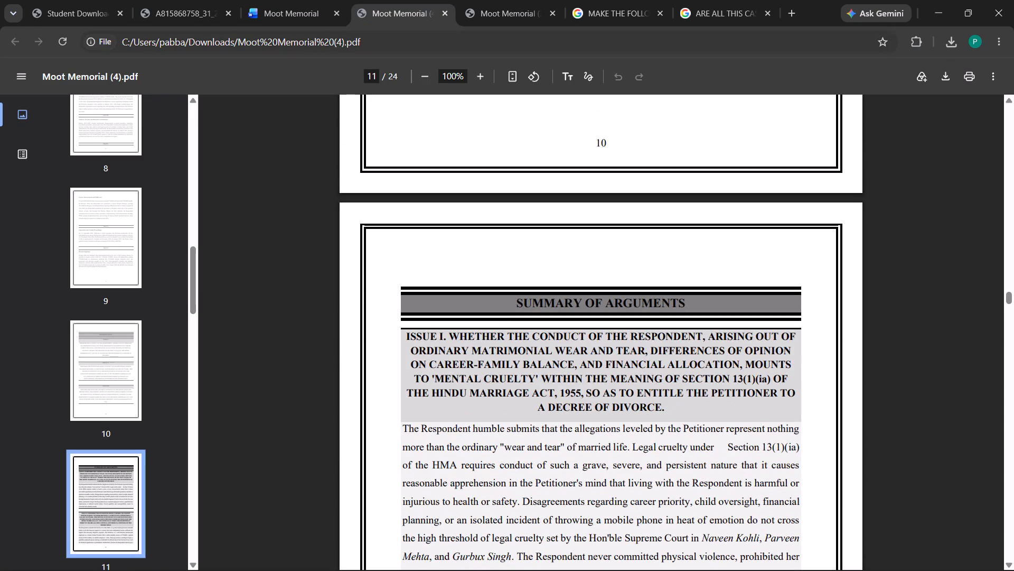
click(309, 1)
scroll(516, 559, down, 7)
scroll(527, 417, down, 4)
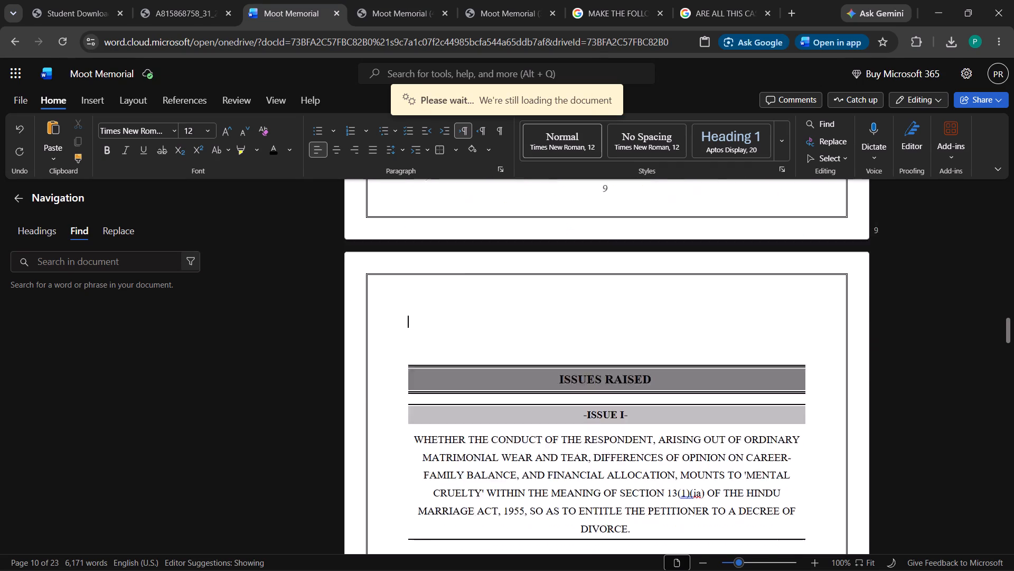
scroll(645, 395, down, 11)
click(594, 234)
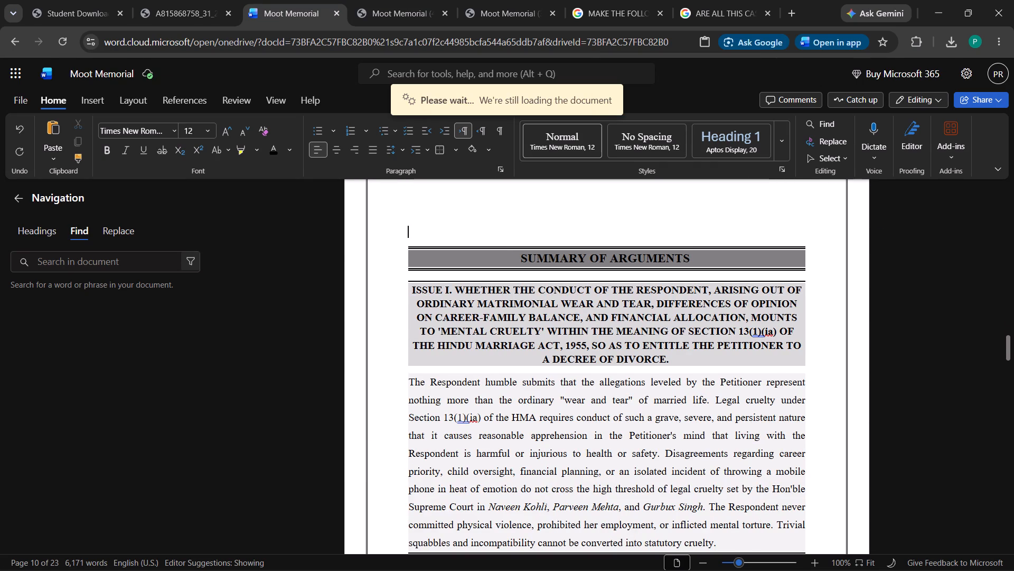
key(BackSpace)
Examine Moot Memorial (4).pdf between Summary of Arguments on page 11 and Arguments Advanced on page 13, comparing the space above both headings.
click(397, 0)
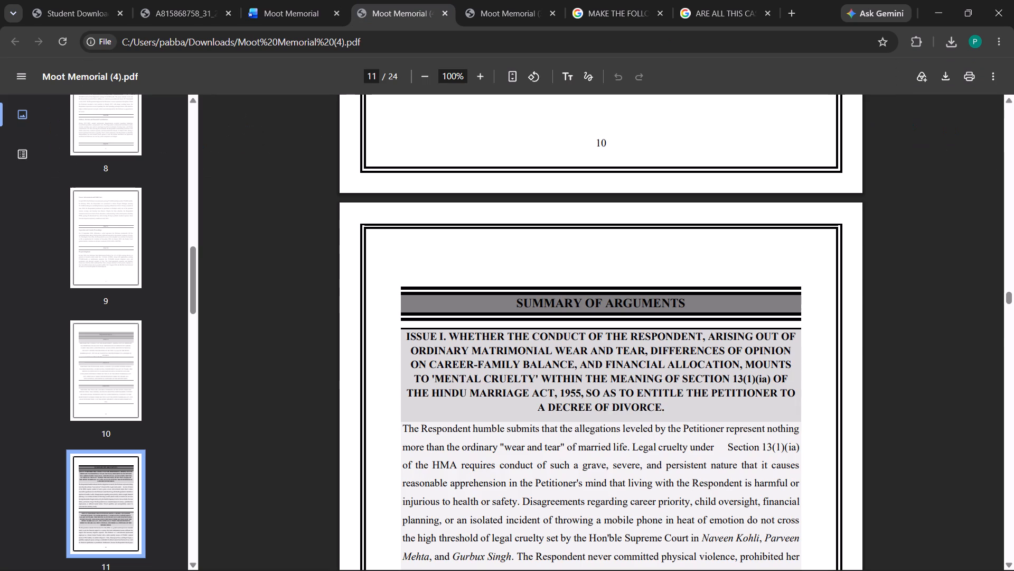
scroll(499, 356, down, 18)
scroll(499, 357, down, 8)
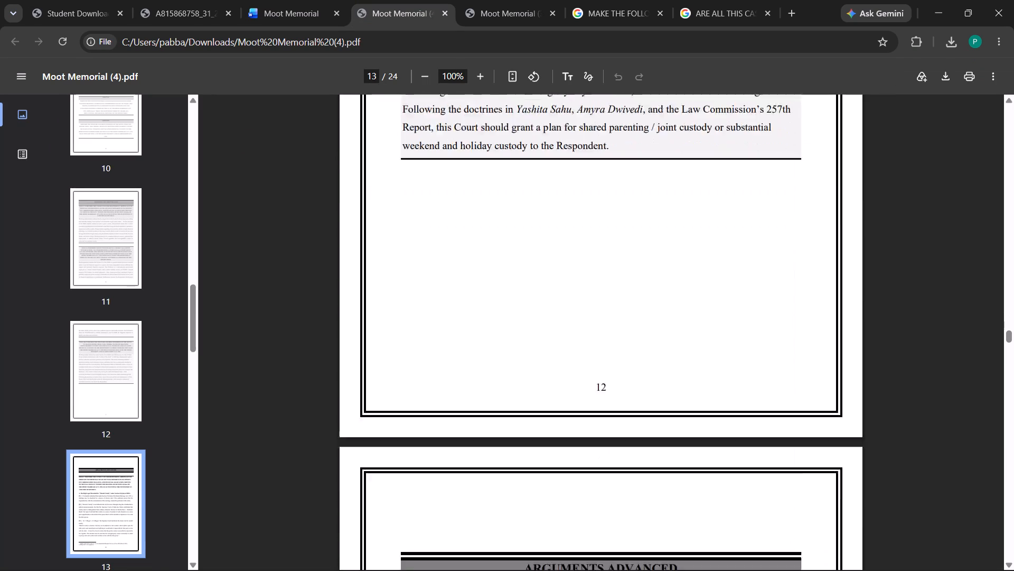
scroll(499, 357, up, 4)
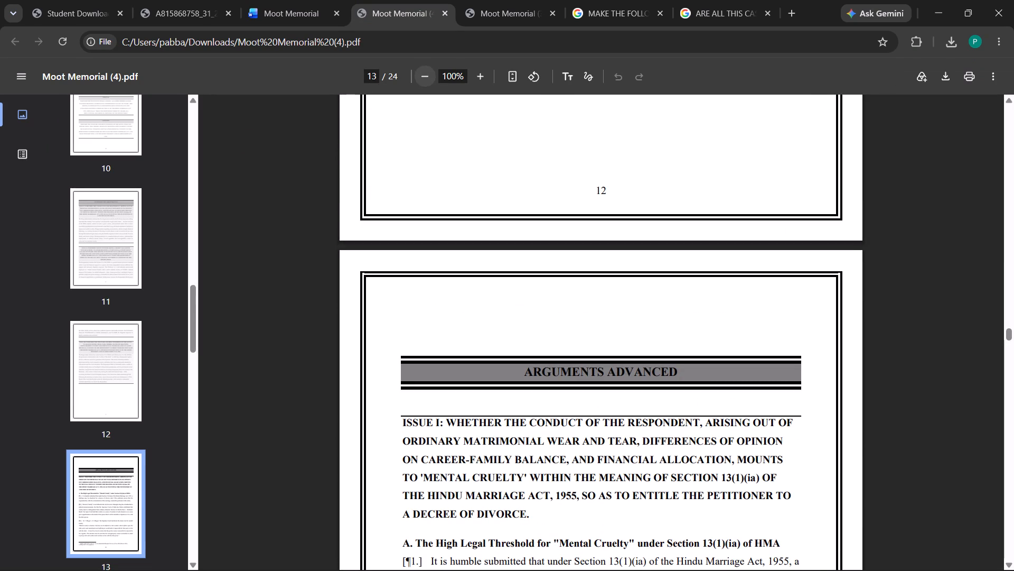
scroll(458, 307, up, 1)
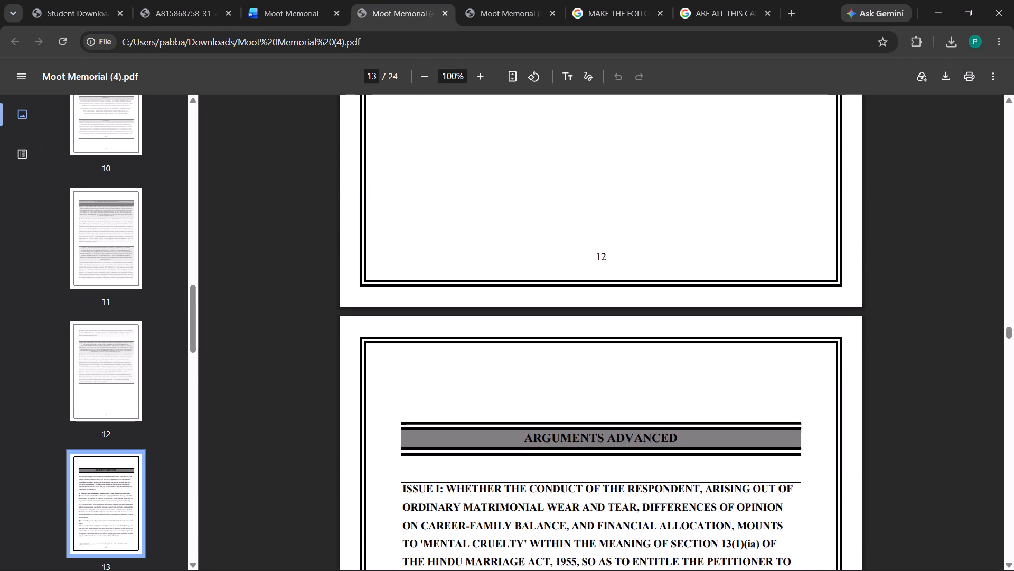
scroll(458, 307, up, 7)
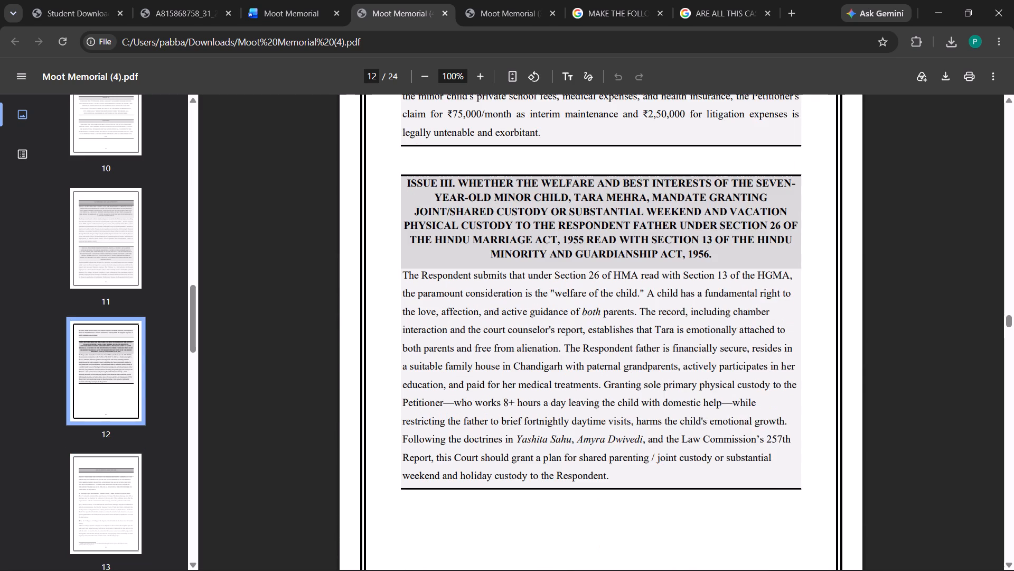
scroll(458, 307, up, 13)
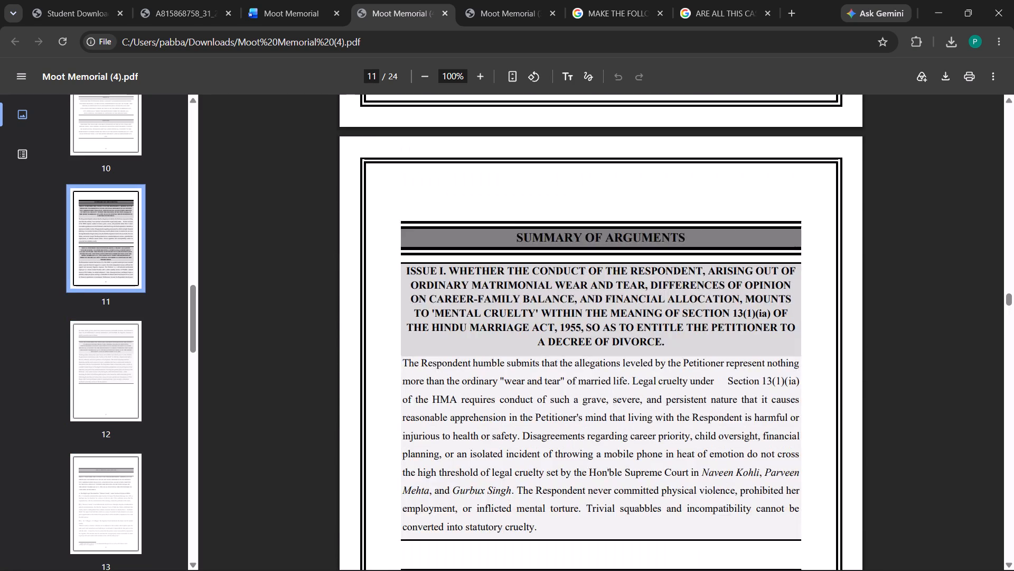
scroll(458, 307, up, 1)
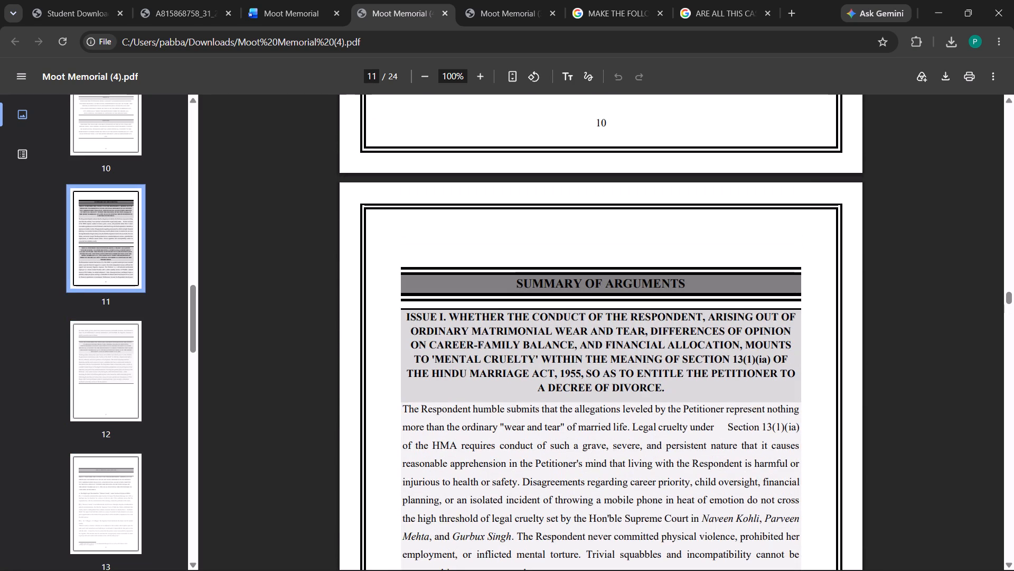
scroll(468, 265, down, 14)
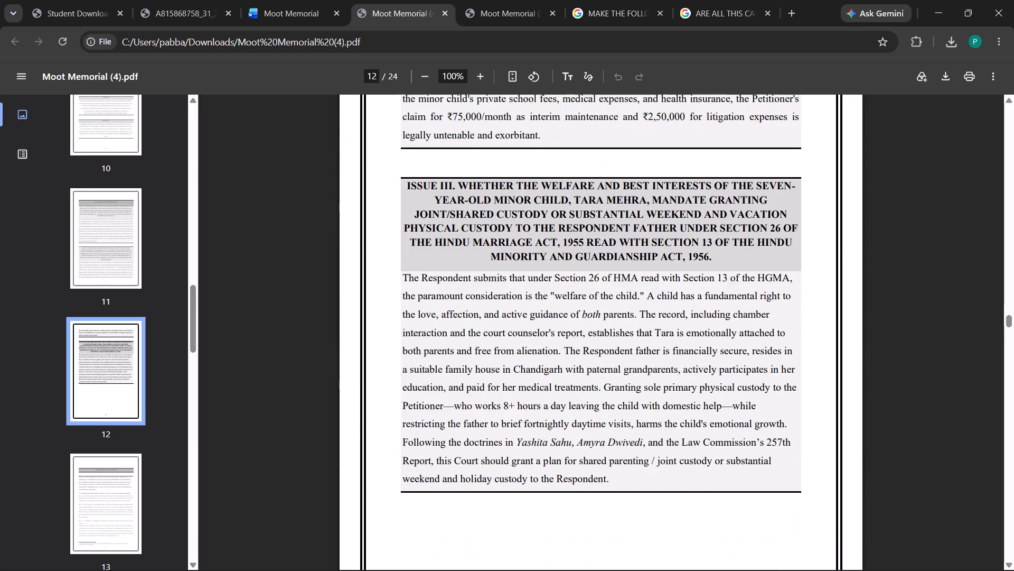
scroll(468, 264, down, 9)
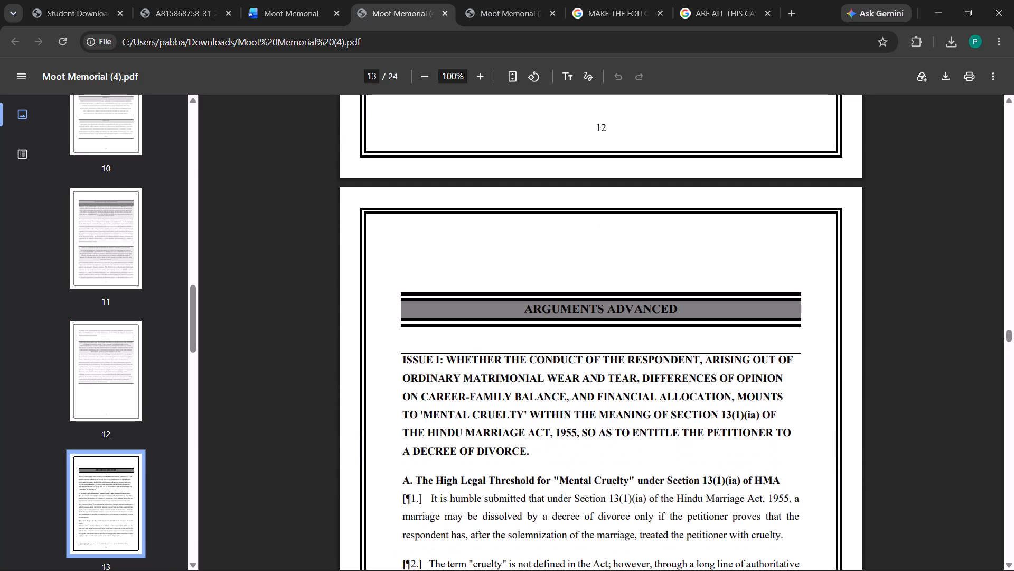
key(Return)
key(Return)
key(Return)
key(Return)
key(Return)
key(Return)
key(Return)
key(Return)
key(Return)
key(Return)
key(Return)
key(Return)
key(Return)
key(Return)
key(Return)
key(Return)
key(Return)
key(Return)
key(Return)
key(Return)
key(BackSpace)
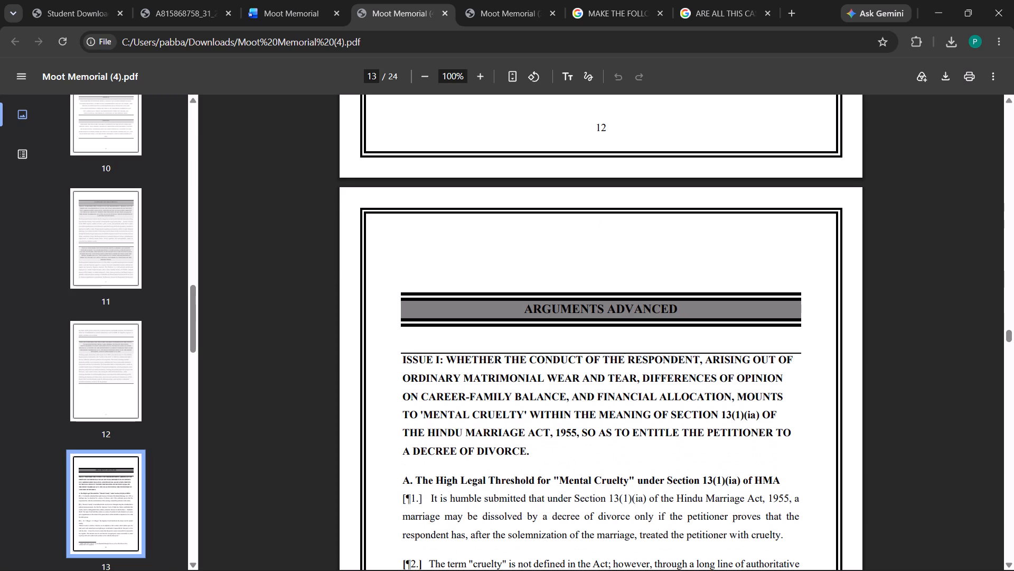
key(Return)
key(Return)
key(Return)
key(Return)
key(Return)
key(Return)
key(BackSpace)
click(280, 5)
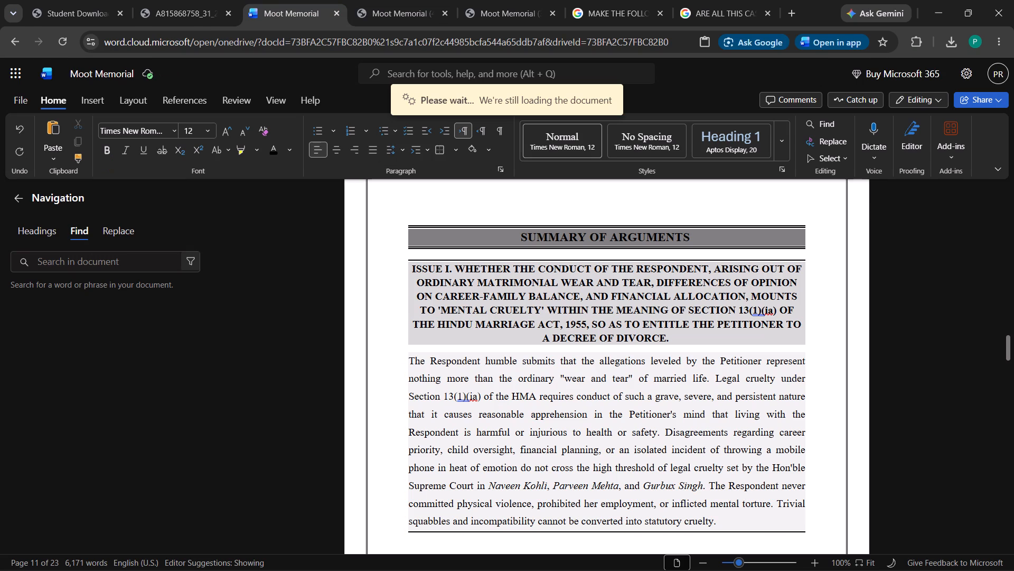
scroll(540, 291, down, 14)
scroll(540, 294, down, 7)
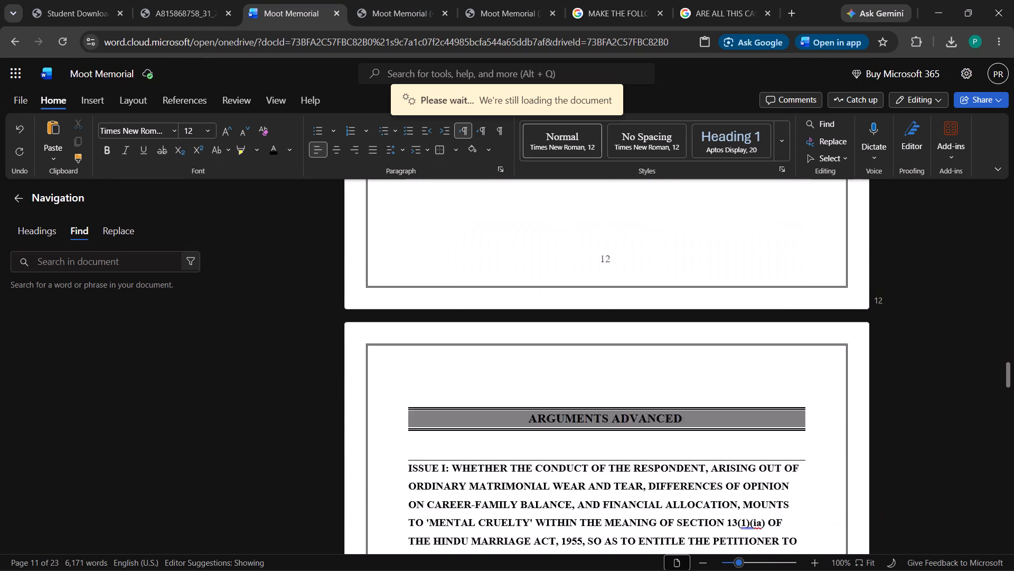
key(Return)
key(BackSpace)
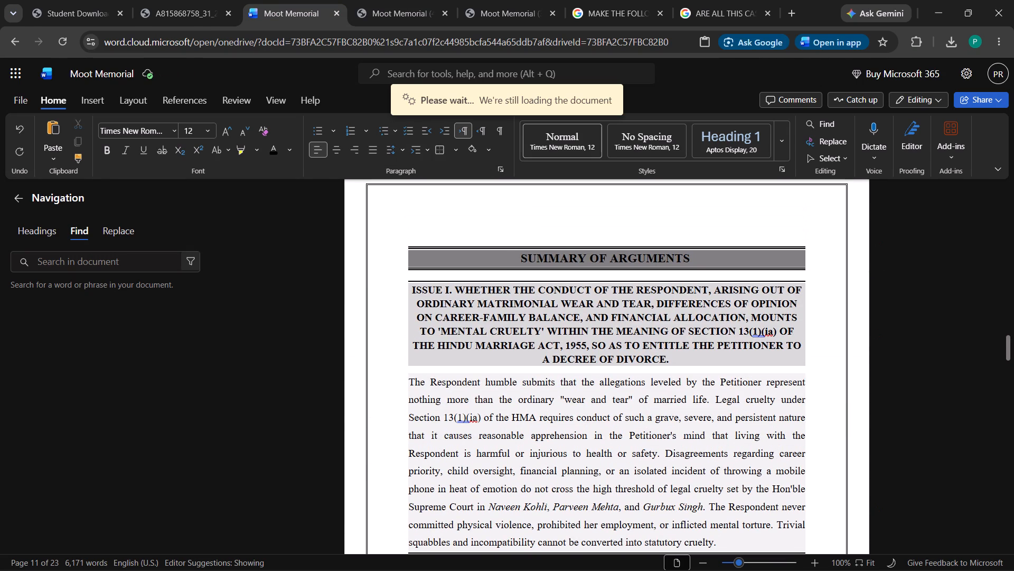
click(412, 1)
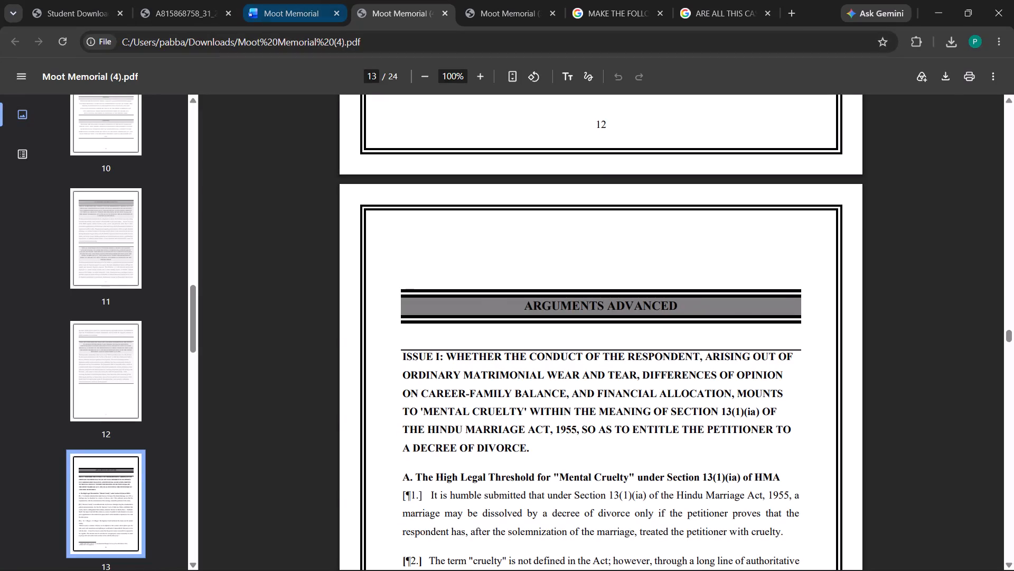
In the Word document, delete one blank line above the Arguments Advanced heading on page 13.
click(288, 14)
scroll(467, 300, down, 19)
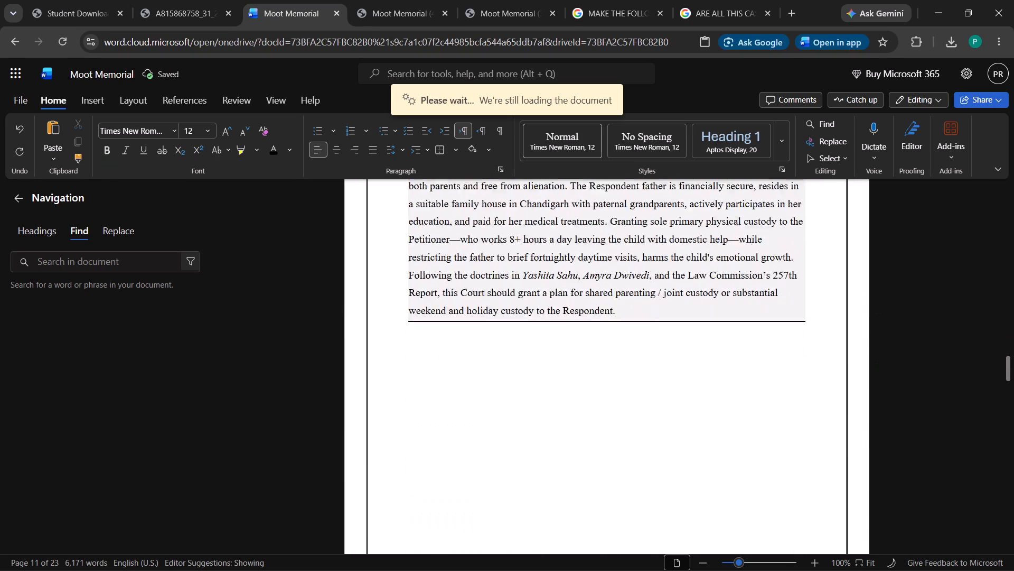
scroll(467, 300, down, 2)
click(503, 339)
click(504, 354)
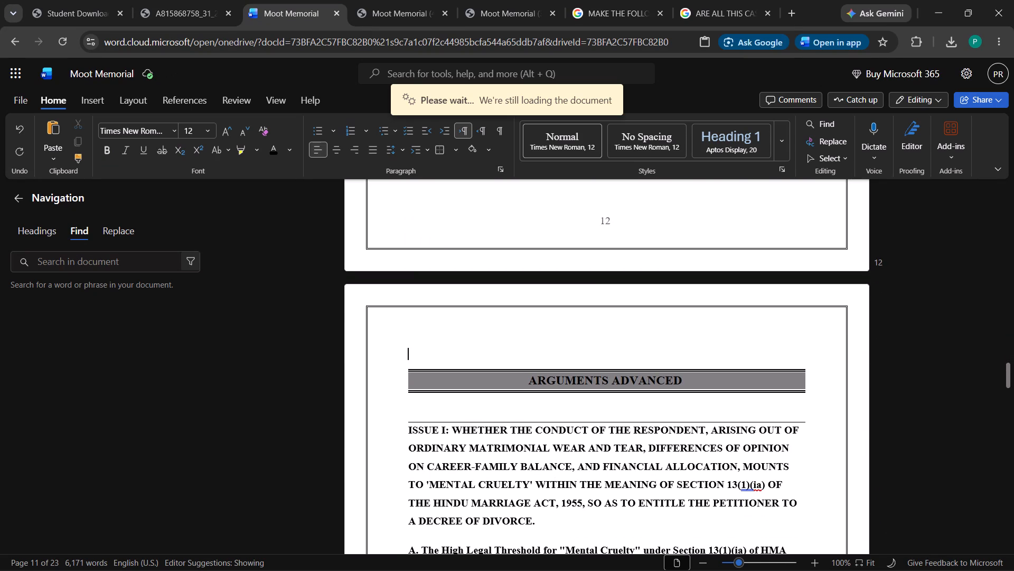
key(BackSpace)
Review the rest of Moot Memorial (4).pdf from Arguments Advanced on page 13 to the Prayer for the Relief heading on page 23.
click(375, 1)
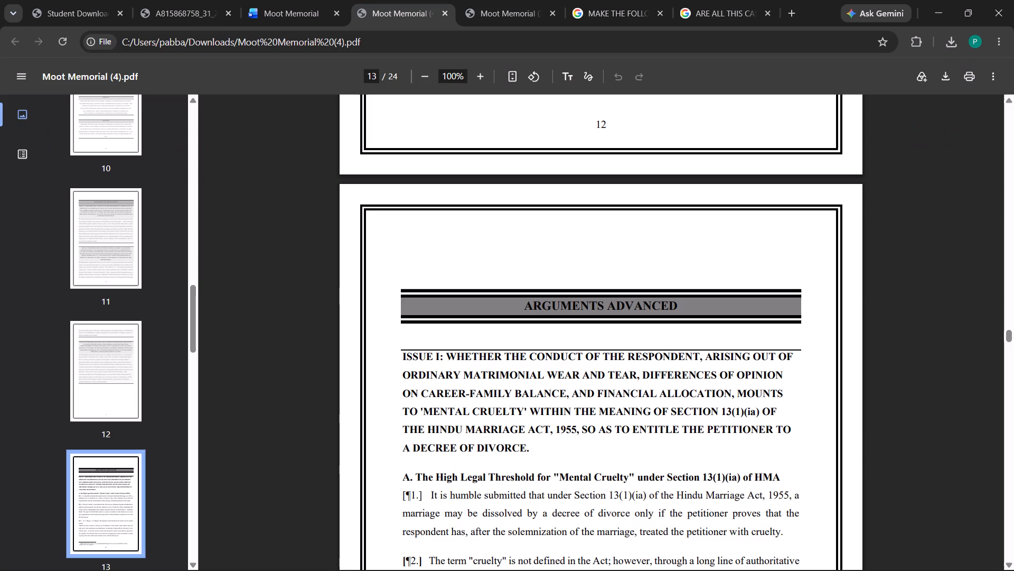
scroll(500, 263, down, 20)
scroll(502, 280, down, 7)
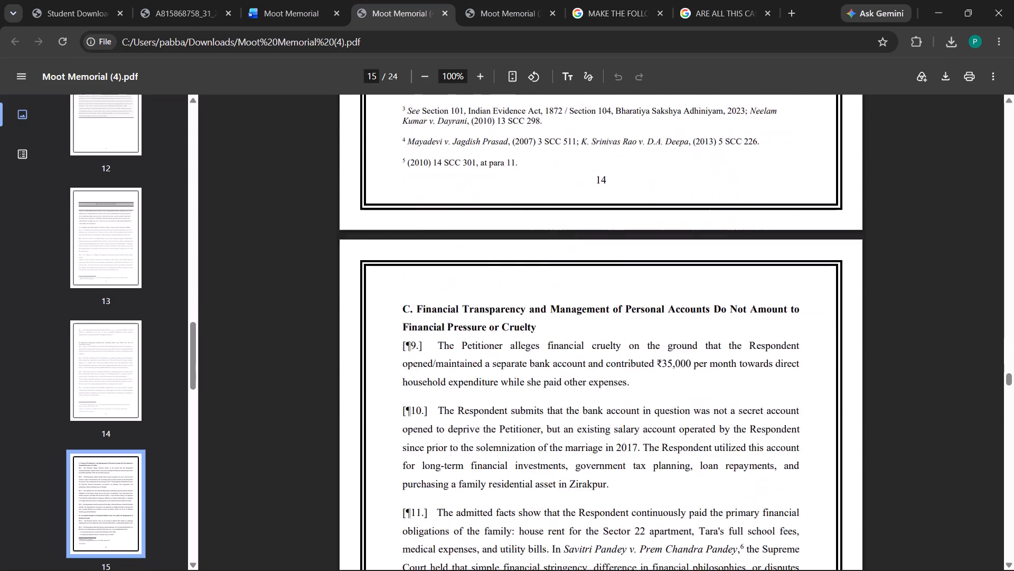
scroll(502, 281, down, 16)
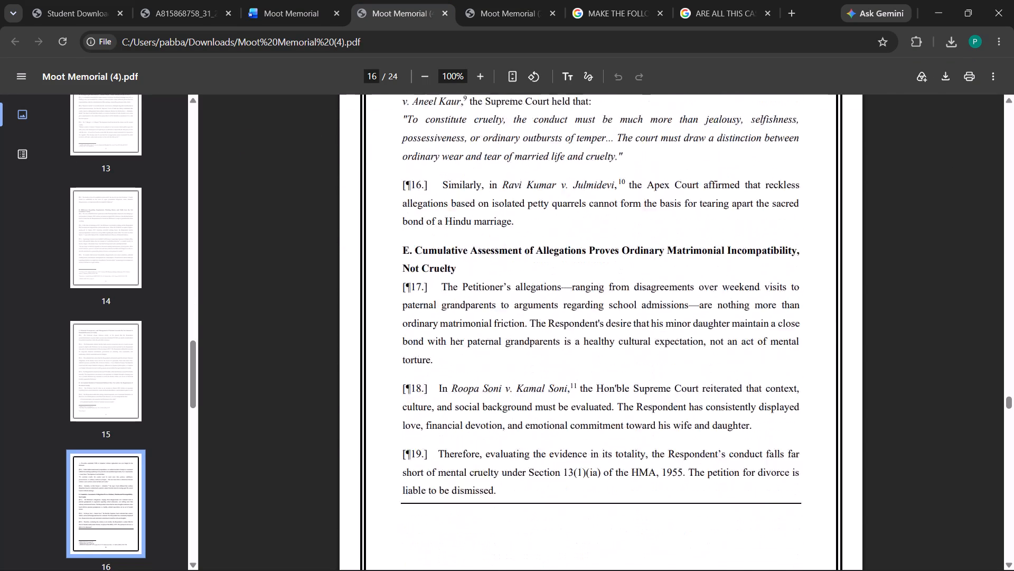
scroll(502, 281, down, 15)
scroll(489, 252, down, 7)
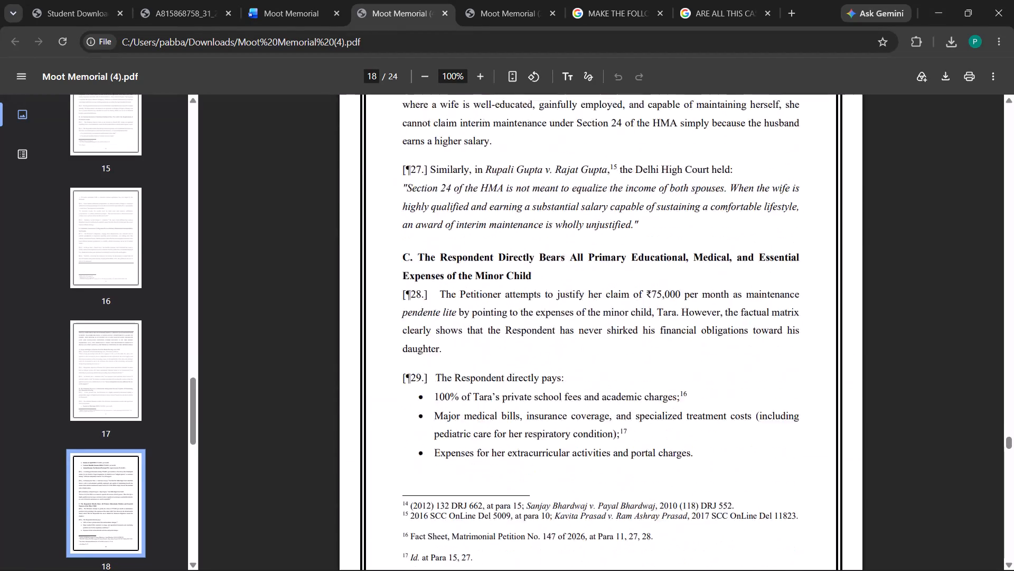
scroll(492, 257, down, 15)
scroll(499, 278, down, 15)
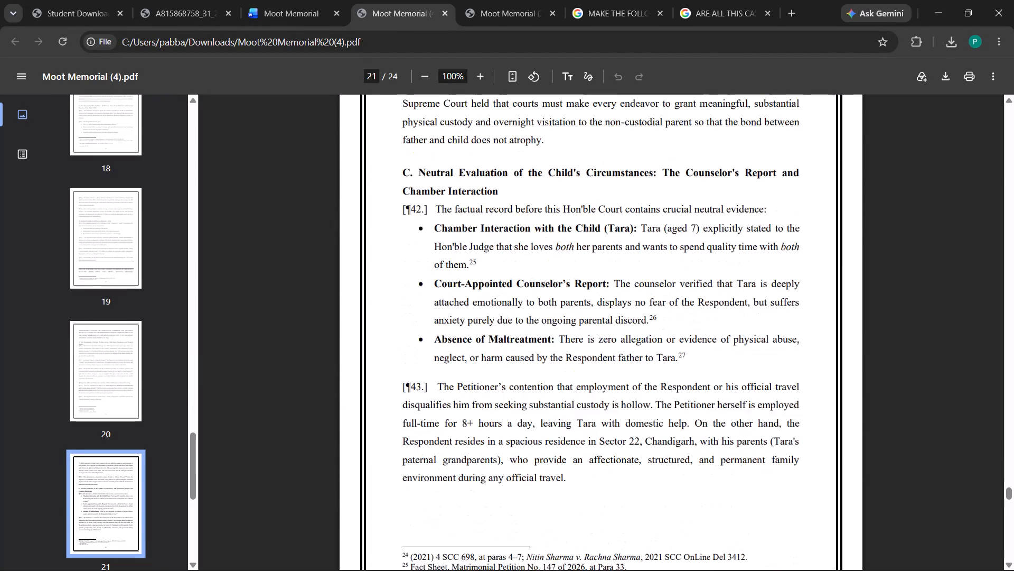
scroll(501, 284, down, 18)
key(Return)
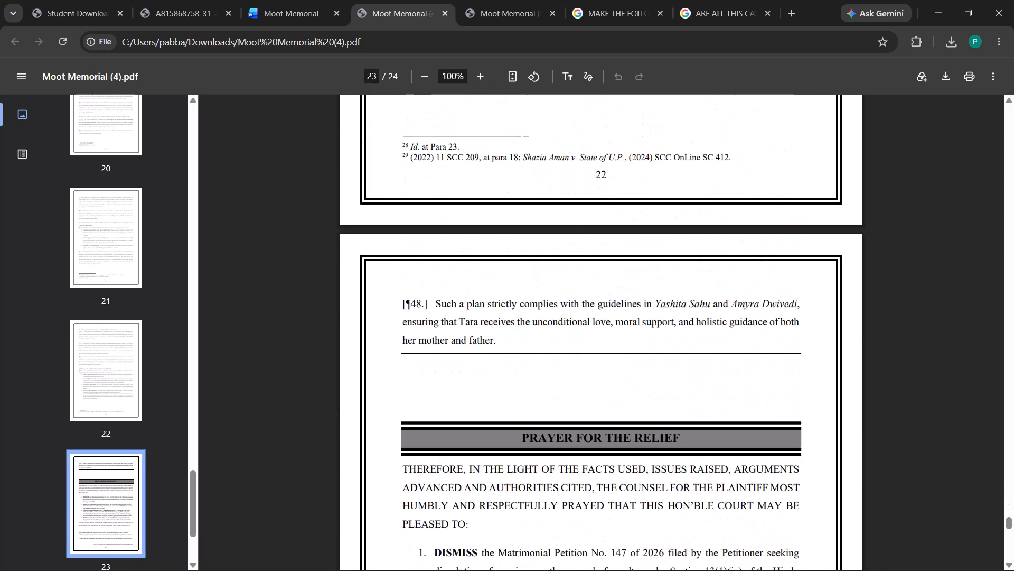
key(backslash)
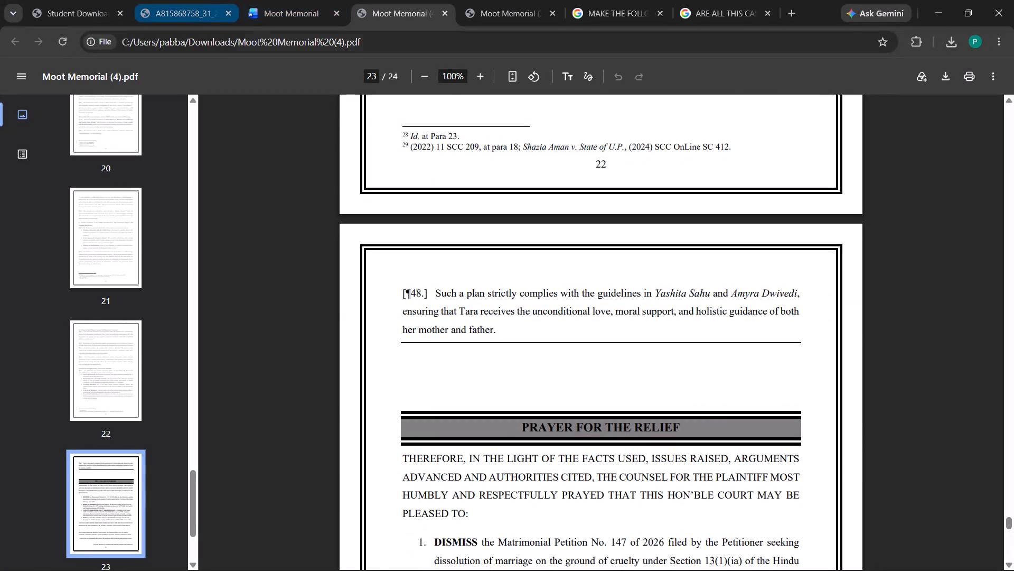
Export the Word document as a PDF, download it and open Moot Memorial (5).pdf, closing the older Moot Memorial PDF tab.
click(257, 0)
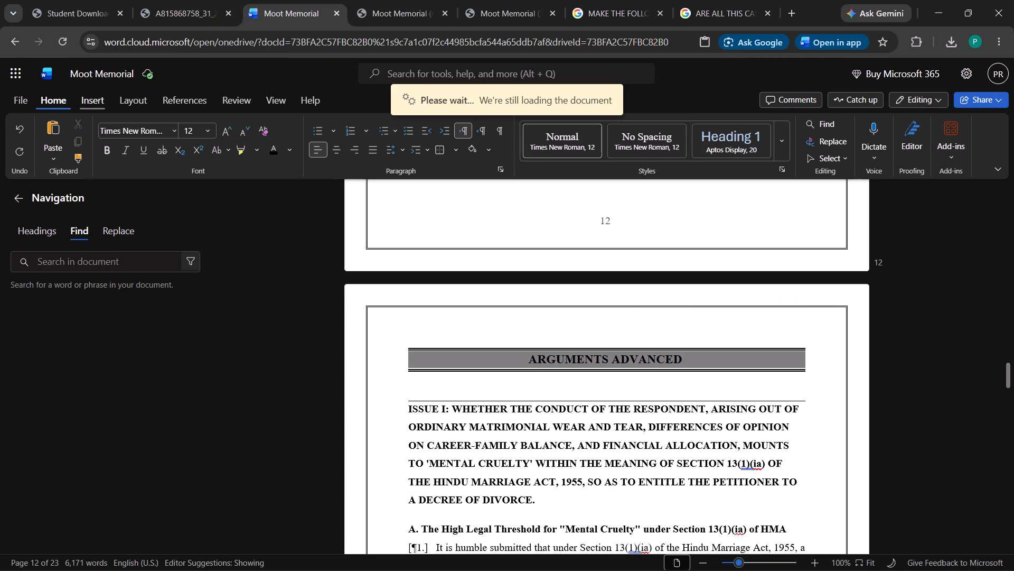
click(65, 95)
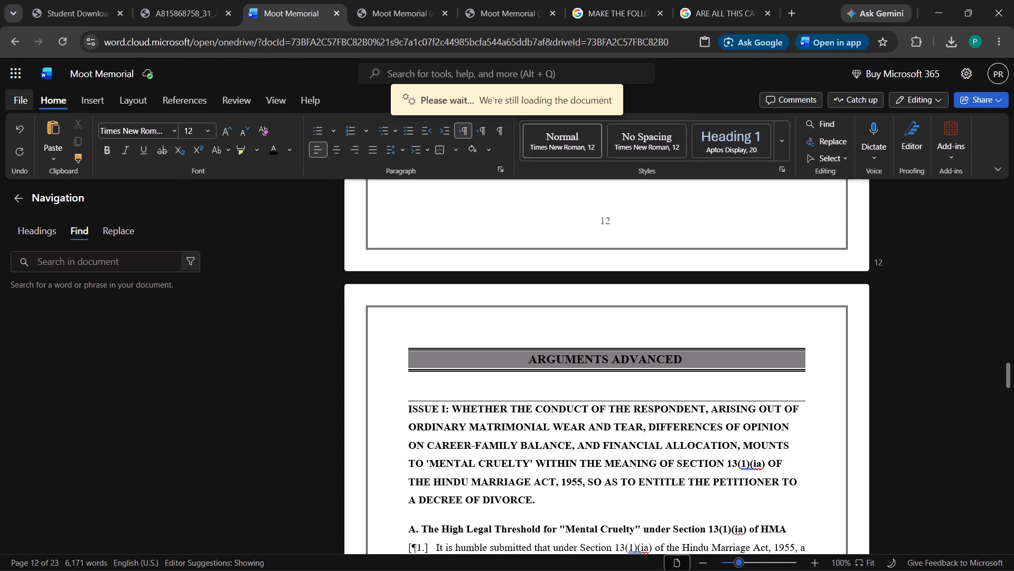
click(25, 98)
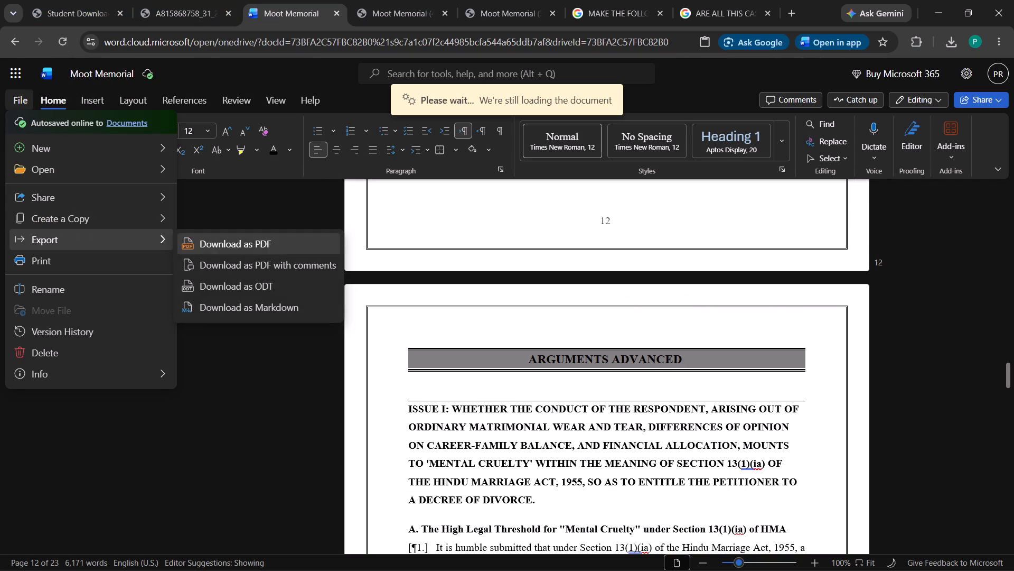
click(191, 238)
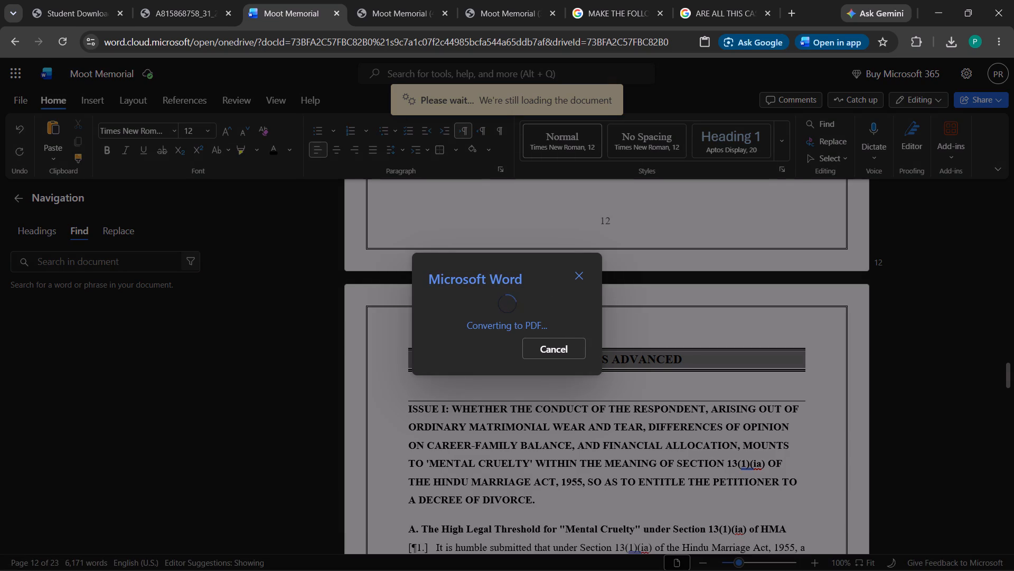
click(548, 14)
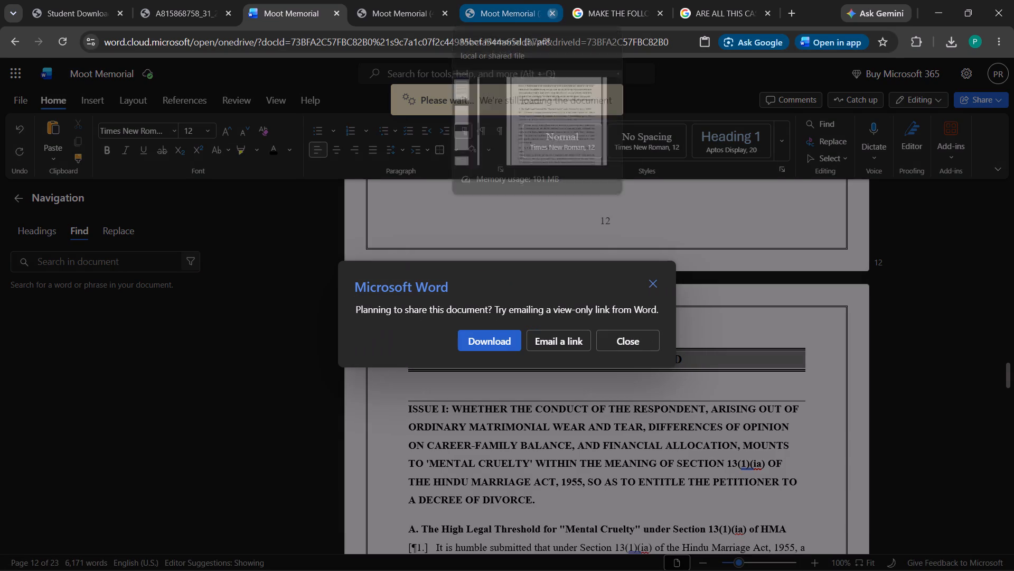
click(502, 346)
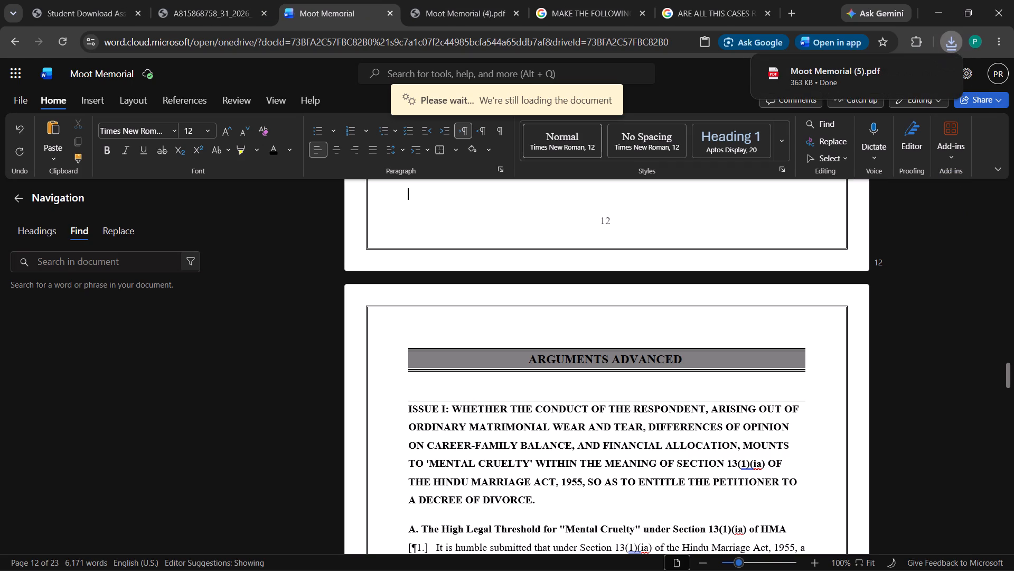
click(818, 84)
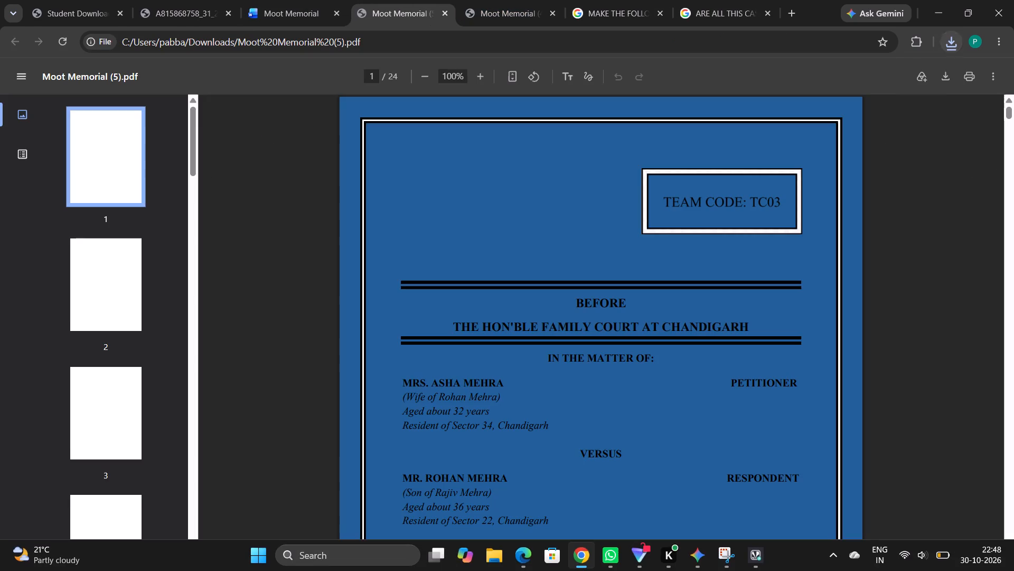
Review the layout of Moot Memorial (5).pdf from the cover page to the Arguments Advanced heading on page 13.
scroll(511, 329, down, 9)
scroll(511, 330, up, 1)
scroll(511, 330, down, 10)
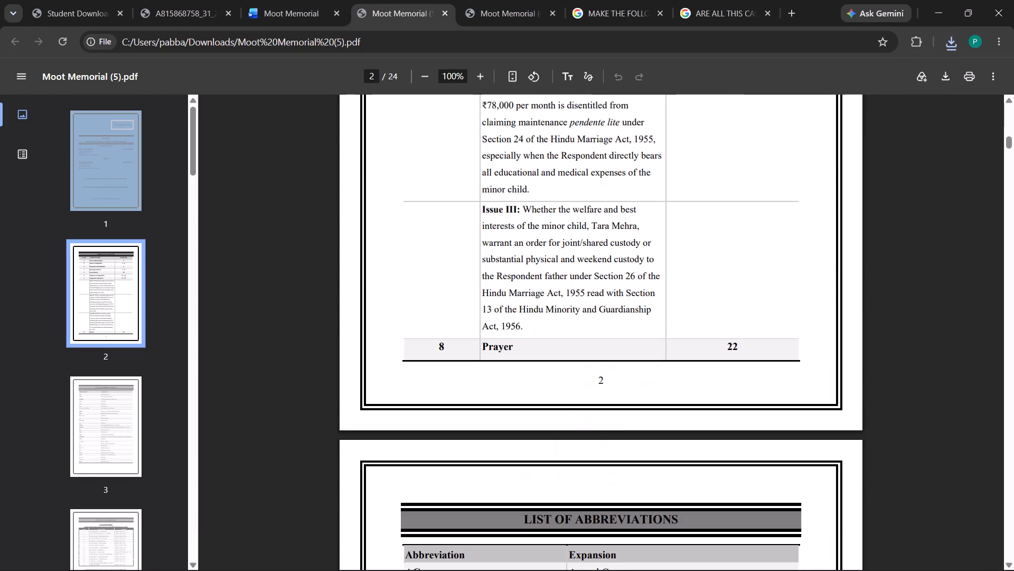
scroll(511, 329, down, 14)
scroll(511, 329, down, 15)
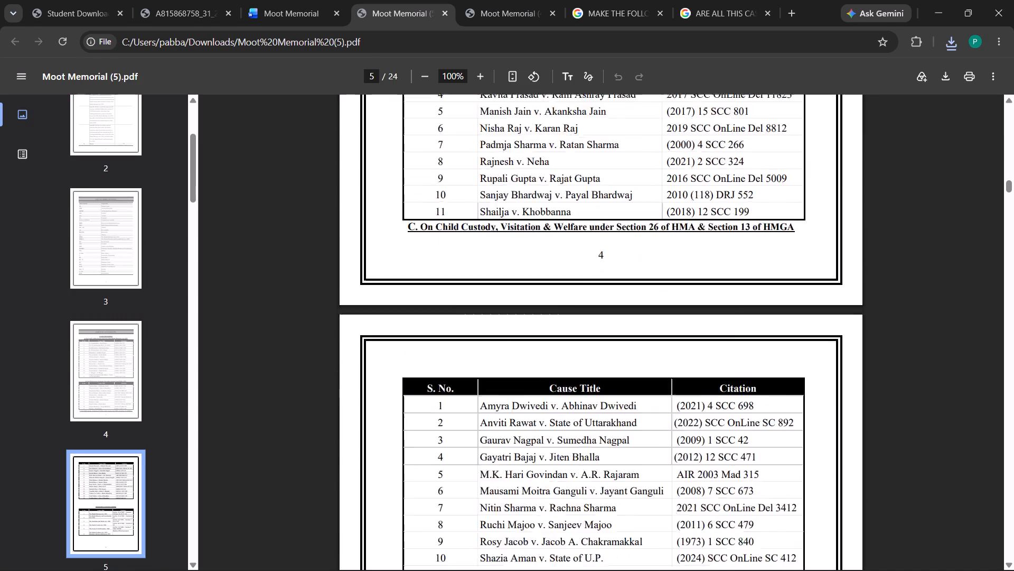
scroll(511, 329, down, 16)
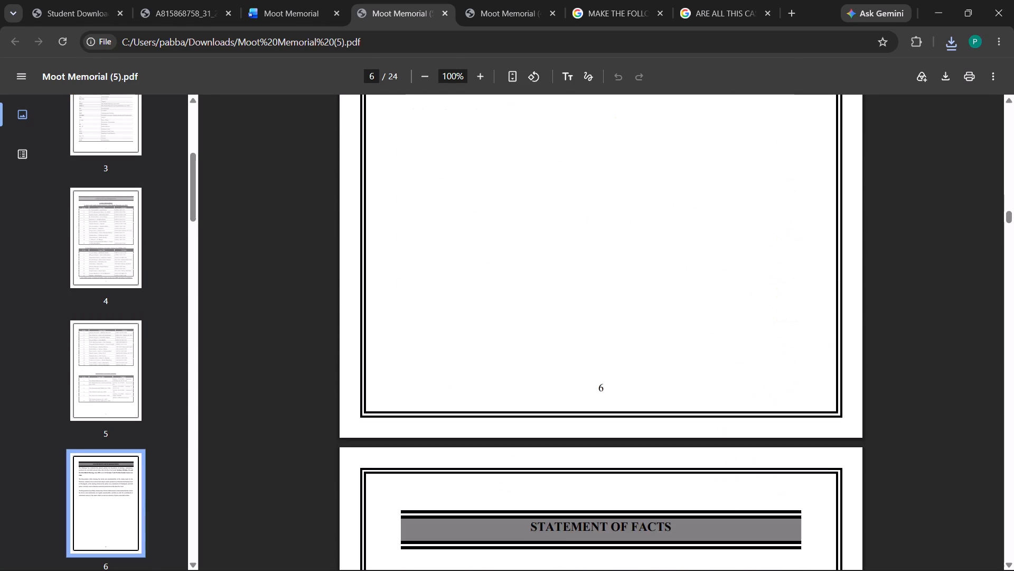
scroll(511, 329, down, 20)
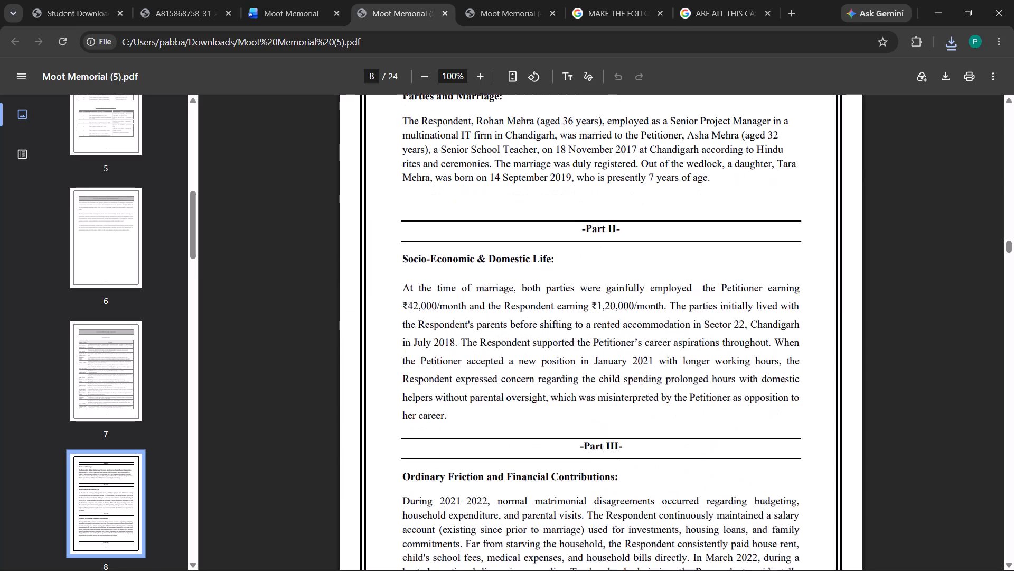
scroll(511, 329, down, 16)
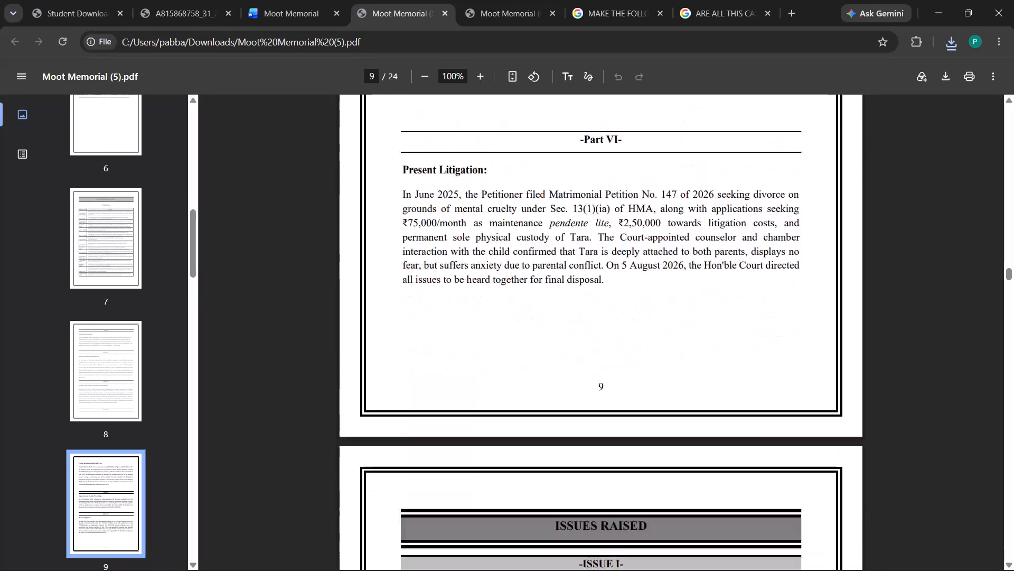
scroll(511, 329, down, 13)
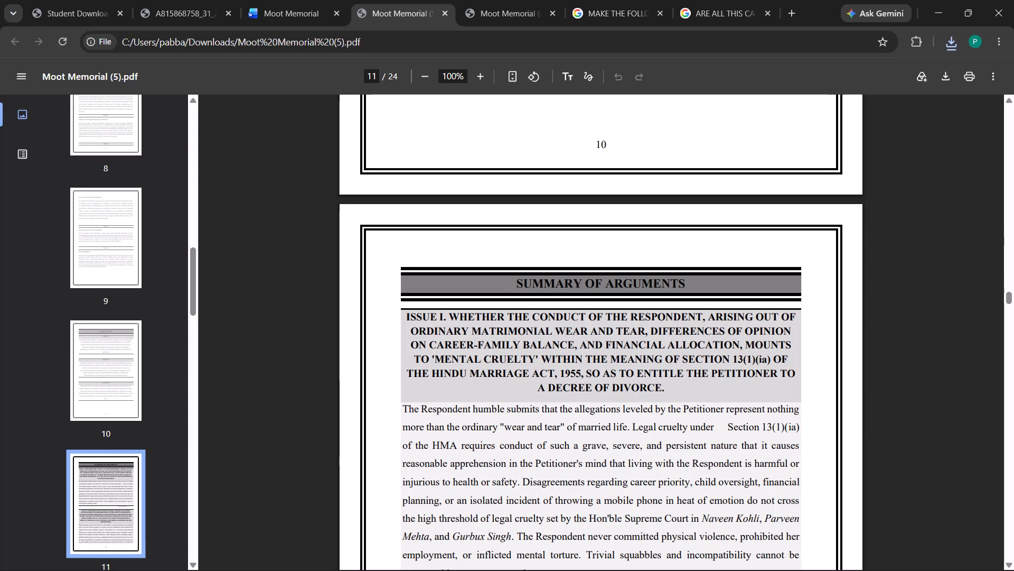
scroll(511, 329, down, 20)
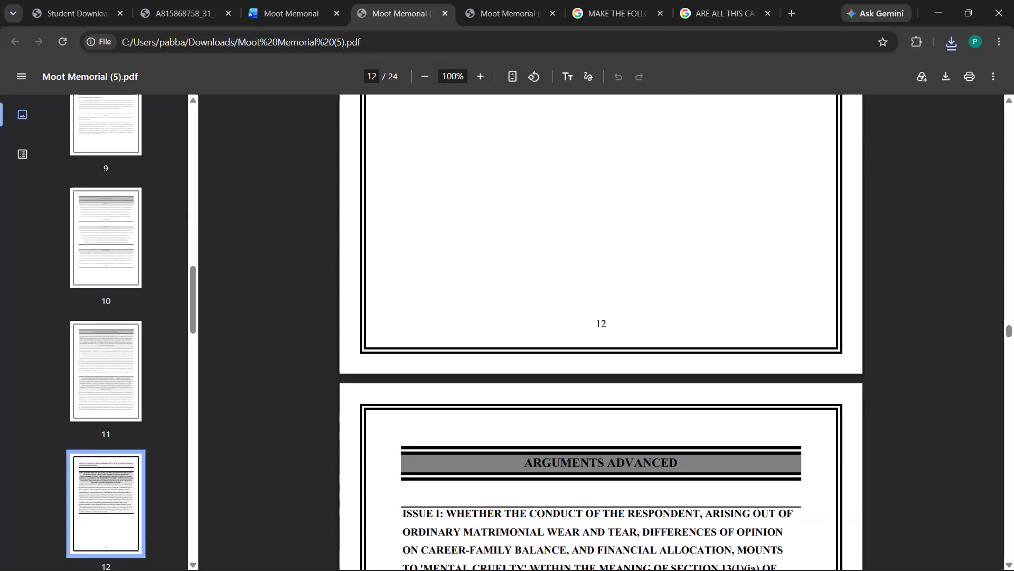
Examine the arguments in Moot Memorial (5).pdf from page 13 to the Issue III heading on page 19, checking the page breaks around issue headings.
scroll(511, 329, down, 13)
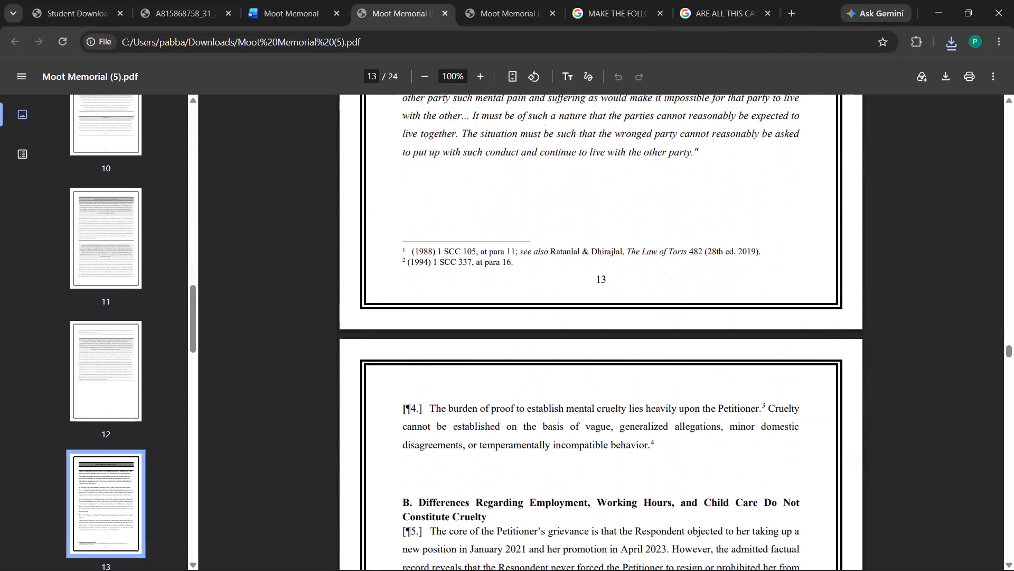
scroll(511, 329, down, 9)
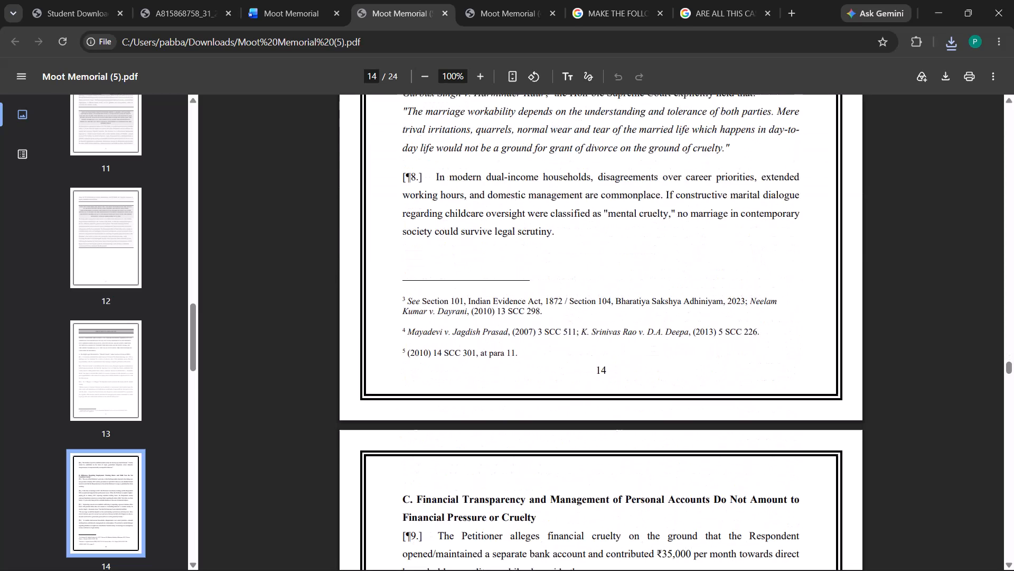
scroll(511, 329, down, 15)
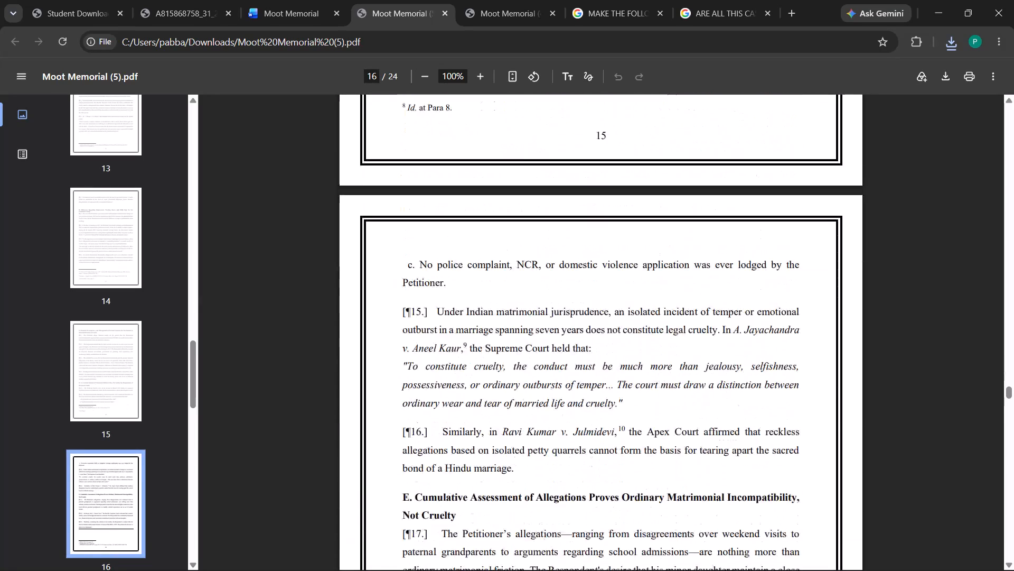
scroll(511, 329, down, 11)
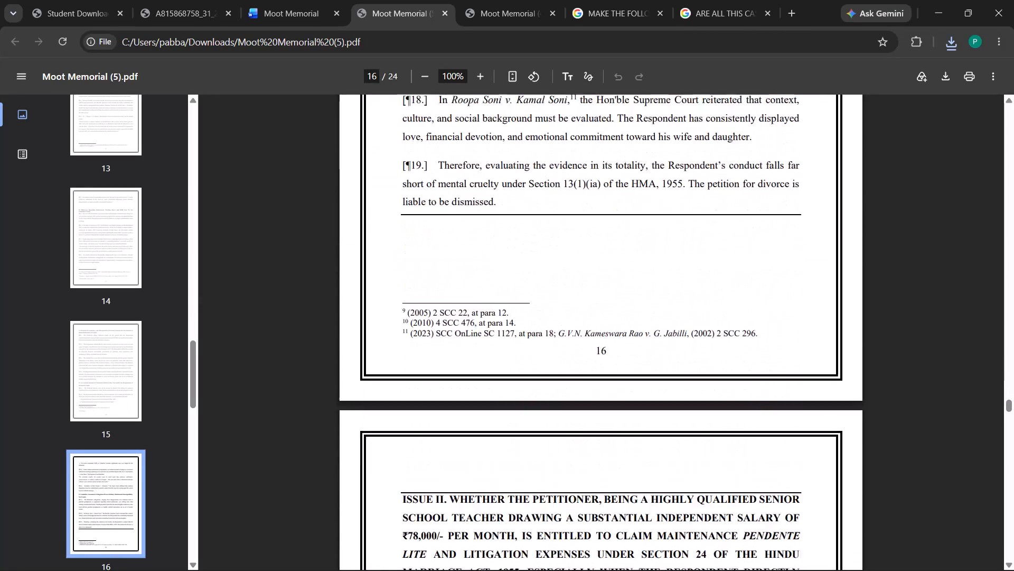
scroll(511, 329, down, 1)
scroll(511, 329, up, 3)
scroll(511, 329, down, 4)
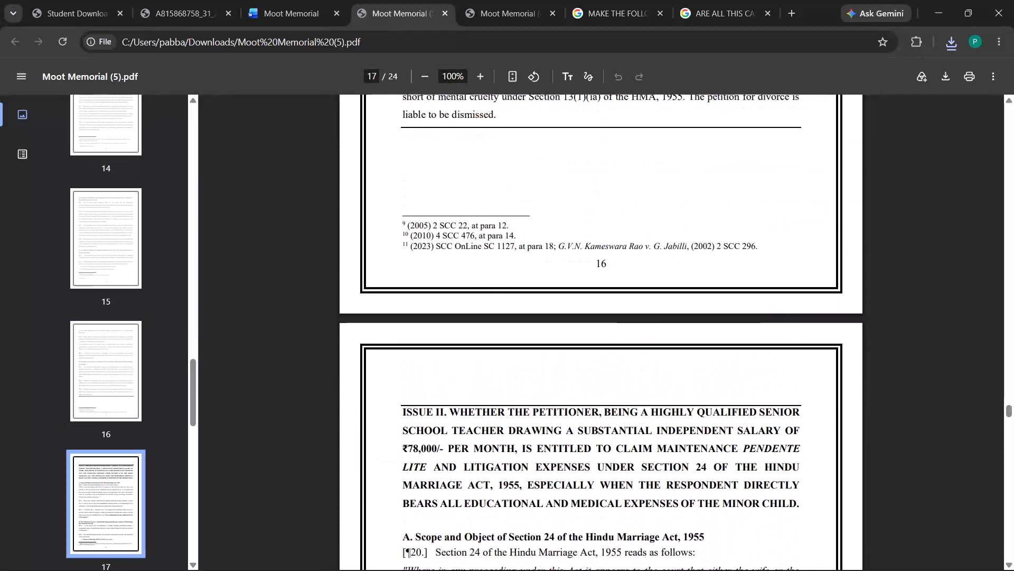
scroll(511, 329, down, 13)
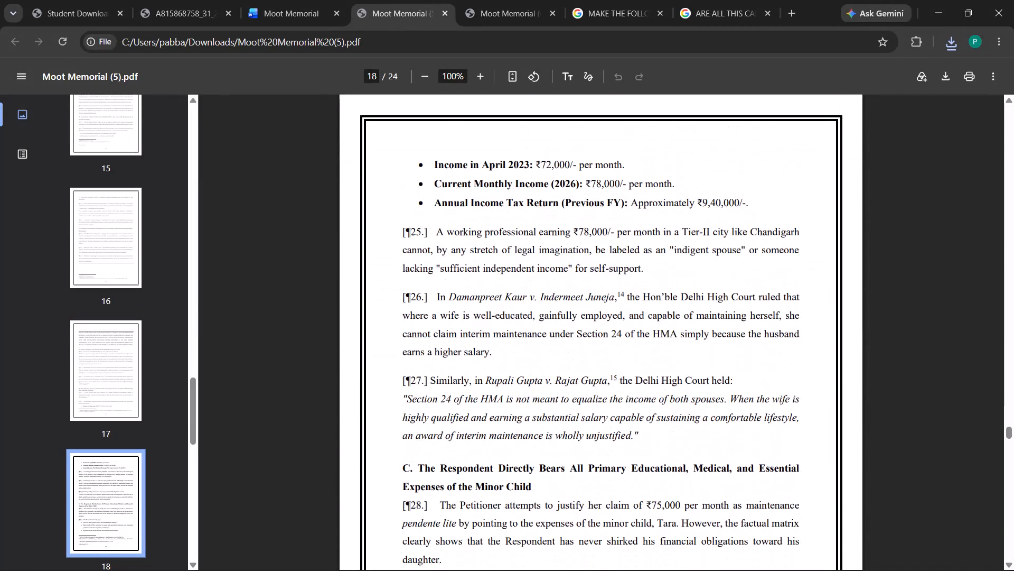
scroll(511, 329, down, 3)
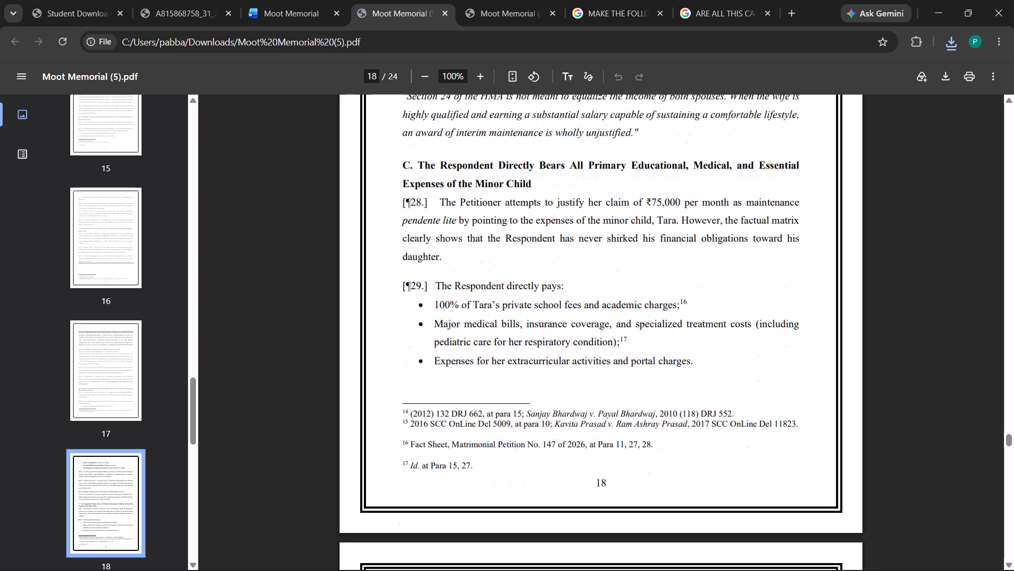
scroll(511, 329, down, 9)
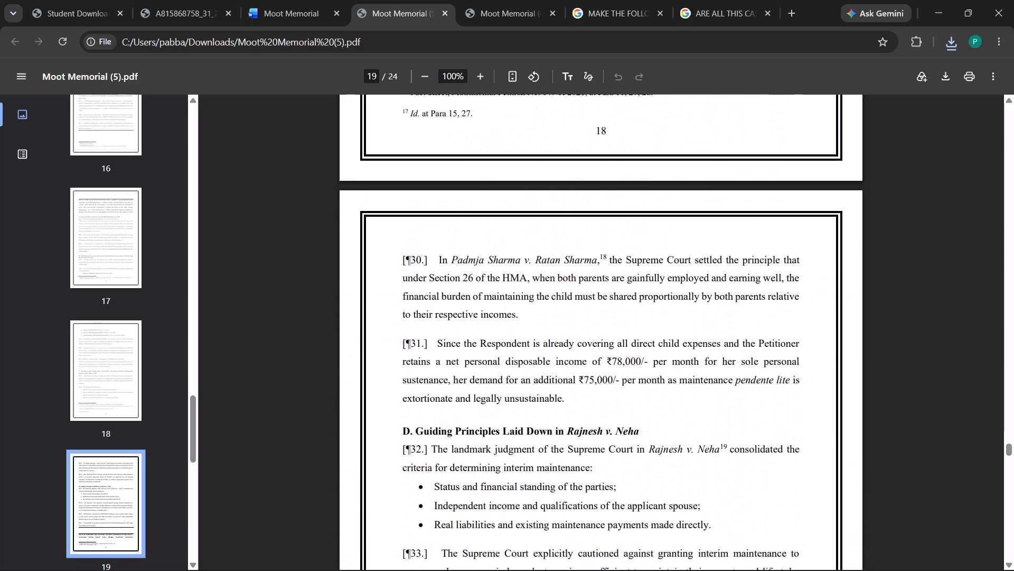
scroll(511, 329, down, 4)
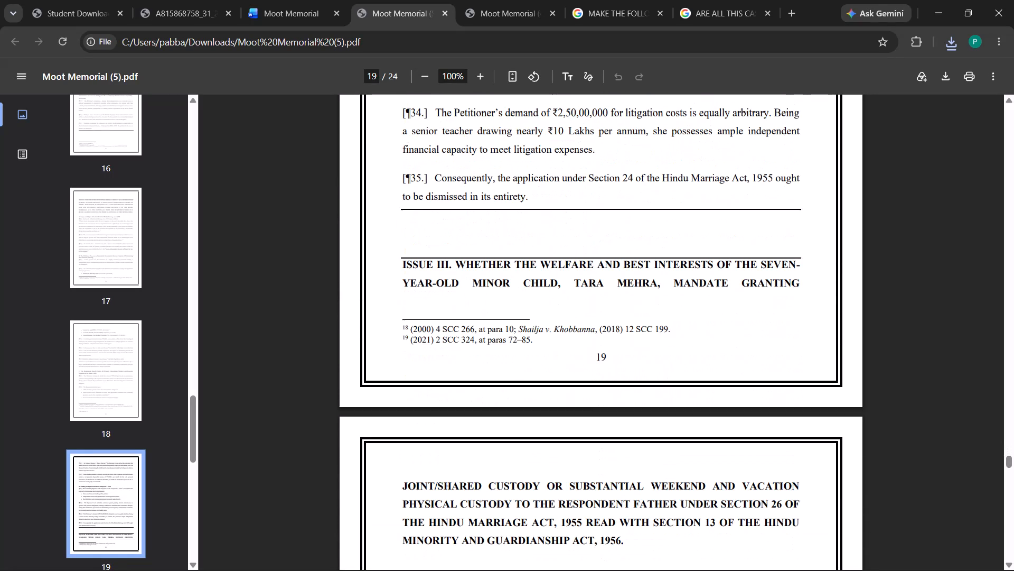
In the Word document, insert two line breaks in the gap between paragraph 35 and the Issue III heading on page 19.
click(292, 0)
scroll(480, 363, down, 15)
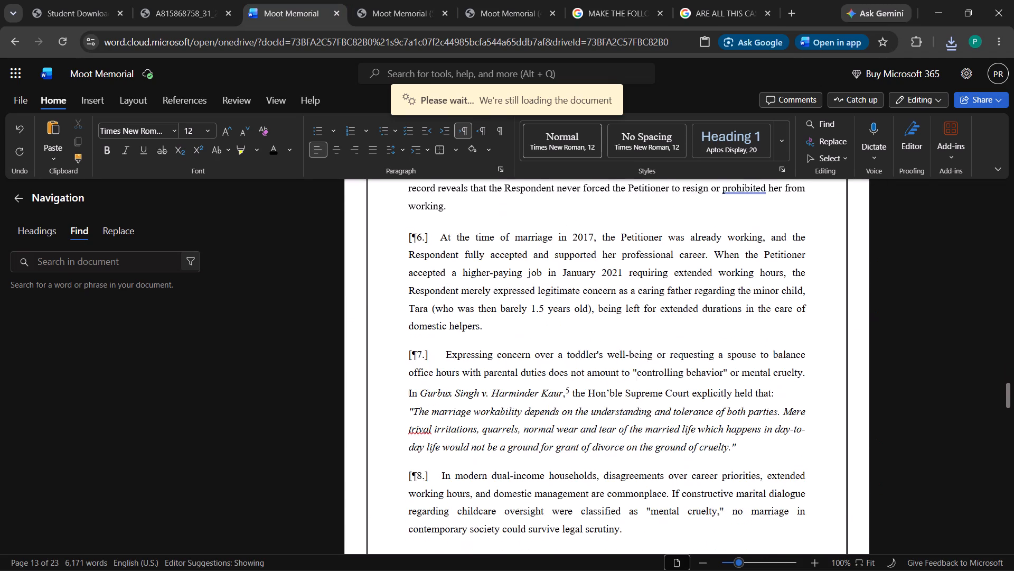
scroll(480, 363, down, 19)
scroll(480, 363, down, 6)
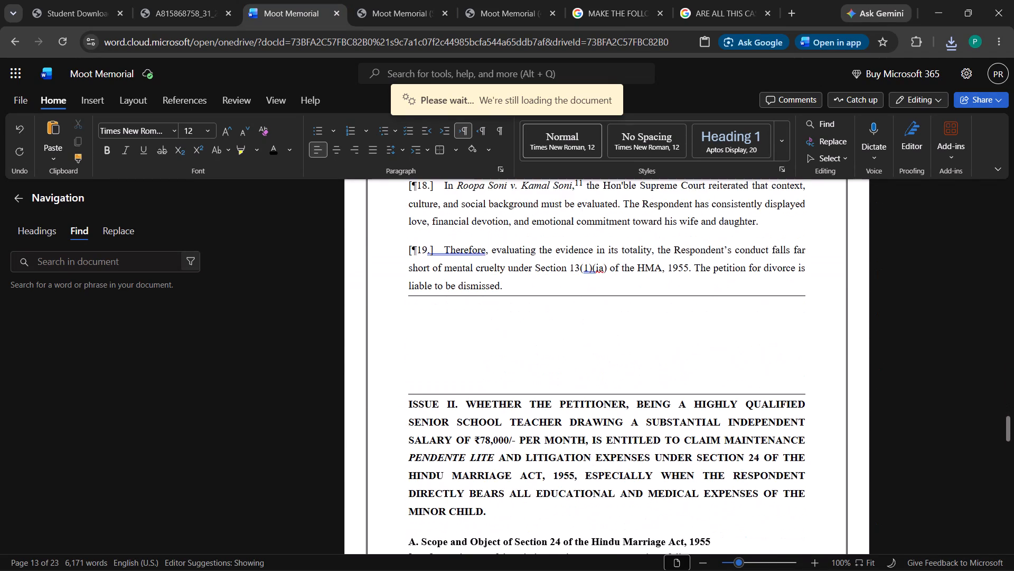
scroll(480, 363, down, 5)
scroll(480, 363, up, 4)
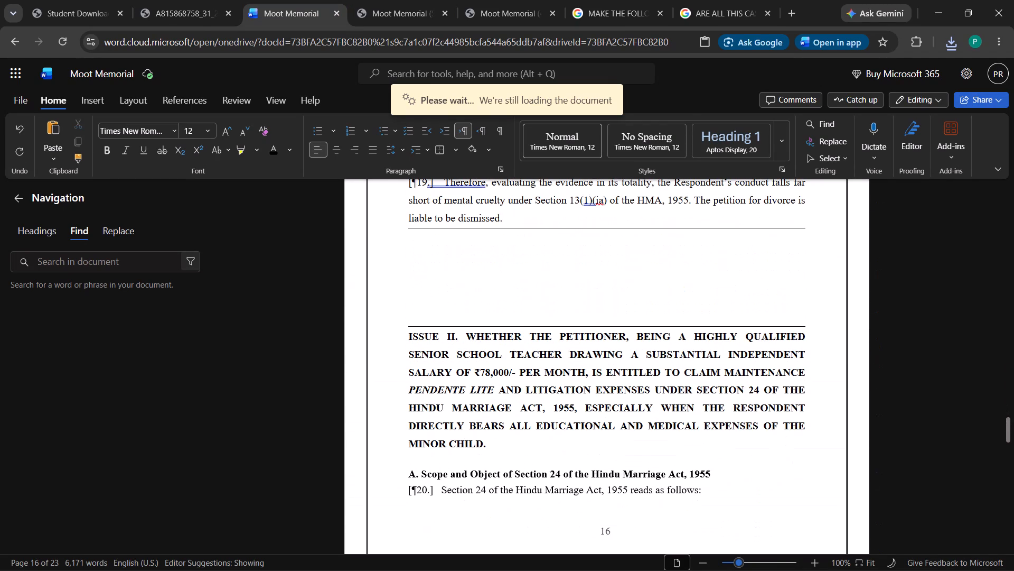
scroll(483, 321, down, 15)
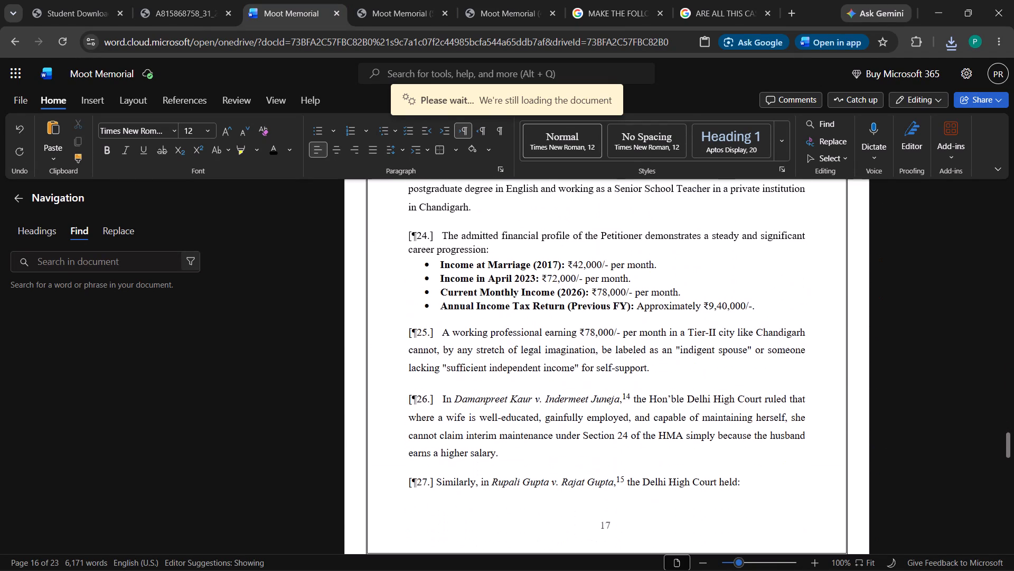
scroll(483, 324, down, 19)
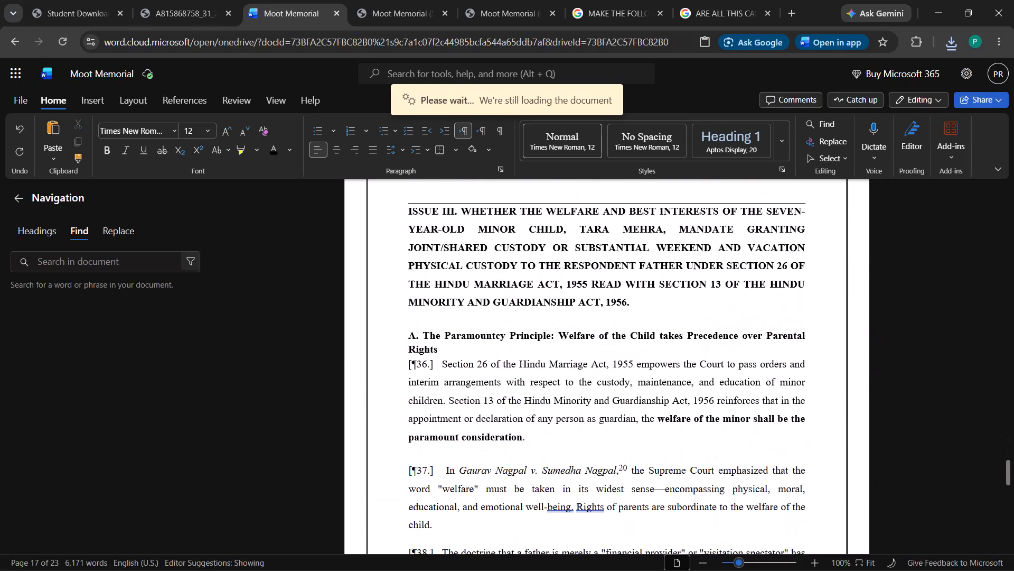
scroll(483, 324, up, 5)
click(484, 358)
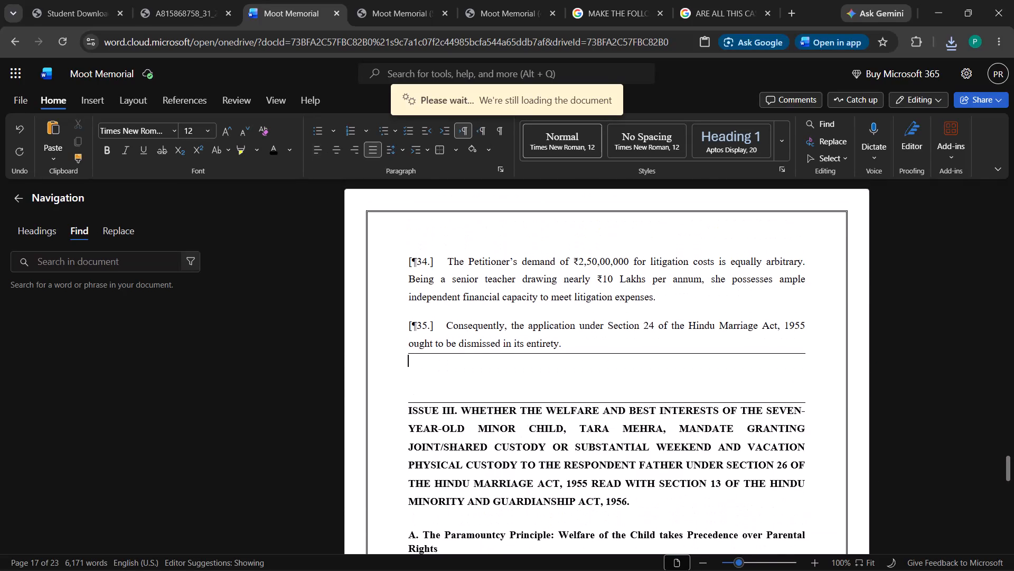
key(space)
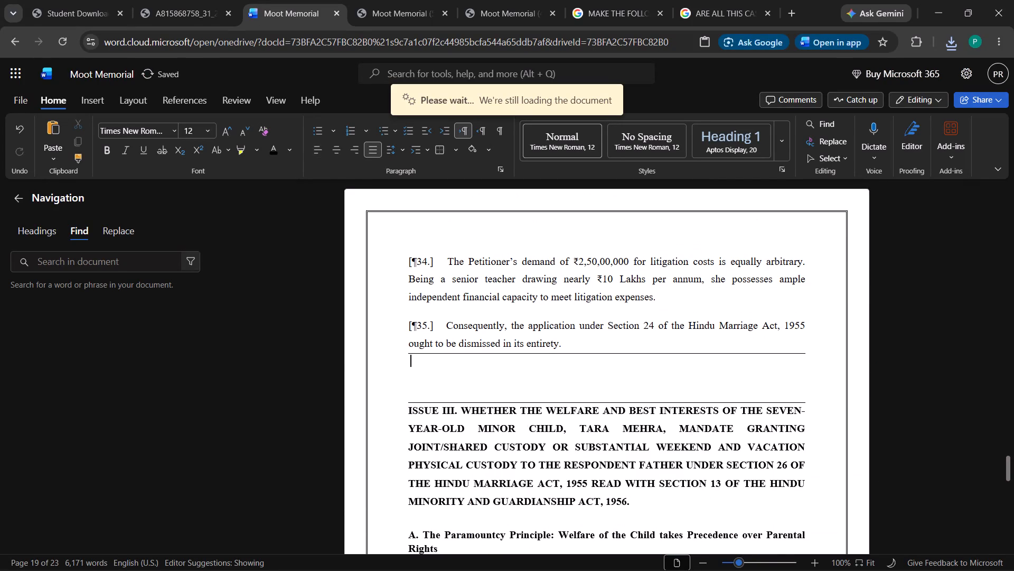
key(Return)
key(Return)
Review Moot Memorial (5).pdf from the Issue III heading on page 19 to the Prayer for the Relief heading on page 23.
click(386, 0)
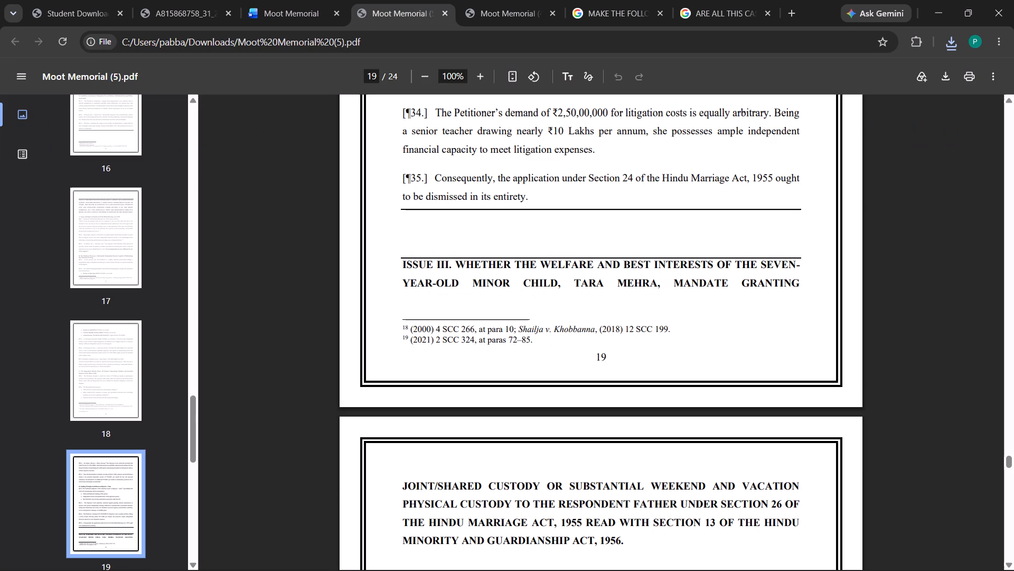
scroll(495, 331, down, 2)
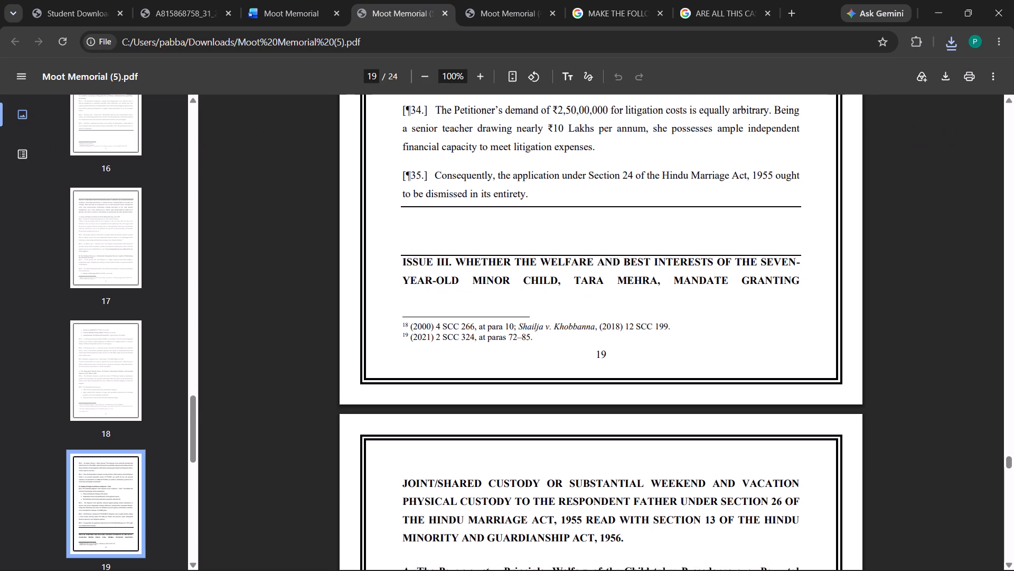
scroll(495, 331, down, 17)
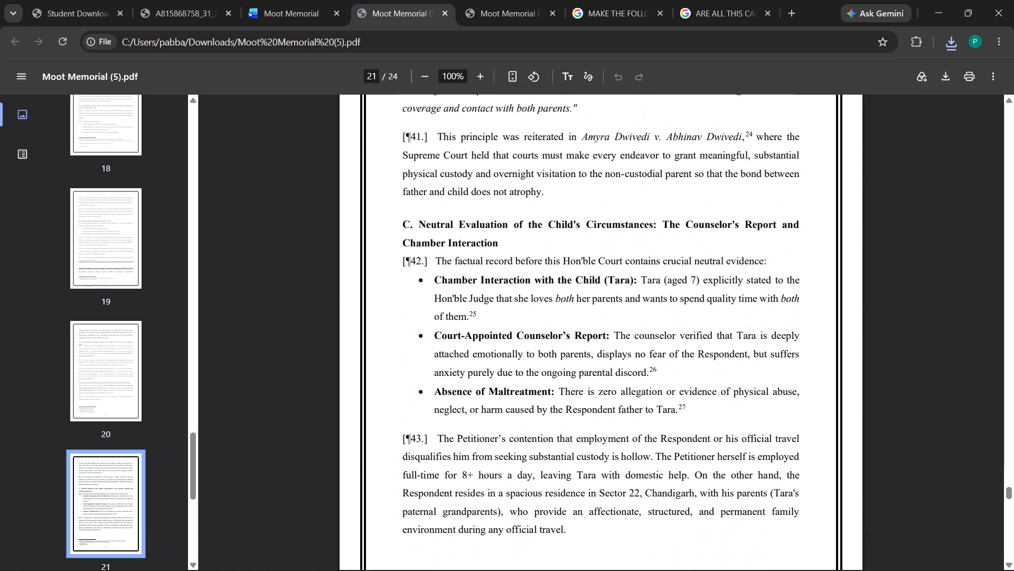
scroll(495, 331, down, 2)
scroll(495, 331, up, 1)
scroll(495, 331, down, 15)
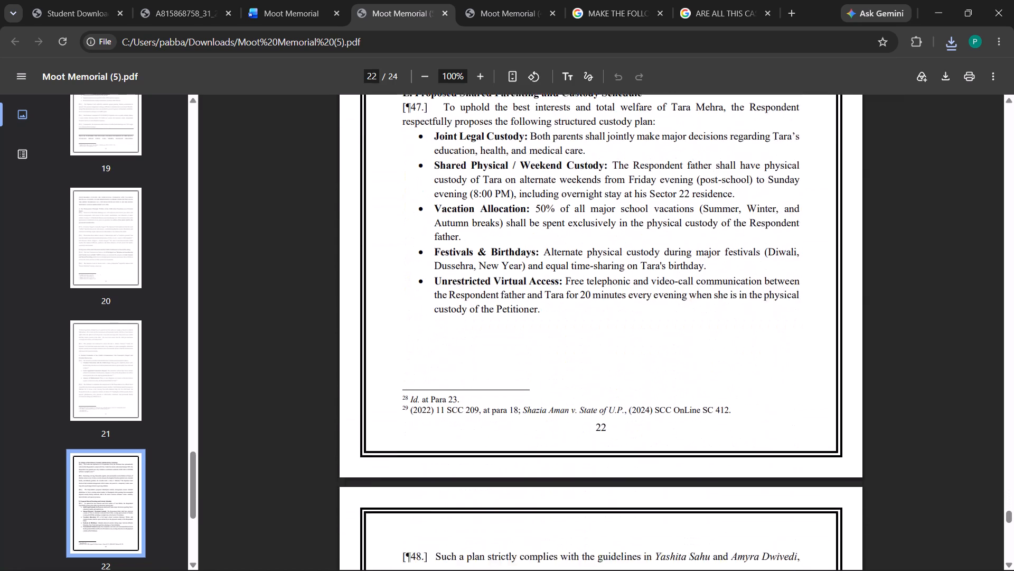
scroll(495, 334, down, 3)
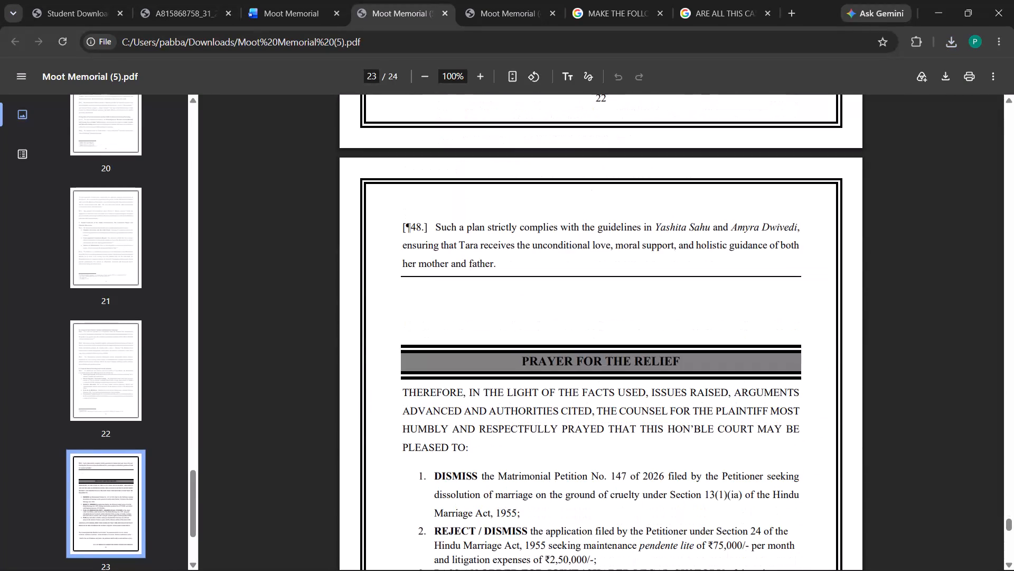
In the Word document, add space before the first paragraph under the Statement of Jurisdiction heading on page 6.
drag(266, 0, 259, 0)
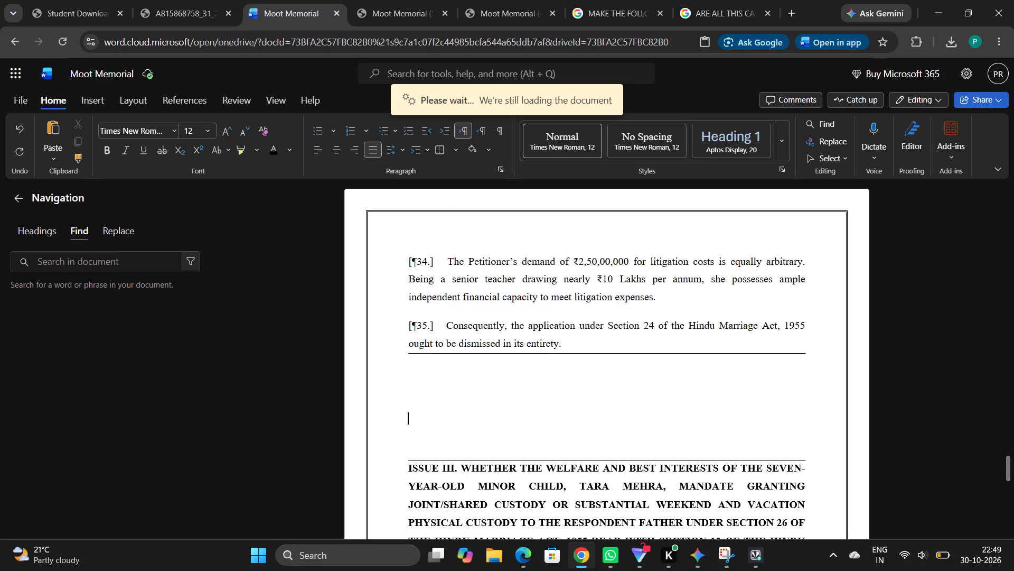
scroll(504, 382, up, 18)
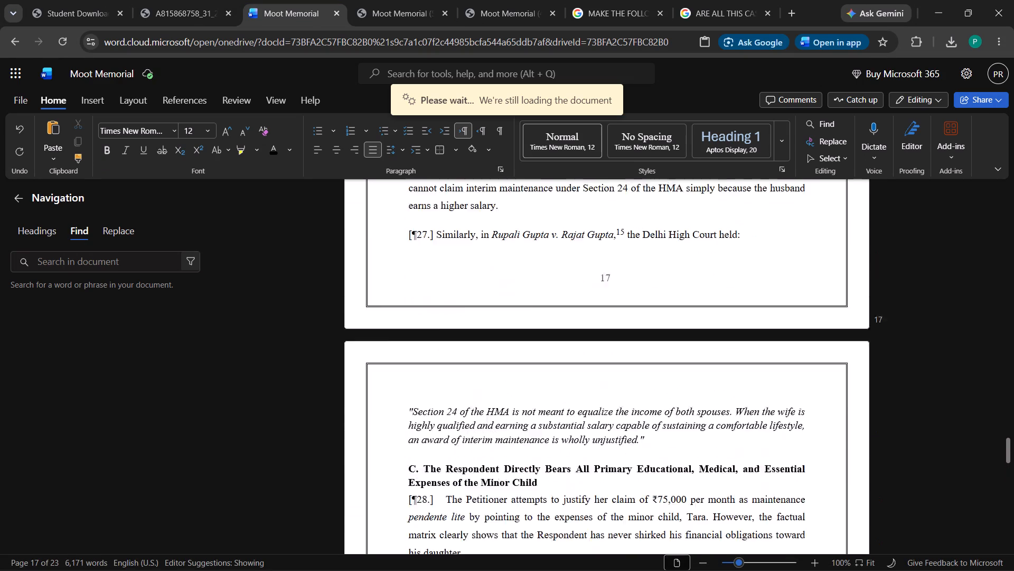
scroll(514, 416, up, 17)
scroll(514, 416, up, 8)
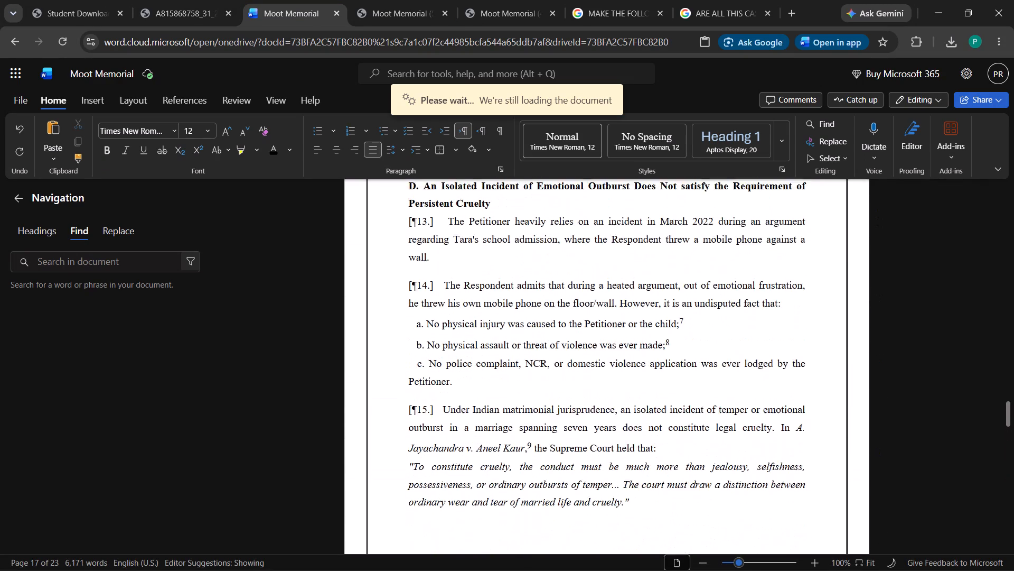
scroll(514, 416, up, 16)
scroll(514, 417, up, 13)
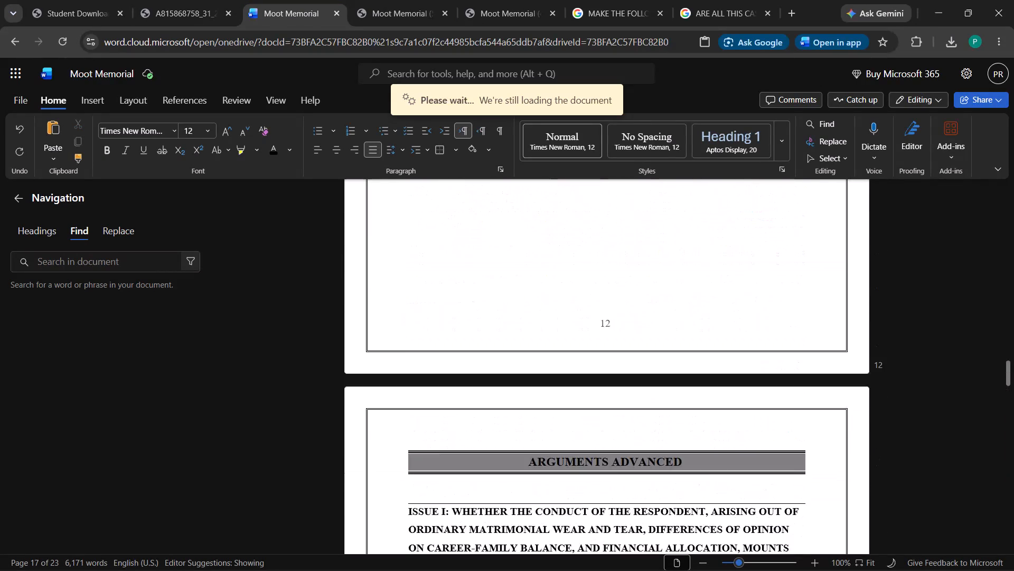
scroll(514, 417, up, 1)
scroll(514, 417, down, 1)
scroll(514, 417, up, 4)
scroll(514, 417, down, 7)
scroll(514, 417, up, 2)
scroll(514, 417, down, 1)
scroll(514, 417, up, 10)
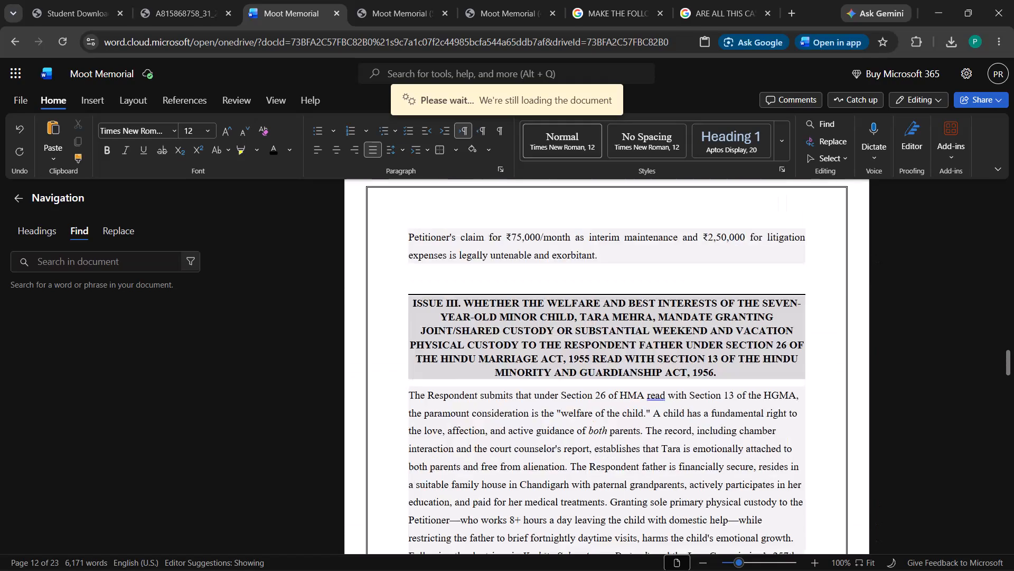
scroll(514, 417, up, 18)
scroll(514, 417, up, 16)
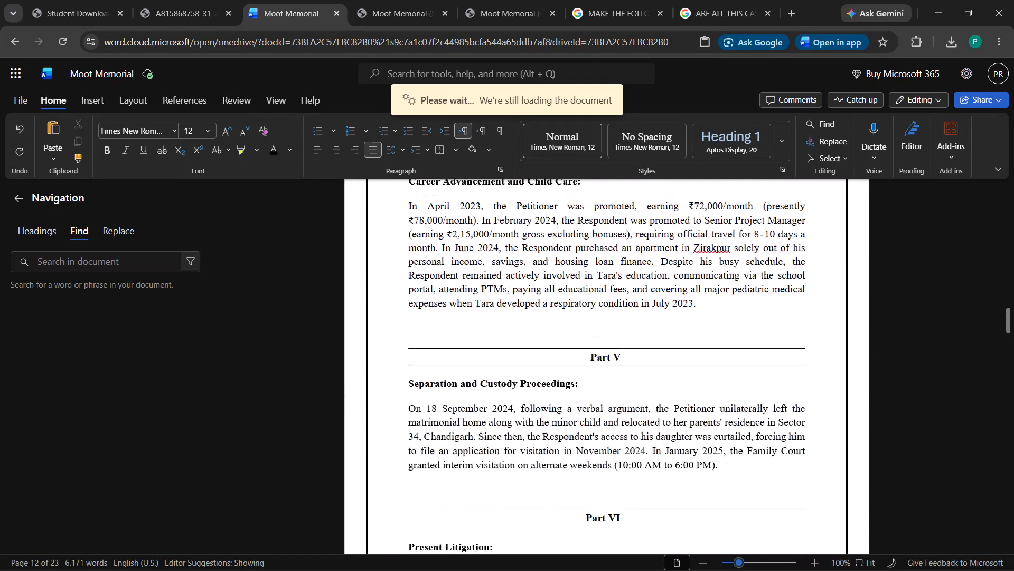
scroll(514, 416, up, 18)
scroll(514, 416, up, 9)
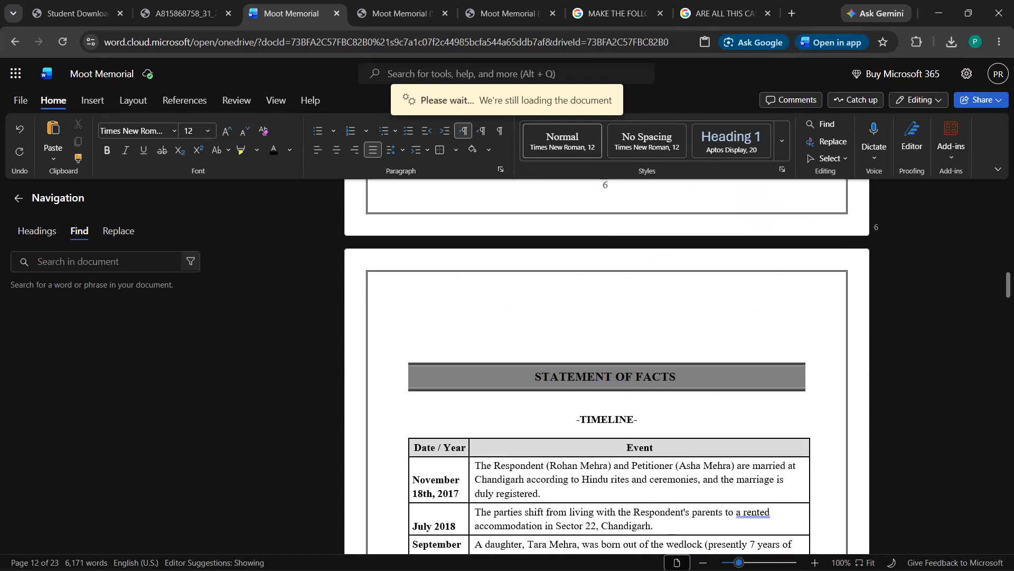
scroll(514, 416, up, 9)
scroll(514, 416, down, 2)
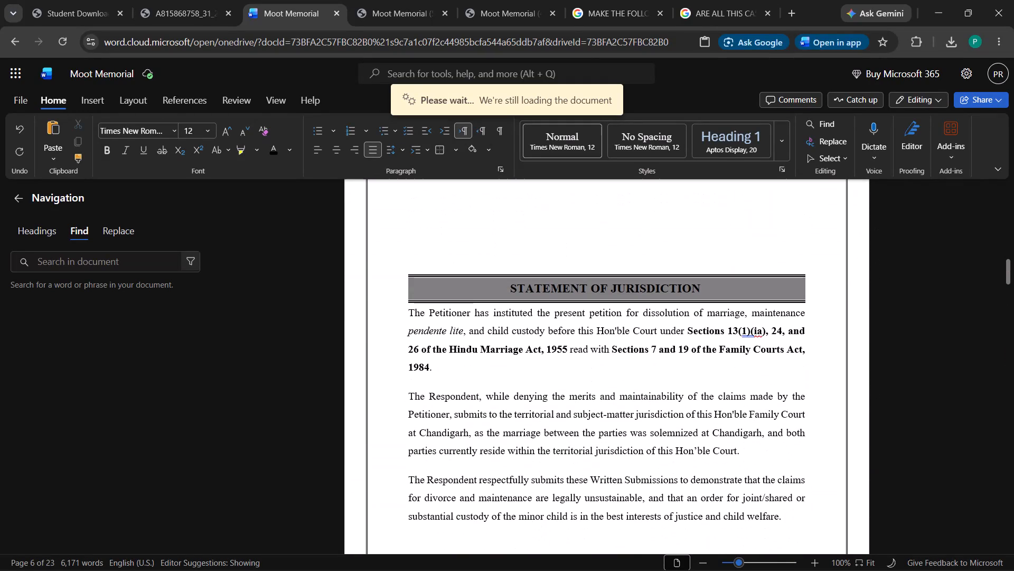
click(504, 309)
click(393, 141)
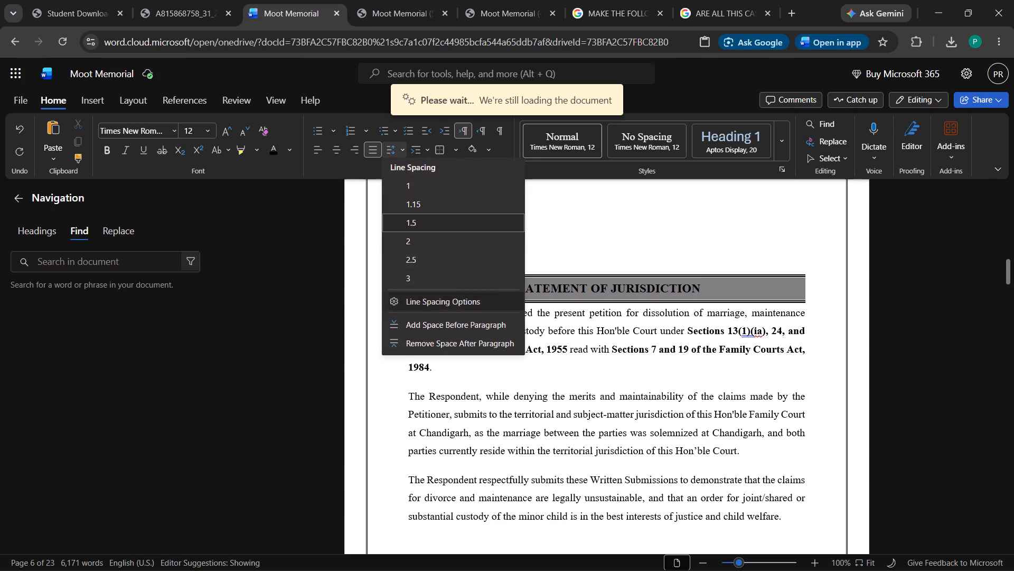
click(448, 329)
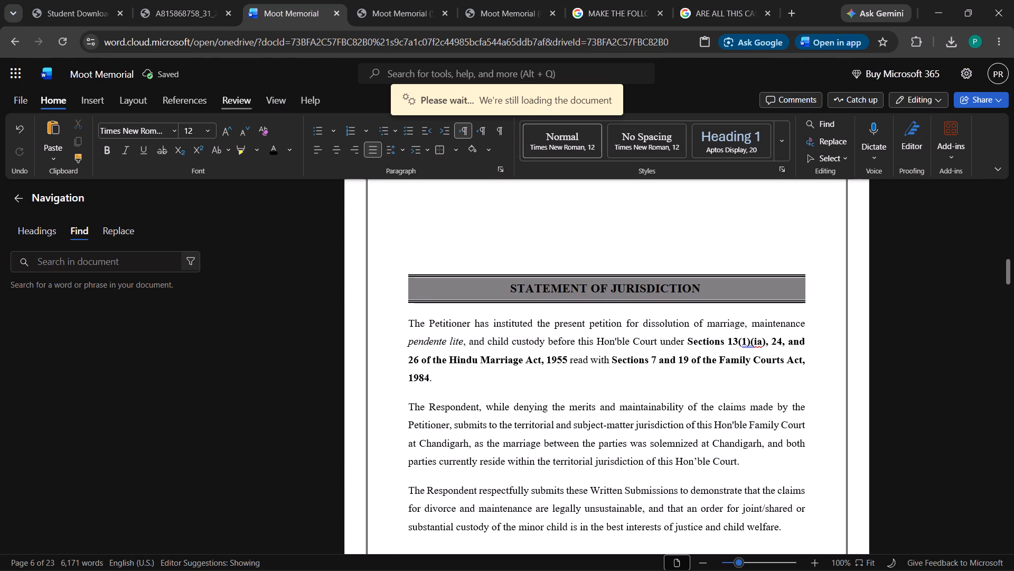
Export the Word document as a PDF, close the older Moot Memorial PDF, and open the downloaded Moot Memorial (6).pdf.
click(10, 104)
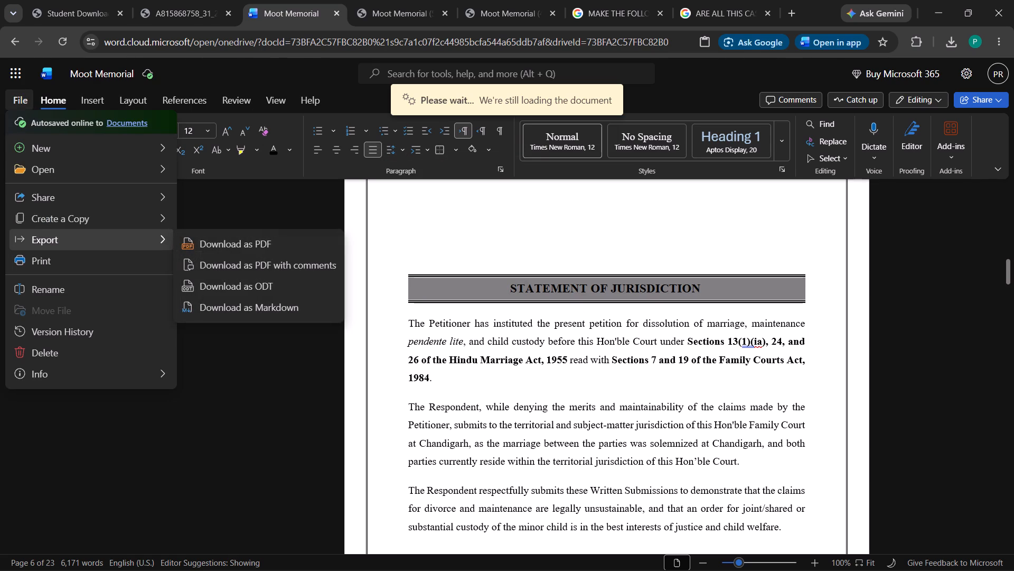
click(204, 244)
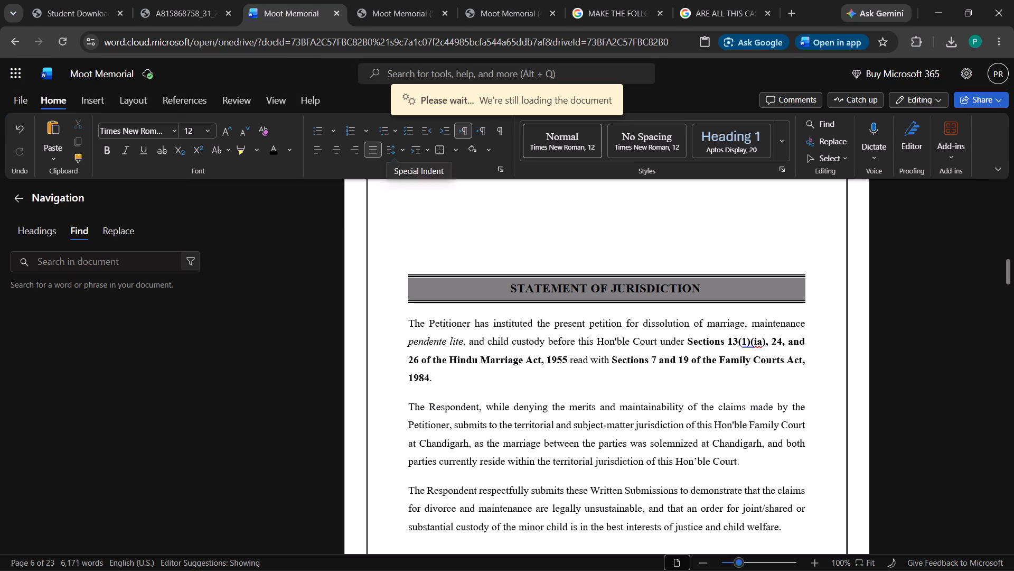
click(549, 16)
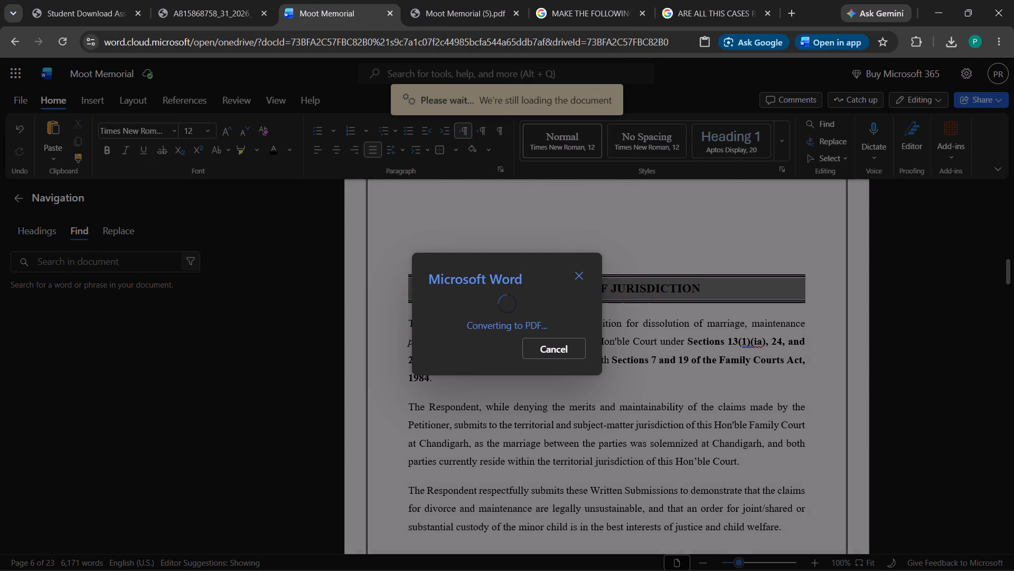
click(475, 343)
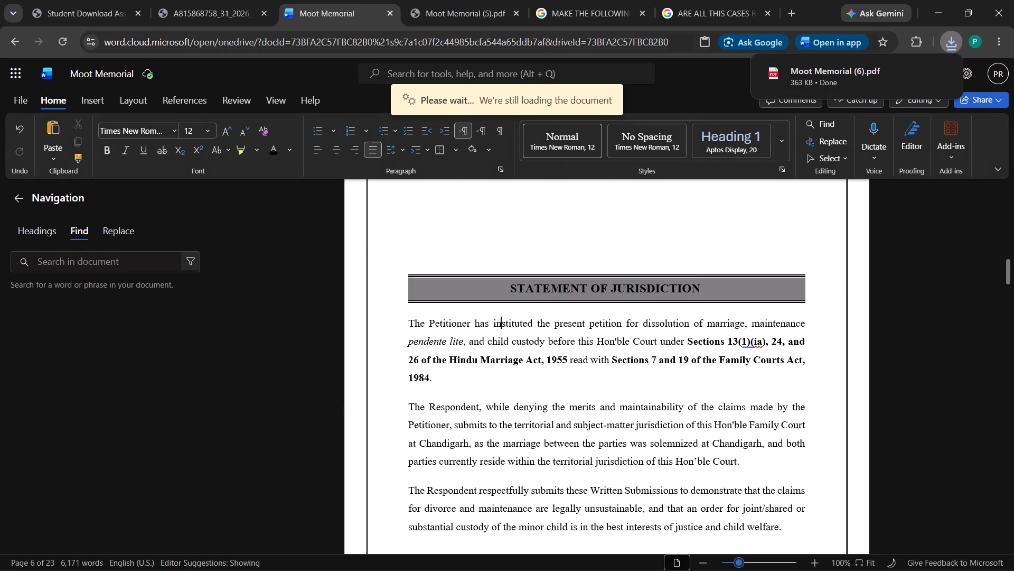
click(841, 71)
Review the layout of Moot Memorial (6).pdf from the cover page to the Part IV heading and the page 9 break.
scroll(638, 316, down, 7)
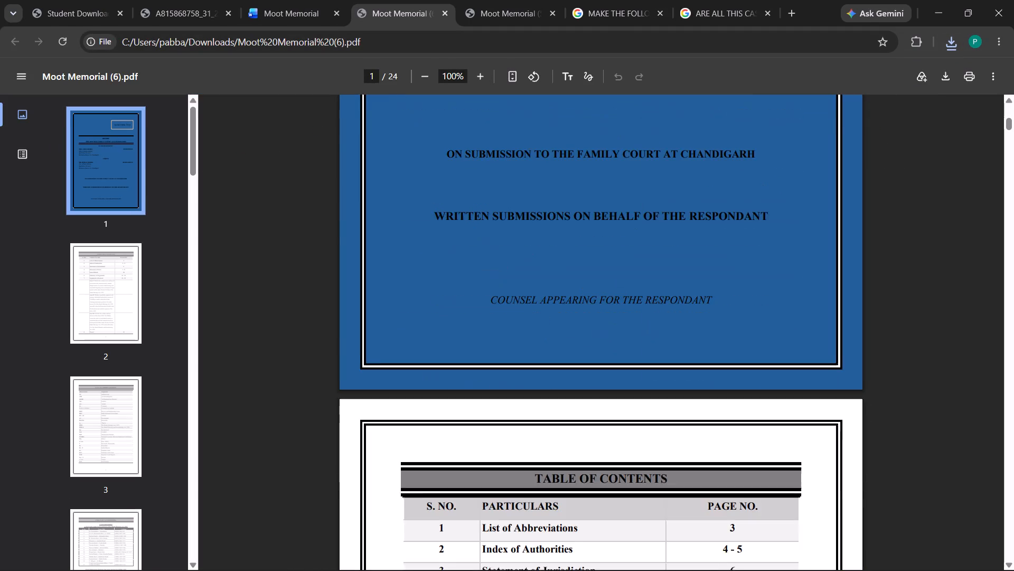
scroll(638, 315, down, 18)
scroll(638, 321, up, 2)
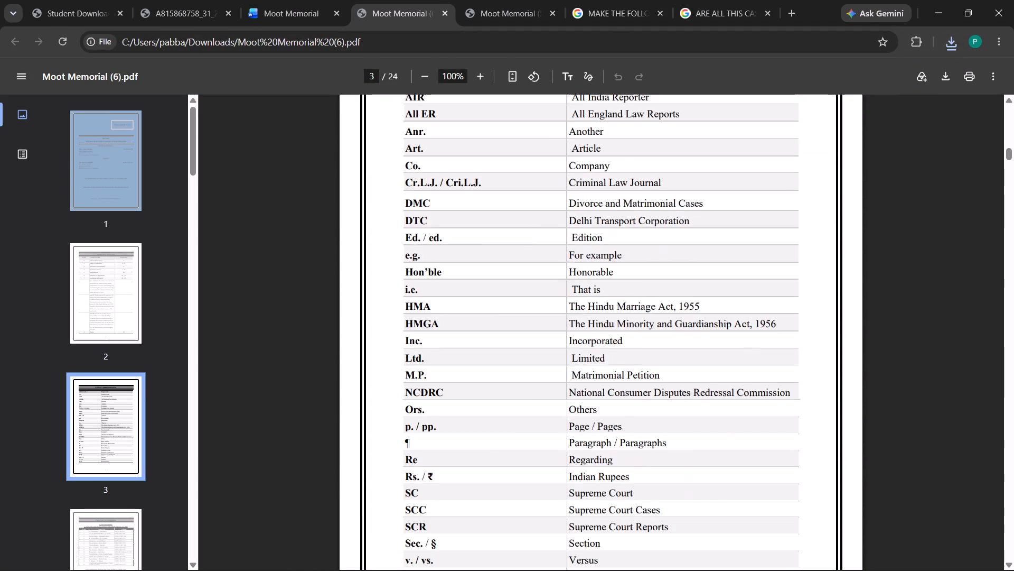
scroll(638, 321, up, 3)
scroll(638, 321, down, 14)
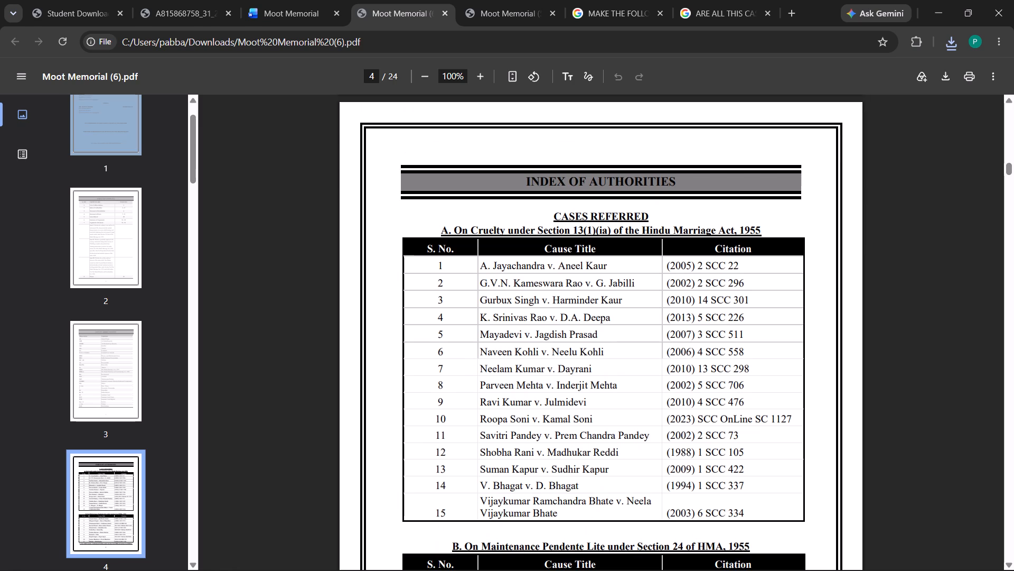
scroll(638, 321, down, 20)
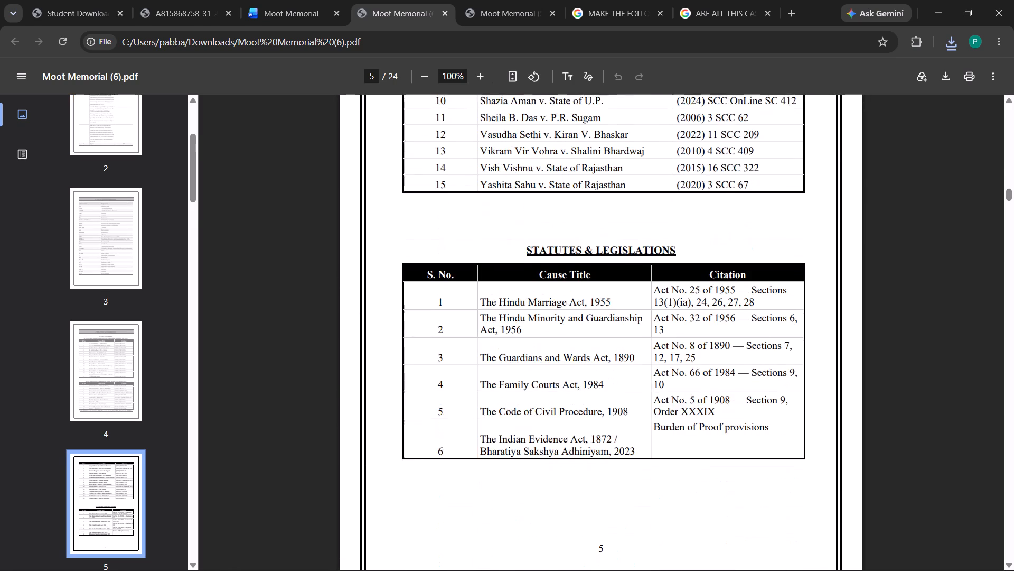
scroll(638, 321, down, 9)
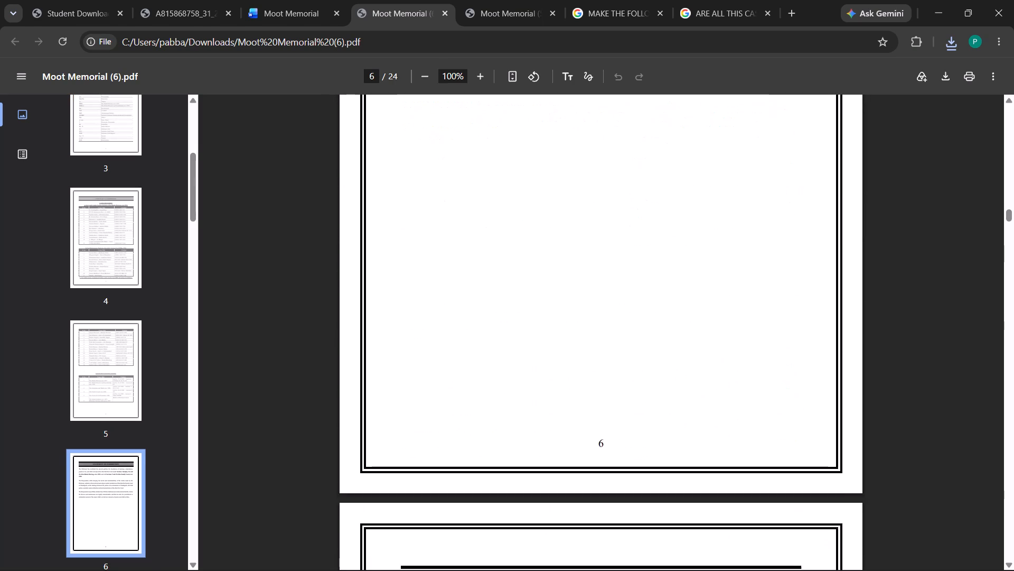
scroll(638, 321, down, 10)
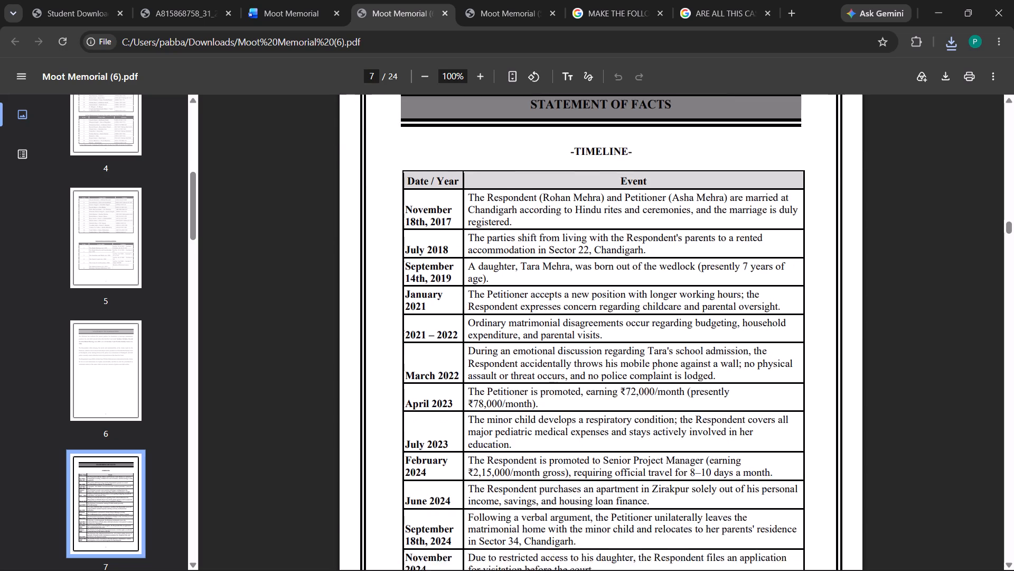
scroll(638, 321, down, 5)
scroll(638, 321, up, 10)
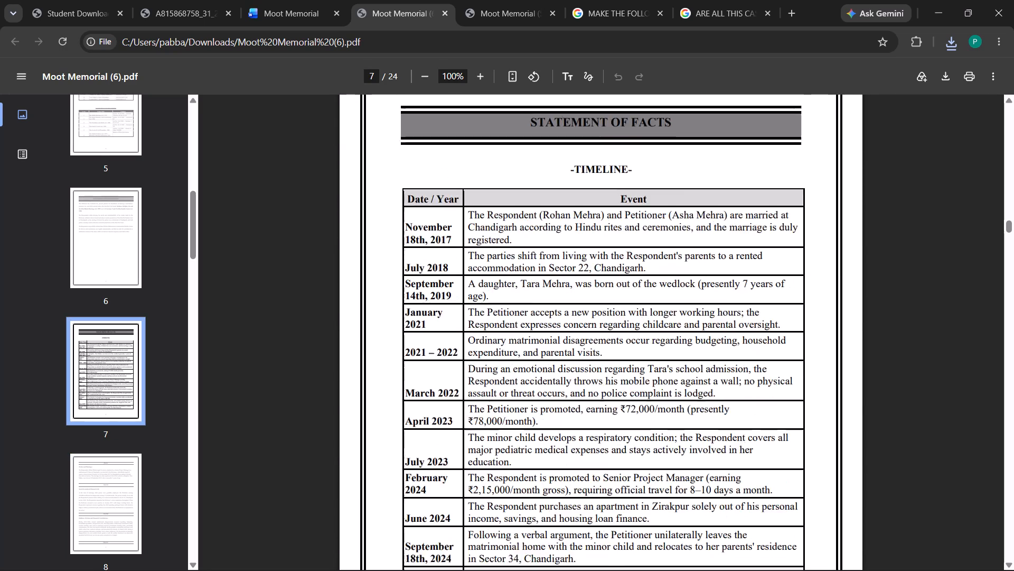
scroll(638, 321, down, 13)
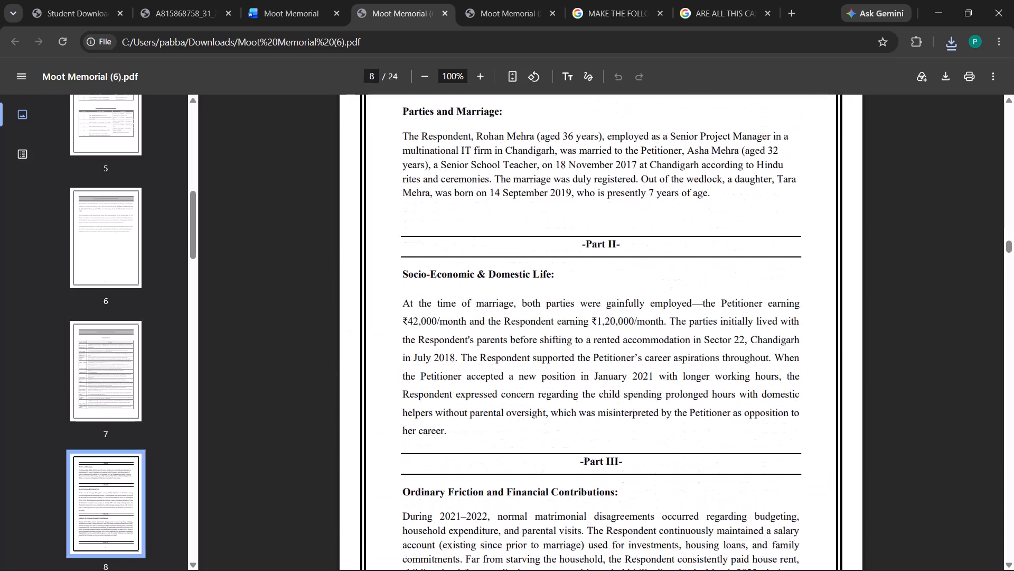
scroll(638, 321, down, 11)
scroll(638, 321, up, 4)
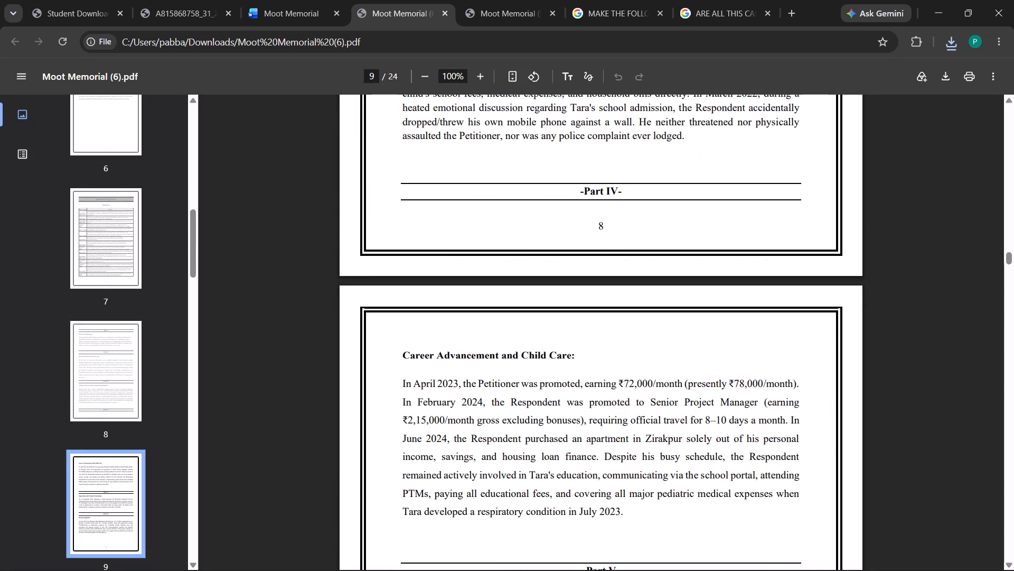
In the Word document, insert one more blank line above the Part IV heading on page 9.
click(317, 10)
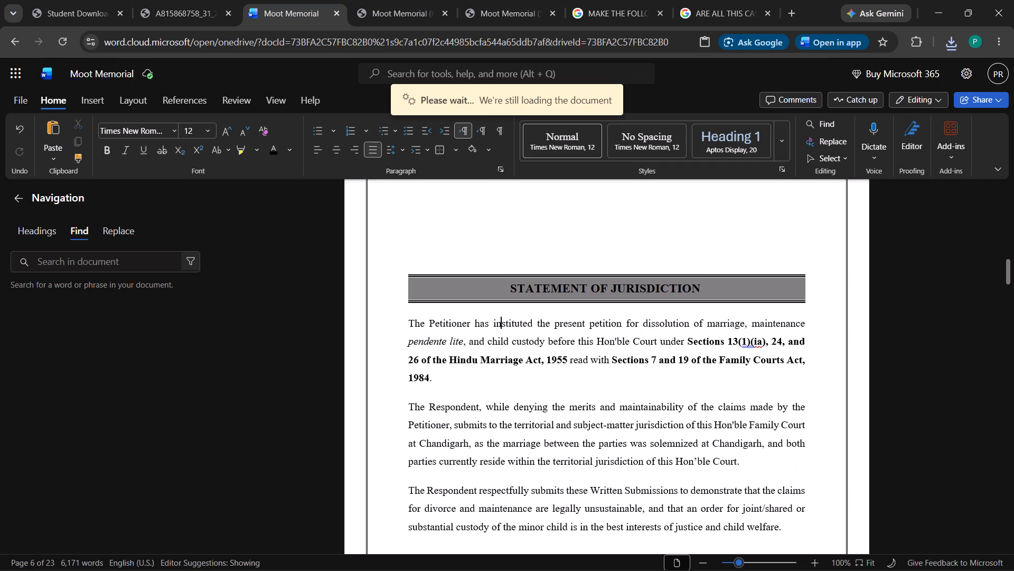
scroll(541, 351, up, 10)
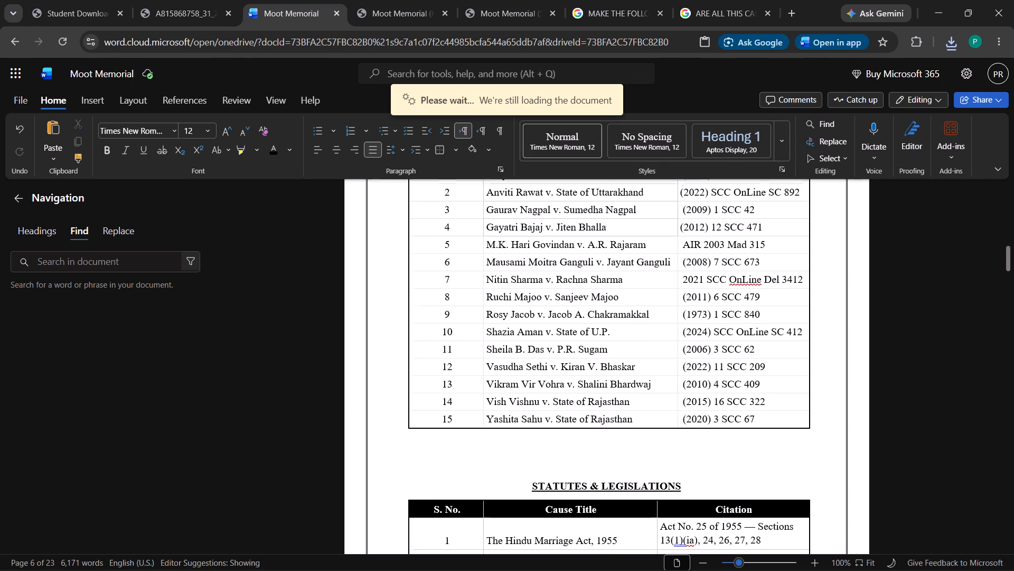
scroll(543, 353, down, 13)
scroll(544, 354, down, 10)
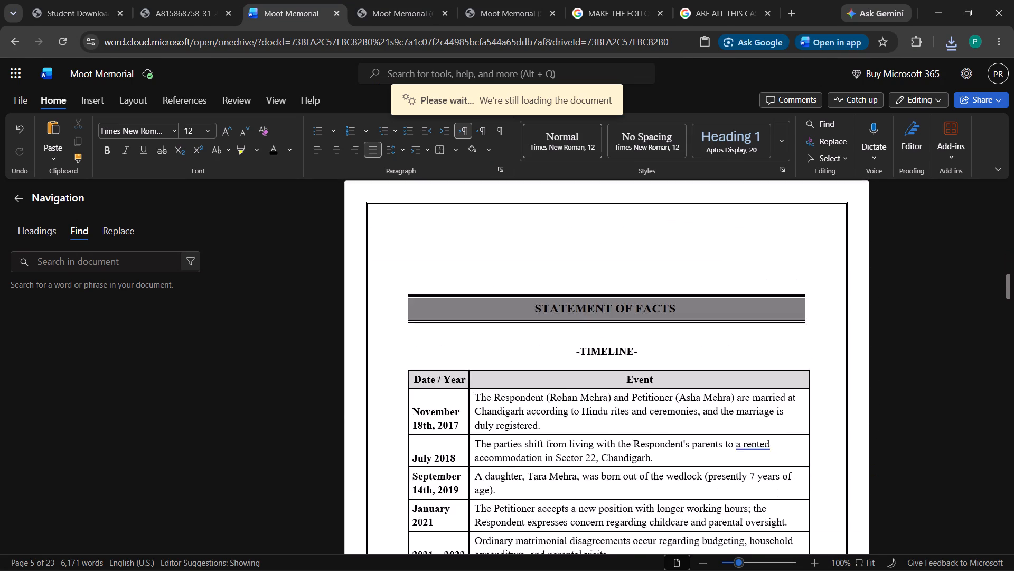
scroll(544, 354, down, 19)
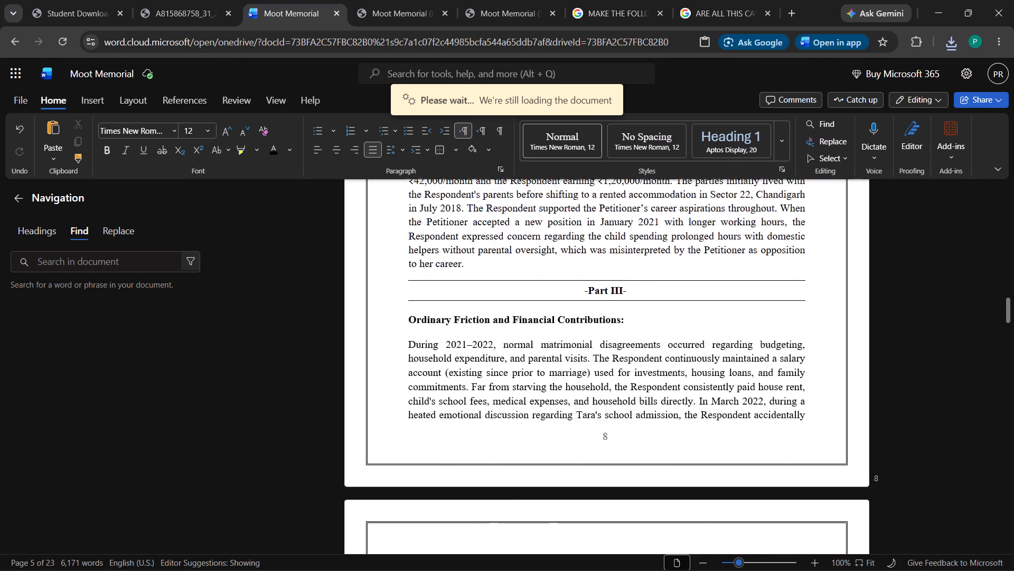
scroll(555, 376, down, 2)
click(547, 280)
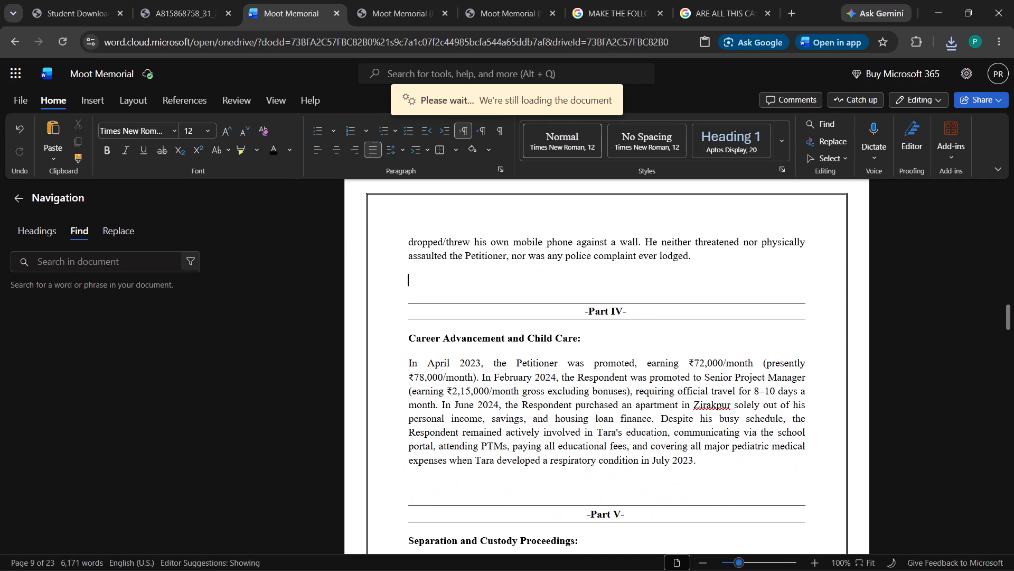
key(Return)
Check Moot Memorial (6).pdf from the Career Advancement and Child Care section on page 9 to the Issues Raised heading on page 10.
click(356, 0)
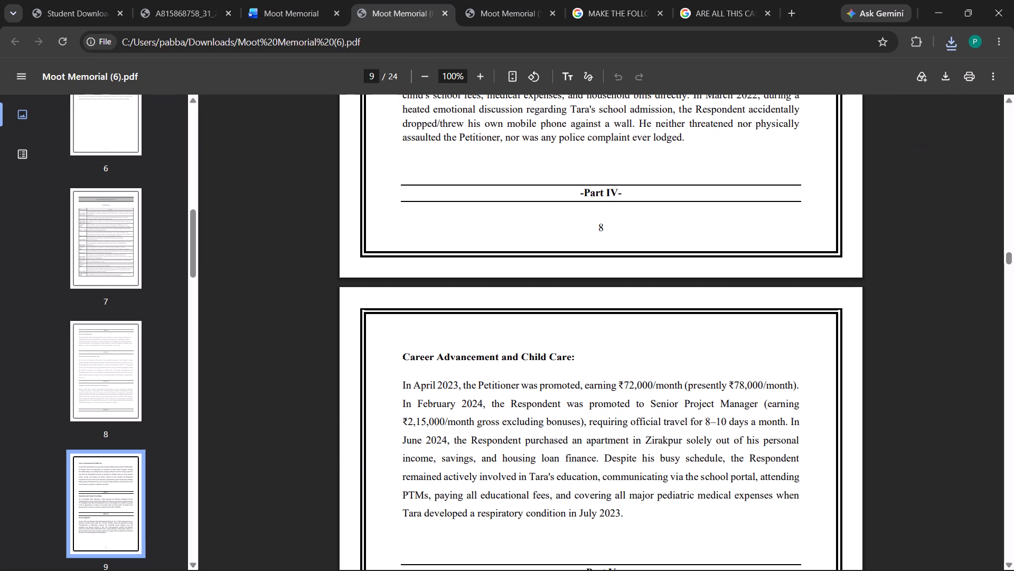
scroll(544, 356, down, 4)
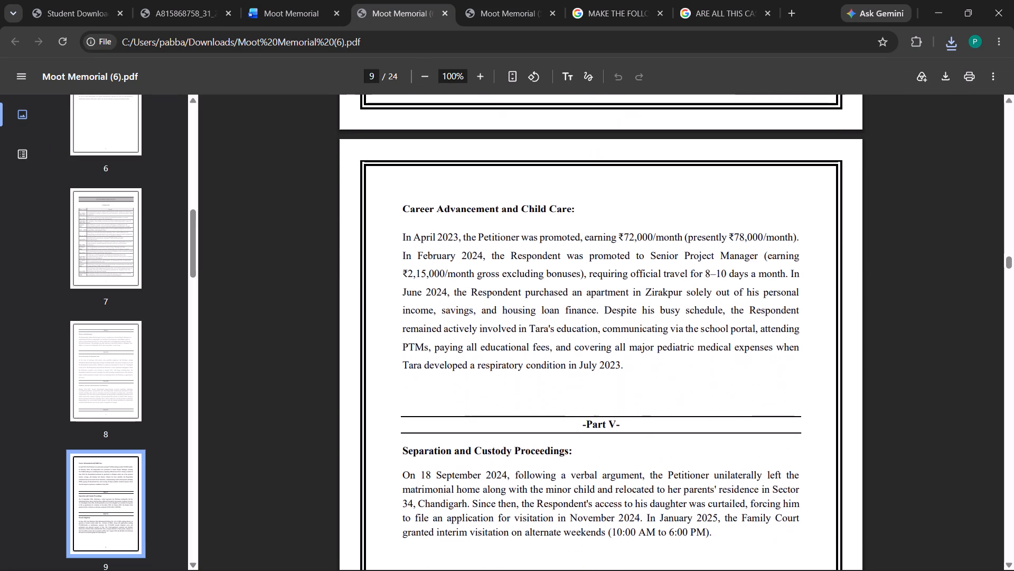
scroll(544, 366, down, 8)
In the Word document, delete one blank line above the Issues Raised heading on page 10.
click(303, 0)
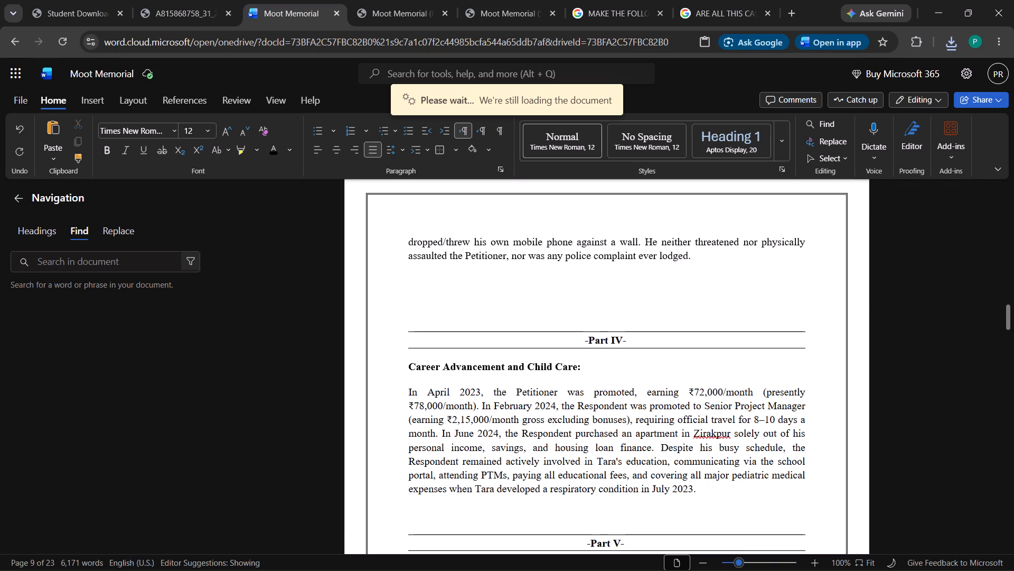
scroll(532, 317, down, 10)
click(532, 355)
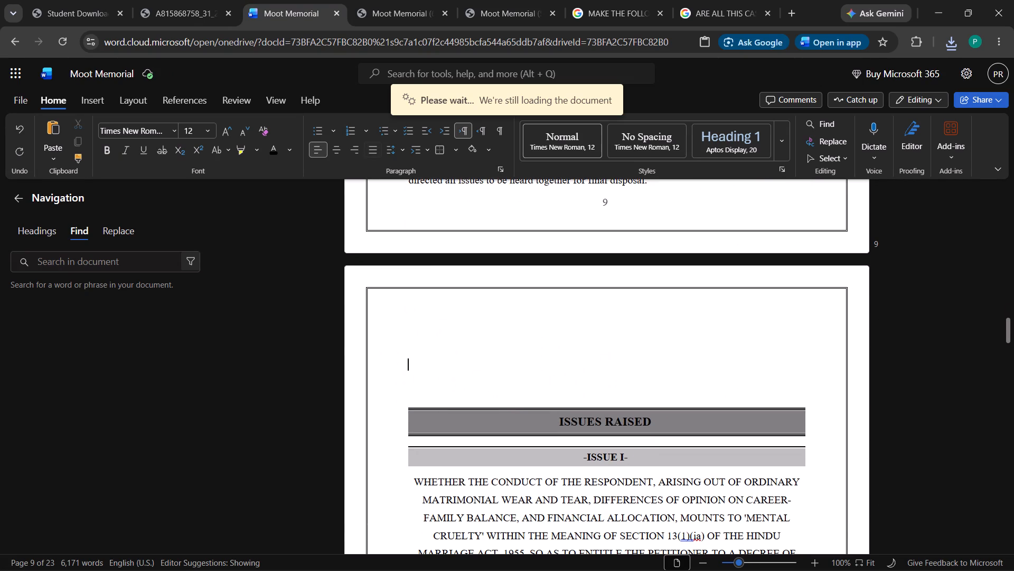
key(BackSpace)
Review Moot Memorial (6).pdf from the Issues Raised heading on page 10 to the Arguments Advanced heading on page 13.
click(405, 2)
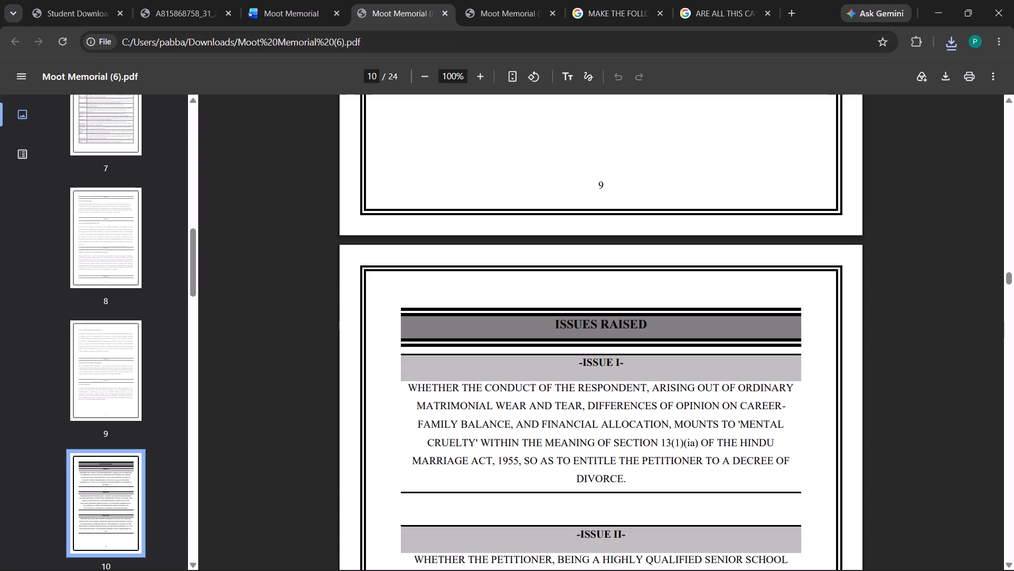
scroll(534, 293, down, 14)
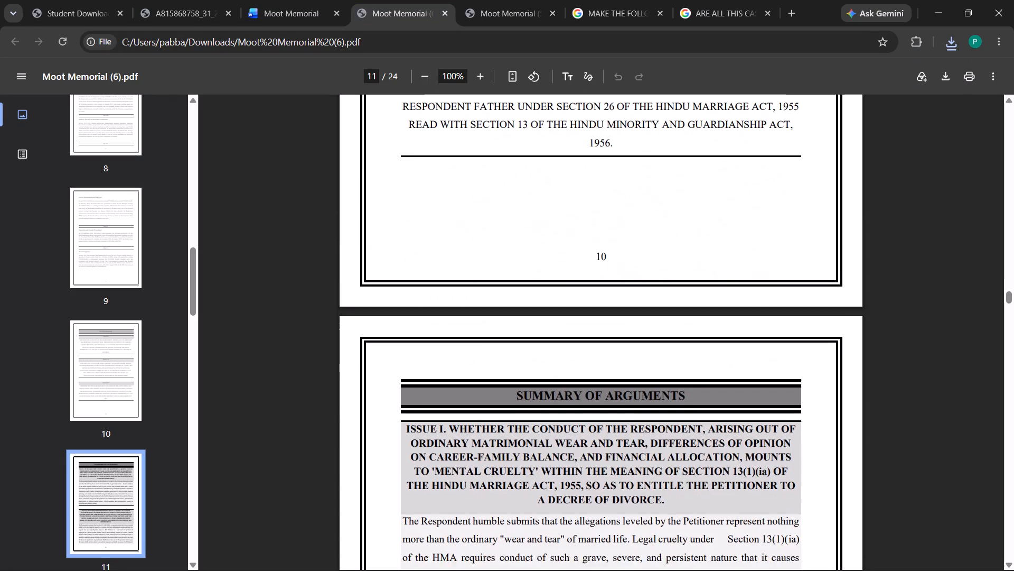
scroll(534, 294, down, 11)
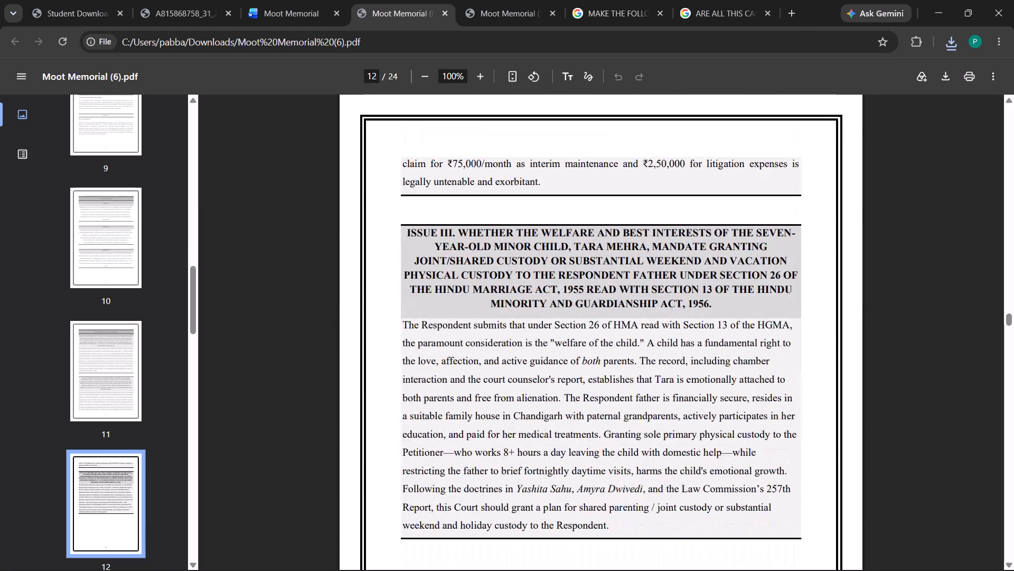
scroll(534, 294, down, 3)
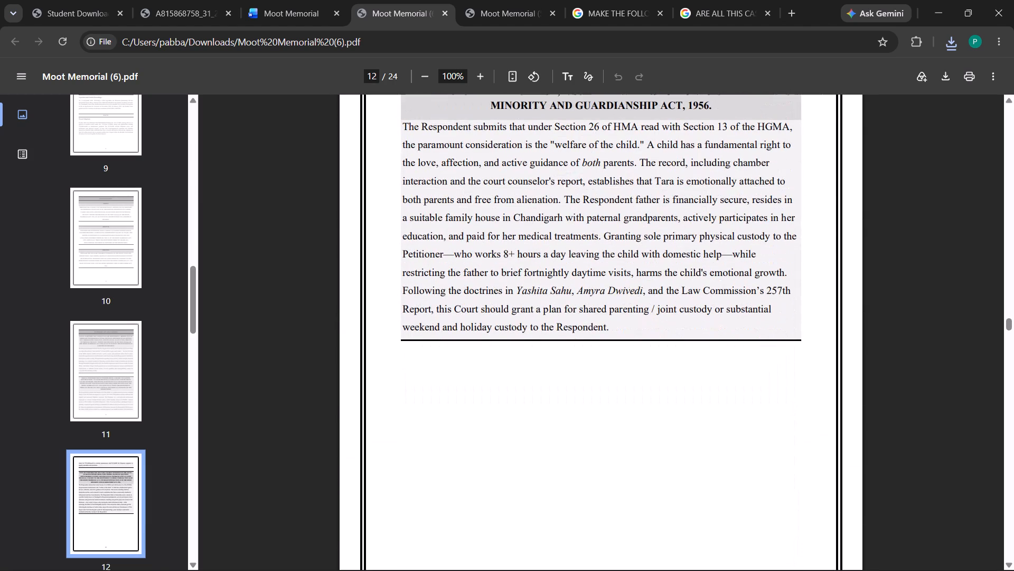
scroll(534, 294, down, 12)
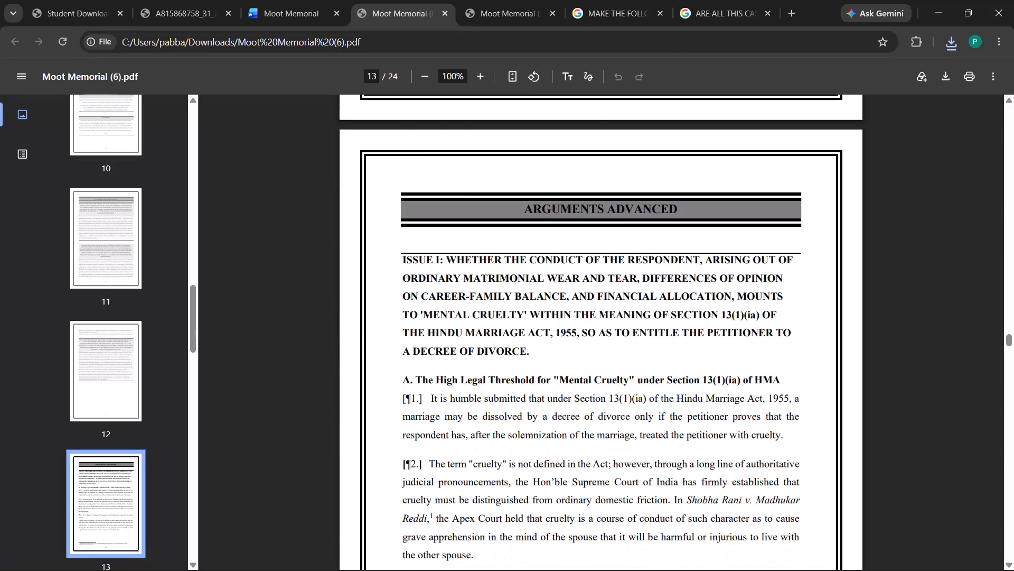
Review the Arguments Advanced pages of Moot Memorial (6).pdf, continuing through Issue III to the Prayer for the Relief heading on page 23.
scroll(534, 294, down, 15)
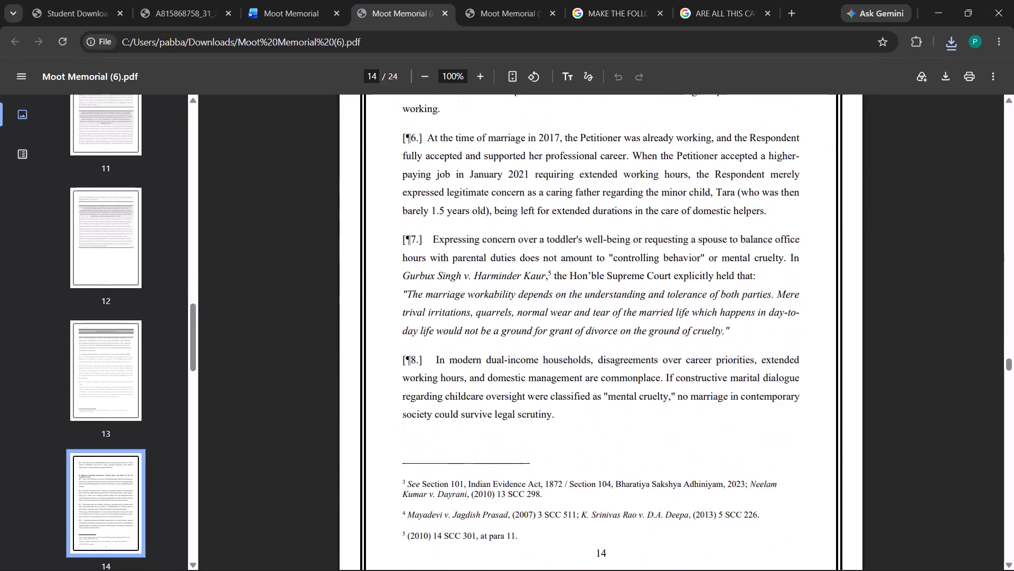
scroll(534, 294, down, 4)
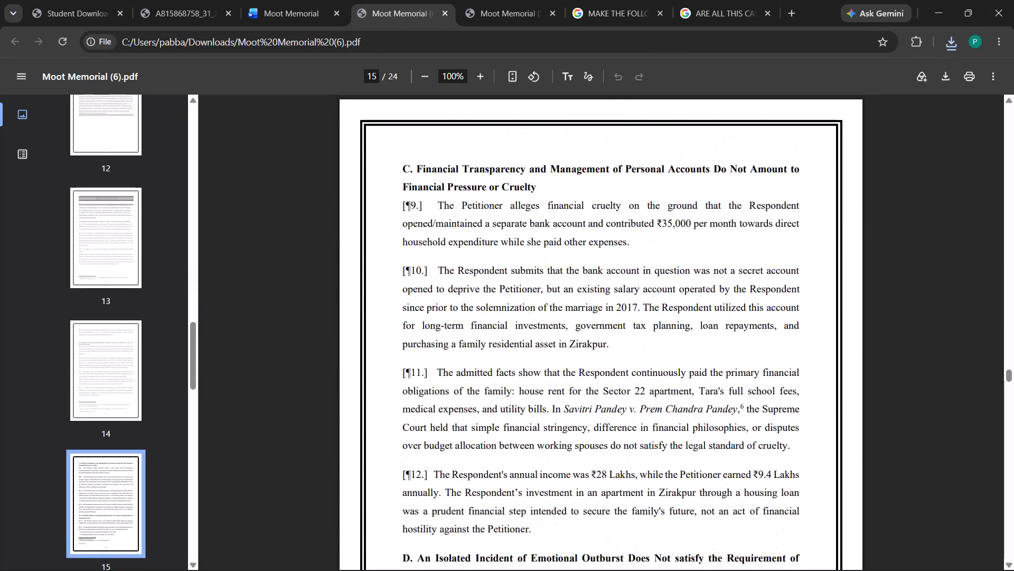
scroll(534, 294, down, 17)
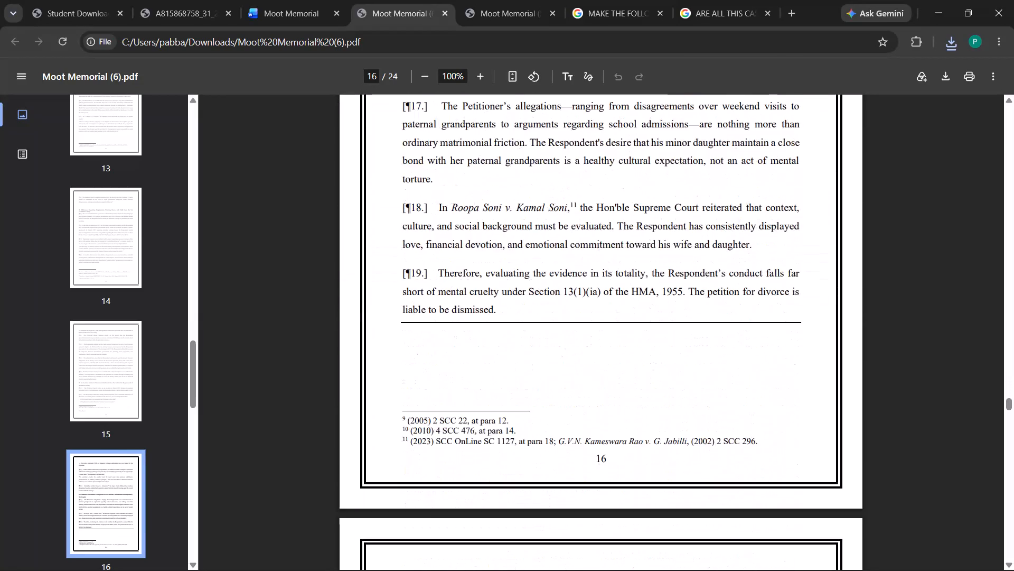
scroll(534, 295, down, 19)
scroll(534, 296, down, 17)
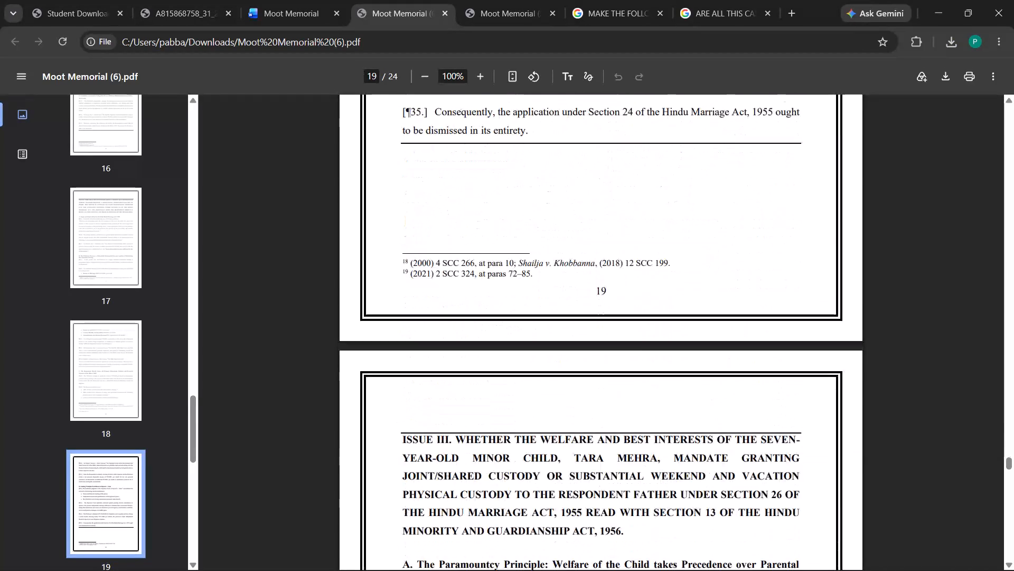
scroll(534, 296, down, 11)
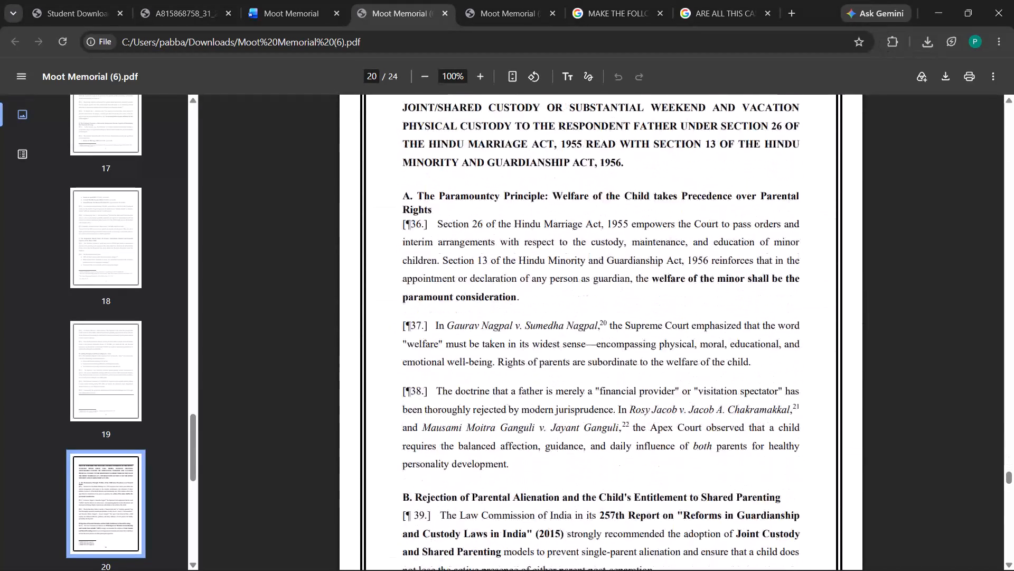
scroll(535, 298, down, 14)
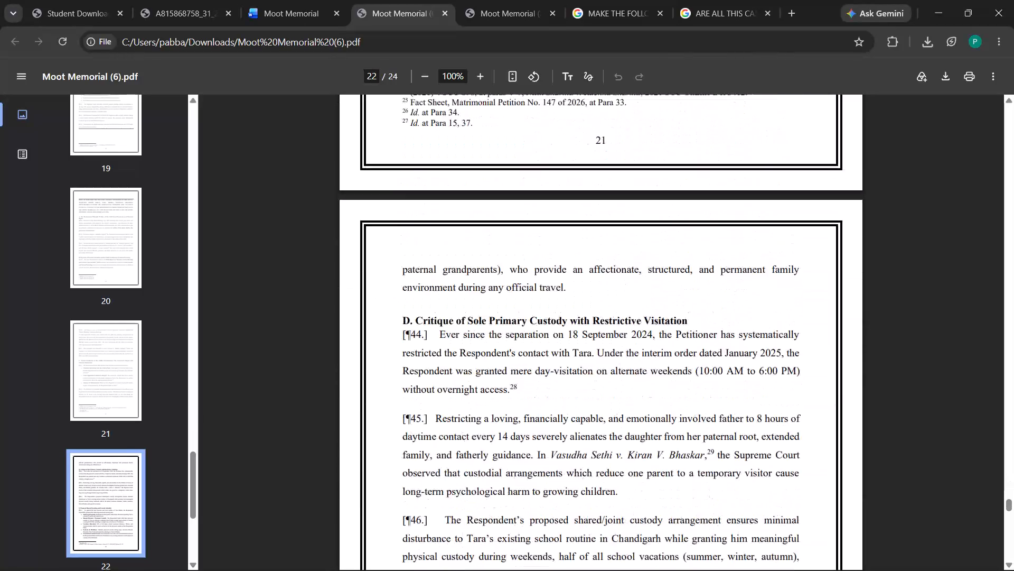
scroll(535, 298, down, 12)
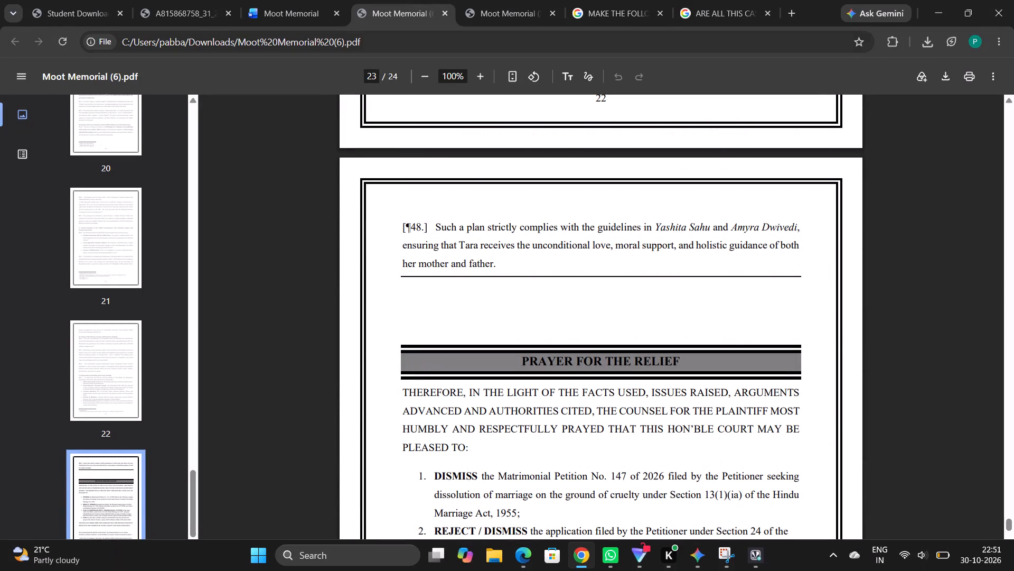
In the Word document, insert blank lines after paragraph 48 so the Prayer for the Relief heading starts at the top of the following page.
click(288, 0)
scroll(459, 269, down, 2)
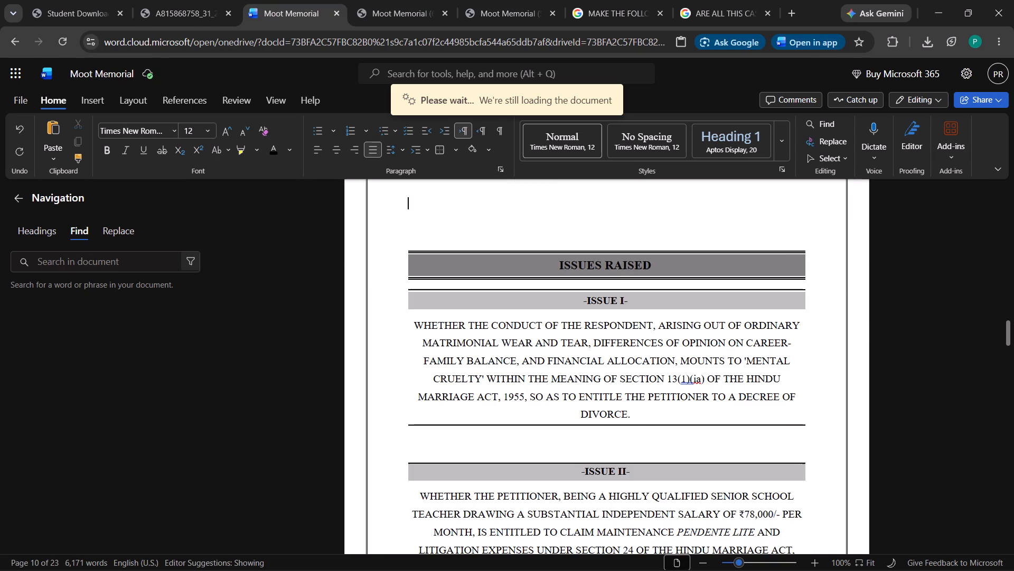
scroll(466, 284, down, 18)
scroll(476, 310, up, 1)
scroll(476, 310, down, 14)
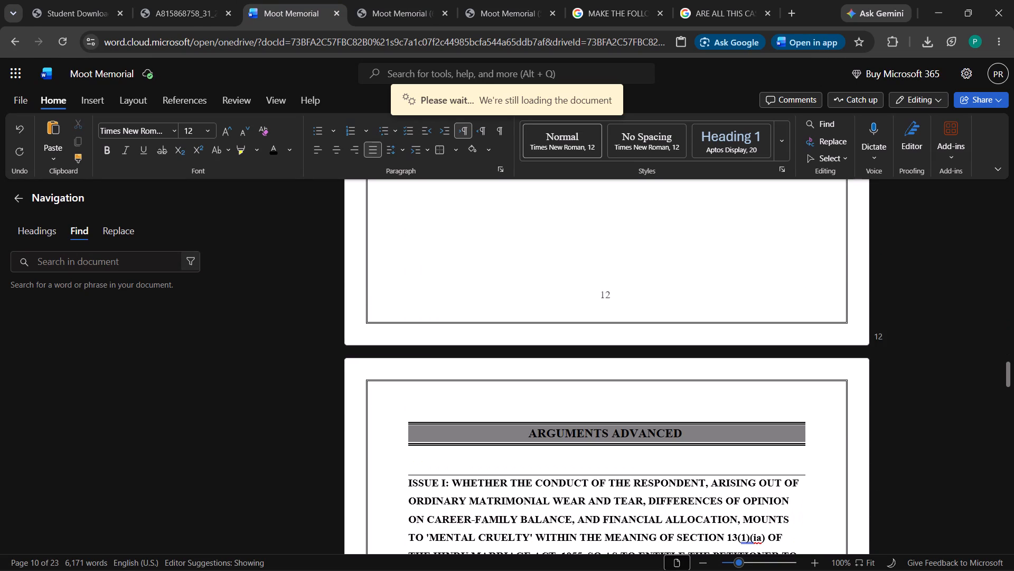
scroll(477, 315, down, 15)
scroll(477, 316, up, 1)
scroll(477, 316, down, 5)
click(417, 0)
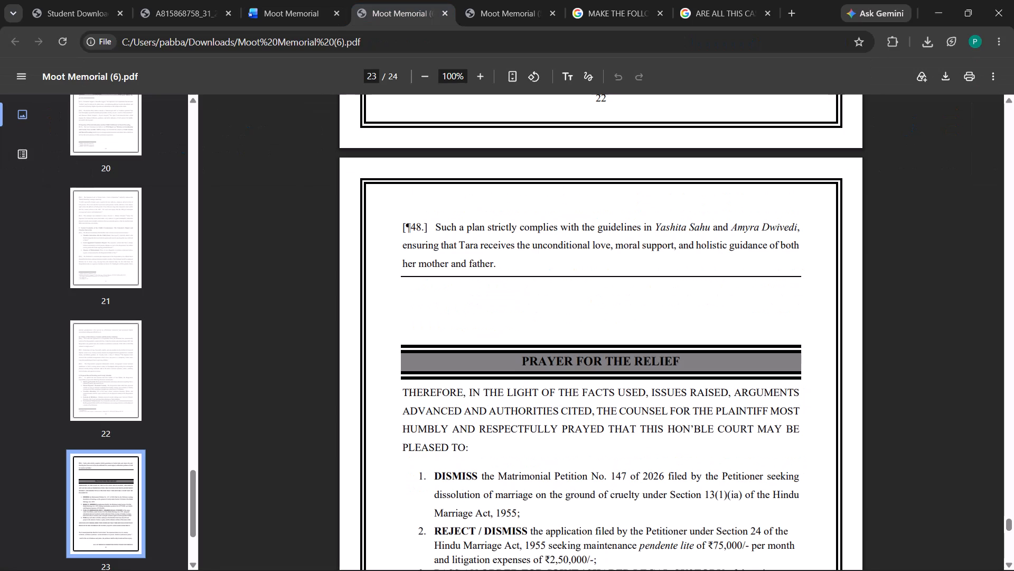
click(287, 0)
scroll(501, 270, down, 8)
scroll(507, 312, down, 5)
scroll(514, 345, up, 1)
scroll(517, 352, down, 1)
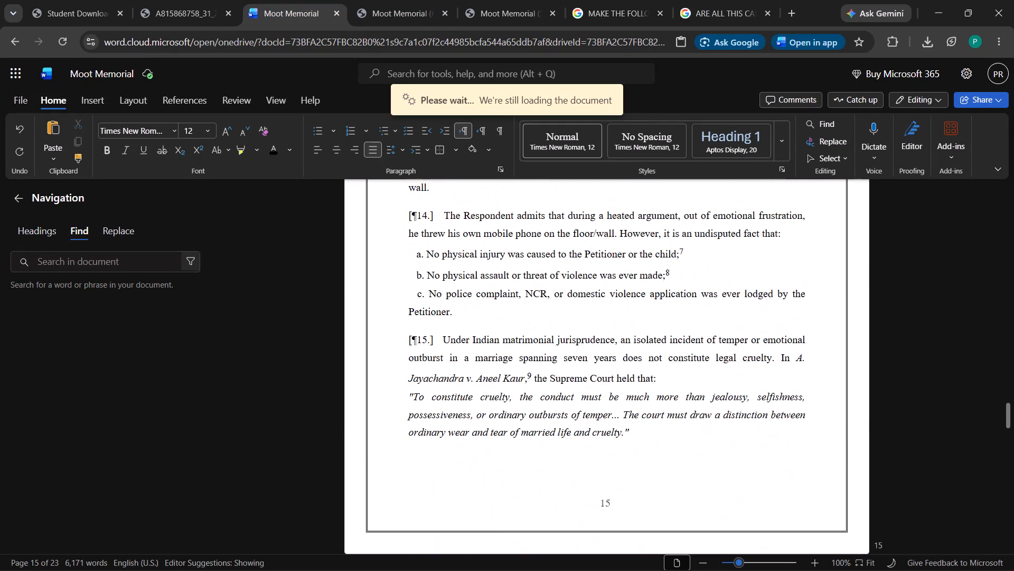
scroll(521, 360, down, 18)
scroll(521, 361, down, 17)
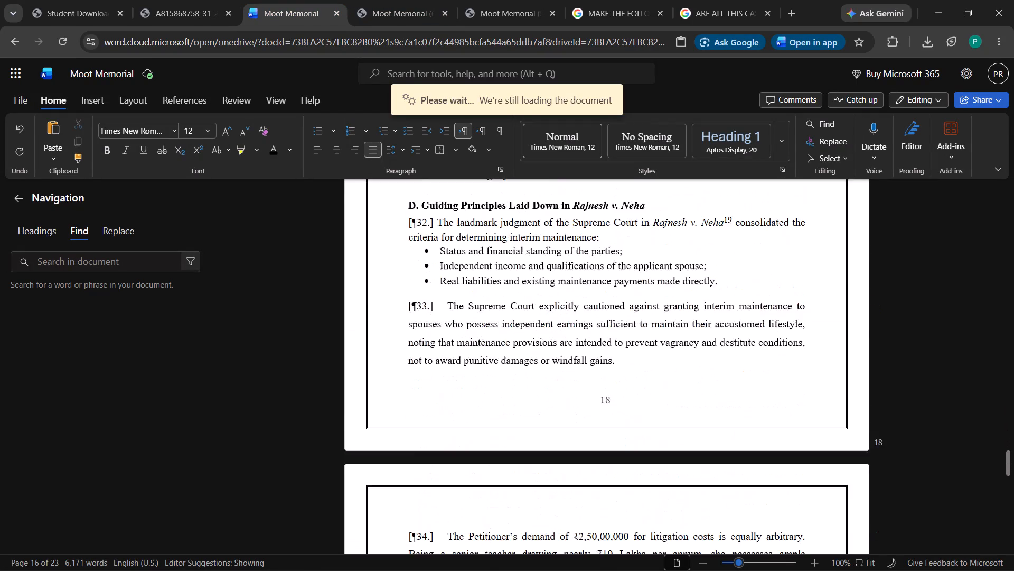
scroll(521, 361, down, 13)
scroll(521, 361, down, 15)
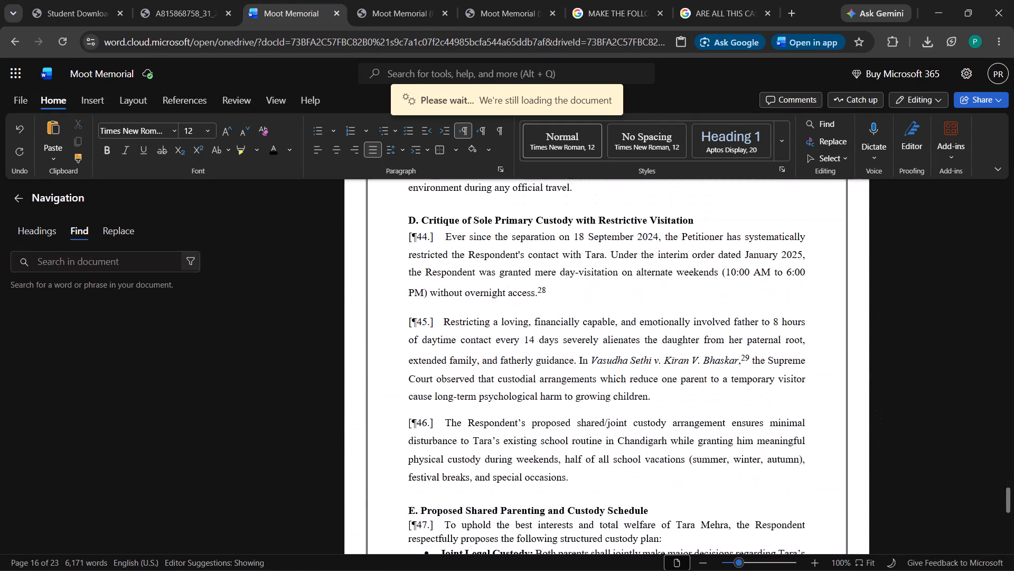
scroll(521, 361, down, 13)
scroll(523, 243, up, 1)
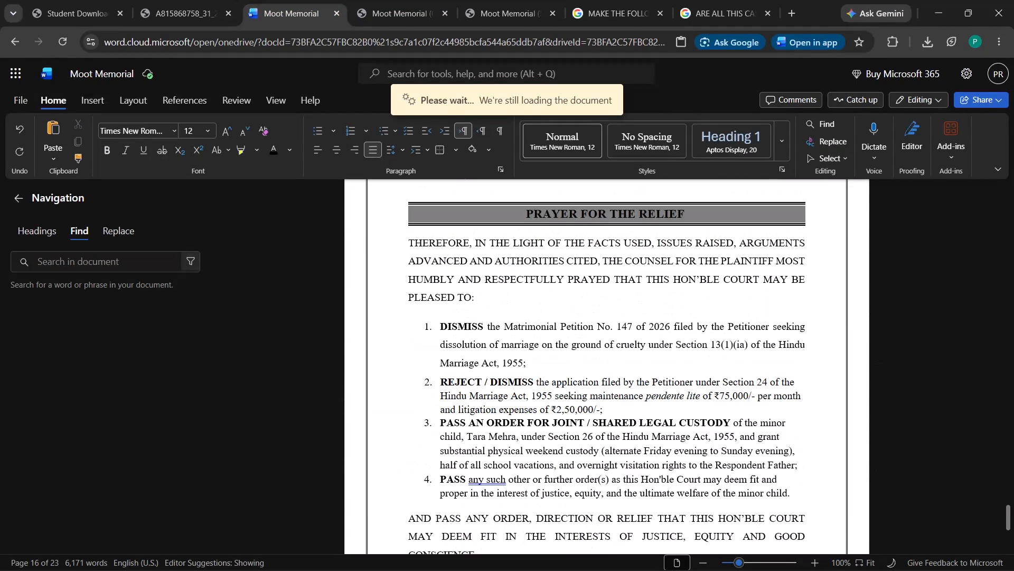
scroll(526, 249, up, 2)
click(533, 348)
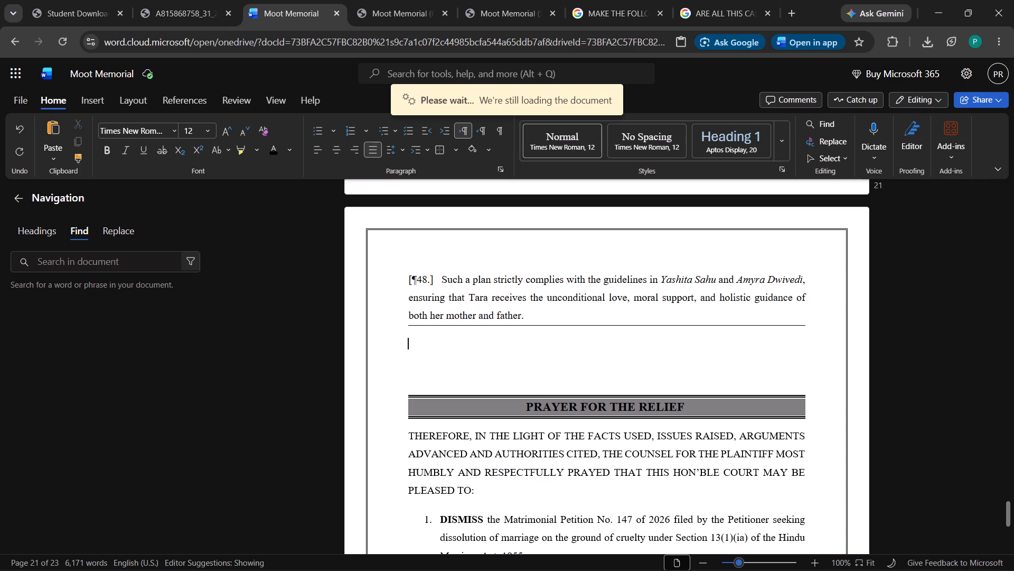
key(Return)
key(Return)
key(Return)
key(Return)
key(Return)
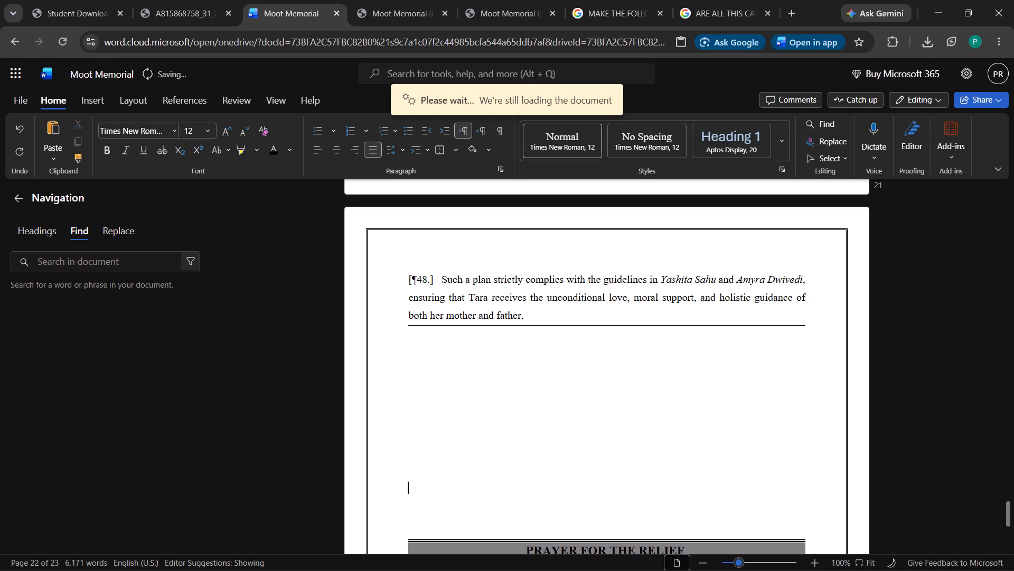
key(Return)
key(Return)
key(Return)
key(Return)
key(Return)
key(Return)
key(Return)
key(Return)
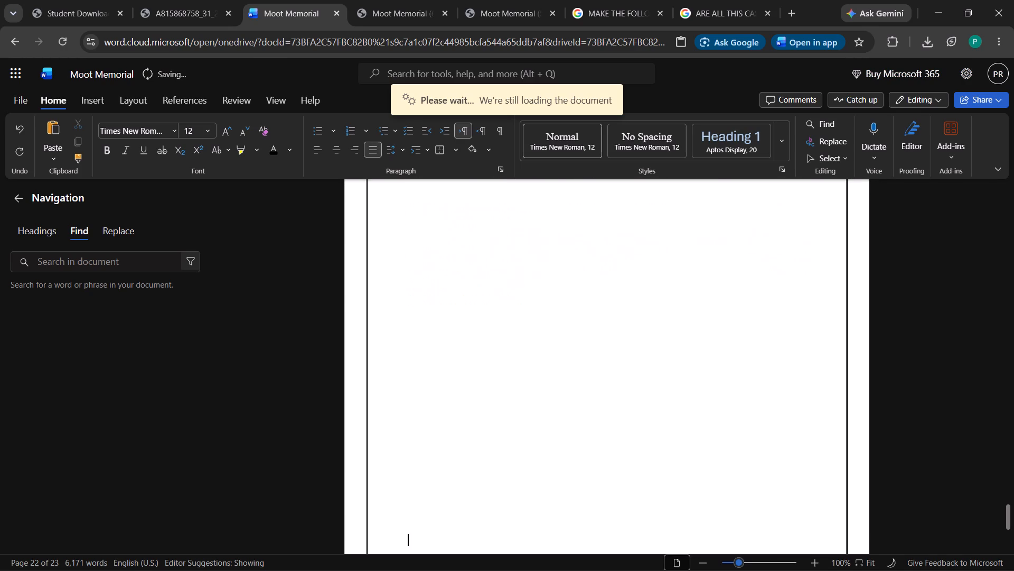
key(Return)
key(Return)
key(Return)
key(Return)
key(Return)
key(Return)
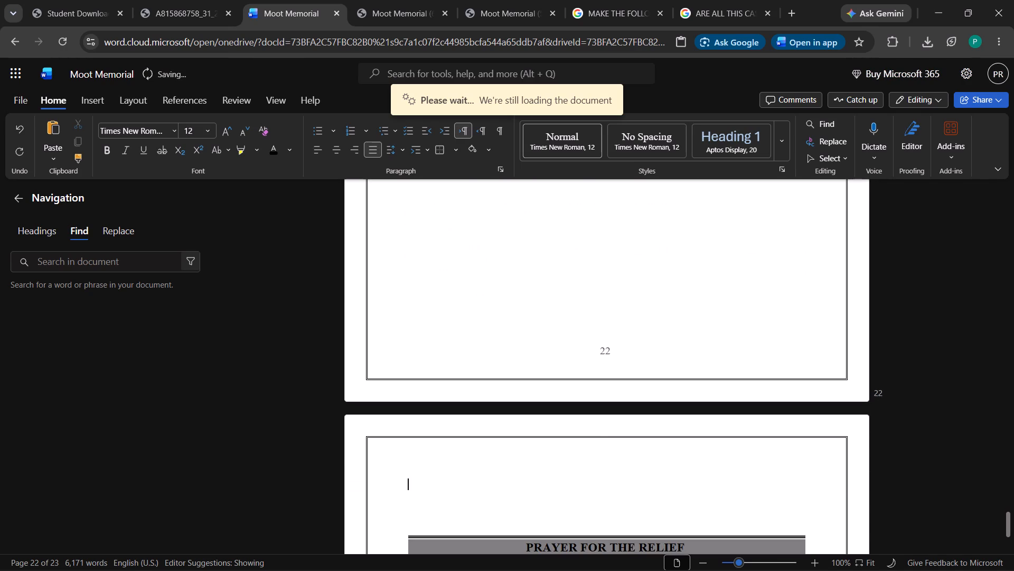
key(BackSpace)
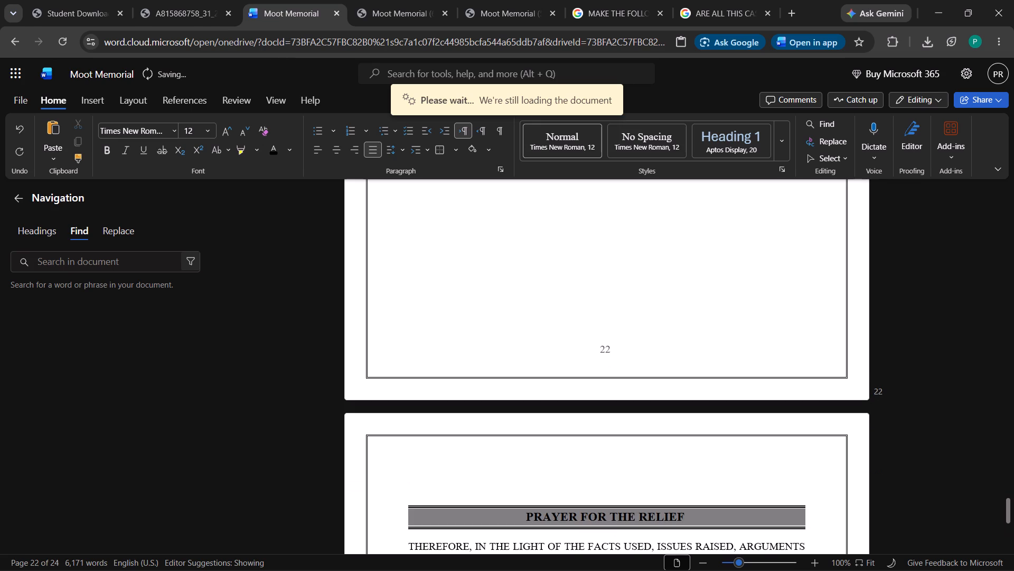
key(BackSpace)
key(BackSpace)
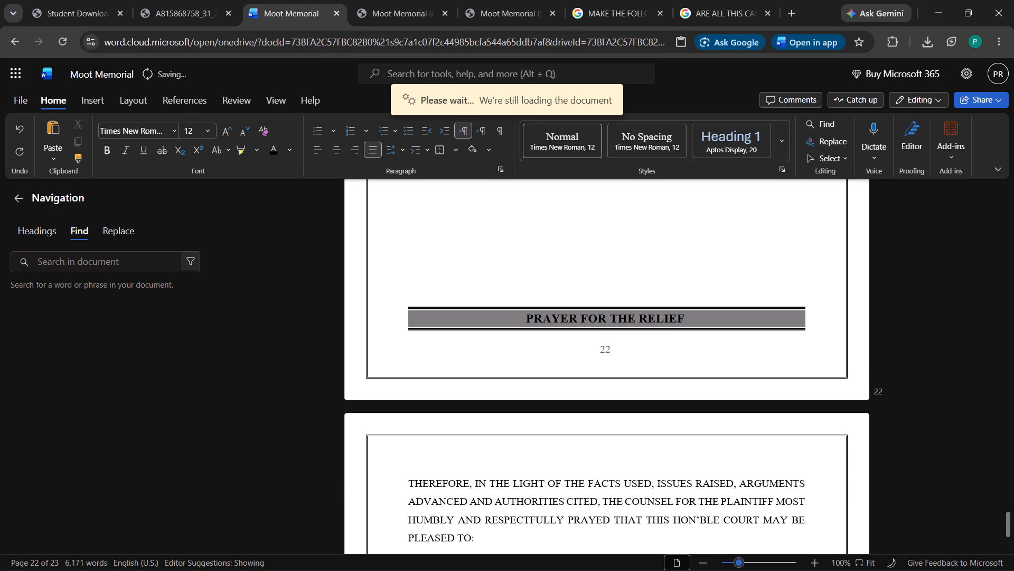
key(Return)
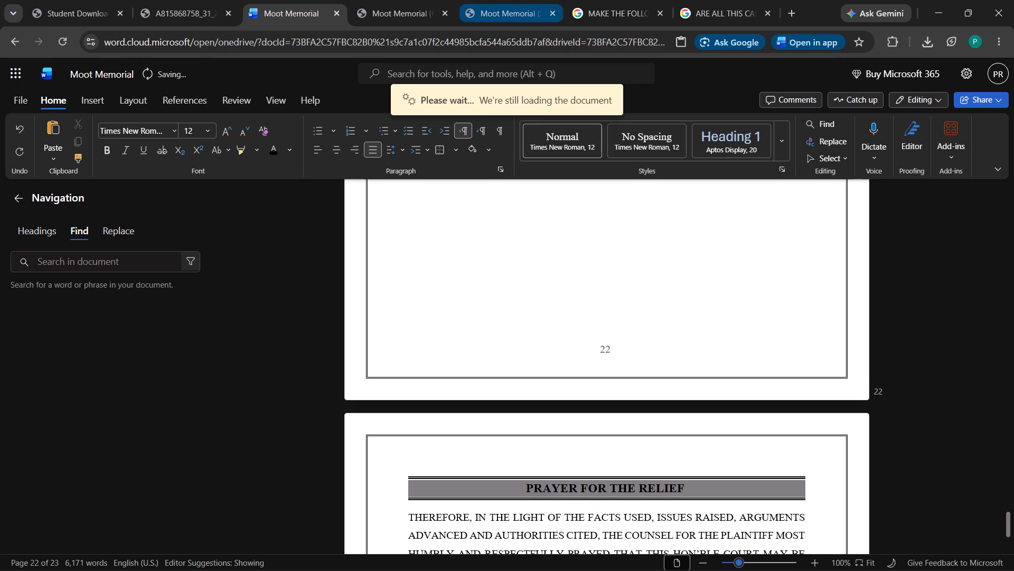
Check the last two pages of Moot Memorial (6).pdf, and in Word's table of contents set the Arguments Advanced page range to 13 - 22.
click(430, 0)
scroll(587, 385, down, 9)
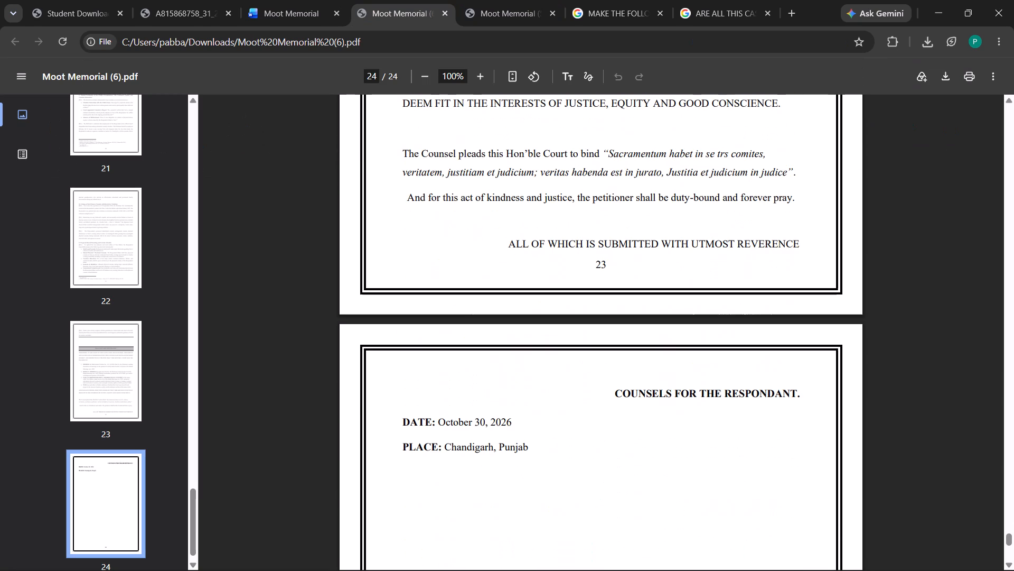
scroll(603, 418, up, 4)
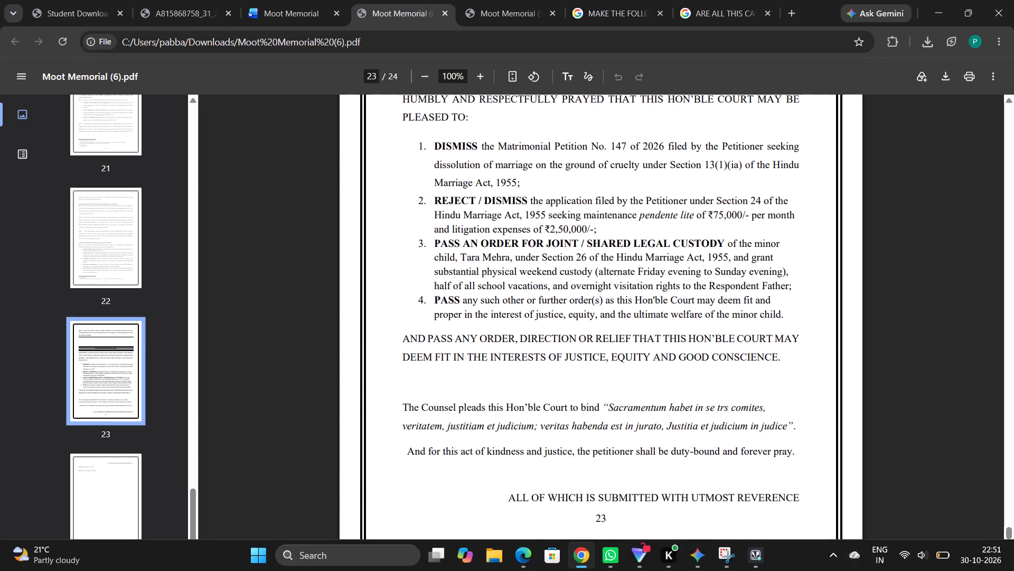
click(310, 4)
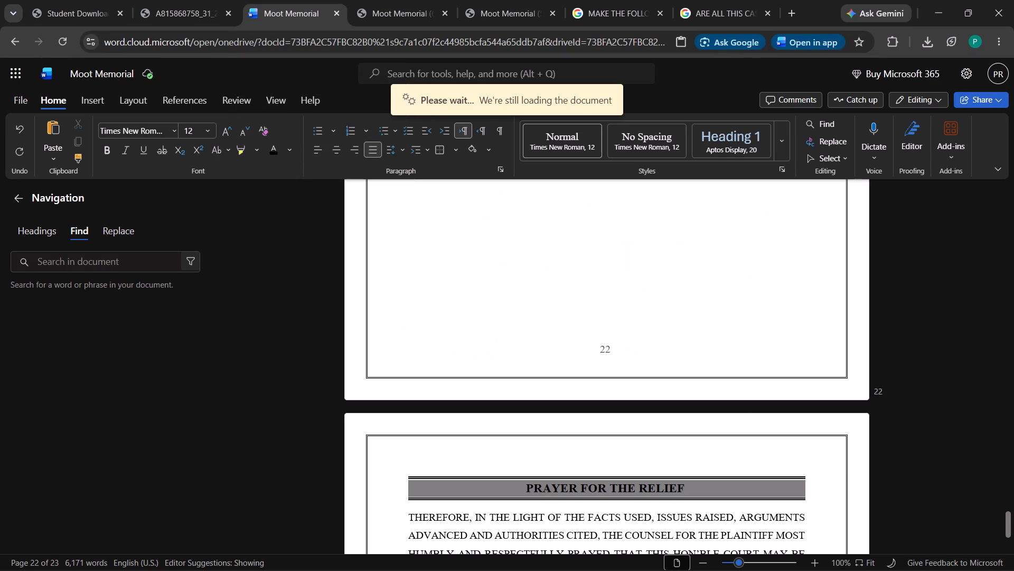
drag(1006, 530, 1006, 523)
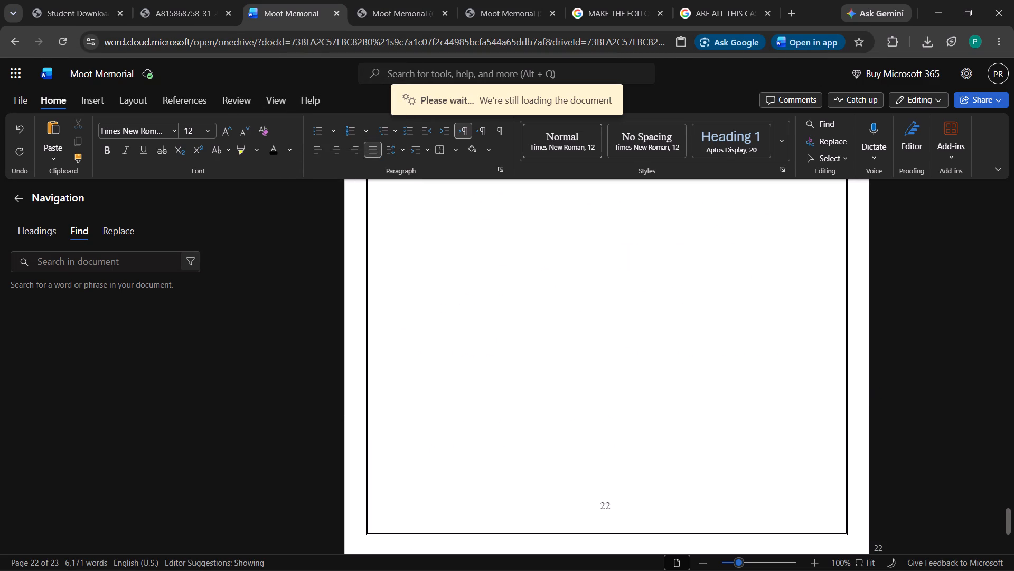
drag(1006, 523, 1013, 167)
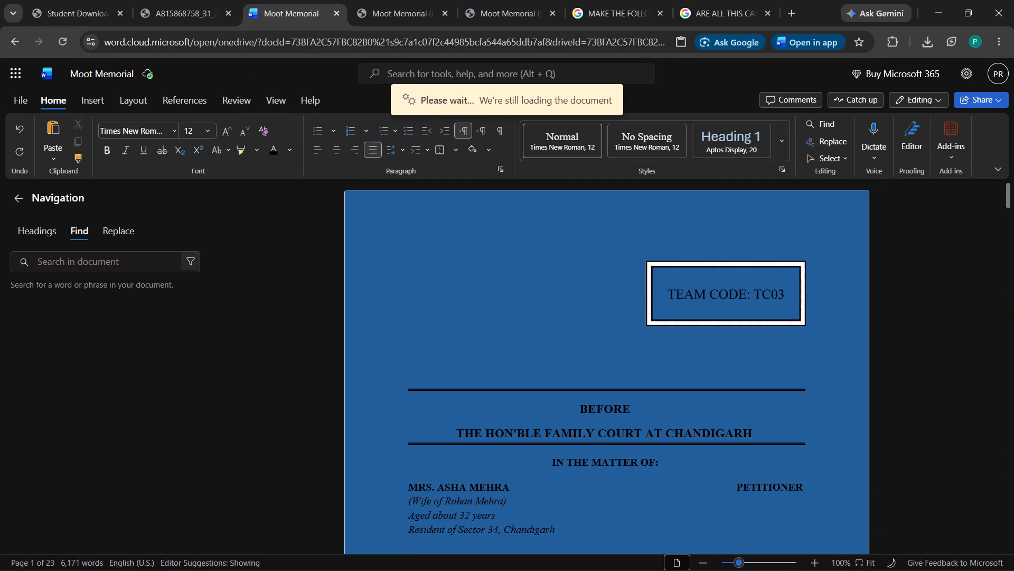
scroll(792, 331, down, 12)
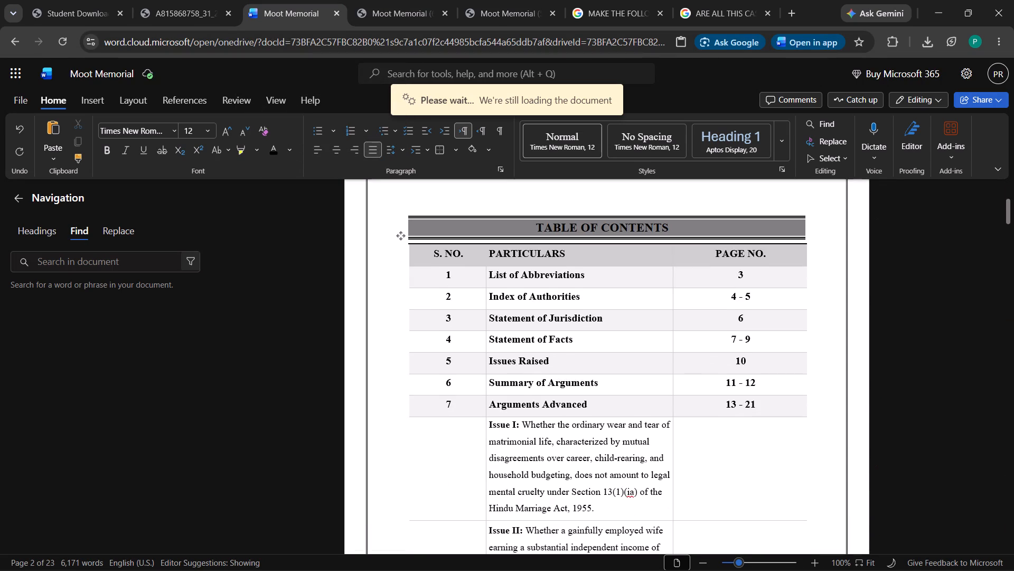
click(765, 405)
key(BackSpace)
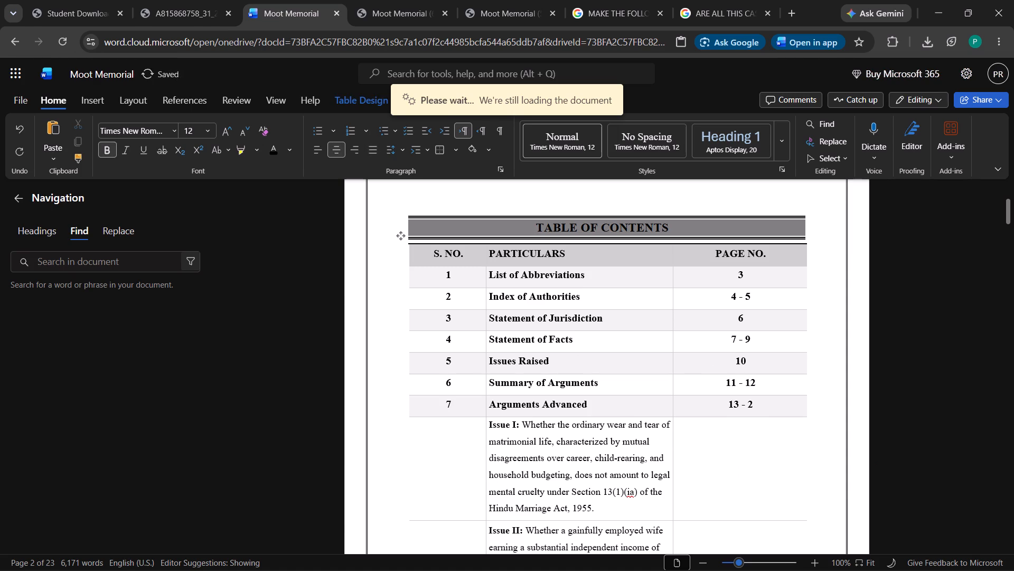
key(2)
Set the page number of the Prayer entry in the table of contents to 23.
key(Down)
key(Down)
key(Down)
key(Down)
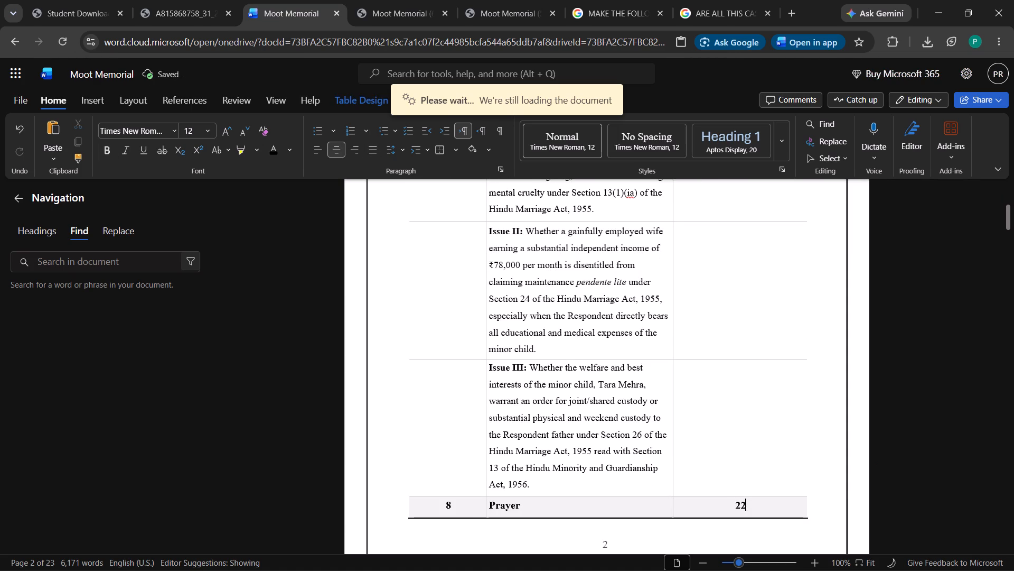
key(BackSpace)
key(3)
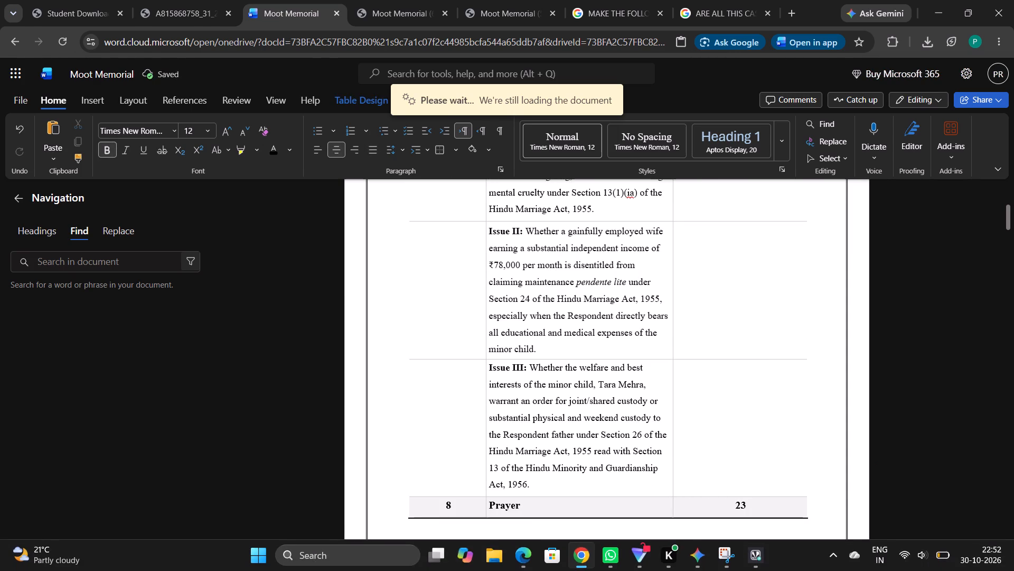
Export the Word document as a PDF, close one of the older exported PDFs, and open Moot Memorial (7).pdf.
scroll(524, 354, up, 5)
click(88, 98)
click(46, 97)
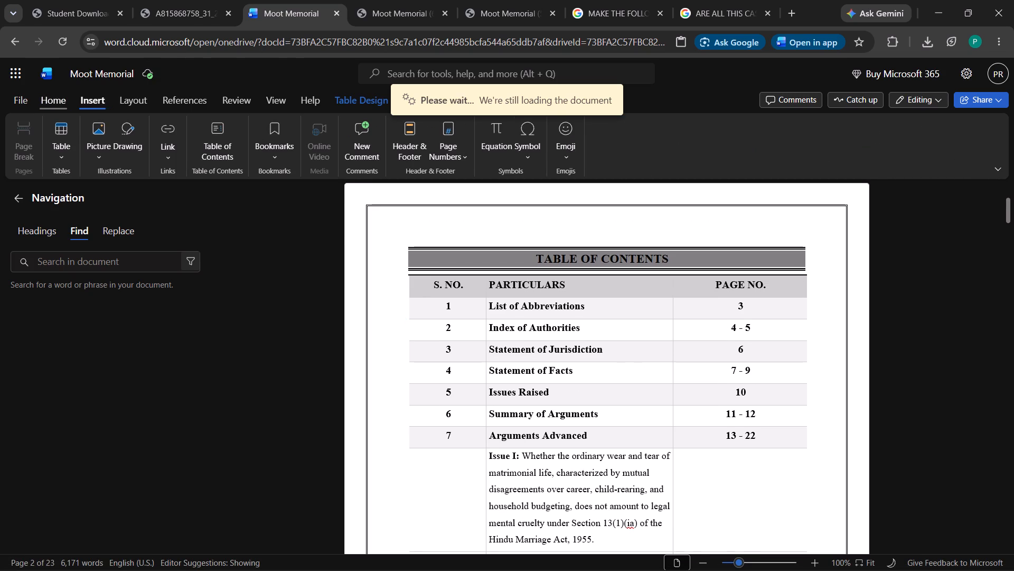
click(16, 100)
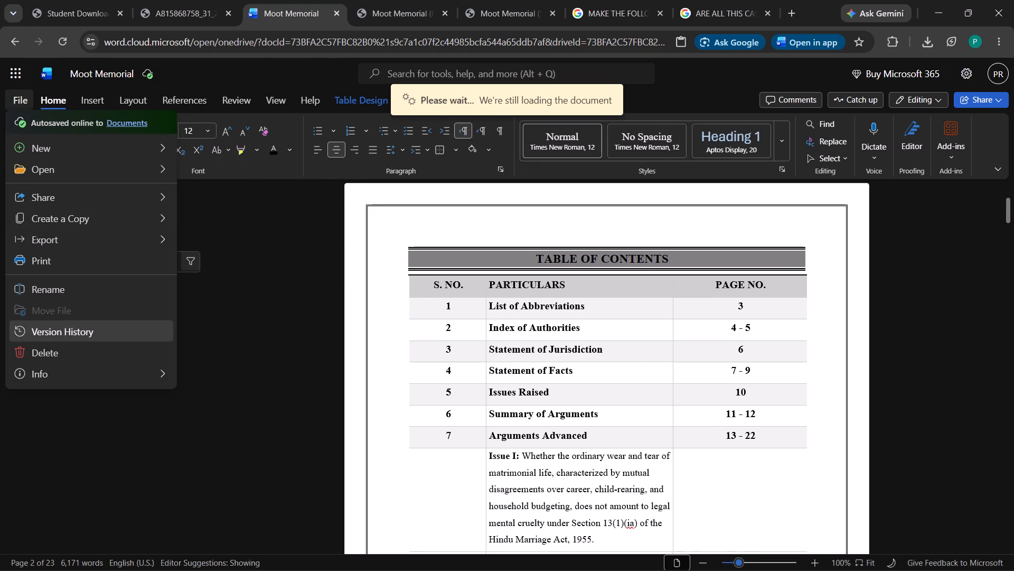
click(110, 245)
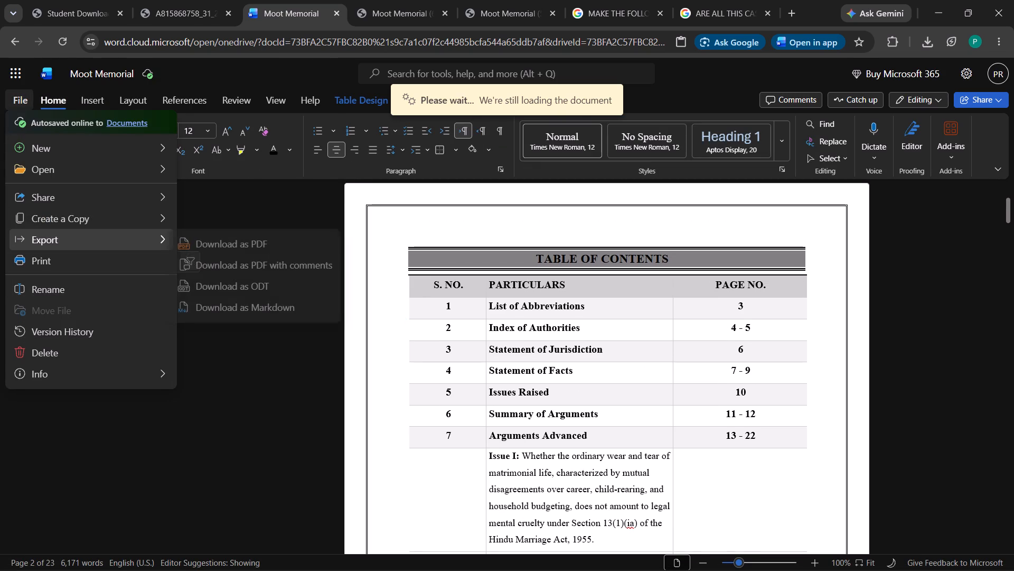
click(182, 241)
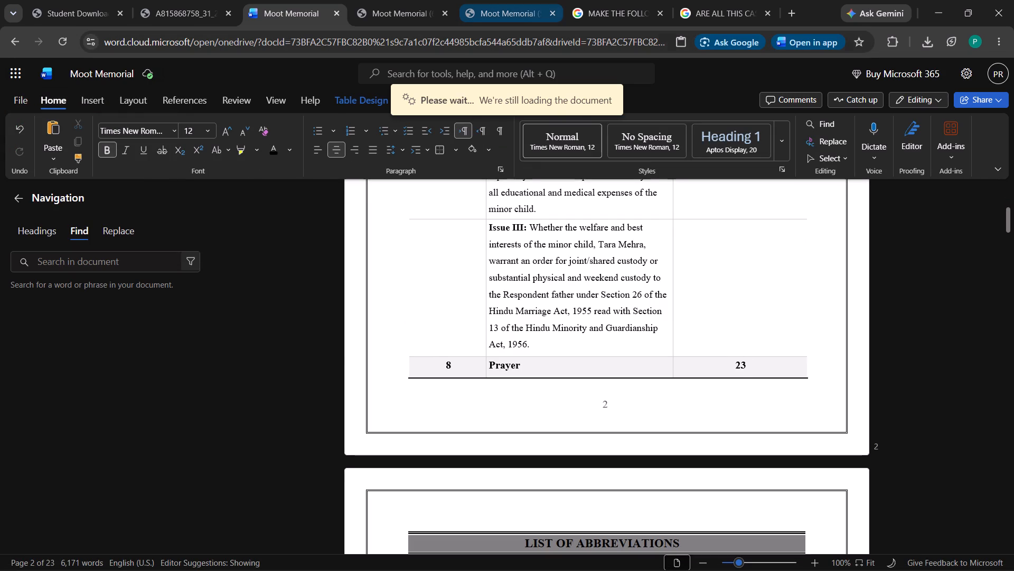
click(551, 15)
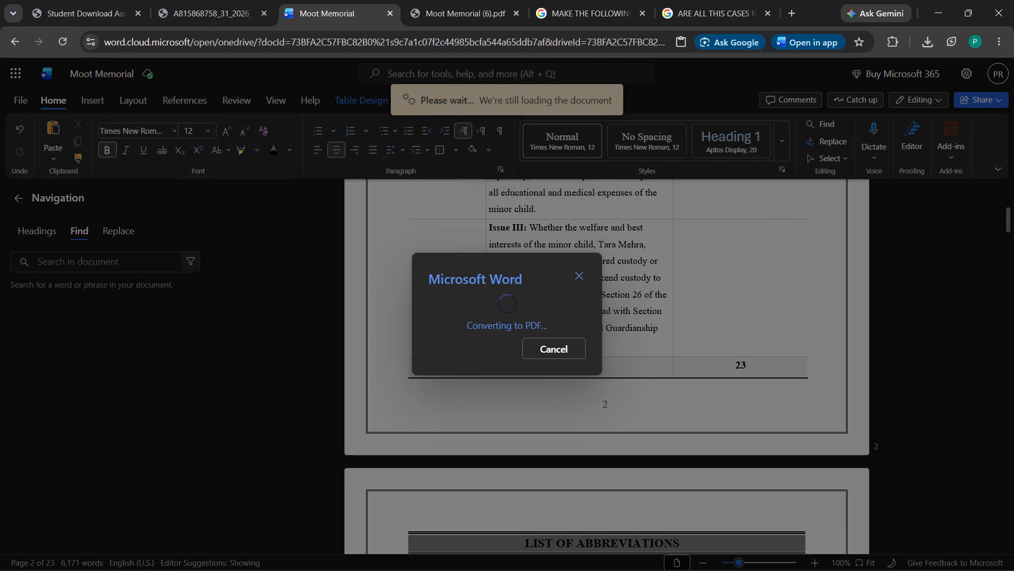
click(504, 340)
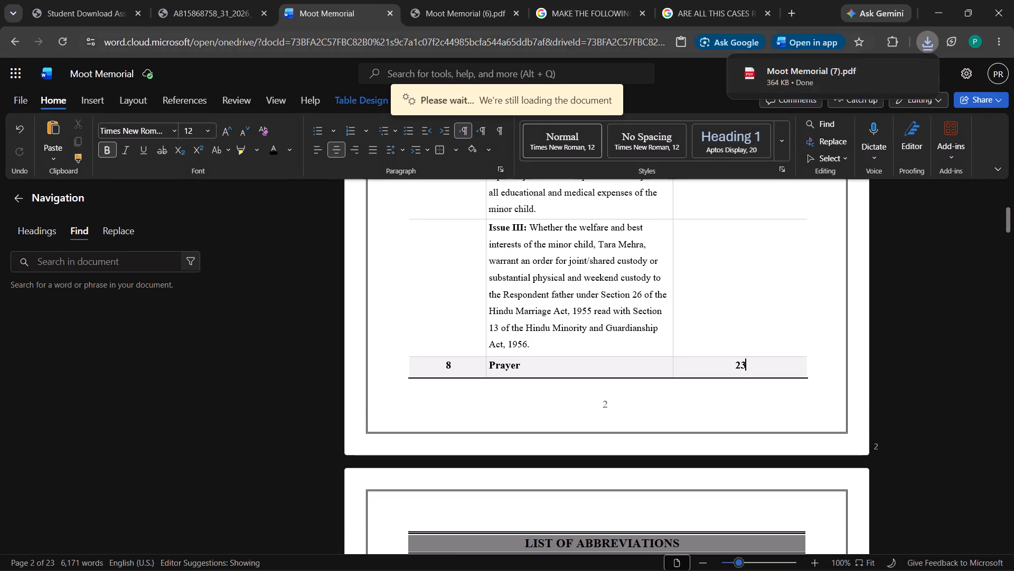
click(778, 68)
Review Moot Memorial (7).pdf from the cover through the table of contents, abbreviations and the Index of Authorities case tables on page 5.
scroll(508, 317, down, 5)
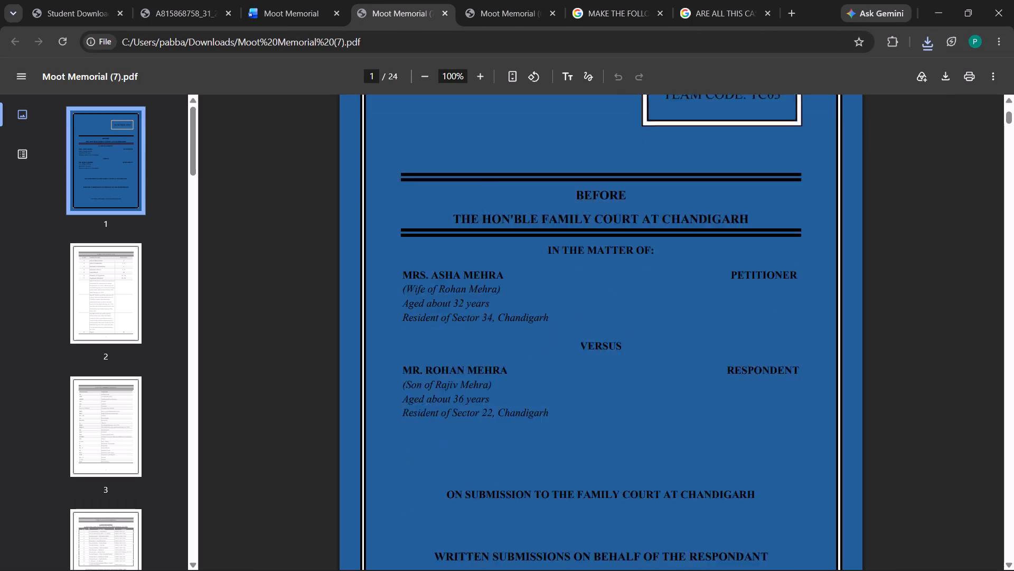
scroll(508, 317, down, 10)
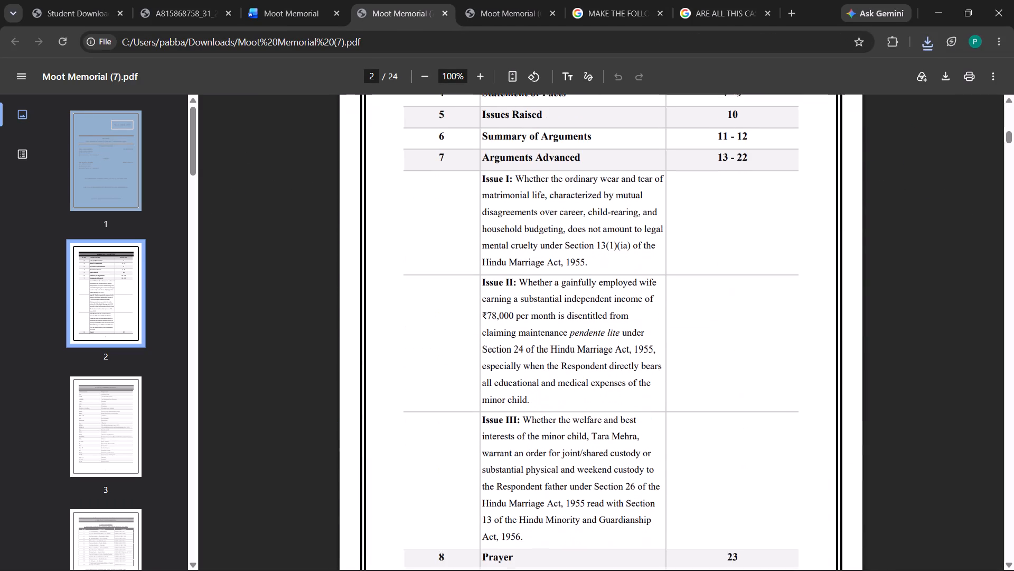
scroll(509, 317, down, 12)
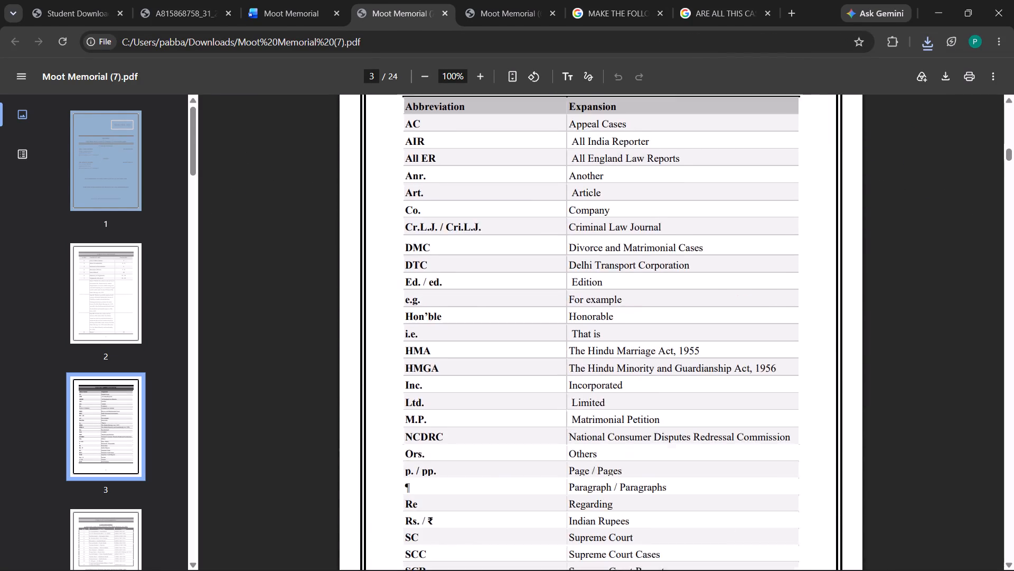
scroll(509, 317, down, 6)
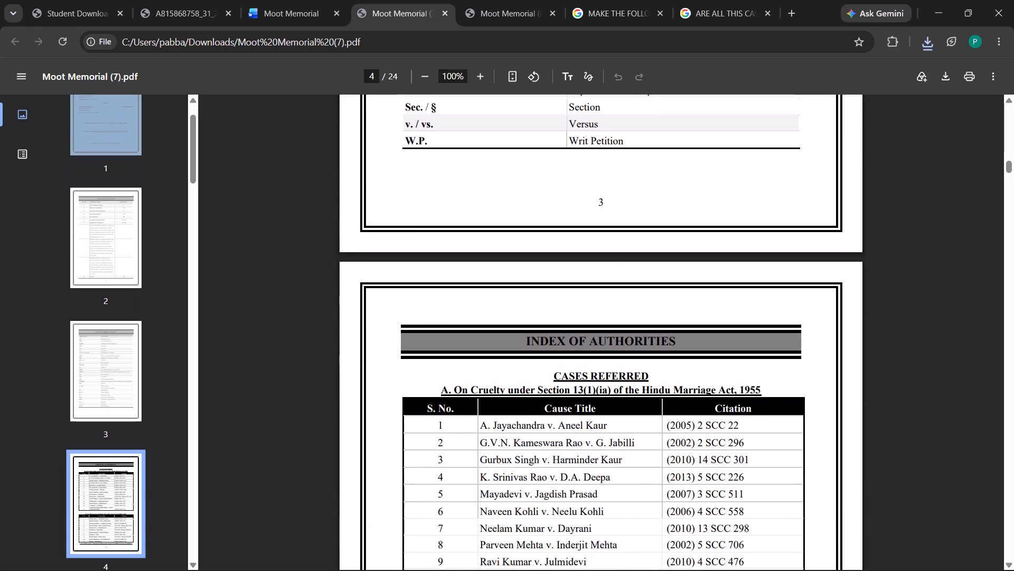
scroll(509, 317, down, 6)
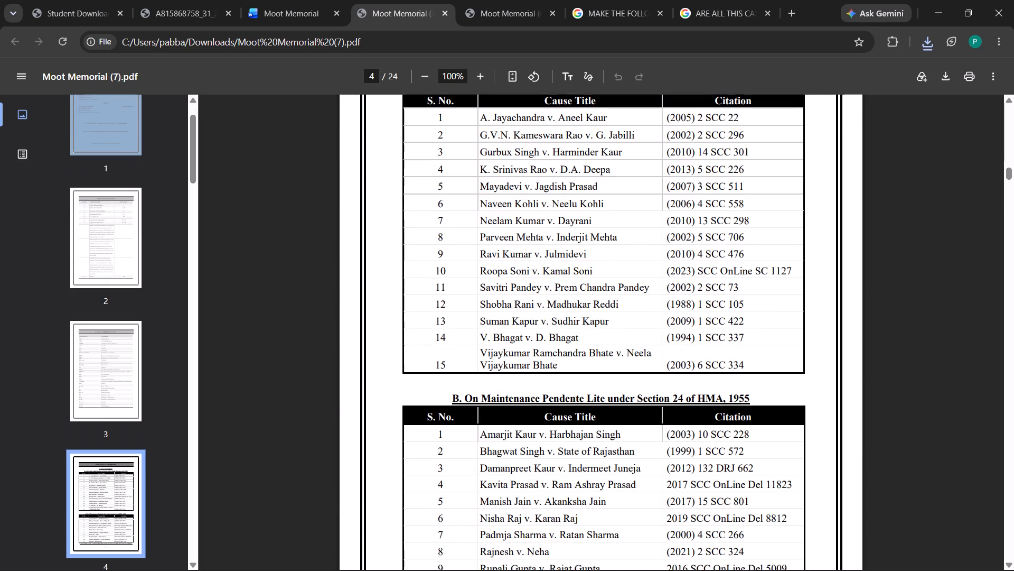
scroll(509, 317, down, 3)
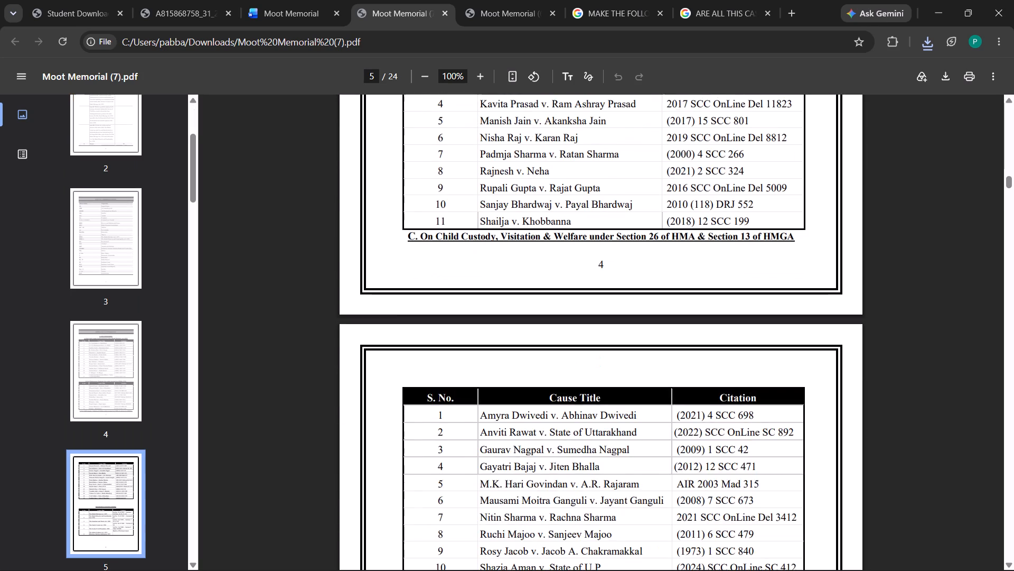
scroll(509, 317, down, 5)
scroll(509, 317, up, 4)
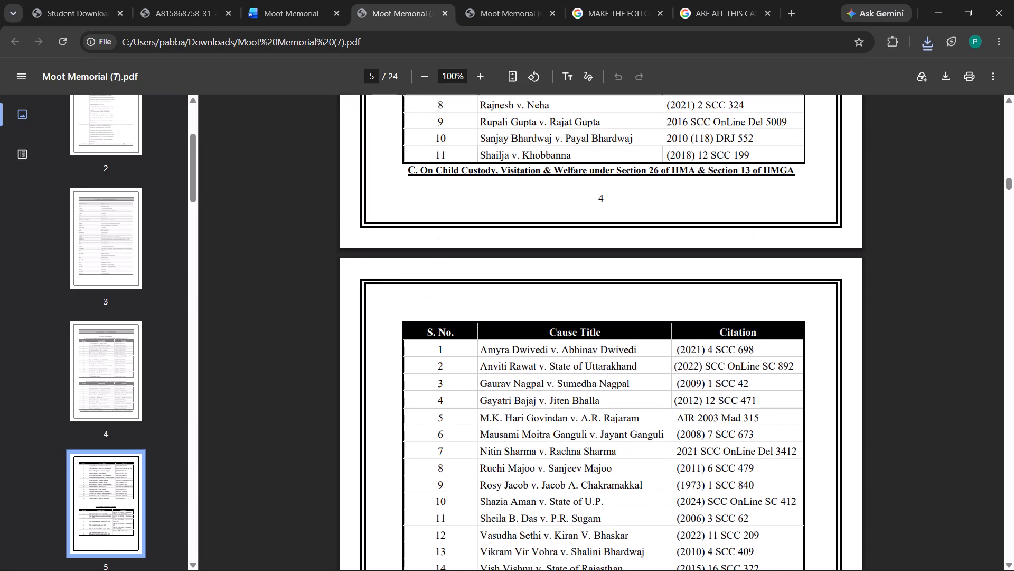
scroll(509, 317, up, 1)
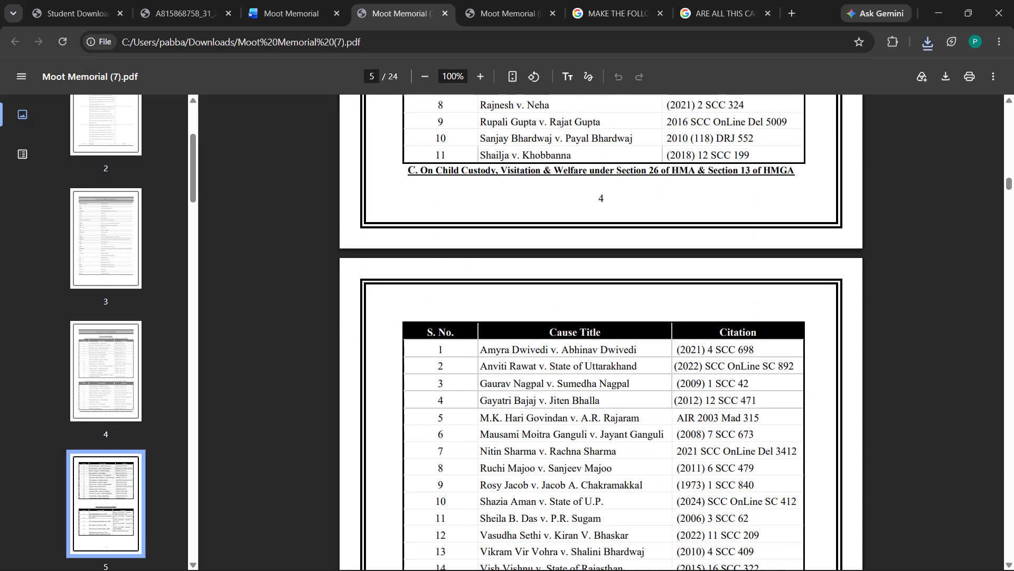
scroll(509, 317, down, 8)
scroll(509, 317, up, 5)
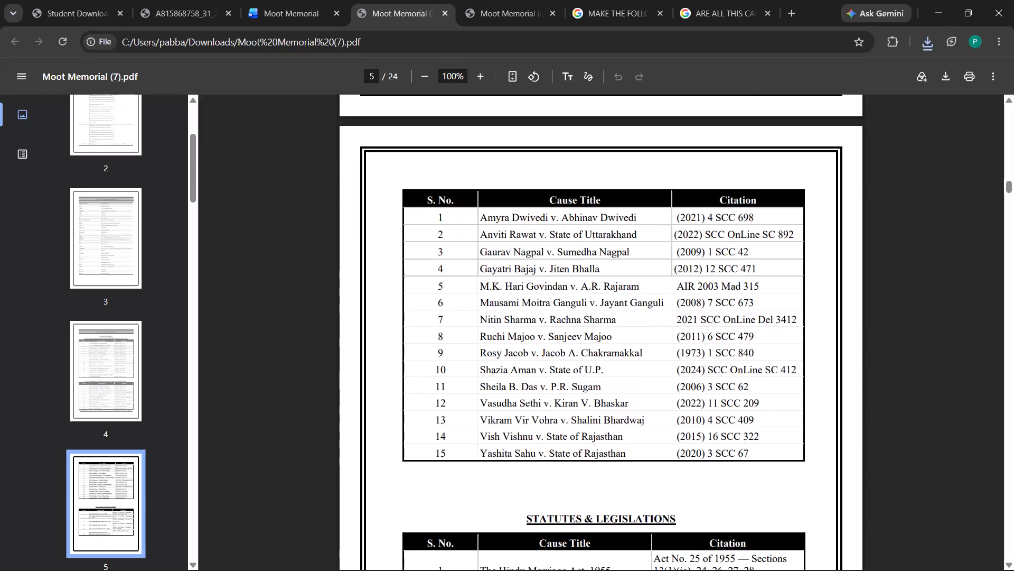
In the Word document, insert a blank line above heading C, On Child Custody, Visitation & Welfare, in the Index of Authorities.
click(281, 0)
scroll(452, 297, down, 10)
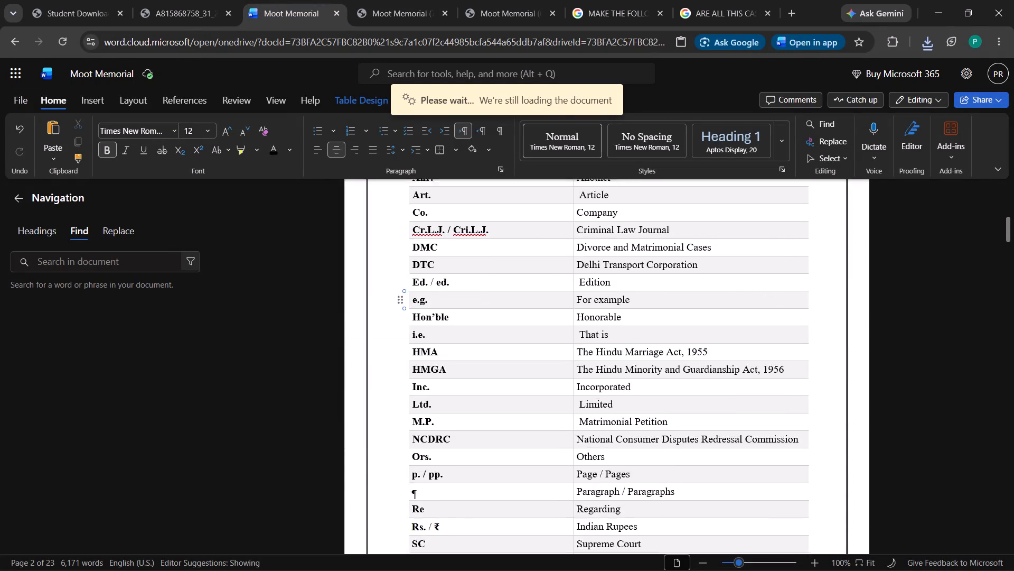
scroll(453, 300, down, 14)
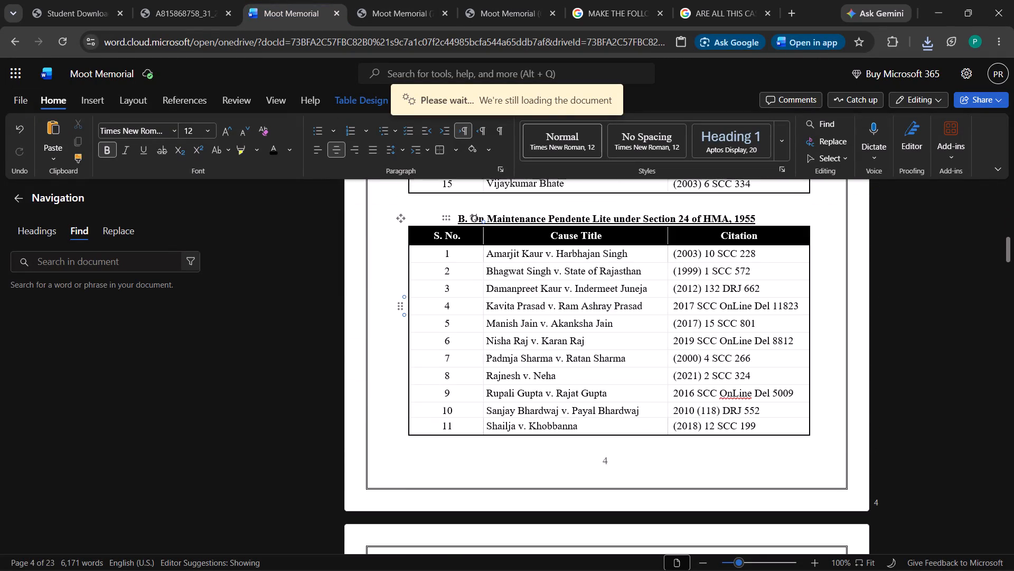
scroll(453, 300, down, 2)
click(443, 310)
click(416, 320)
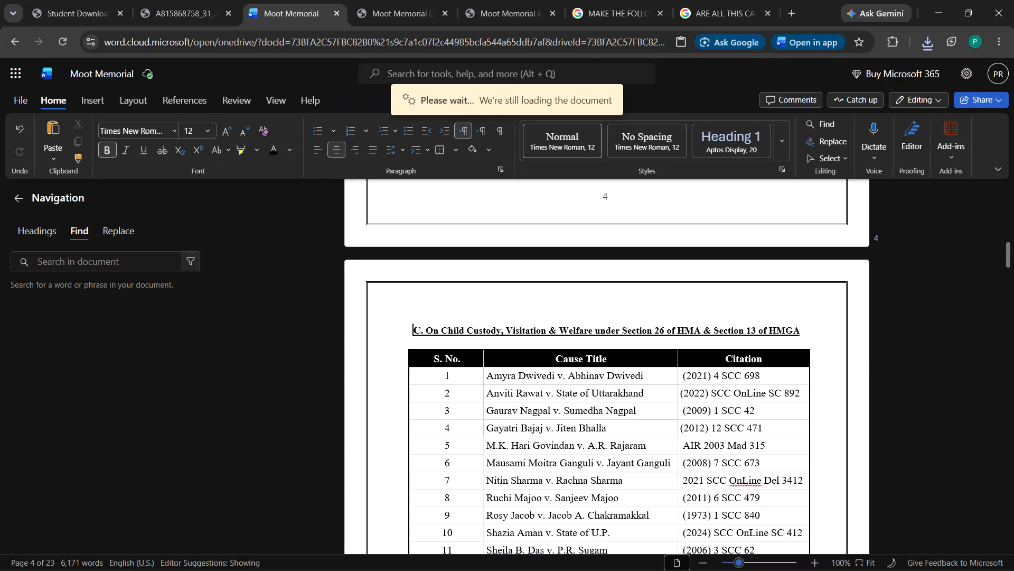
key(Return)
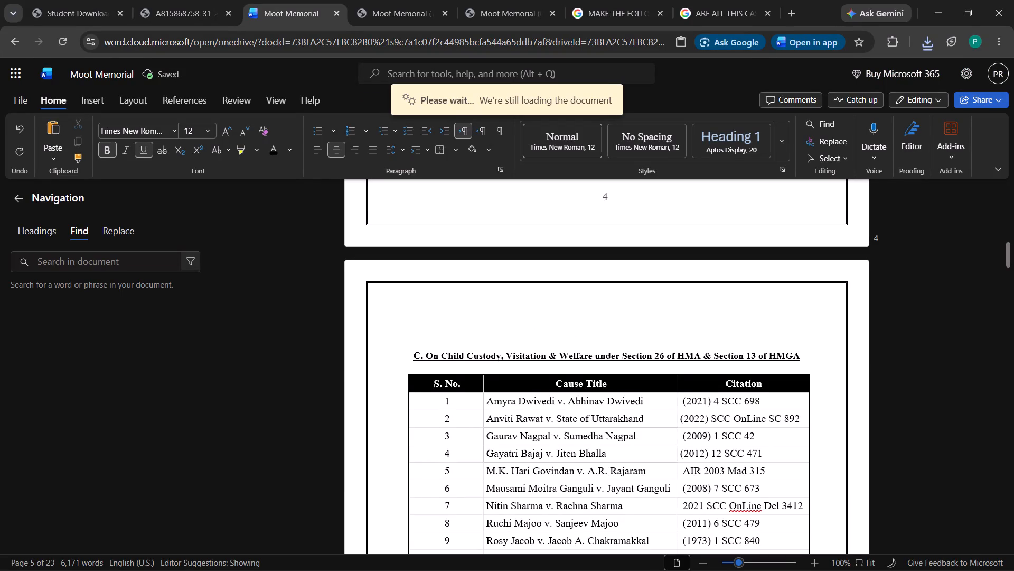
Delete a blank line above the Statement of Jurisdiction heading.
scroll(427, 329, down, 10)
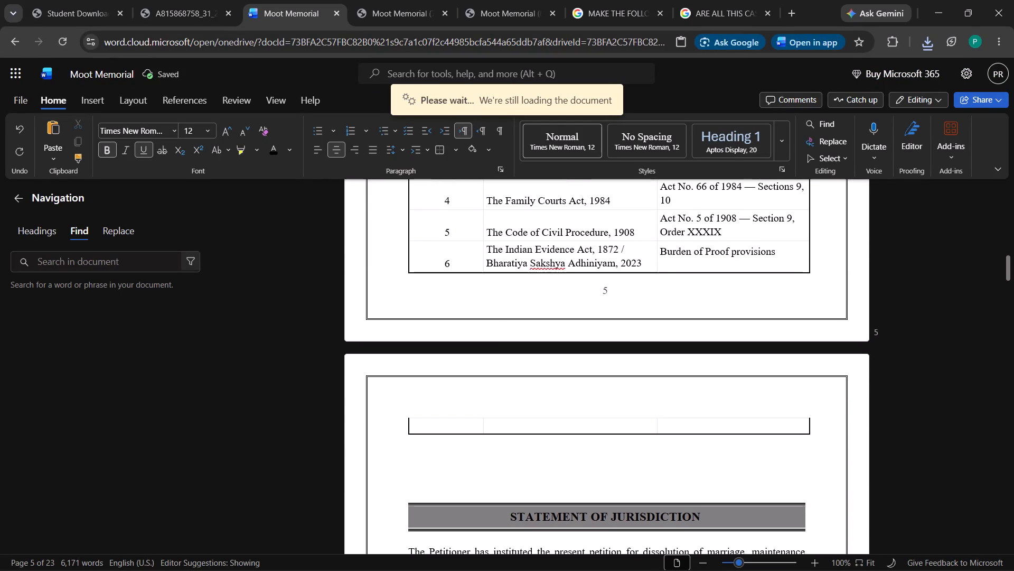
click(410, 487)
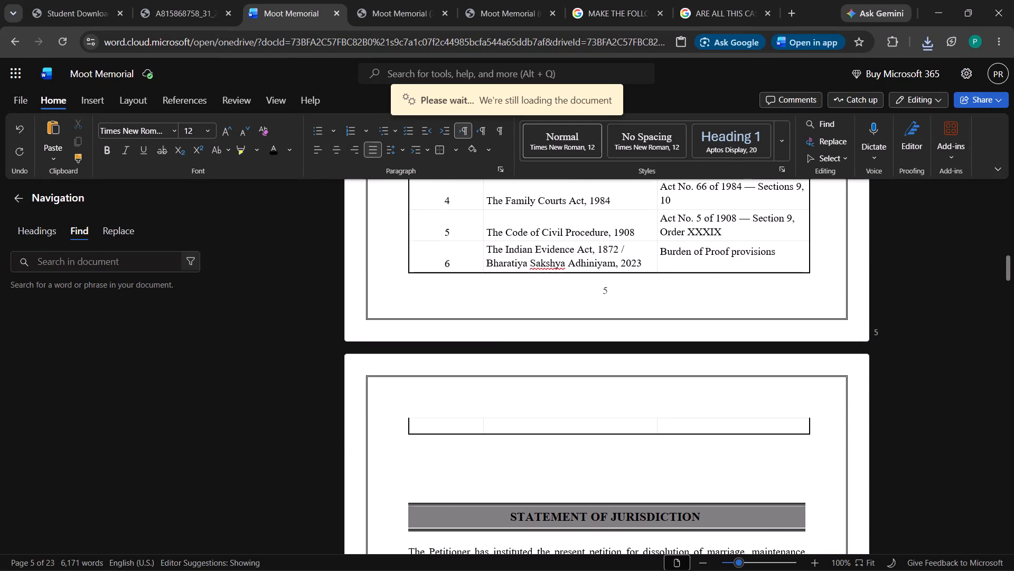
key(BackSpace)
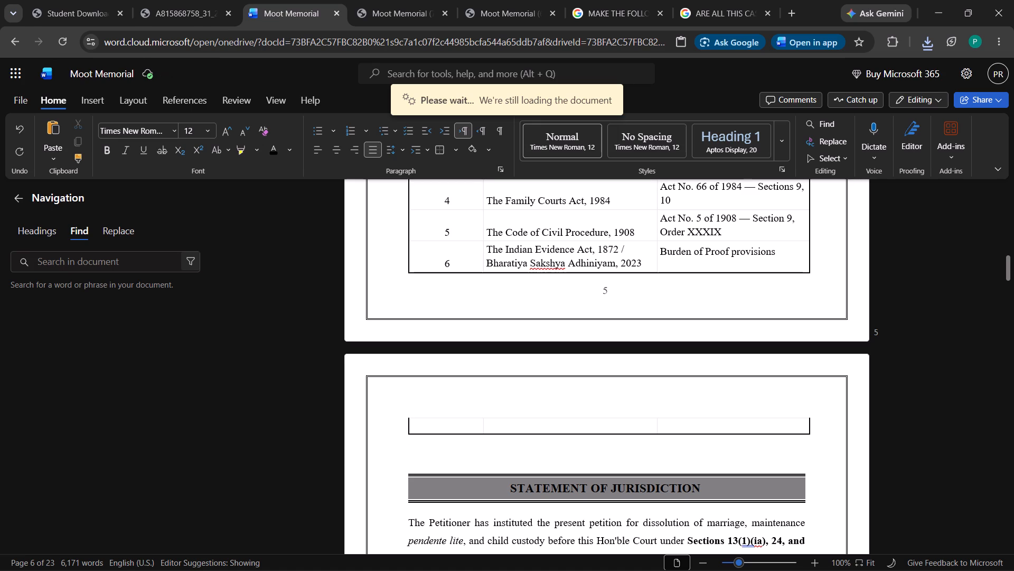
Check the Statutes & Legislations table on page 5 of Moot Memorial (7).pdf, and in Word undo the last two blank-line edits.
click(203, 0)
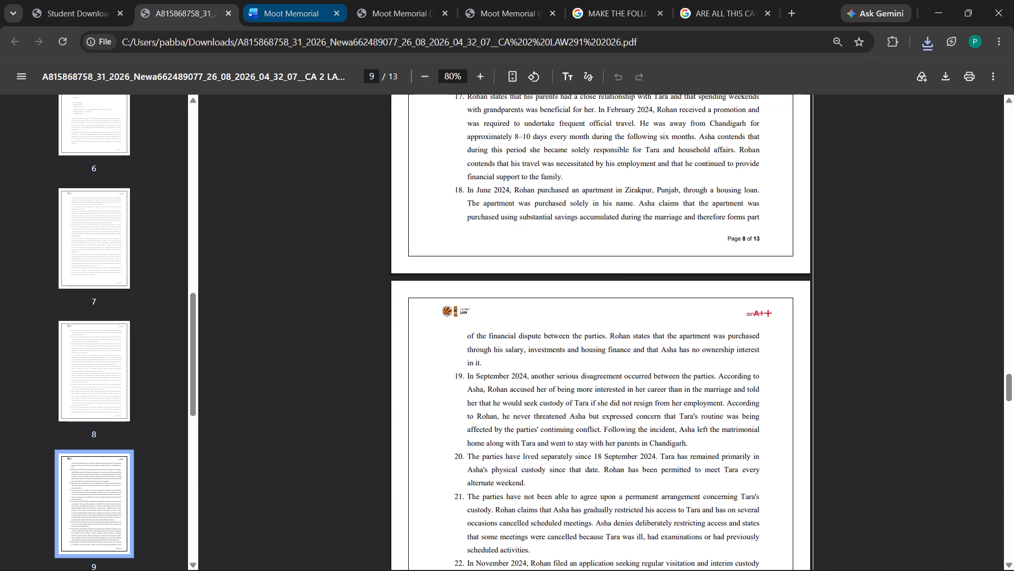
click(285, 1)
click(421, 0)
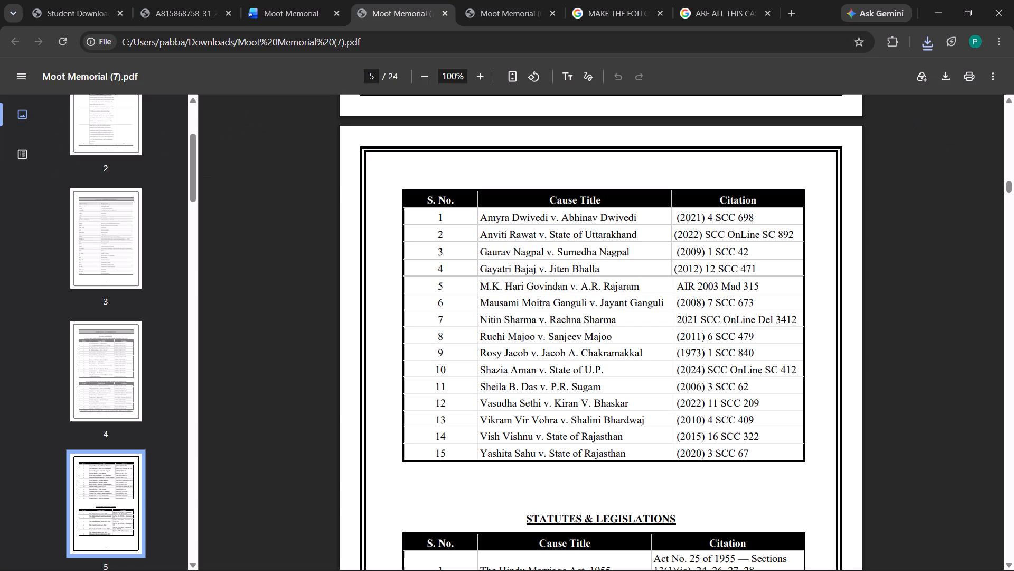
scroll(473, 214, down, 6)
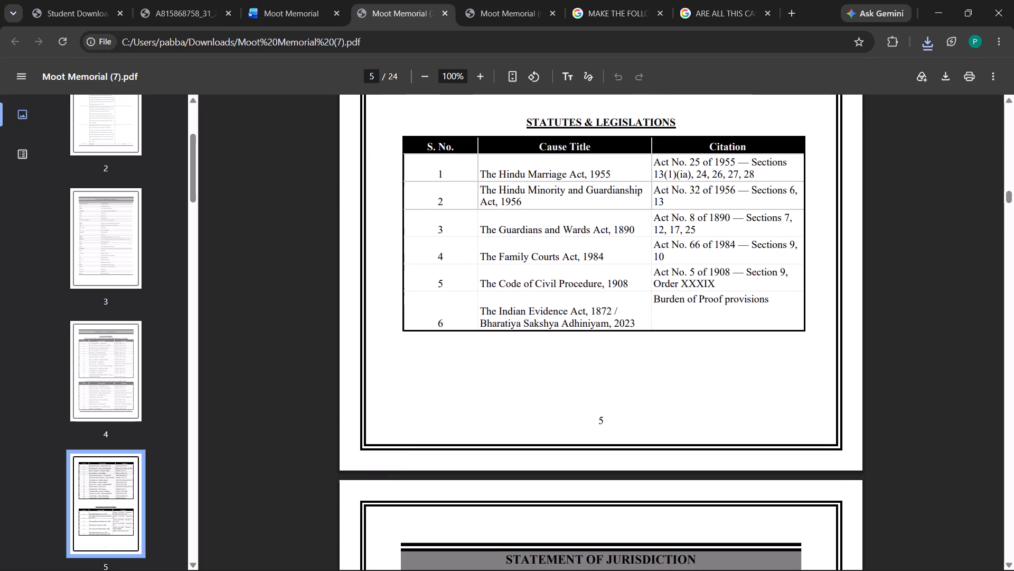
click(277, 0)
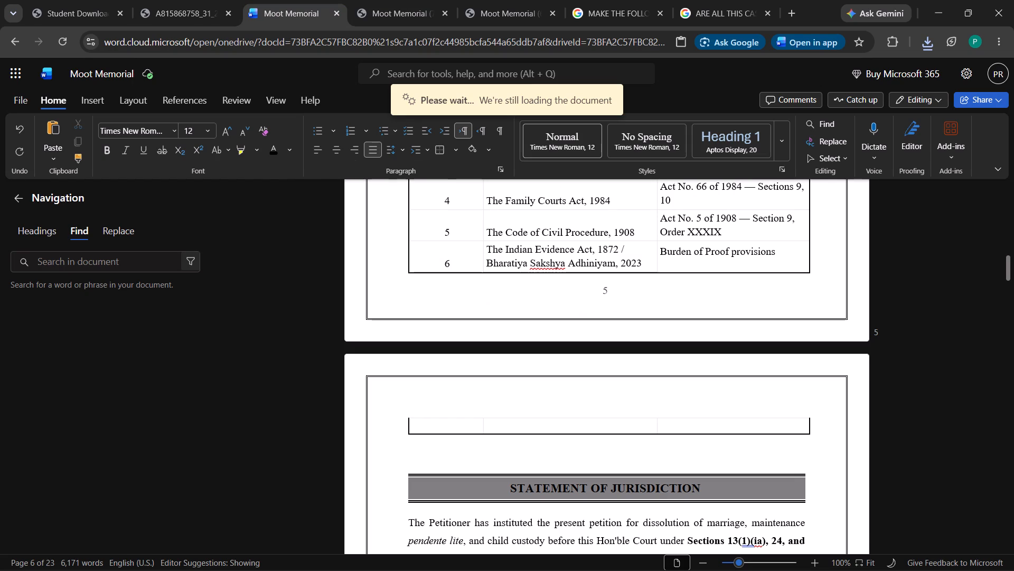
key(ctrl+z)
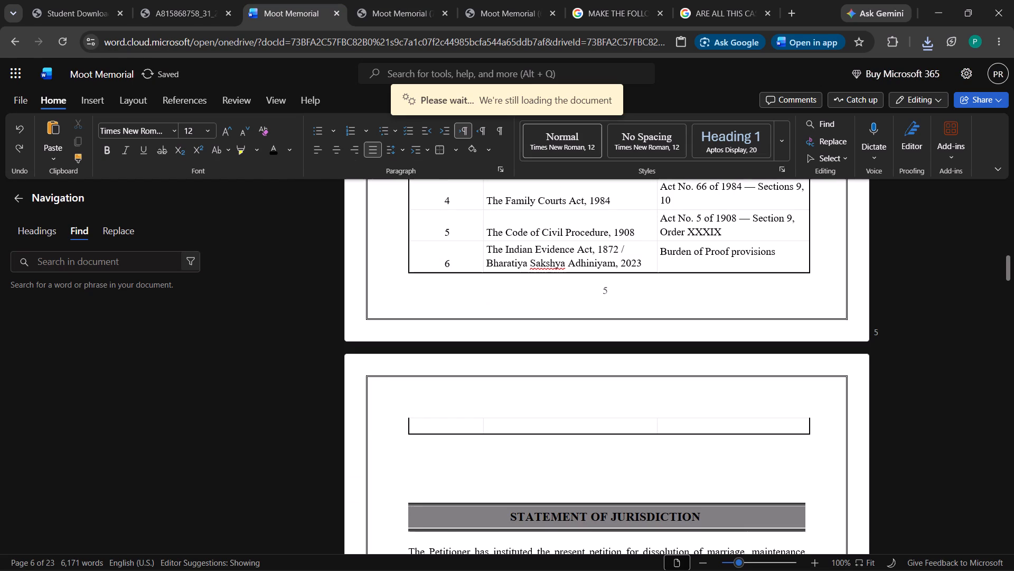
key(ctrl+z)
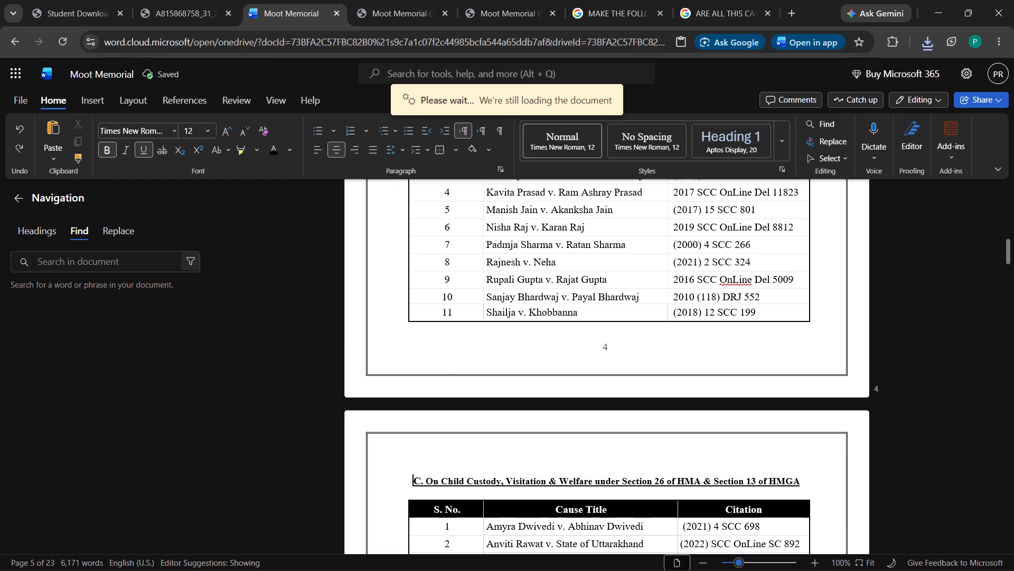
Insert a space at the start of heading C, On Child Custody, Visitation & Welfare, in the Index of Authorities.
scroll(339, 301, down, 5)
scroll(419, 323, down, 7)
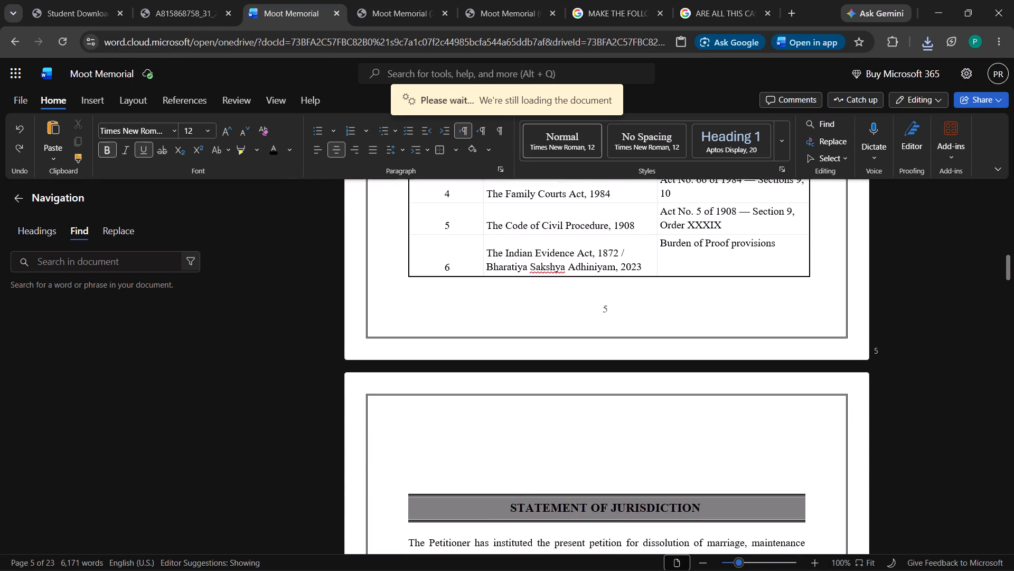
scroll(423, 327, down, 1)
key(space)
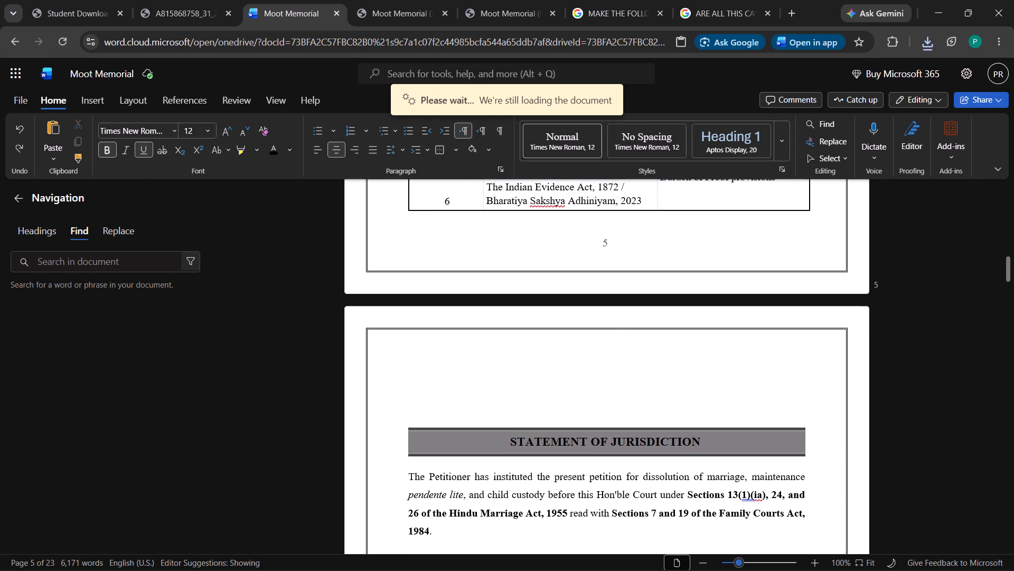
Check the page breaks from the Statutes & Legislations table to the Statement of Facts heading, and return to heading C on page 5.
scroll(471, 431, down, 6)
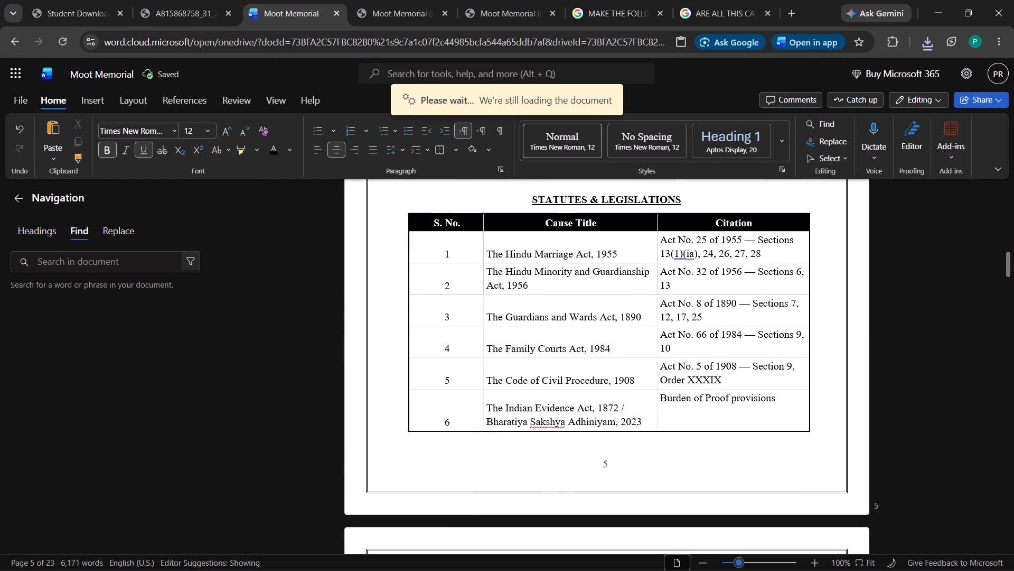
scroll(470, 430, down, 3)
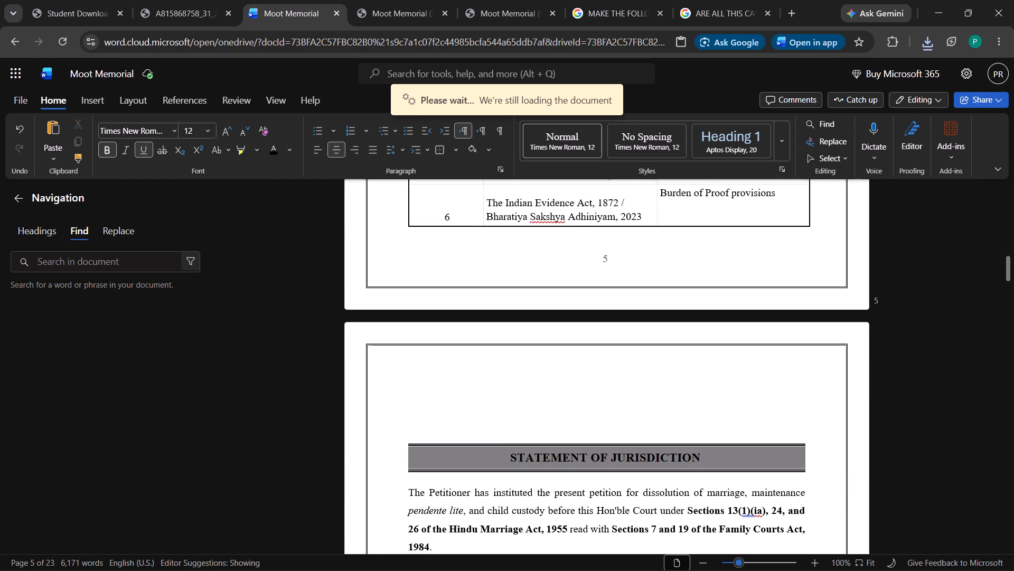
scroll(470, 430, down, 11)
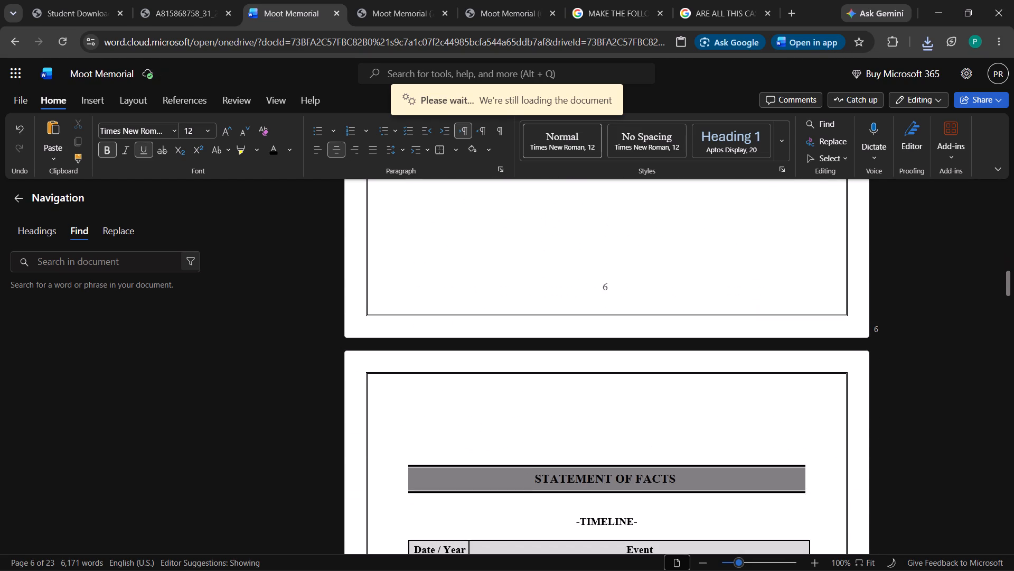
scroll(470, 430, up, 19)
scroll(470, 430, up, 4)
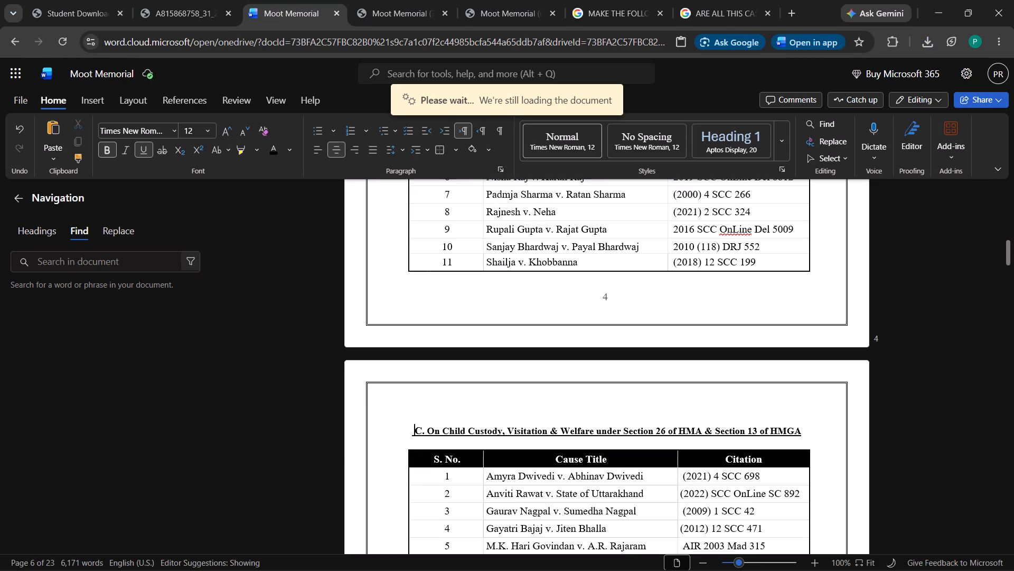
click(453, 407)
Delete the space at the start of heading C, On Child Custody, Visitation & Welfare, in the Index of Authorities.
key(BackSpace)
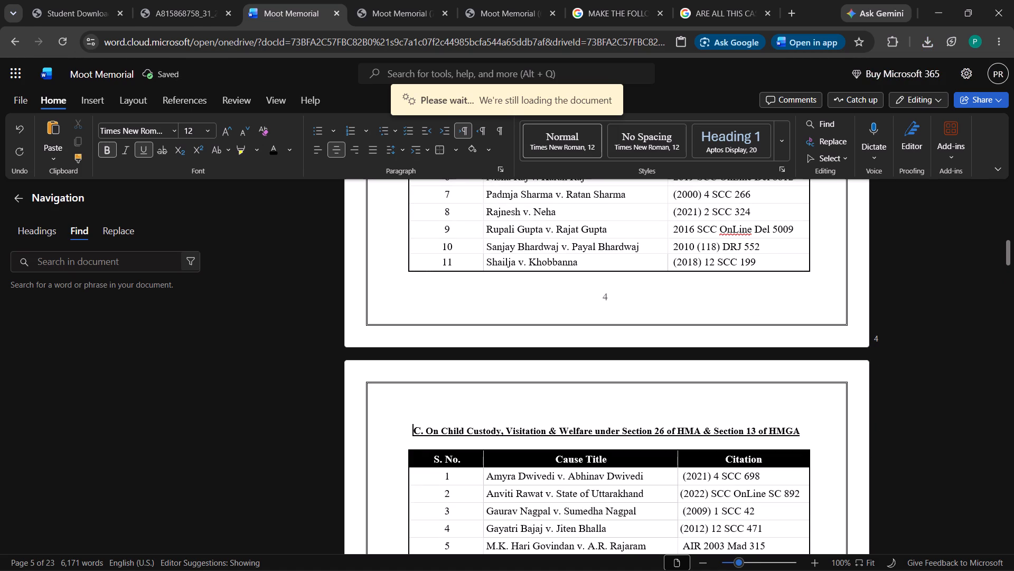
Insert a blank line above heading C, On Child Custody, Visitation & Welfare, on page 5.
scroll(477, 411, down, 12)
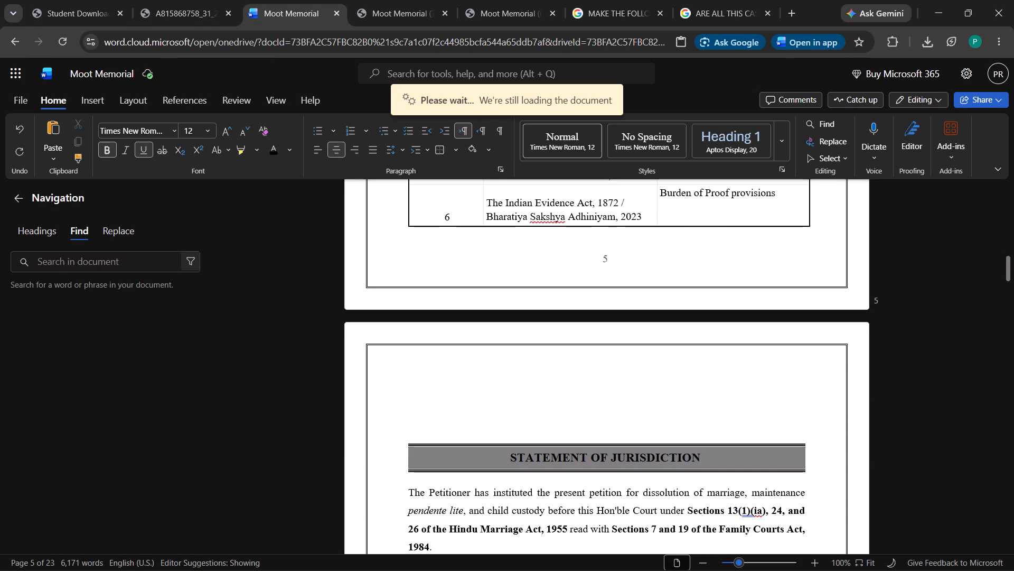
key(Return)
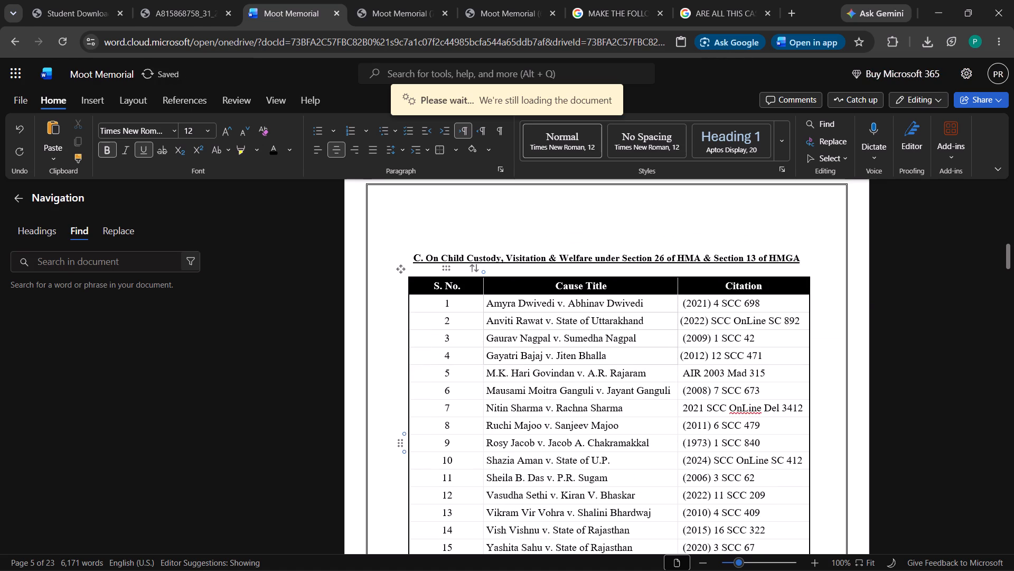
Check the end of the Statutes & Legislations table and delete a blank line above the Statement of Jurisdiction heading.
scroll(438, 437, down, 5)
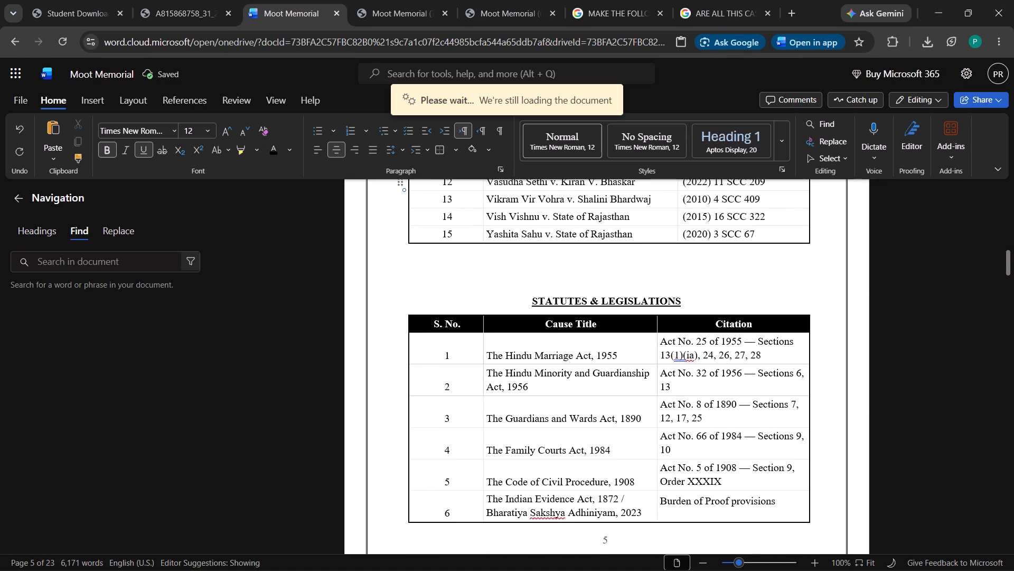
scroll(410, 325, down, 2)
scroll(430, 411, up, 2)
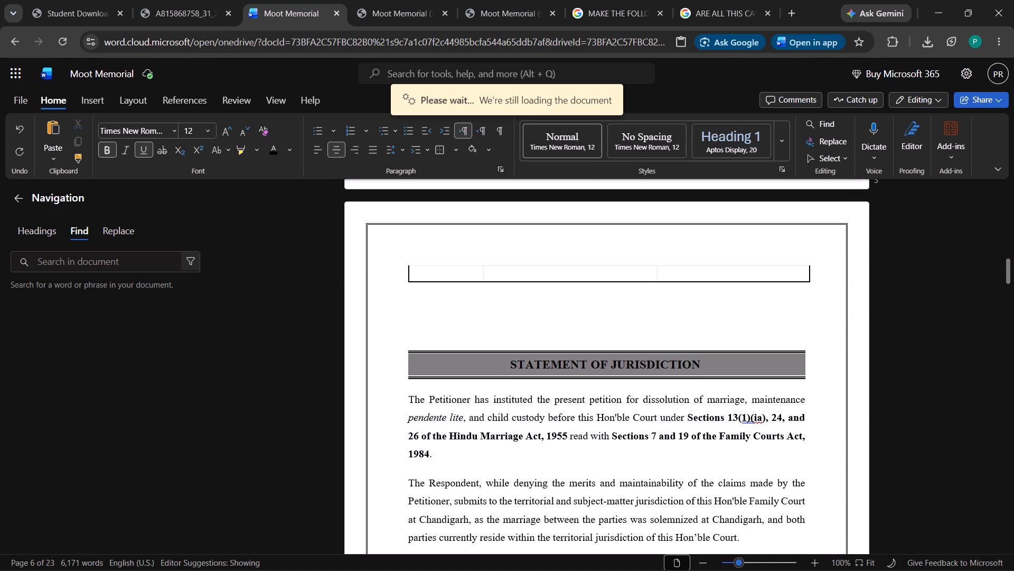
scroll(430, 411, up, 1)
scroll(430, 411, down, 1)
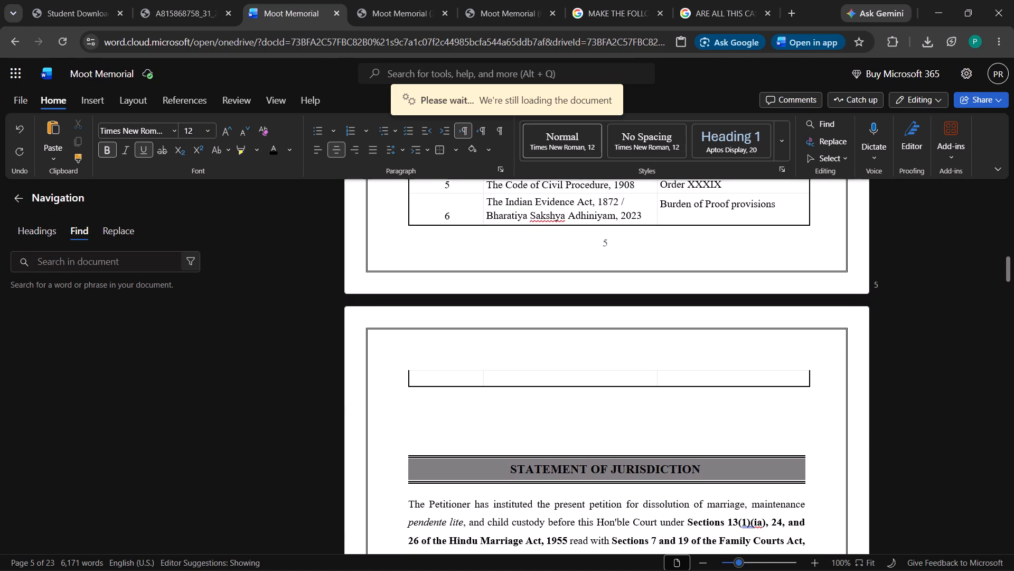
scroll(430, 411, down, 1)
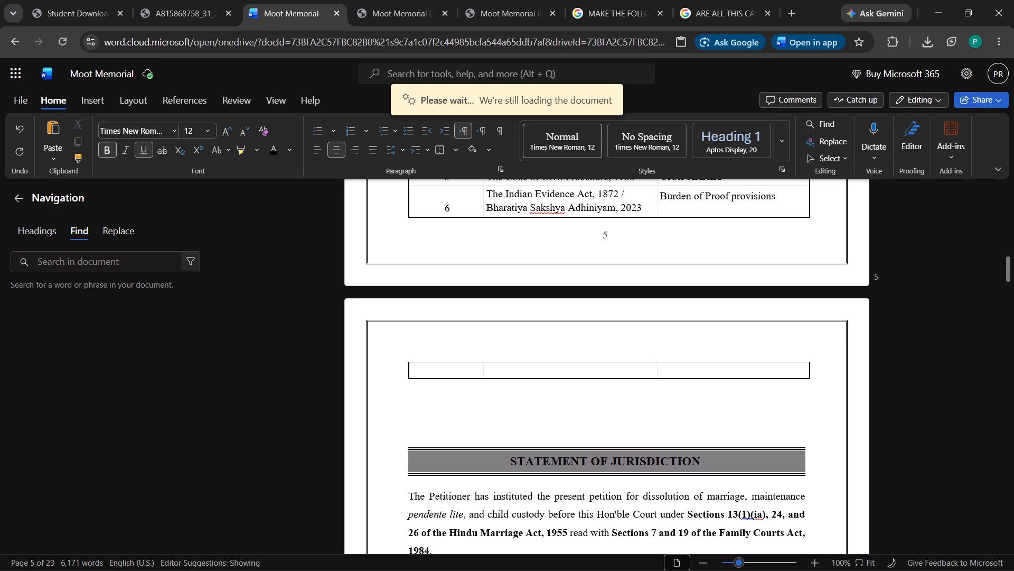
click(425, 416)
key(BackSpace)
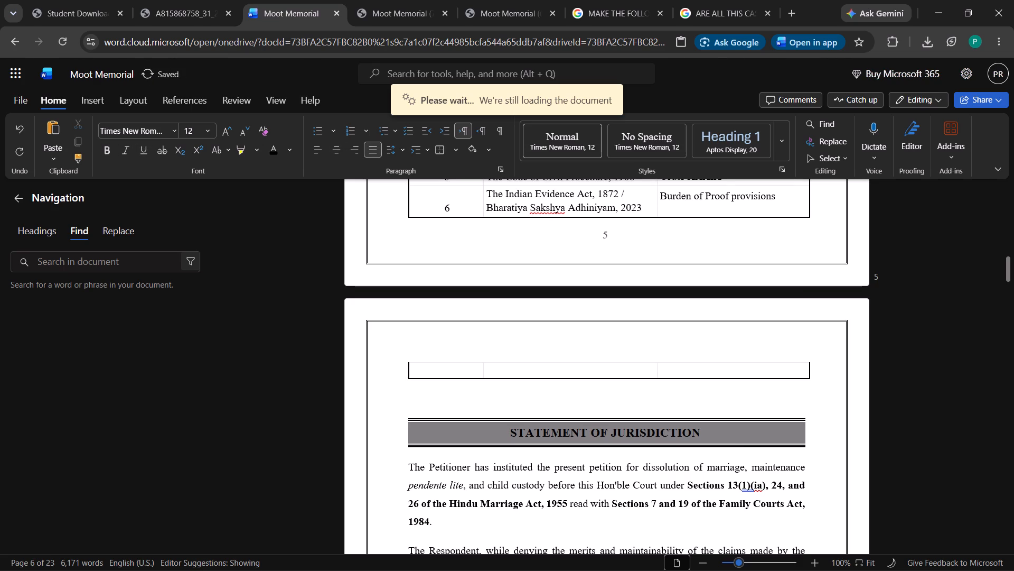
Compare heading C and the Statutes & Legislations table on pages 4 and 5 of Moot Memorial (7).pdf with the page breaks in Word.
scroll(465, 397, down, 6)
click(379, 0)
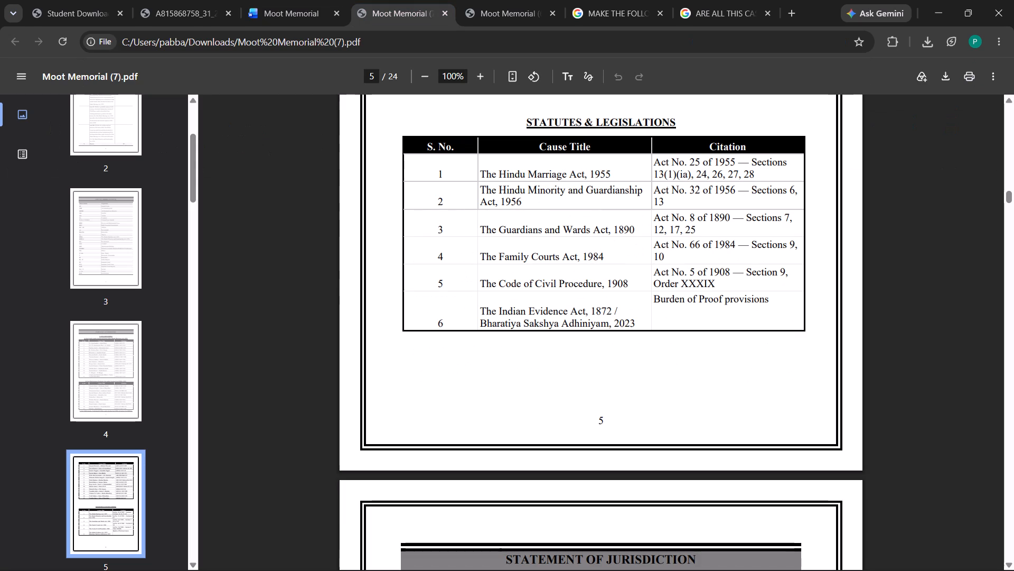
scroll(512, 352, up, 5)
scroll(512, 352, down, 3)
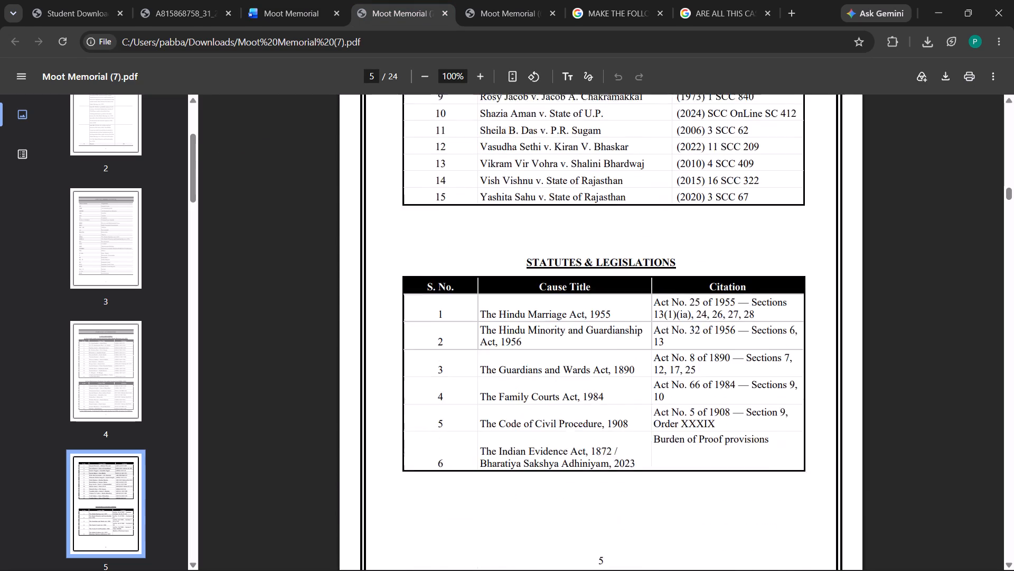
scroll(512, 352, up, 8)
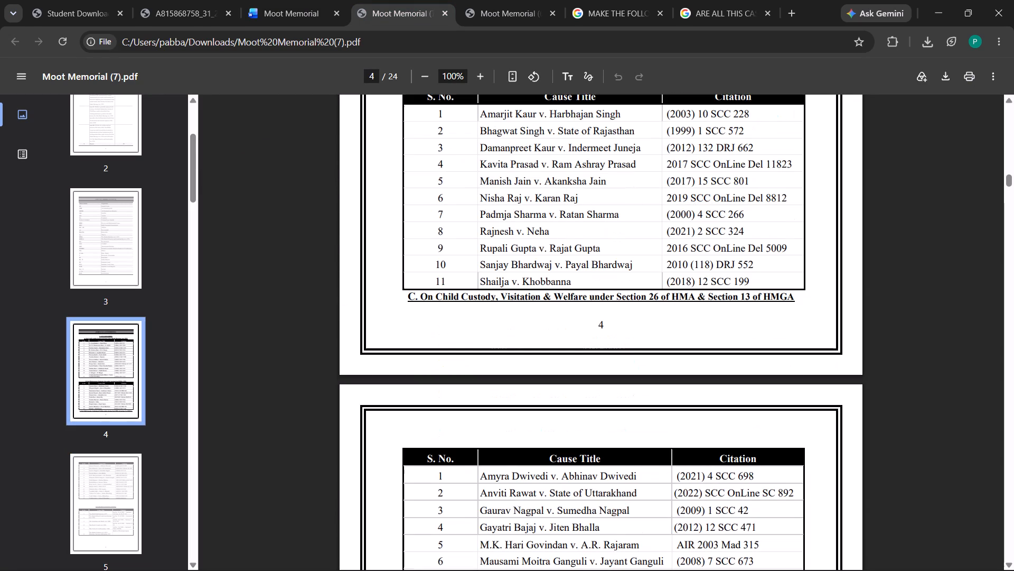
click(322, 0)
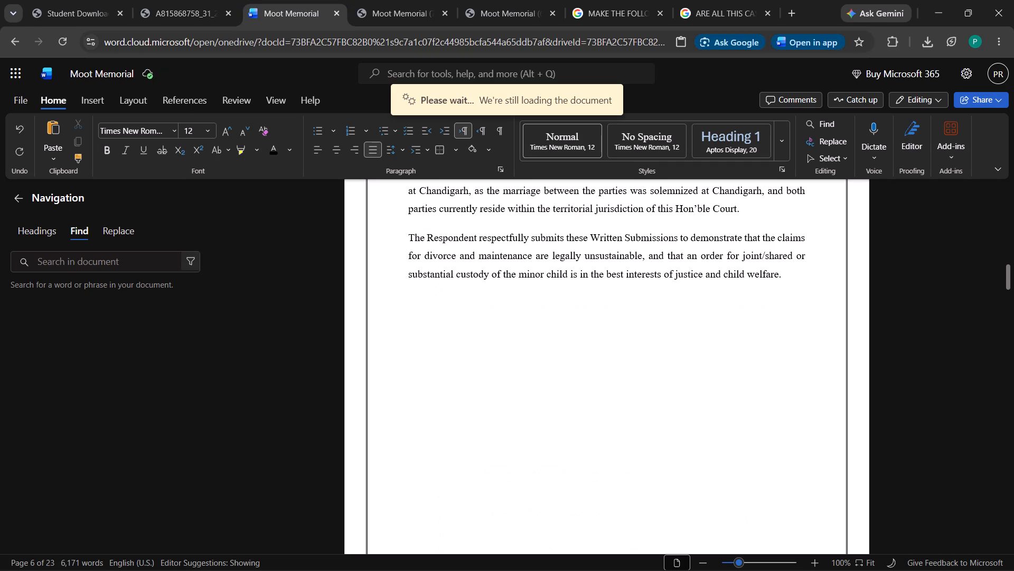
scroll(512, 334, up, 5)
scroll(513, 338, down, 2)
scroll(513, 338, up, 4)
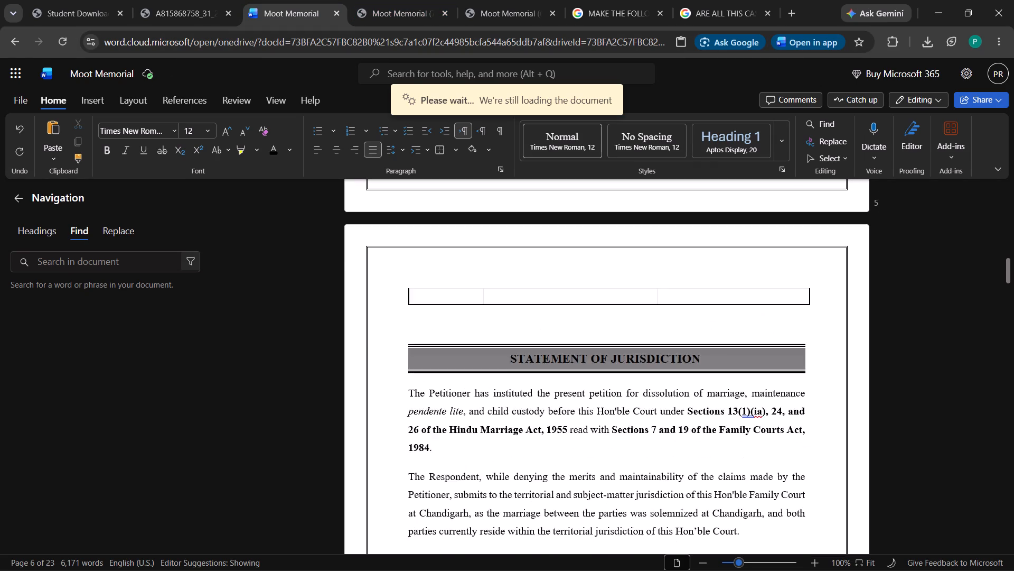
scroll(514, 341, up, 4)
scroll(515, 342, down, 1)
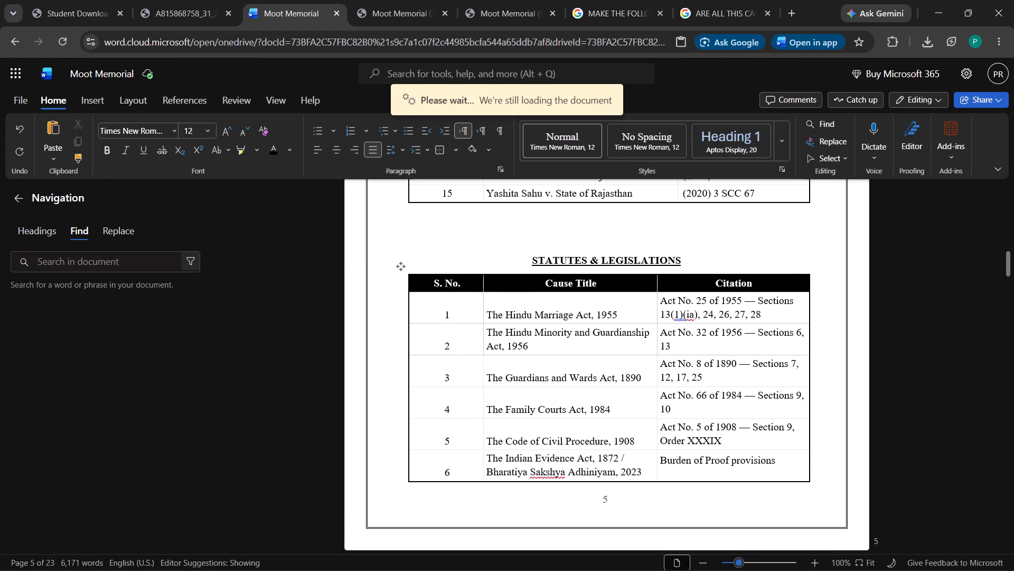
scroll(515, 342, down, 3)
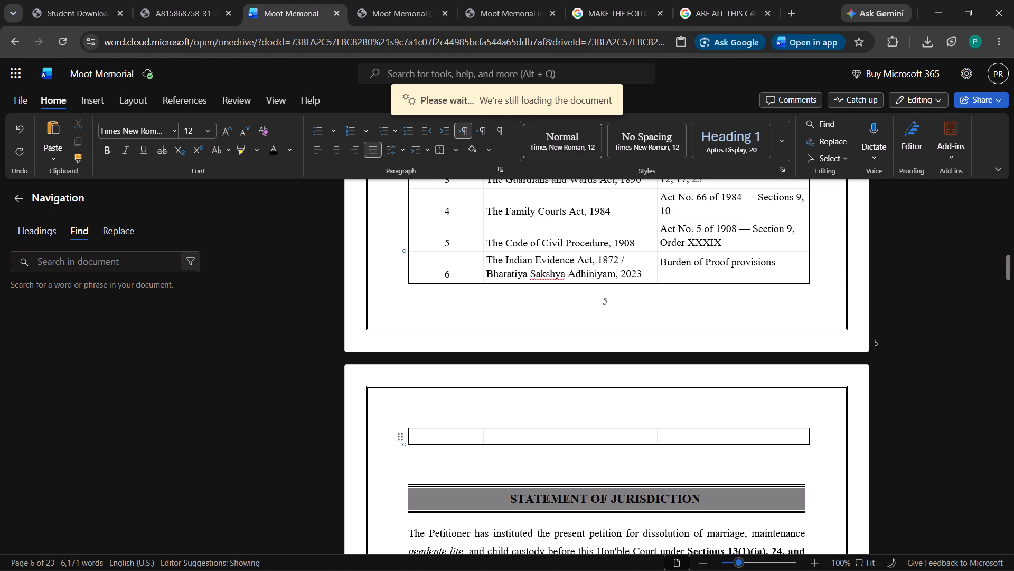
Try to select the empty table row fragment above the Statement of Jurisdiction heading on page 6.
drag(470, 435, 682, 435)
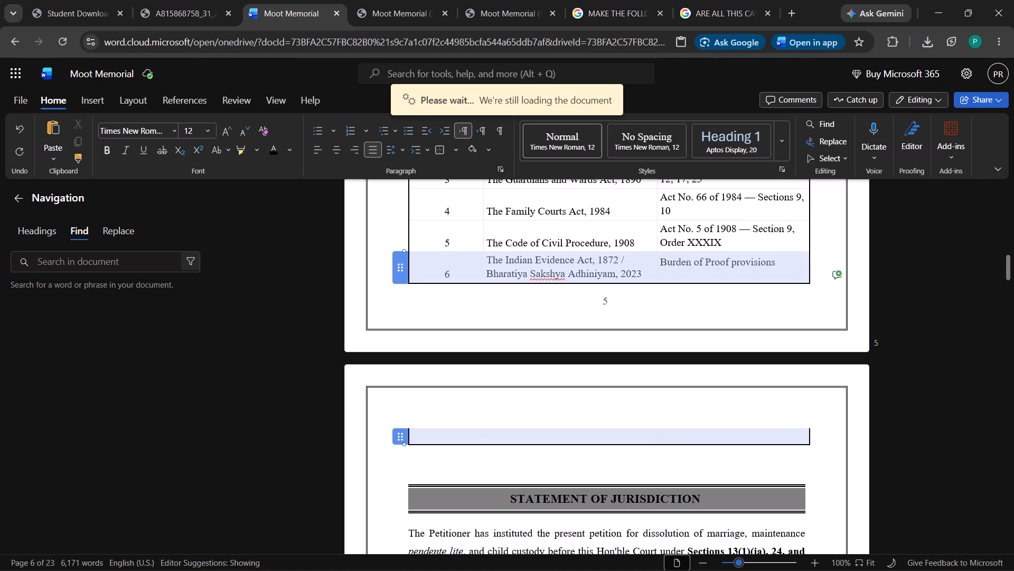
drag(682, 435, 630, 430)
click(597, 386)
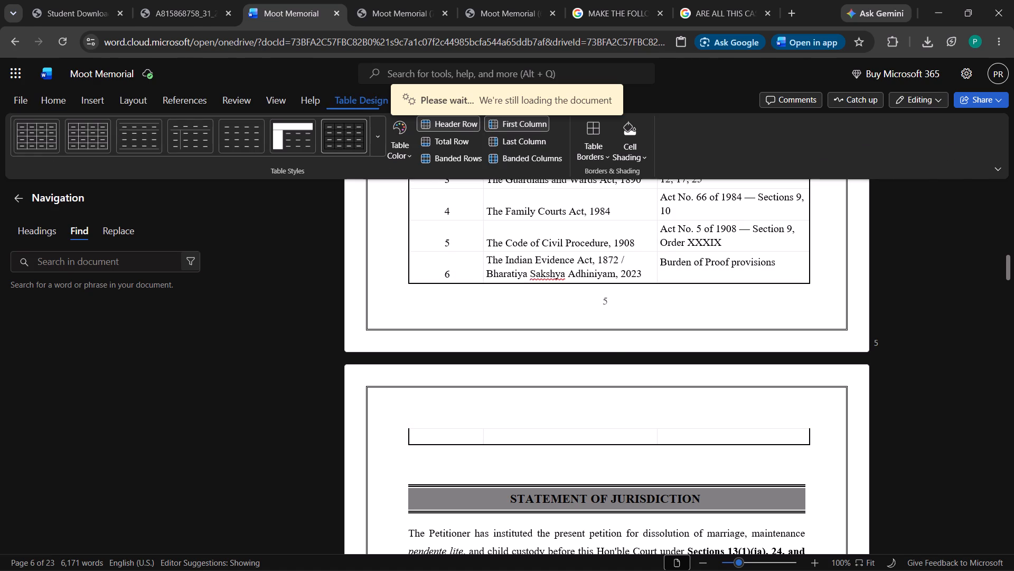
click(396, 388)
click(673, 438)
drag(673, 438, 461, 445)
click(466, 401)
Review Moot Memorial (7).pdf from the Statutes & Legislations table to the Summary of Arguments, checking page breaks and heading placement.
scroll(868, 428, down, 4)
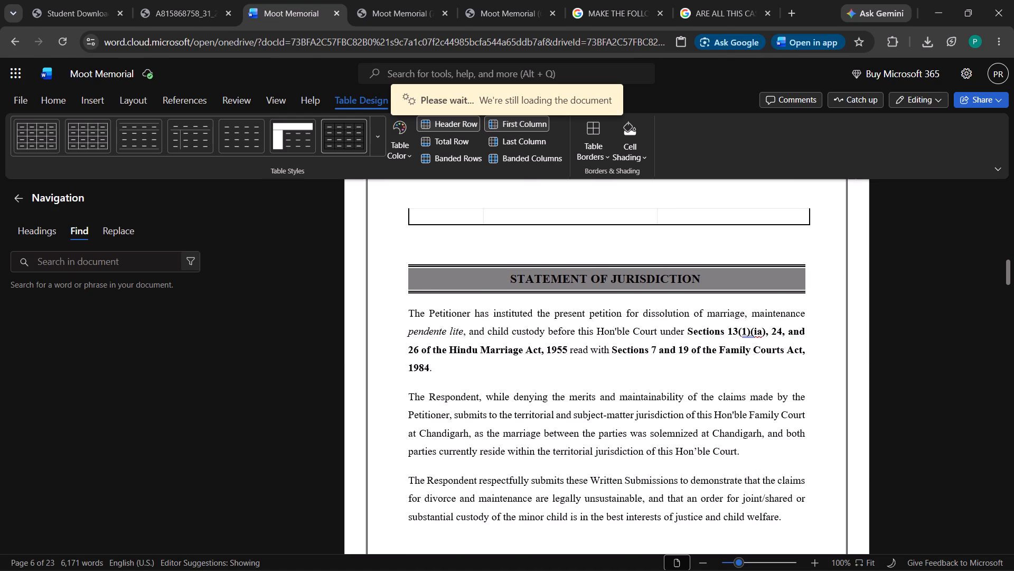
click(381, 0)
scroll(511, 249, down, 9)
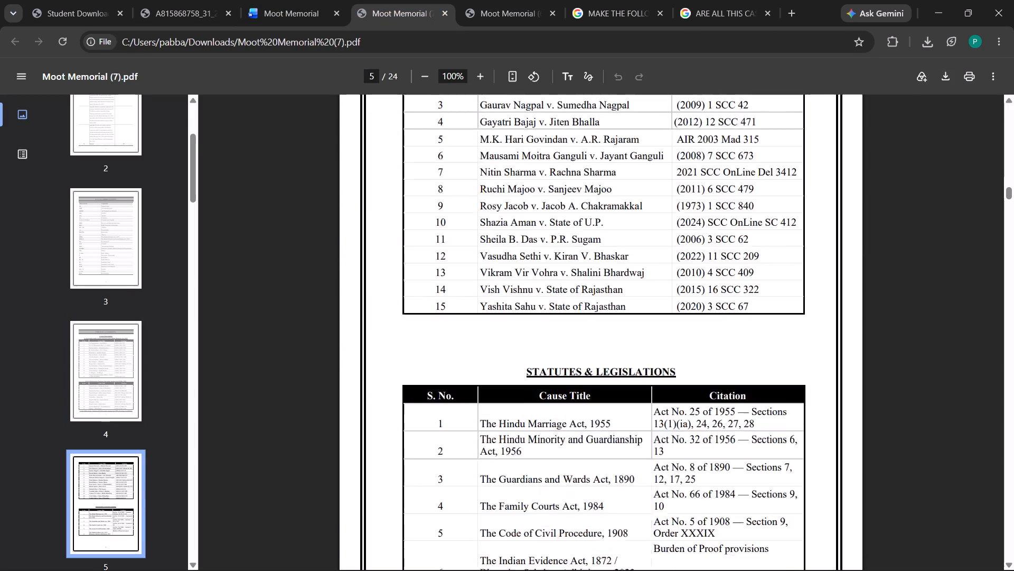
scroll(511, 260, down, 20)
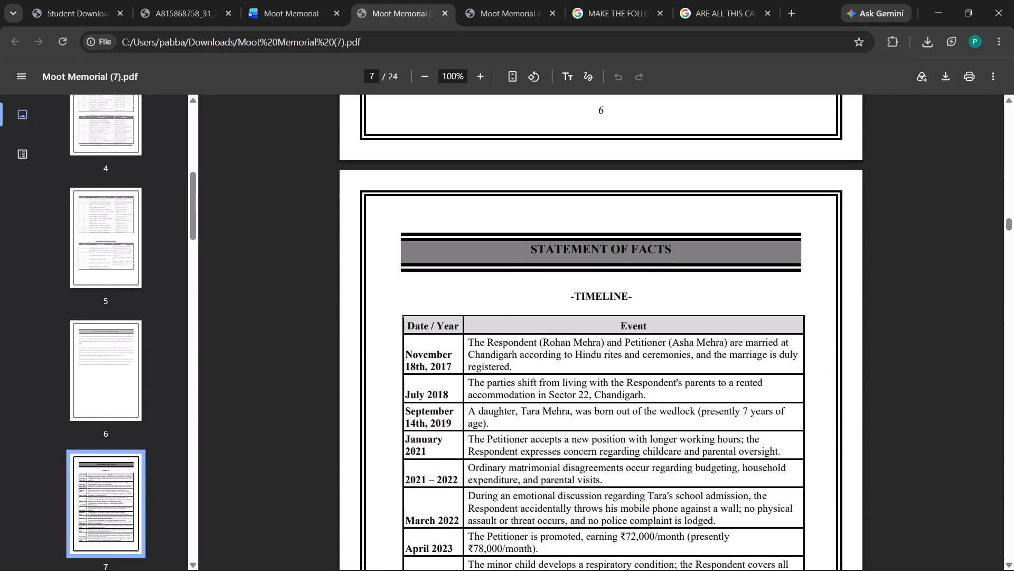
scroll(511, 261, down, 20)
scroll(511, 261, down, 2)
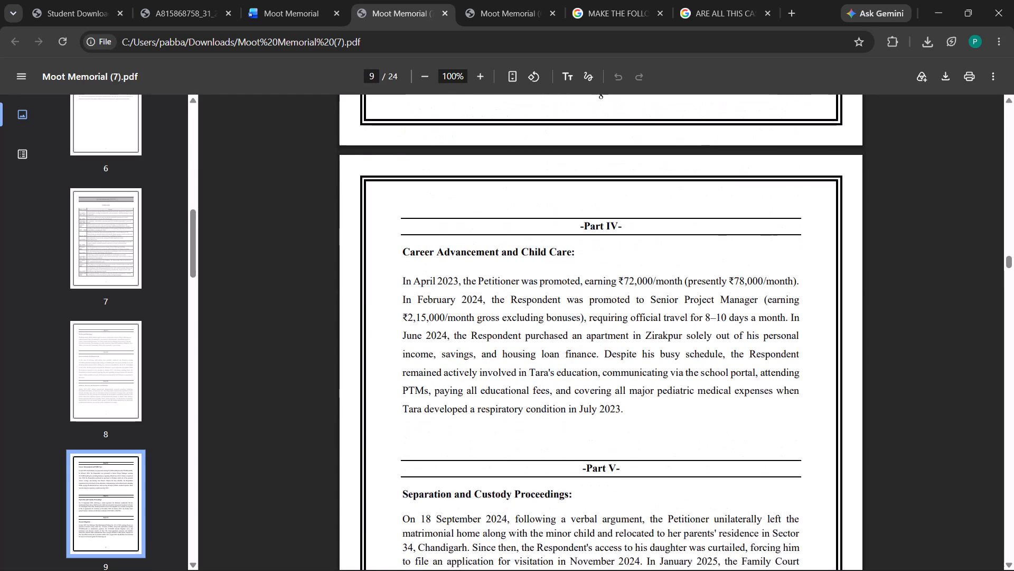
scroll(511, 261, down, 8)
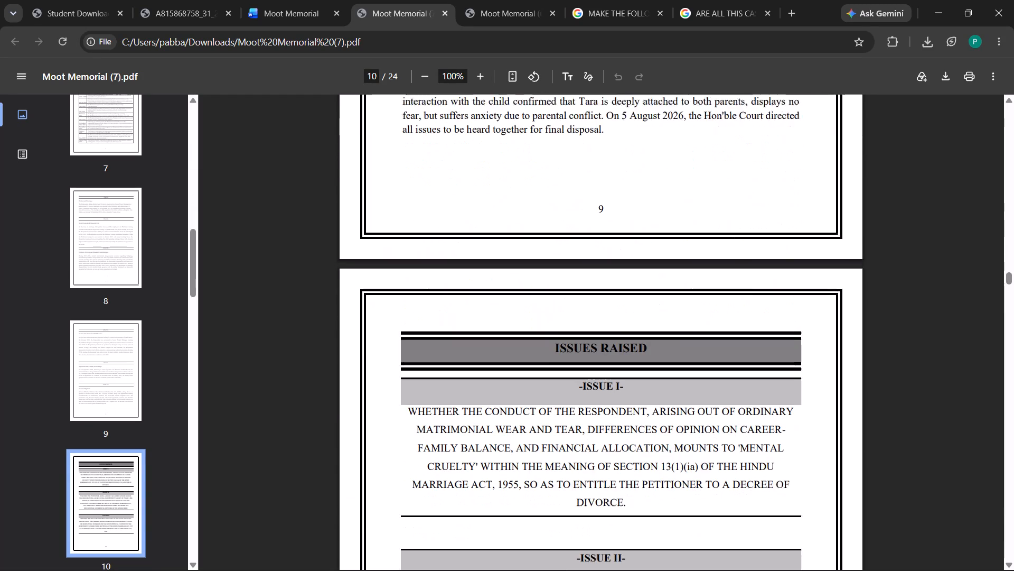
scroll(511, 285, down, 11)
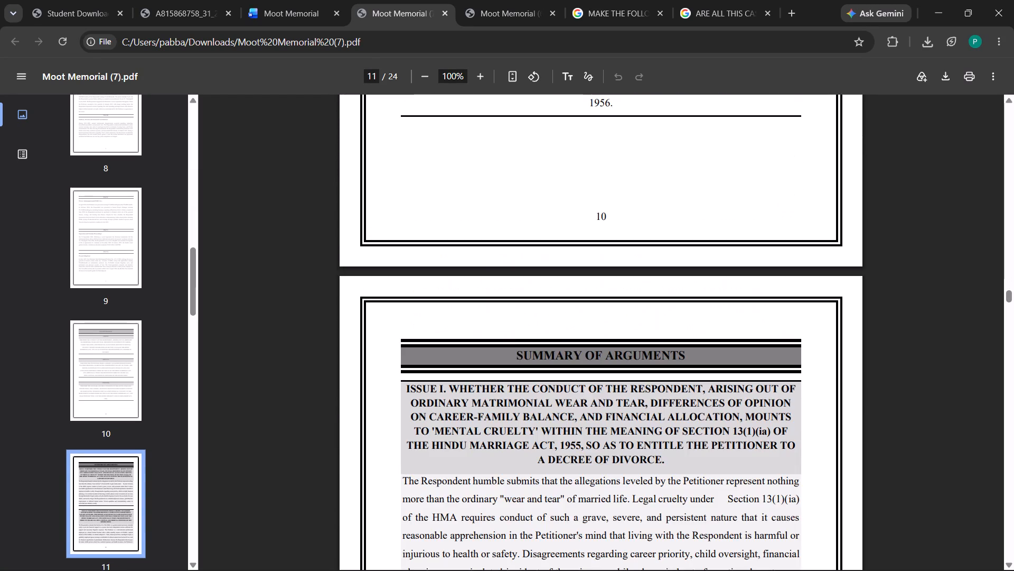
scroll(511, 285, down, 9)
scroll(511, 285, up, 1)
scroll(511, 285, down, 12)
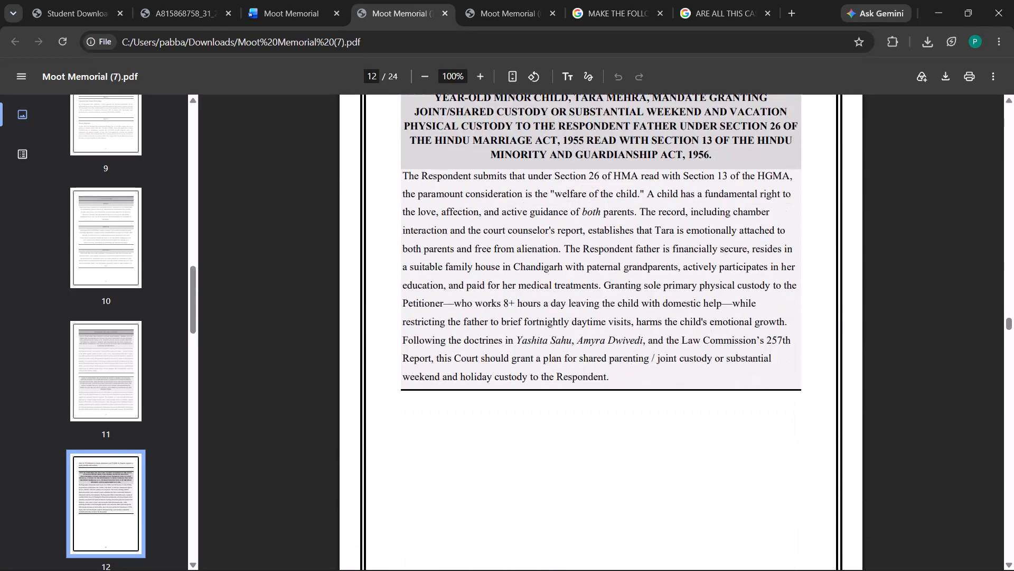
Review the Issue I arguments in Moot Memorial (7).pdf through page 16, checking page breaks, heading spacing and footnotes.
scroll(511, 285, down, 20)
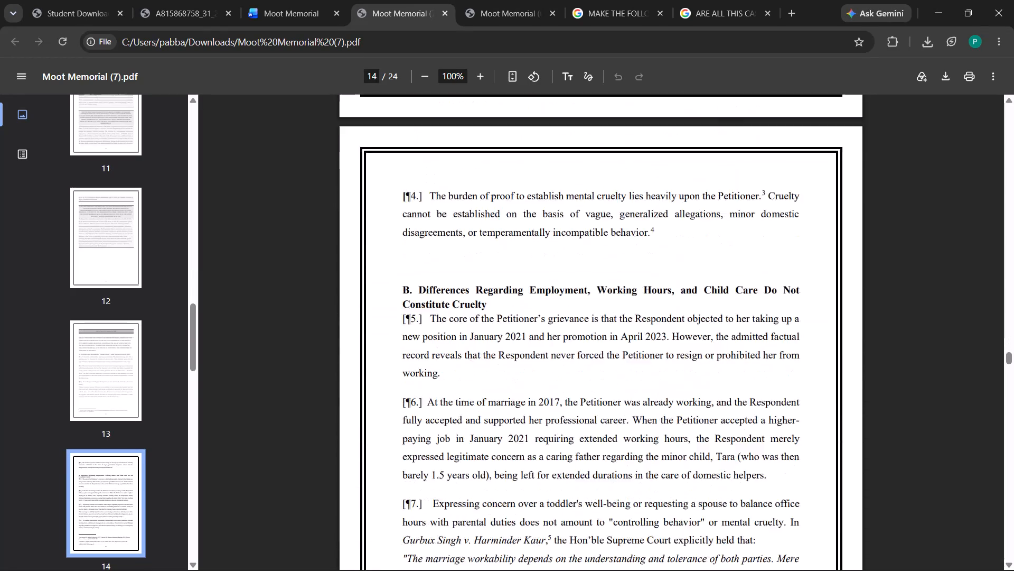
scroll(511, 285, down, 19)
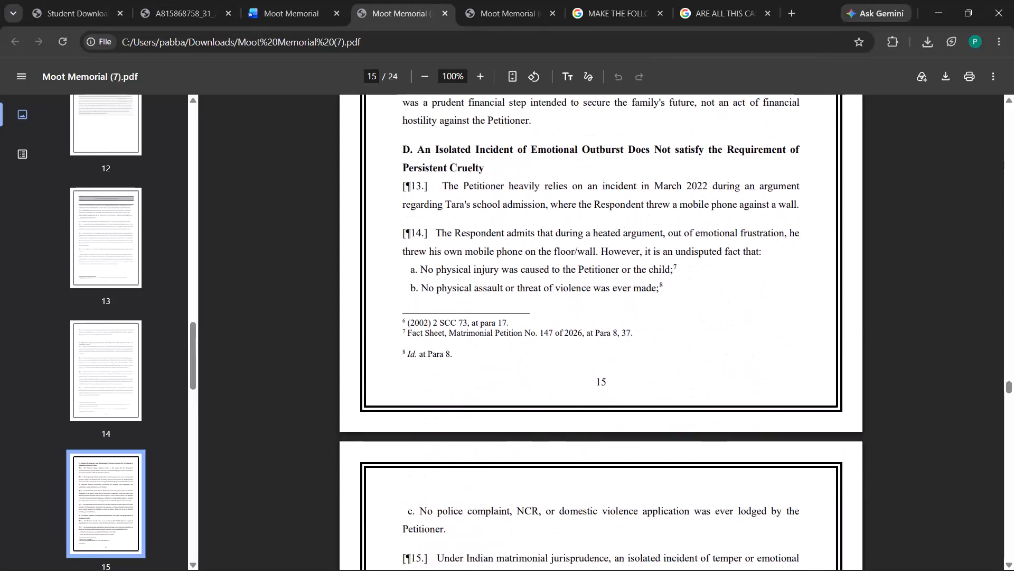
scroll(511, 285, down, 12)
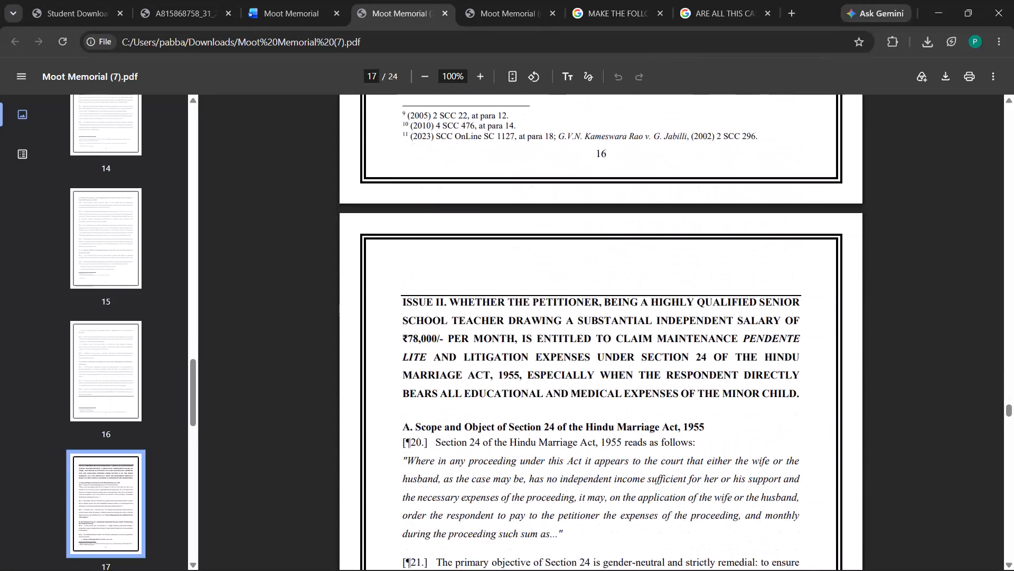
Review the Issue II arguments on pages 17 to 19 of the PDF for page breaks and footnote placement.
scroll(511, 285, down, 3)
scroll(511, 285, up, 5)
scroll(511, 285, down, 12)
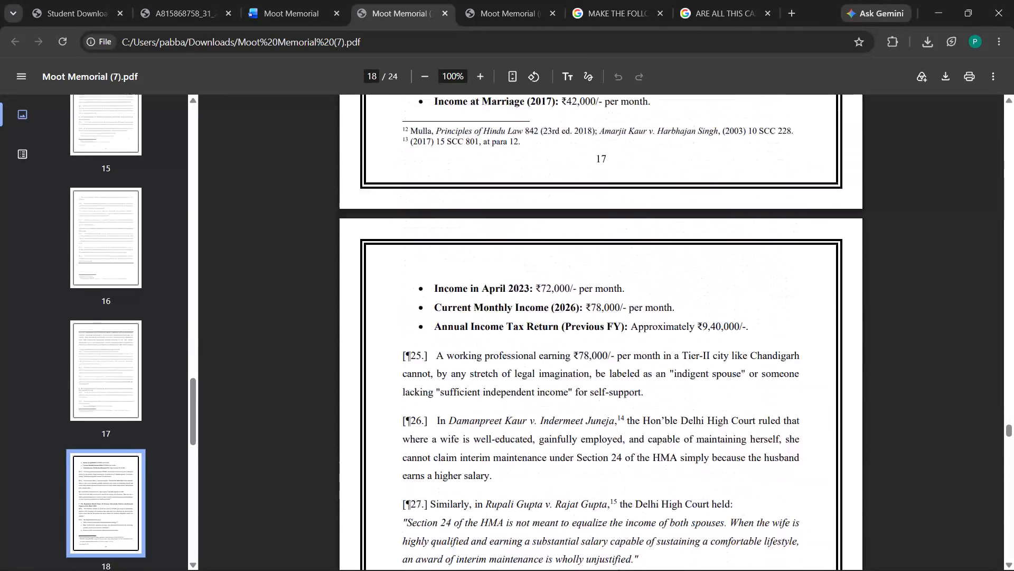
scroll(511, 285, up, 10)
scroll(511, 285, down, 13)
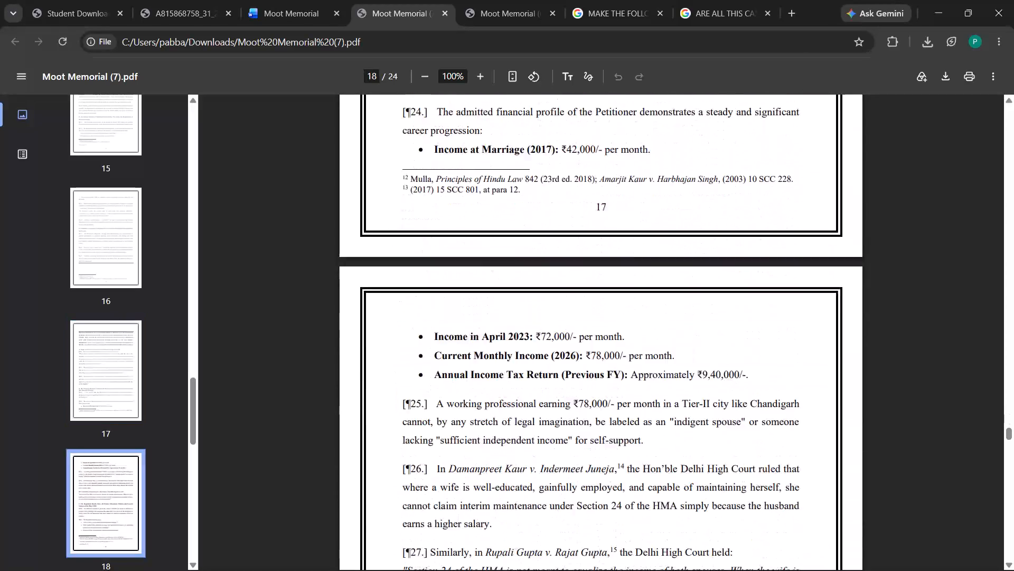
scroll(511, 285, down, 17)
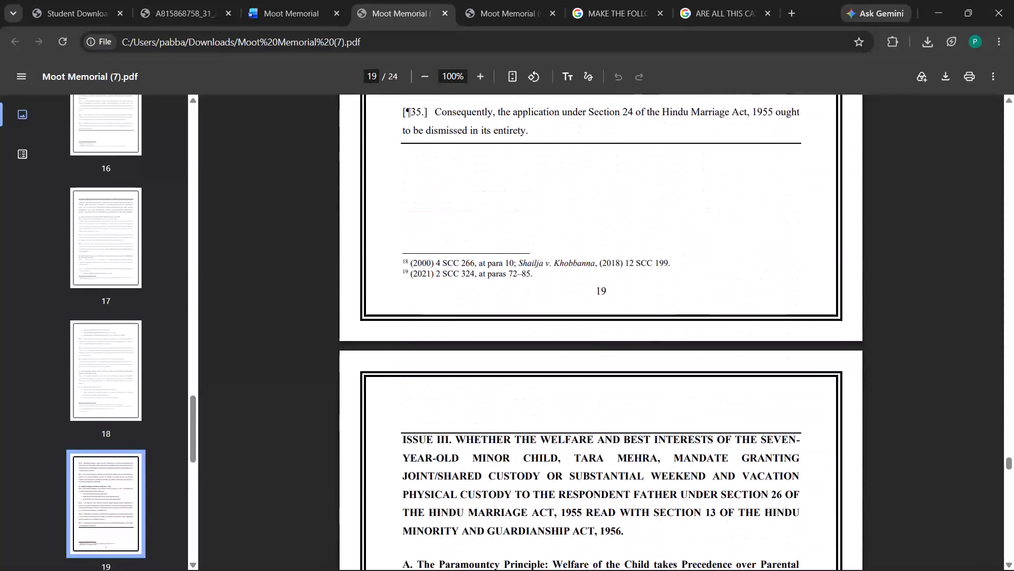
Review the Issue III arguments and the start of the Prayer for the Relief on pages 20 to 24.
scroll(511, 285, down, 13)
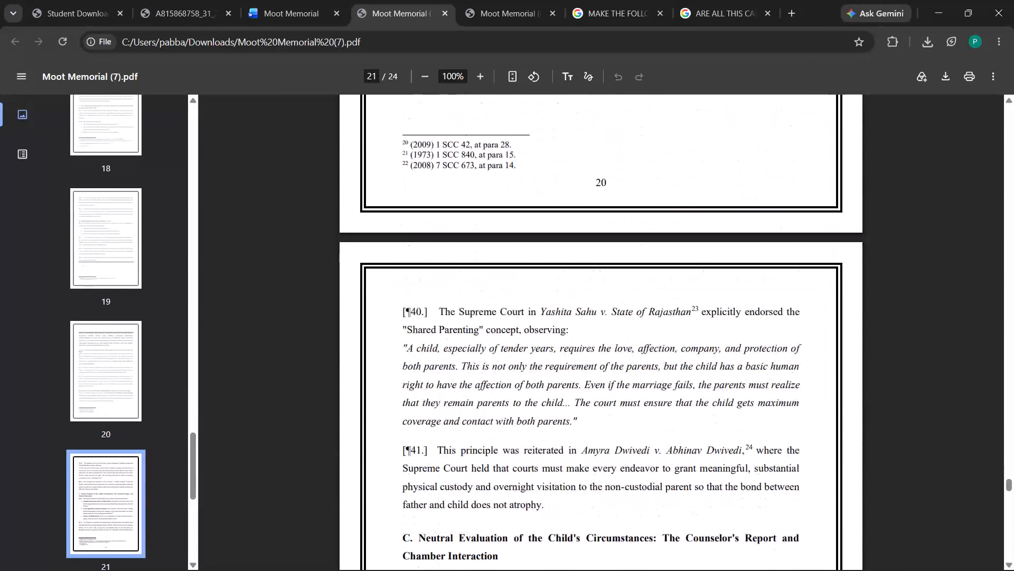
scroll(511, 285, up, 5)
scroll(511, 285, down, 11)
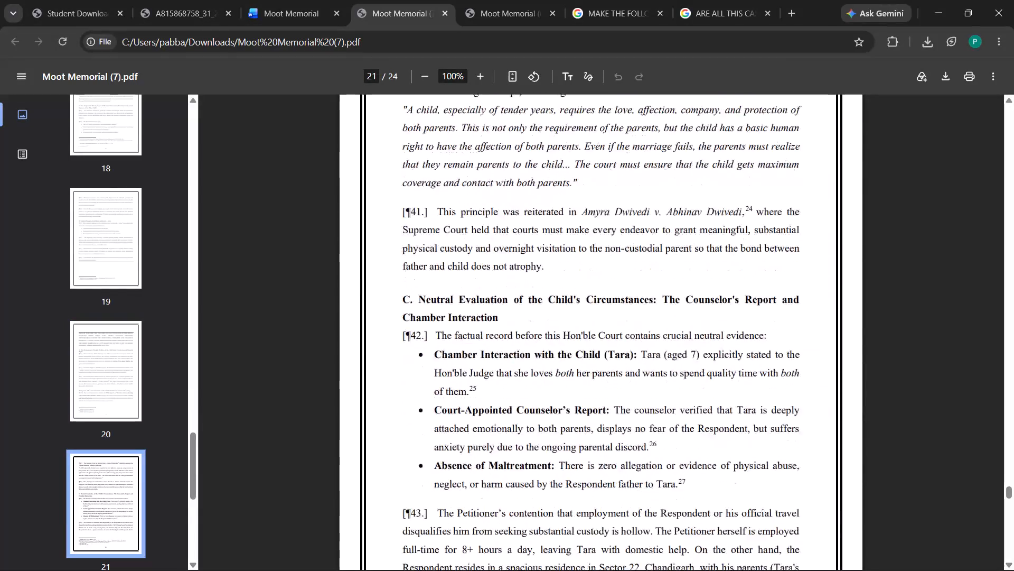
scroll(511, 285, down, 16)
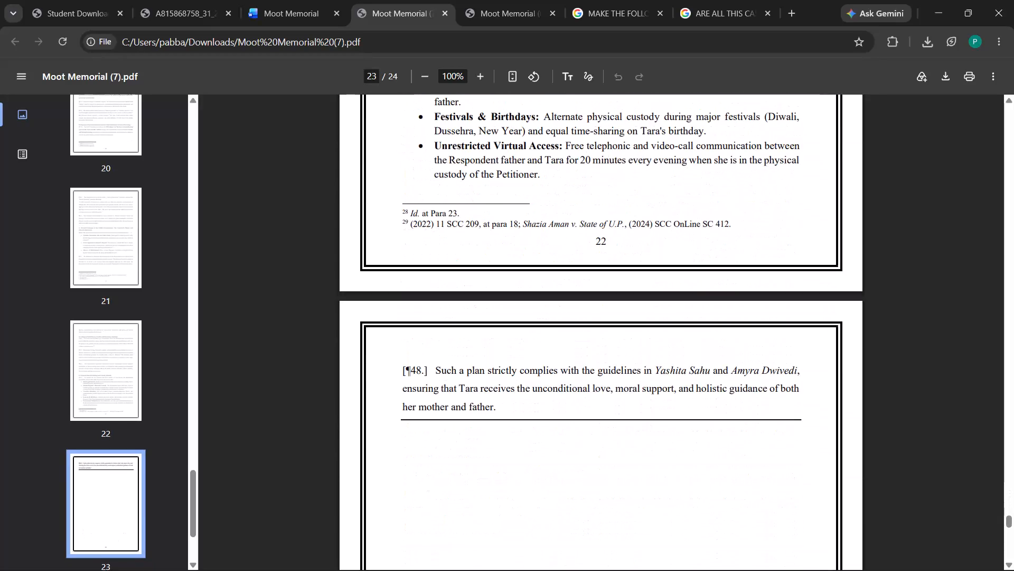
scroll(511, 285, down, 8)
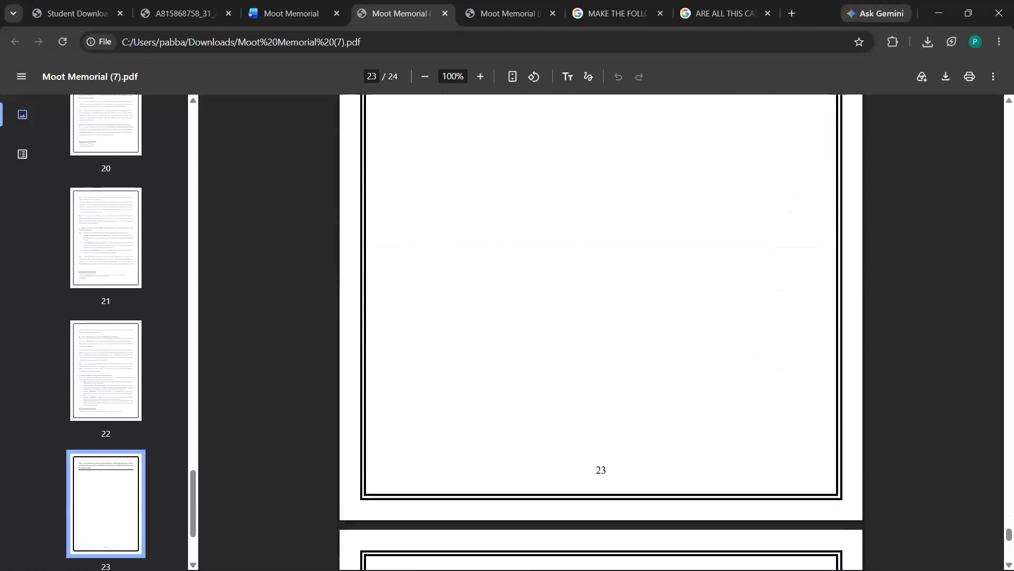
scroll(511, 285, down, 3)
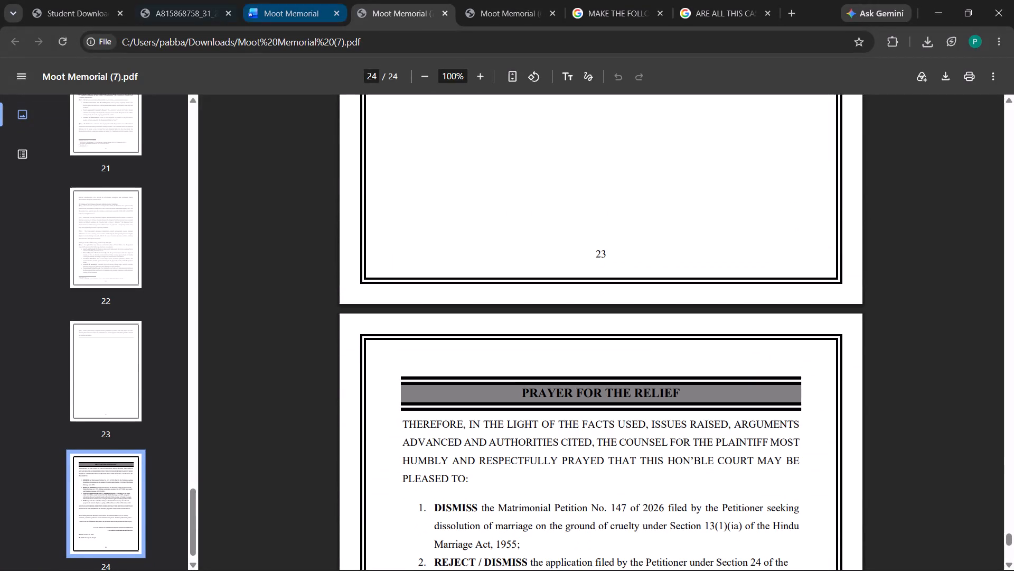
Return to the Word document, export it as a PDF, and open the downloaded Moot Memorial (8).pdf.
click(293, 13)
scroll(429, 278, up, 3)
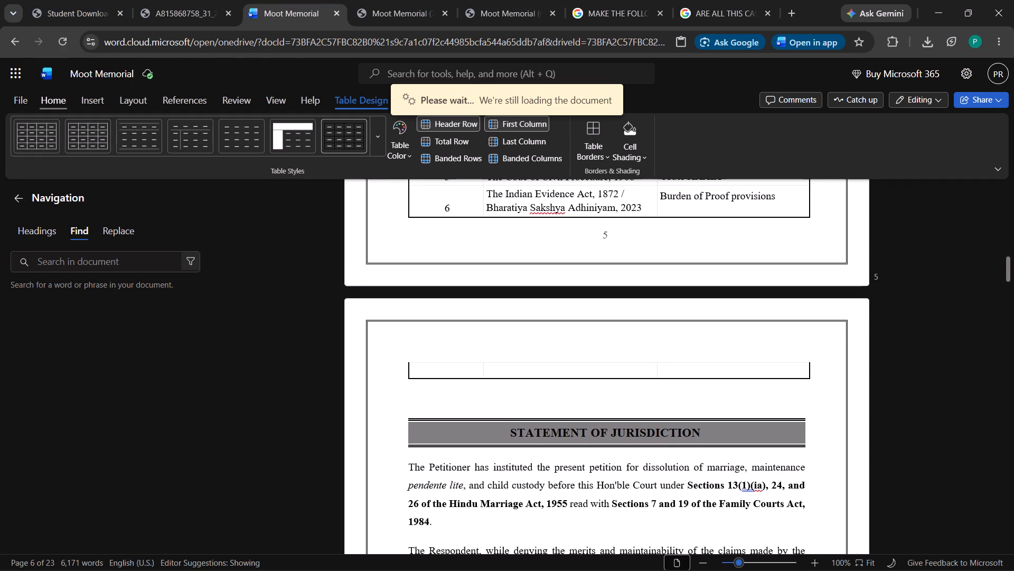
click(23, 98)
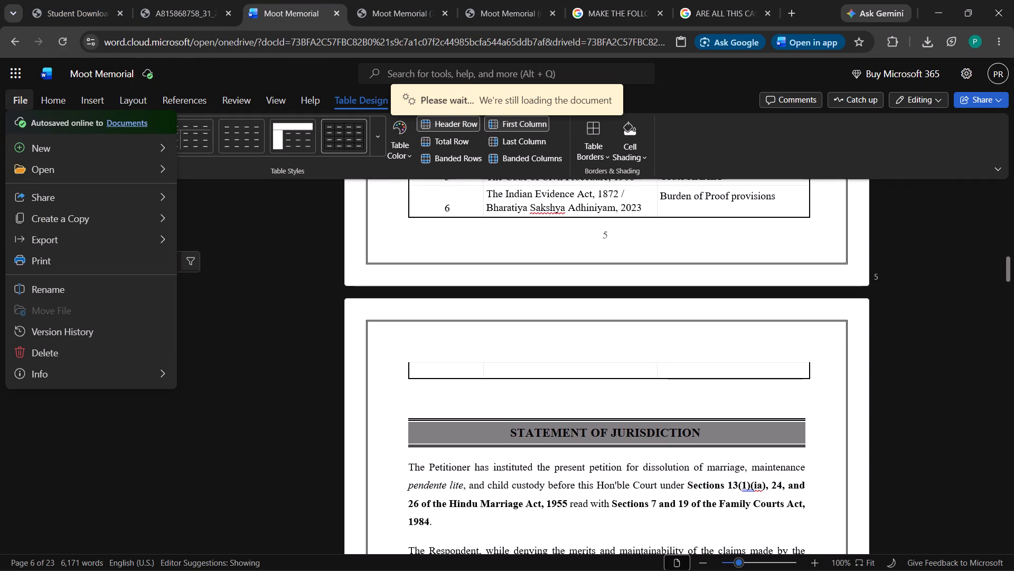
click(101, 217)
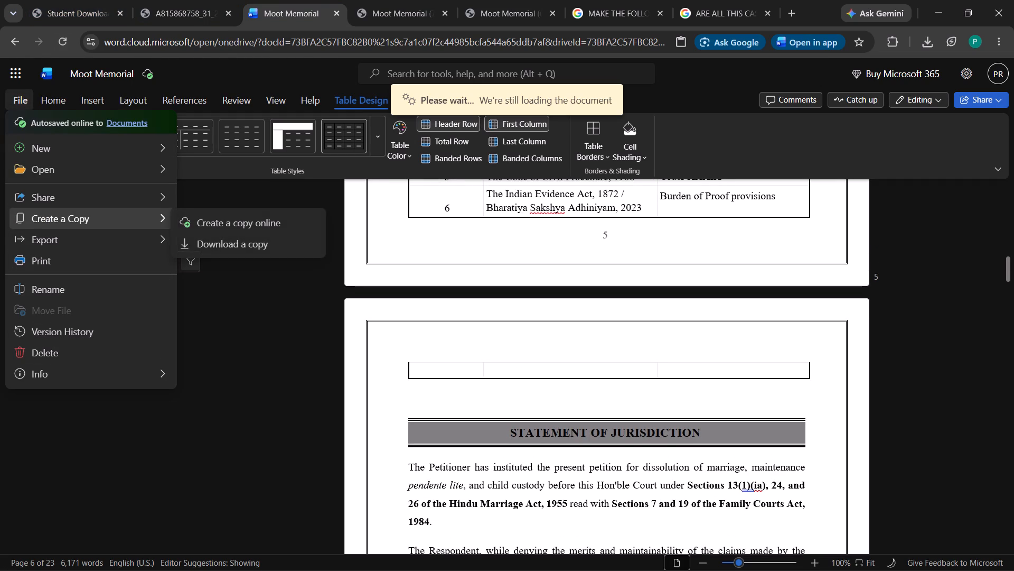
click(139, 239)
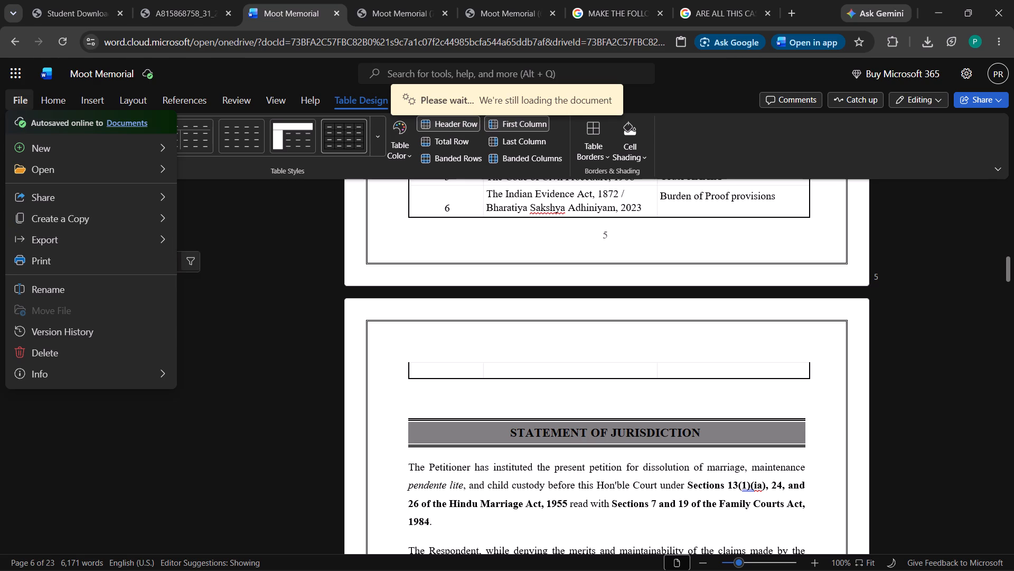
click(193, 242)
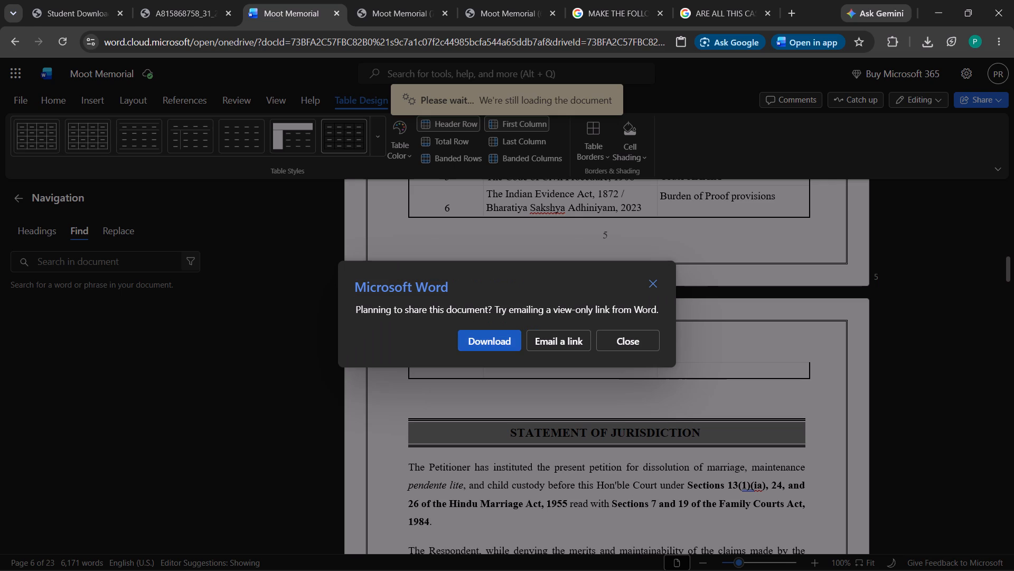
click(470, 347)
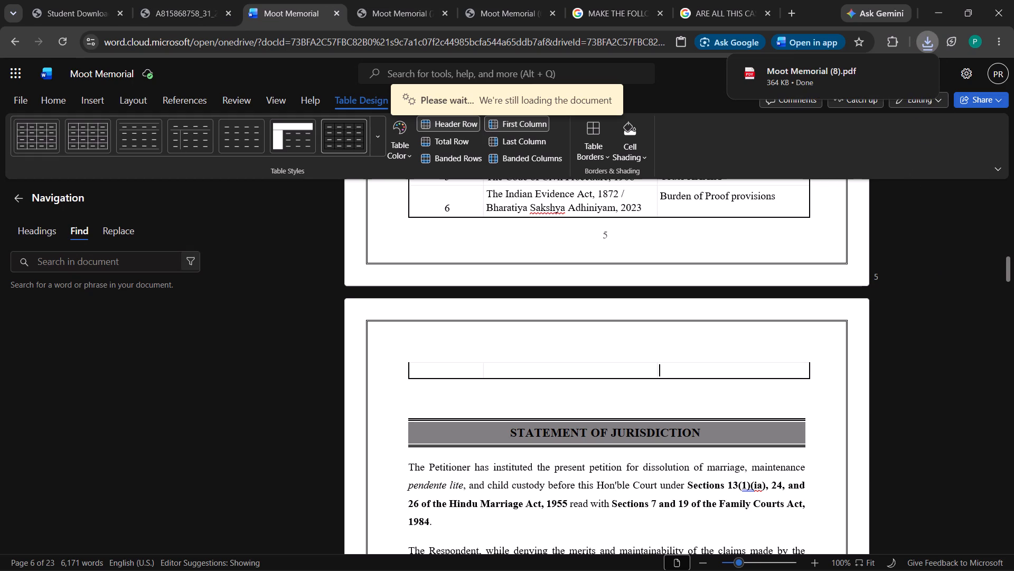
click(784, 78)
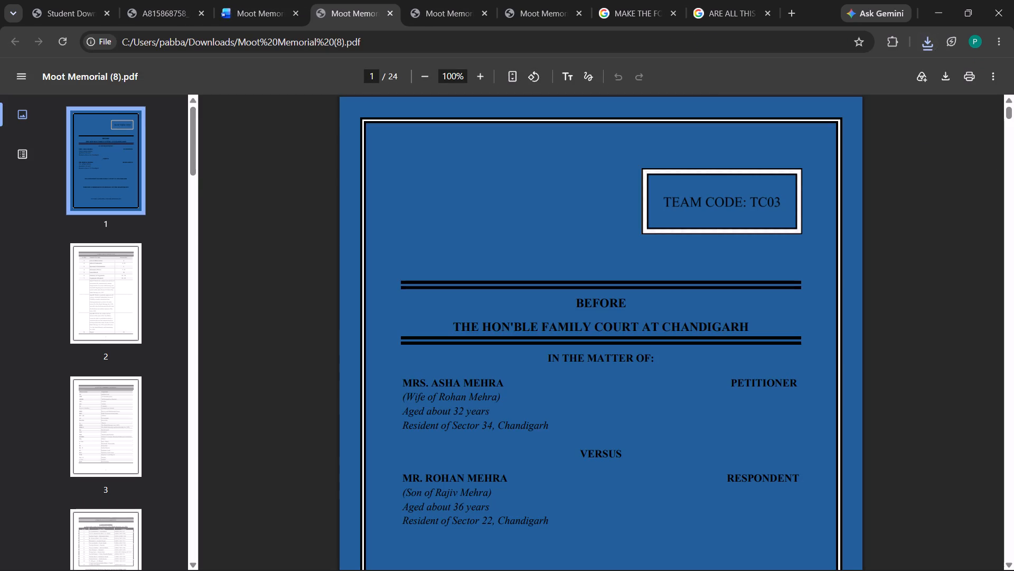
Check the table of contents, the List of Abbreviations and the page thumbnails in Moot Memorial (8).pdf.
scroll(617, 286, down, 17)
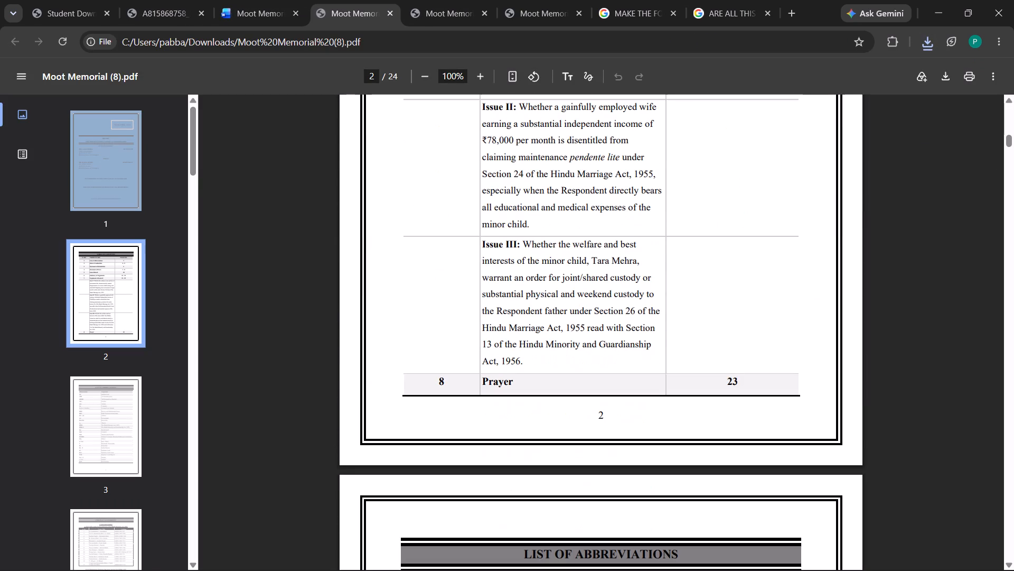
scroll(617, 289, down, 5)
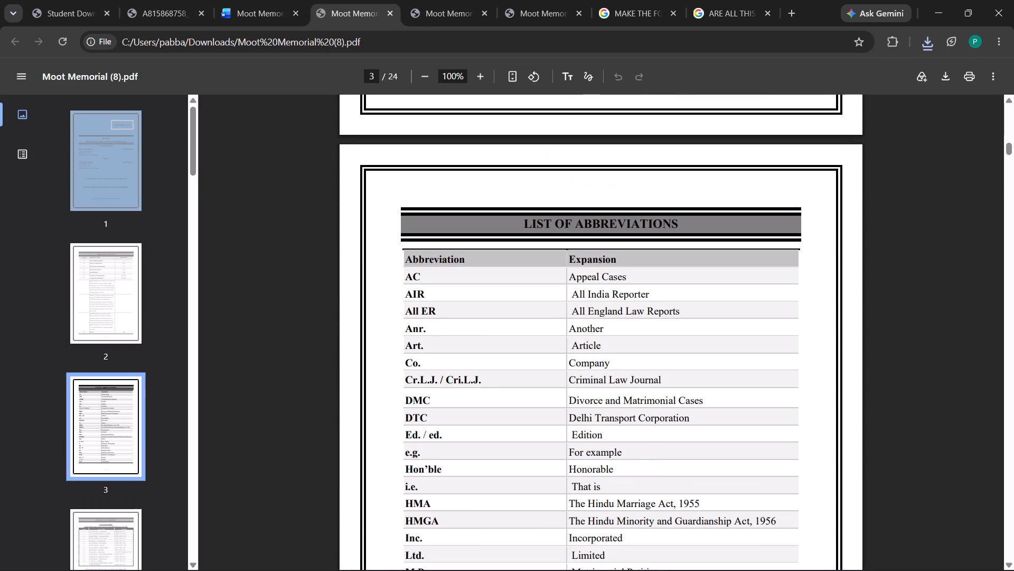
scroll(126, 338, down, 17)
scroll(126, 343, down, 17)
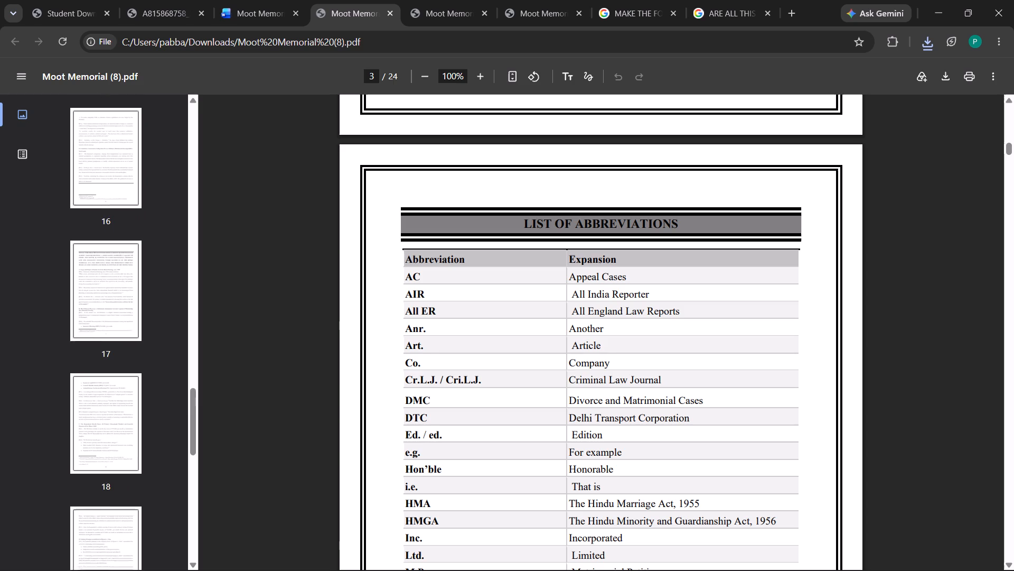
scroll(126, 343, down, 16)
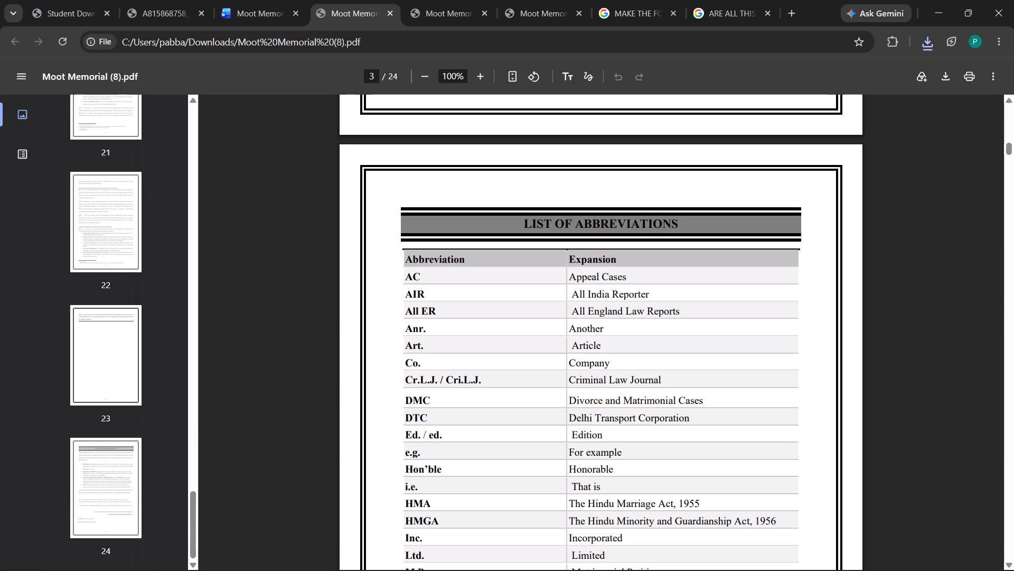
scroll(571, 335, down, 5)
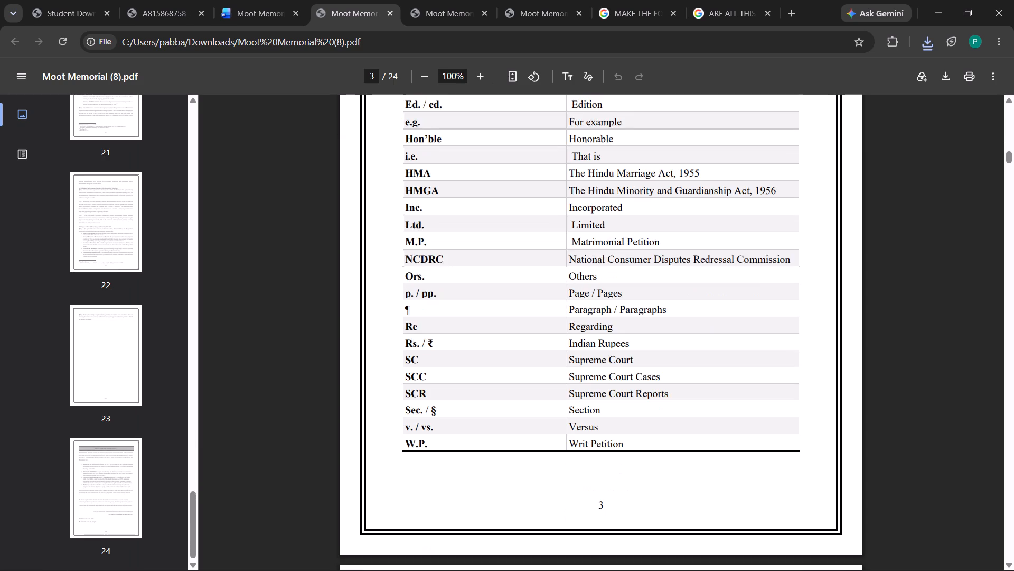
Check the case and statute tables on pages 4 and 5 and the Statement of Jurisdiction's placement on page 6.
scroll(571, 335, down, 11)
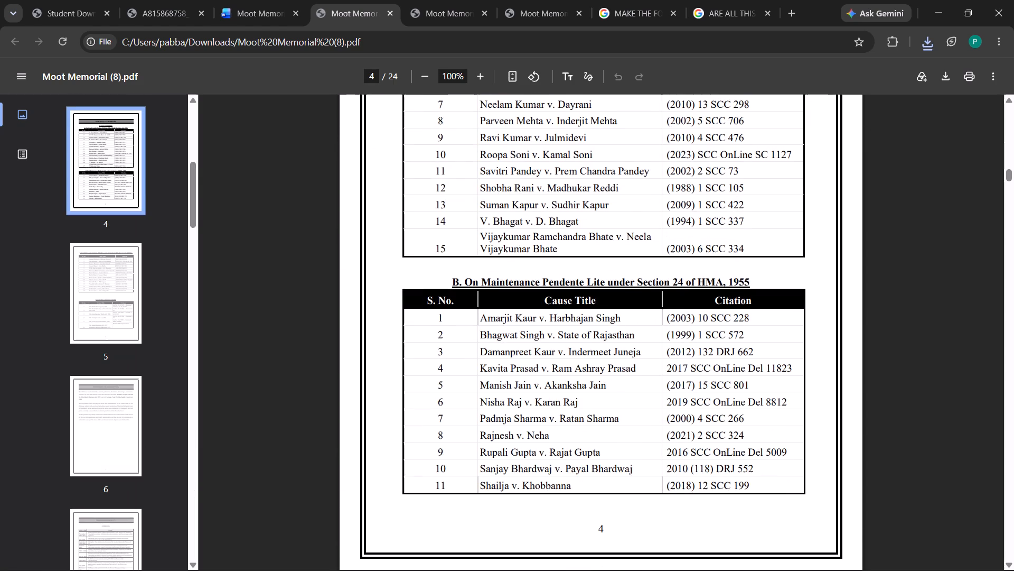
scroll(571, 335, down, 7)
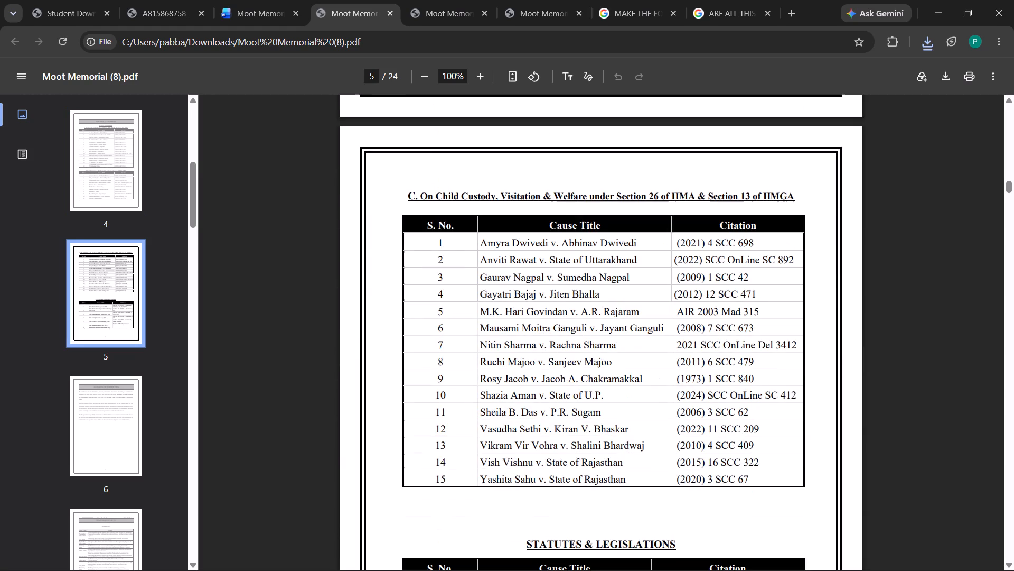
scroll(571, 335, up, 6)
scroll(571, 335, down, 14)
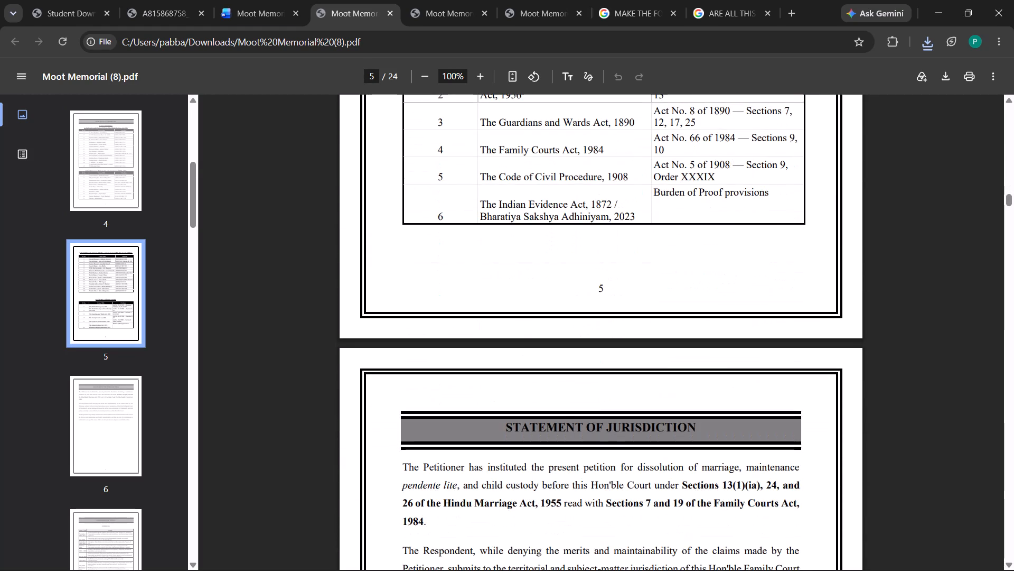
In the Word document, remove the space after the heading "C. On Child Custody, Visitation & Welfare" on page 5.
click(273, 0)
scroll(558, 412, up, 8)
scroll(558, 412, down, 1)
scroll(558, 412, up, 5)
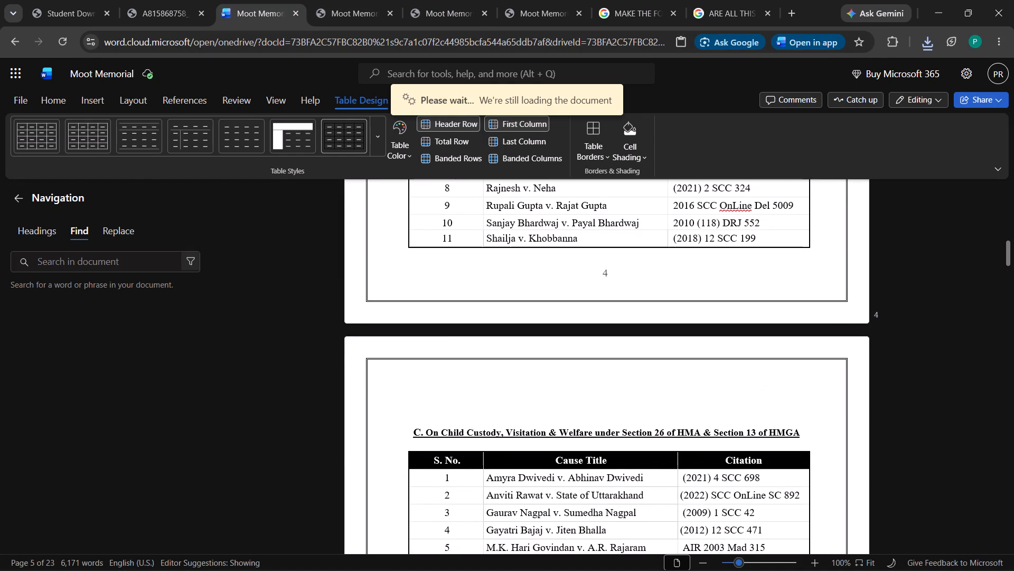
click(550, 434)
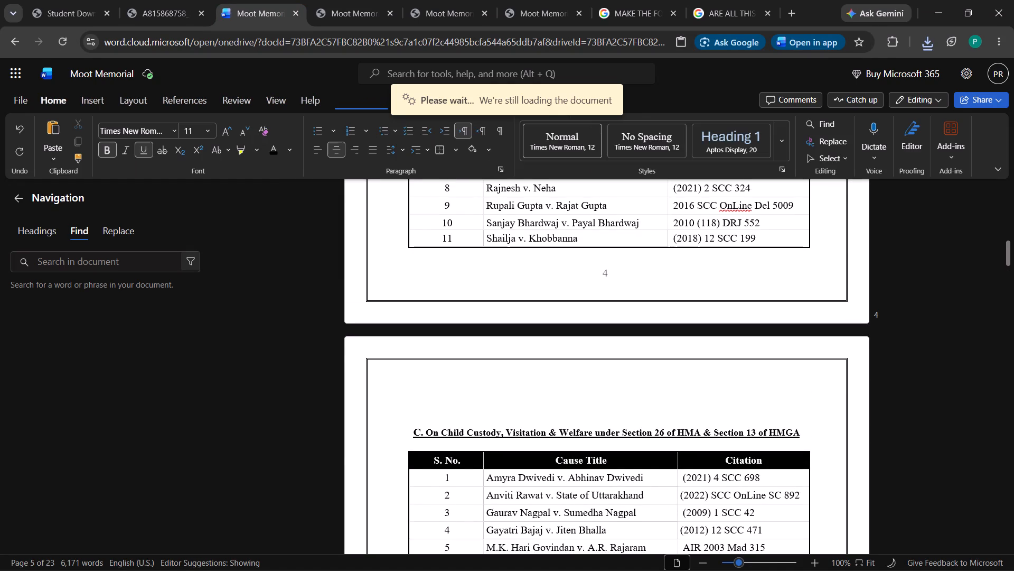
click(400, 146)
click(463, 339)
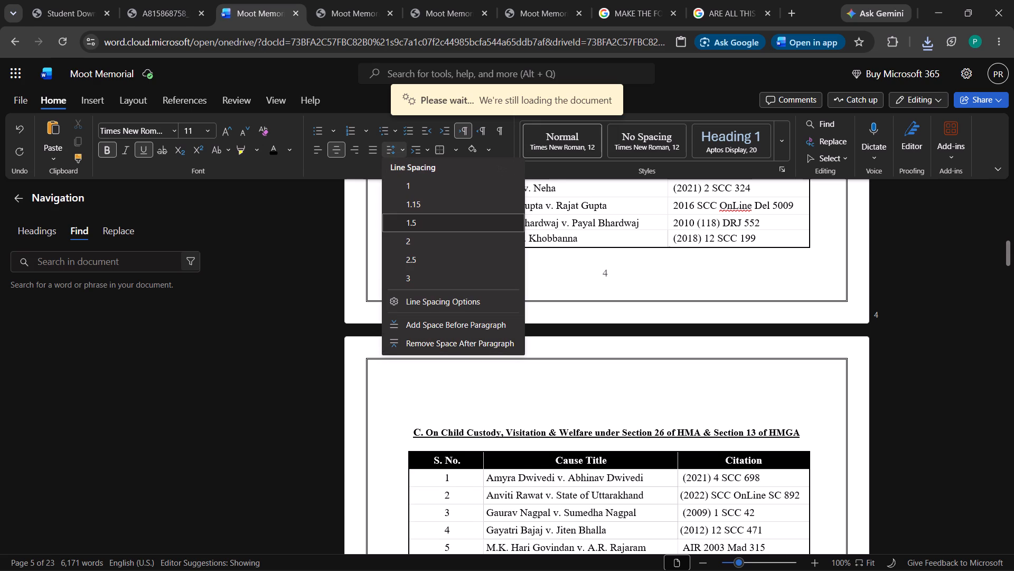
click(508, 449)
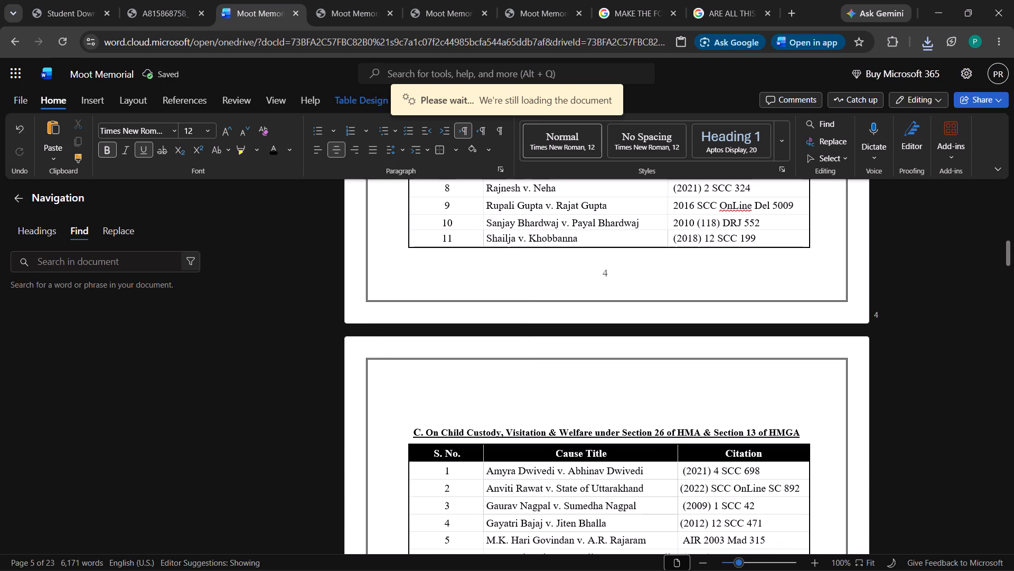
Set the line spacing of the page 5 heading "C. On Child Custody, Visitation & Welfare" to 1.15.
click(395, 143)
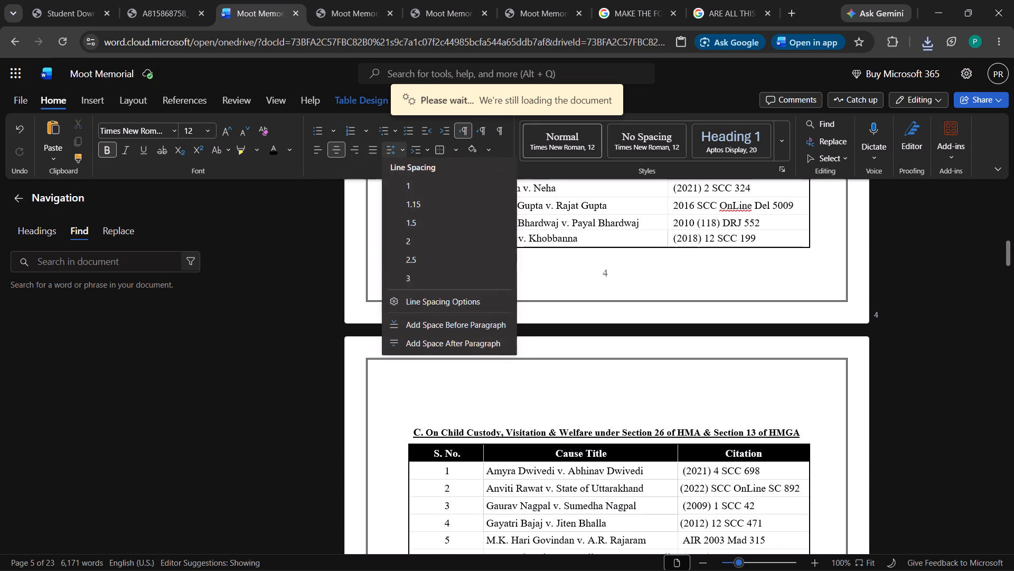
click(319, 362)
click(455, 435)
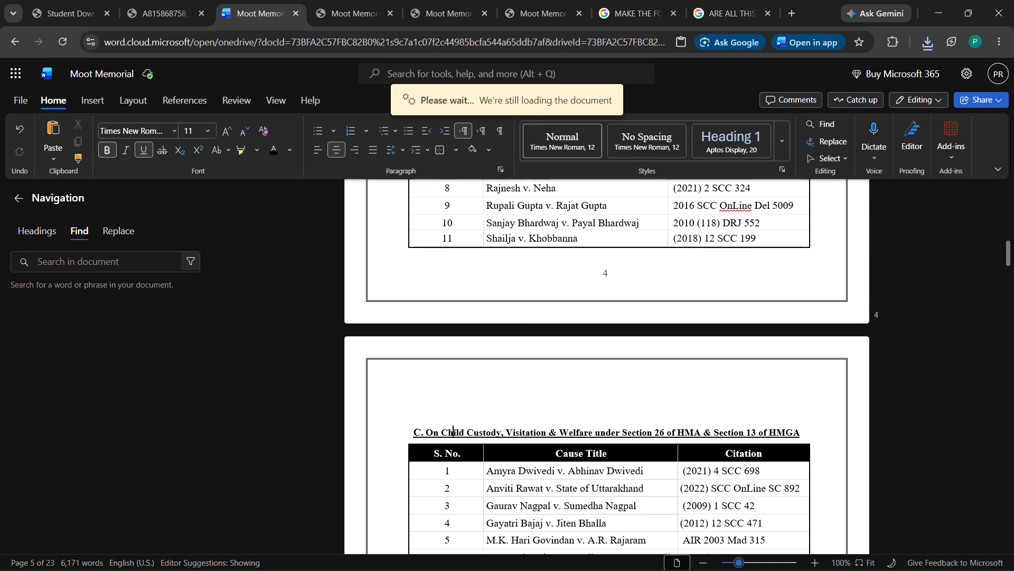
click(389, 146)
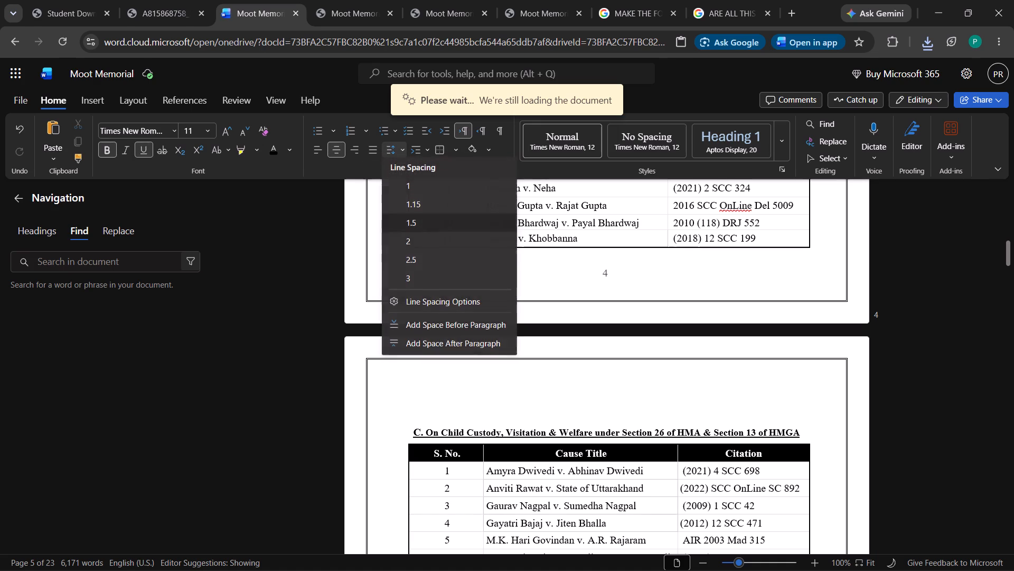
click(419, 205)
click(253, 373)
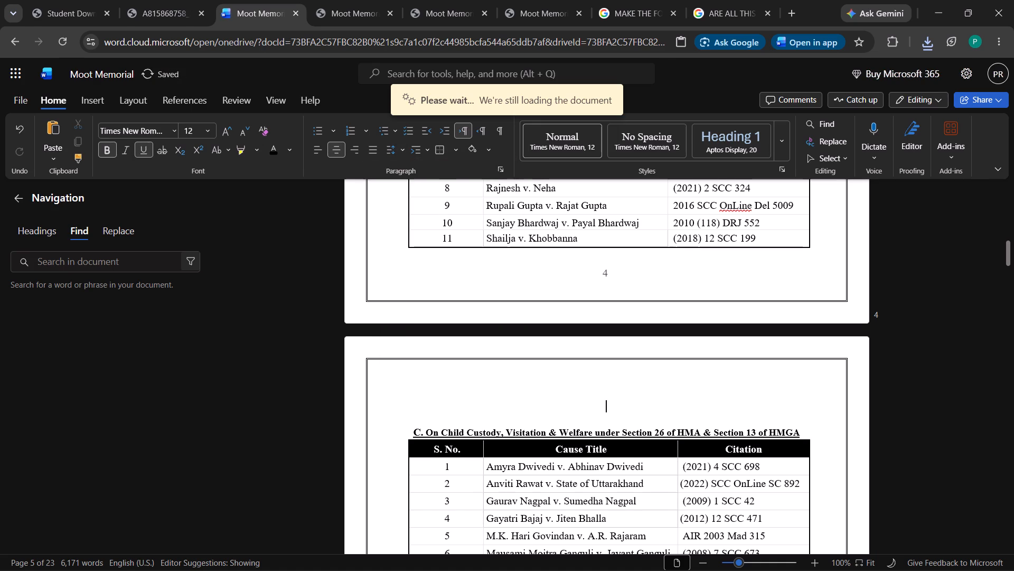
Check the Statement of Jurisdiction's placement in the Word document, and review pages 6 to 10 of Moot Memorial (8).pdf.
scroll(575, 422, down, 11)
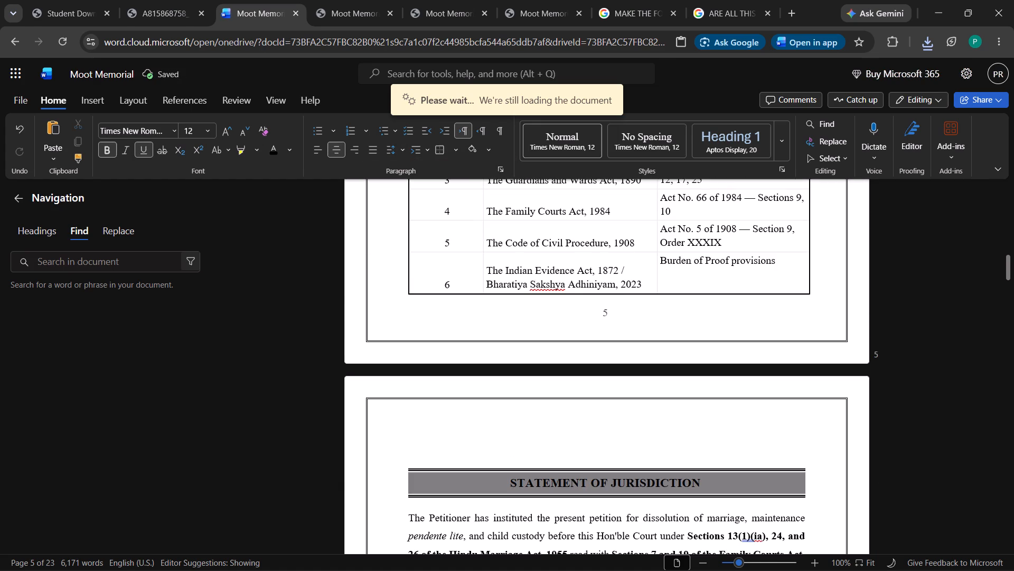
scroll(581, 421, down, 2)
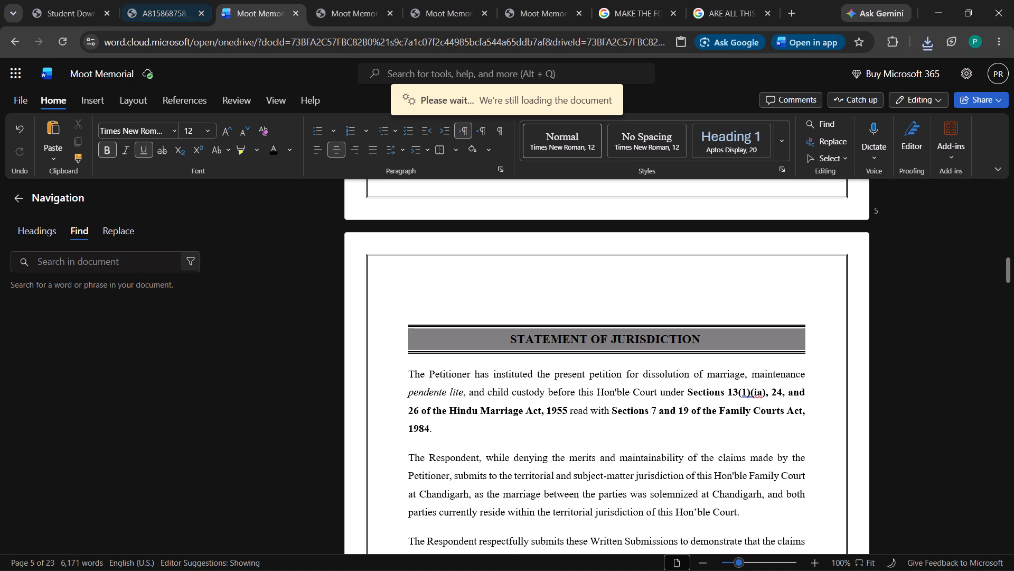
click(322, 0)
scroll(647, 562, down, 3)
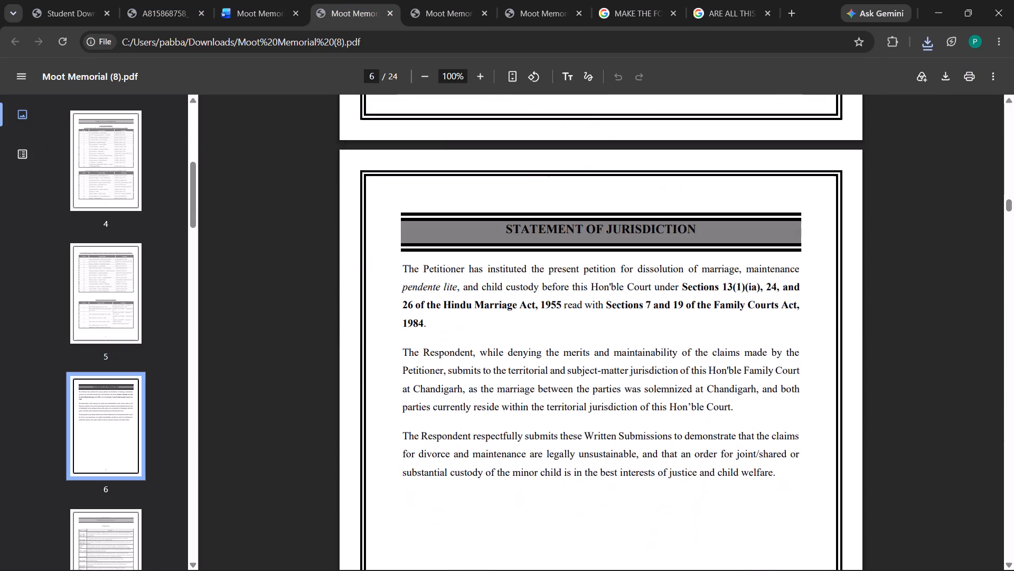
scroll(630, 496, down, 10)
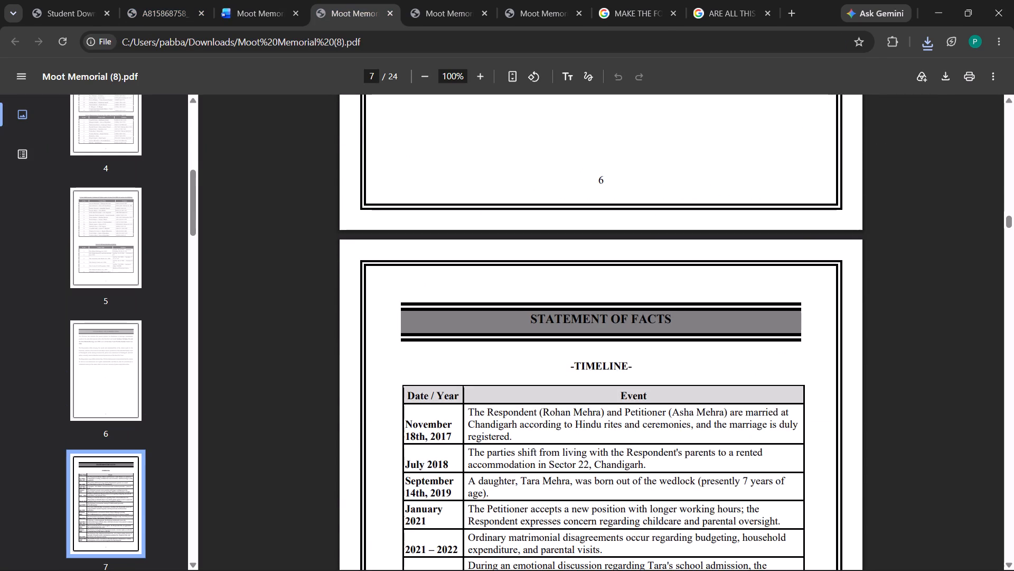
scroll(658, 370, down, 17)
scroll(661, 371, down, 8)
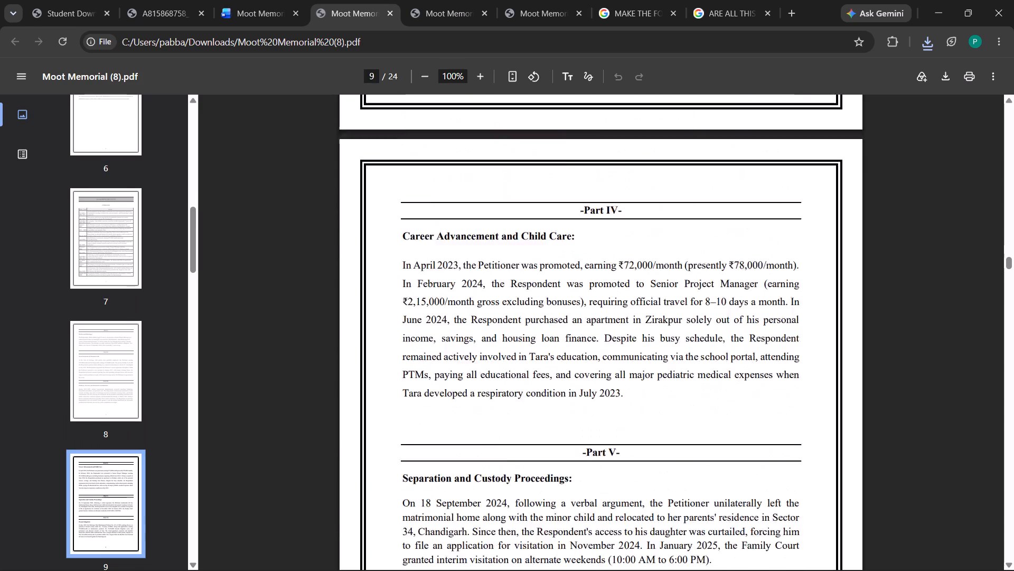
scroll(661, 371, down, 10)
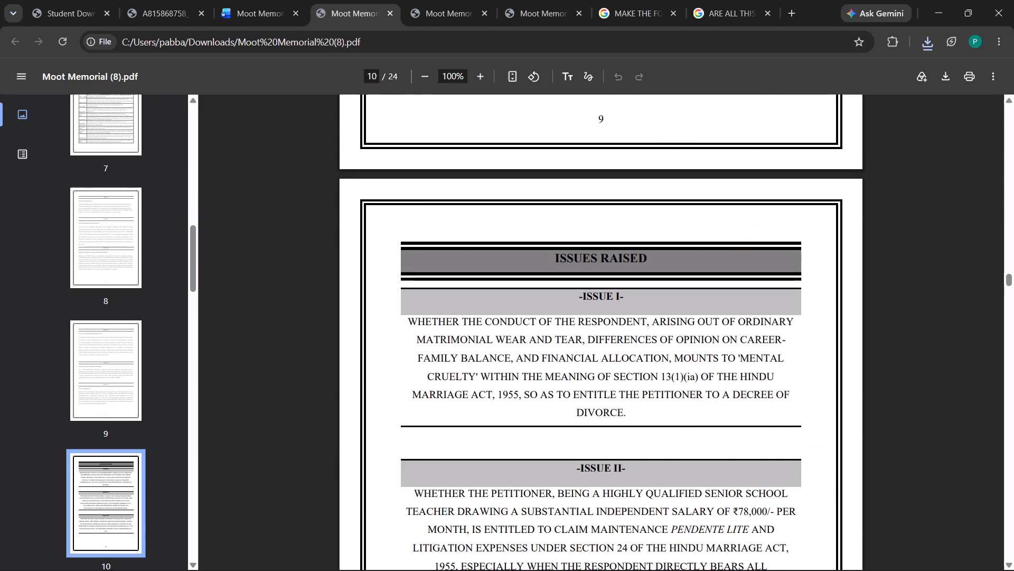
Compare the Word document's table of contents with the Issues Raised and Summary of Arguments pages in Moot Memorial (8).pdf.
click(284, 0)
scroll(635, 294, up, 7)
scroll(665, 339, up, 3)
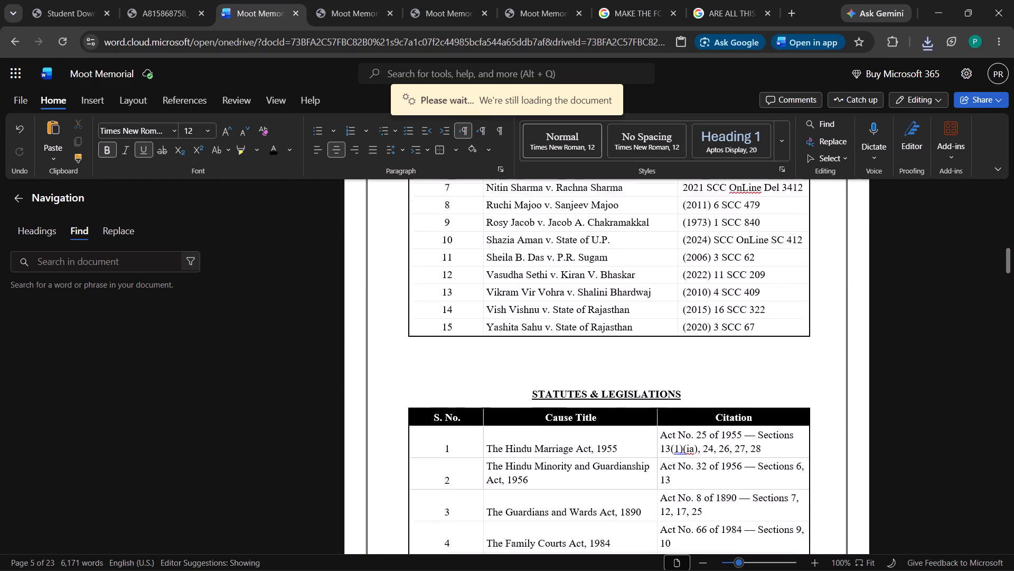
scroll(676, 351, up, 20)
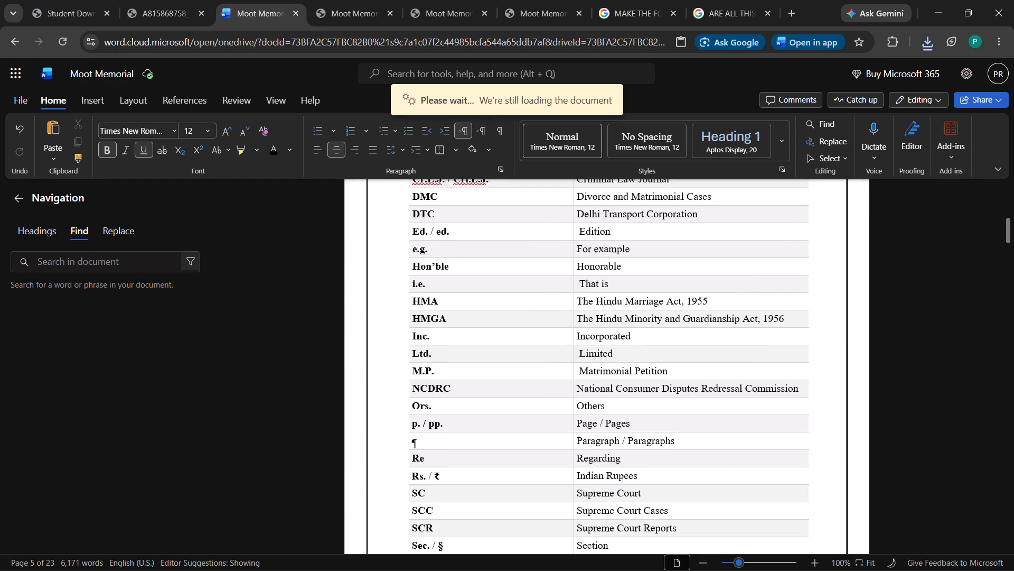
scroll(678, 353, up, 15)
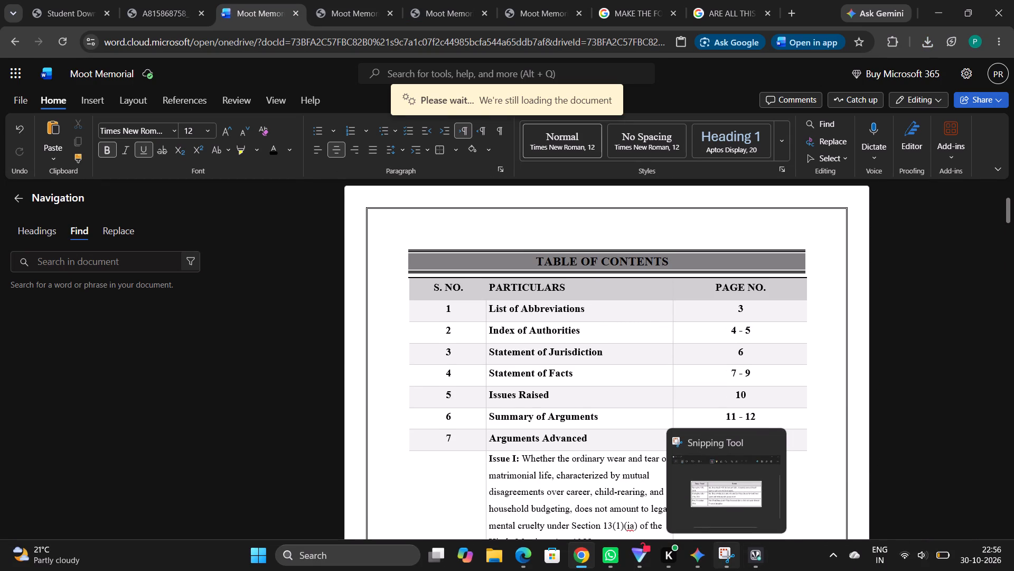
click(358, 0)
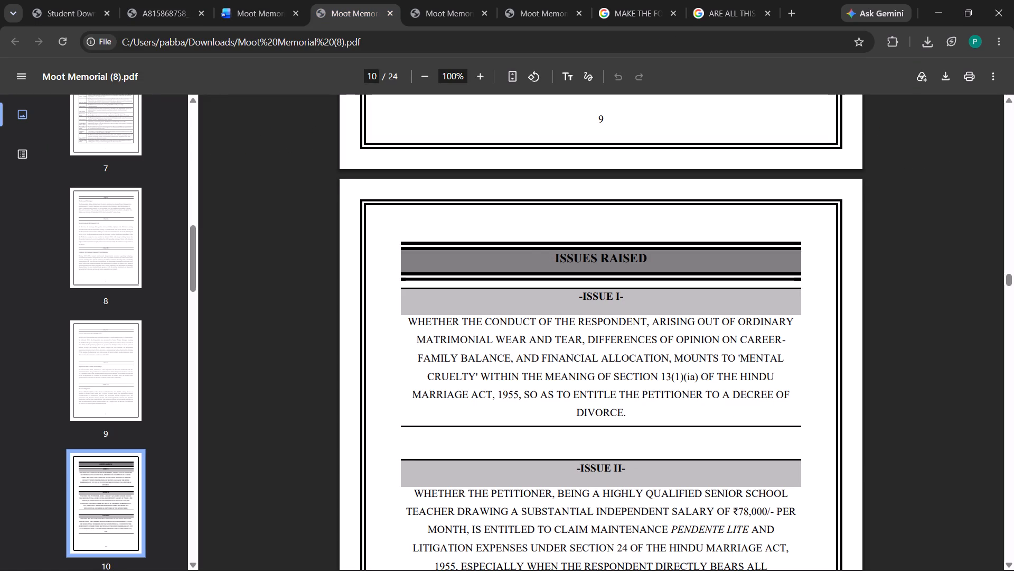
click(264, 0)
click(351, 0)
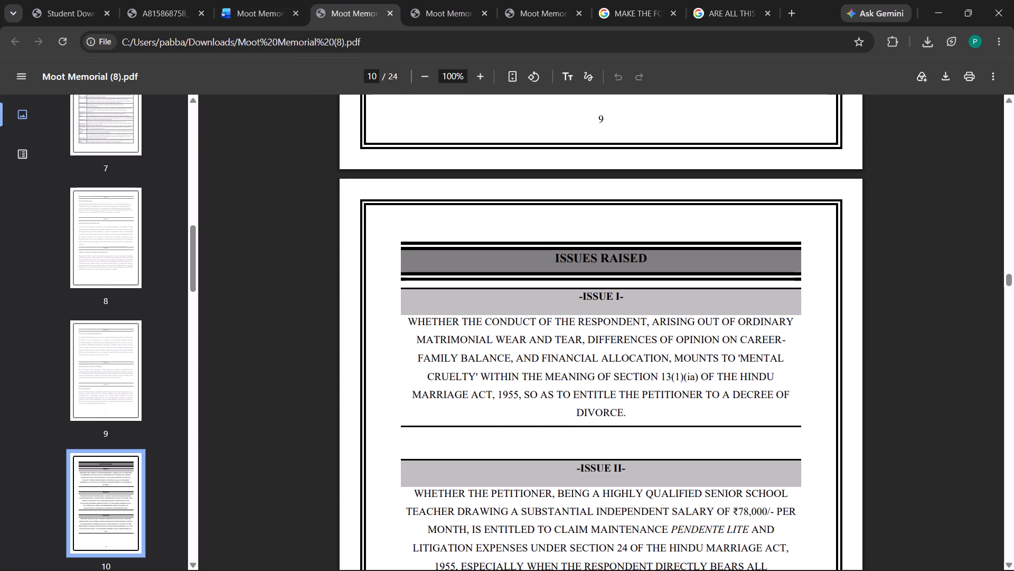
scroll(436, 225, down, 14)
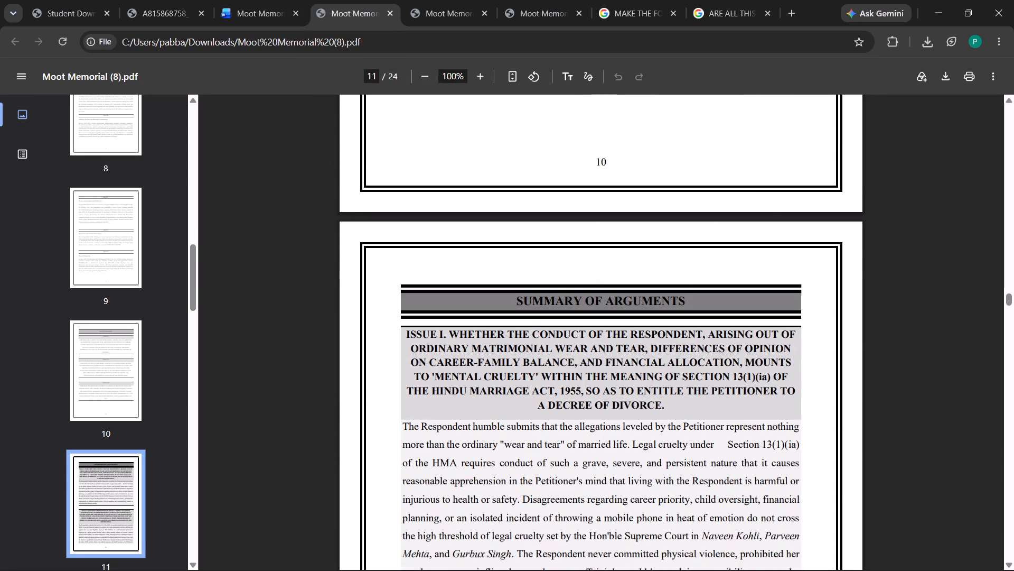
scroll(436, 240, down, 5)
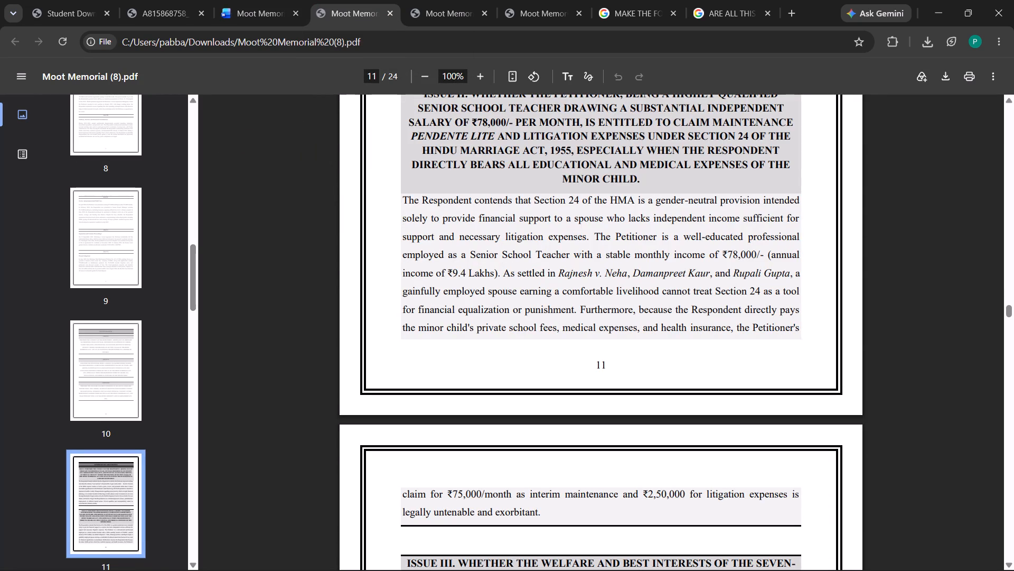
Check the page range of Arguments Advanced and the Prayer's page in Moot Memorial (8).pdf against the table of contents.
click(284, 0)
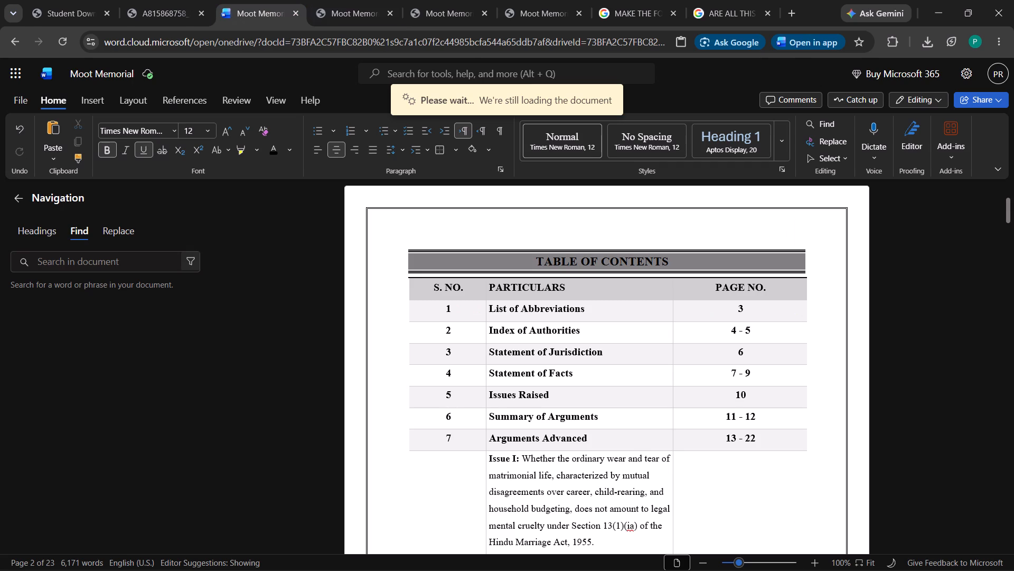
click(333, 0)
scroll(484, 387, down, 2)
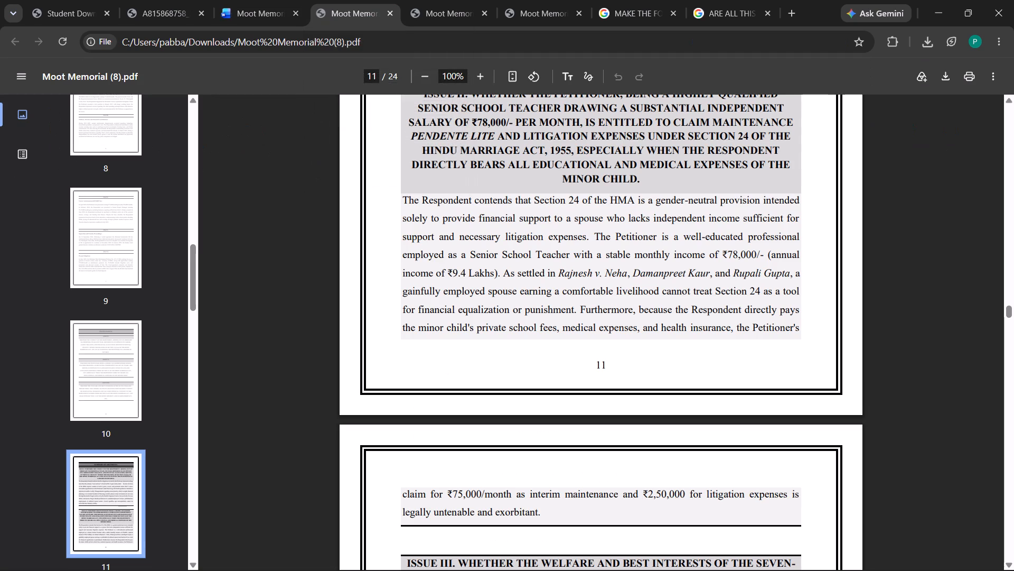
scroll(485, 390, down, 12)
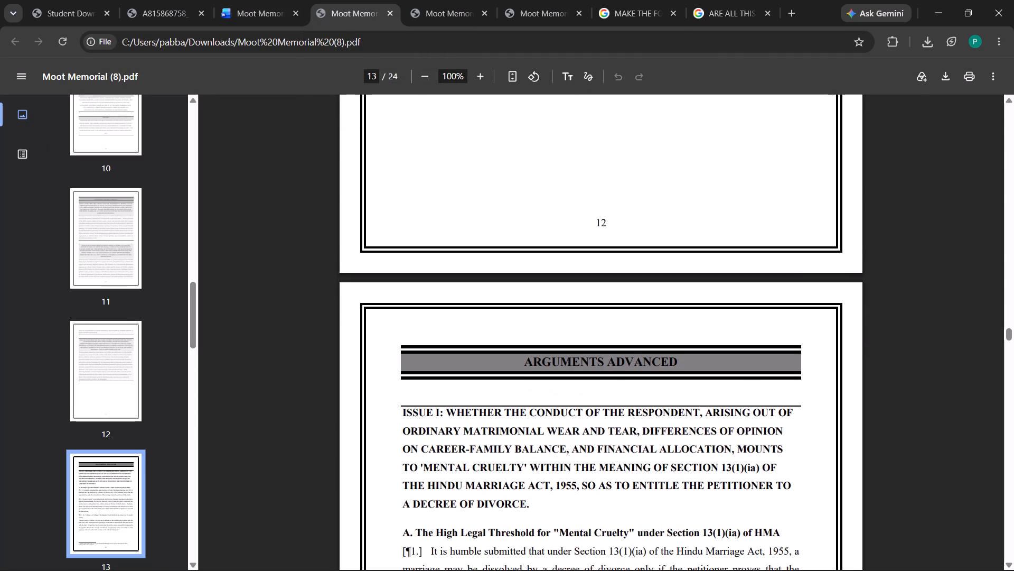
click(247, 20)
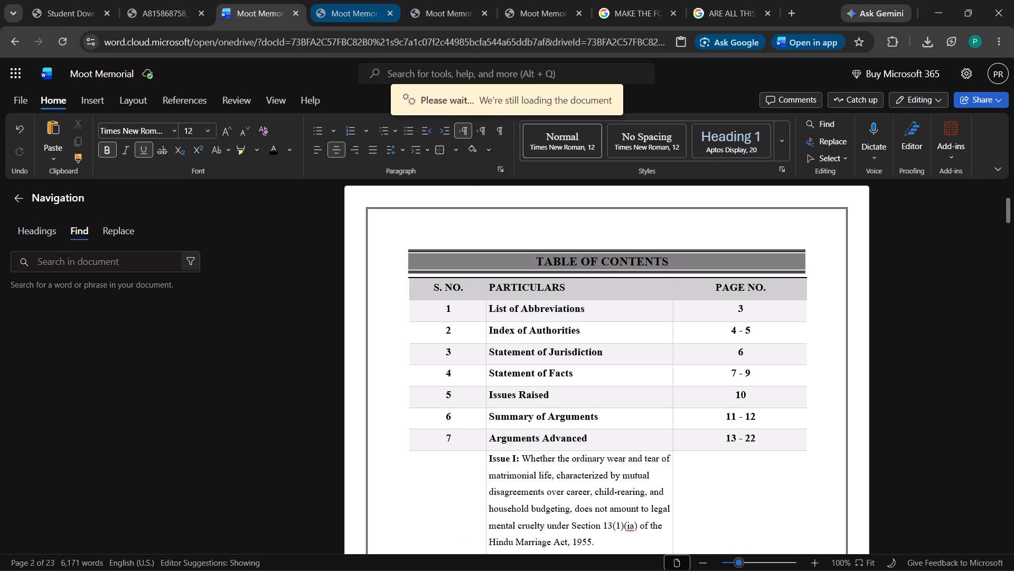
click(364, 3)
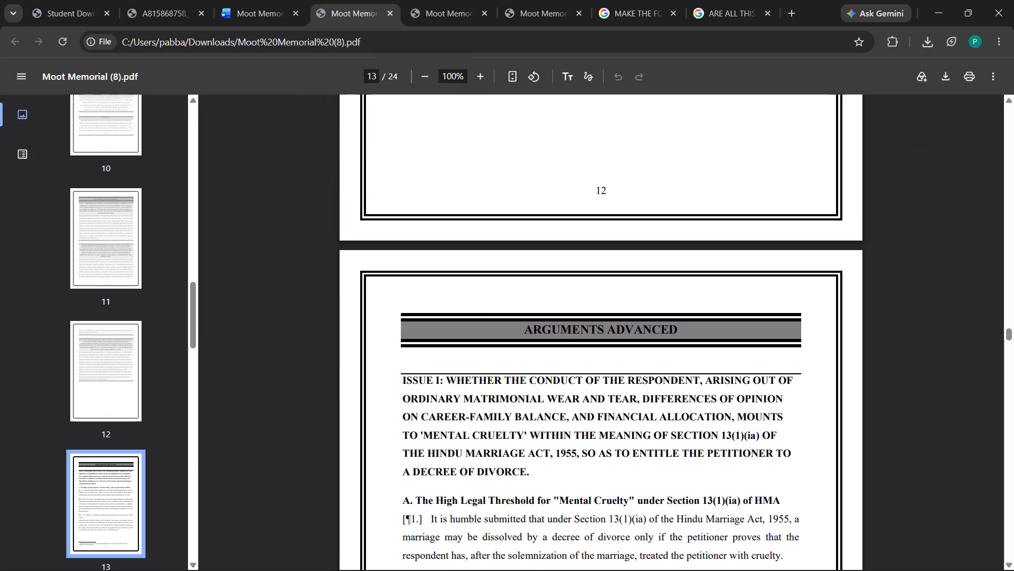
scroll(443, 270, down, 16)
scroll(443, 271, down, 13)
scroll(443, 271, down, 14)
scroll(443, 271, down, 7)
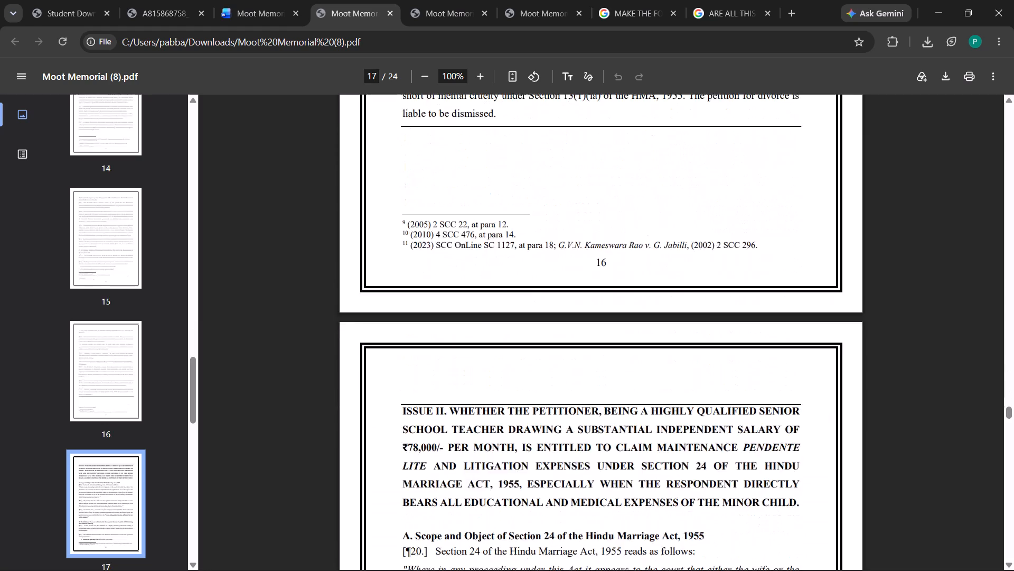
scroll(443, 271, down, 6)
scroll(443, 271, down, 20)
scroll(443, 271, down, 5)
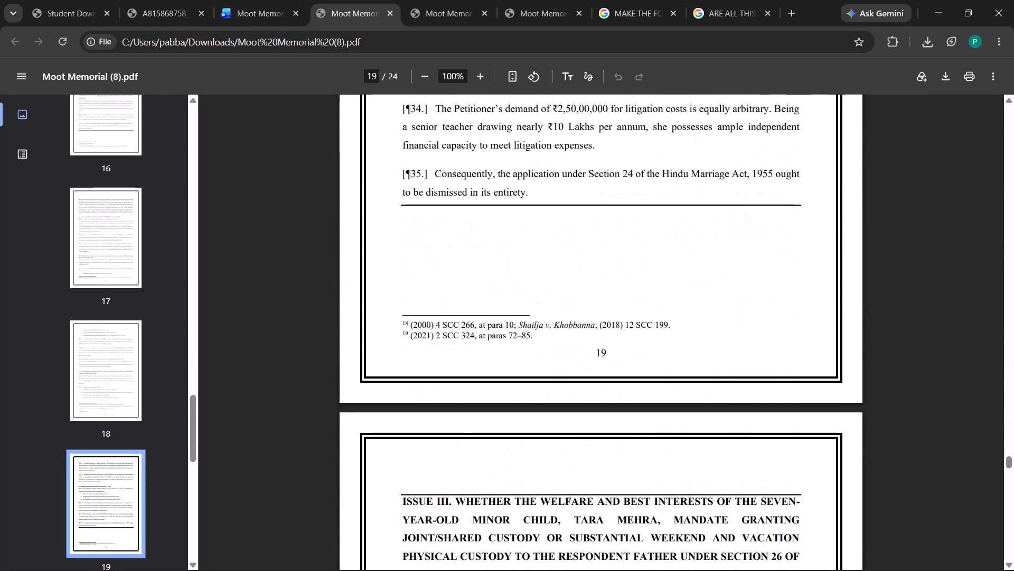
scroll(443, 271, down, 18)
scroll(443, 271, down, 15)
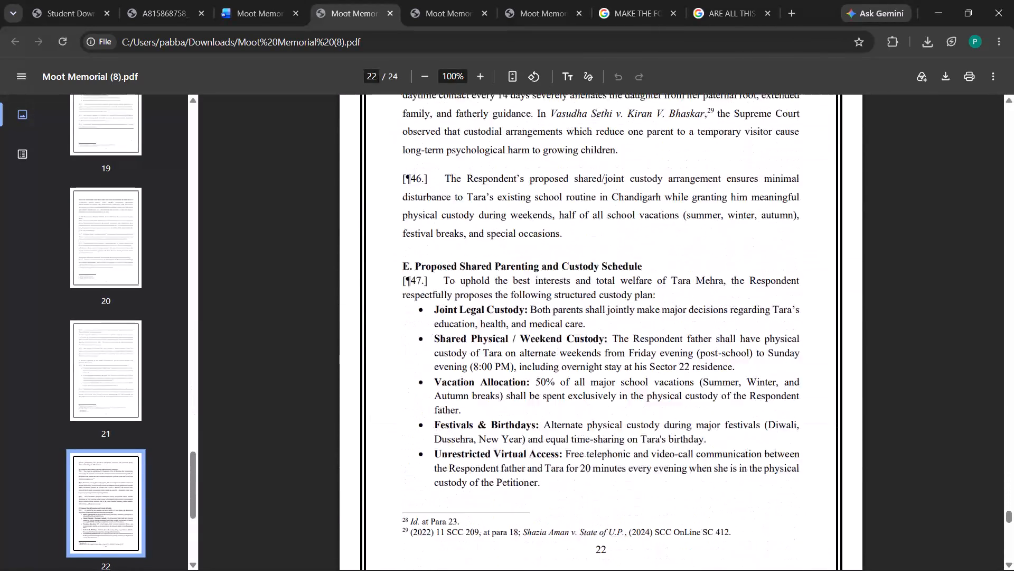
scroll(443, 271, down, 10)
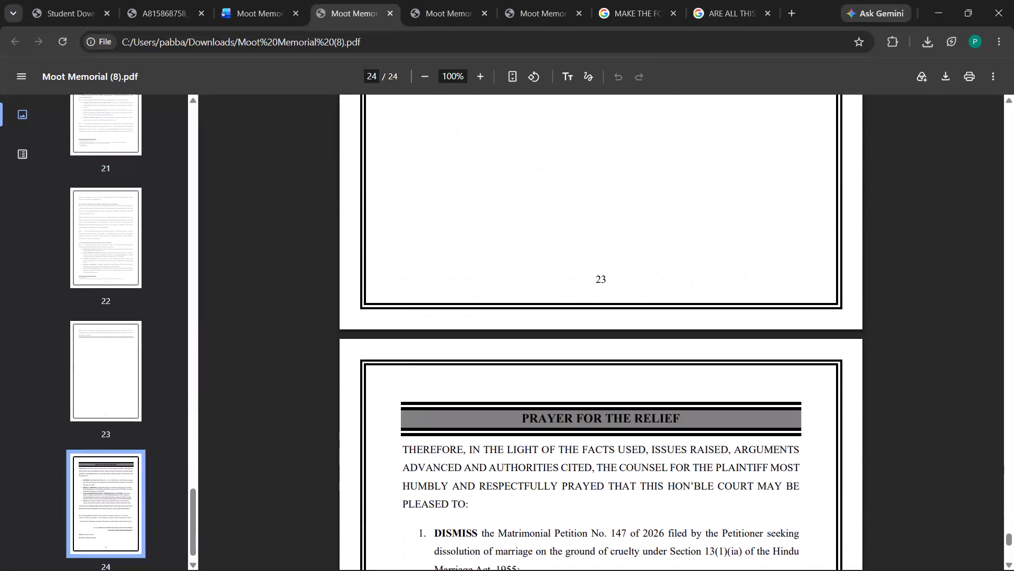
In the Word document's table of contents, change the Arguments Advanced page range to 13 - 23.
click(276, 6)
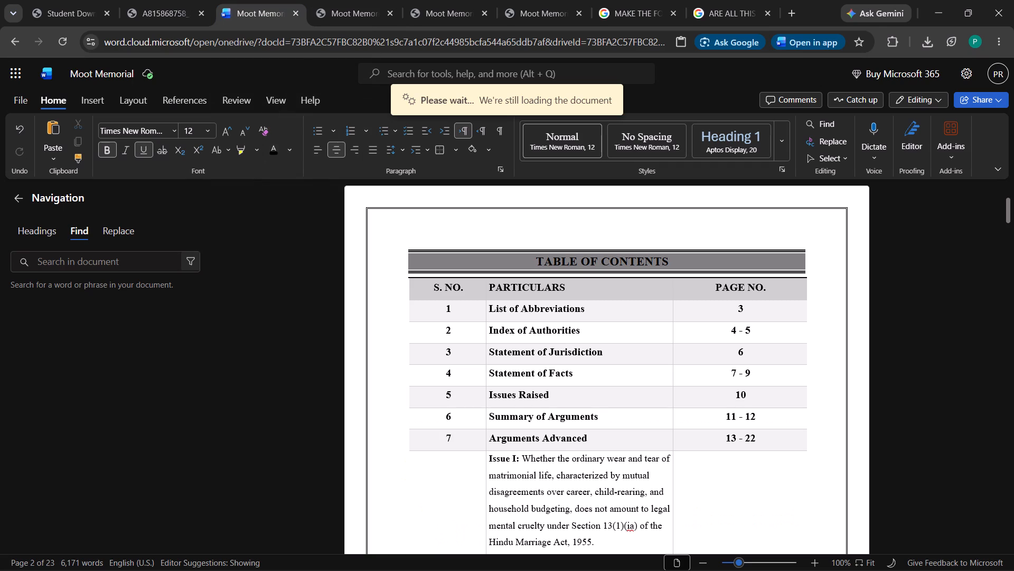
click(783, 439)
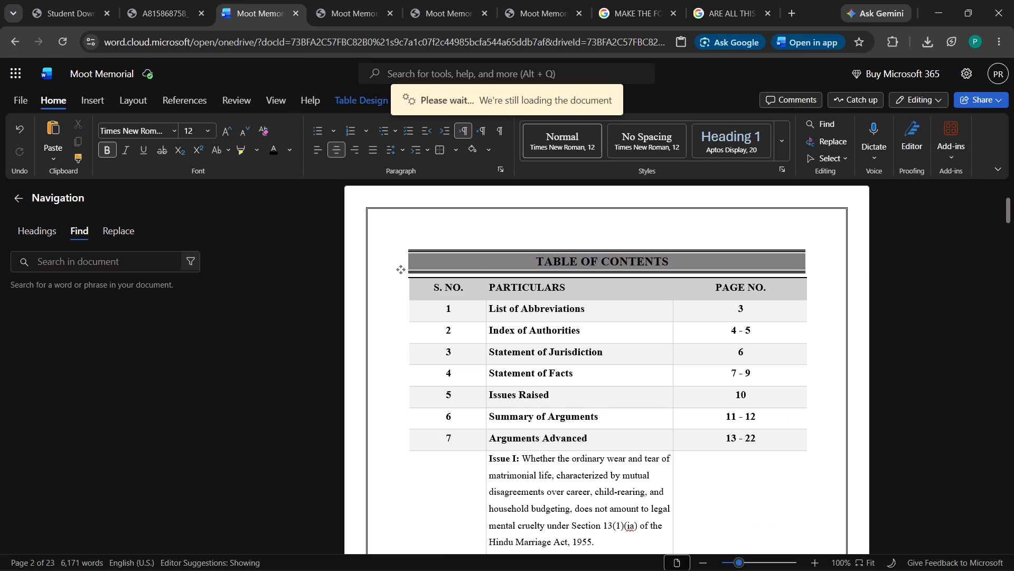
key(BackSpace)
key(3)
Set the Prayer entry's page number to 24 in the table of contents.
scroll(783, 439, down, 7)
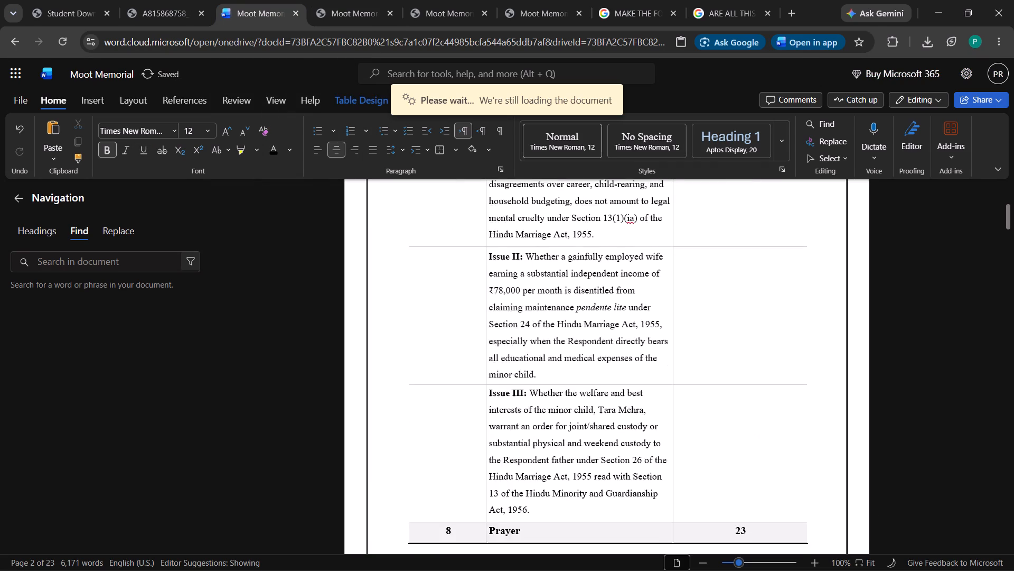
click(756, 383)
key(BackSpace)
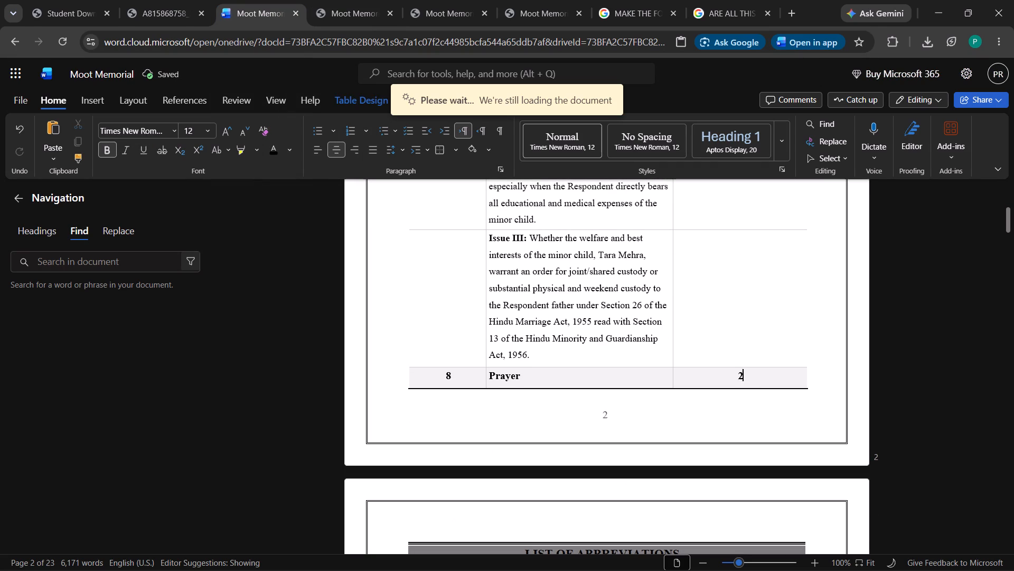
key(4)
Review the Prayer for the Relief page in Moot Memorial (8).pdf down to its page number, and return to the Word document.
click(352, 8)
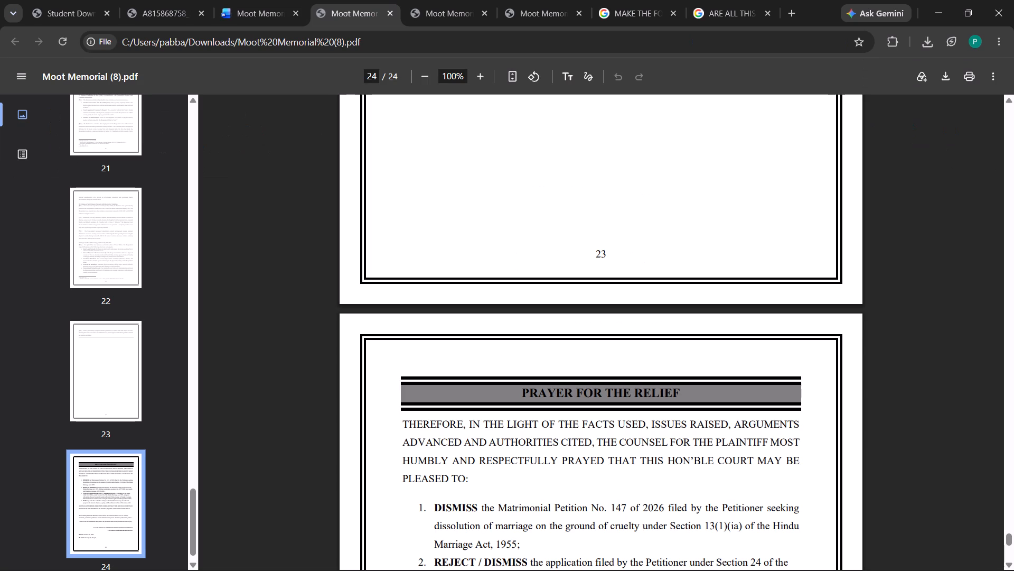
scroll(521, 292, down, 7)
scroll(522, 296, up, 5)
scroll(522, 296, down, 3)
scroll(522, 296, up, 5)
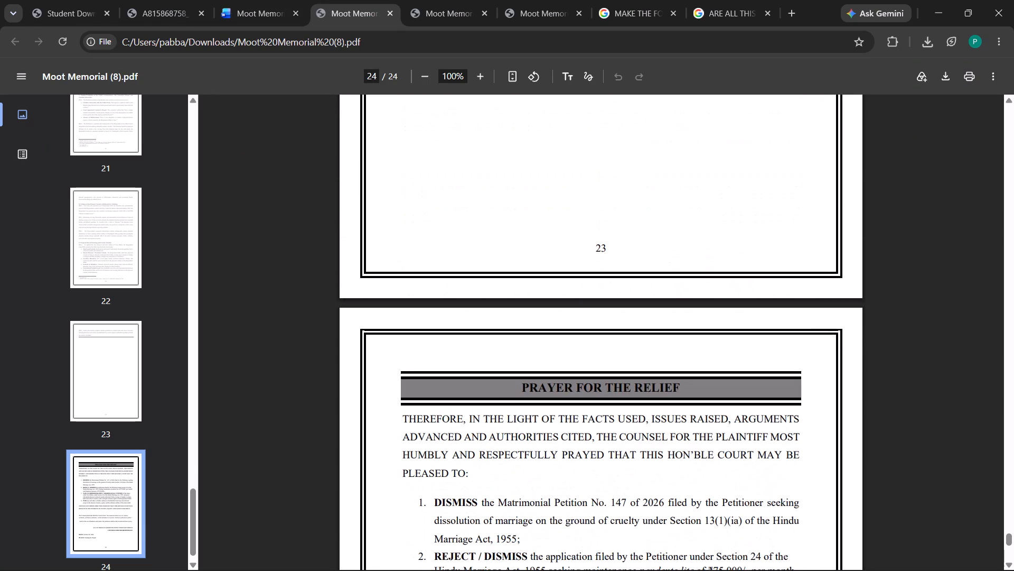
scroll(522, 296, down, 12)
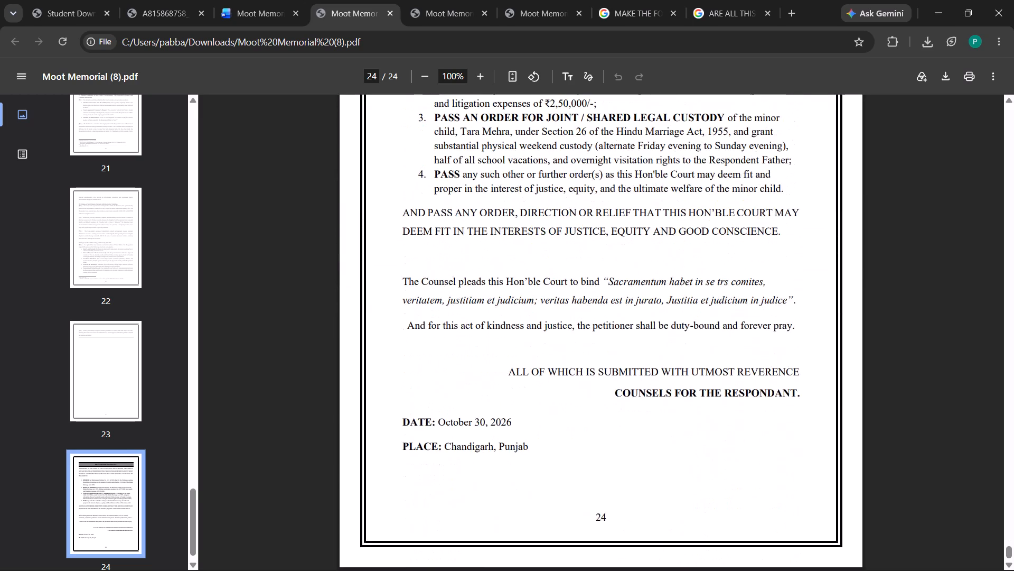
scroll(552, 384, up, 5)
click(241, 0)
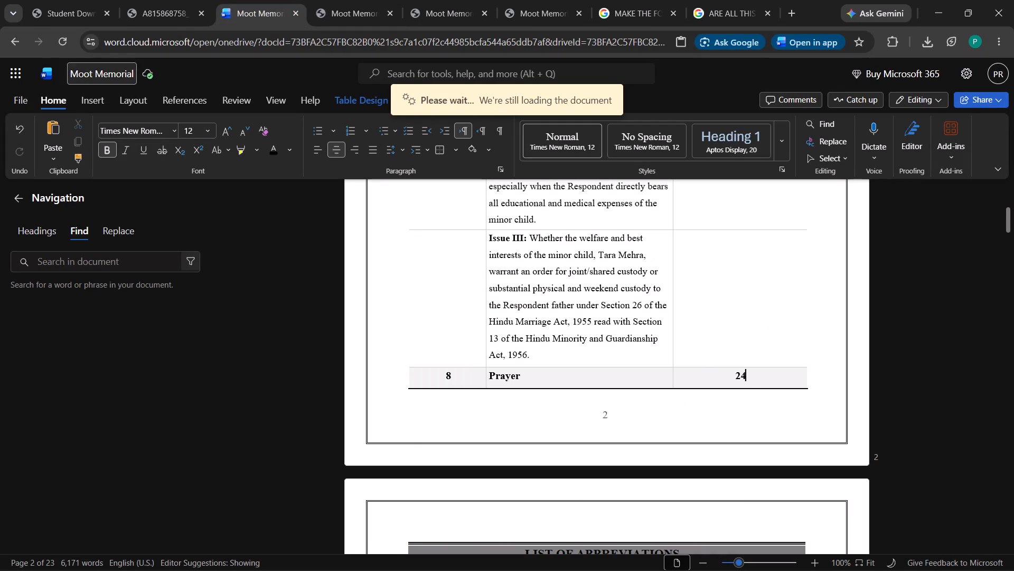
Export the Moot Memorial document as a new PDF, close two older exported PDFs, and open the newly downloaded copy.
click(20, 94)
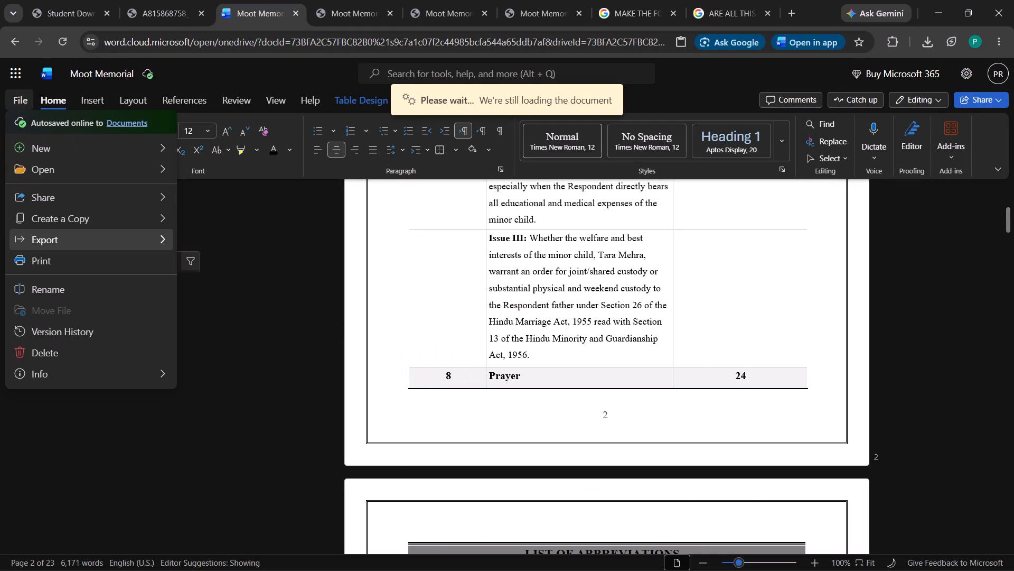
click(189, 242)
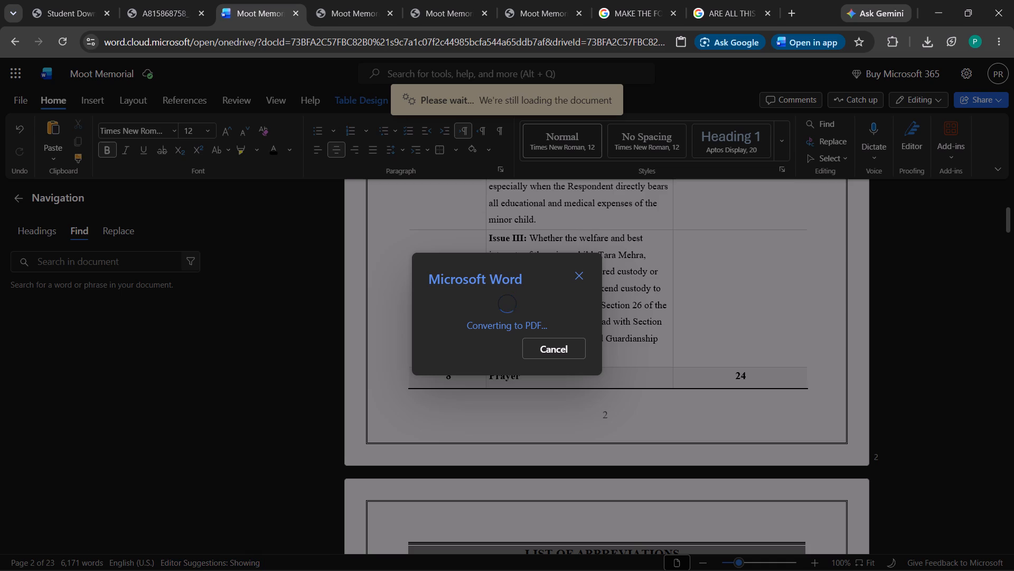
click(481, 11)
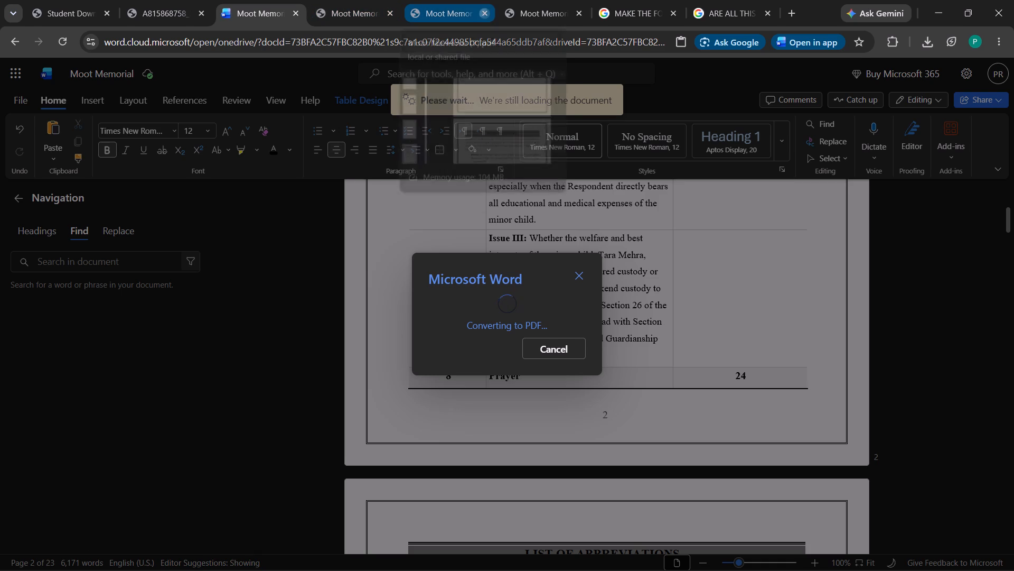
click(481, 11)
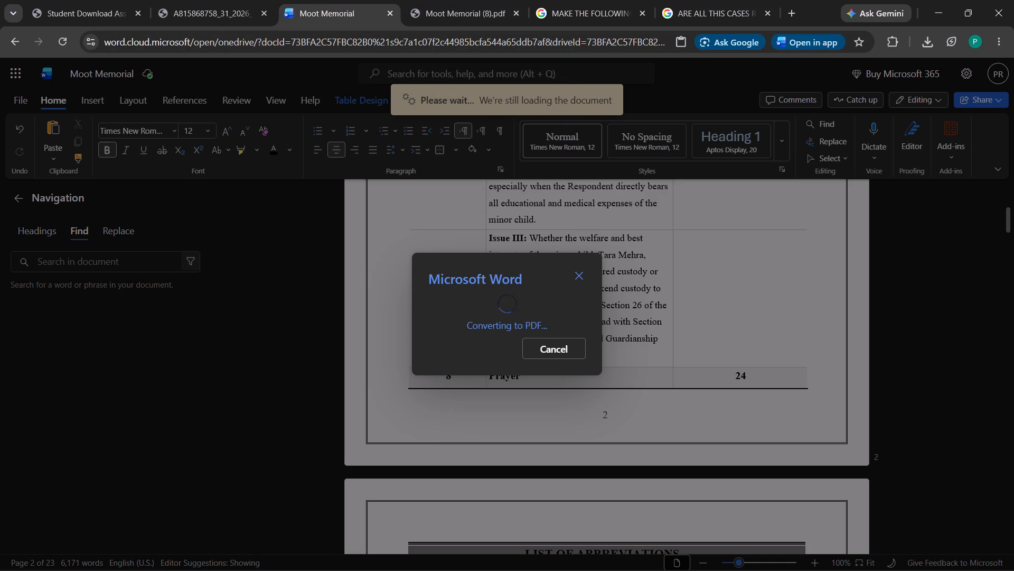
click(484, 335)
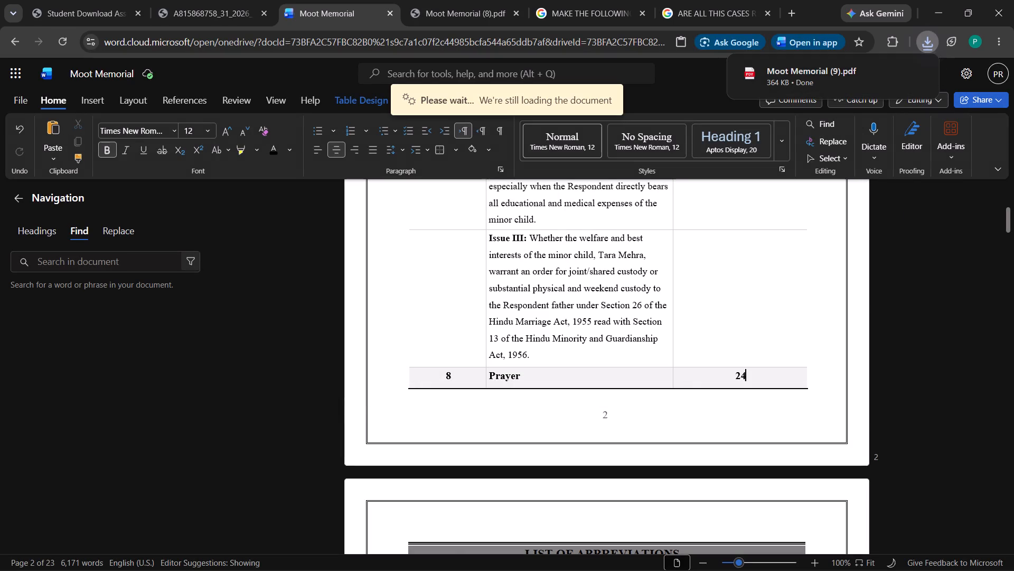
click(815, 74)
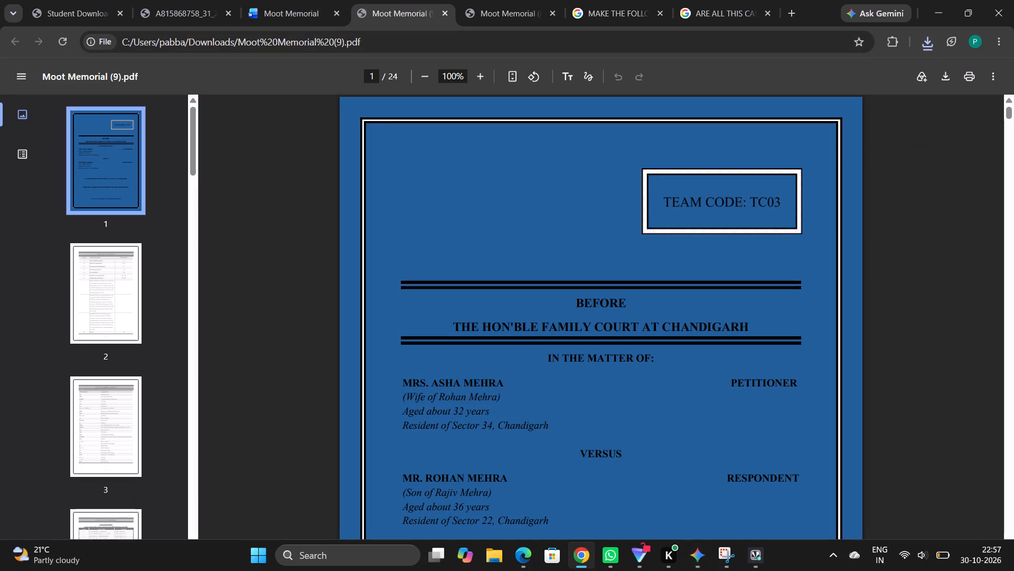
Review the new PDF from the cover page through Issues Raised, checking layout and page numbers against the table of contents.
scroll(636, 337, down, 8)
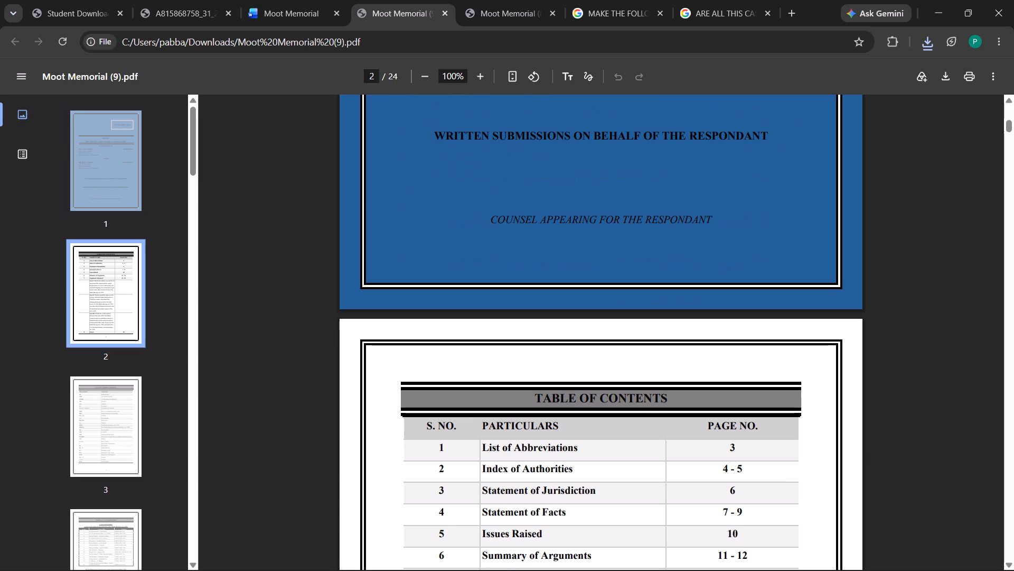
scroll(672, 340, down, 10)
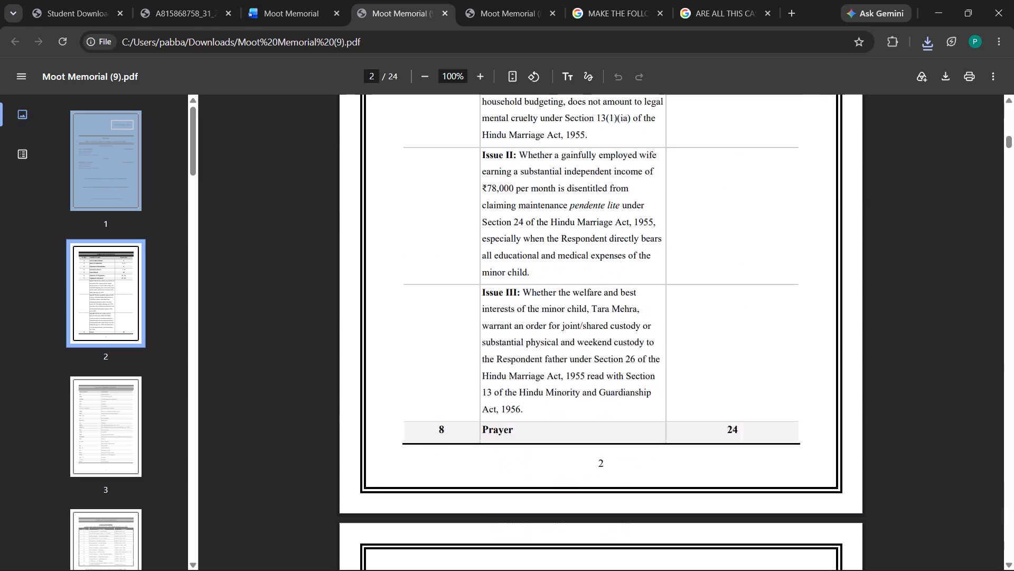
scroll(673, 340, down, 4)
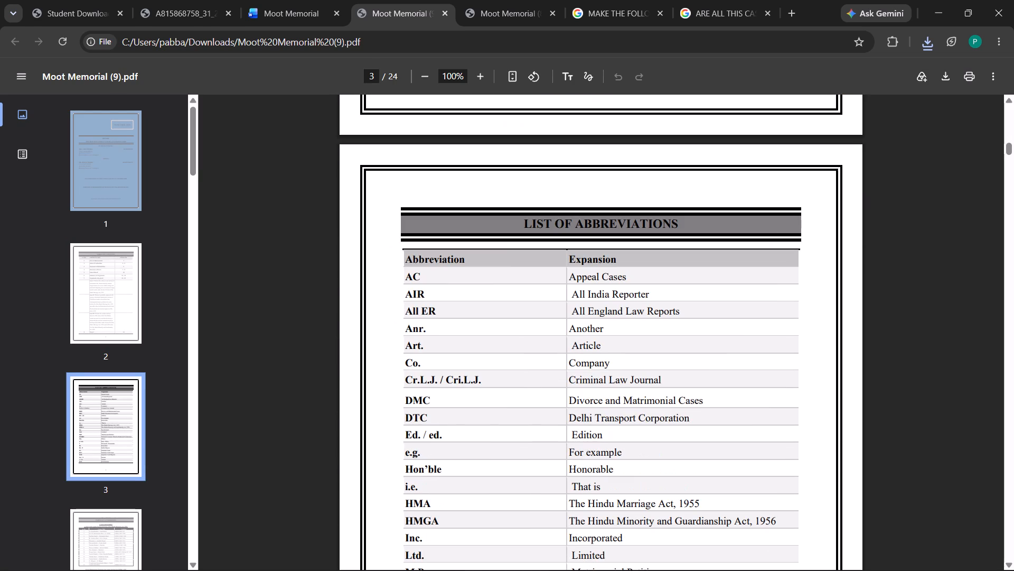
scroll(682, 371, down, 8)
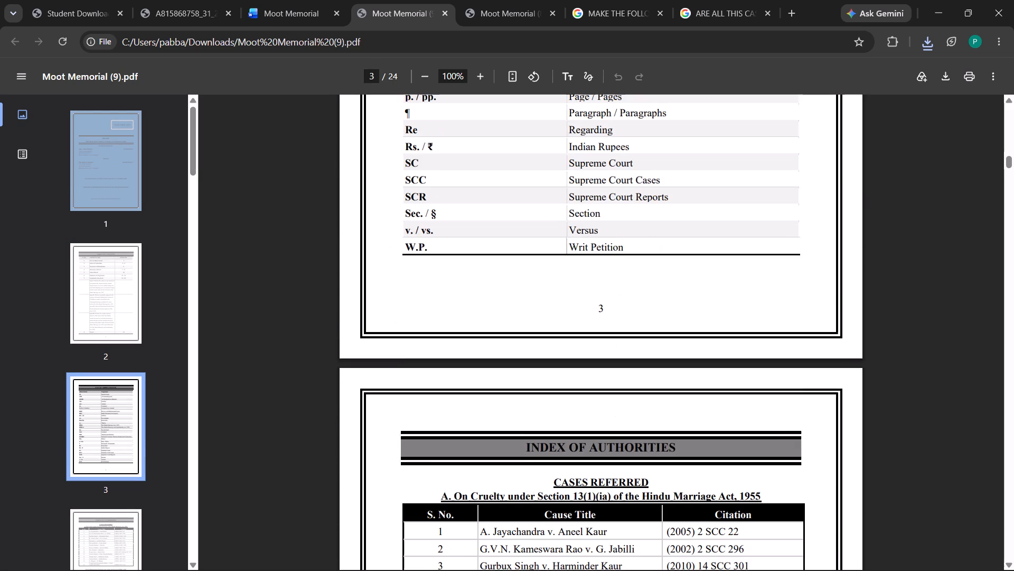
scroll(675, 404, down, 4)
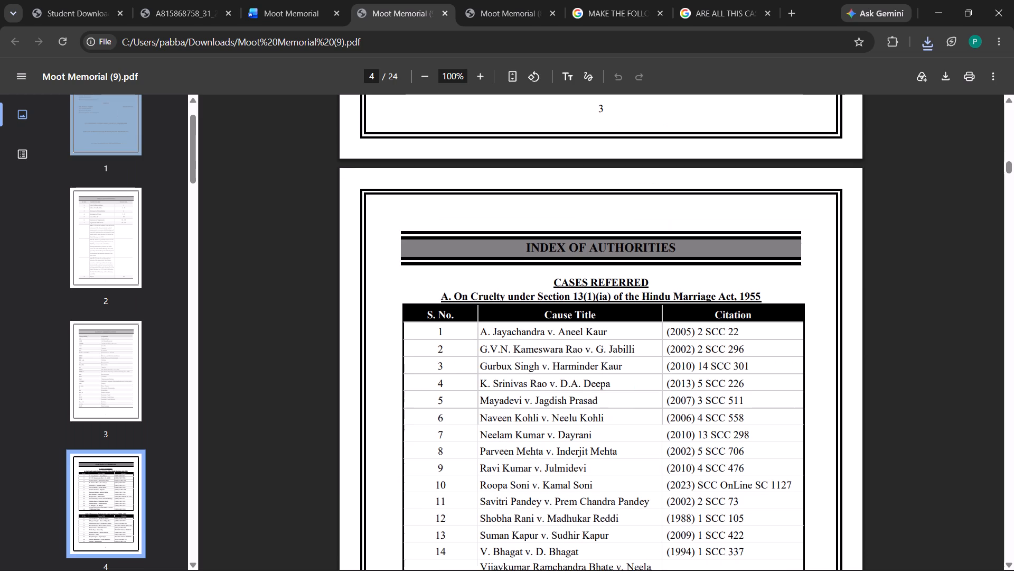
scroll(675, 404, down, 12)
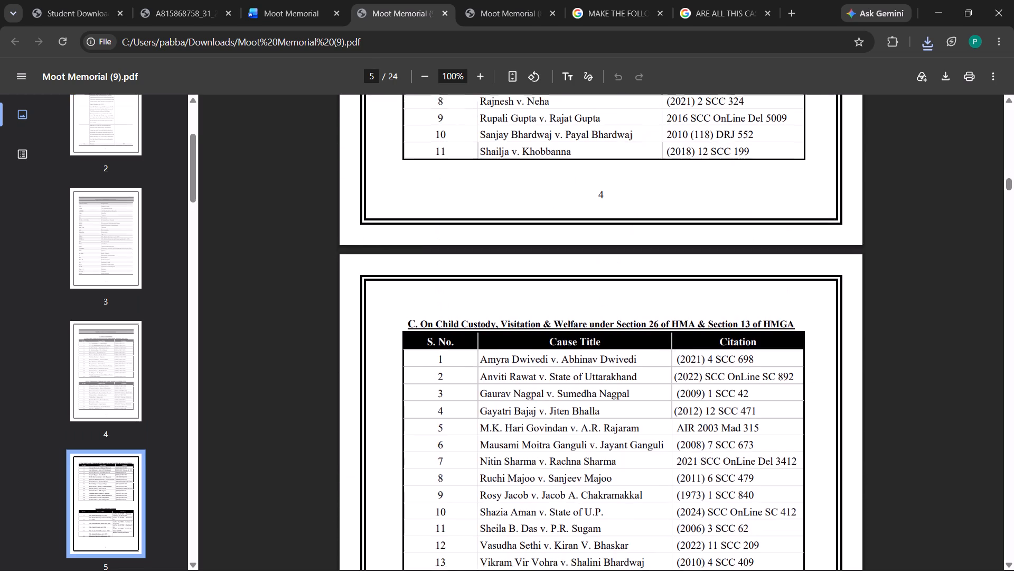
scroll(675, 404, down, 15)
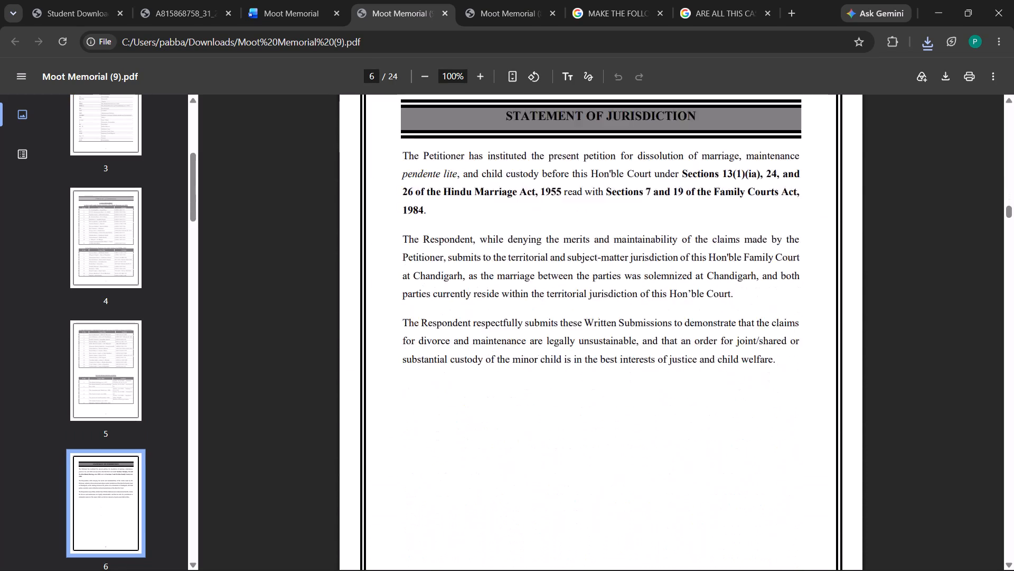
scroll(675, 404, down, 16)
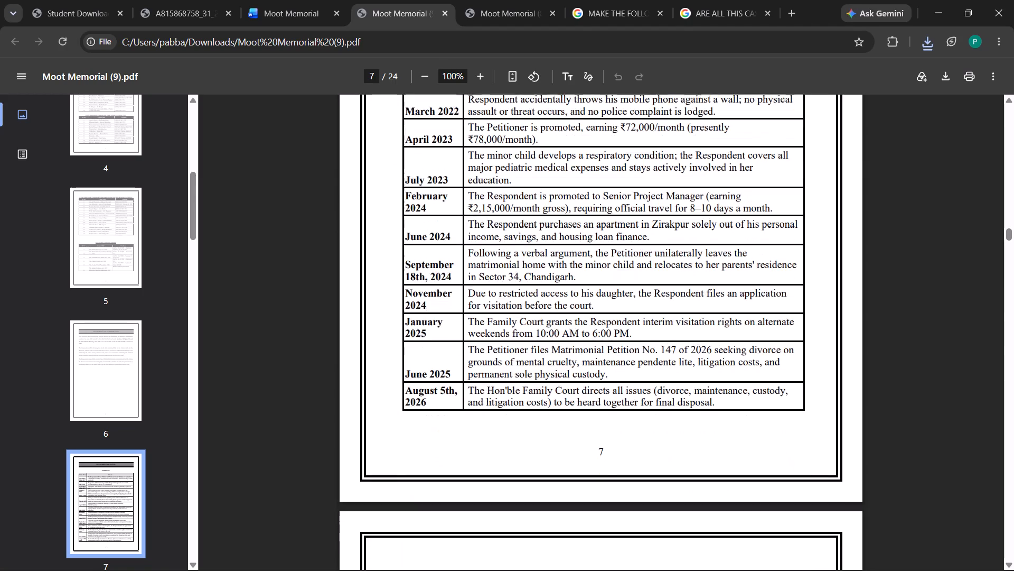
scroll(675, 404, down, 17)
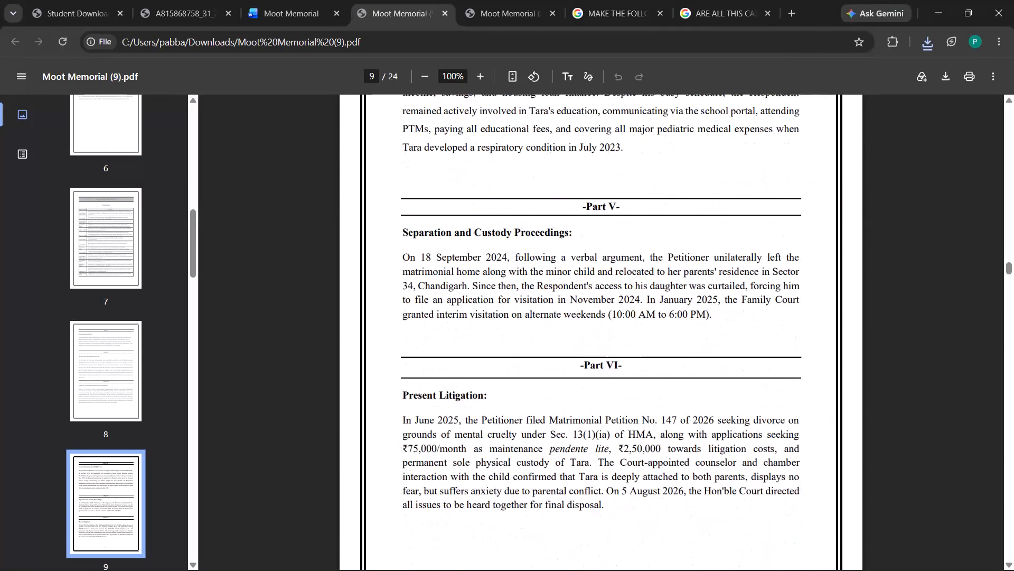
scroll(675, 404, down, 4)
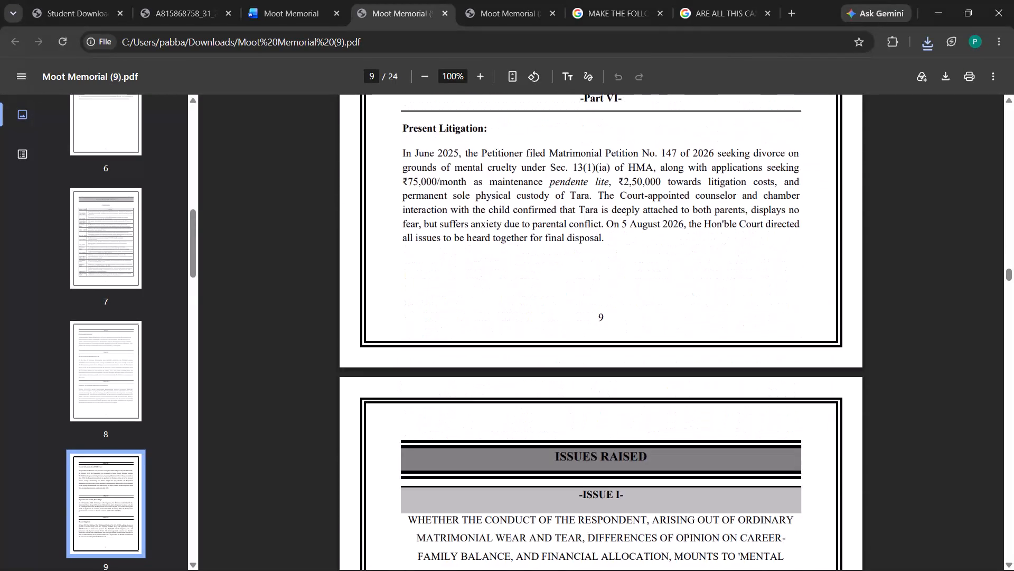
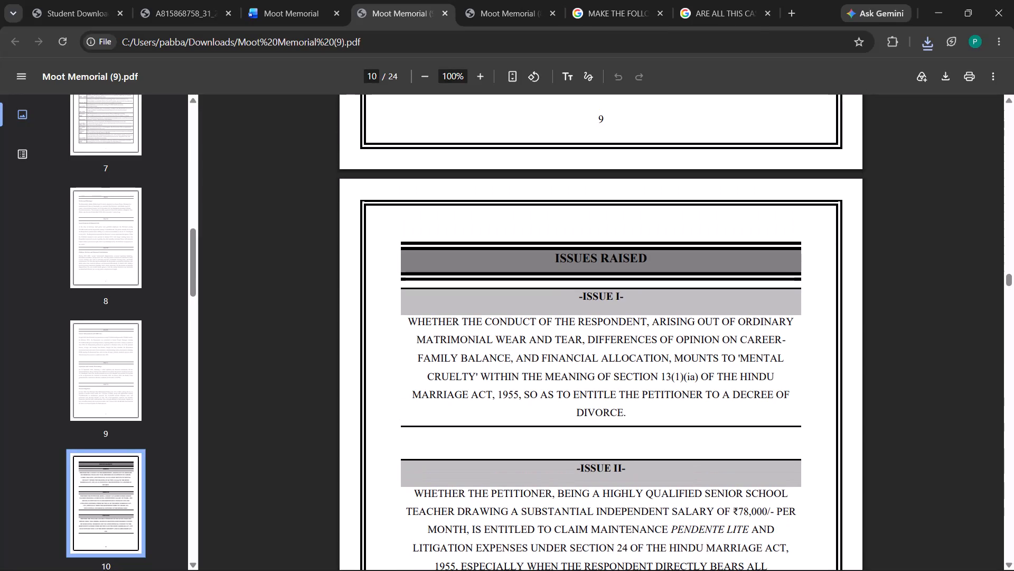
Read through the issues raised and the summary of arguments in Moot Memorial (9).pdf.
scroll(675, 404, down, 10)
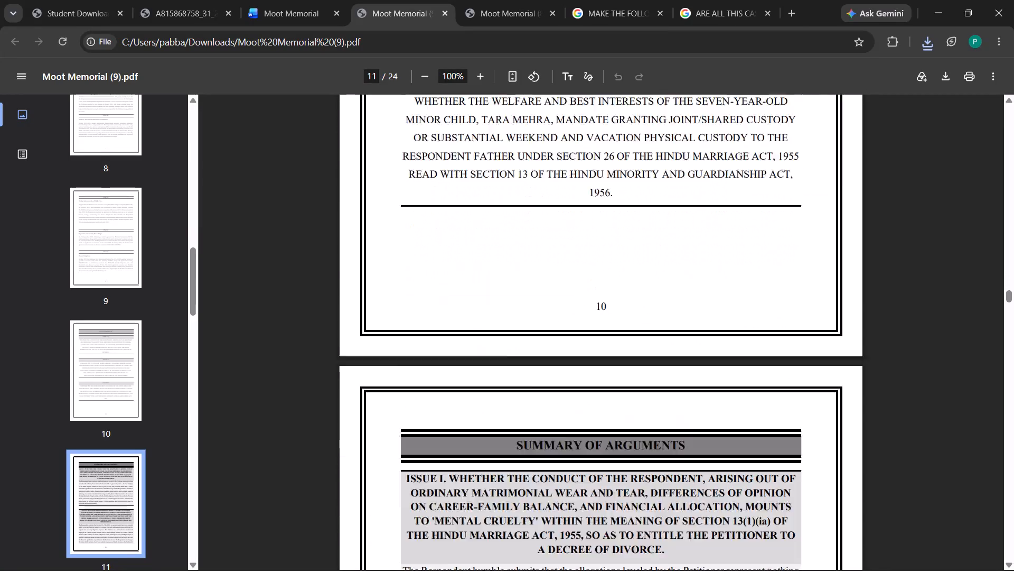
scroll(675, 404, down, 18)
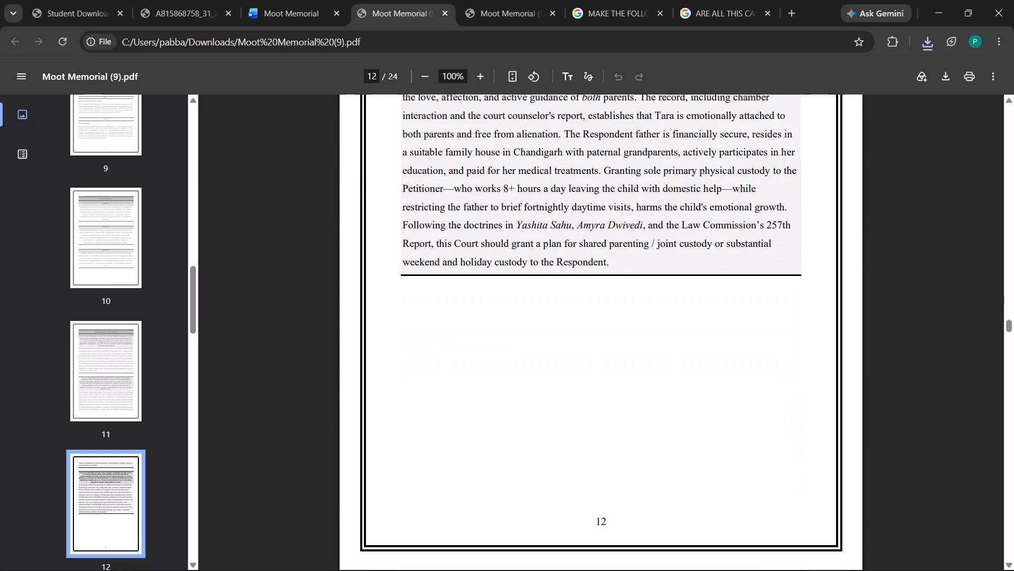
Read the arguments advanced on Issue I (mental cruelty) and Issue II (maintenance), including their footnoted citations.
scroll(675, 404, down, 18)
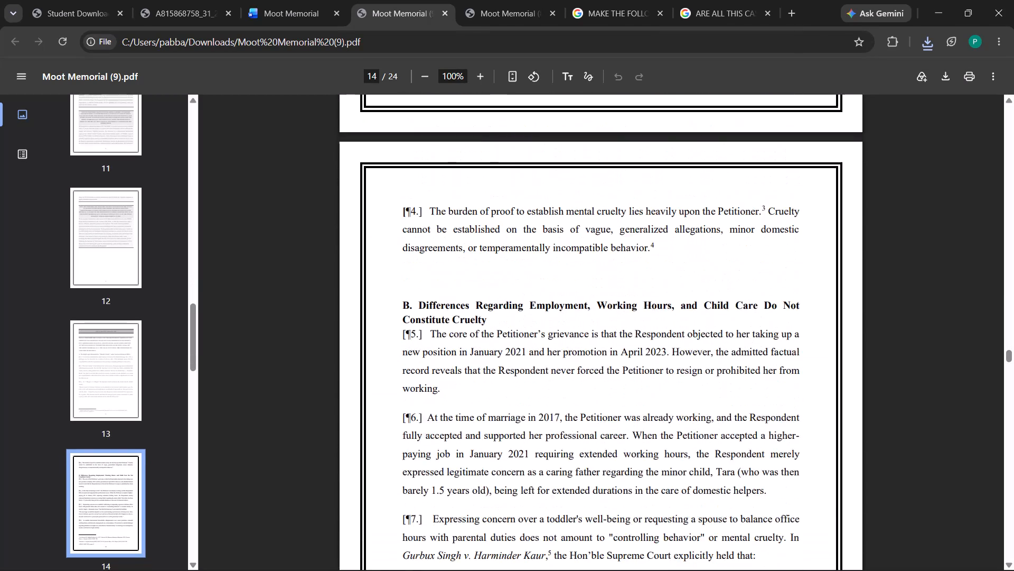
scroll(675, 404, down, 20)
scroll(675, 404, down, 6)
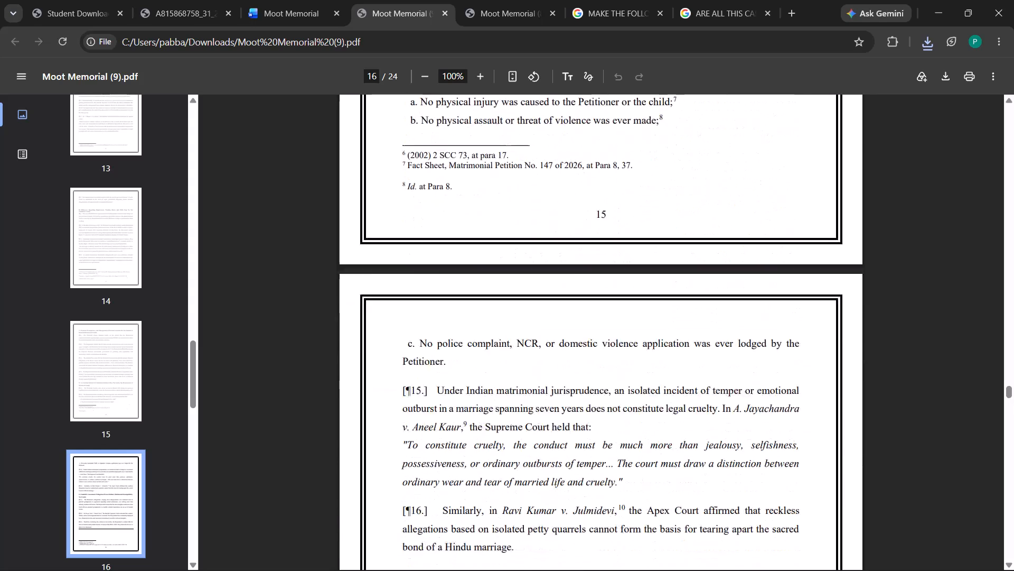
scroll(675, 404, down, 10)
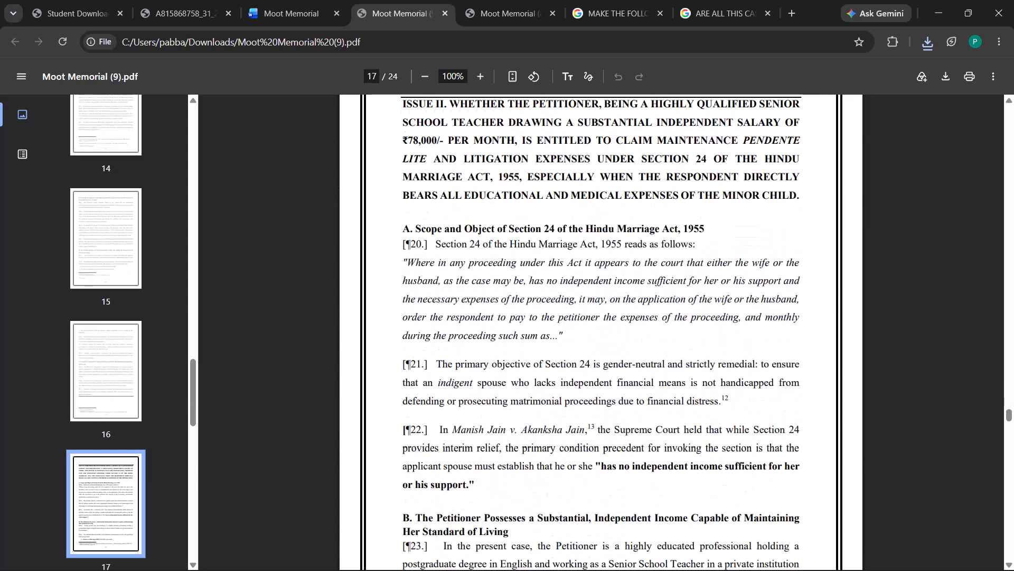
scroll(675, 404, down, 20)
scroll(675, 404, down, 2)
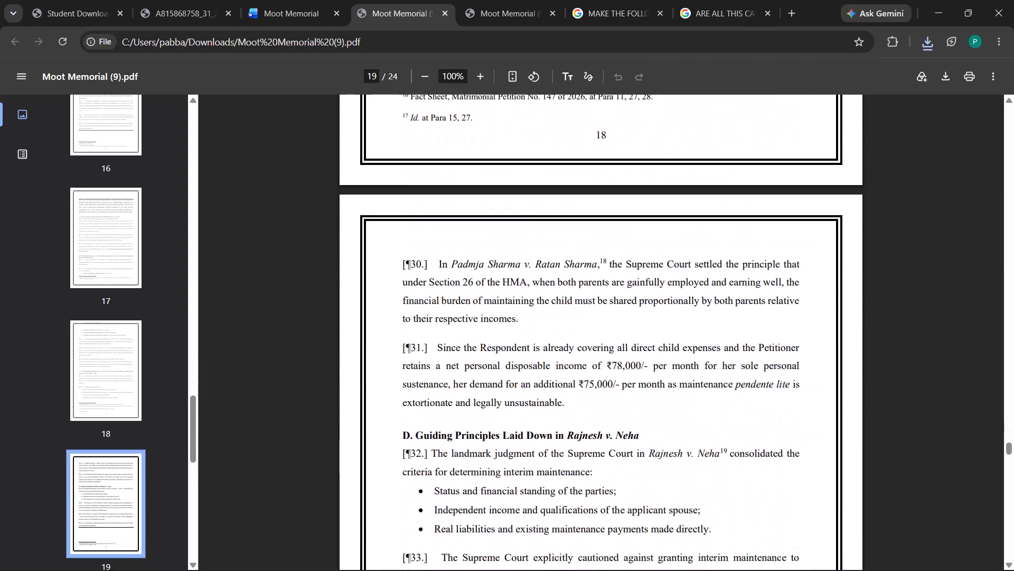
Read the remaining maintenance arguments, the Issue III shared custody arguments and the prayer for relief with its closing block.
scroll(675, 404, down, 16)
scroll(675, 404, down, 5)
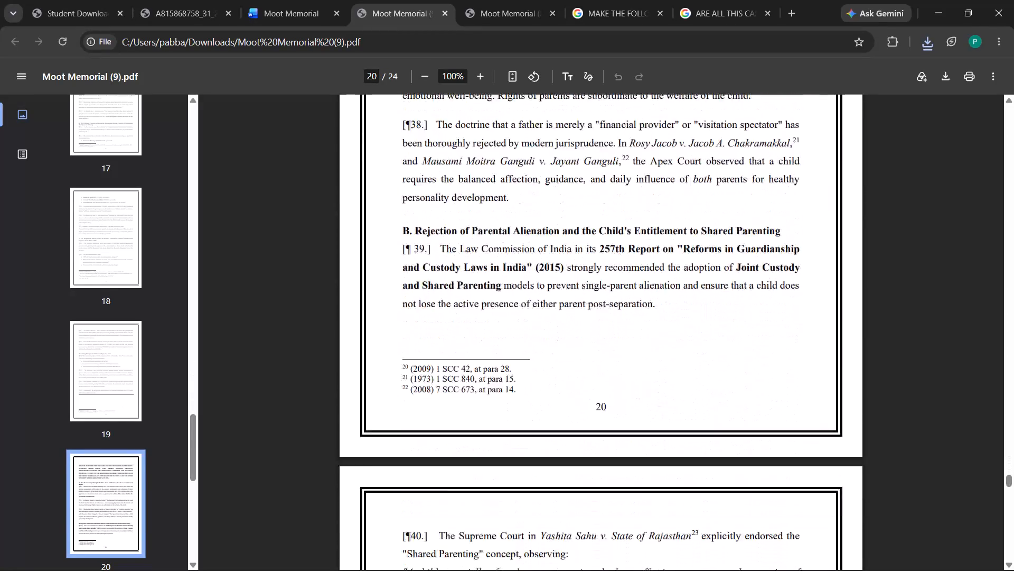
scroll(675, 404, down, 14)
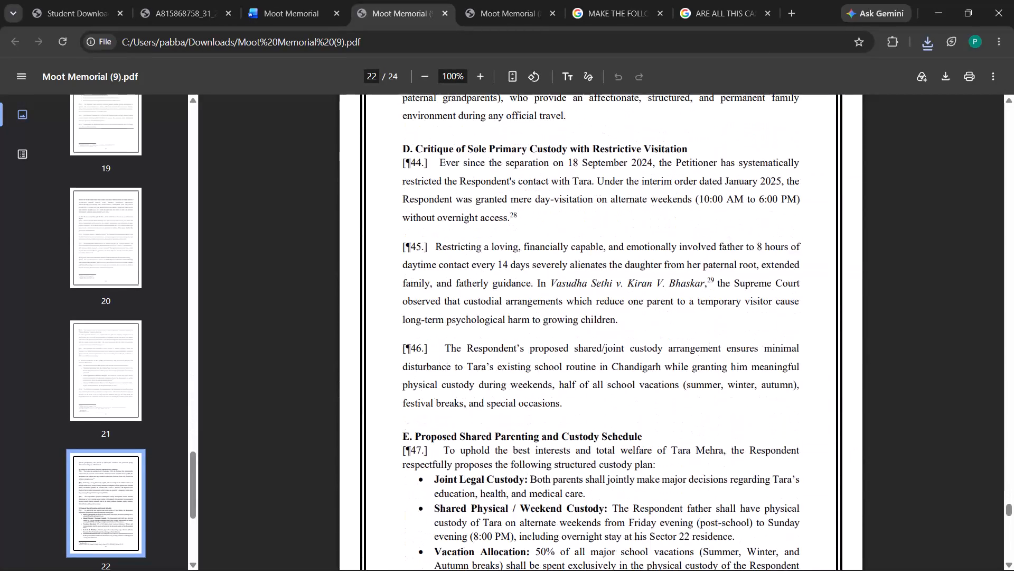
scroll(675, 404, down, 16)
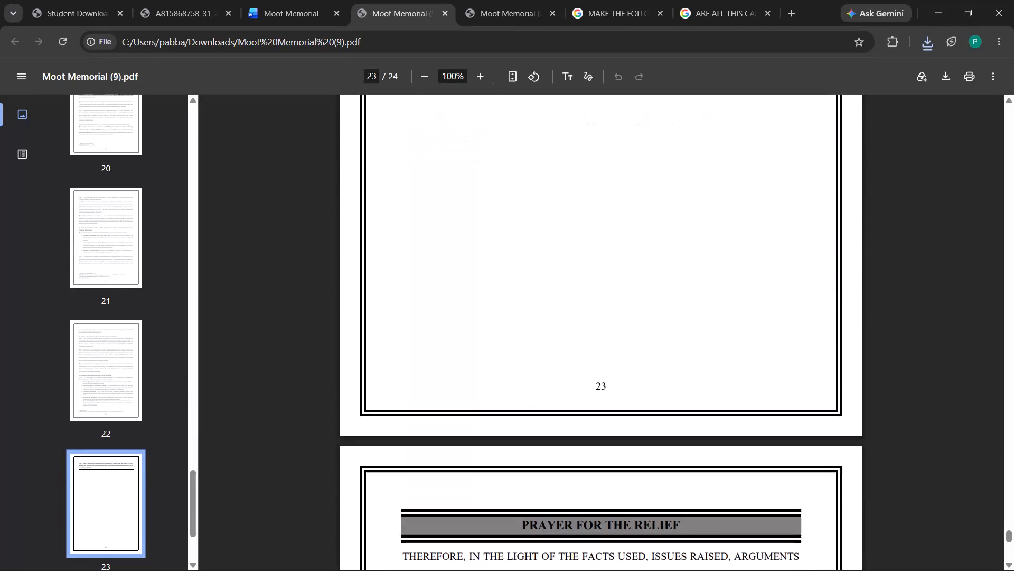
scroll(675, 404, down, 16)
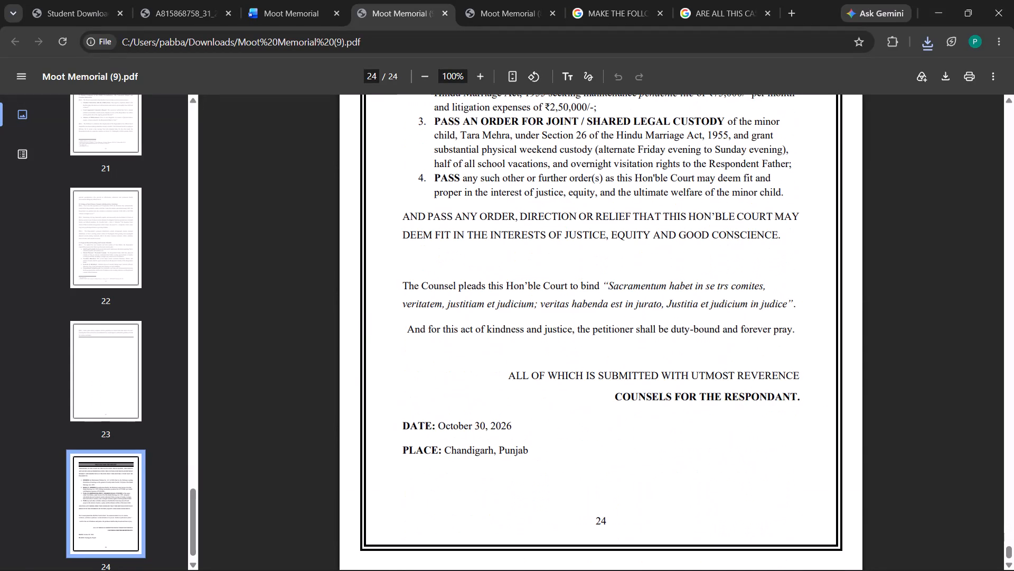
scroll(691, 434, up, 6)
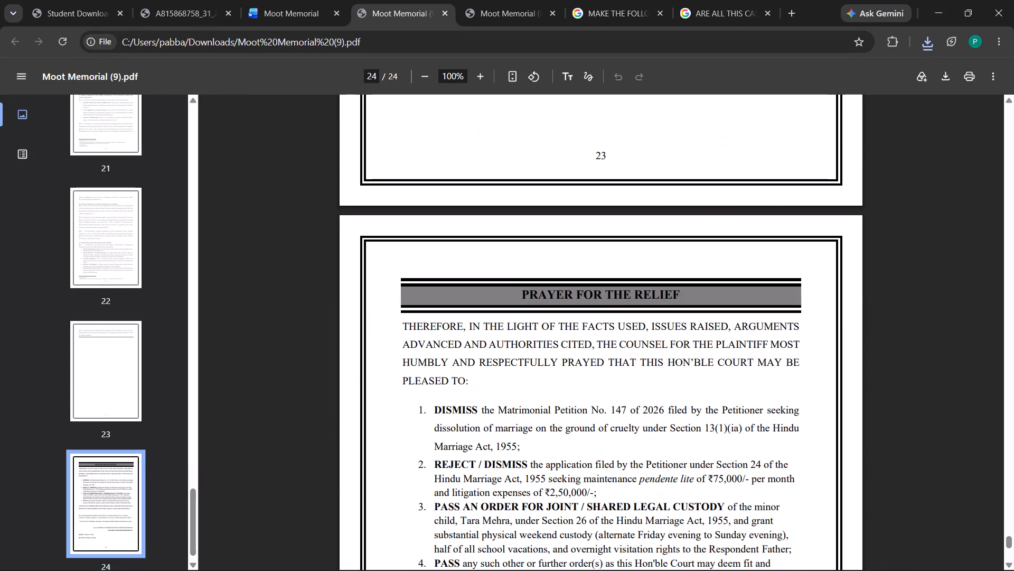
Go back through the memorial's front matter, examining the index of authorities, table of contents and cover page.
click(1013, 186)
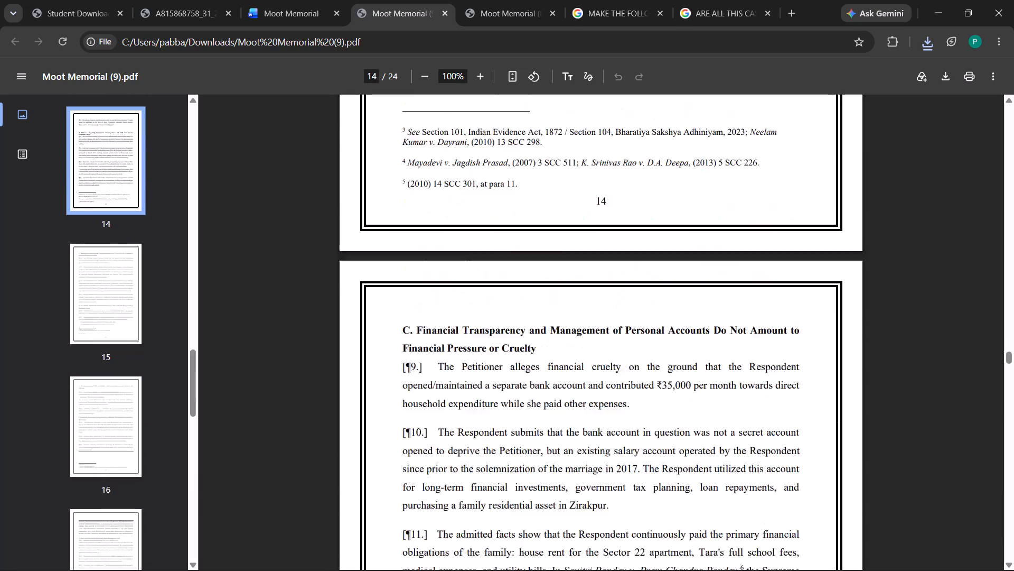
scroll(529, 463, up, 7)
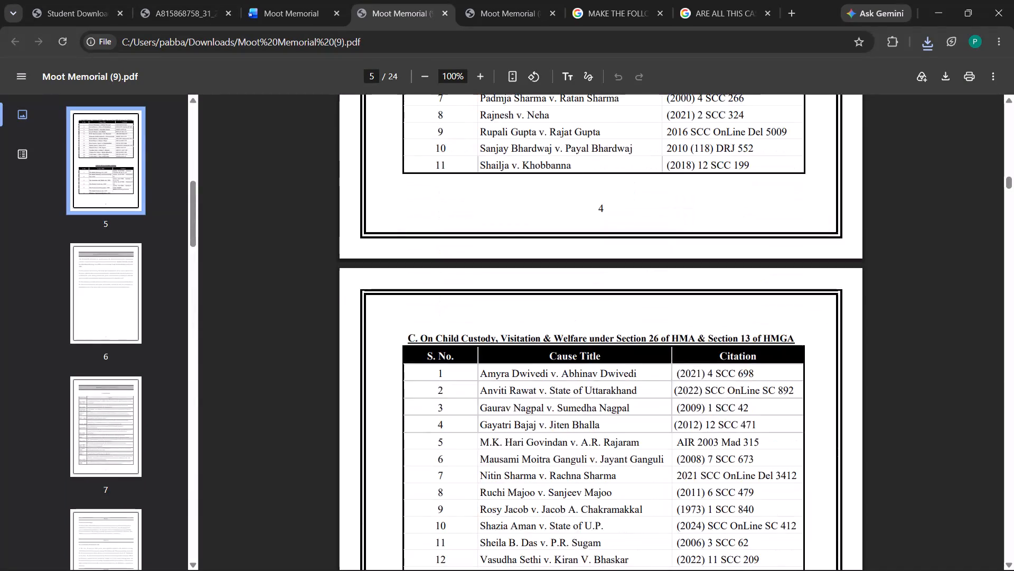
scroll(529, 466, up, 14)
scroll(542, 481, up, 13)
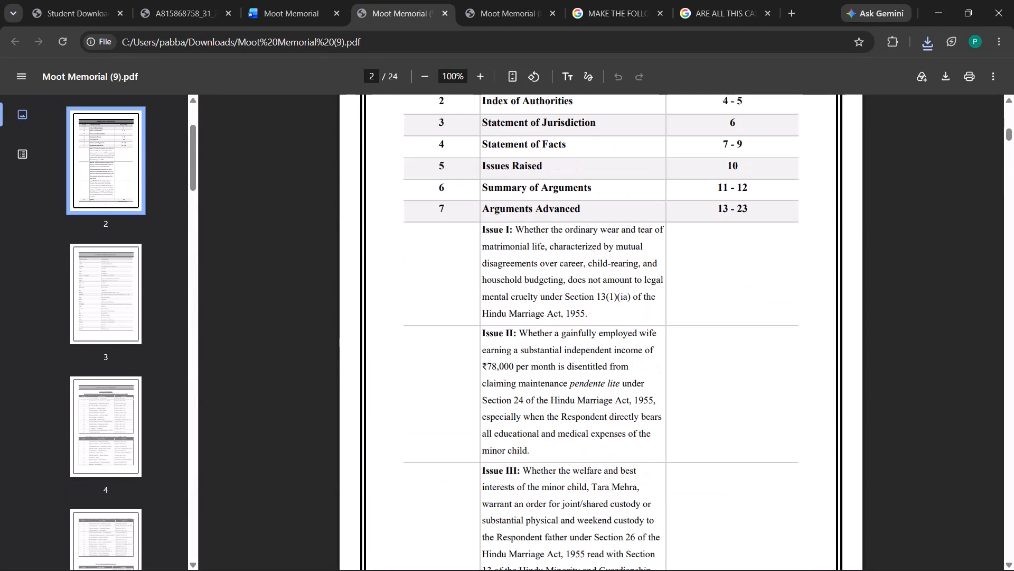
scroll(556, 450, down, 3)
scroll(556, 450, up, 12)
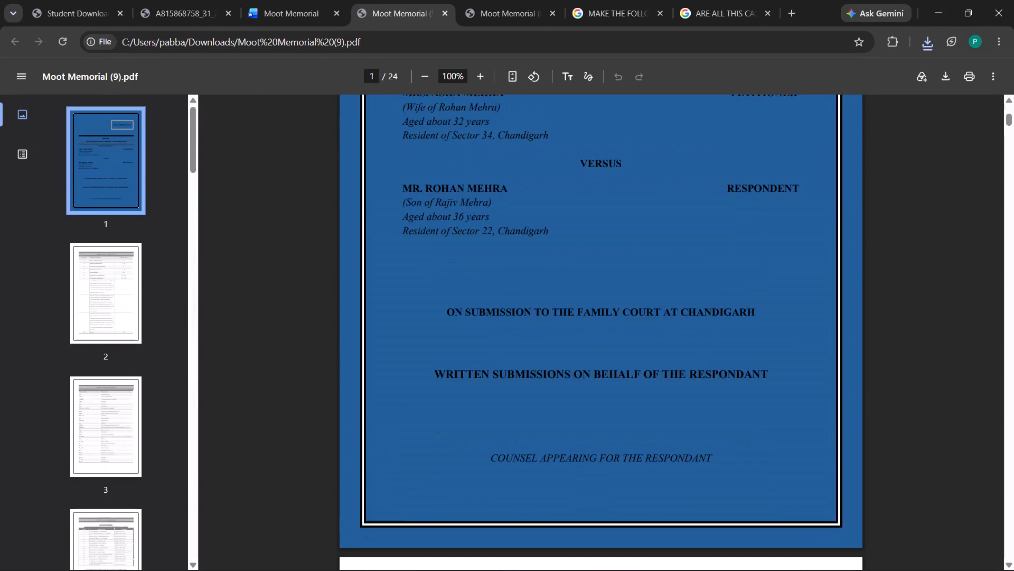
scroll(559, 447, up, 3)
scroll(559, 447, down, 1)
scroll(559, 447, up, 11)
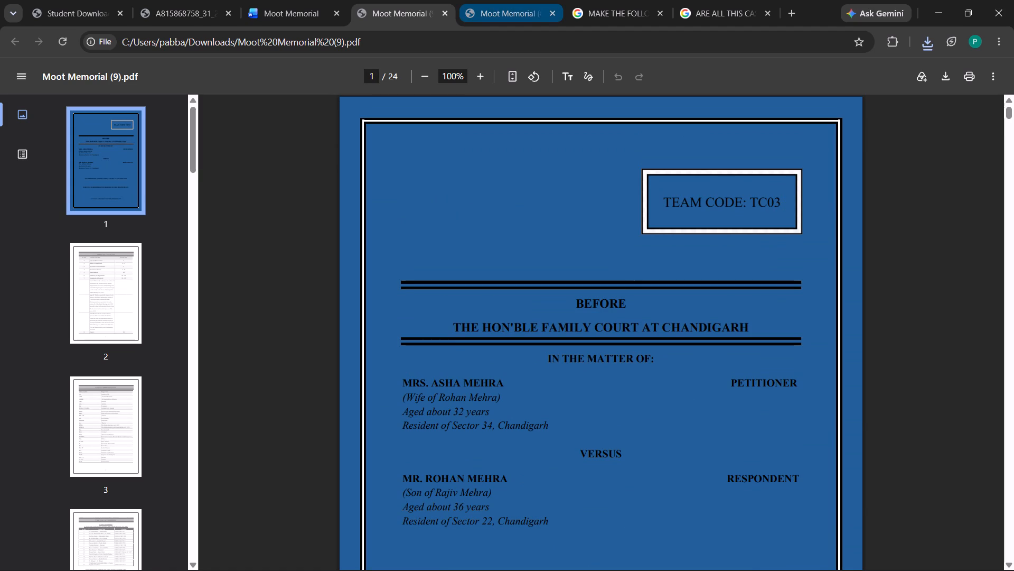
Examine the memorial format, documentation format requirements and side allocation list in the CA 2 LAW291 assignment brief PDF.
click(217, 0)
scroll(402, 256, up, 11)
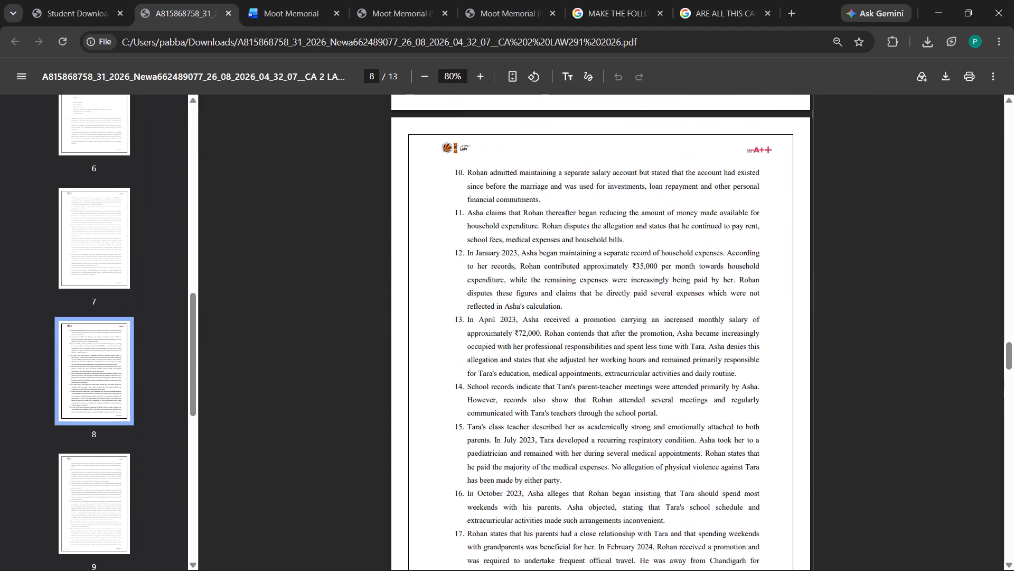
scroll(402, 257, up, 20)
scroll(402, 257, up, 3)
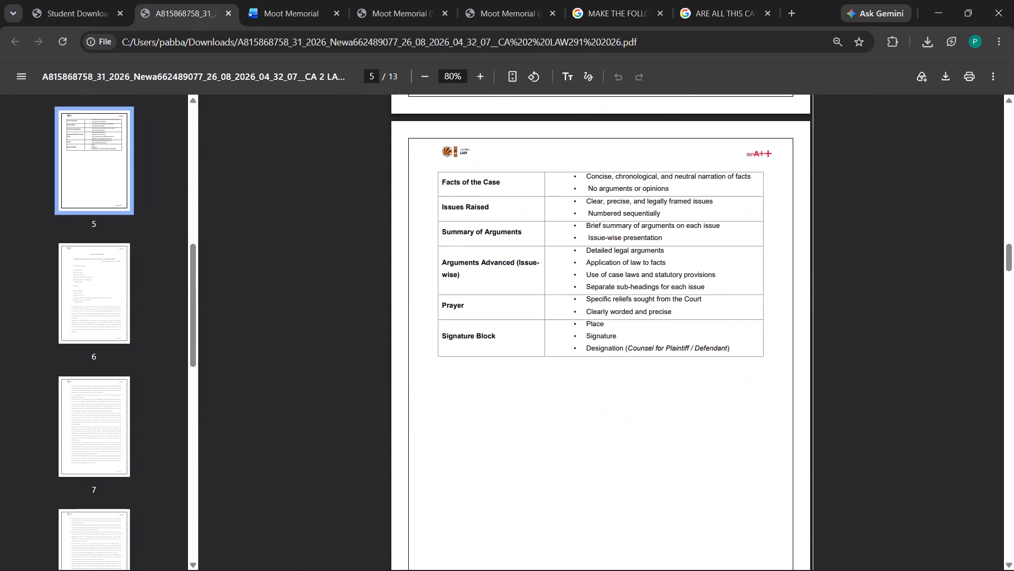
scroll(402, 257, up, 7)
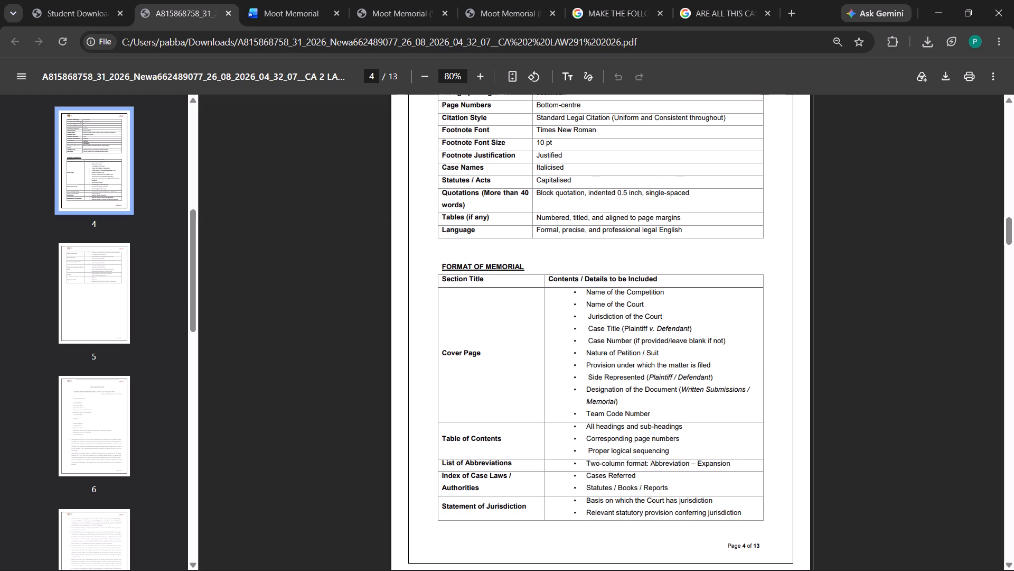
scroll(595, 244, up, 5)
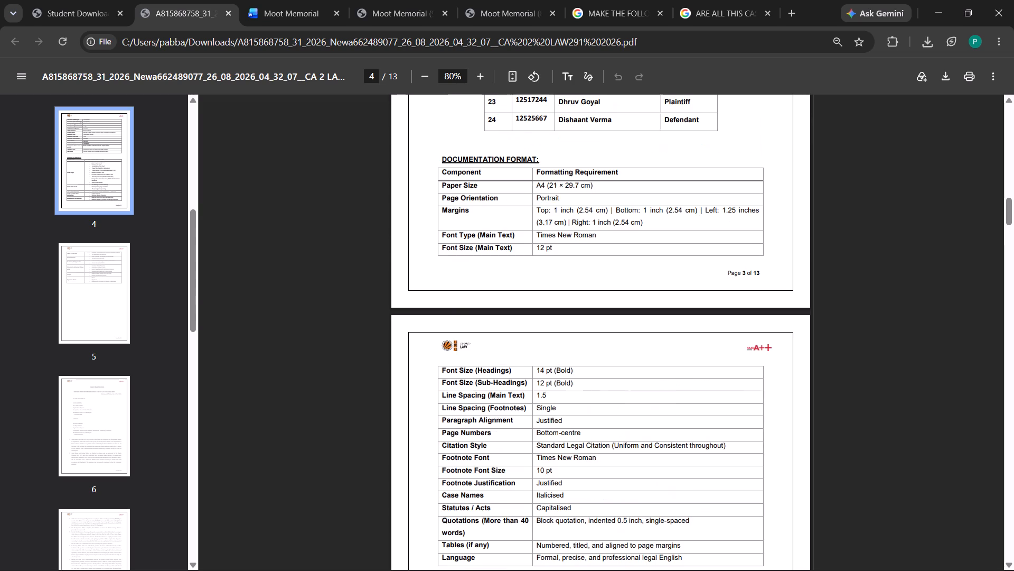
scroll(595, 244, up, 2)
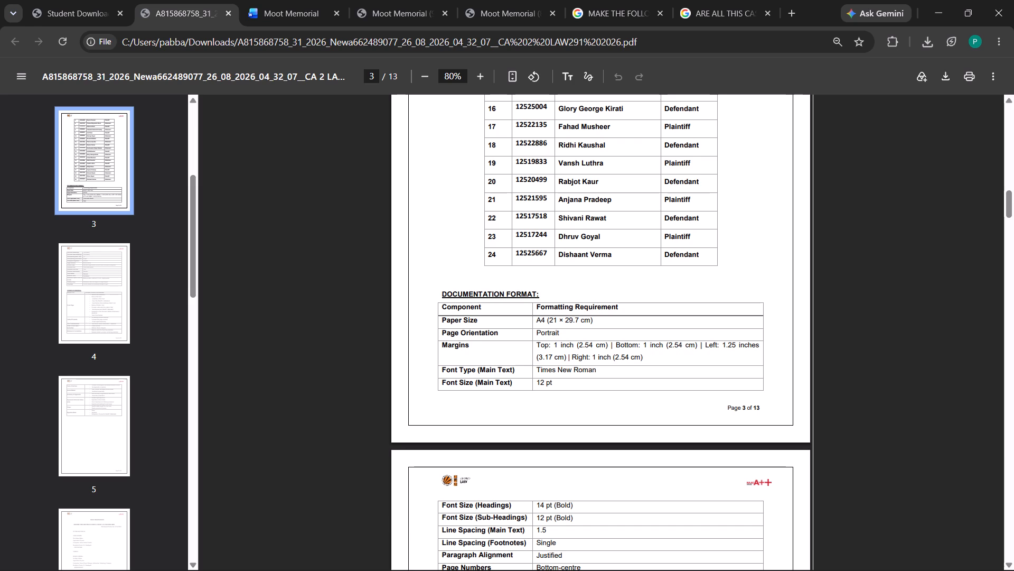
scroll(588, 268, up, 4)
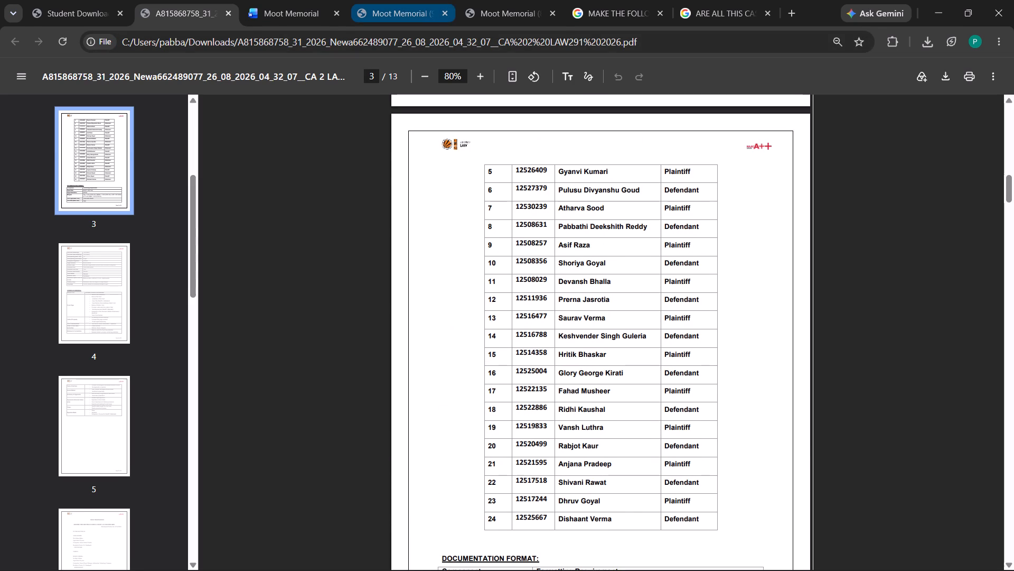
Review Moot Memorial (8).pdf backwards from the custody plan to the start of the Issue II arguments.
click(514, 0)
scroll(539, 299, up, 20)
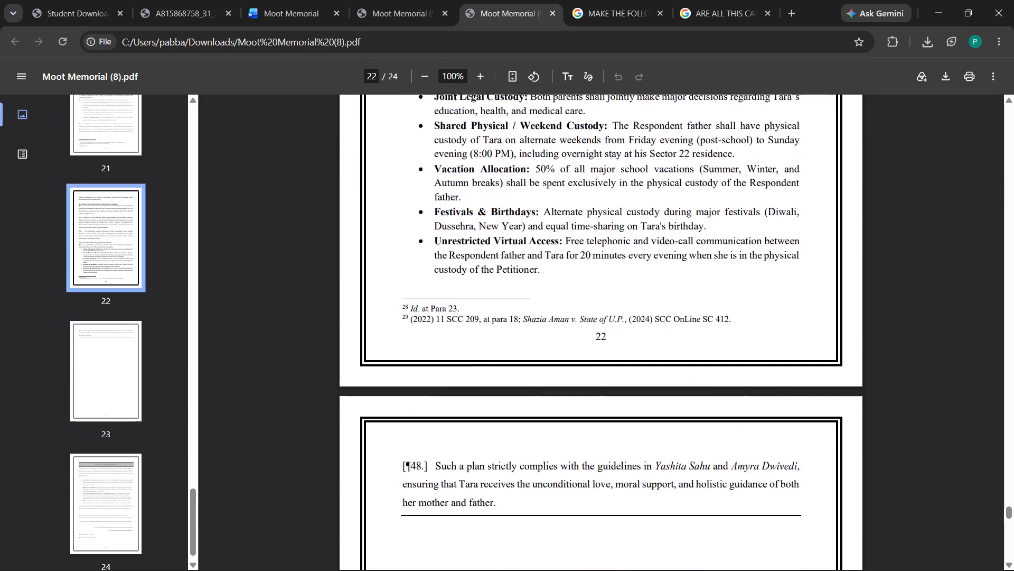
scroll(540, 297, up, 17)
scroll(540, 297, up, 15)
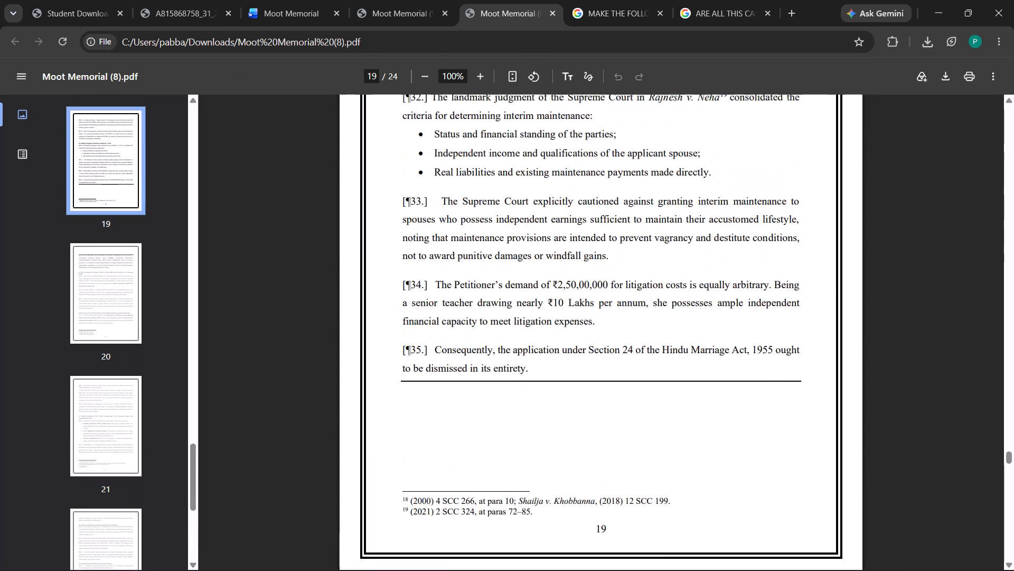
scroll(540, 297, up, 14)
scroll(540, 297, up, 12)
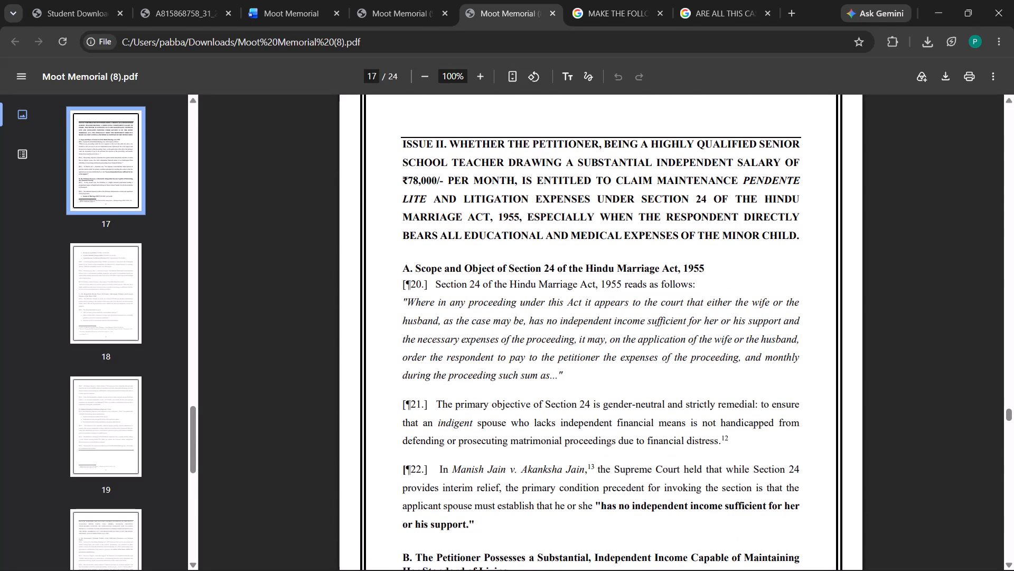
Switch to the Moot Memorial Word document and select the blue background picture on its cover page.
click(297, 0)
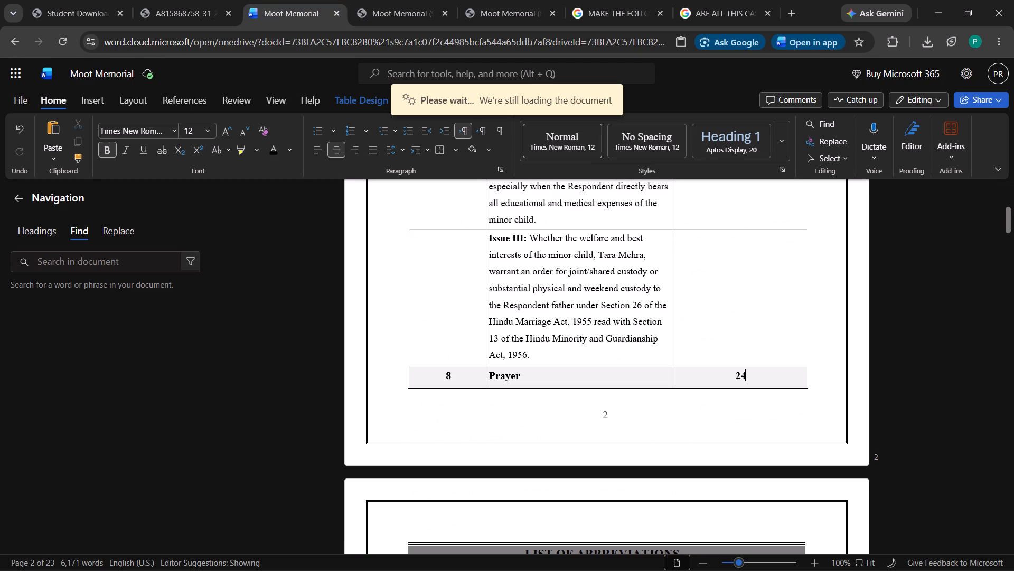
drag(1009, 219, 1001, 112)
click(537, 235)
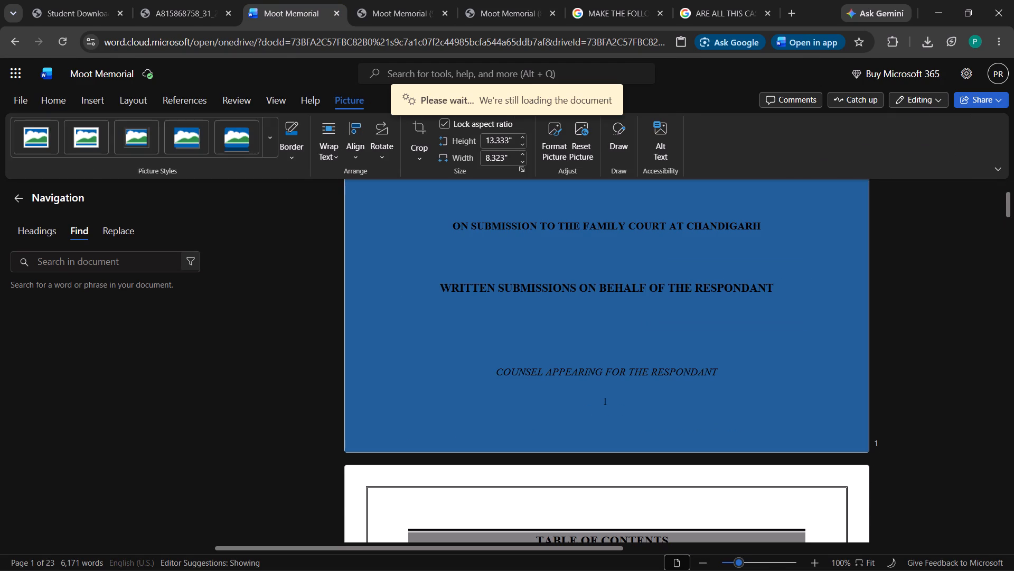
scroll(364, 284, up, 3)
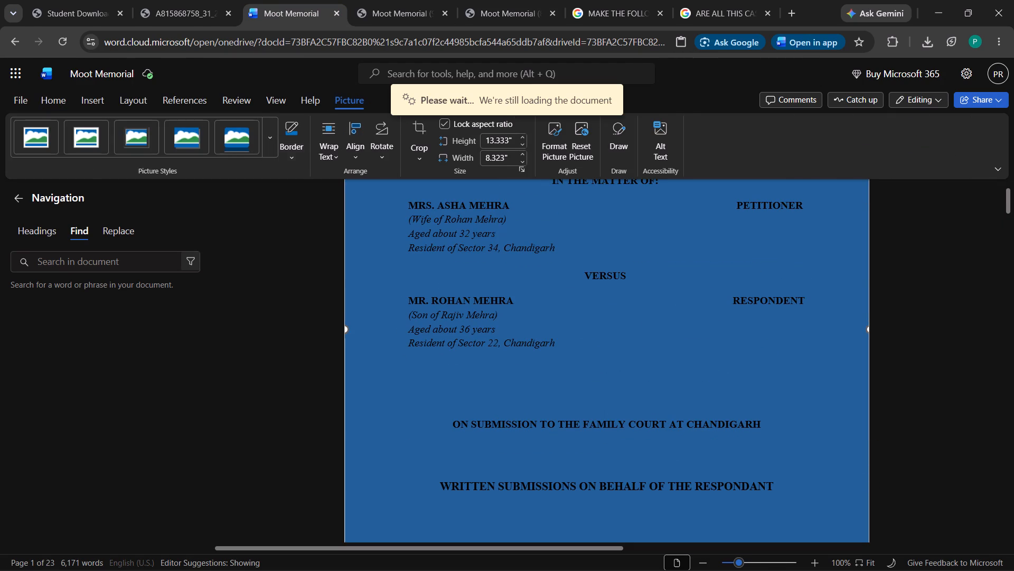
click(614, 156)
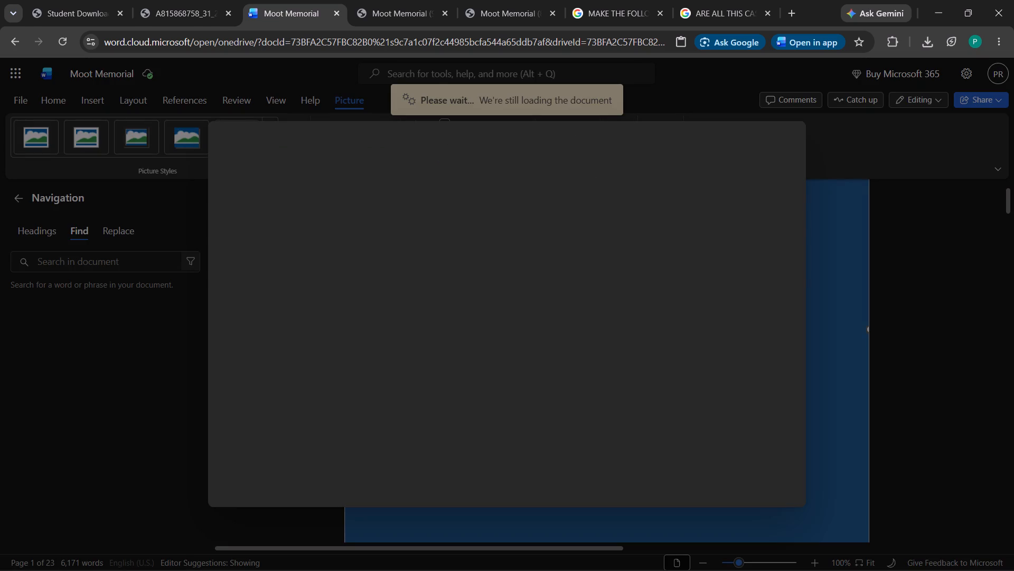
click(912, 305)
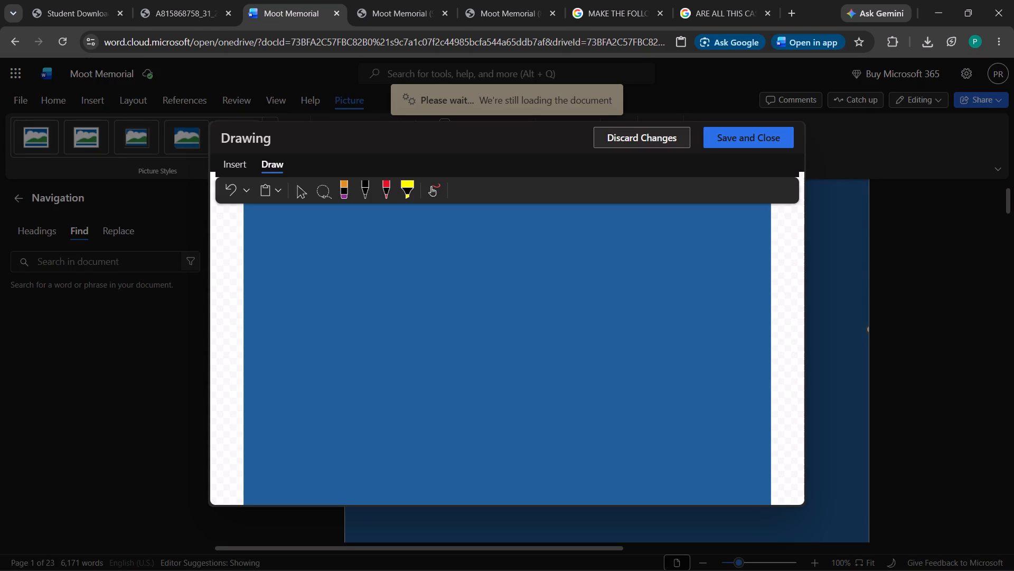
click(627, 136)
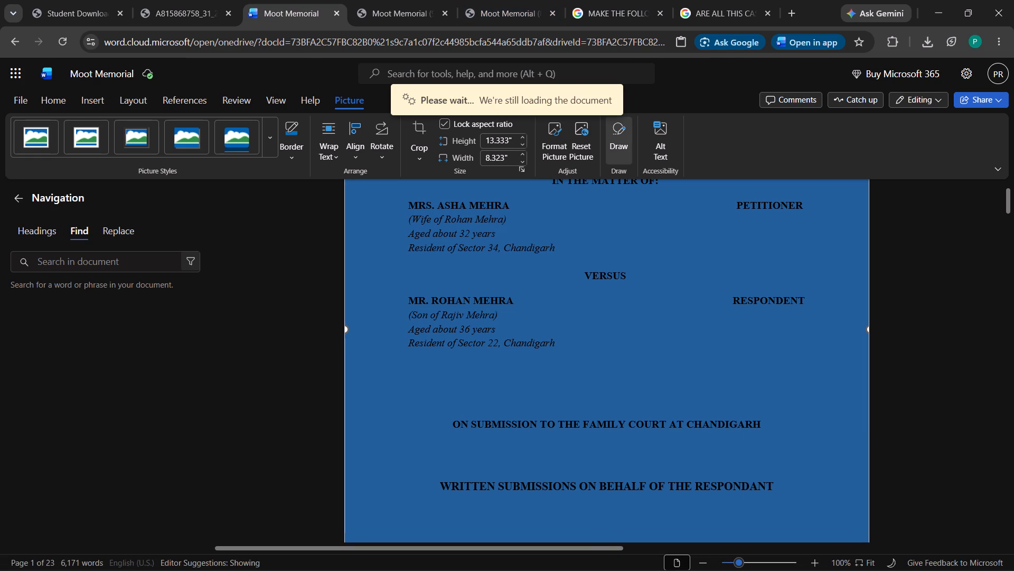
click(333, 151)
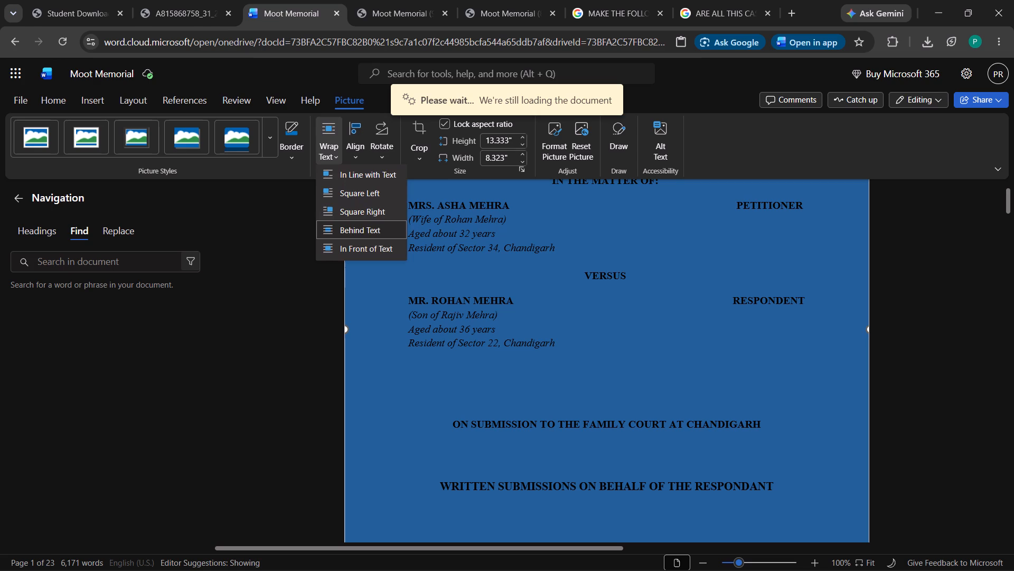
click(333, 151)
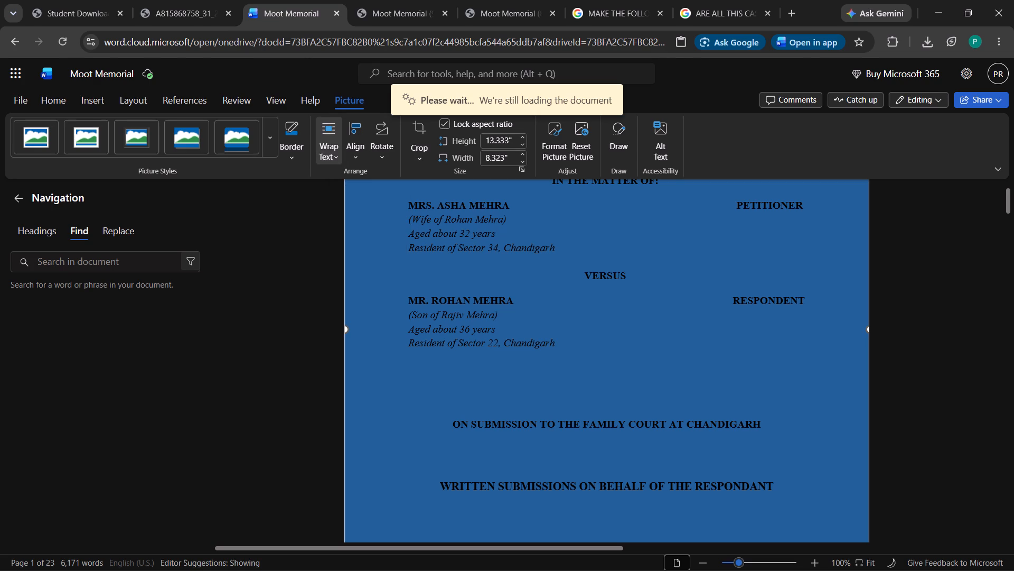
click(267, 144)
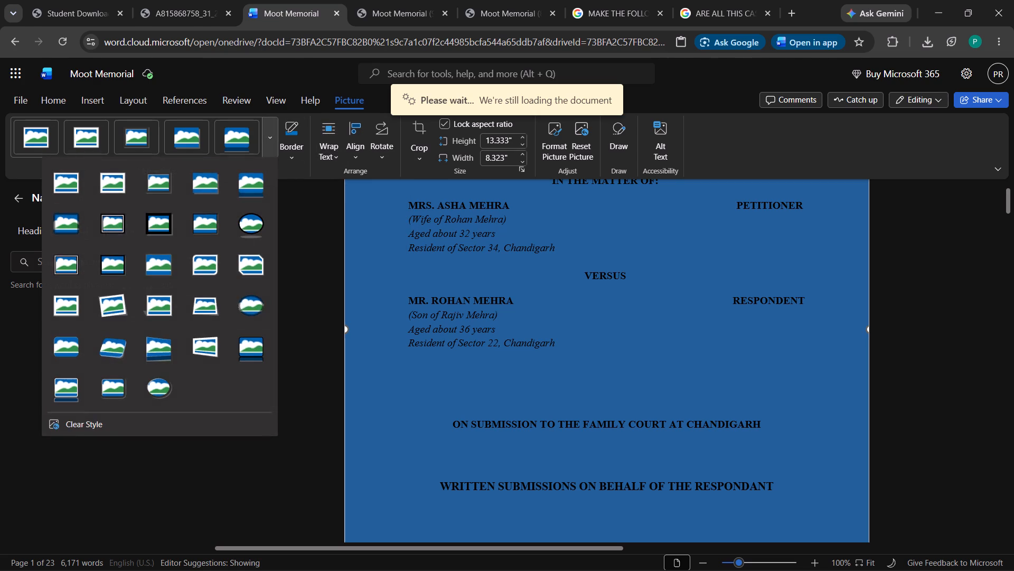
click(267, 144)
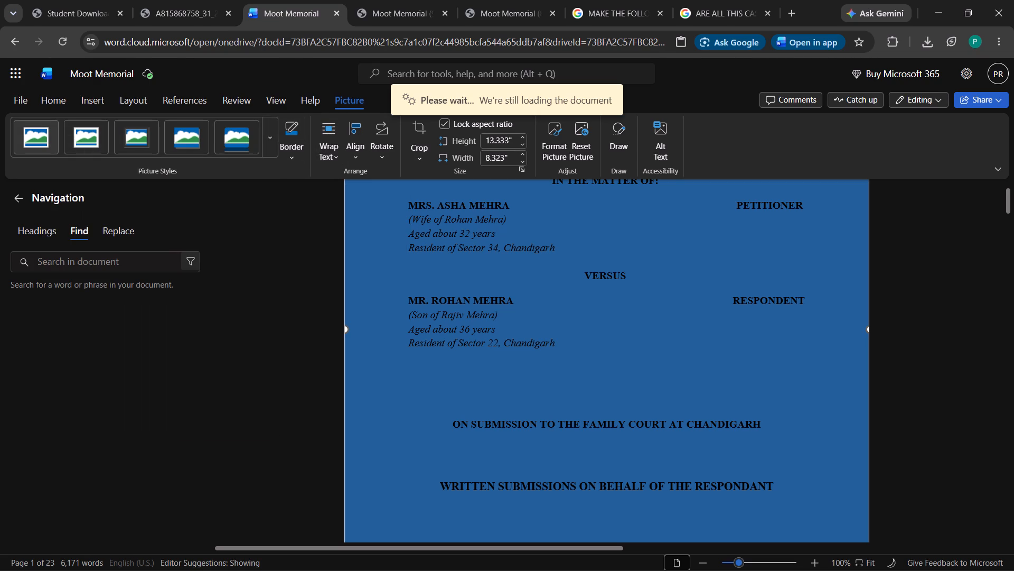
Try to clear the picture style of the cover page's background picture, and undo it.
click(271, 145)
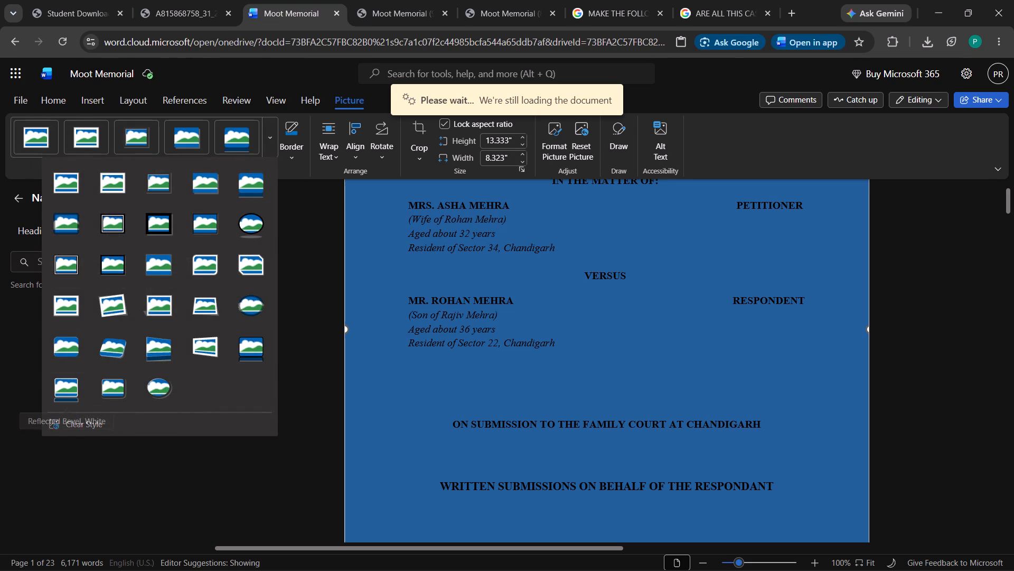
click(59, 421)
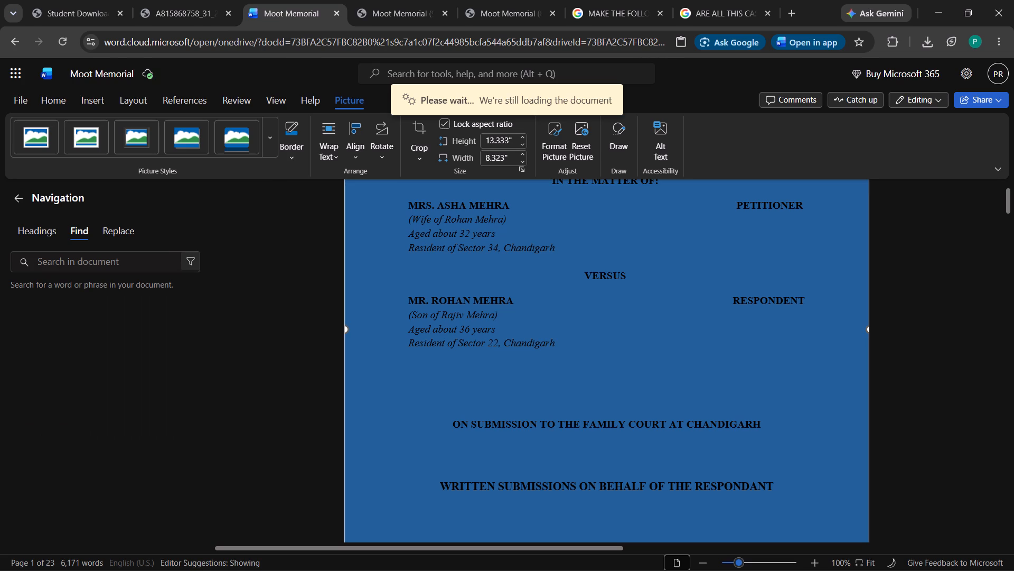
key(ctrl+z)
Check the top of the cover page and minimise the open windows down to JioSaavn.
scroll(530, 299, up, 5)
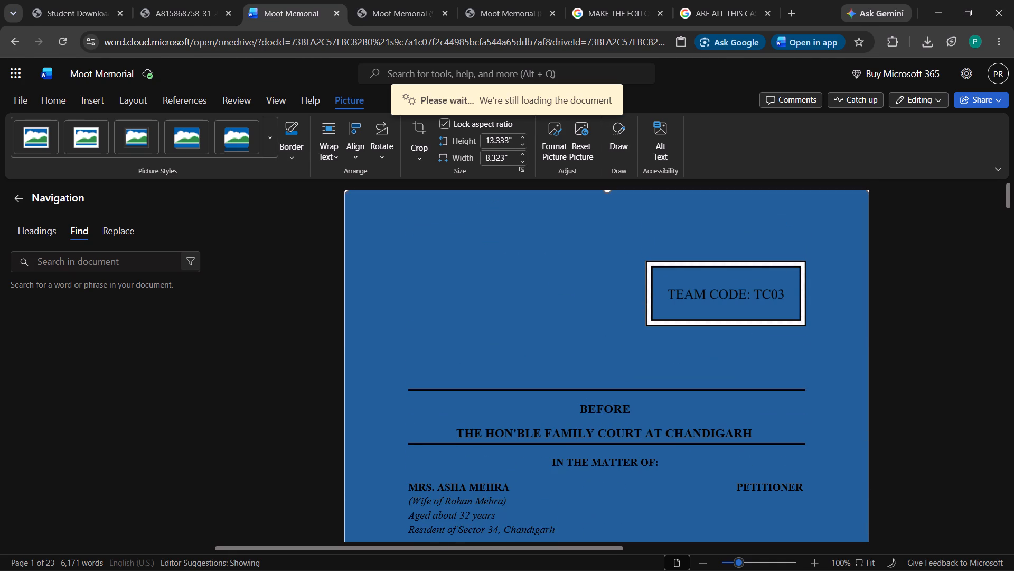
click(924, 4)
click(925, 4)
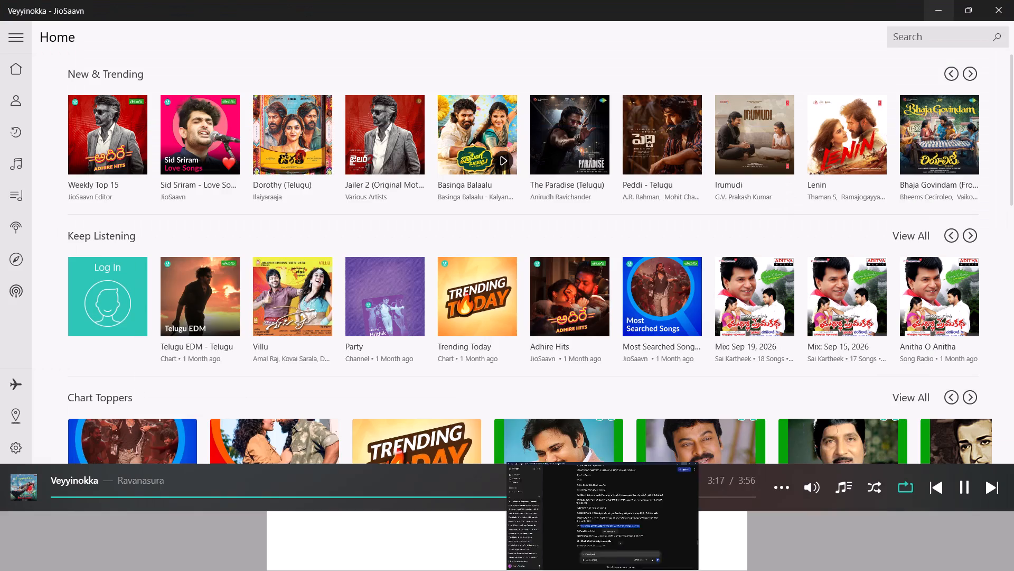
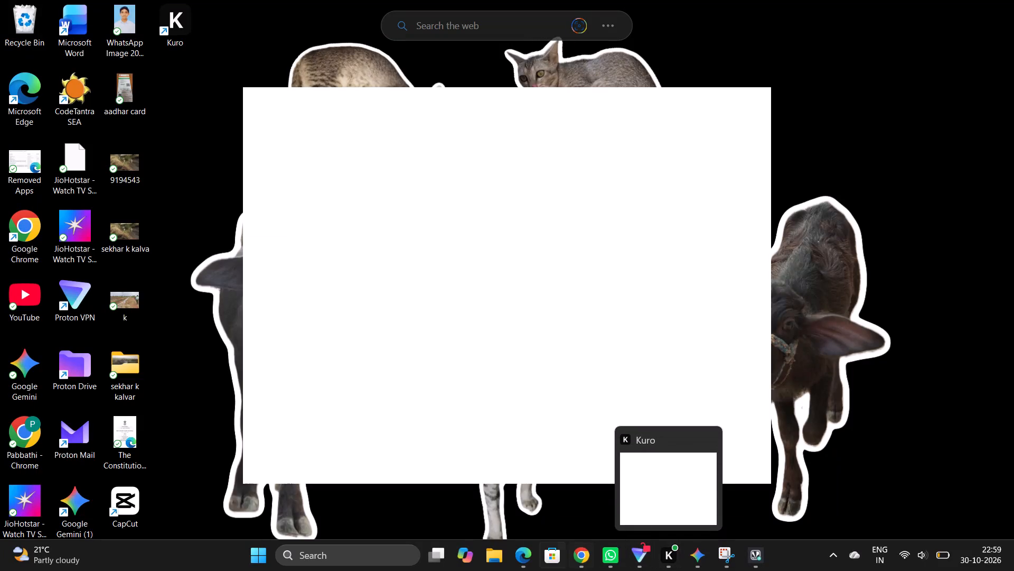
Switch to Chrome and open Google Docs in a new tab.
click(572, 560)
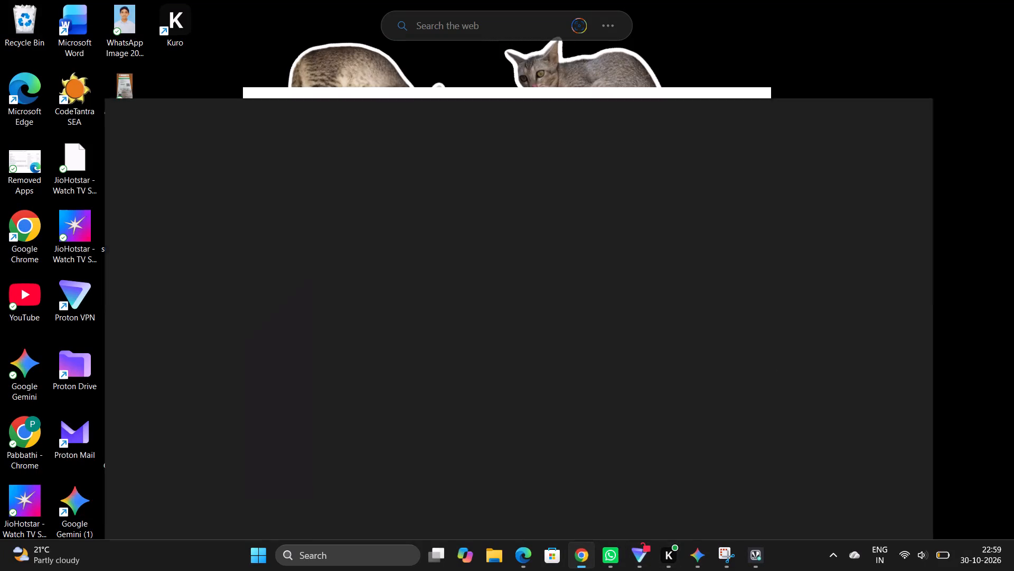
click(788, 12)
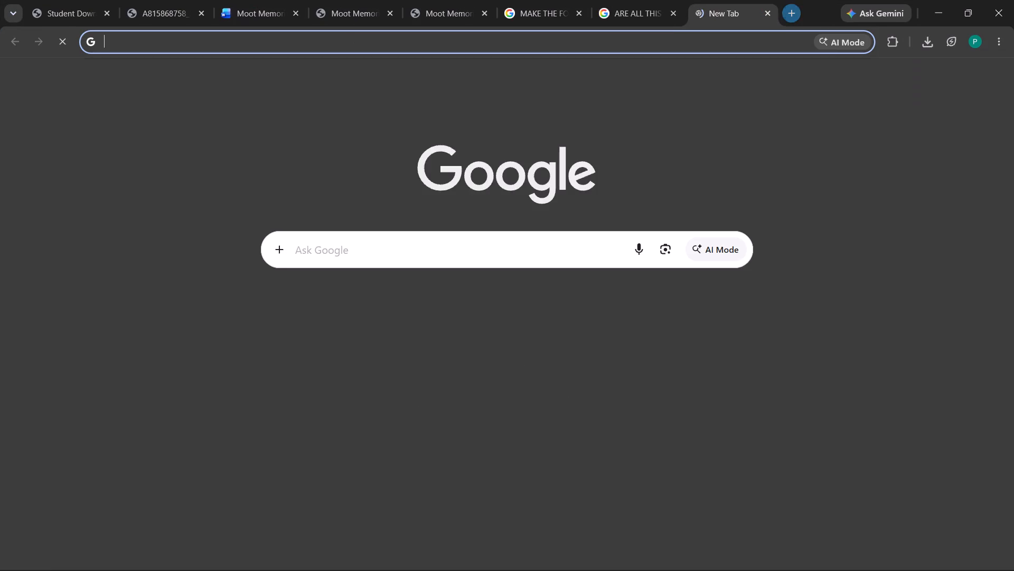
click(433, 240)
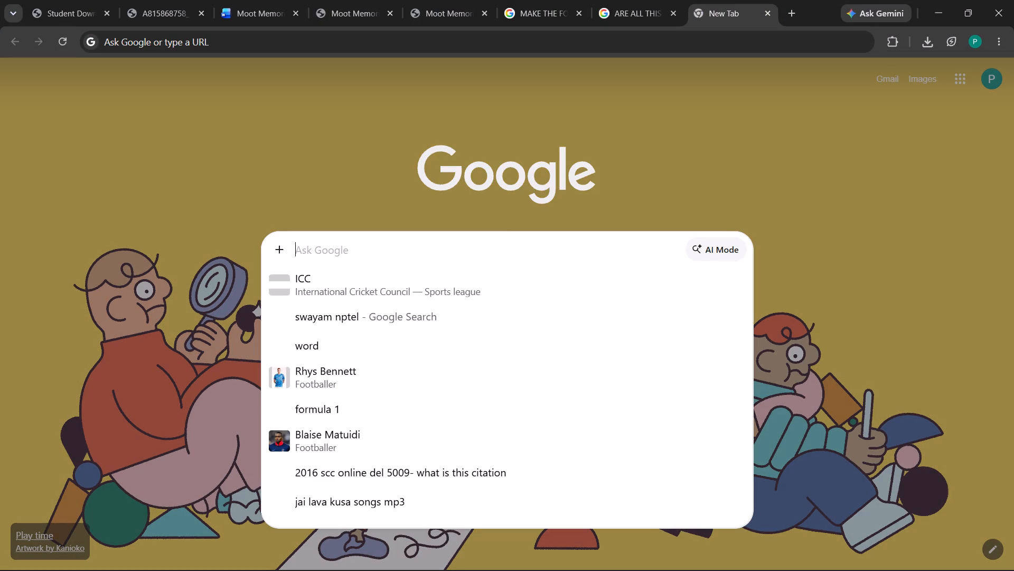
click(776, 131)
click(953, 78)
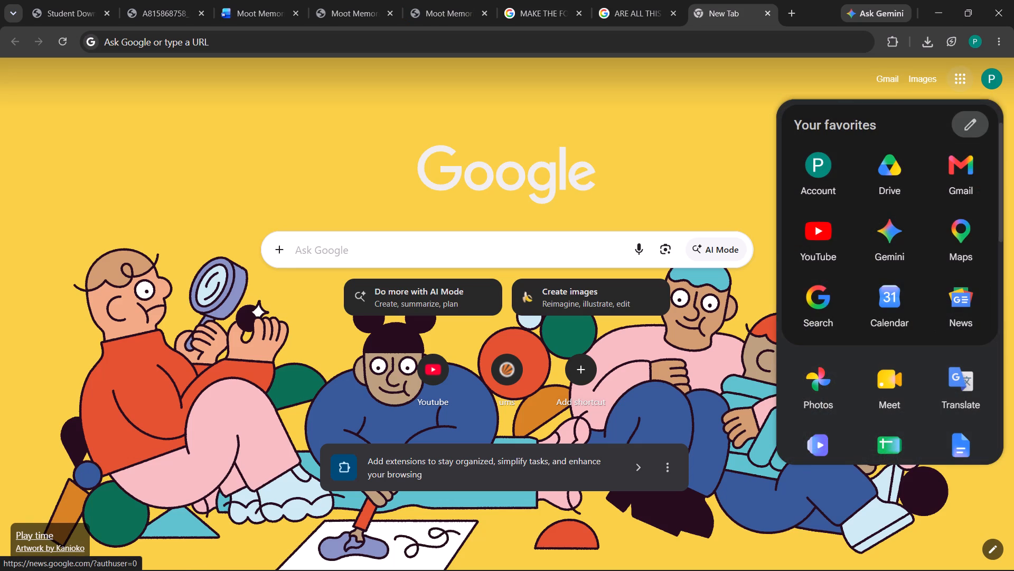
click(967, 444)
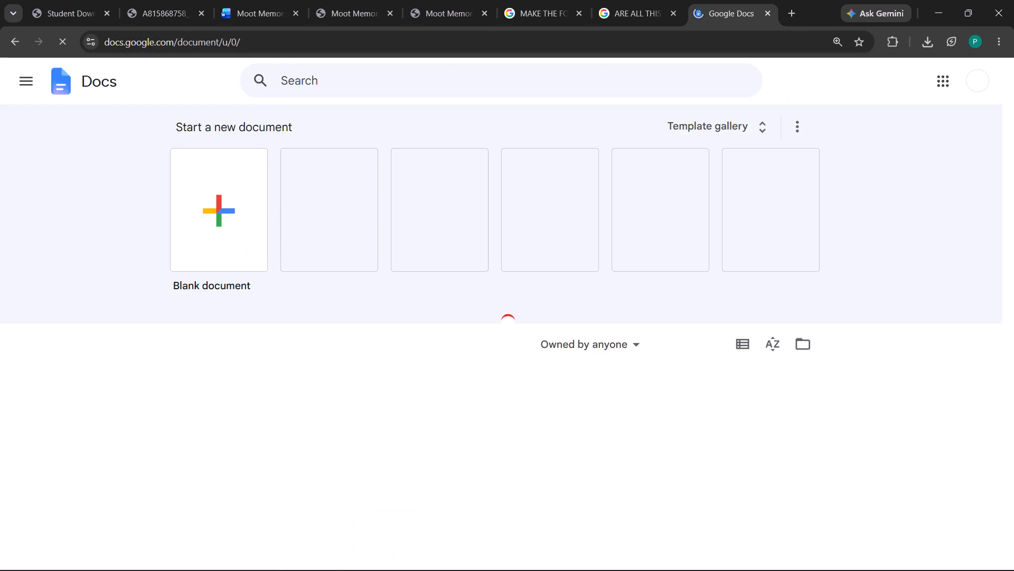
Copy the file name Moot Memorial from the memorial open in Word.
click(235, 0)
click(105, 73)
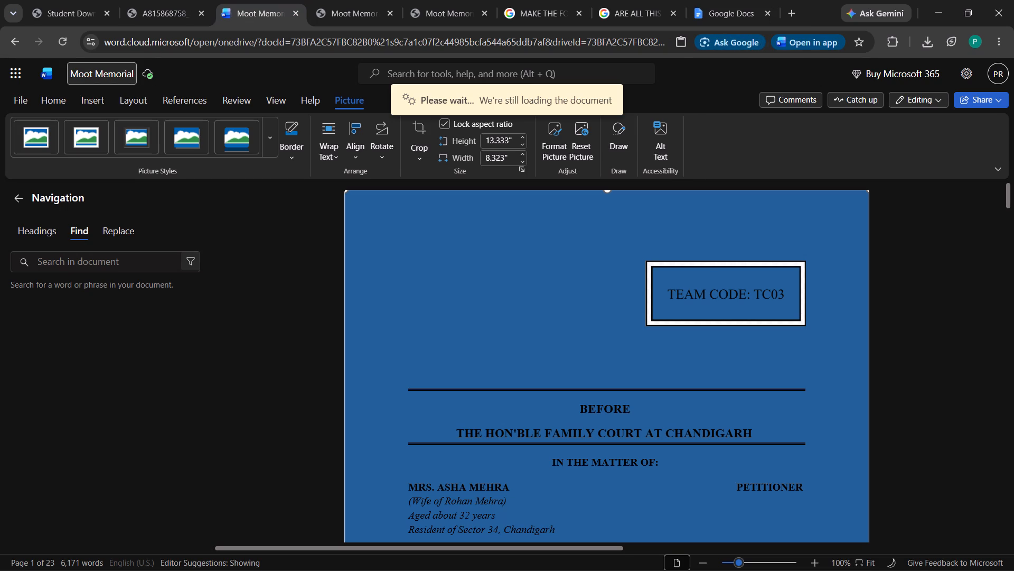
right_click(105, 73)
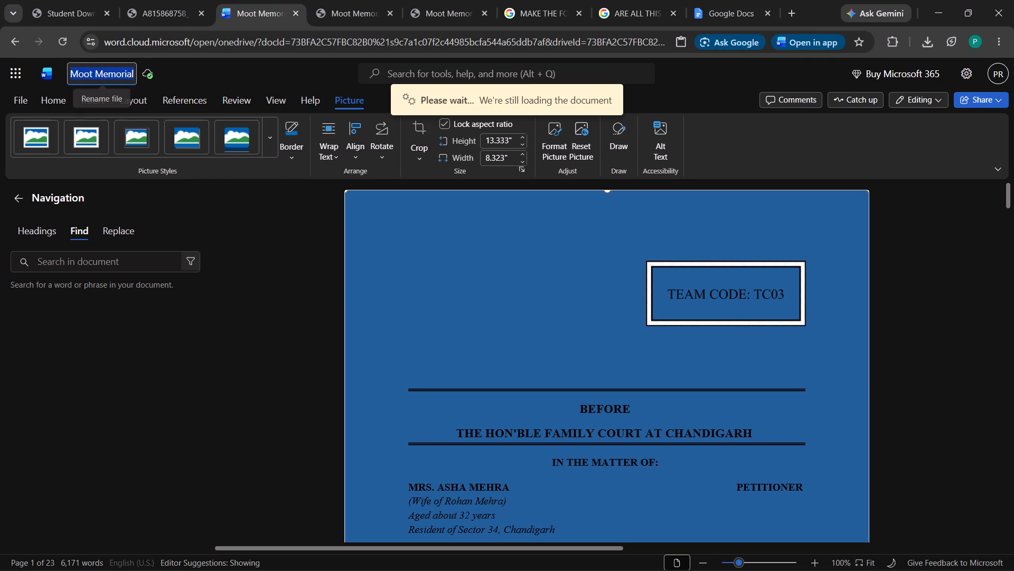
right_click(106, 73)
right_click(105, 72)
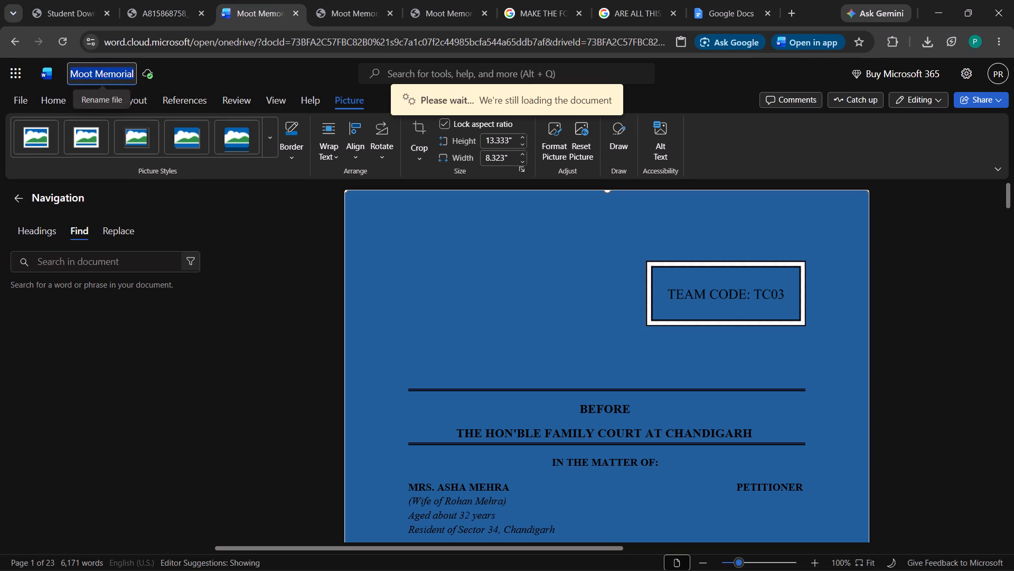
click(104, 71)
click(104, 71)
double_click(104, 71)
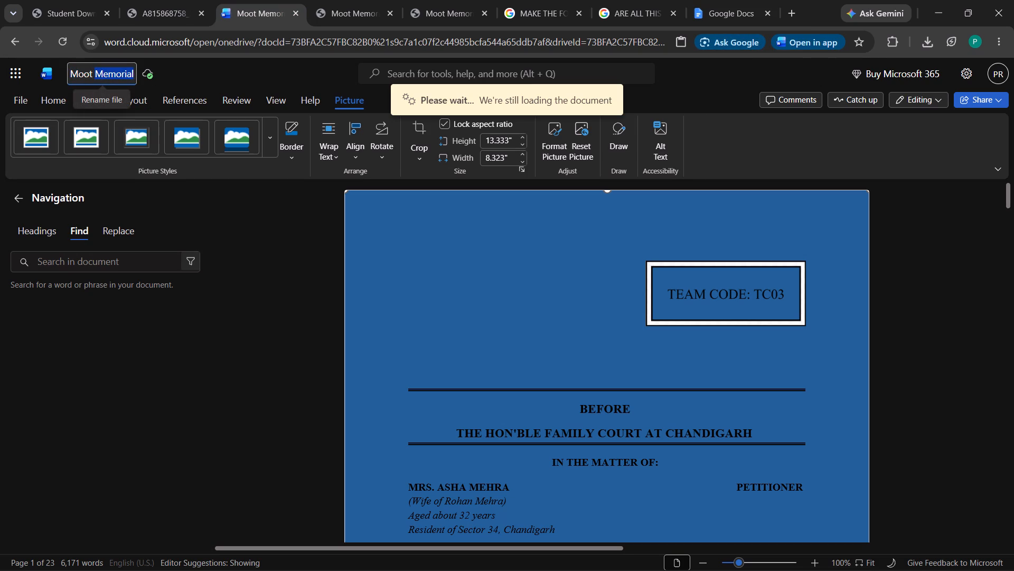
click(104, 71)
key(ctrl+c)
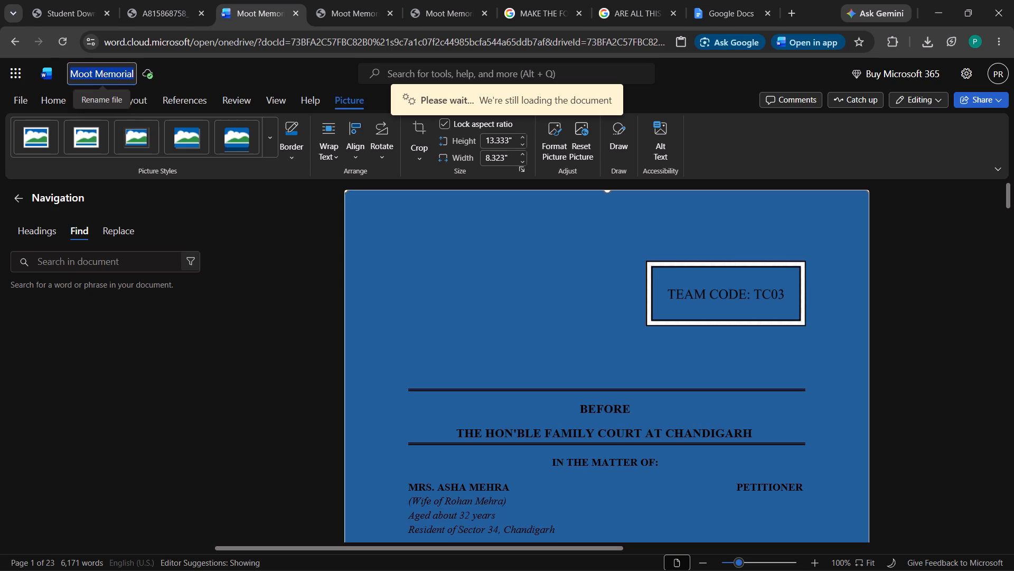
Create a blank Google Docs document and paste the copied file name into its body.
click(708, 5)
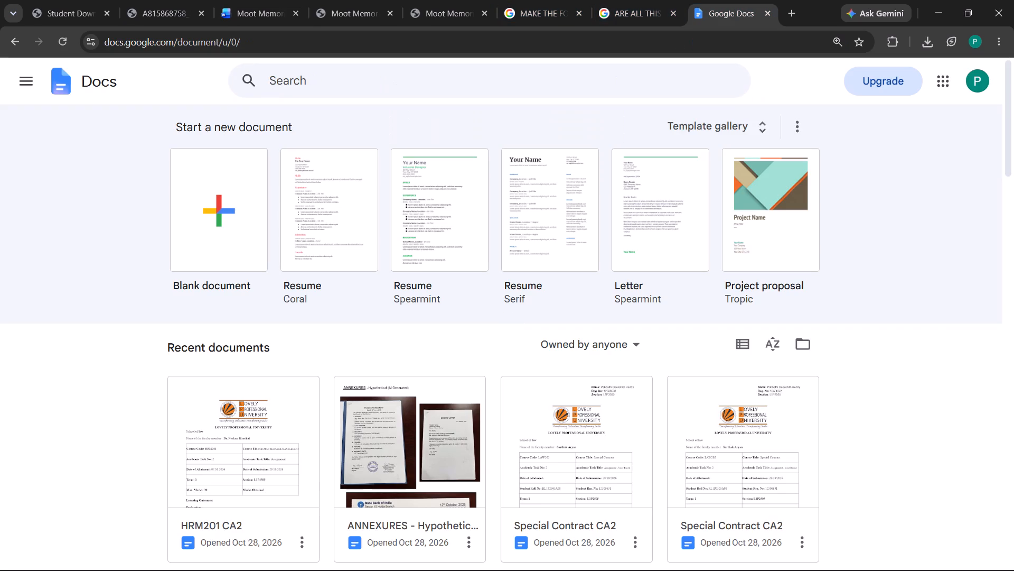
click(215, 249)
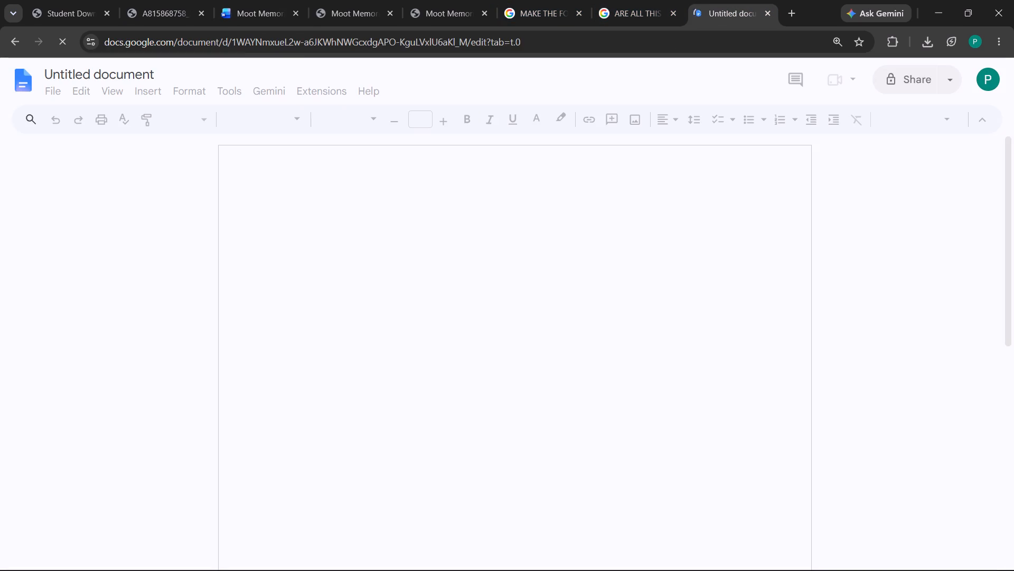
right_click(323, 257)
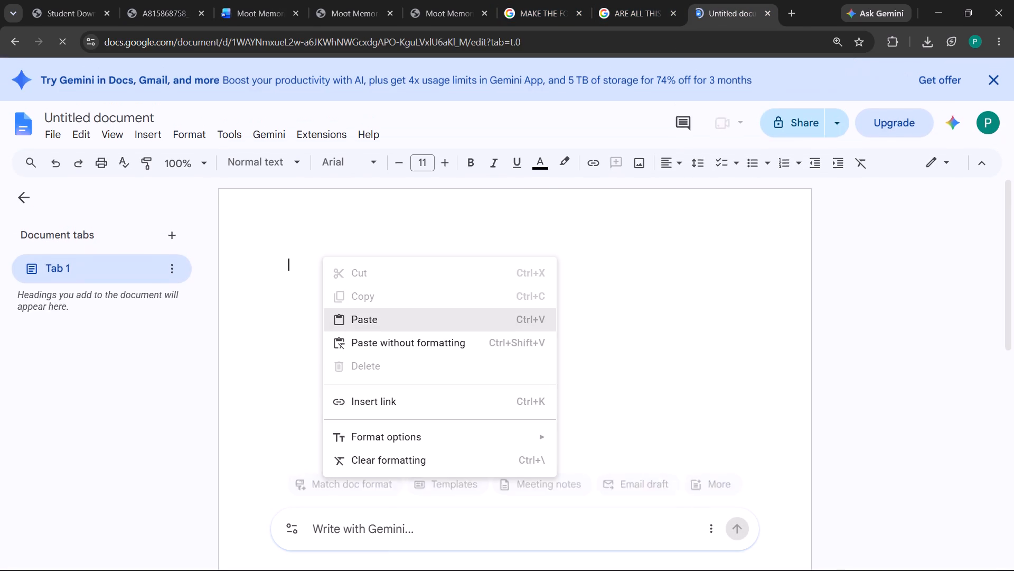
click(375, 310)
click(369, 298)
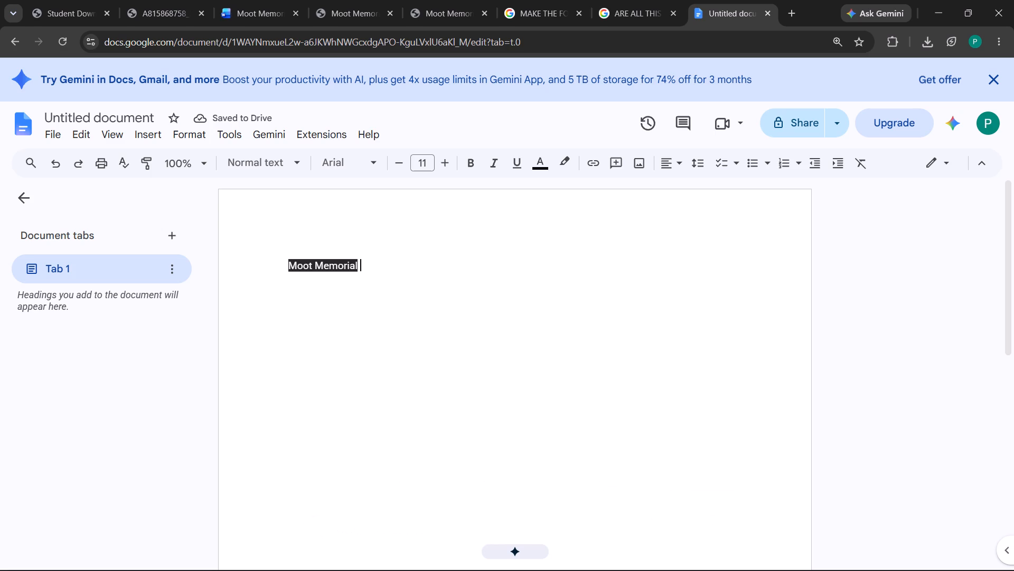
Name the new Google Docs document Moot Memorial.
click(114, 117)
right_click(114, 116)
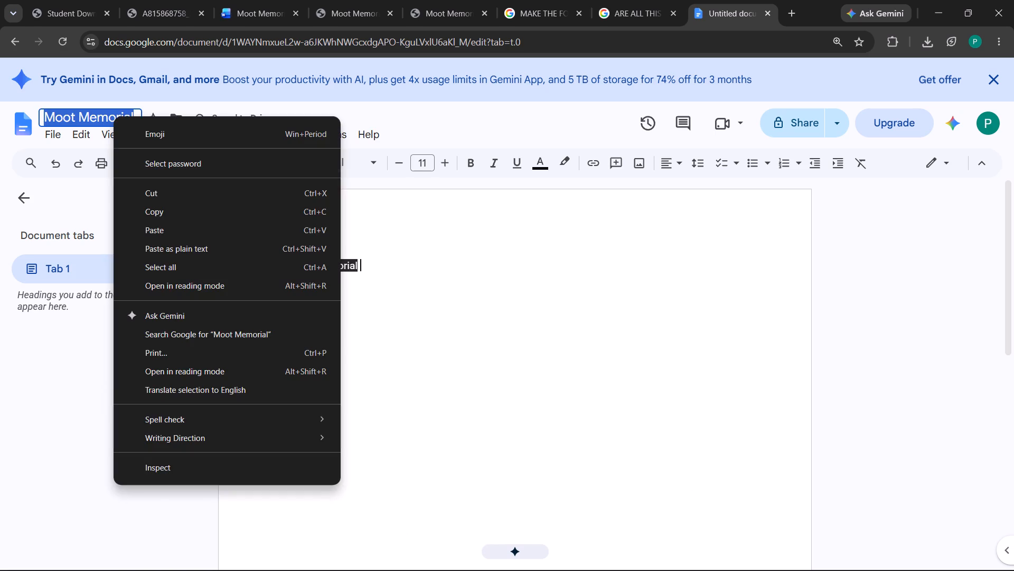
click(388, 270)
Delete the pasted Moot Memorial text from the document body, leaving the page blank.
key(BackSpace)
key(BackSpace)
key(BackSpace)
key(BackSpace)
key(BackSpace)
key(BackSpace)
key(BackSpace)
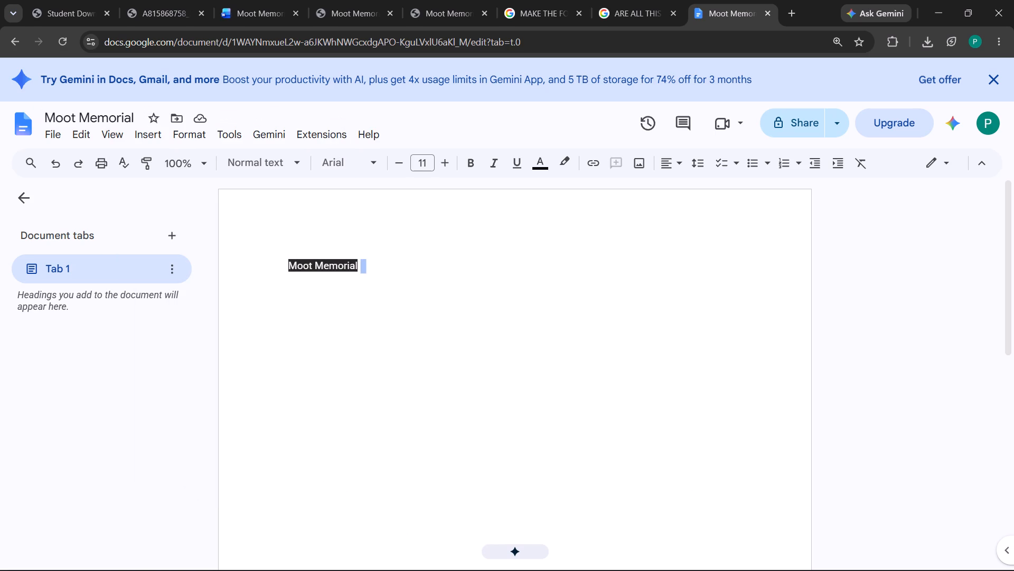
click(382, 269)
key(BackSpace)
key(BackSpace)
key(BackSpace)
key(BackSpace)
key(BackSpace)
key(BackSpace)
key(BackSpace)
key(BackSpace)
key(BackSpace)
key(BackSpace)
key(BackSpace)
key(BackSpace)
key(BackSpace)
key(BackSpace)
key(BackSpace)
key(BackSpace)
key(BackSpace)
key(BackSpace)
key(BackSpace)
key(BackSpace)
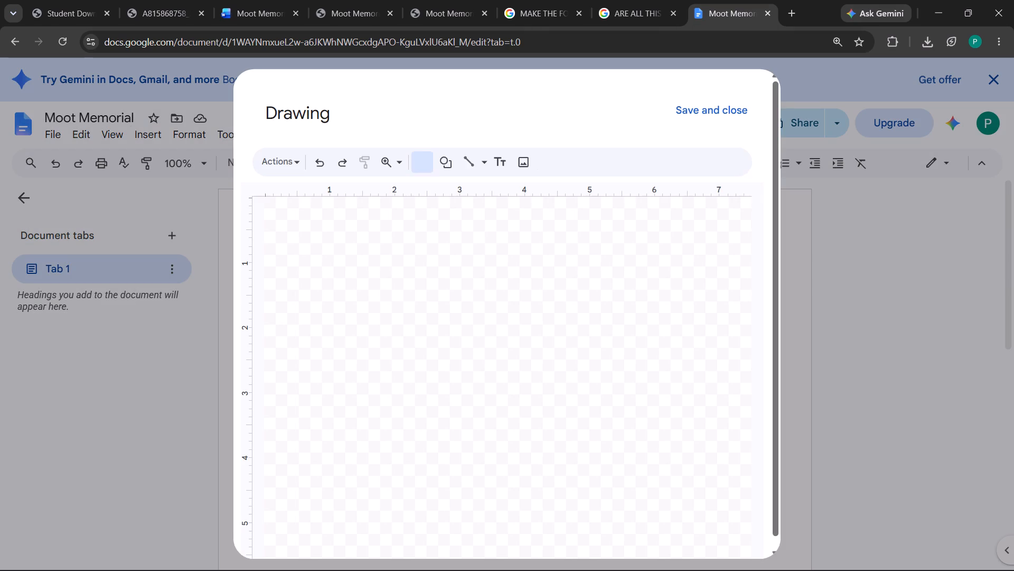
click(399, 266)
double_click(401, 266)
Draw a rectangle about 3.1 by 1.3 inches in the upper middle of the drawing canvas.
click(446, 164)
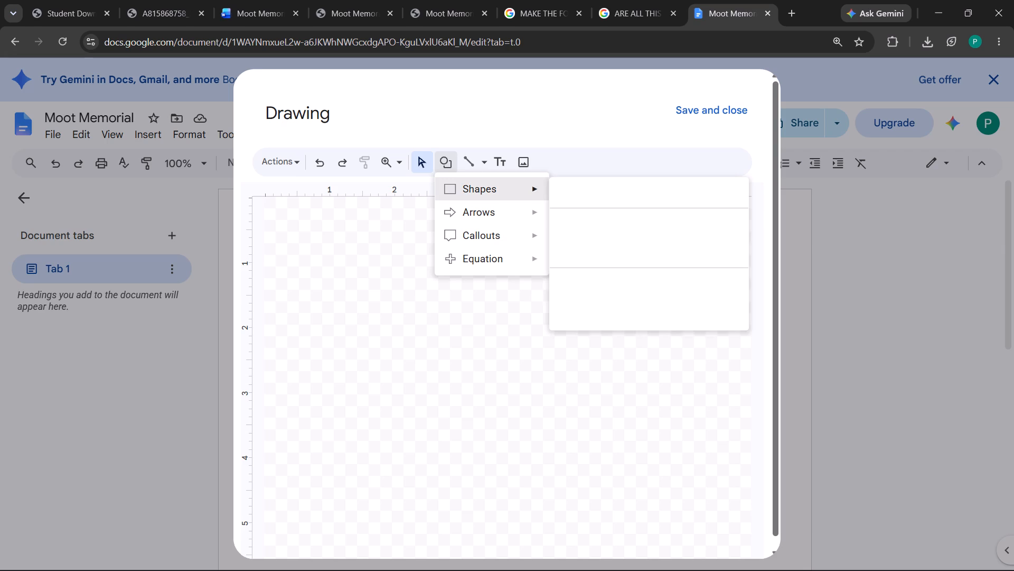
click(555, 191)
drag(352, 252, 416, 332)
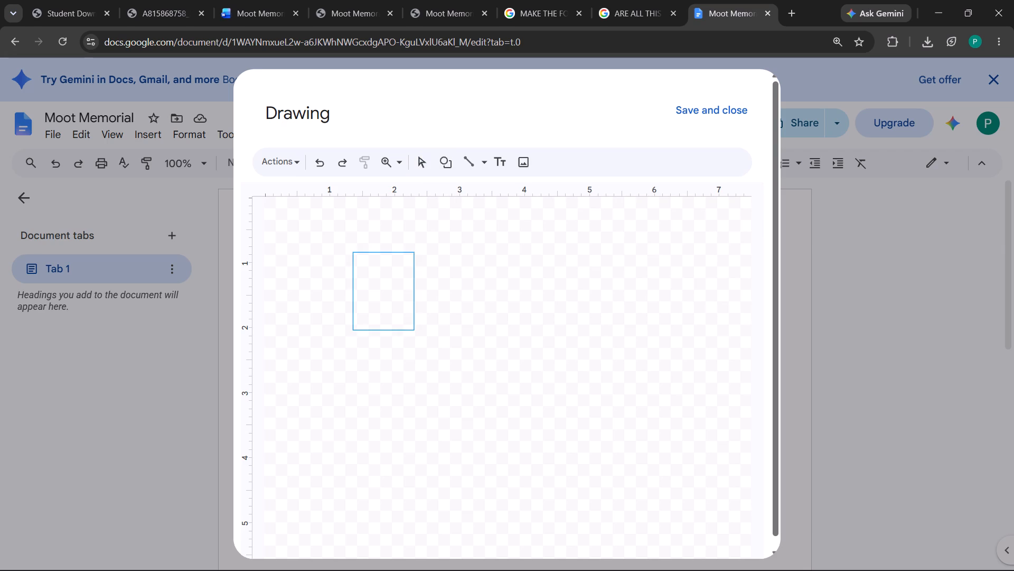
drag(416, 332, 534, 324)
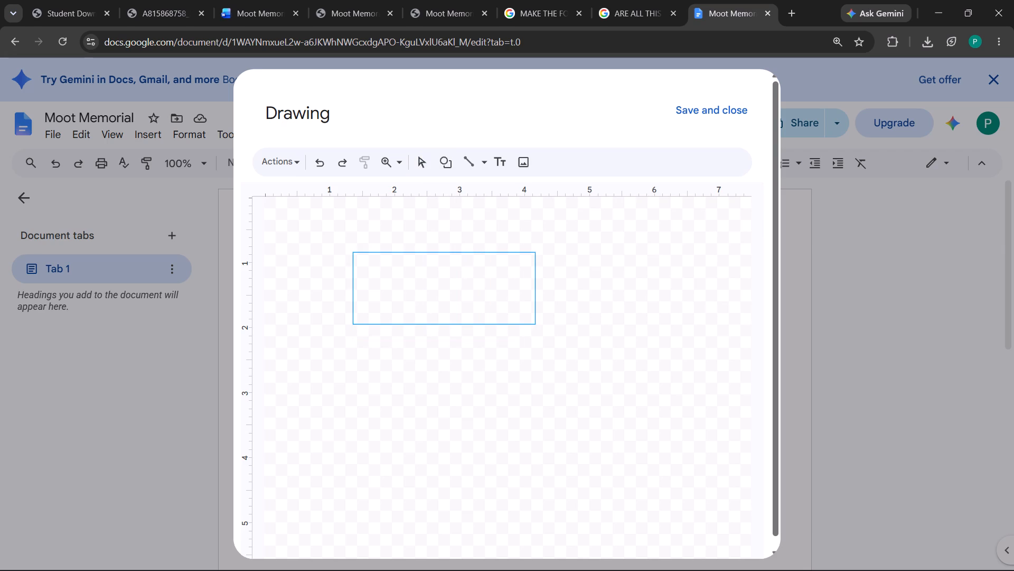
drag(534, 324, 548, 326)
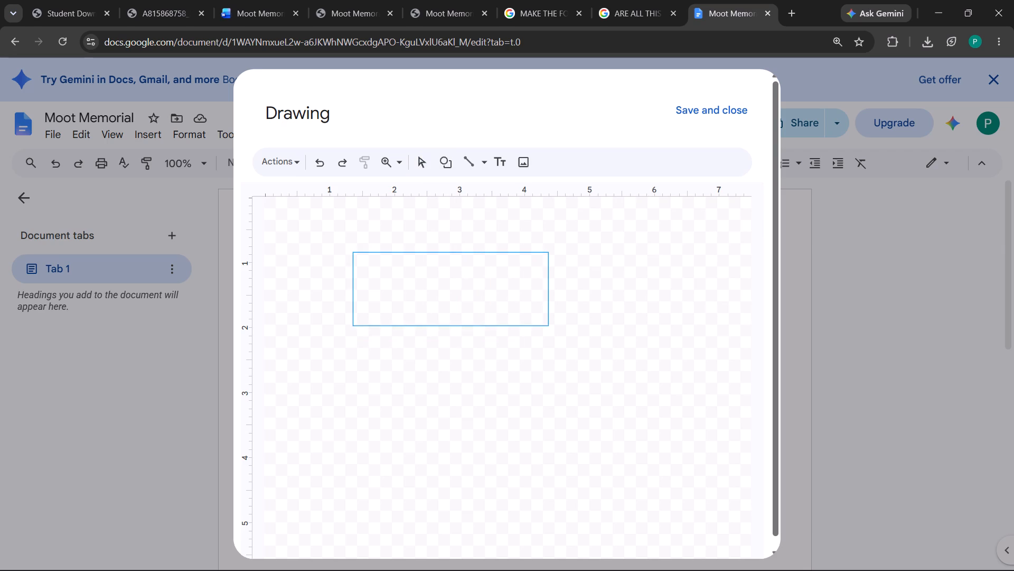
drag(548, 326, 551, 336)
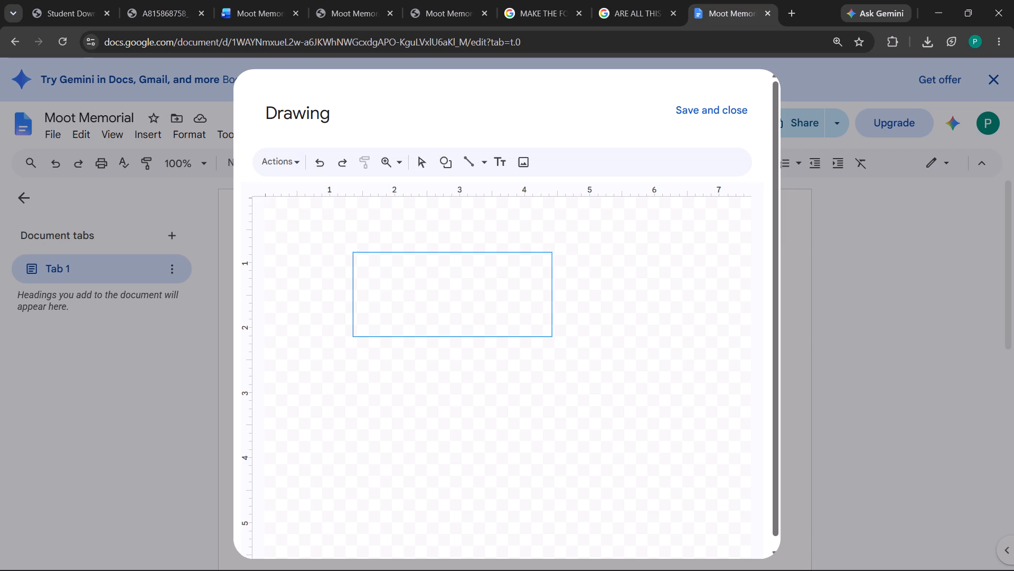
drag(551, 336, 551, 336)
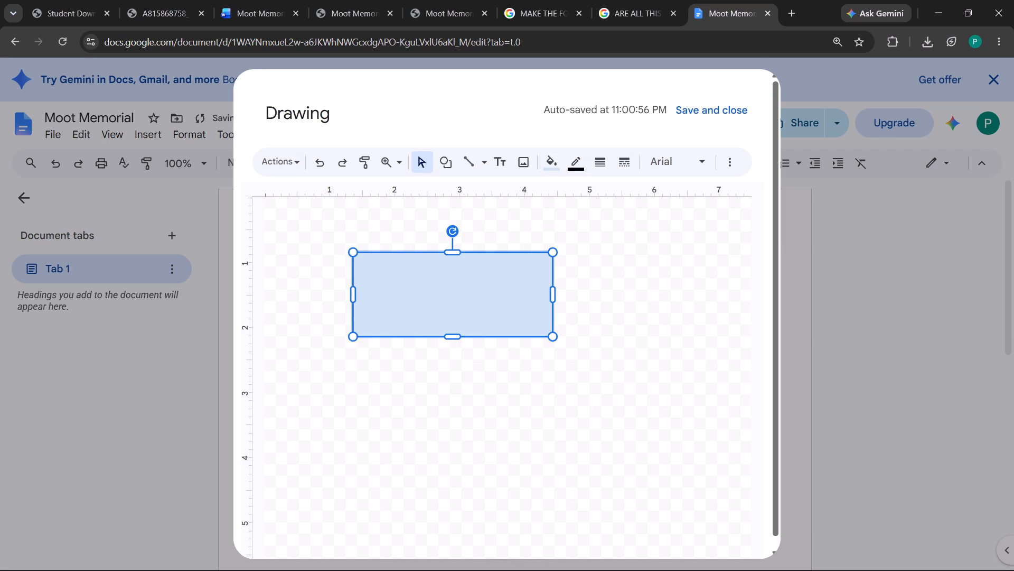
Make the rectangle's fill transparent.
click(562, 165)
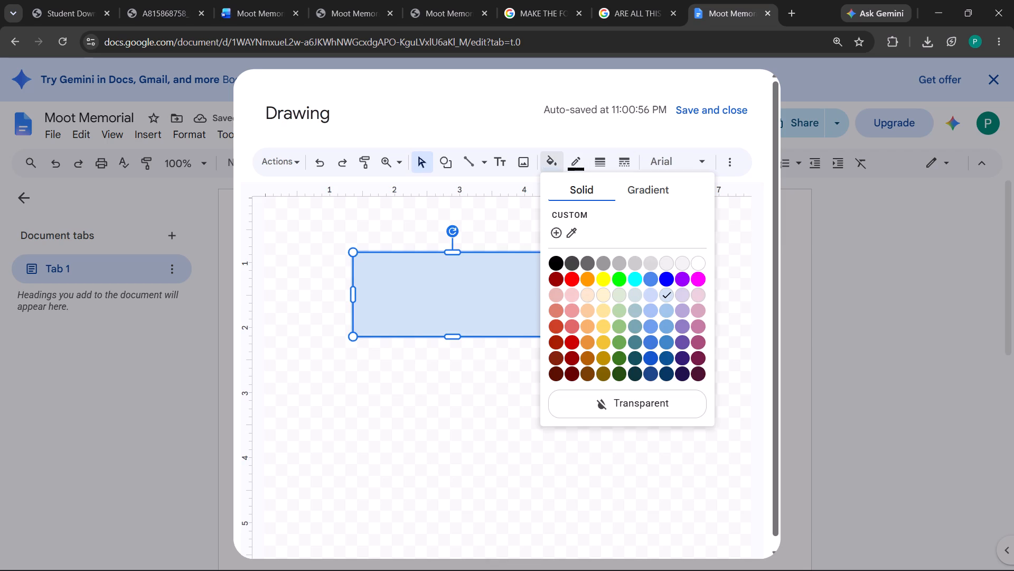
click(611, 394)
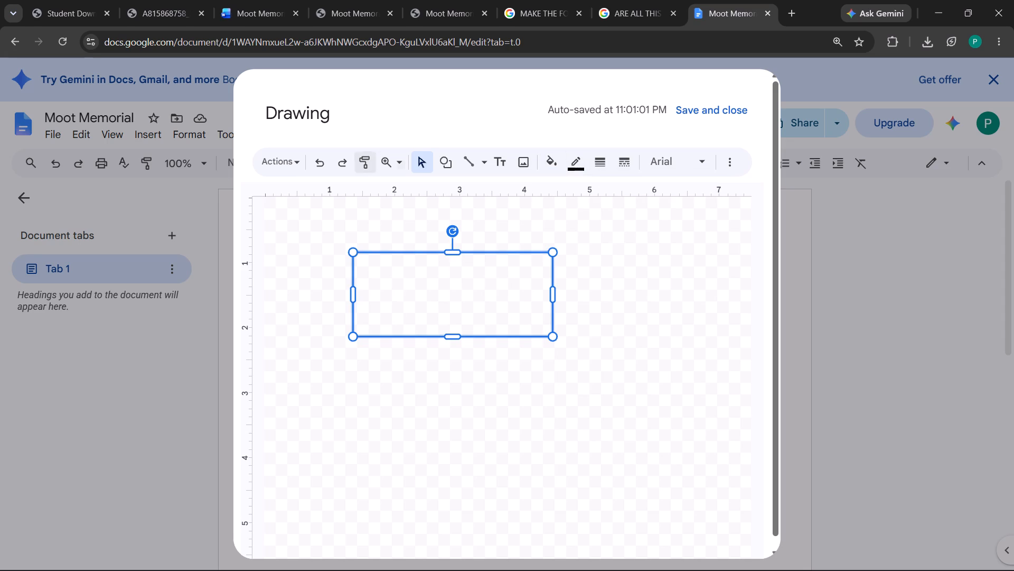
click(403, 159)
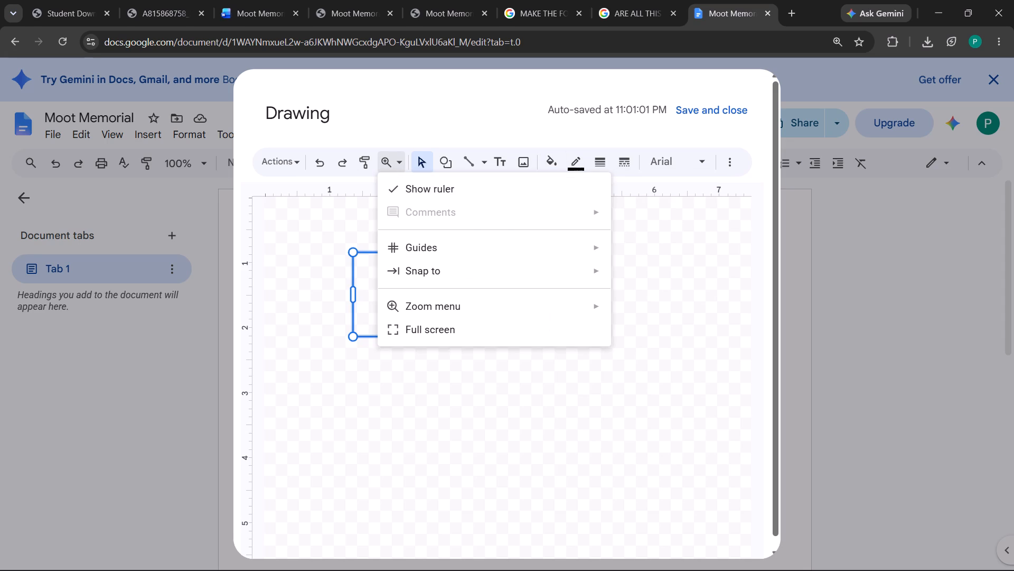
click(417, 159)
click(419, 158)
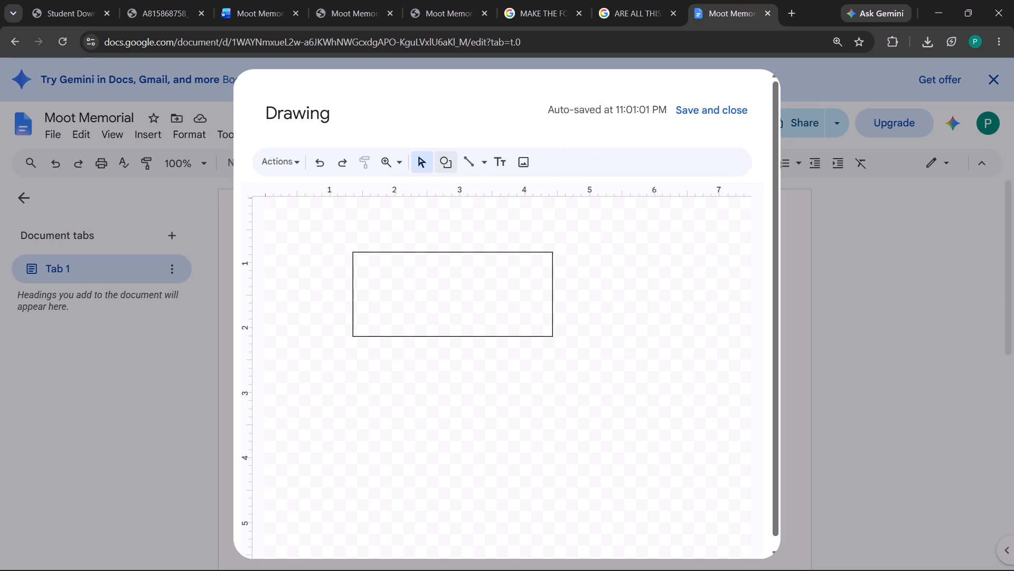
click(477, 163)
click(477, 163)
Draw a second rectangle about 2.9 by 1.1 inches just inside the existing rectangle.
click(450, 166)
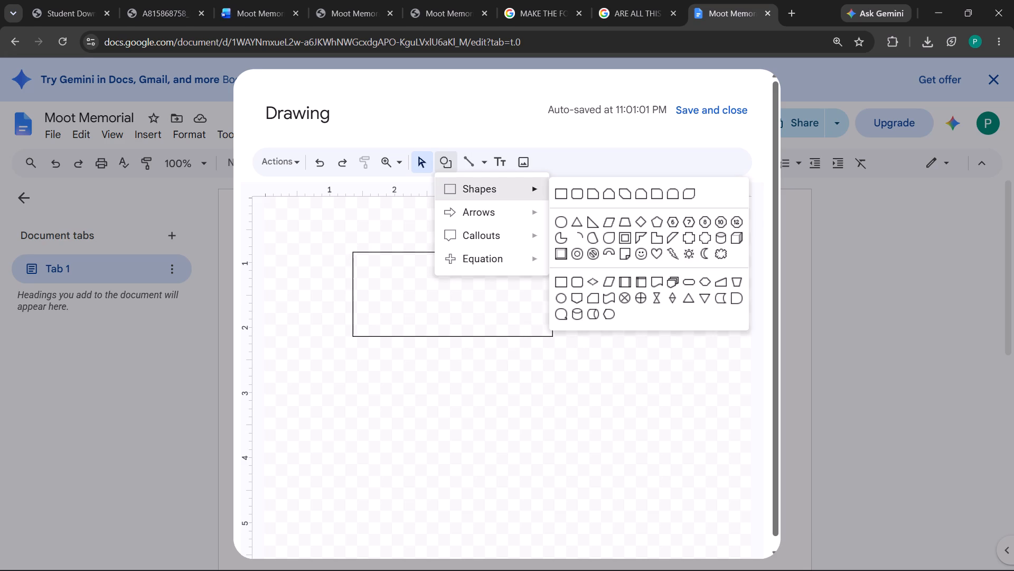
click(558, 183)
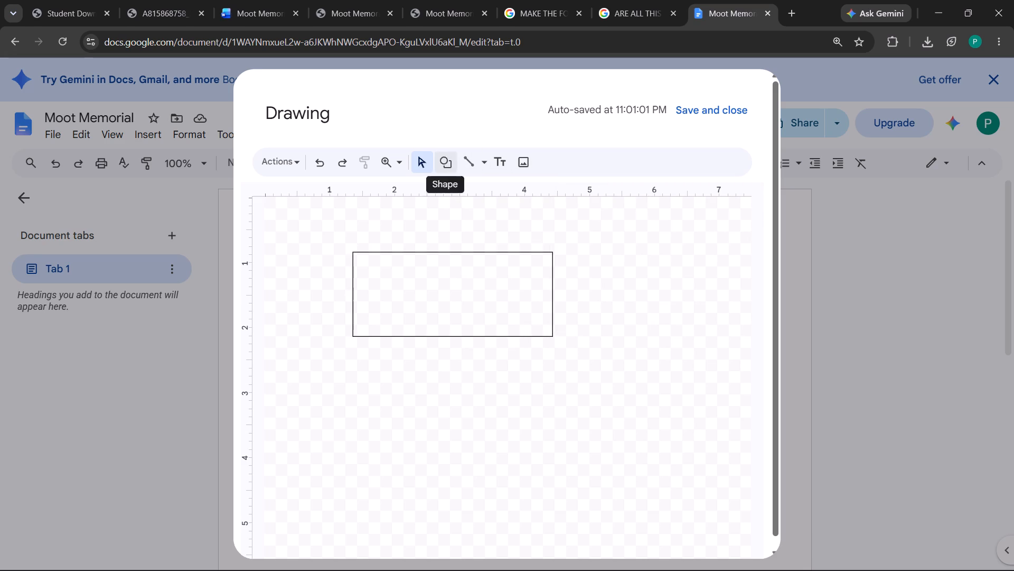
click(454, 164)
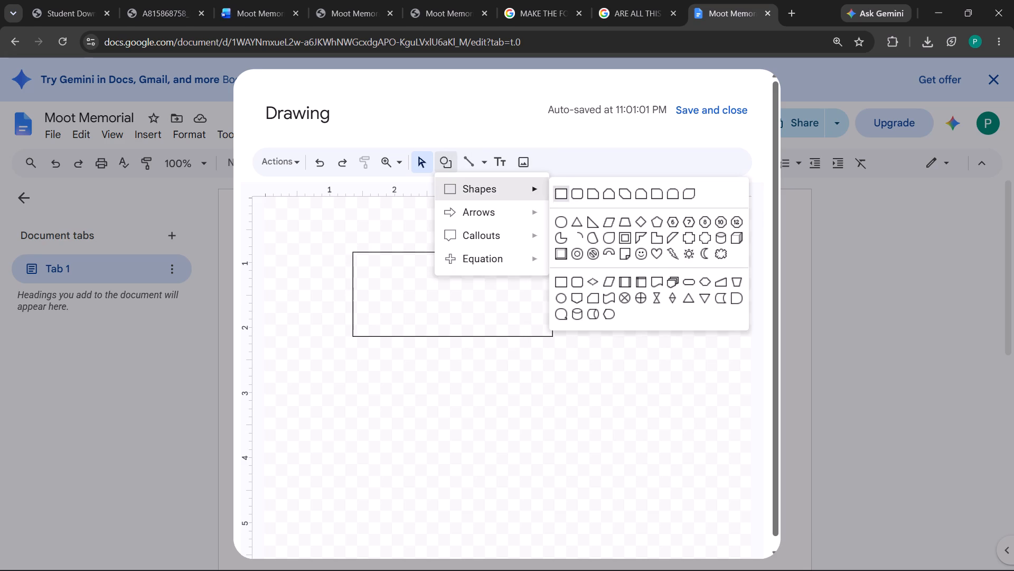
click(564, 192)
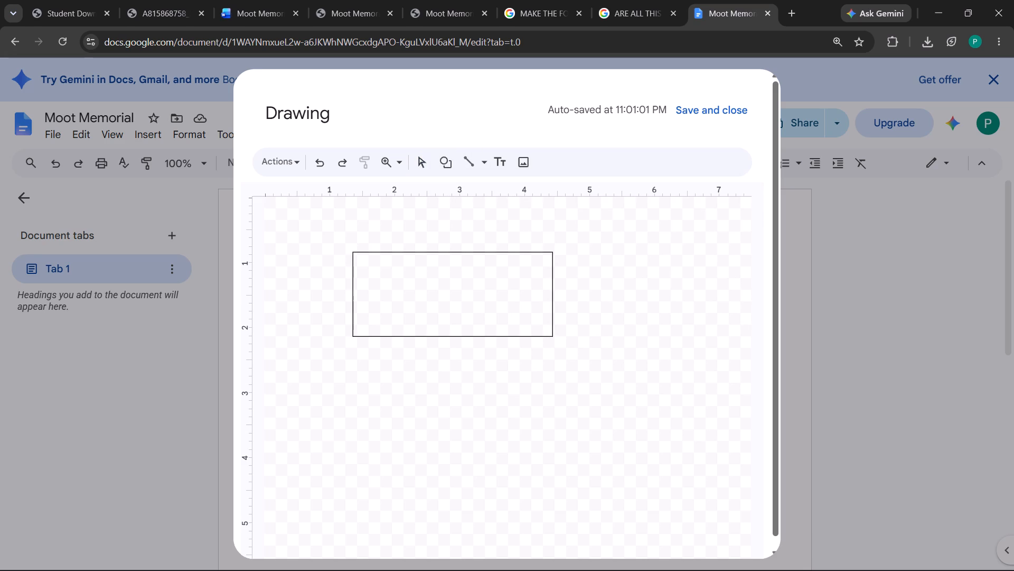
drag(356, 256, 544, 320)
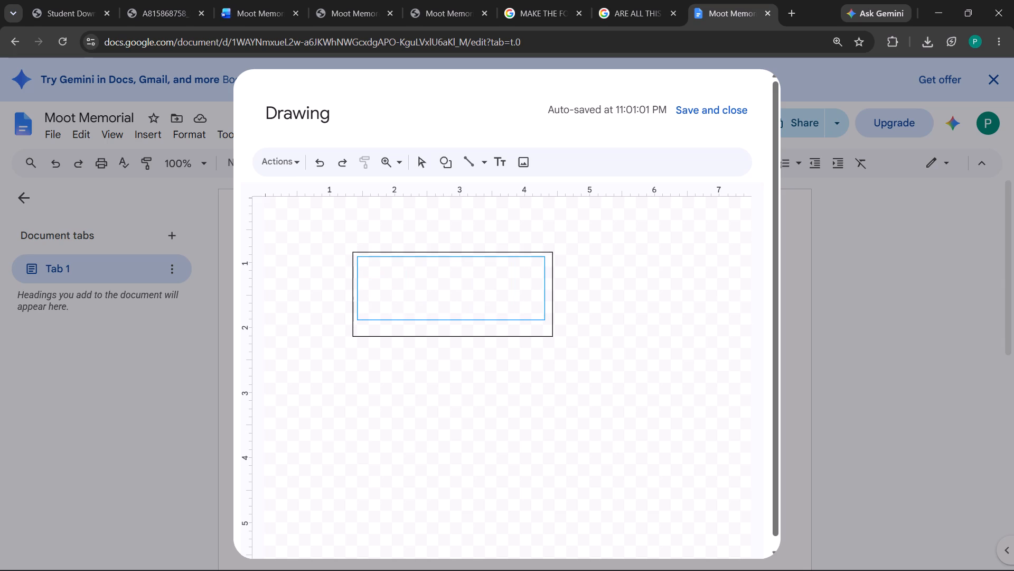
drag(544, 320, 544, 326)
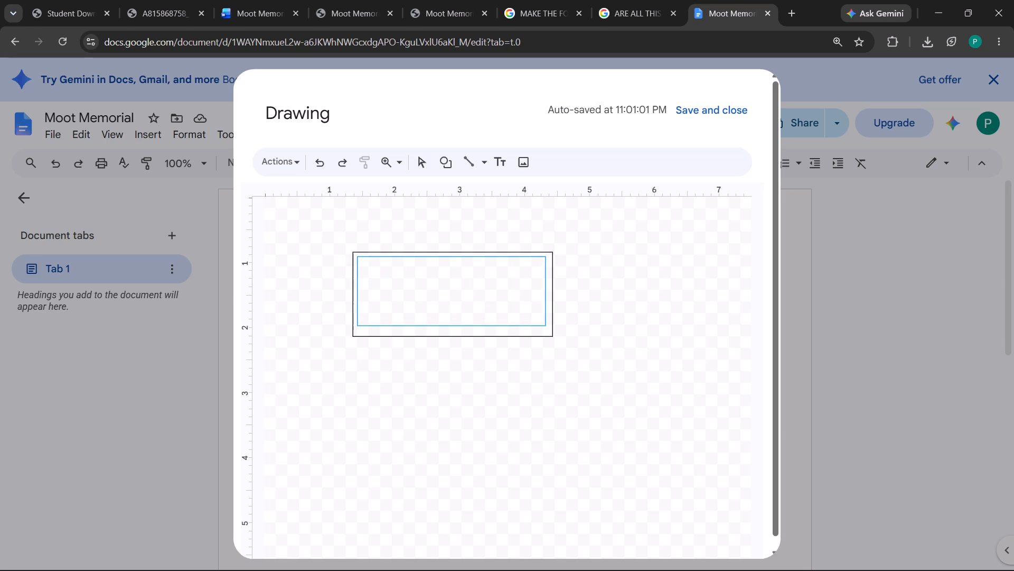
drag(544, 326, 544, 329)
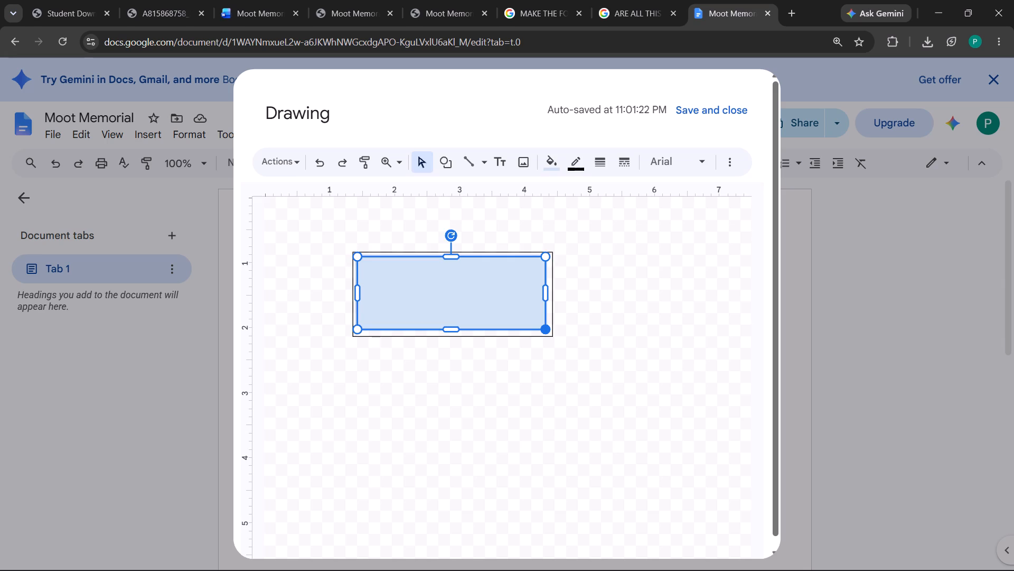
Enlarge the inner rectangle slightly by extending its right and bottom edges toward the outer frame.
click(546, 329)
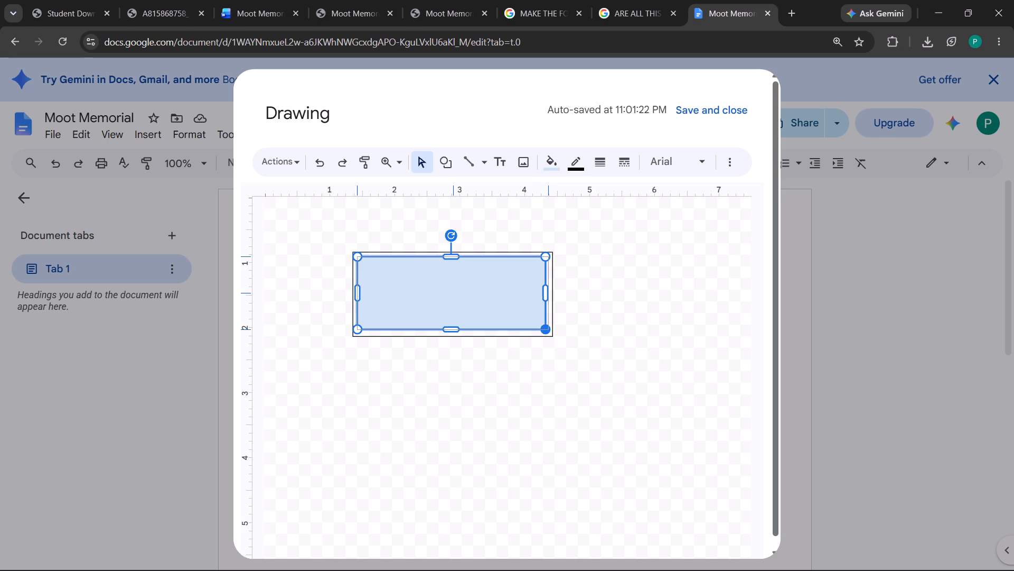
click(610, 303)
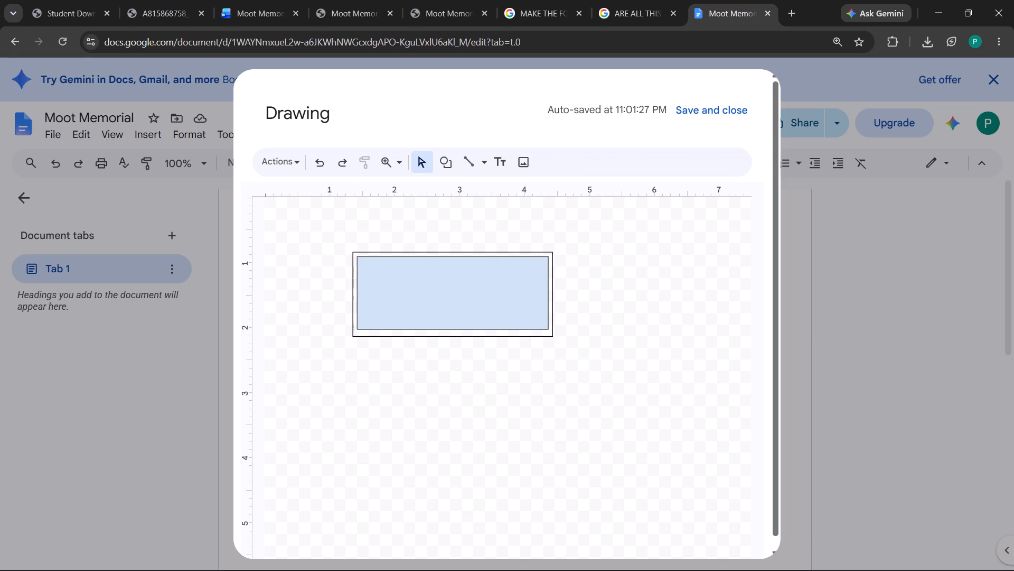
click(458, 297)
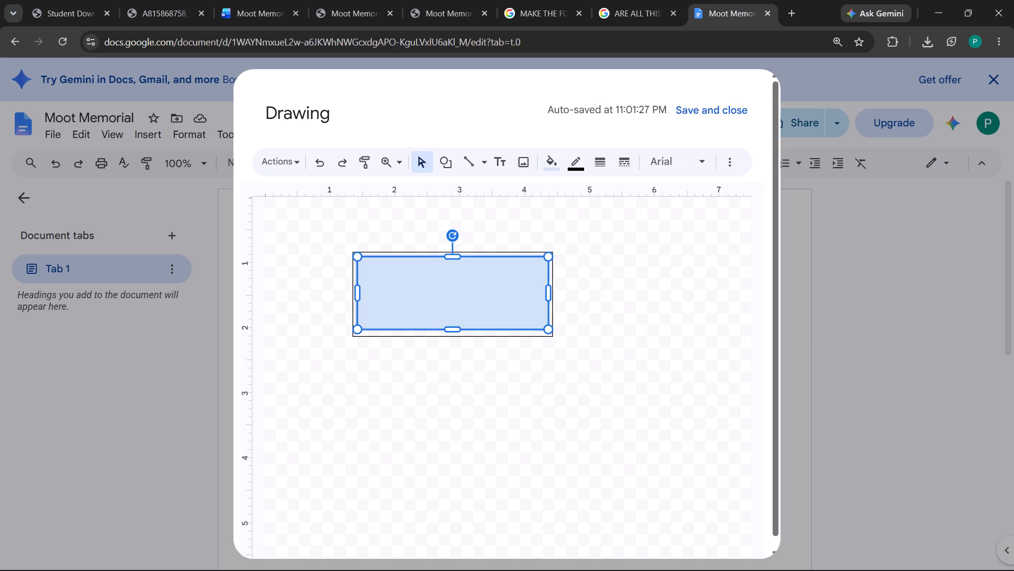
click(453, 330)
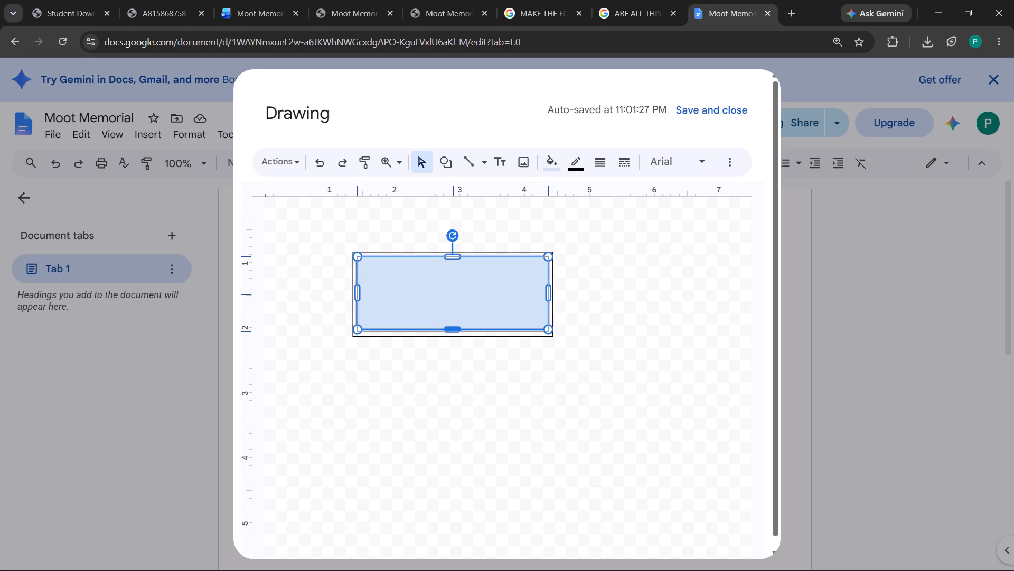
click(611, 323)
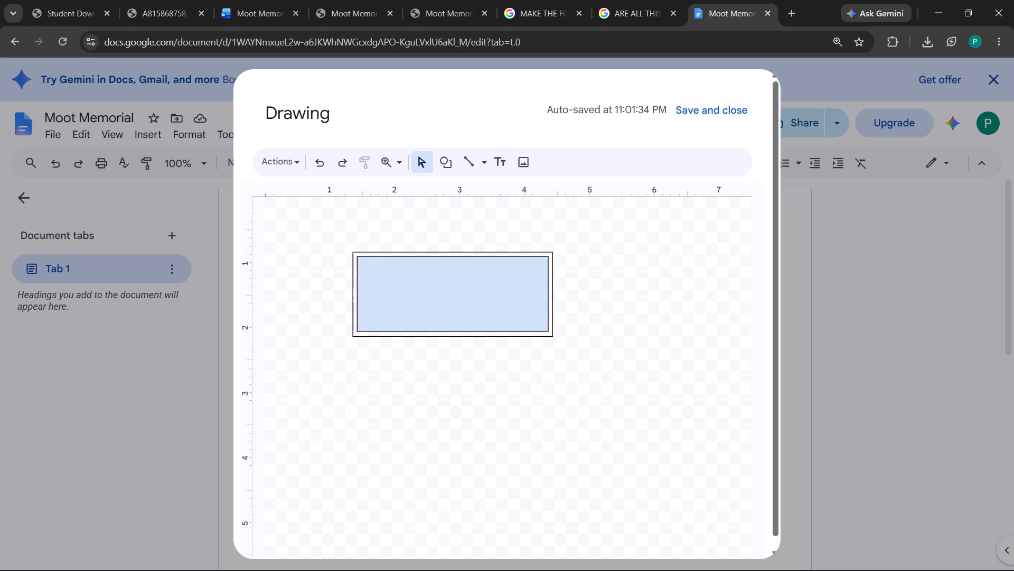
Trim the inner rectangle's four edges slightly to leave an even gap between it and the outer frame.
click(534, 287)
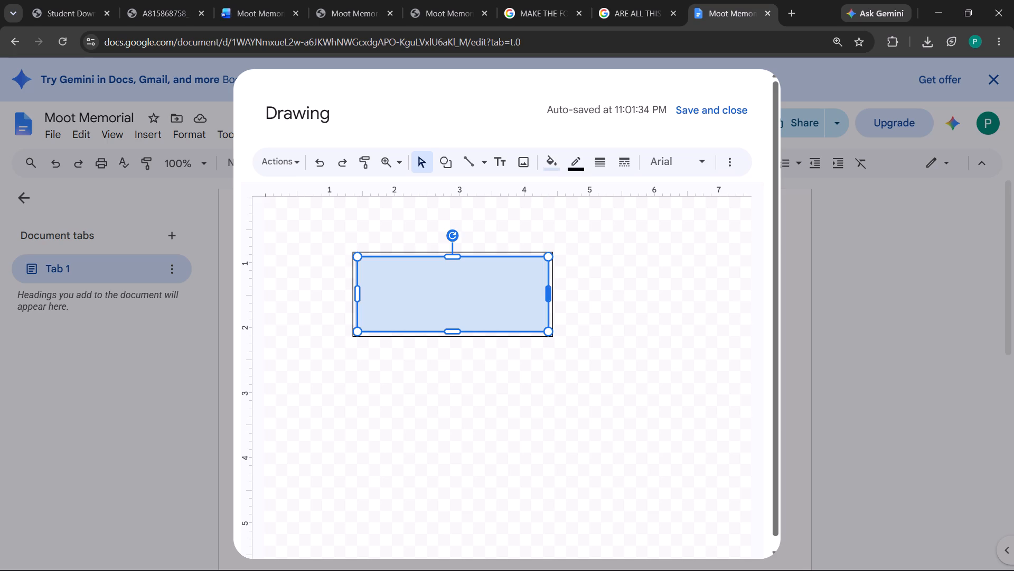
click(547, 296)
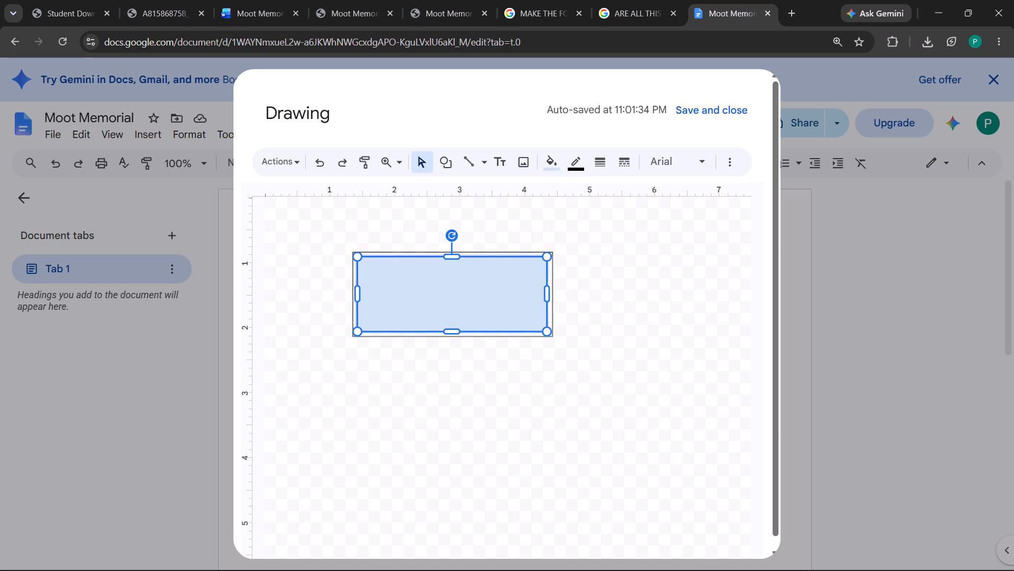
click(589, 296)
click(412, 291)
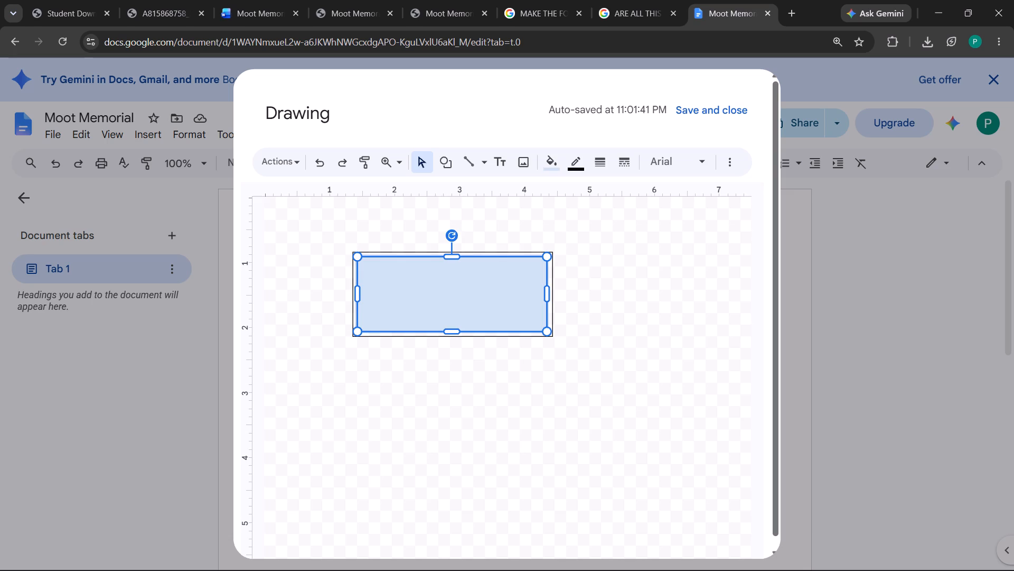
click(356, 289)
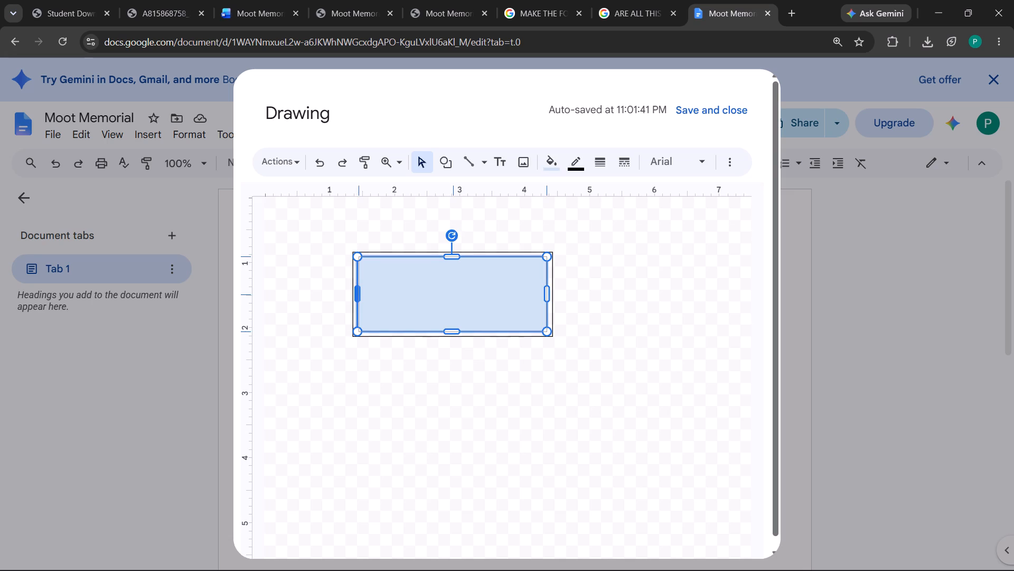
click(372, 367)
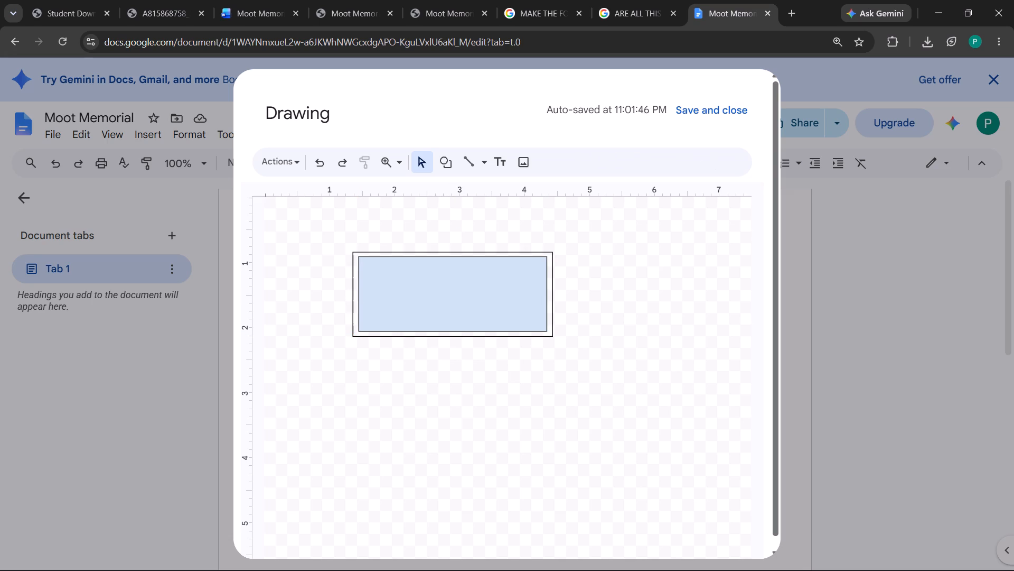
click(443, 283)
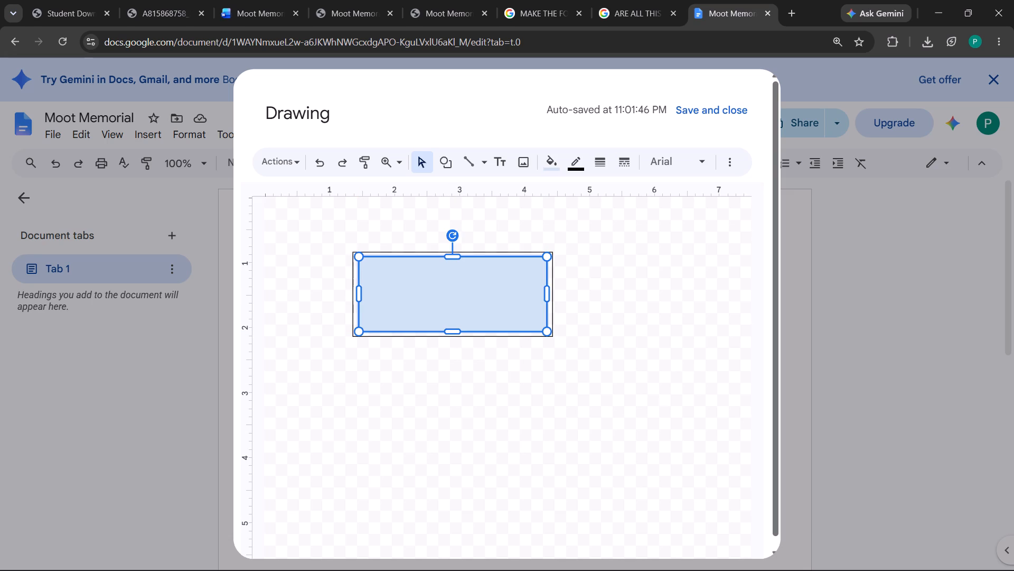
click(449, 257)
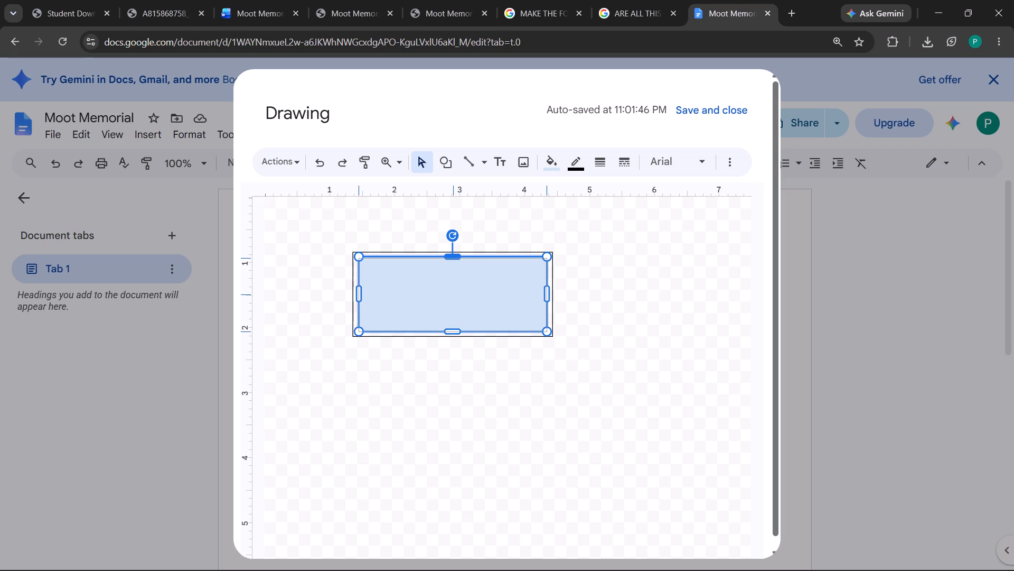
click(457, 391)
click(454, 293)
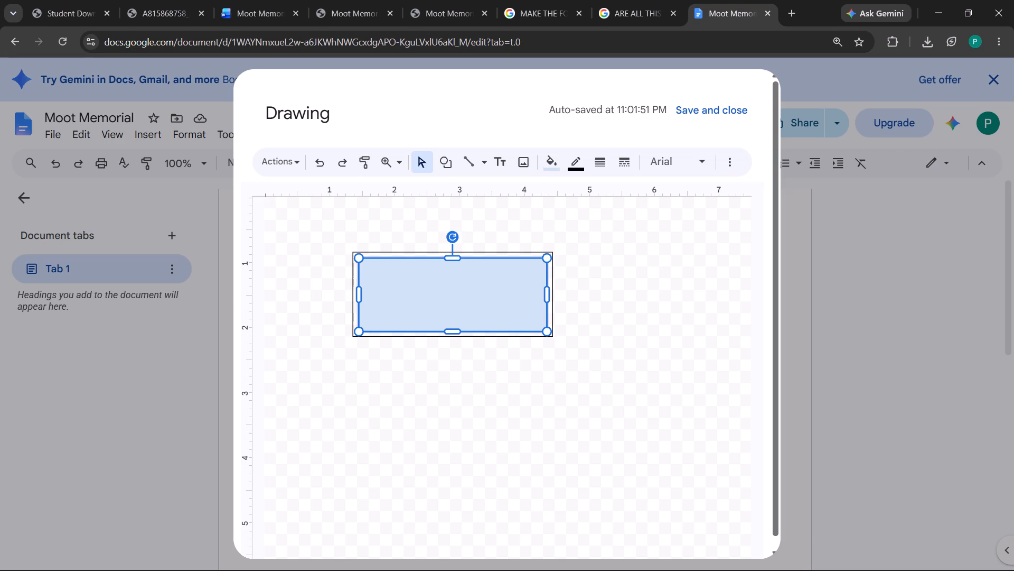
click(450, 330)
click(451, 391)
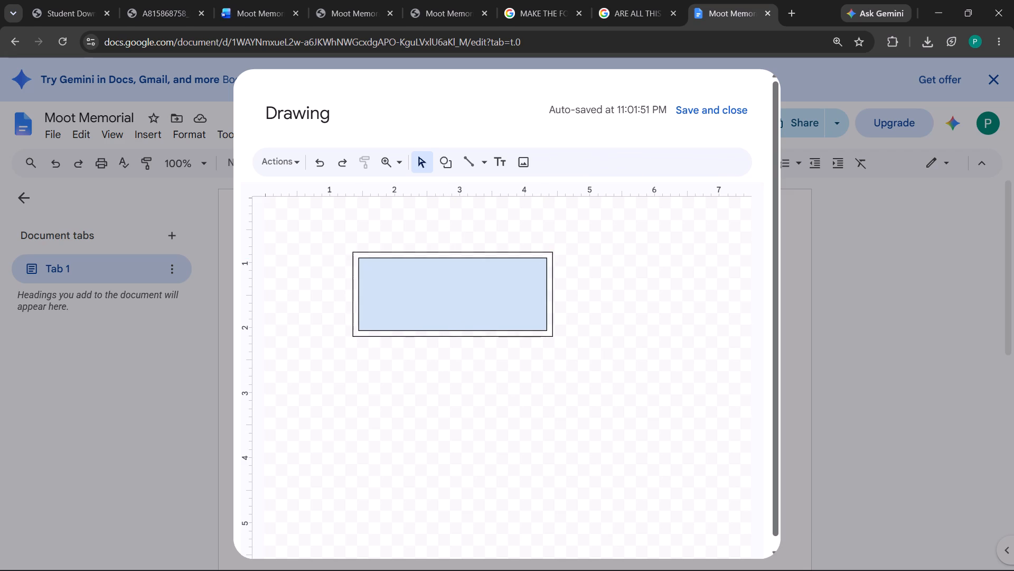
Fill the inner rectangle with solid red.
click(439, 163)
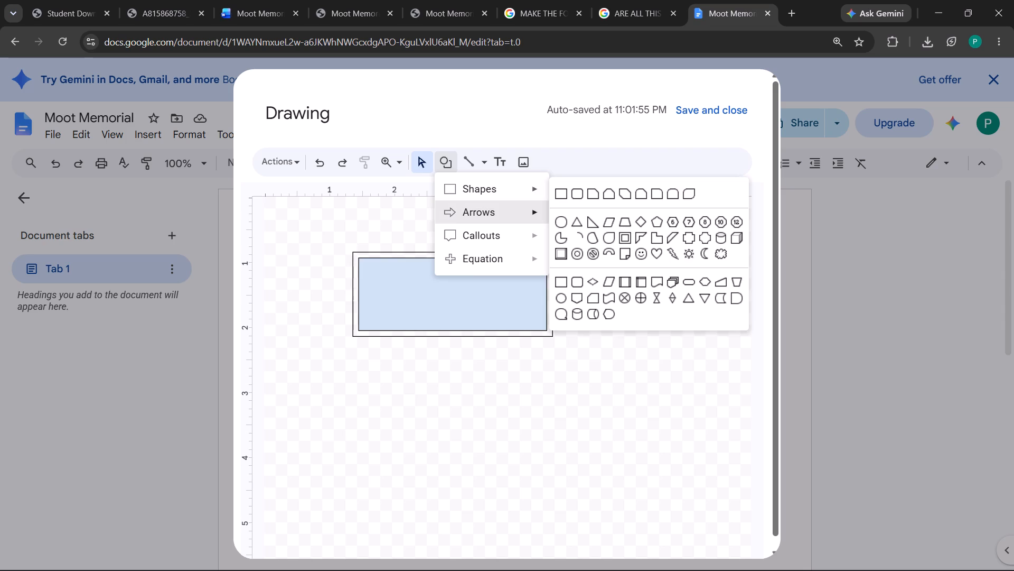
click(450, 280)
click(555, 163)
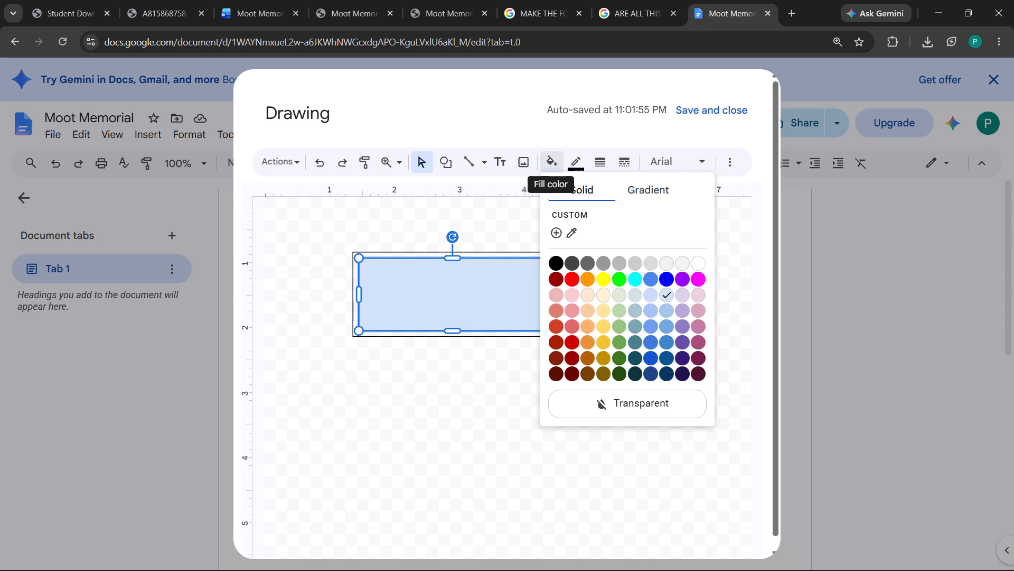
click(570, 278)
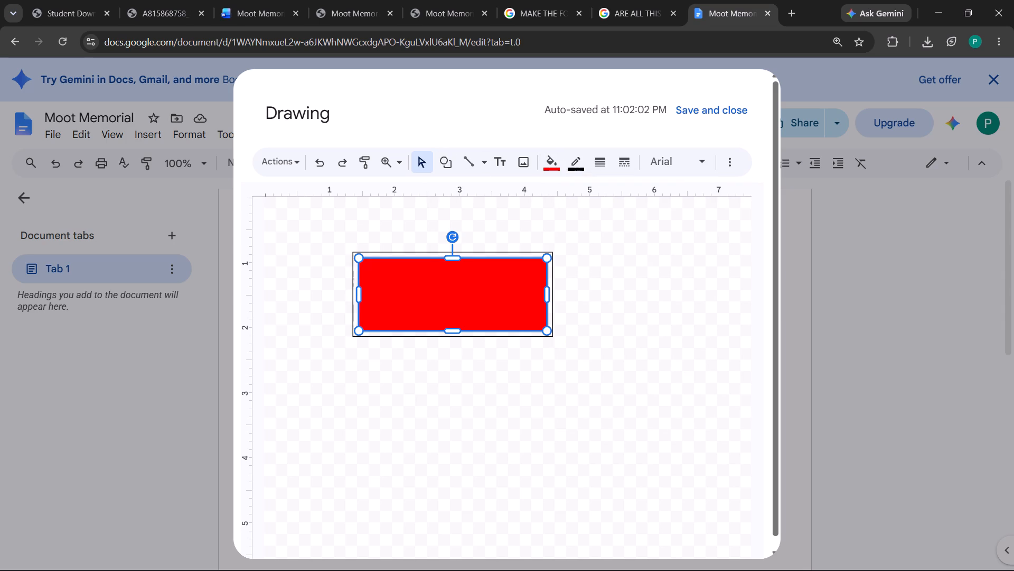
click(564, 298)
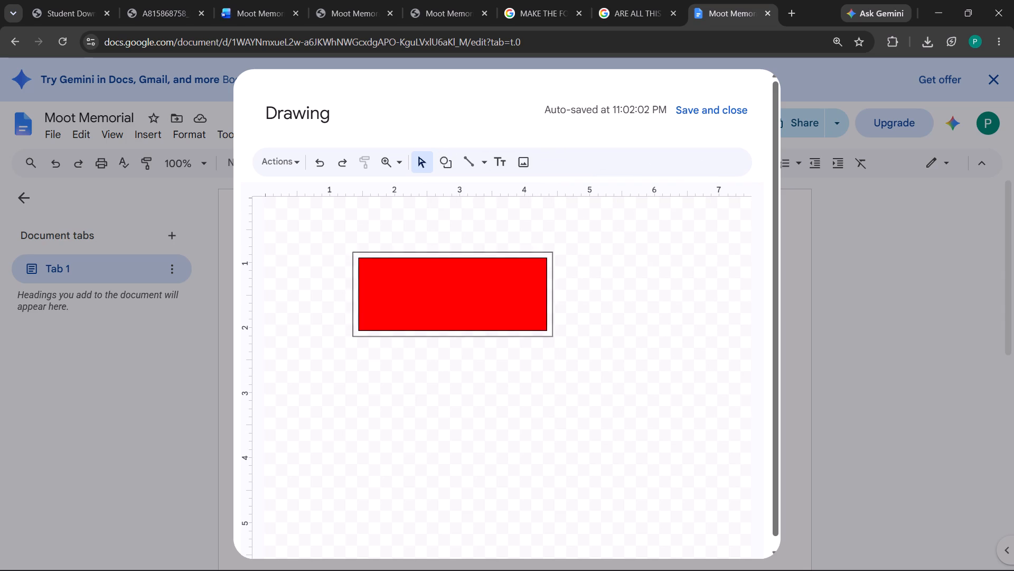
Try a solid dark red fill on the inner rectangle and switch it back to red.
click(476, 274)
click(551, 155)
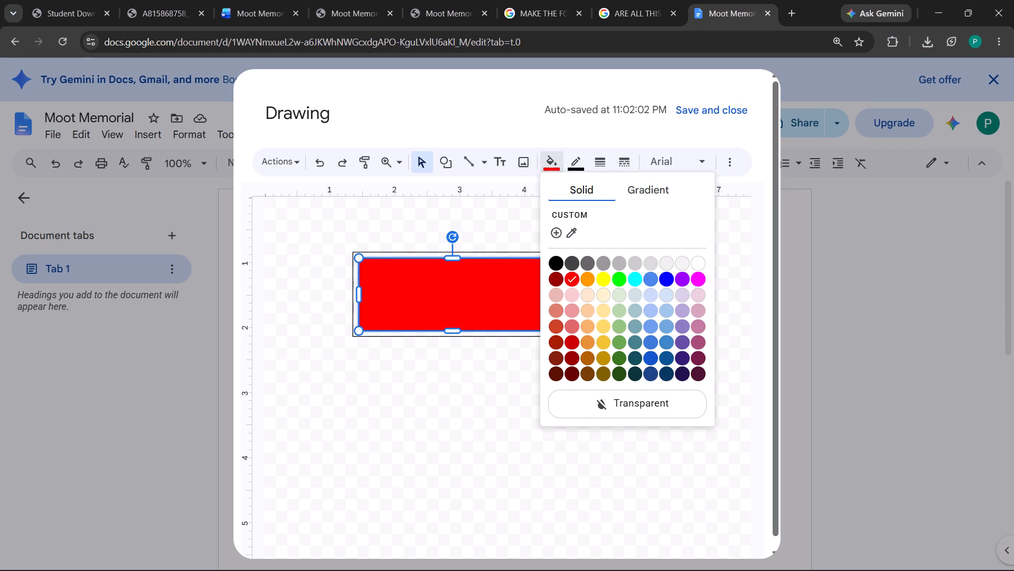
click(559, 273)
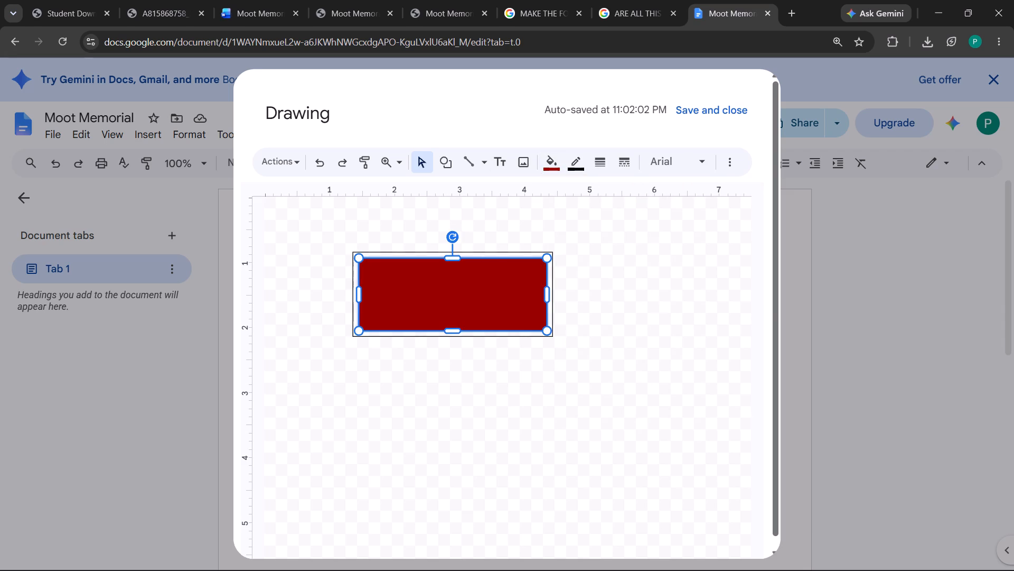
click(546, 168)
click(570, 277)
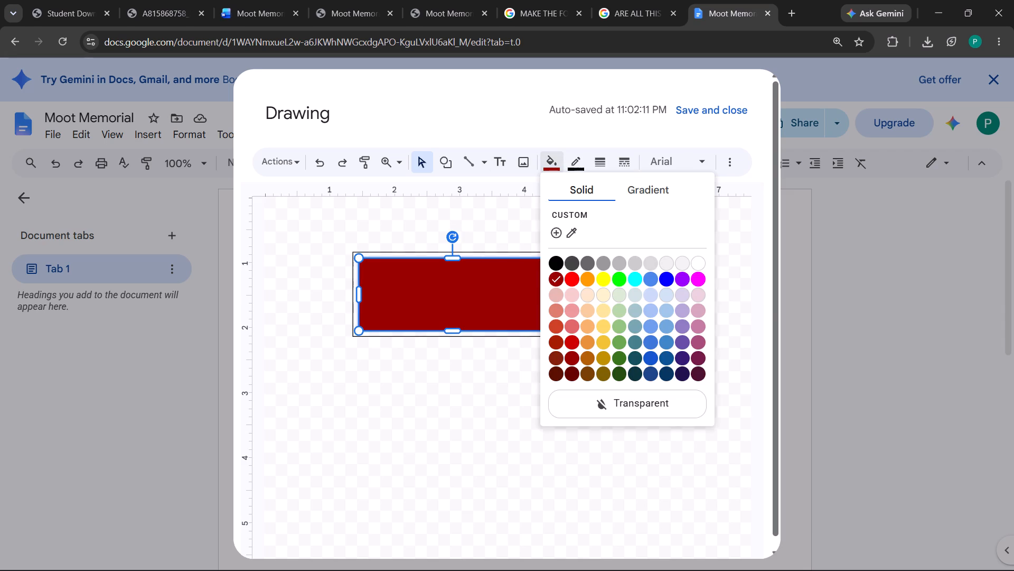
Fill the inner rectangle with the linear red gradient that darkens toward its bottom edge.
click(552, 164)
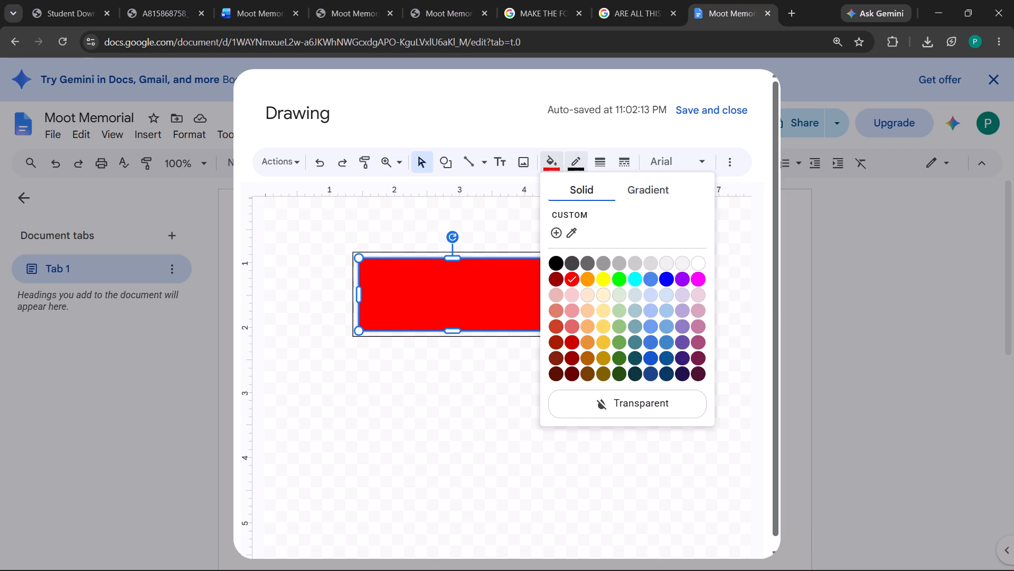
scroll(635, 292, down, 2)
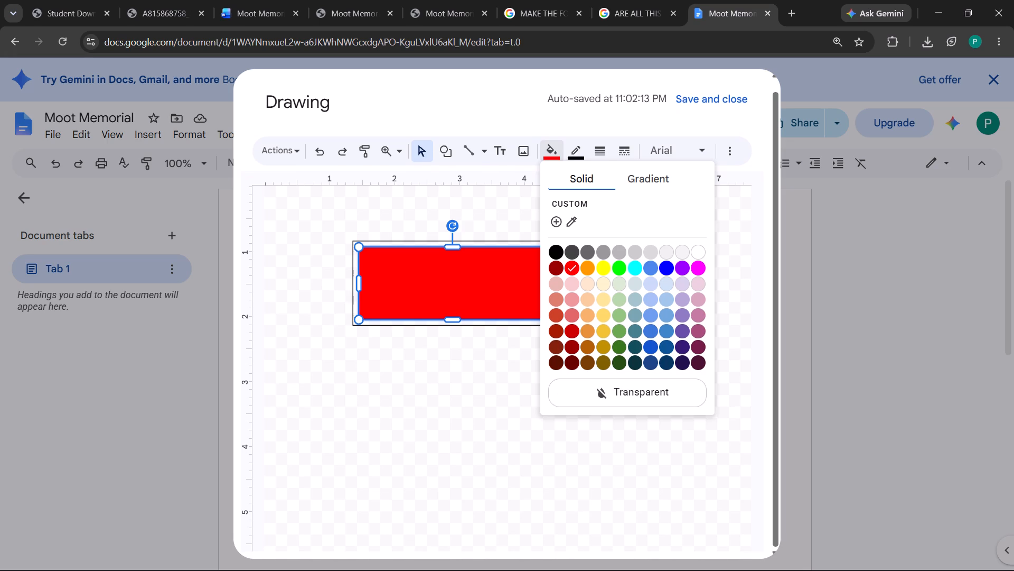
click(650, 177)
scroll(588, 333, down, 1)
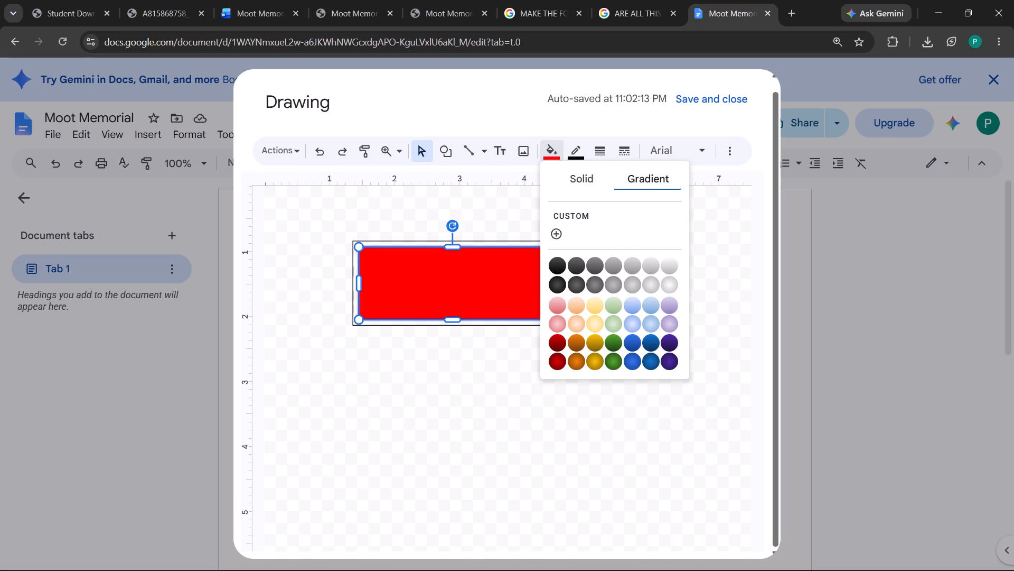
click(558, 343)
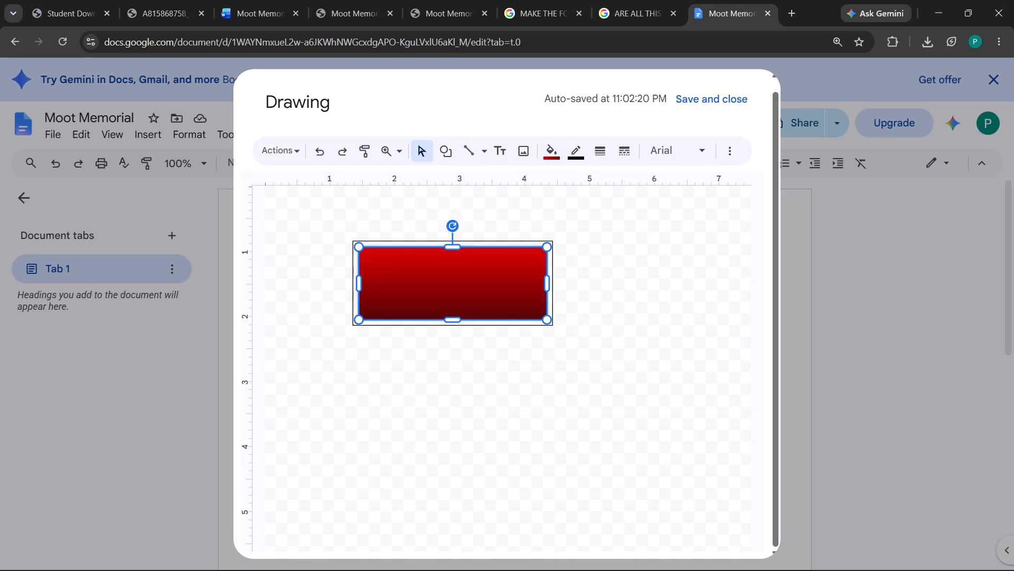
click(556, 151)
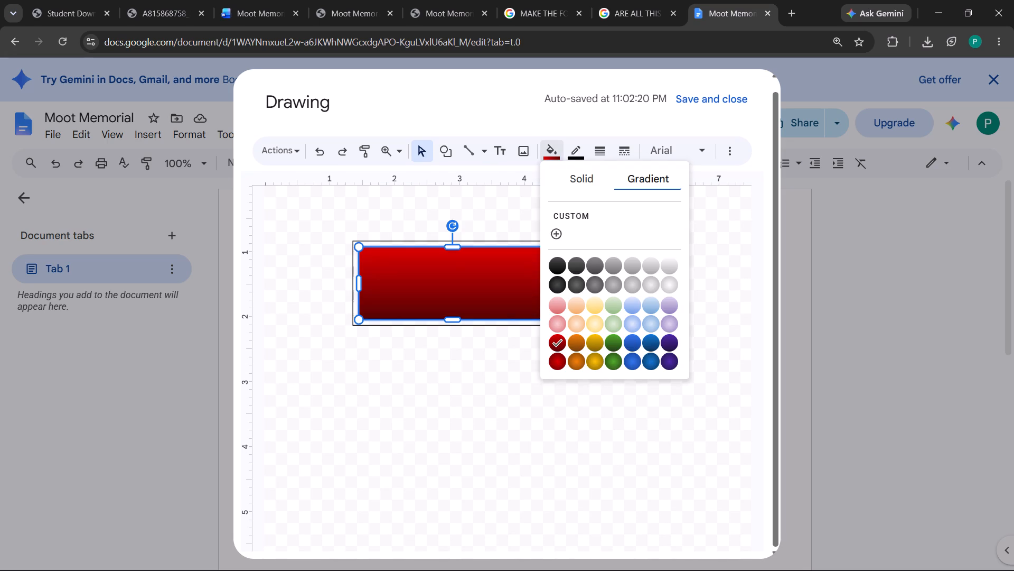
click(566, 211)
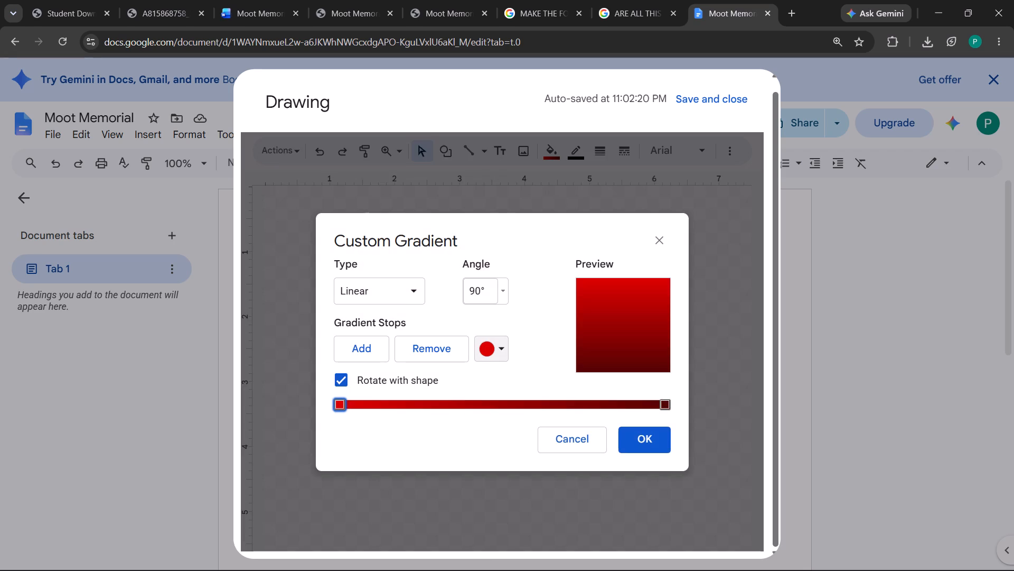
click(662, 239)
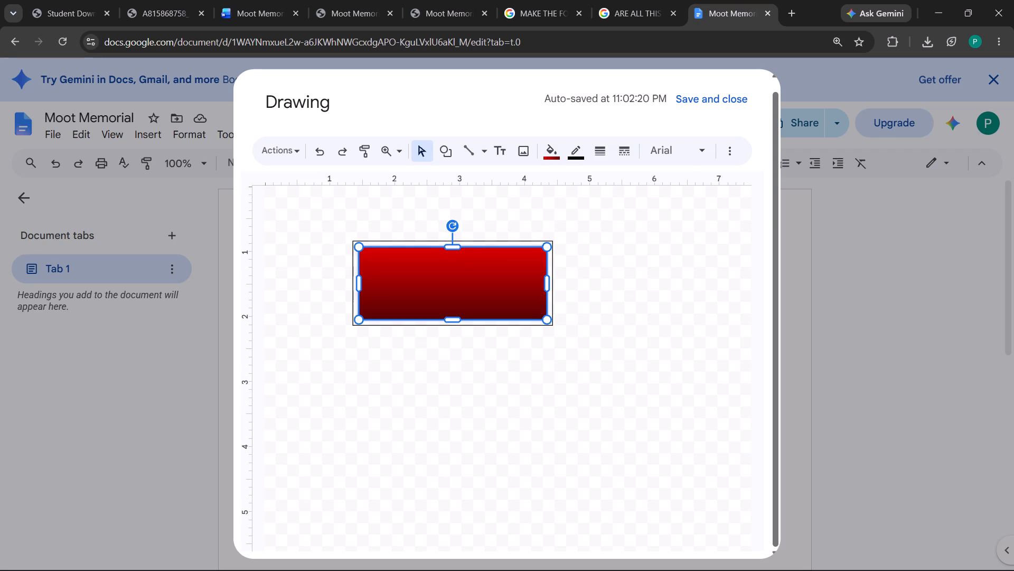
Replace the inner rectangle's gradient with a solid red fill and save the drawing back to the document.
click(561, 155)
click(588, 183)
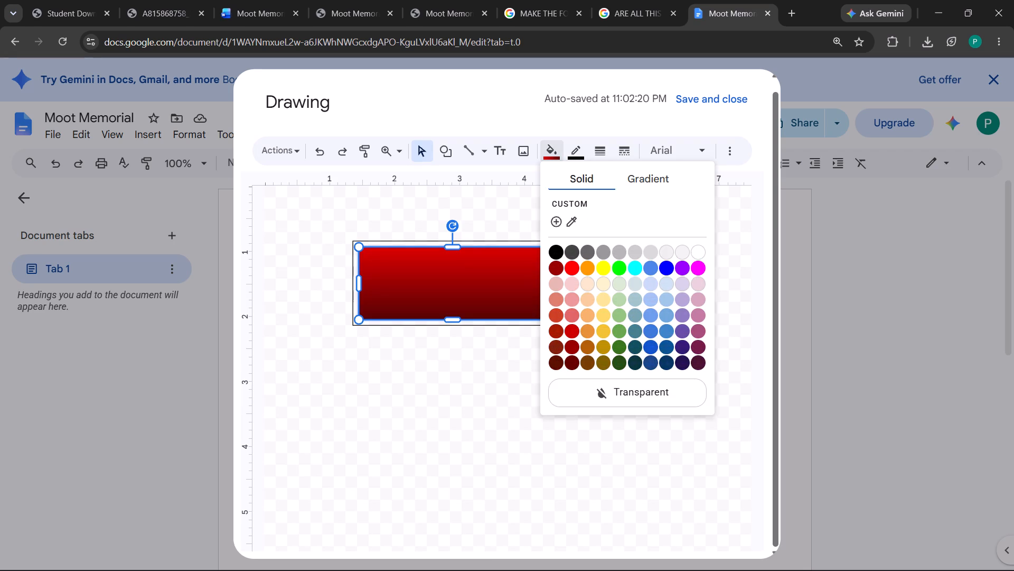
click(574, 267)
click(417, 455)
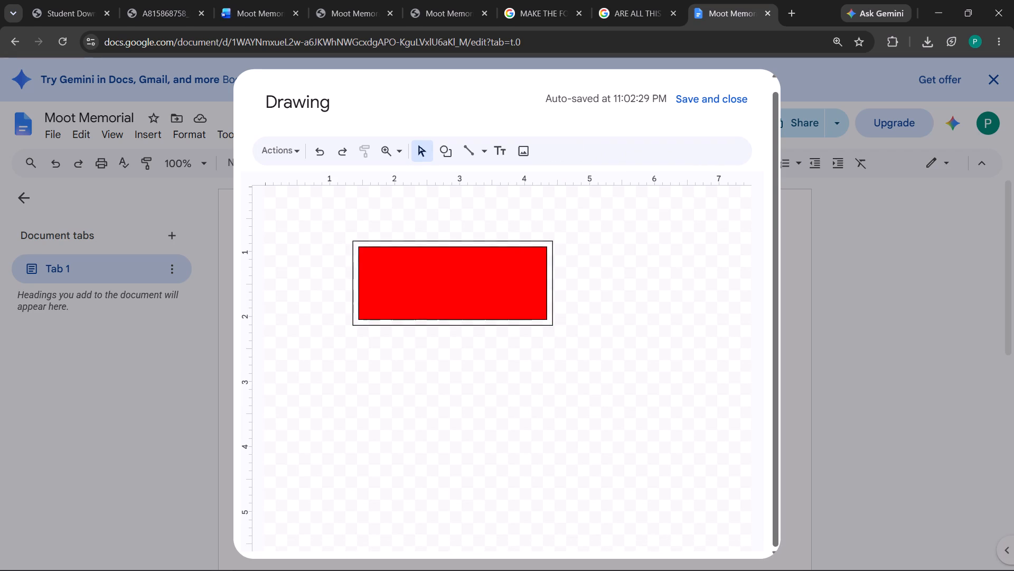
click(684, 105)
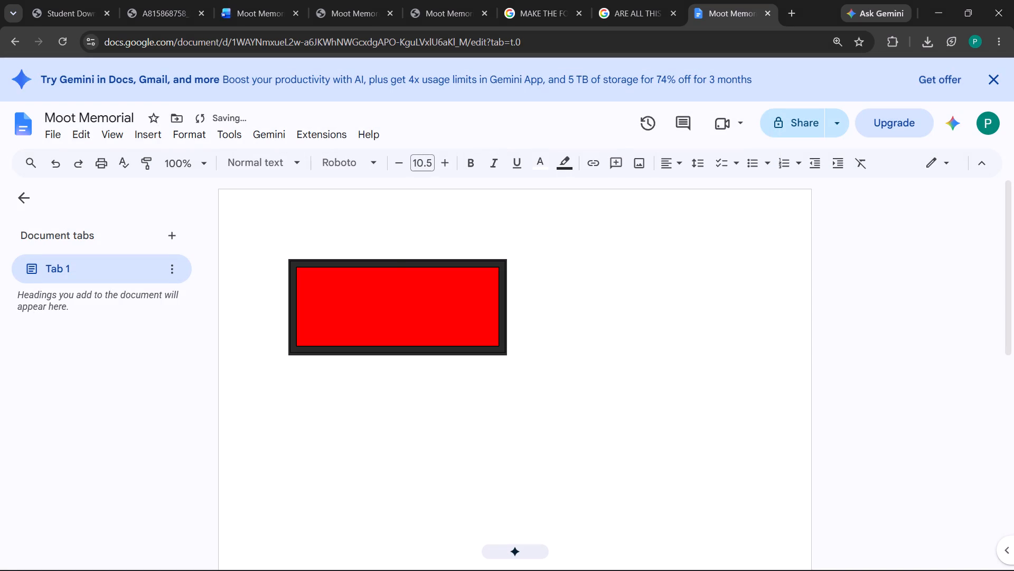
Reopen the drawing, set the inner and outer rectangles' border weight to 1px, and save it back to the document.
click(403, 230)
click(403, 288)
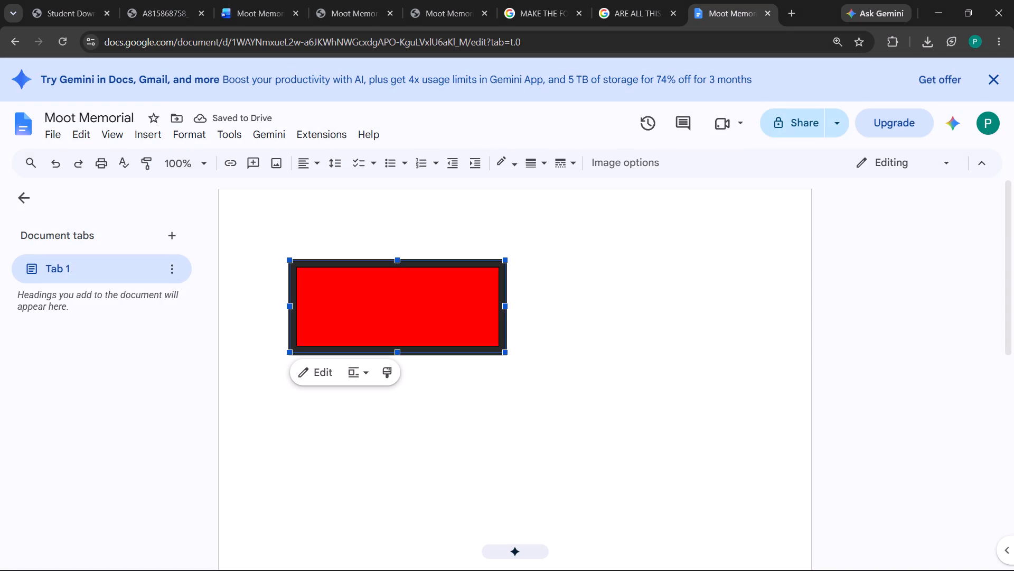
click(382, 297)
double_click(382, 297)
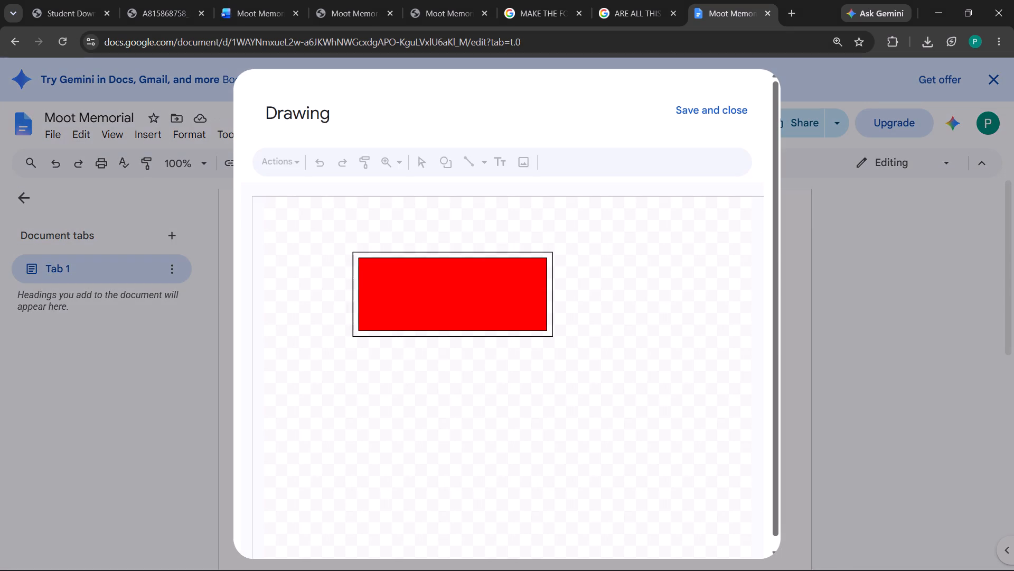
click(469, 255)
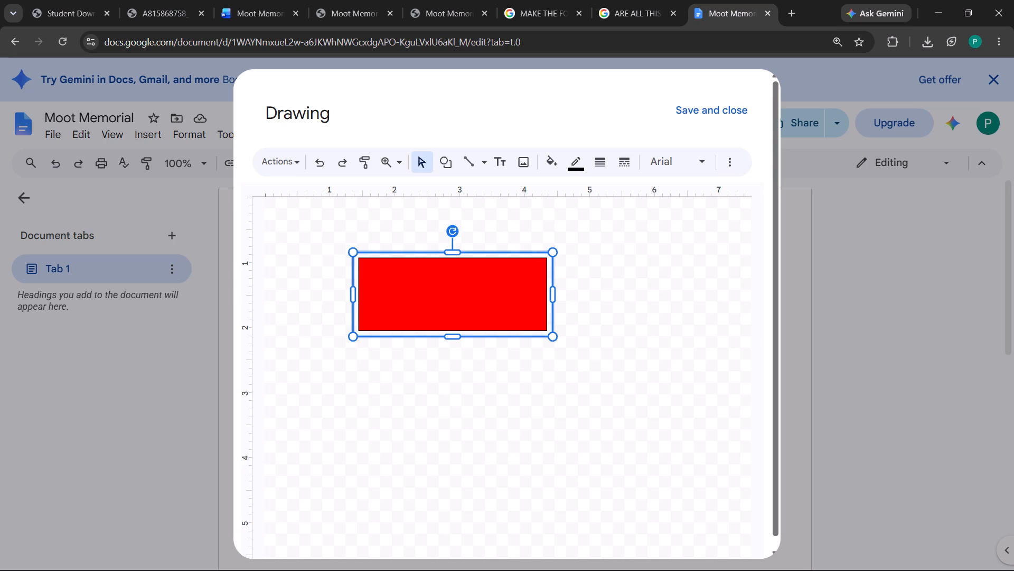
click(469, 255)
click(570, 155)
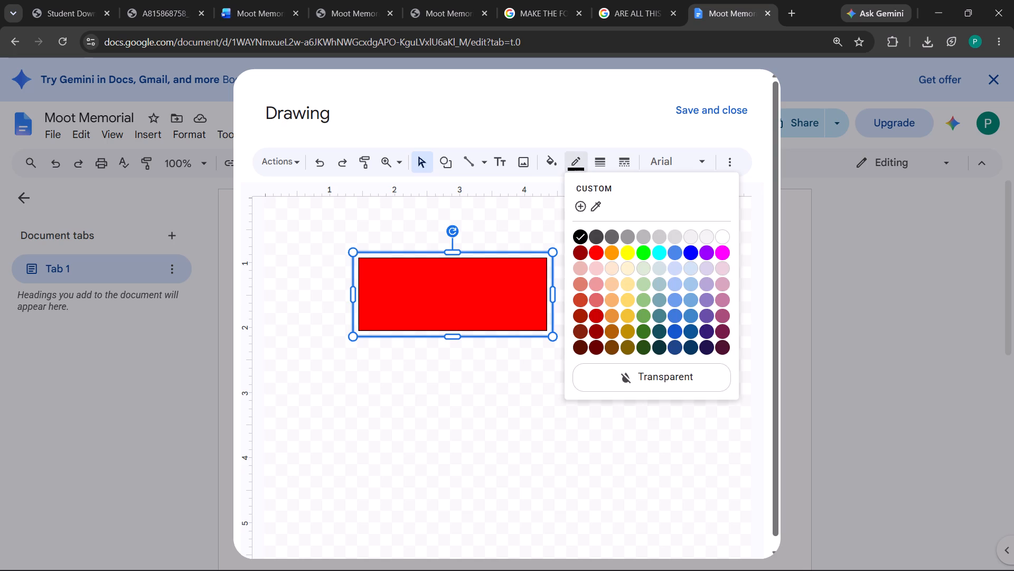
click(540, 201)
click(523, 272)
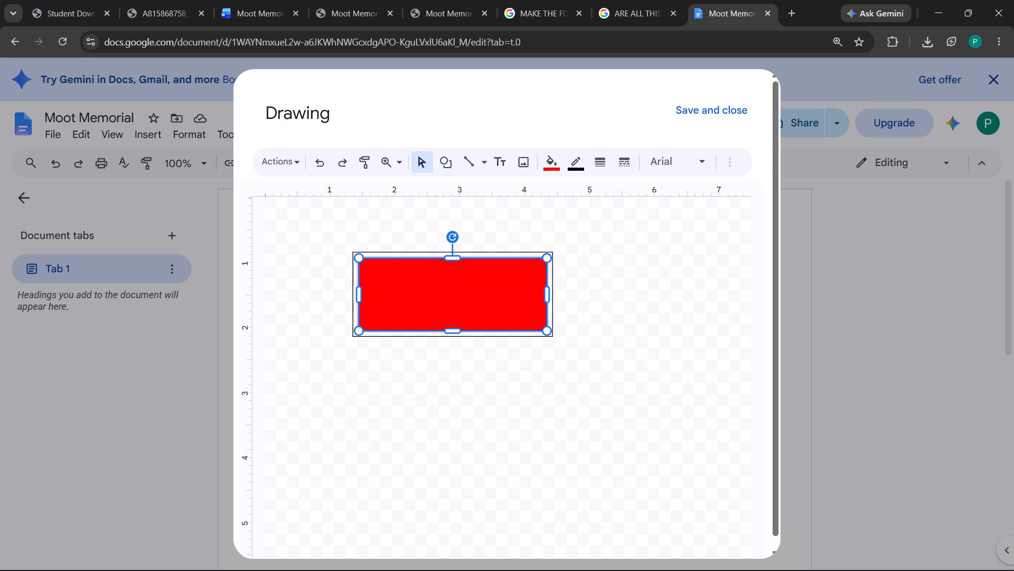
click(625, 163)
click(637, 184)
click(598, 165)
click(617, 191)
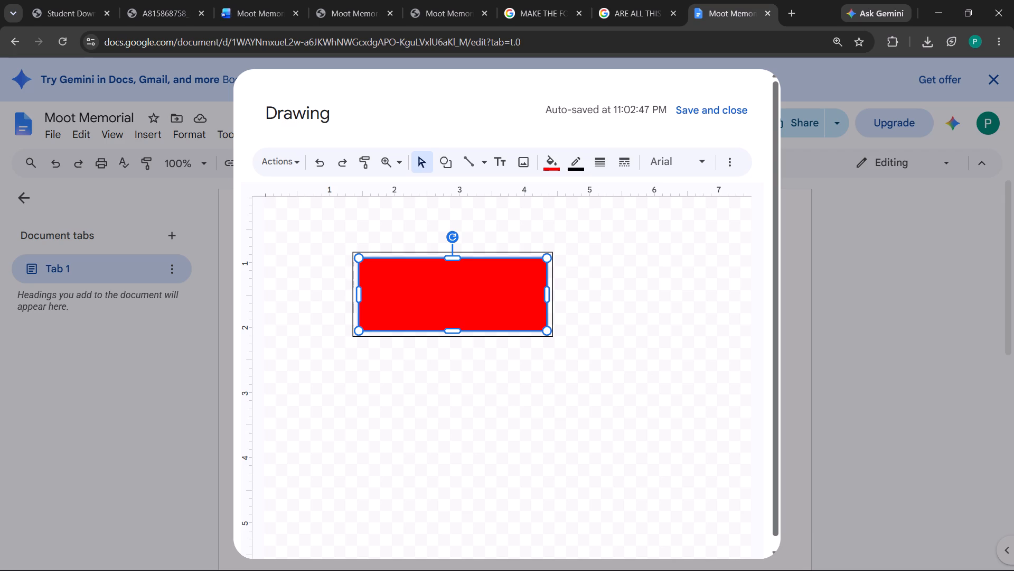
click(531, 252)
click(599, 162)
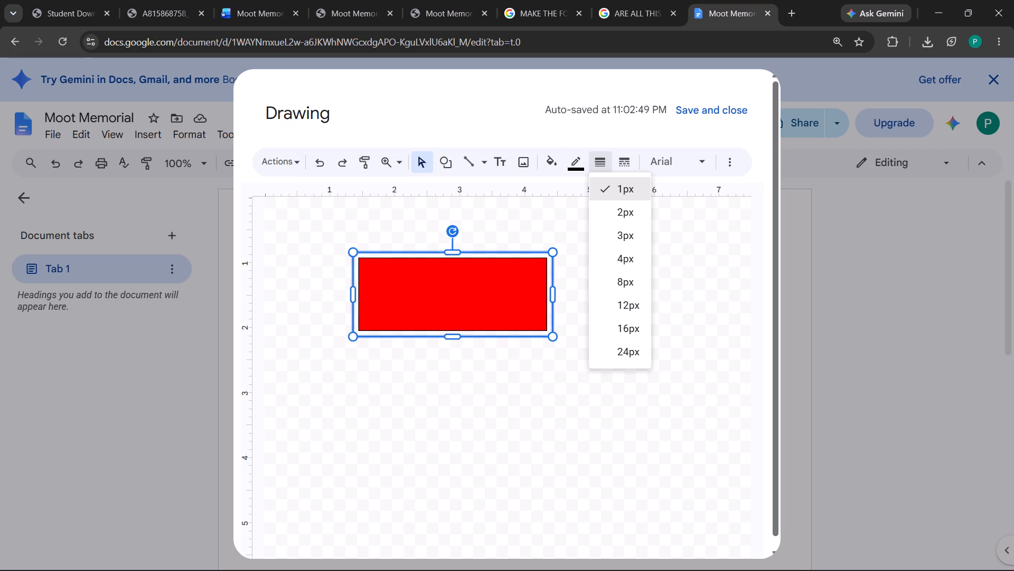
click(615, 187)
click(577, 288)
click(821, 257)
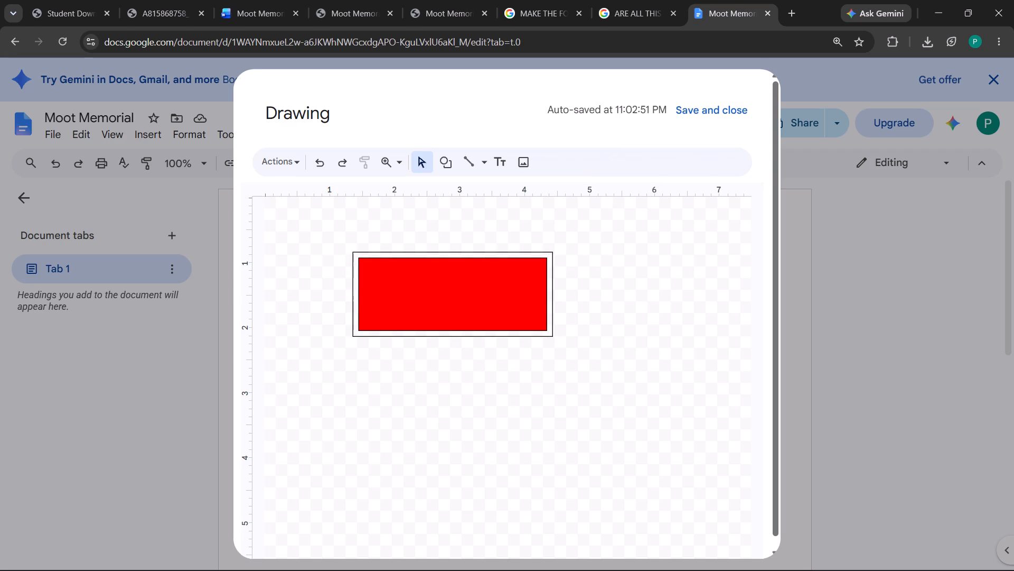
click(703, 116)
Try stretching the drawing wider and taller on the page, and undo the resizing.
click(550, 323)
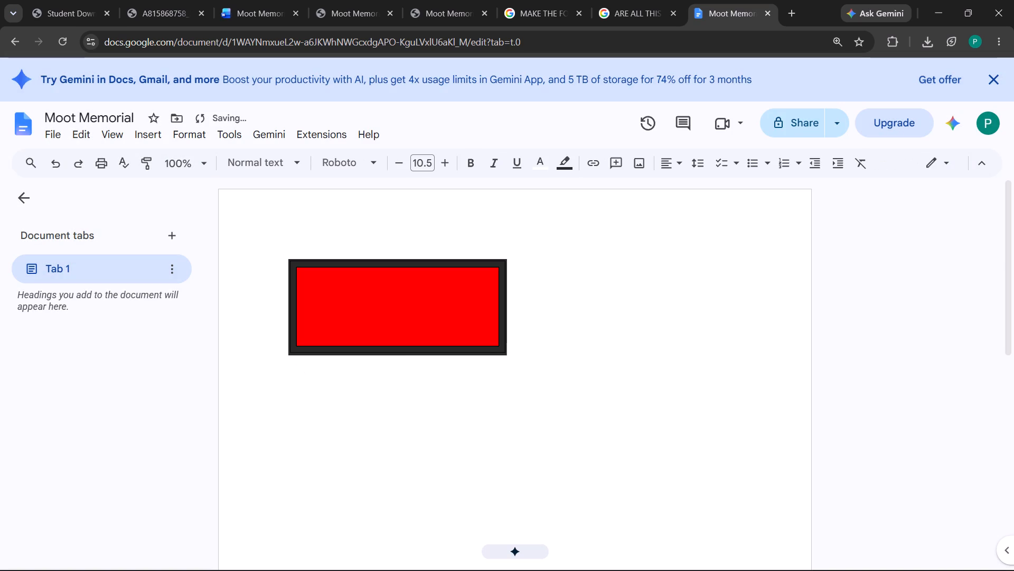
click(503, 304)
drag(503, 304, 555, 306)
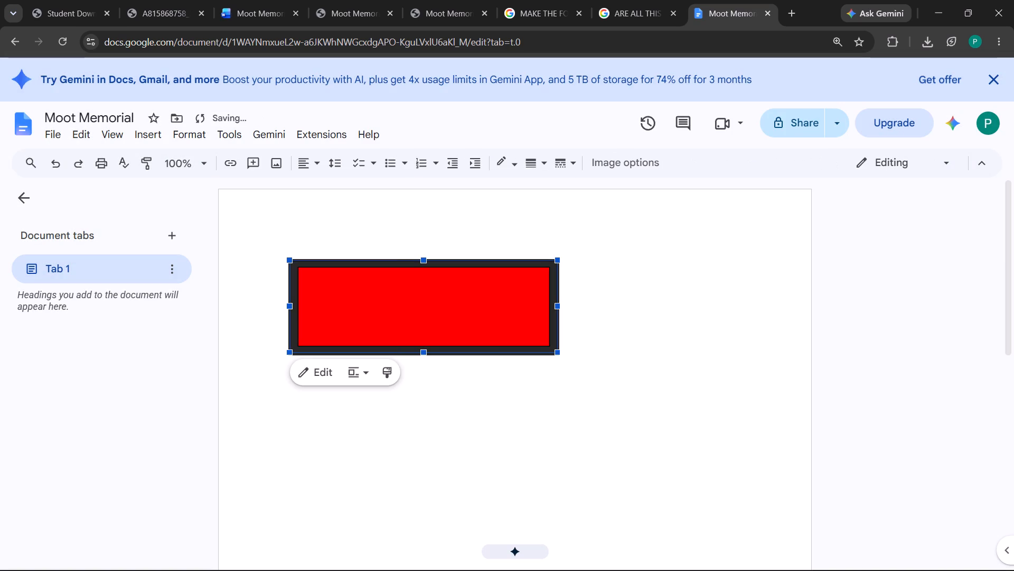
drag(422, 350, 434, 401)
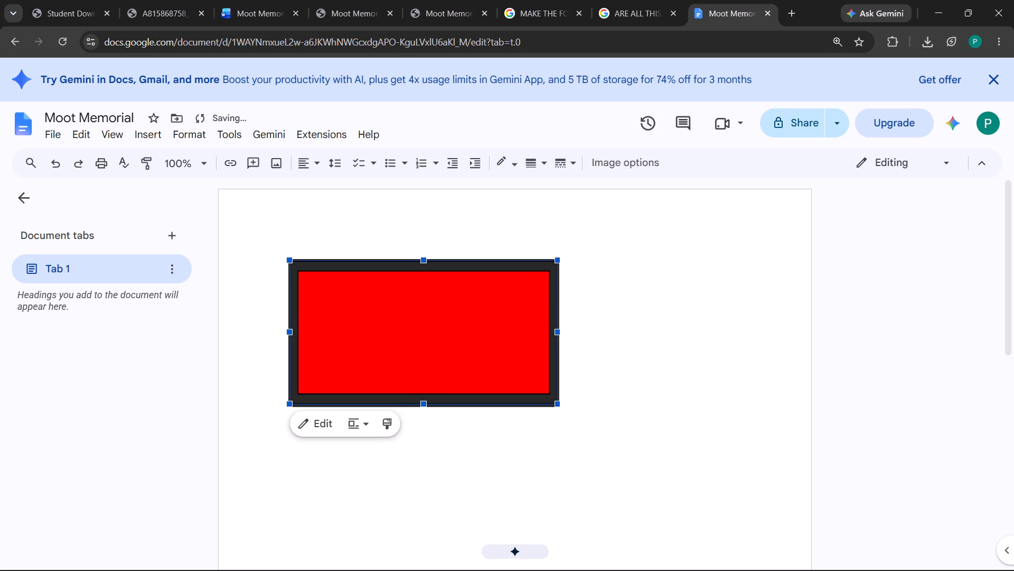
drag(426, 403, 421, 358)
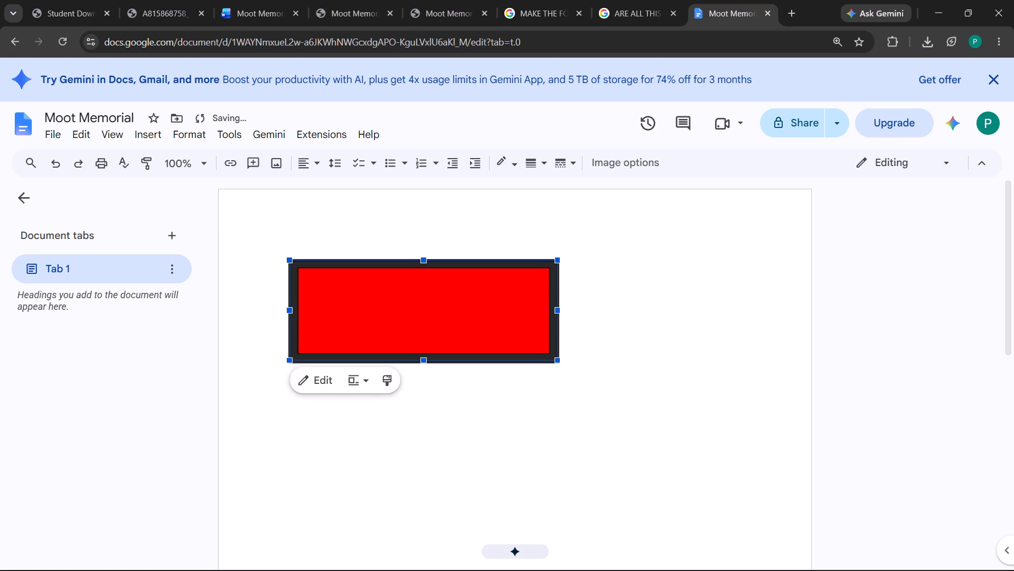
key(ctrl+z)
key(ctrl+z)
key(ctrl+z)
Reopen the drawing, fill the outer rectangle with solid white, and save it back to the document.
click(446, 331)
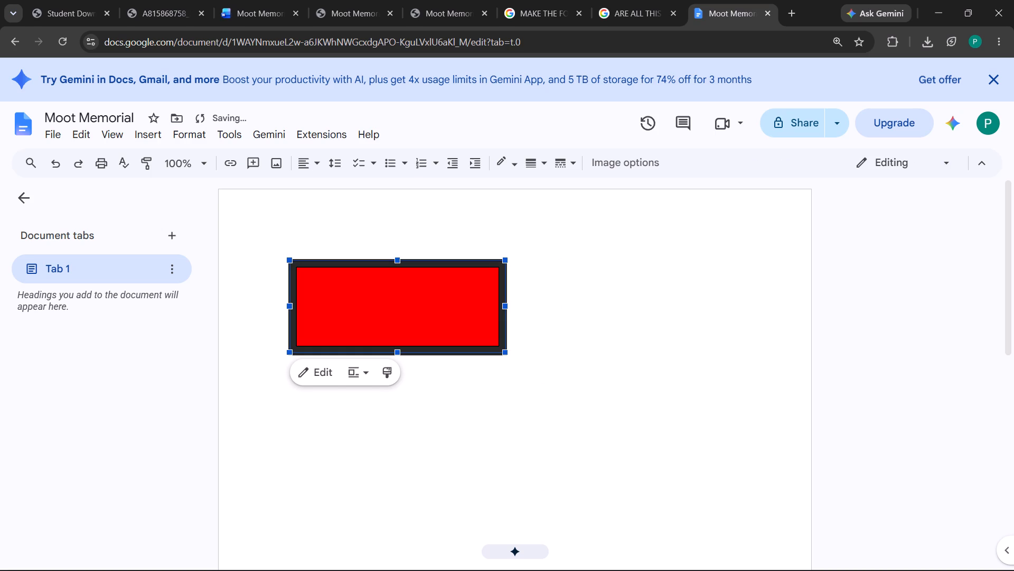
double_click(467, 312)
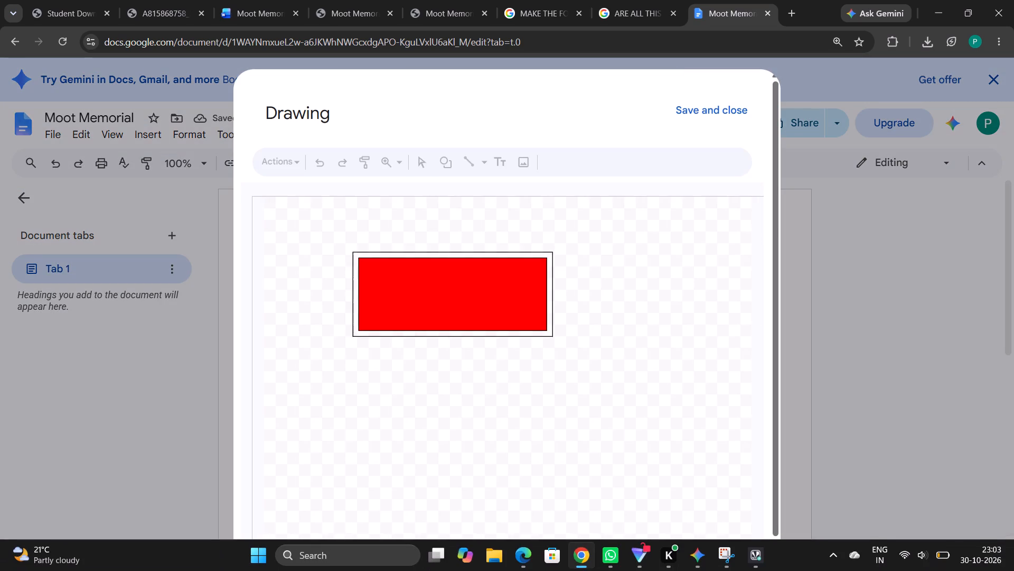
click(502, 306)
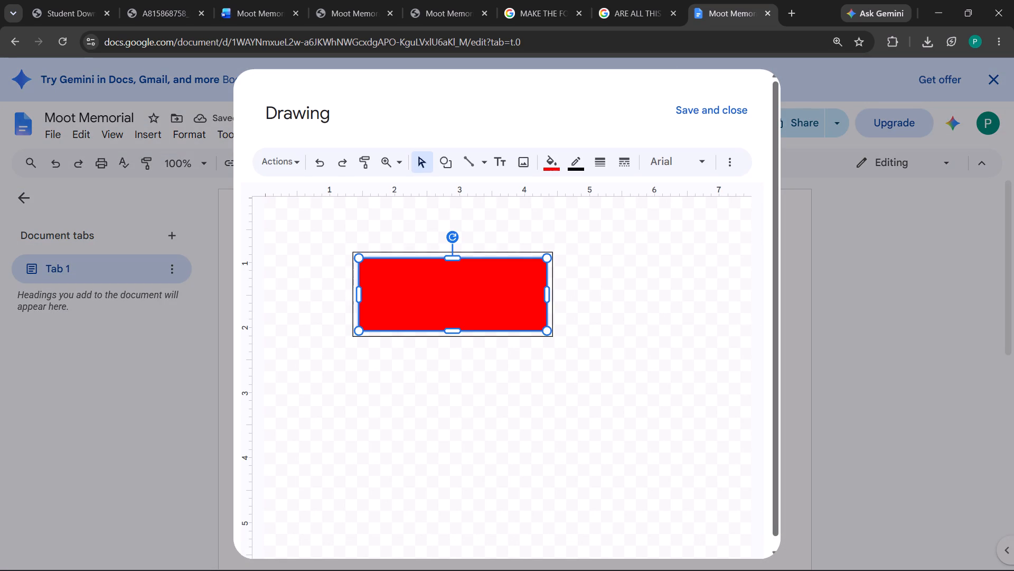
click(473, 248)
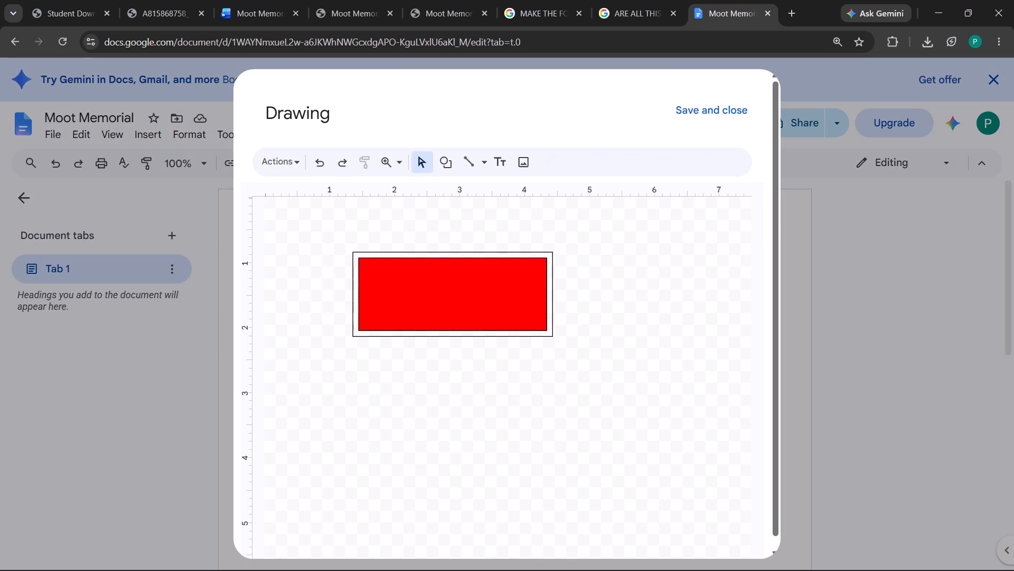
click(475, 255)
click(475, 255)
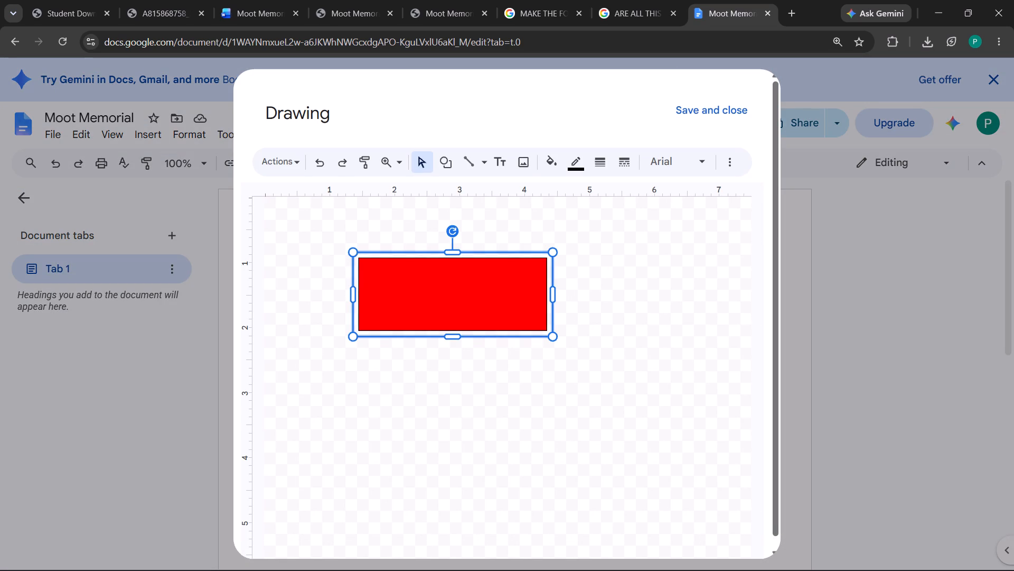
click(478, 258)
click(480, 255)
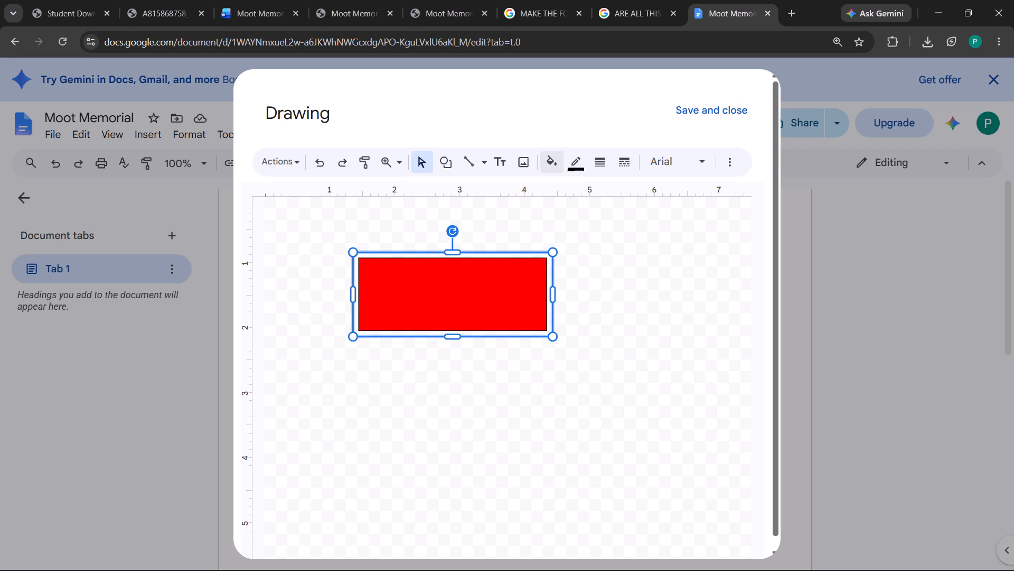
click(547, 169)
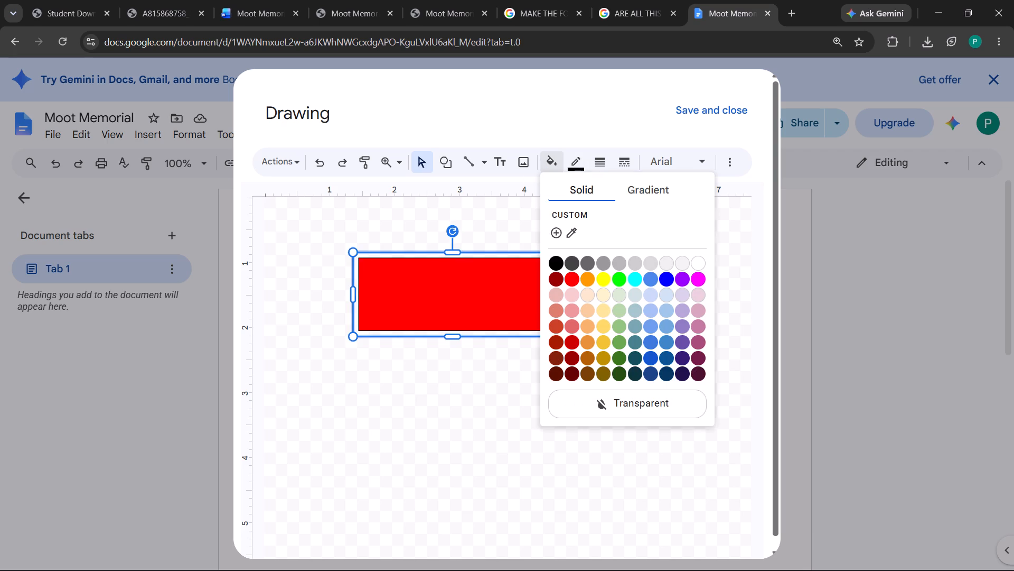
click(693, 266)
click(637, 303)
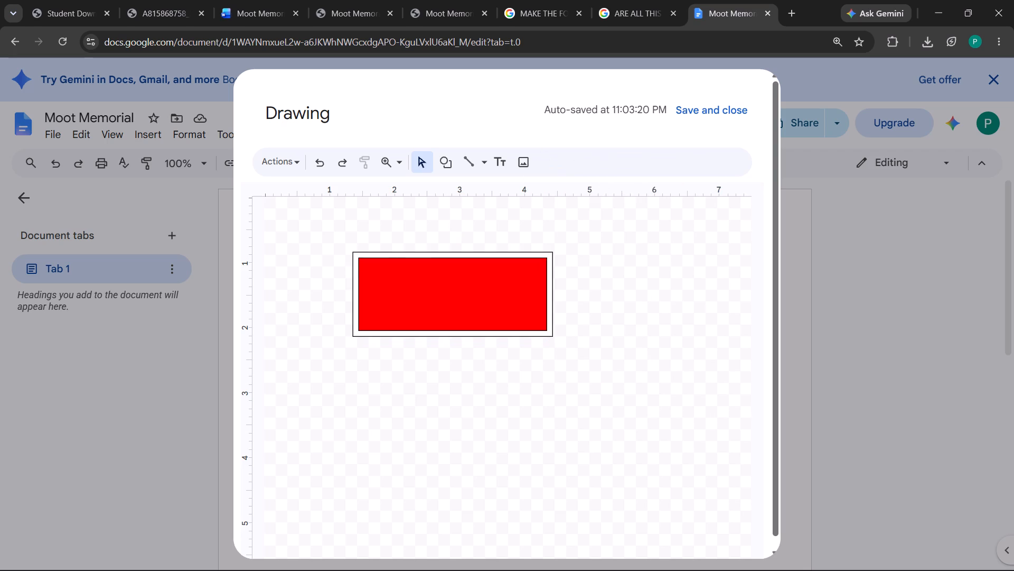
click(703, 107)
click(542, 400)
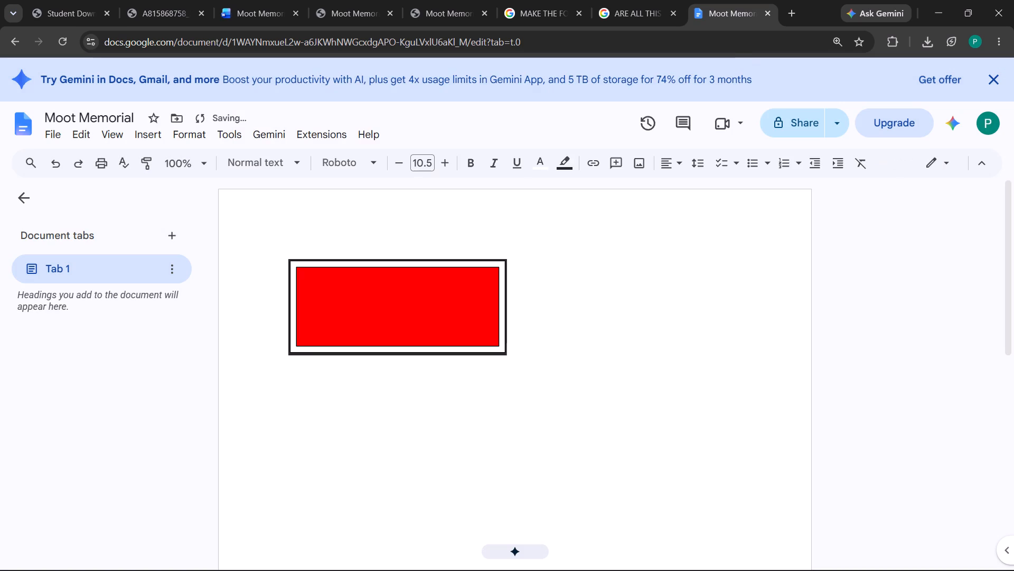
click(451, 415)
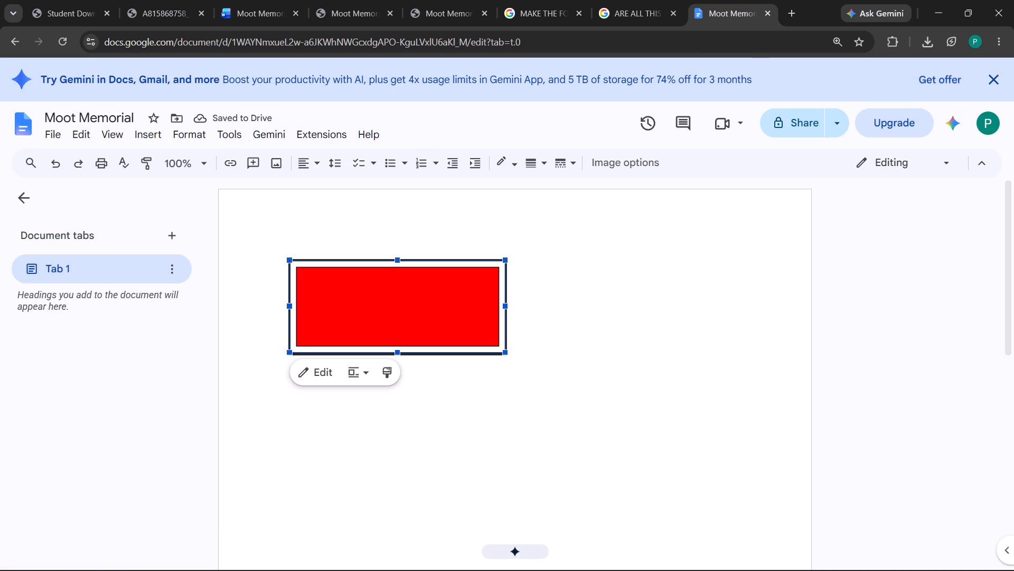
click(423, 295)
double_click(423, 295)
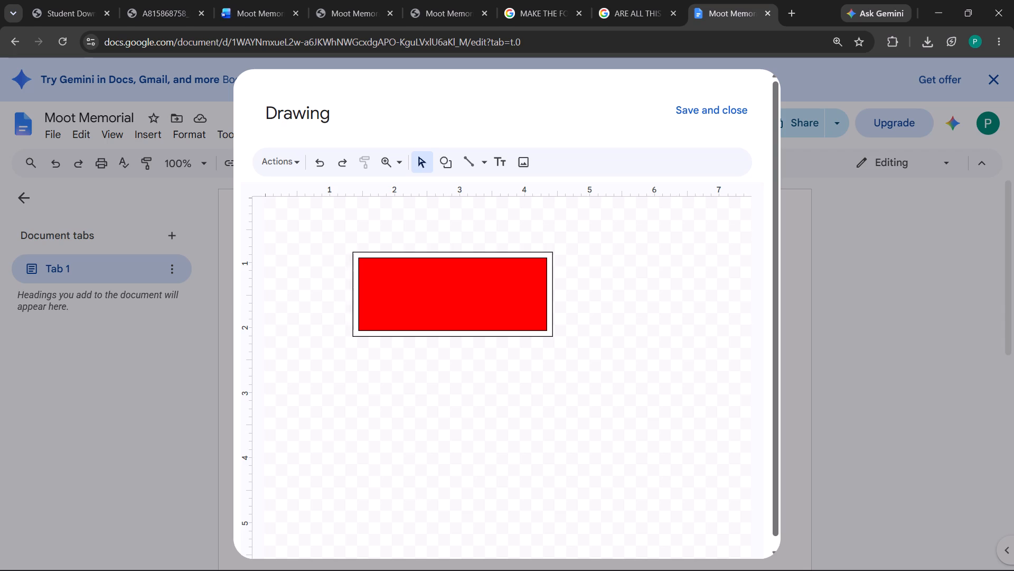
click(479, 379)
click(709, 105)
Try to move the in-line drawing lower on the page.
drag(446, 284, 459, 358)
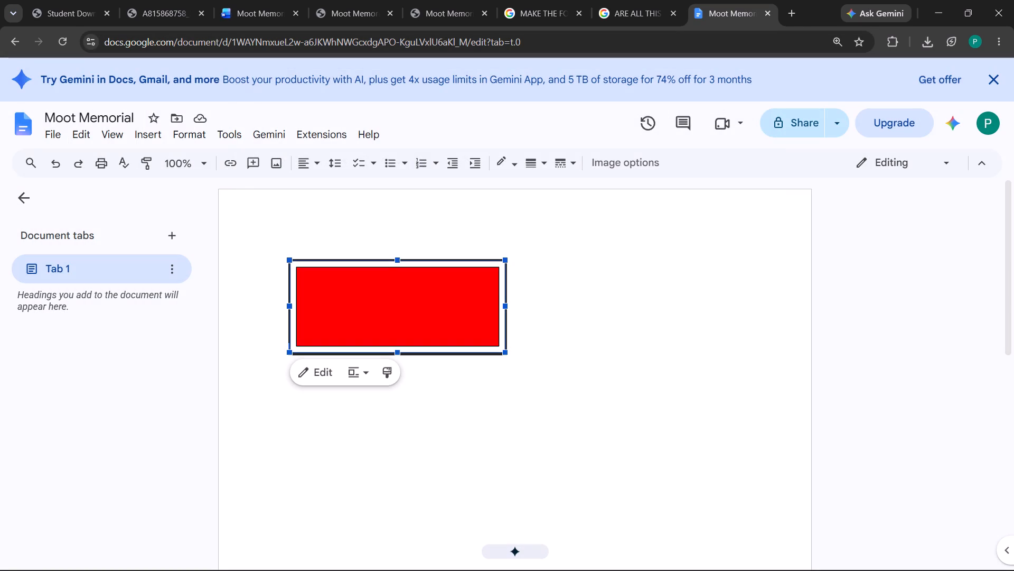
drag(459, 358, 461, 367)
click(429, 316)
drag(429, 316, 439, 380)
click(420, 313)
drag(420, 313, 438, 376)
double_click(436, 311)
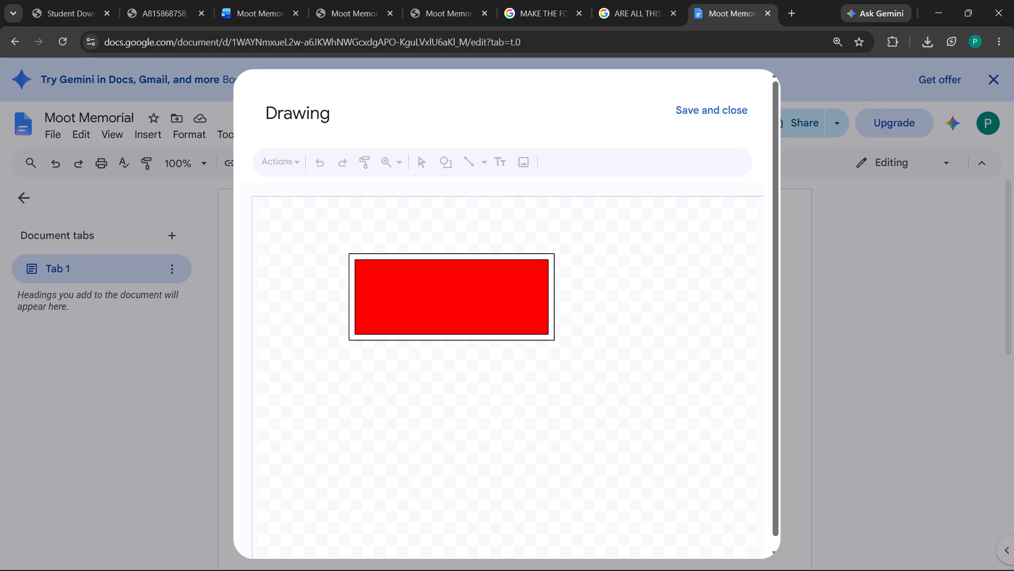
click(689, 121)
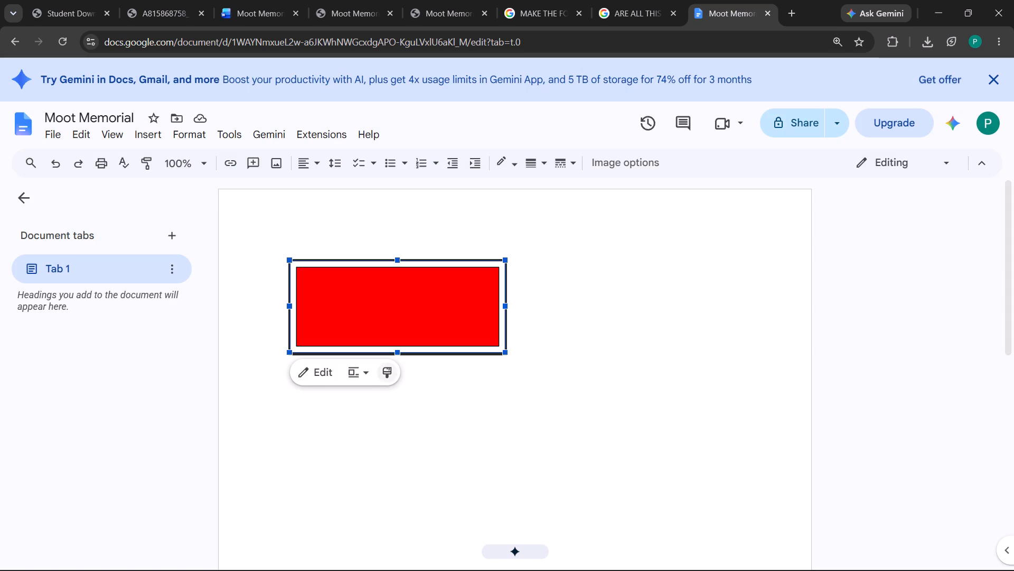
Set the drawing's text wrapping to Behind text and move it lower on the page, slightly inward from the left margin.
click(368, 374)
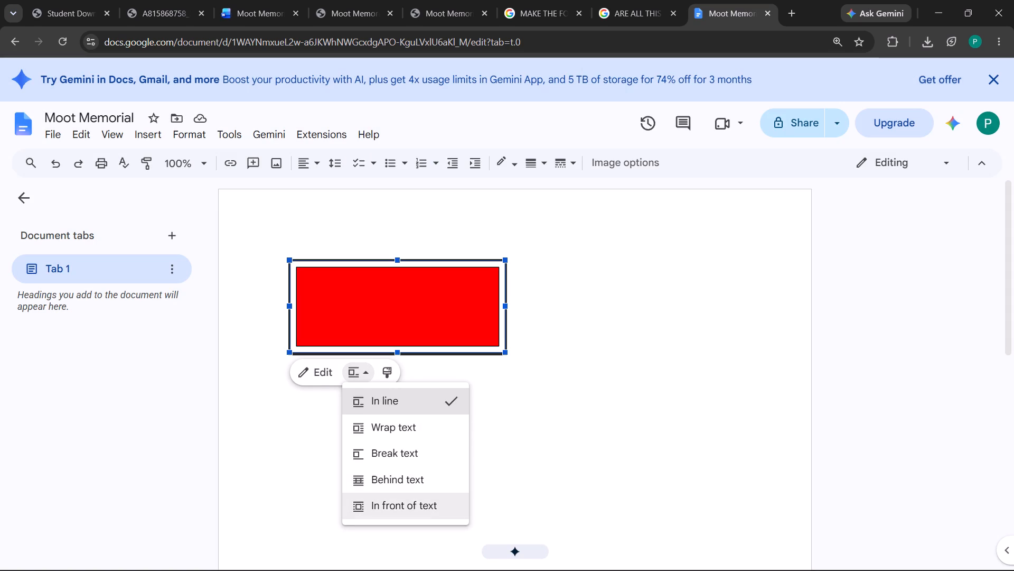
click(412, 480)
drag(418, 297, 452, 384)
click(378, 241)
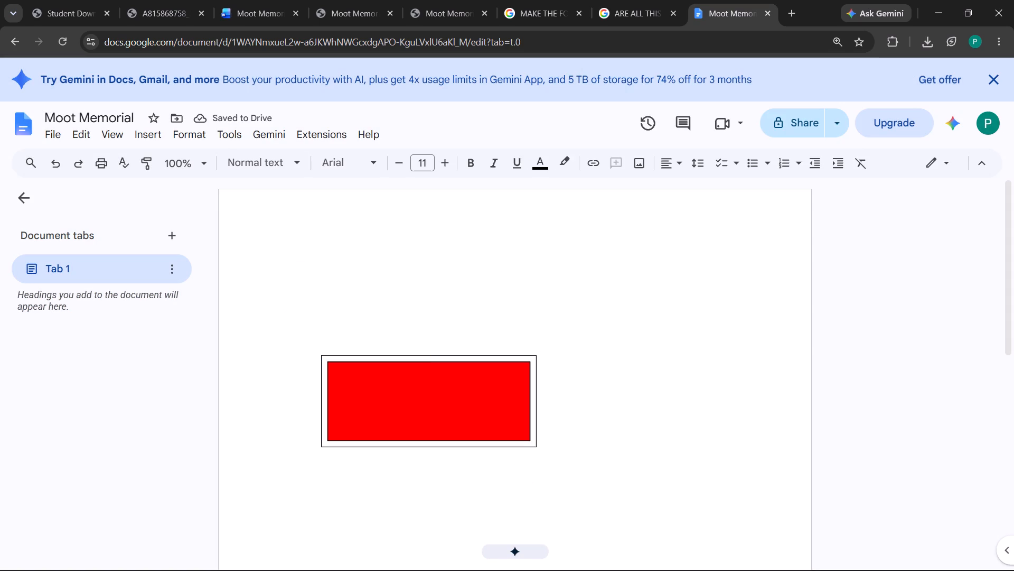
click(397, 393)
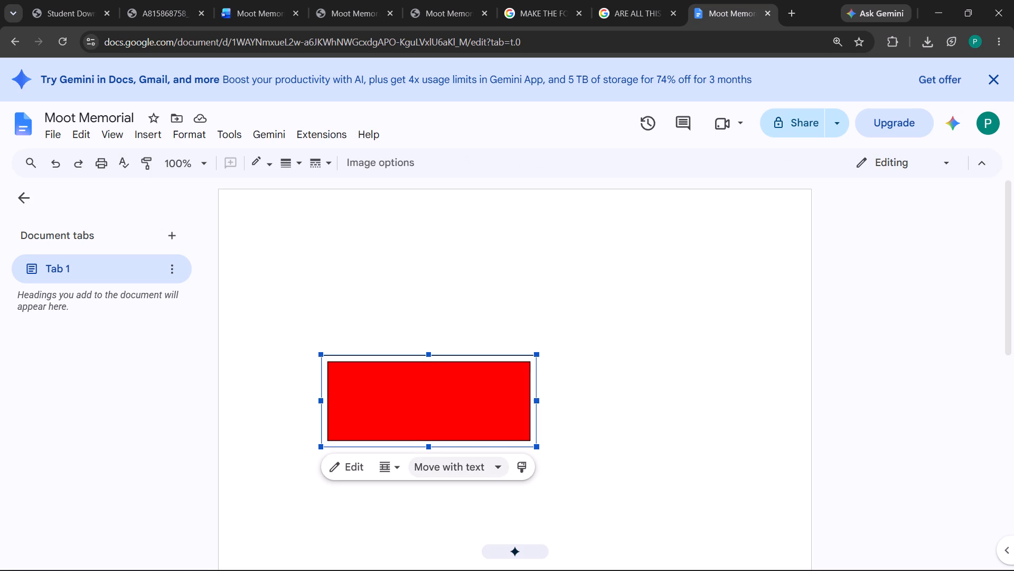
Reopen the drawing and set the inner red rectangle's border weight to 2px.
double_click(453, 380)
double_click(467, 380)
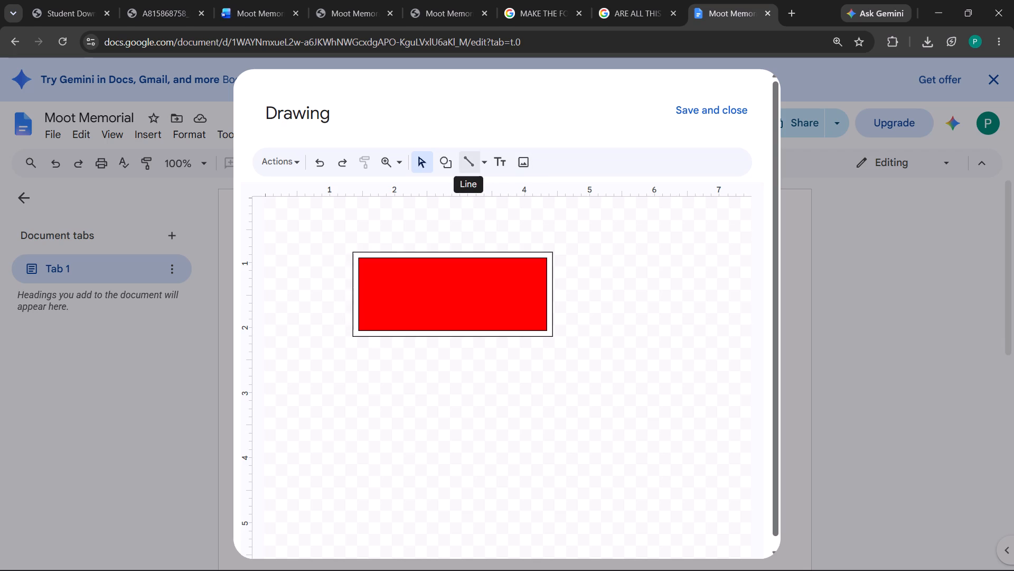
click(493, 323)
click(616, 162)
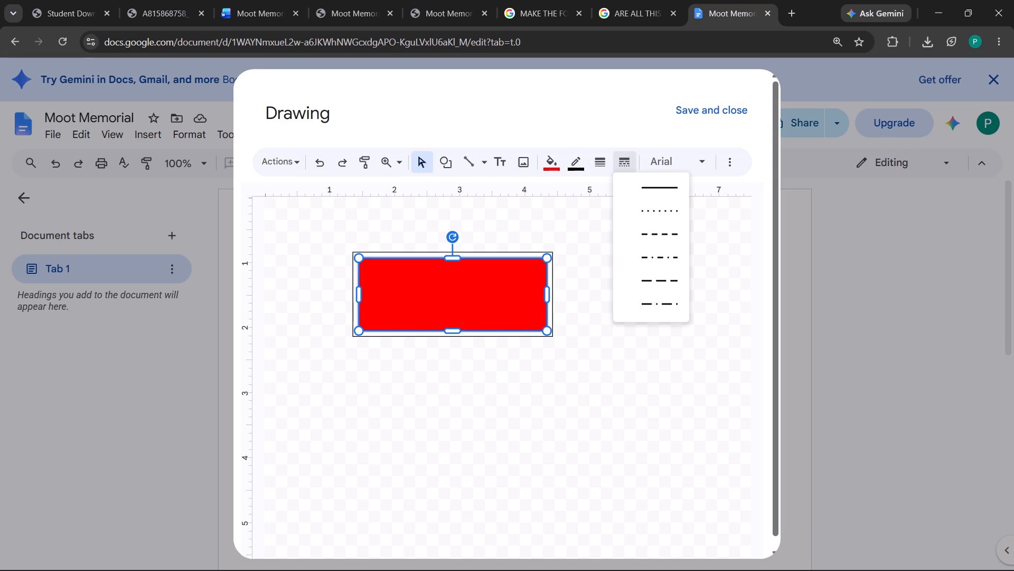
click(600, 156)
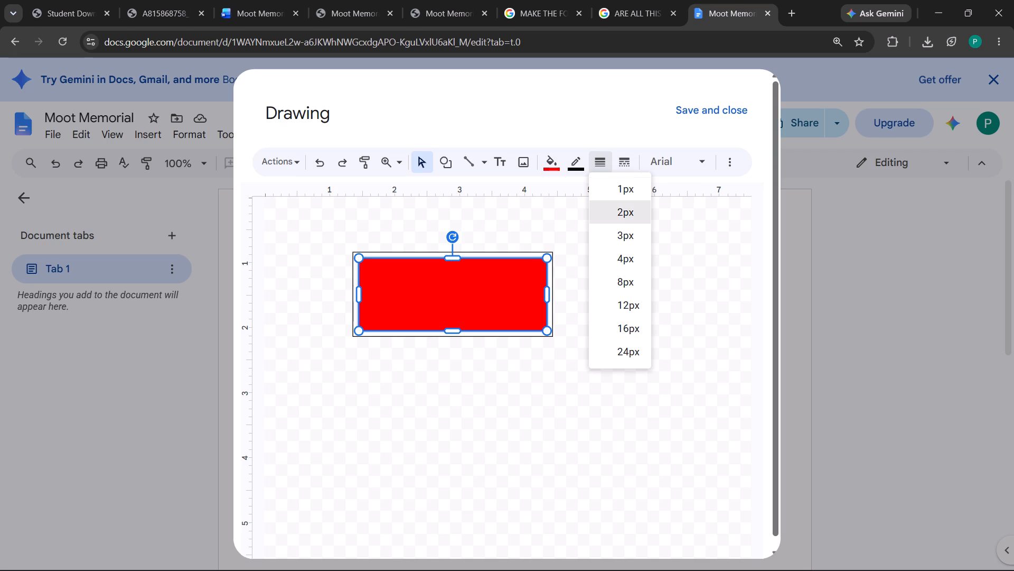
click(621, 208)
Set the outer white rectangle's border weight to 2px and save the drawing back to the document.
click(526, 247)
click(526, 251)
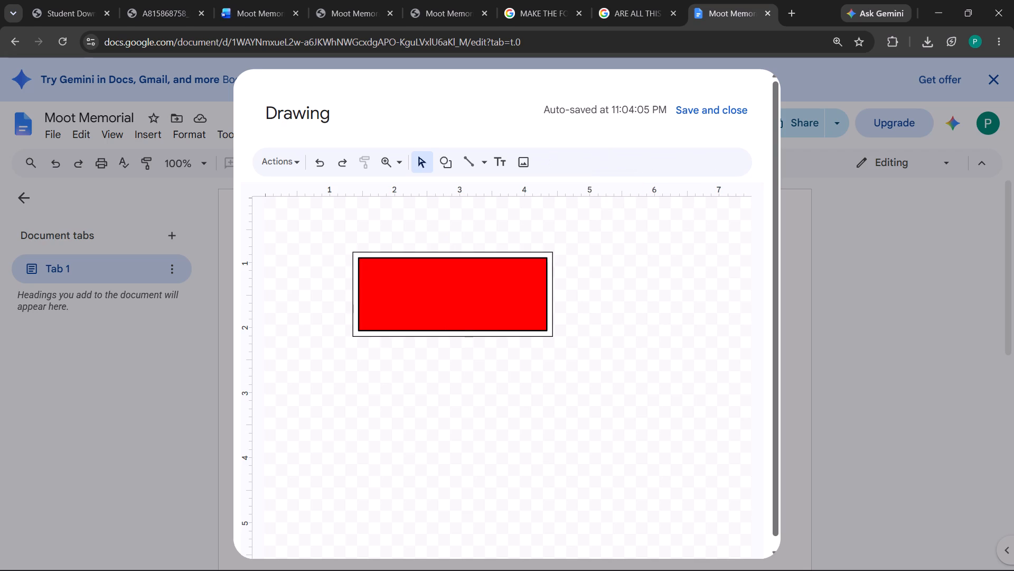
click(527, 252)
click(538, 252)
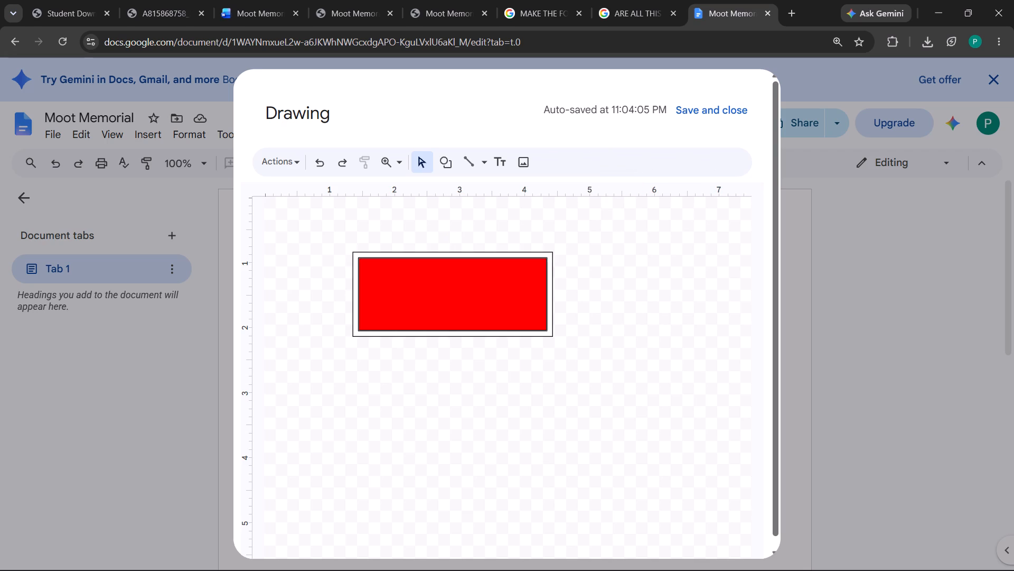
click(550, 271)
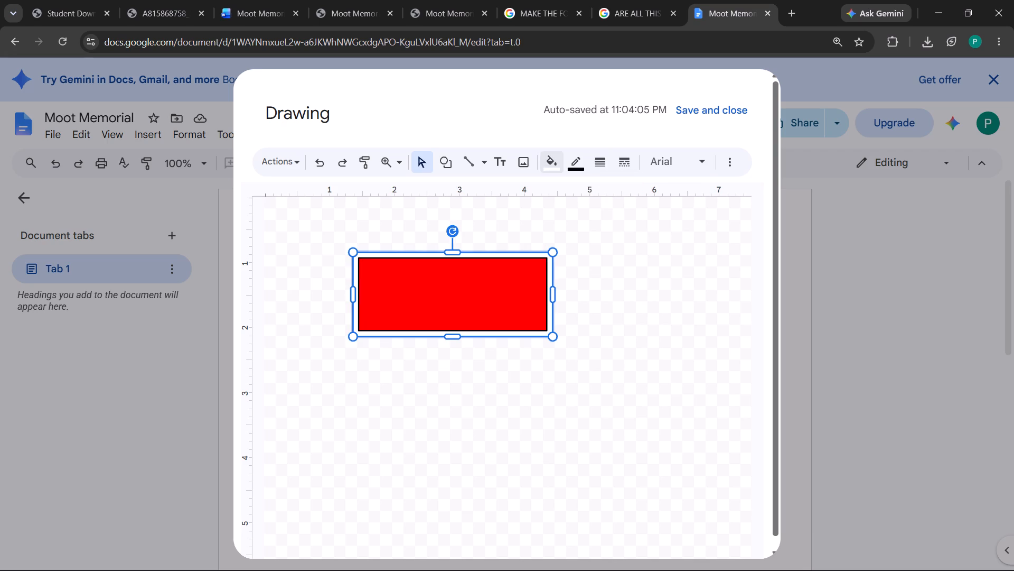
click(571, 165)
click(590, 161)
click(625, 208)
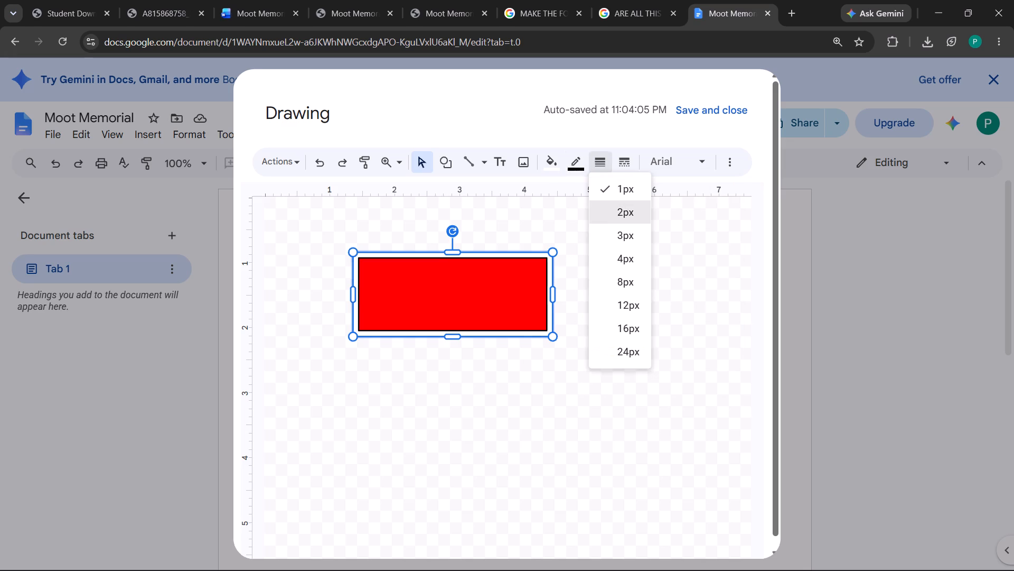
click(611, 278)
click(710, 115)
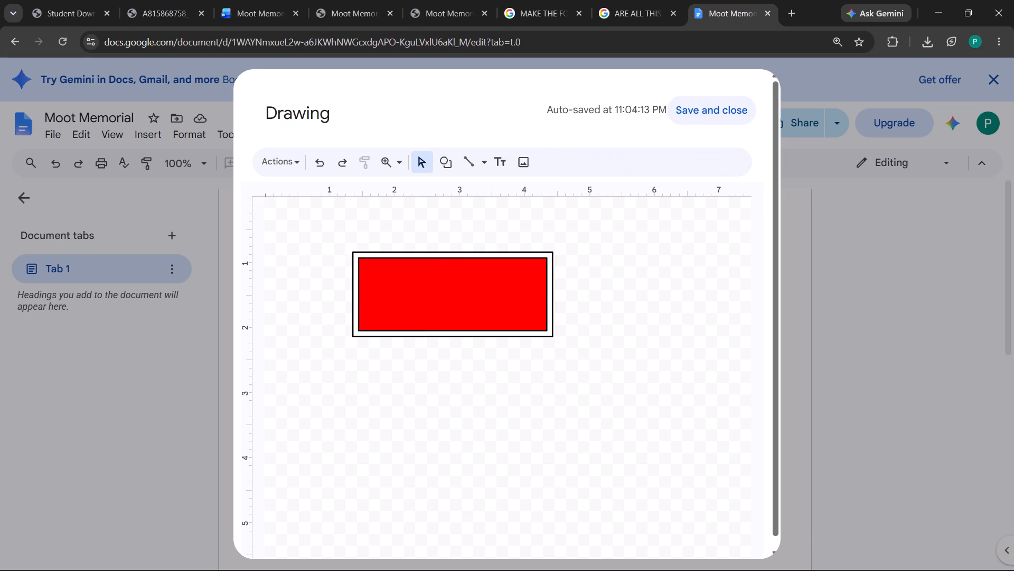
Place the text cursor on the page's first line and set the text to bold, size 25.
click(594, 330)
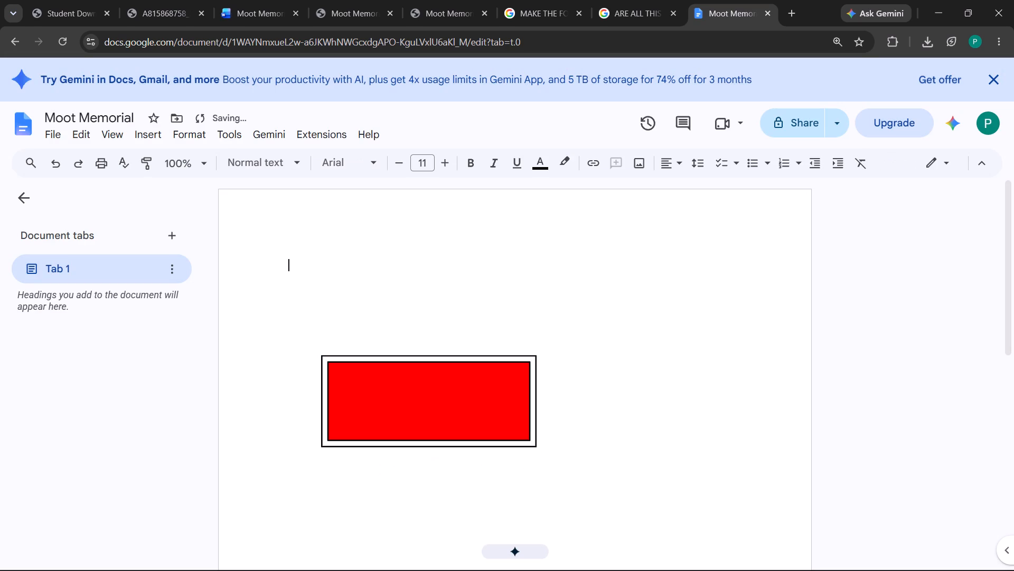
triple_click(448, 168)
triple_click(448, 167)
click(448, 167)
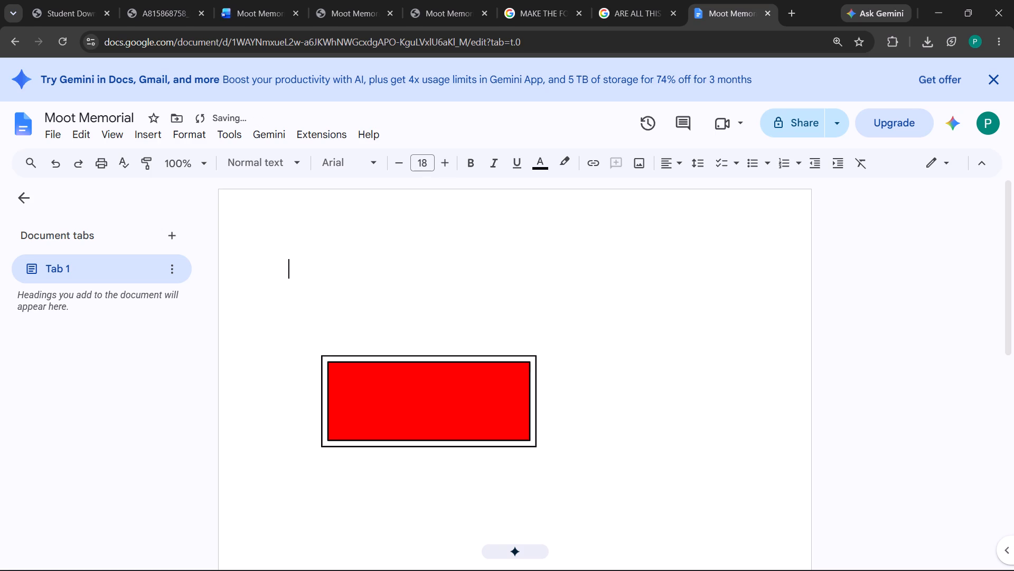
triple_click(449, 163)
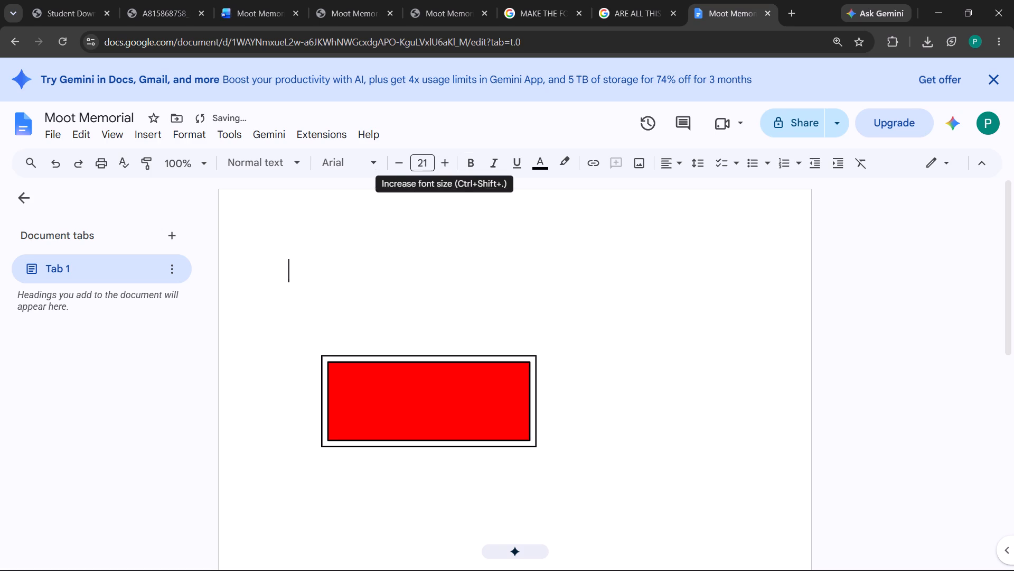
triple_click(442, 168)
click(443, 167)
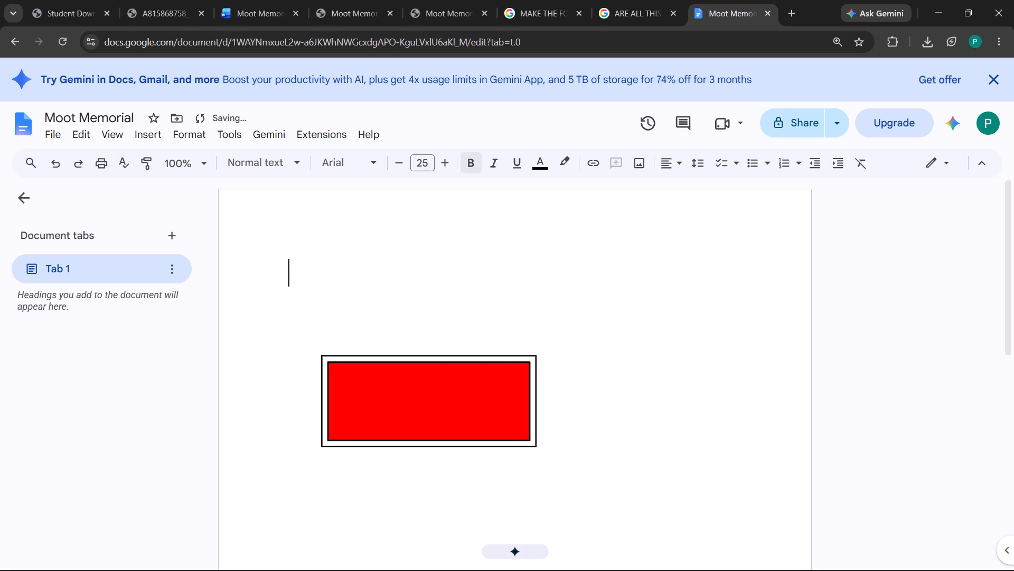
click(472, 164)
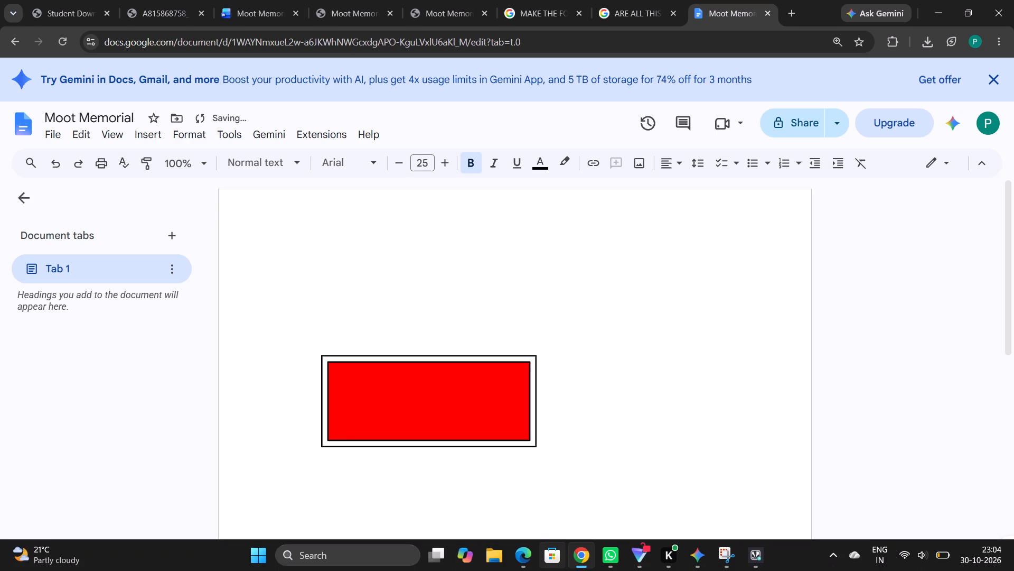
Check the team code box on the earlier memorial's cover page in the PDF and Word copies, then return to the Google Docs document.
click(699, 558)
click(698, 557)
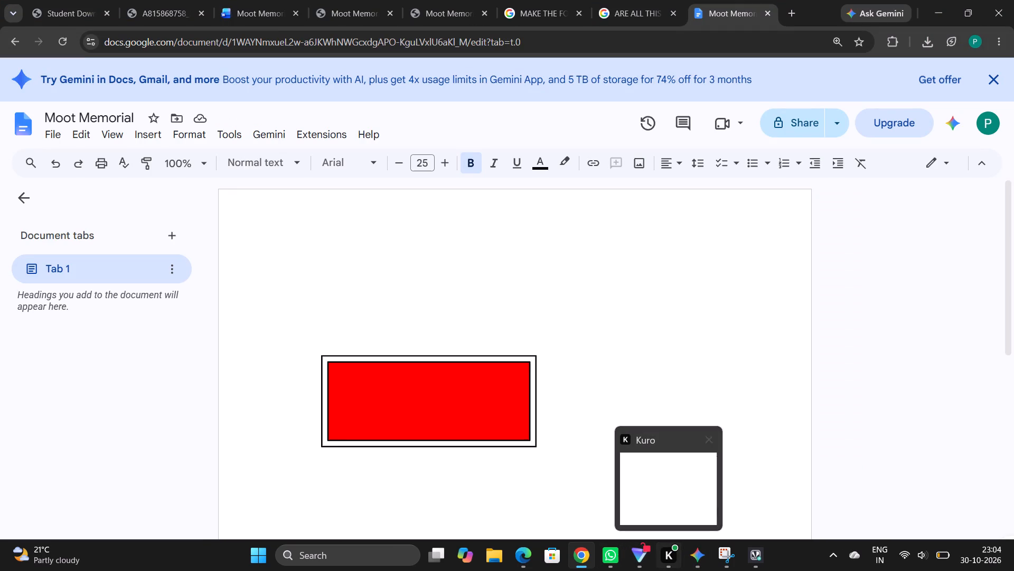
click(466, 0)
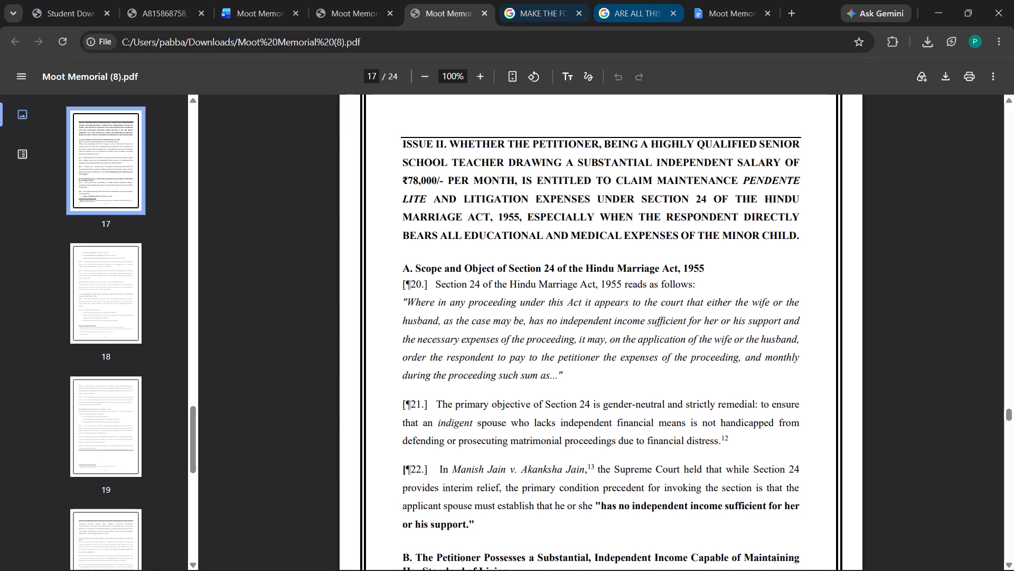
click(344, 0)
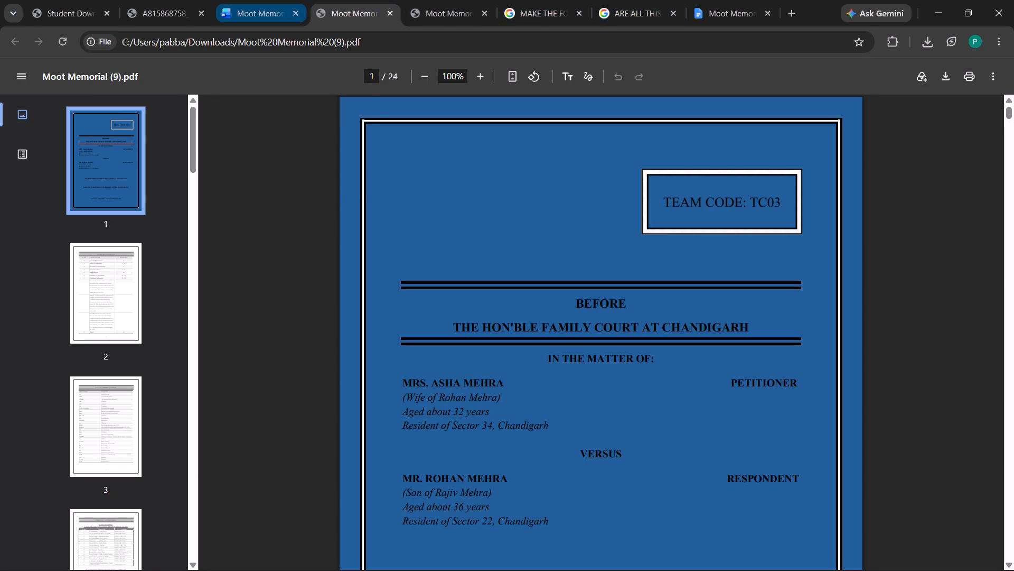
click(676, 198)
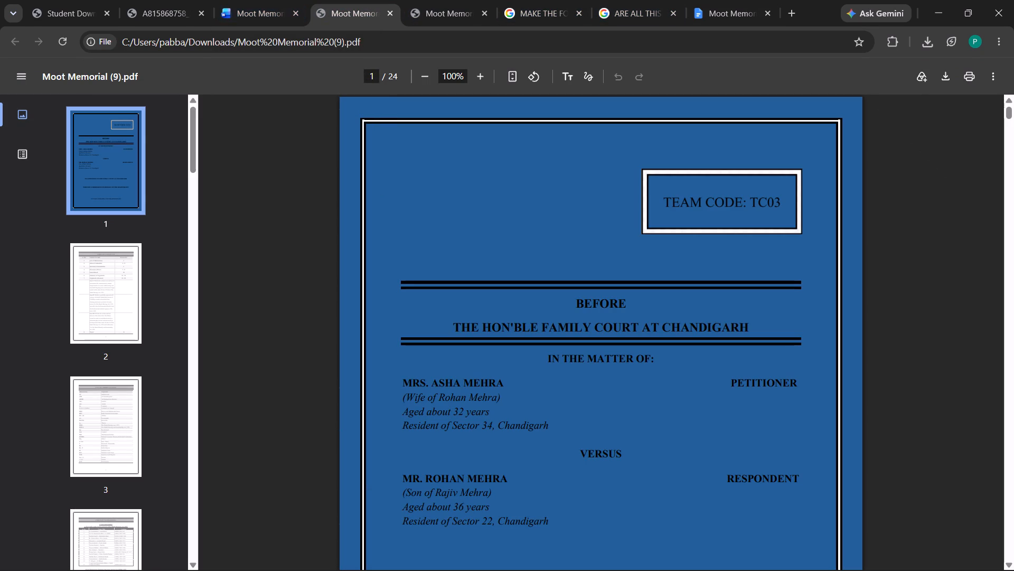
click(248, 1)
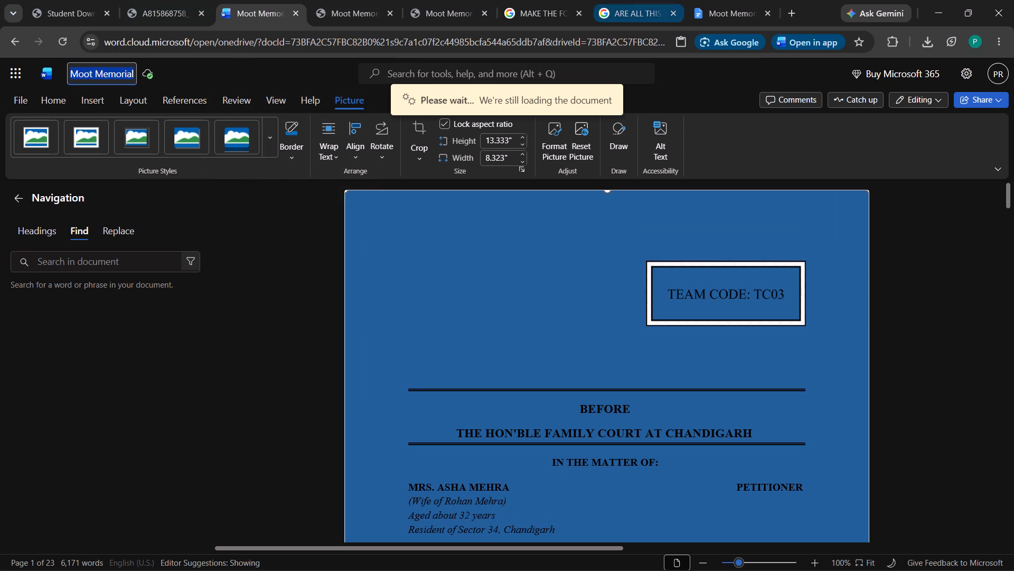
click(705, 5)
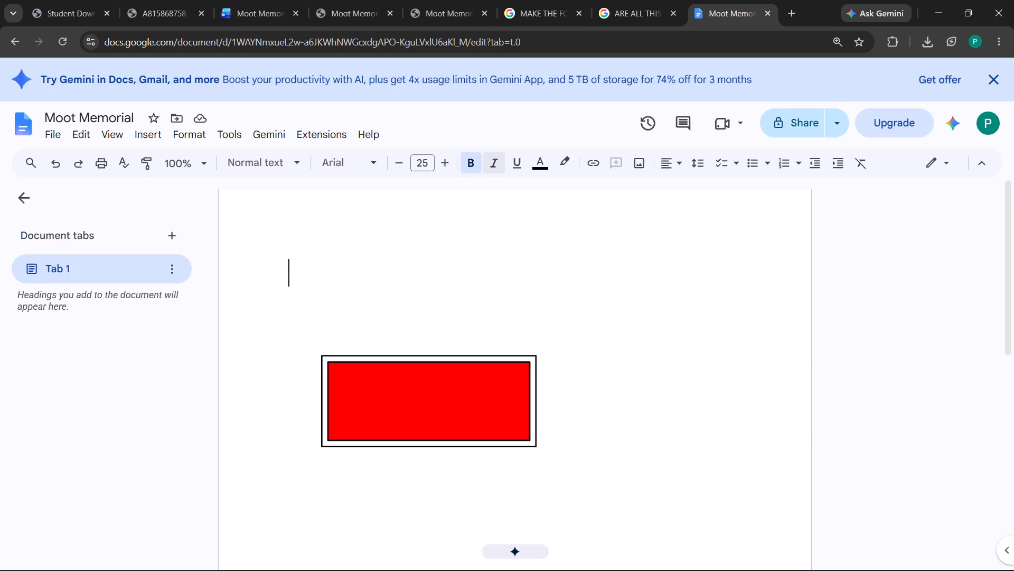
Reduce the font size to 20 and enter the bold line "TEAM CODE: TCO3" above the red box.
triple_click(401, 157)
double_click(401, 157)
key(t)
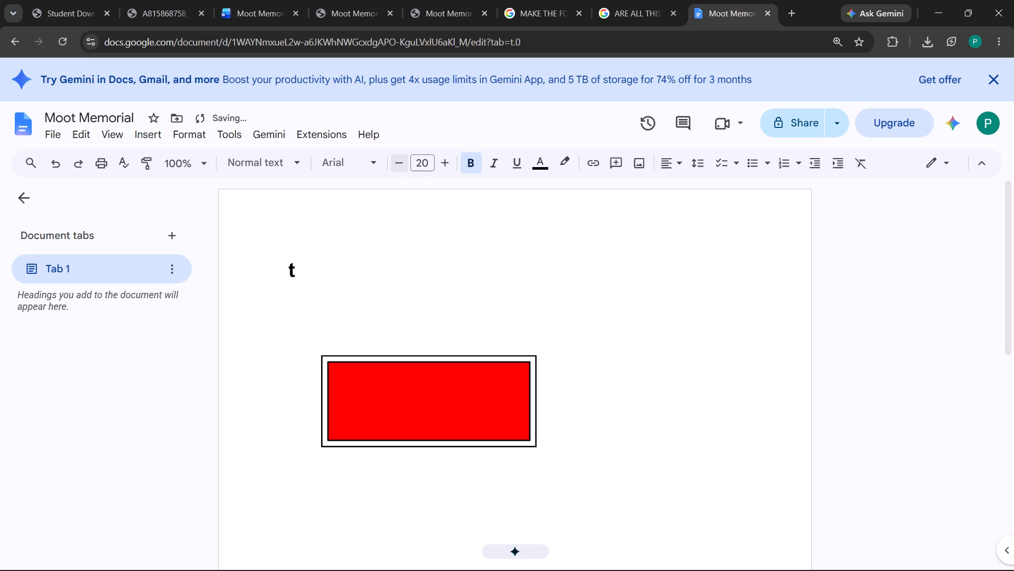
key(BackSpace)
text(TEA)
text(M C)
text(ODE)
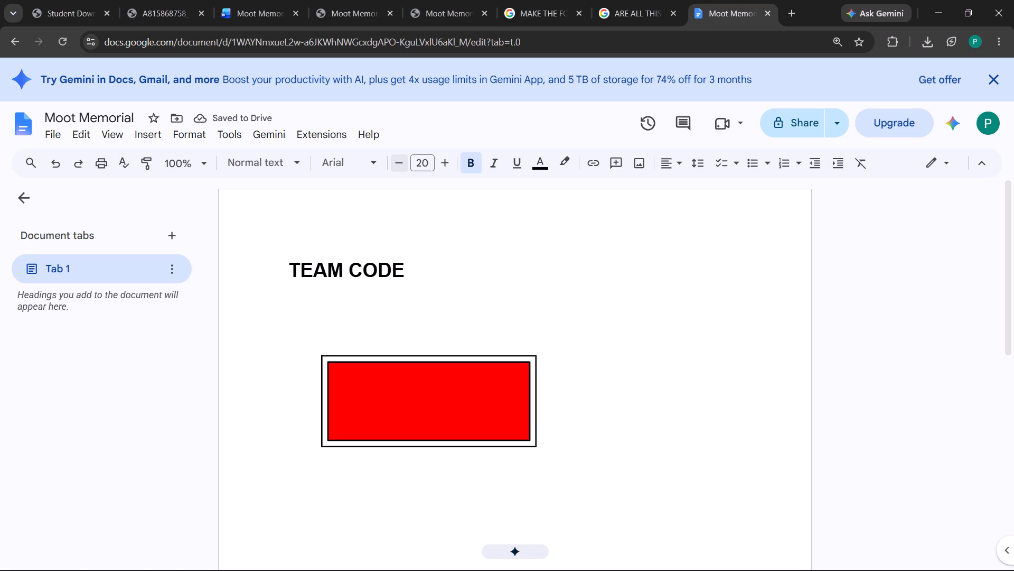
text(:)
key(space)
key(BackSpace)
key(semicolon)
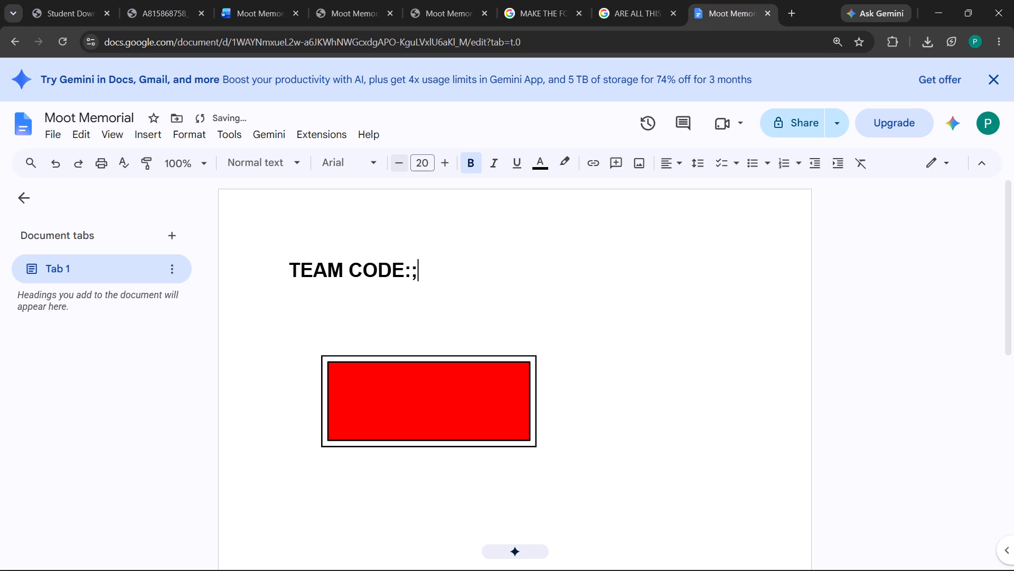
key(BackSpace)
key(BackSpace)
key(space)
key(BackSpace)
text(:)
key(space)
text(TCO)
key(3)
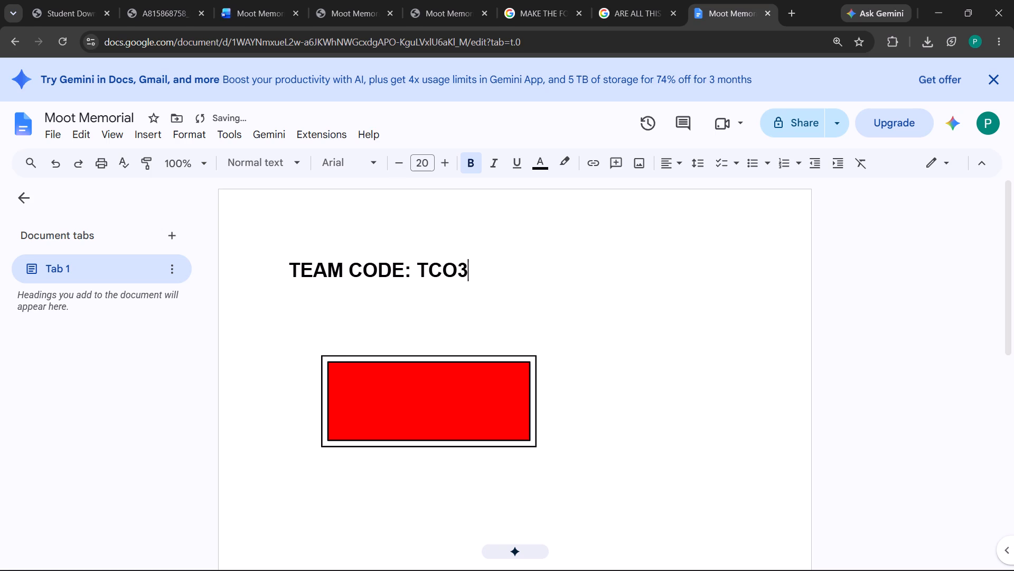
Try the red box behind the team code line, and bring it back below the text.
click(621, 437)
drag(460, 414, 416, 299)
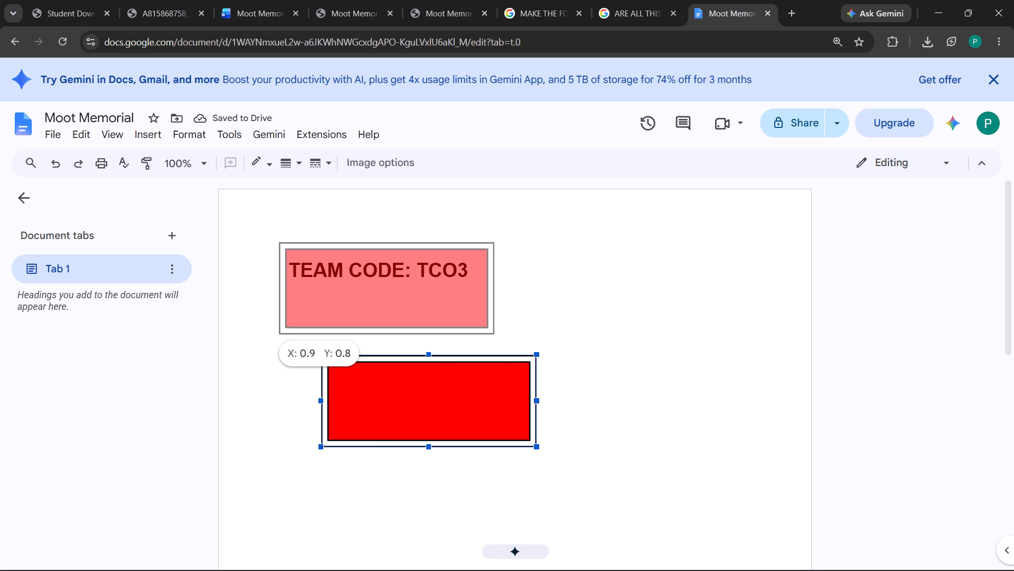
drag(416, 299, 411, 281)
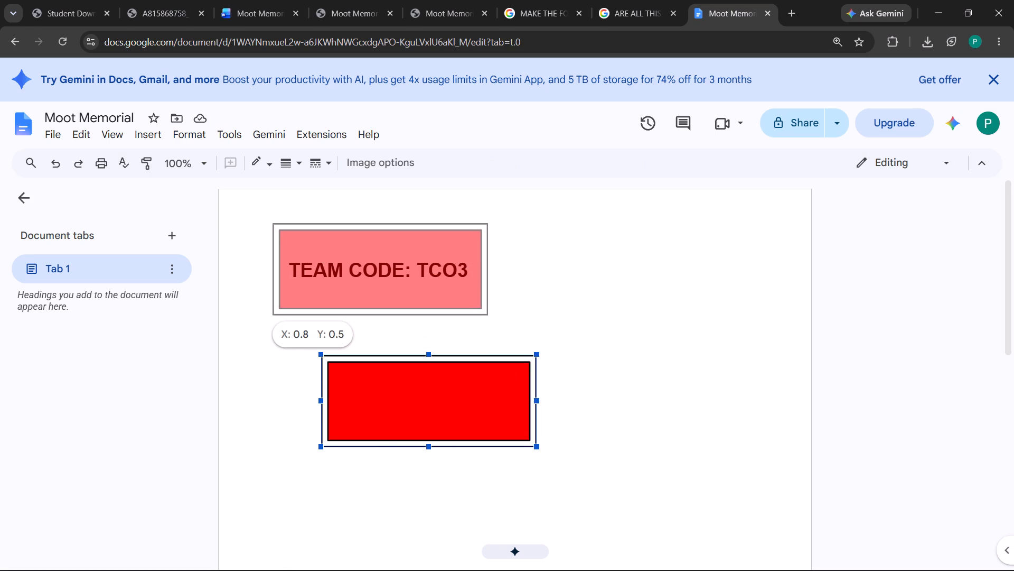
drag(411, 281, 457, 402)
Change the font of the whole team code line to Times New Roman.
click(426, 262)
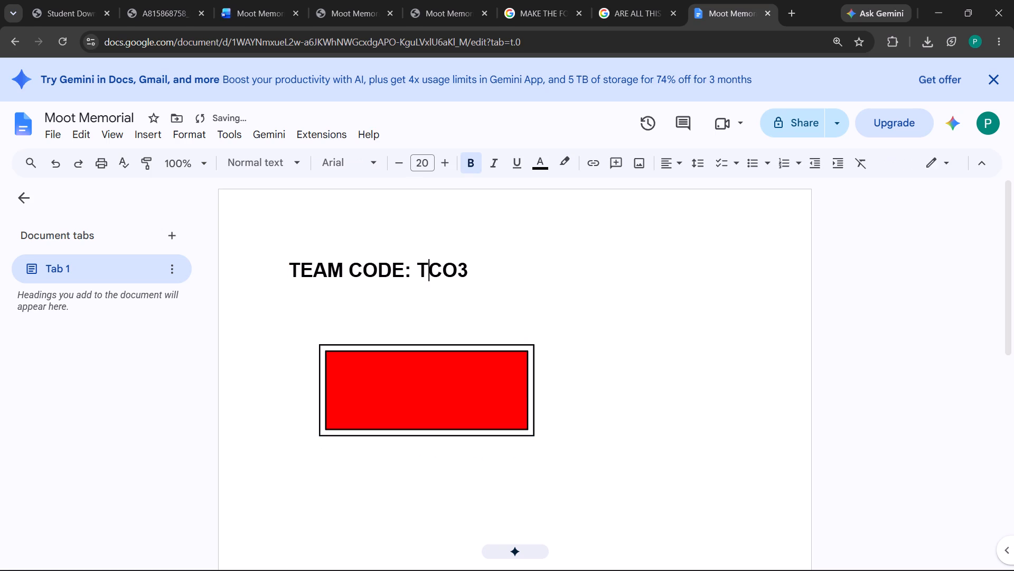
click(337, 232)
triple_click(343, 276)
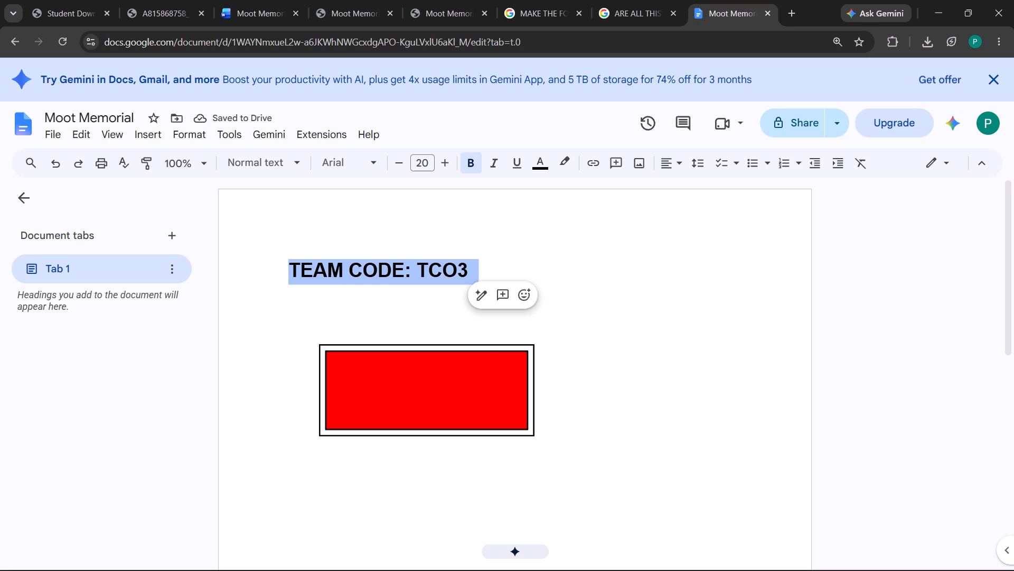
click(356, 167)
click(374, 257)
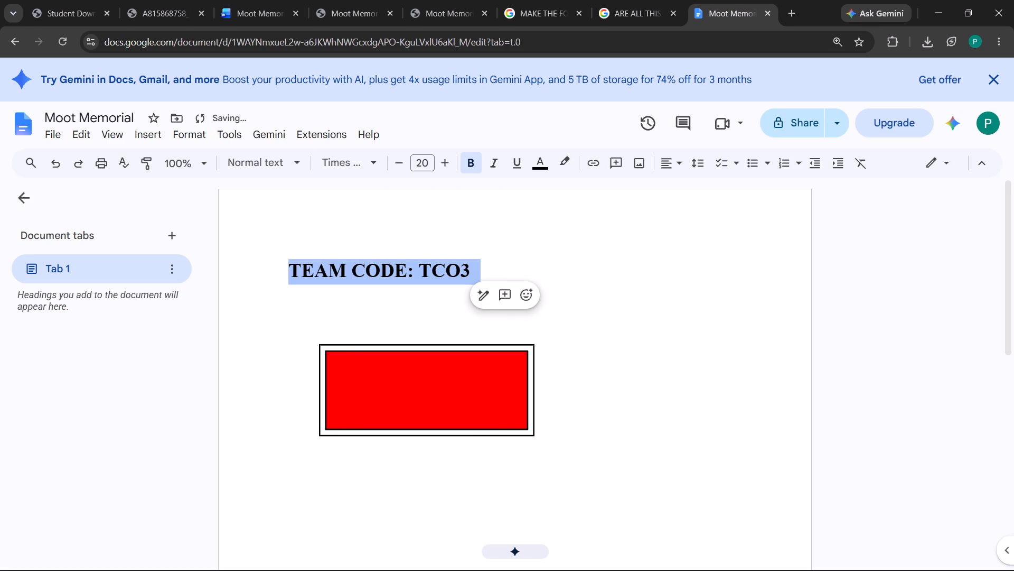
click(588, 279)
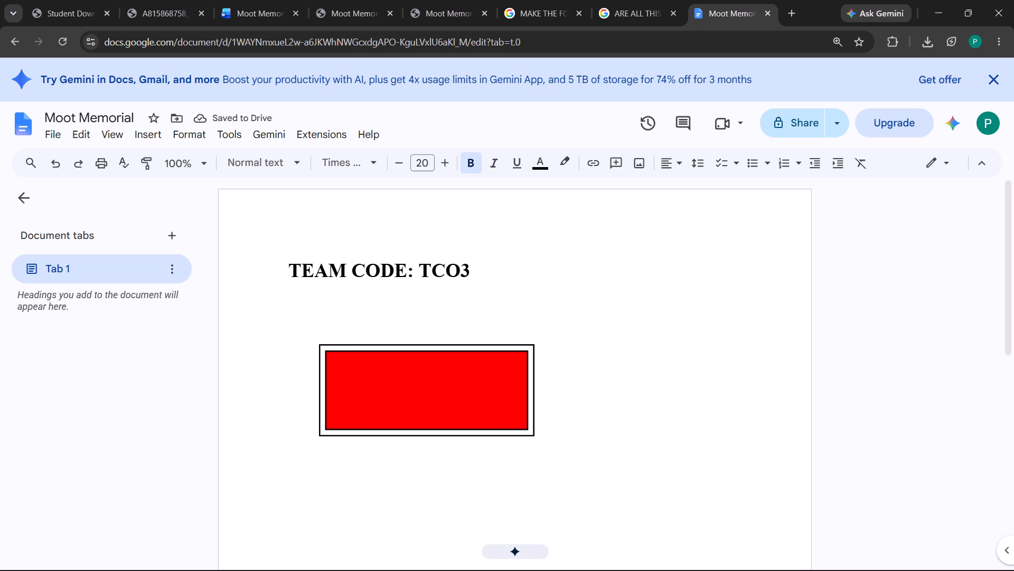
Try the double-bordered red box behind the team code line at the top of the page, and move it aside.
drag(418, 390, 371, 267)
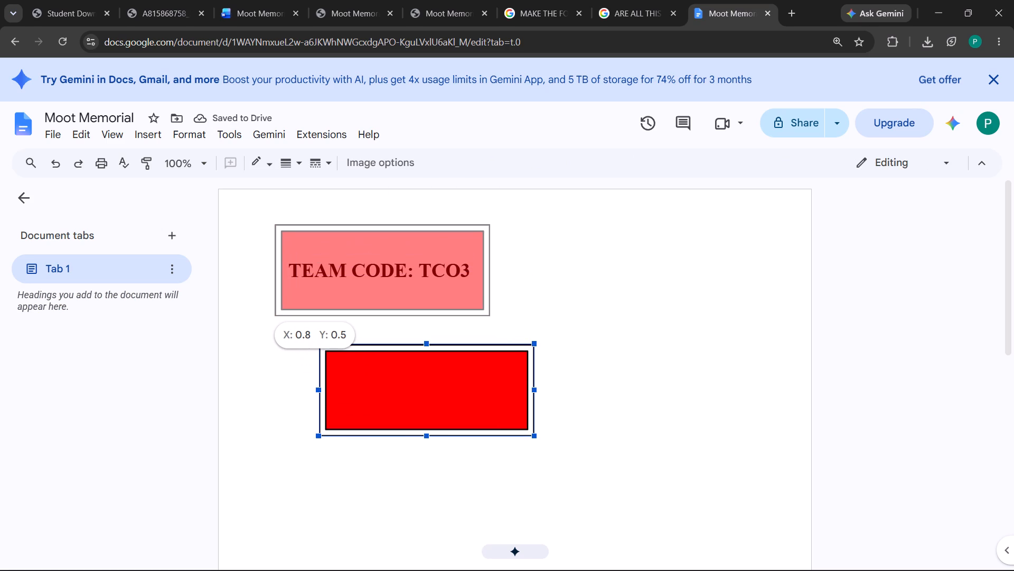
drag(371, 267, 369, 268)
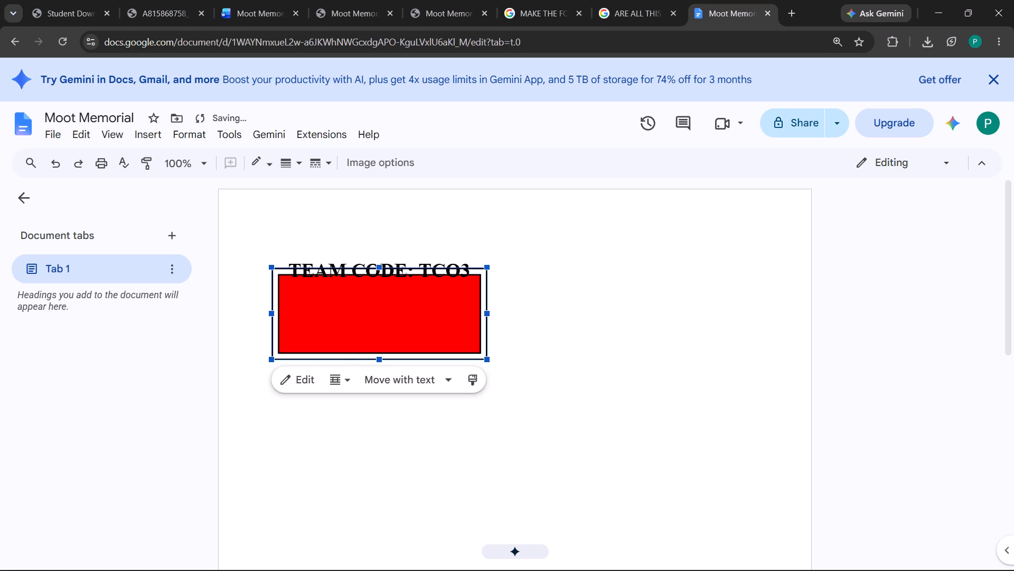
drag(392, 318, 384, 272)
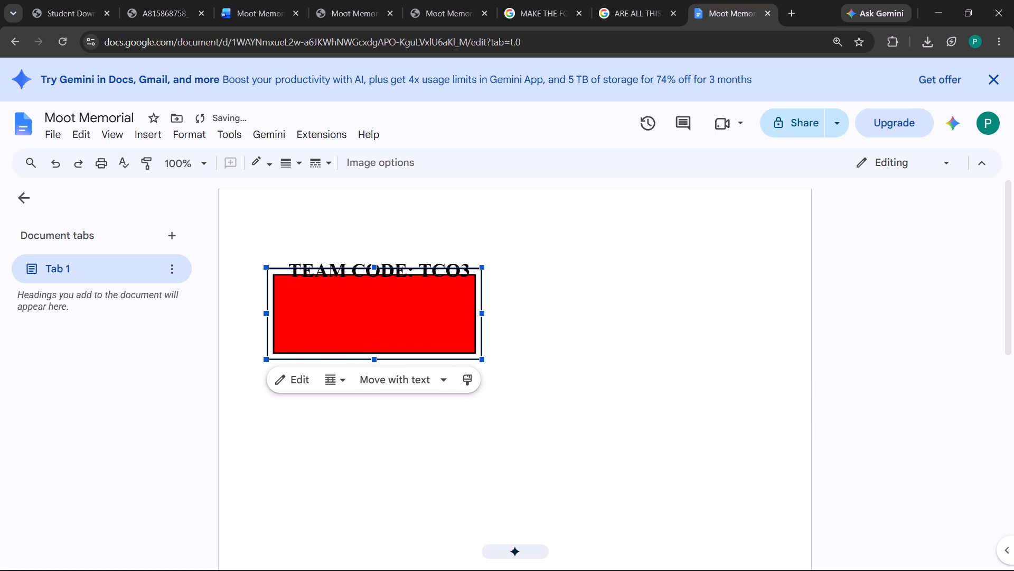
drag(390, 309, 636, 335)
Move the team code line down by three blank lines and indent it with seven spaces.
click(285, 273)
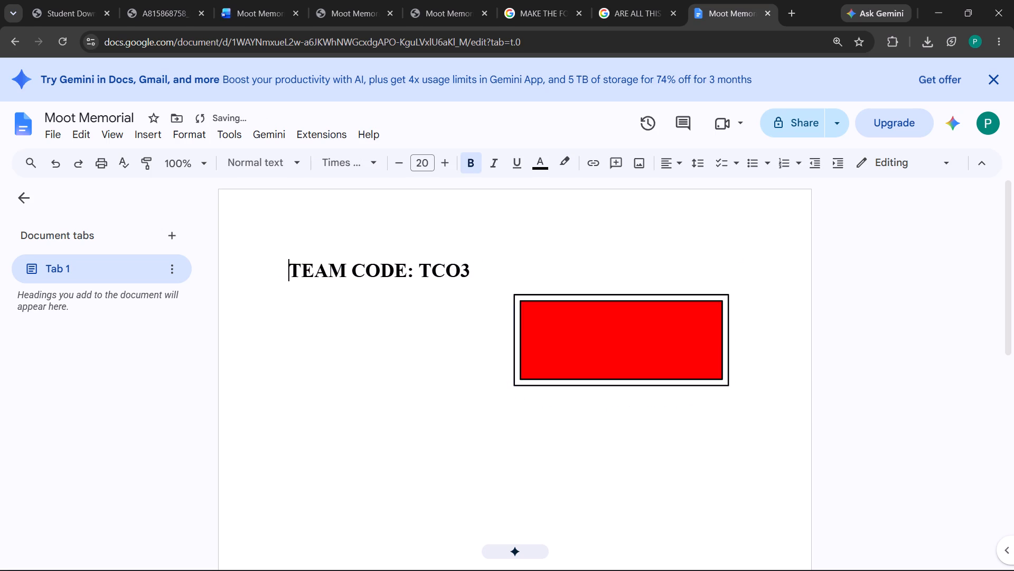
key(Return)
key(Return)
key(Return)
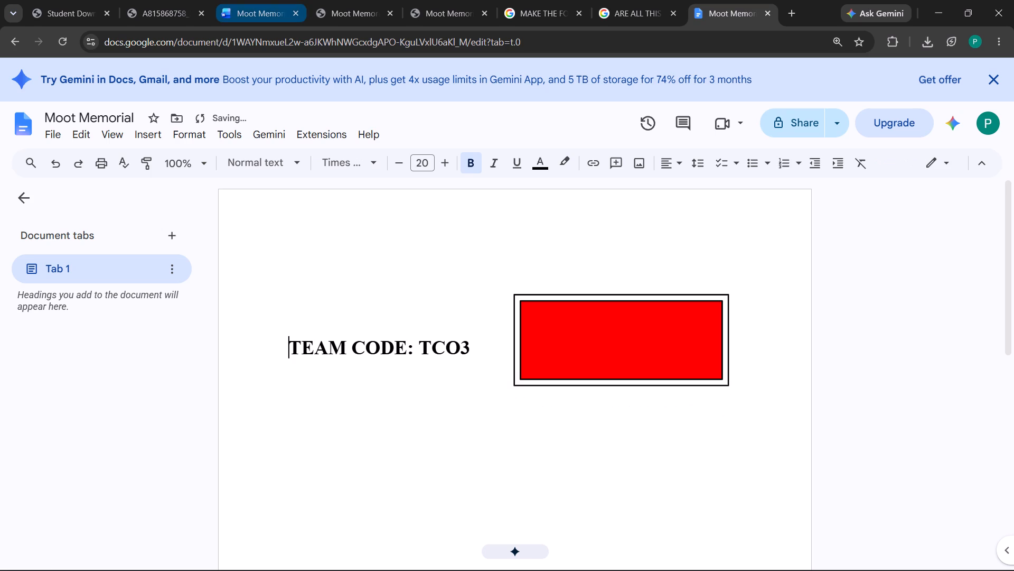
key(space)
key(space)
key(space)
key(space)
key(space)
key(space)
key(space)
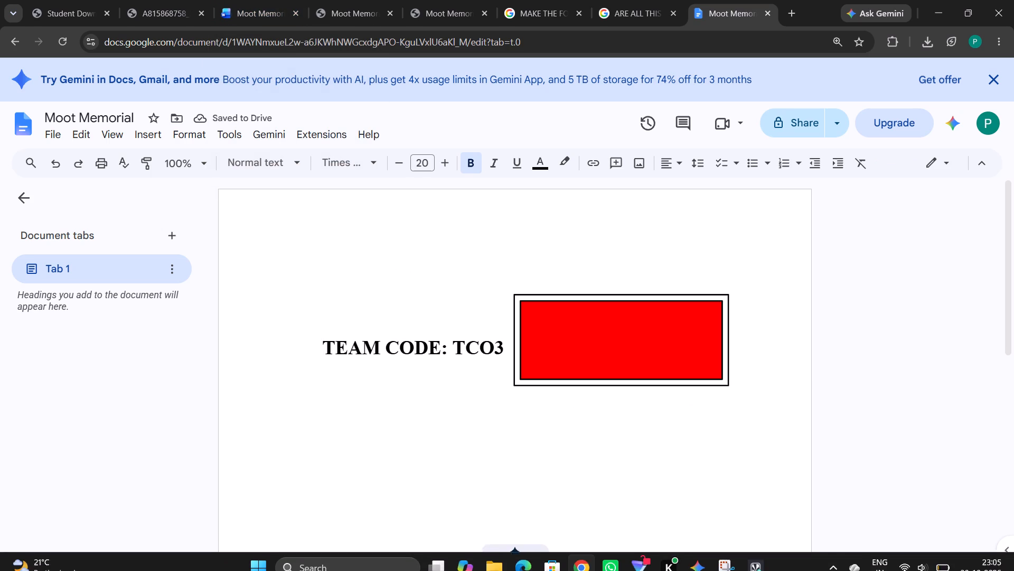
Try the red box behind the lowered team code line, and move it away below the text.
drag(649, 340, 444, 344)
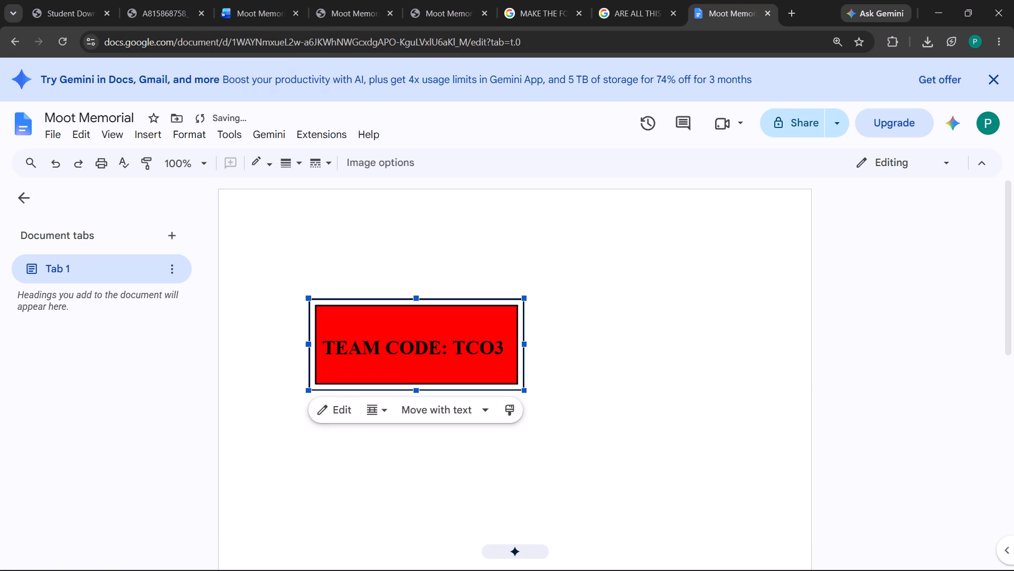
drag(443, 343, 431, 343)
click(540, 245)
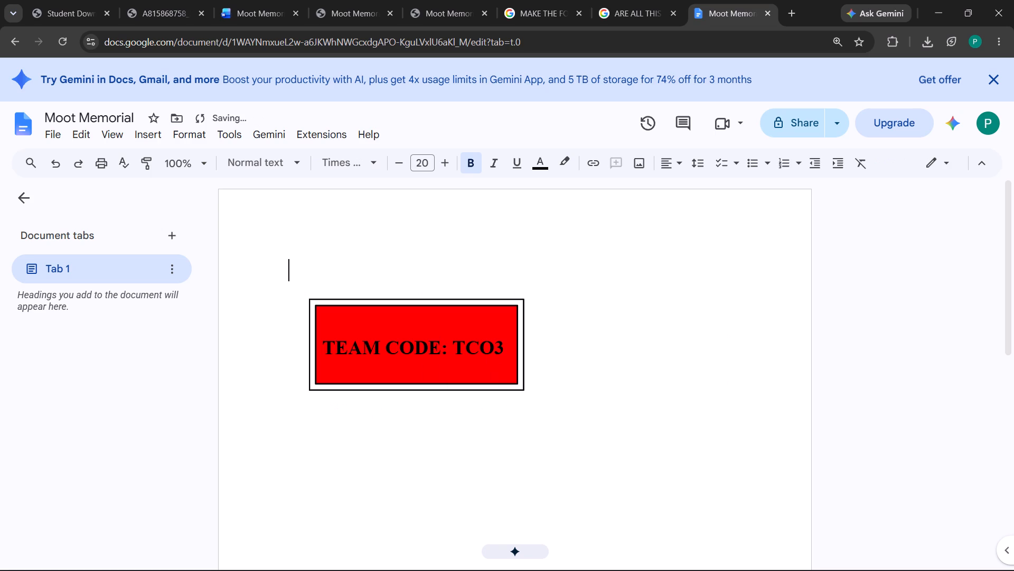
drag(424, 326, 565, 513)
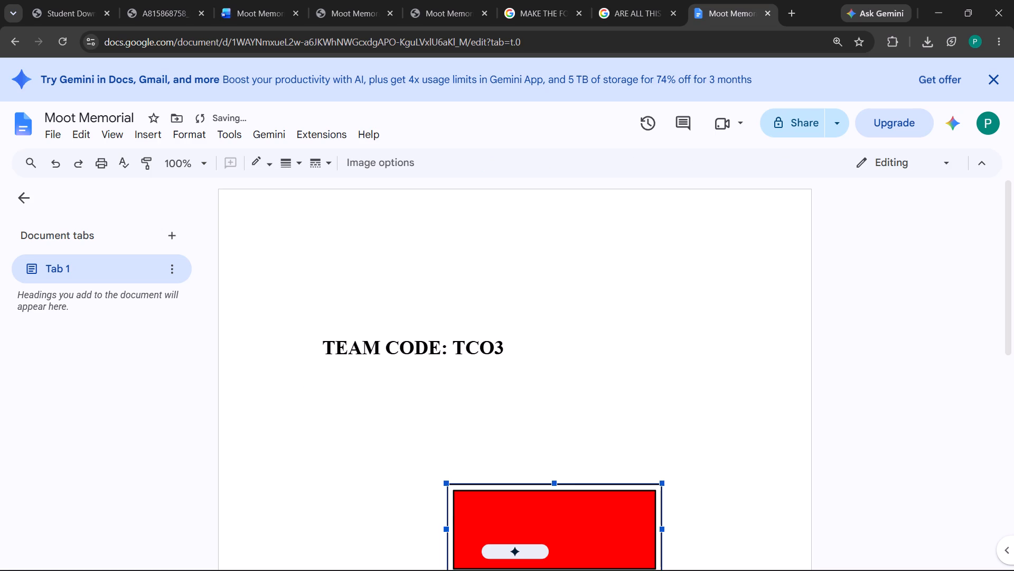
Position the red box behind the team code line so the text sits centred in it, at about X 1.3, Y 1.6.
drag(580, 522, 444, 303)
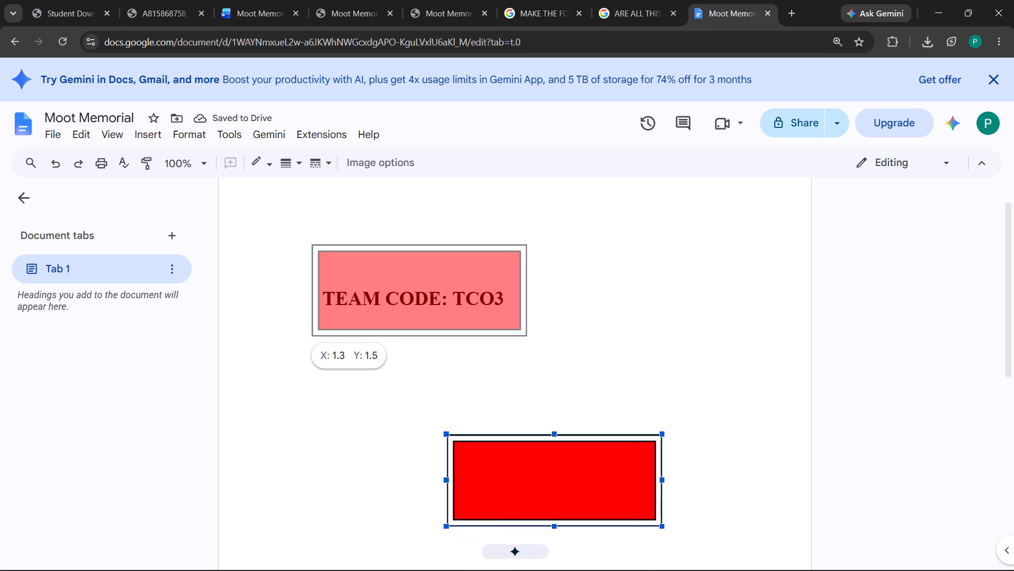
drag(444, 303, 439, 308)
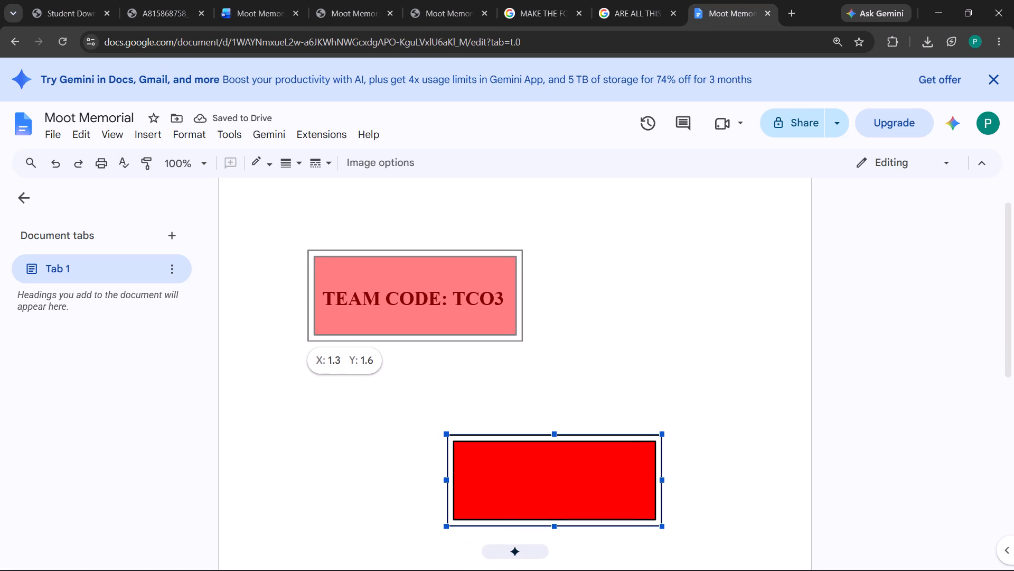
drag(439, 308, 439, 309)
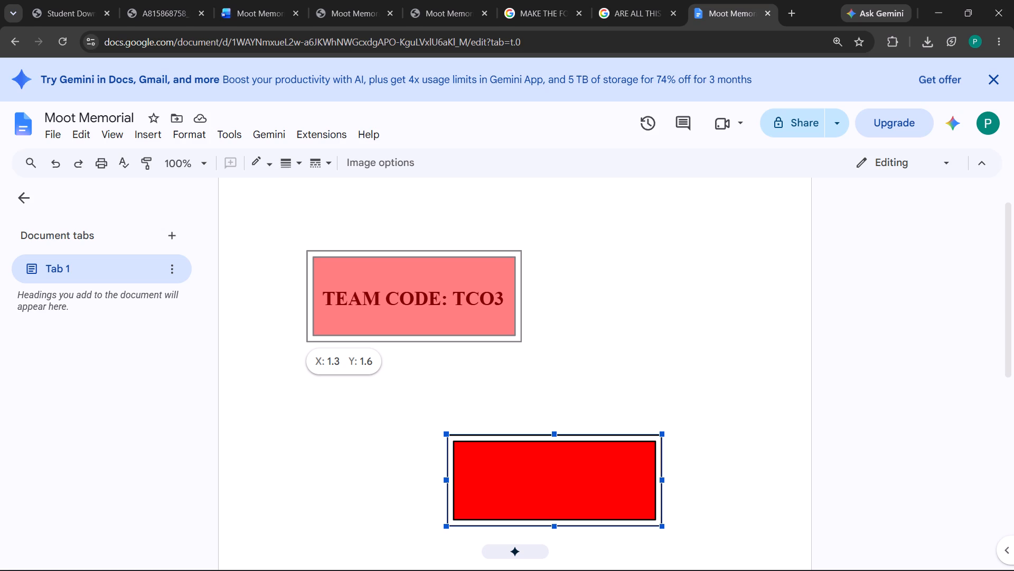
drag(439, 309, 438, 308)
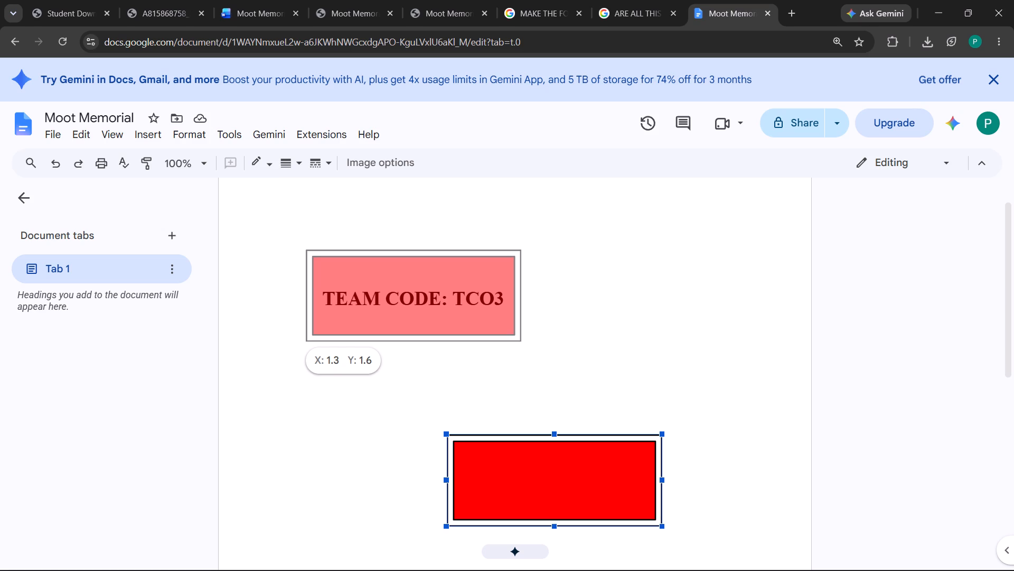
drag(438, 308, 438, 309)
click(716, 293)
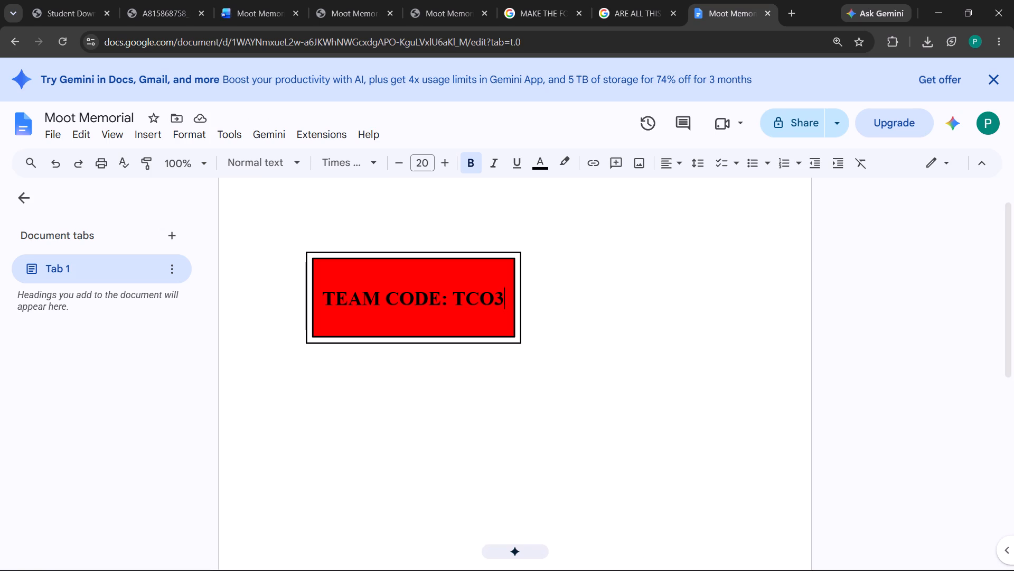
click(313, 456)
Capture the finished team code box with Snipping Tool, opened just once, framing the snip tightly on the box's outer border.
scroll(339, 294, down, 1)
scroll(340, 295, up, 4)
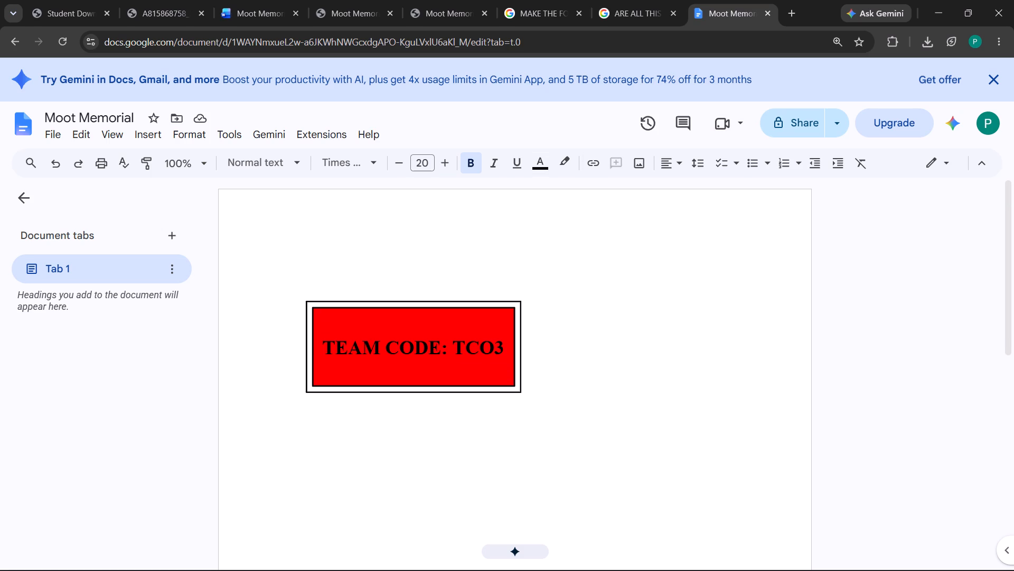
key(ctrl+plus)
key(ctrl+plus)
key(ctrl+plus)
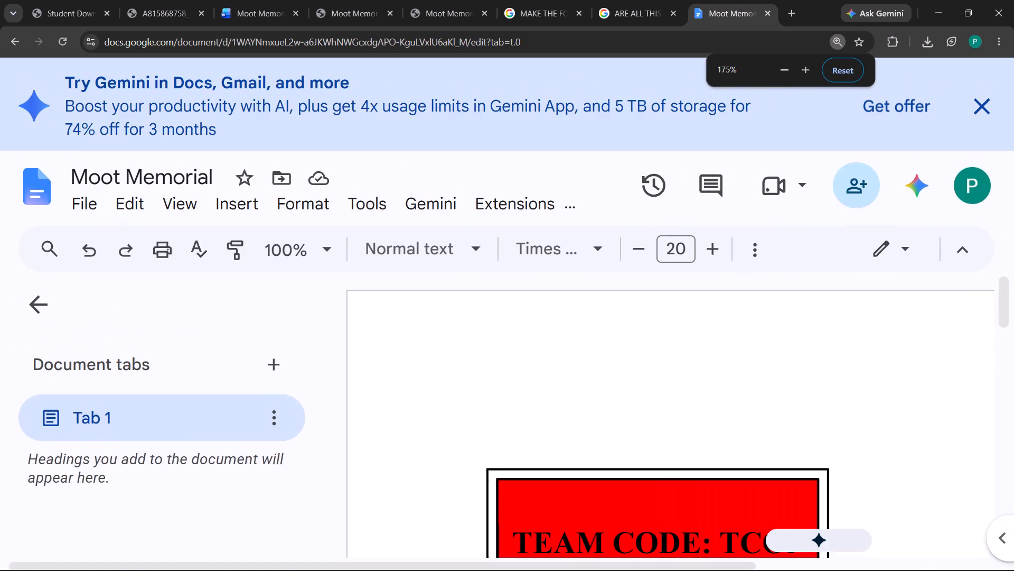
scroll(655, 448, down, 4)
scroll(651, 443, up, 3)
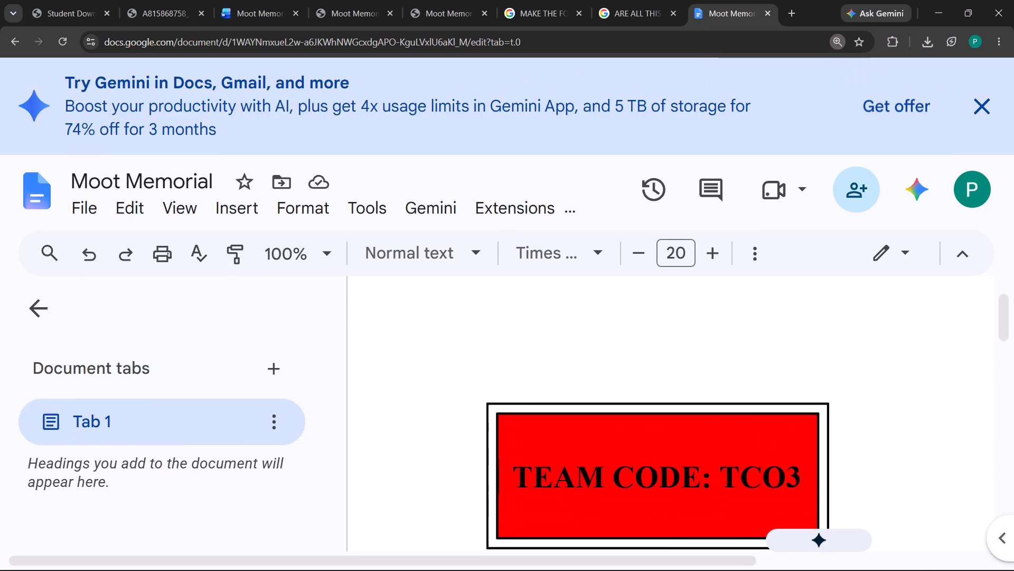
drag(592, 561, 655, 563)
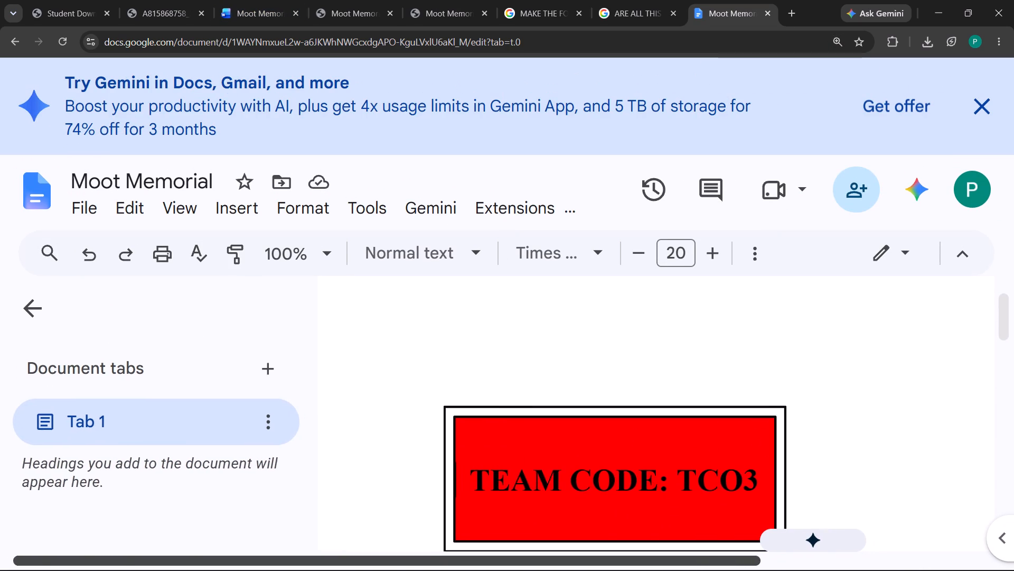
drag(655, 563, 753, 565)
scroll(607, 394, down, 2)
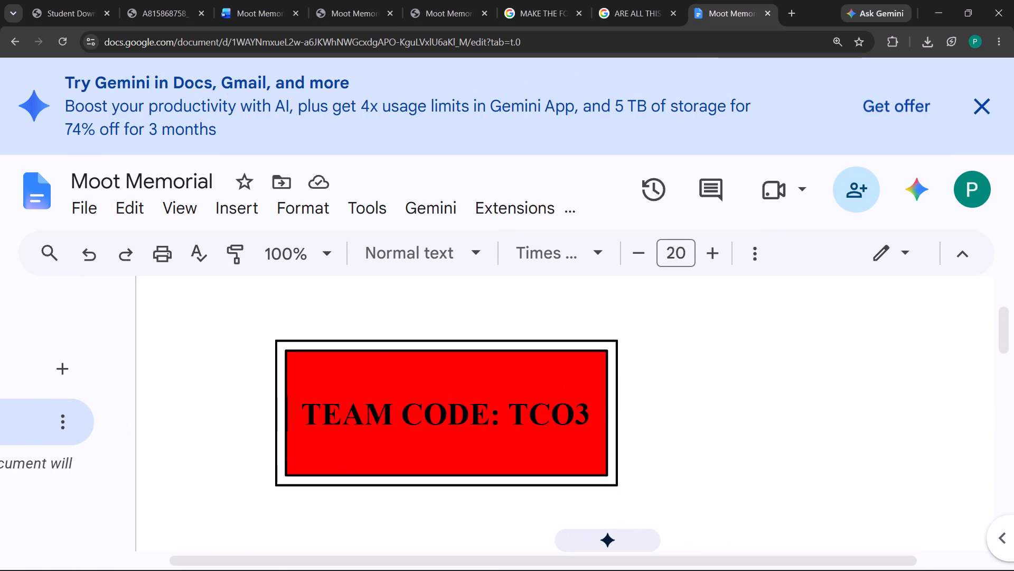
scroll(607, 394, up, 1)
key(ctrl+plus)
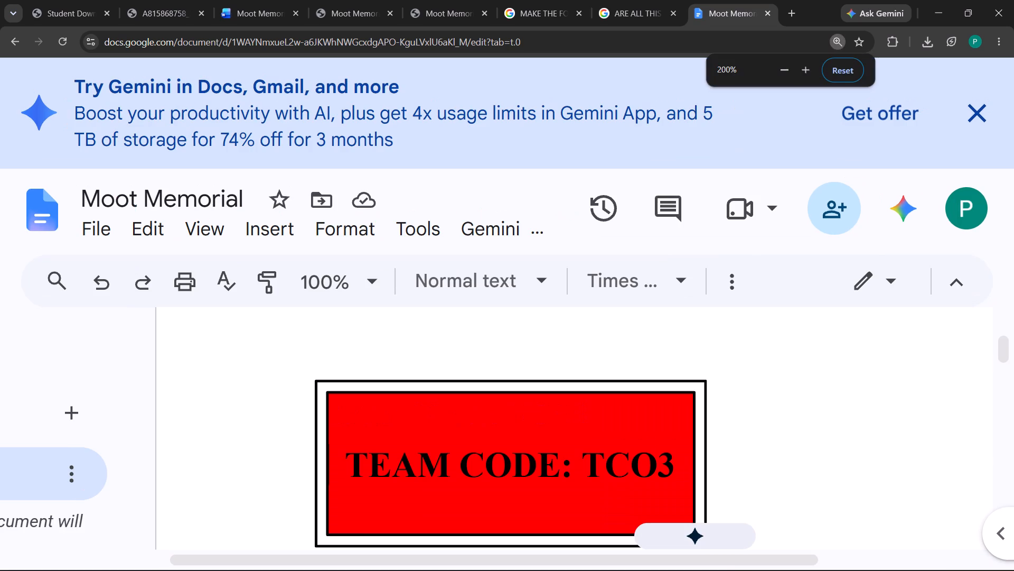
key(ctrl+plus)
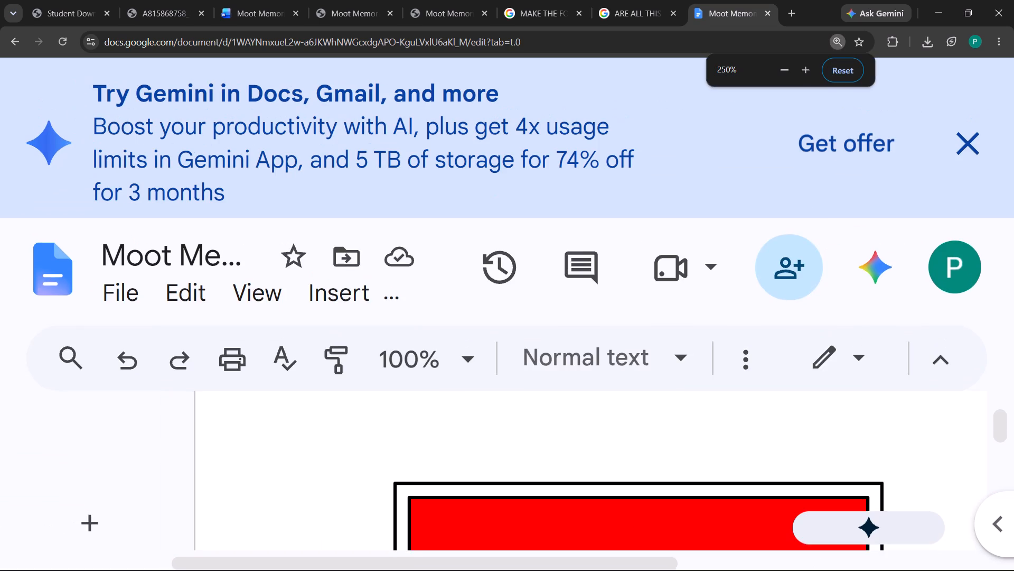
scroll(527, 309, down, 3)
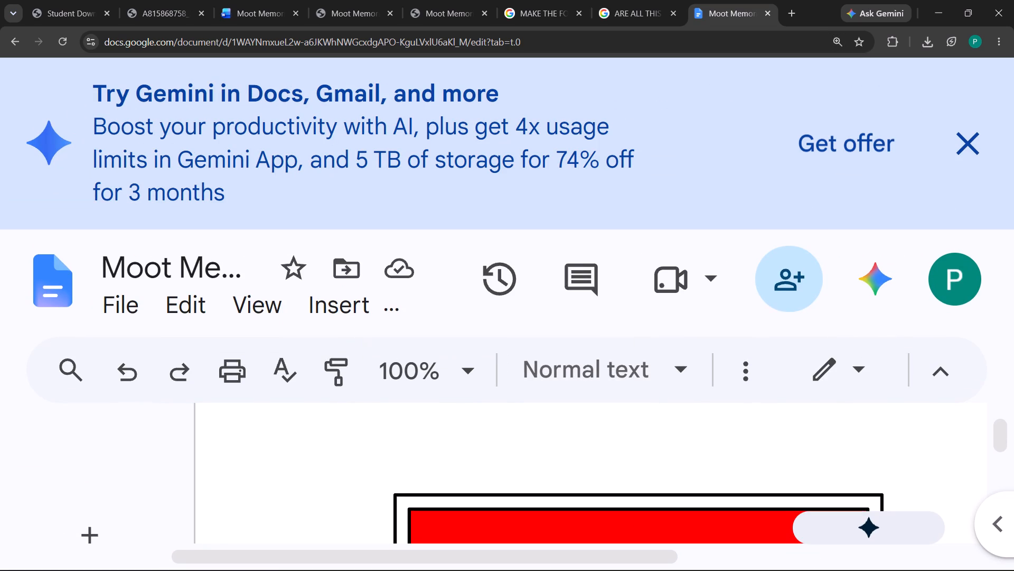
scroll(528, 436, down, 2)
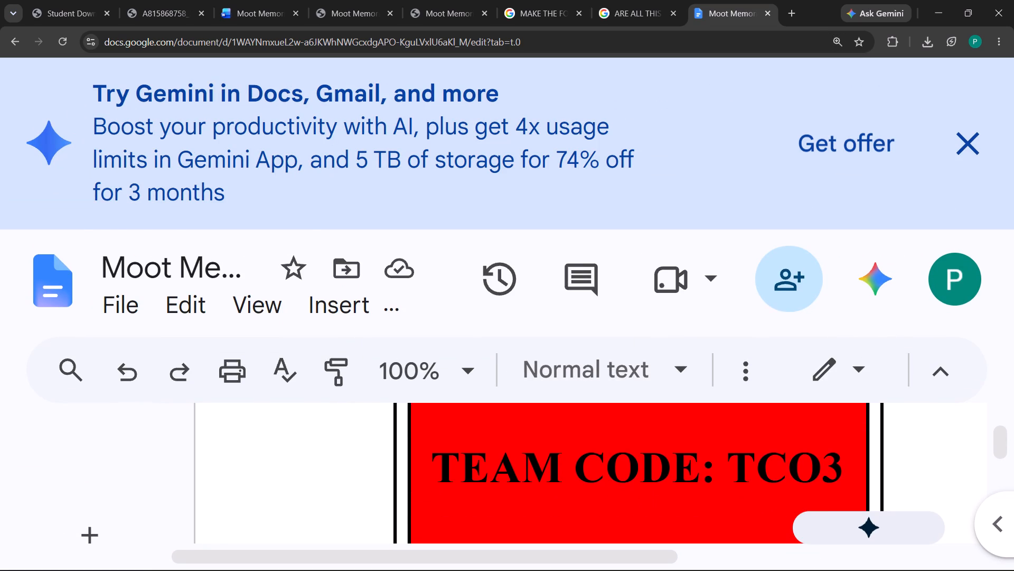
key(ctrl+minus)
scroll(567, 381, up, 1)
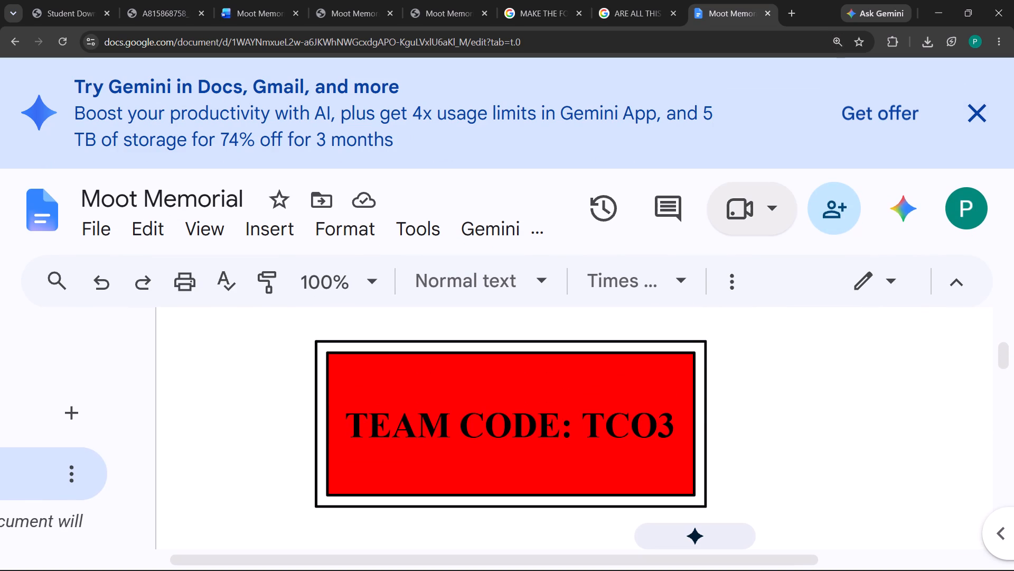
key(shift+super+s)
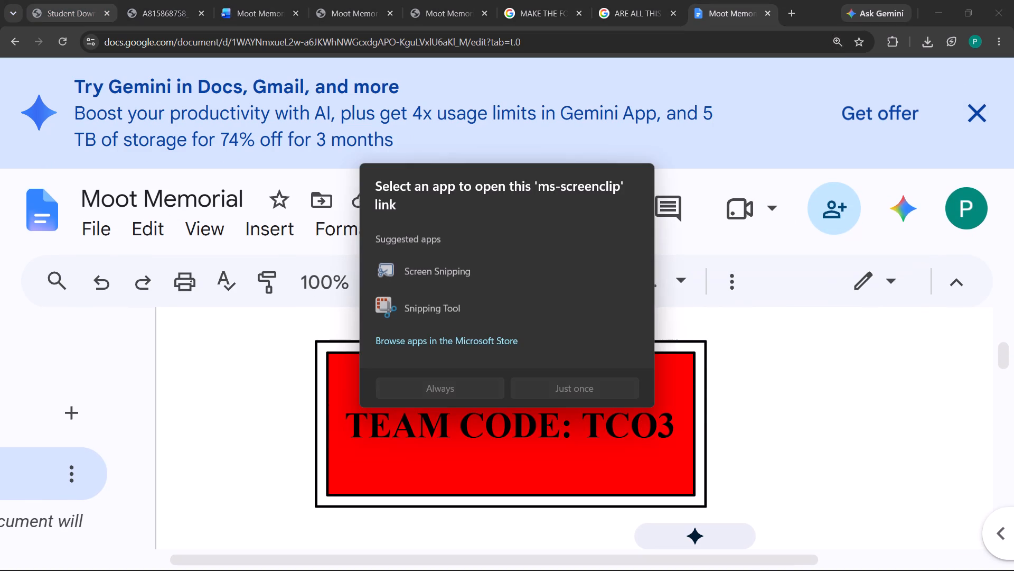
click(452, 299)
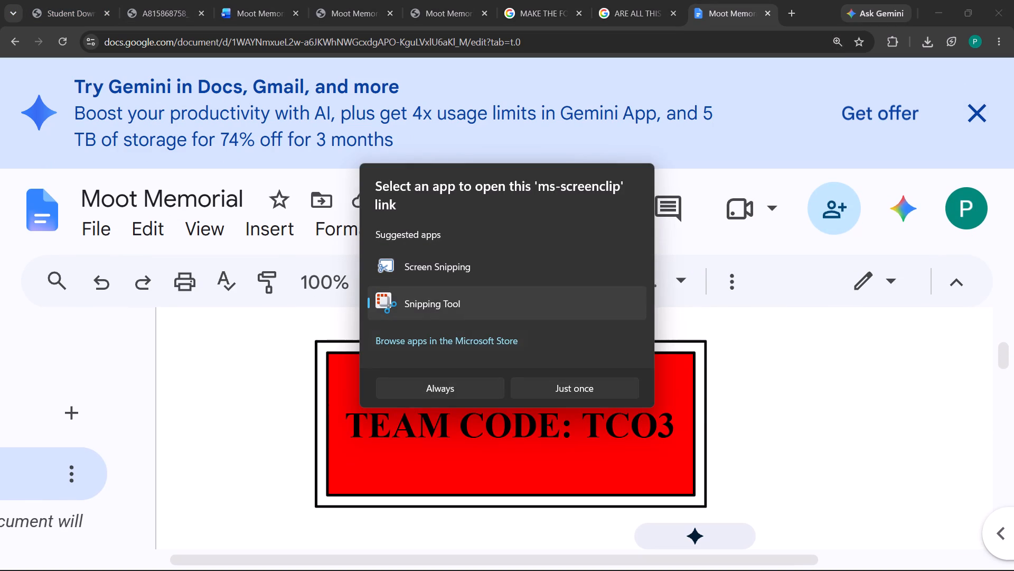
click(515, 389)
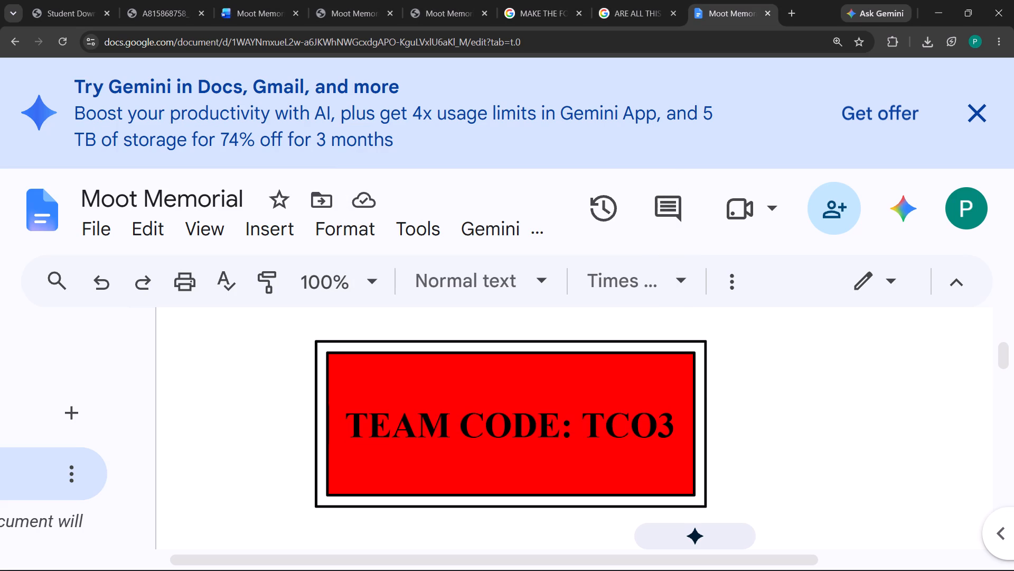
click(314, 339)
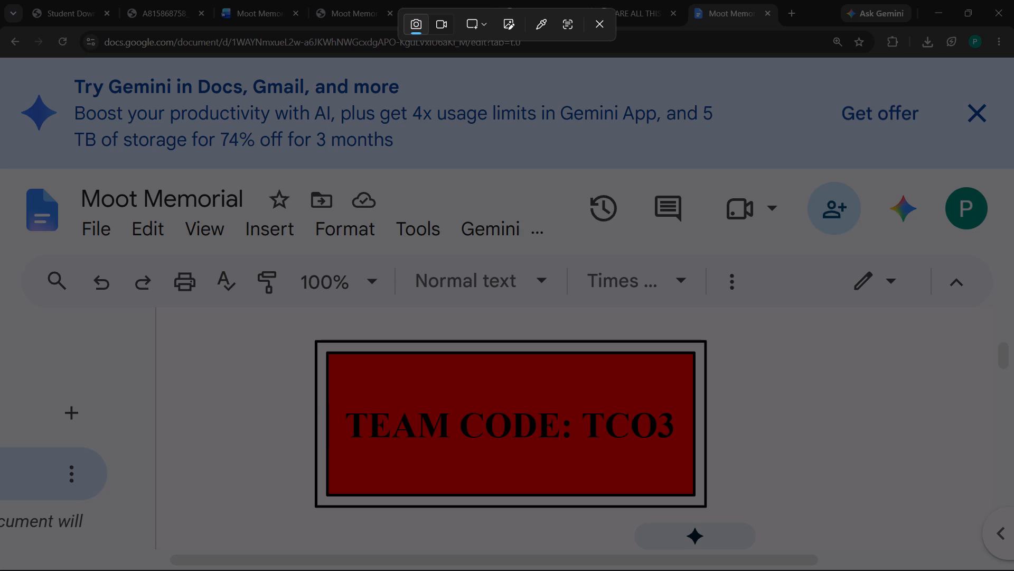
drag(316, 340, 549, 458)
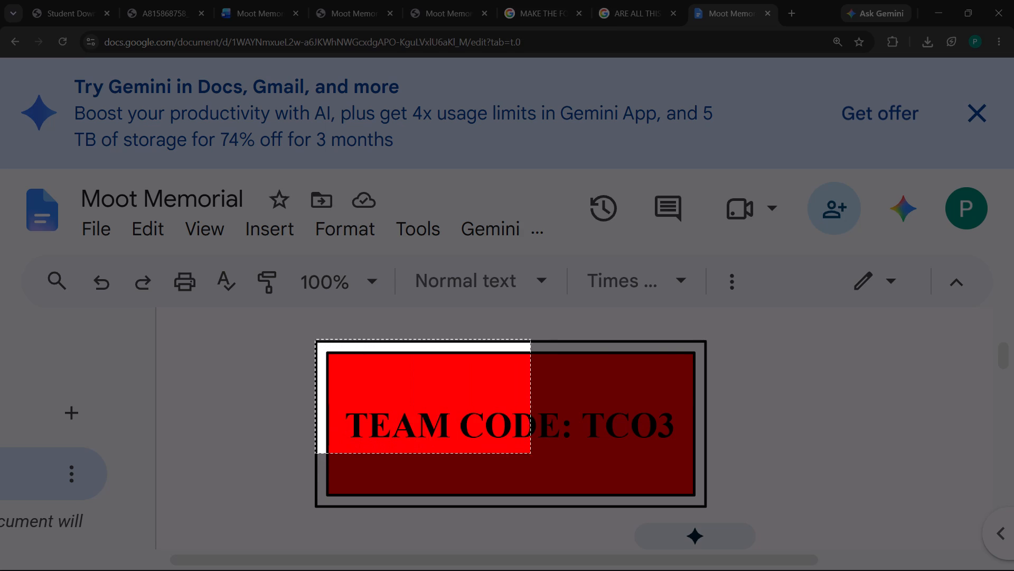
drag(549, 458, 703, 507)
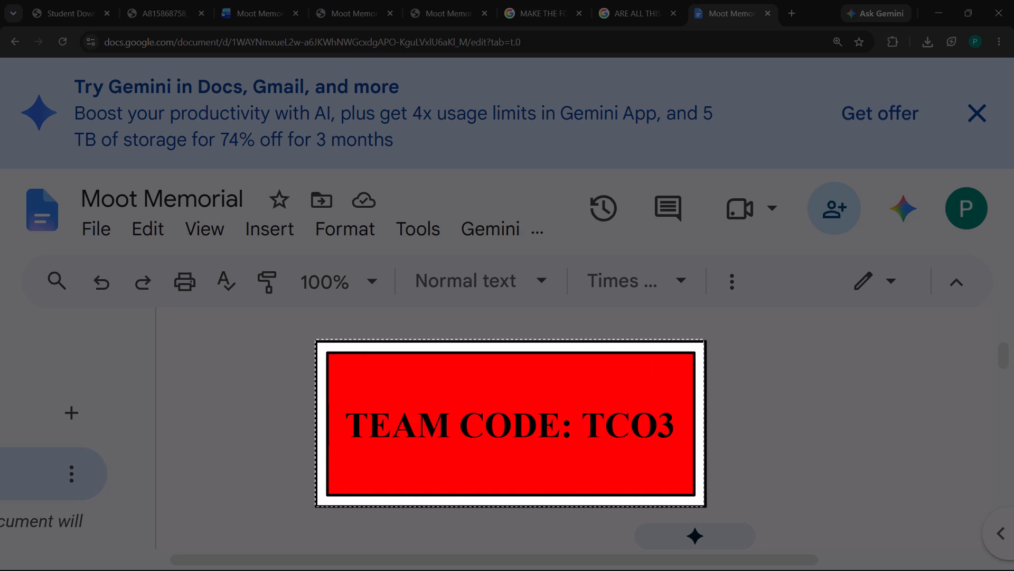
drag(703, 507, 707, 513)
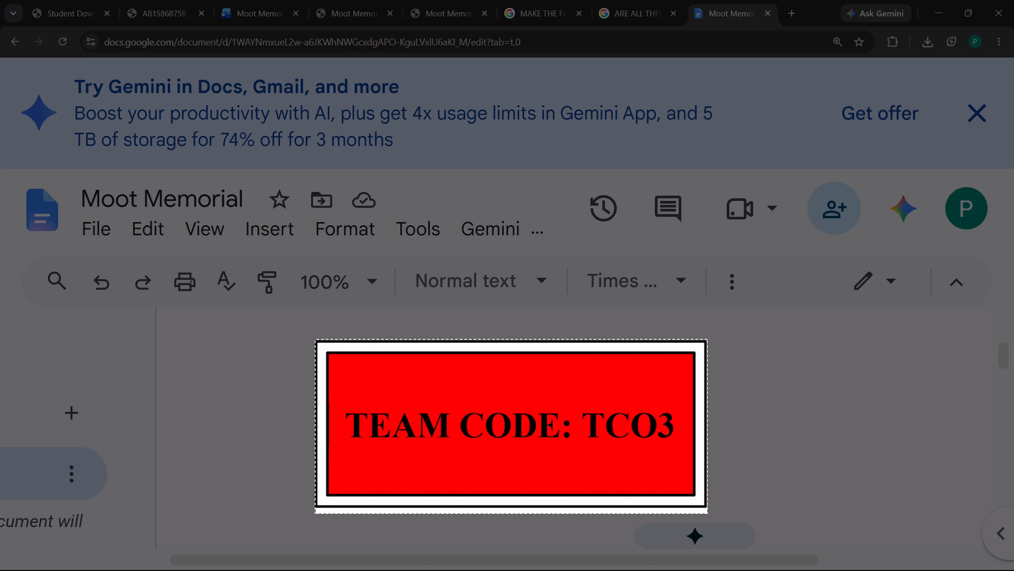
drag(707, 513, 707, 507)
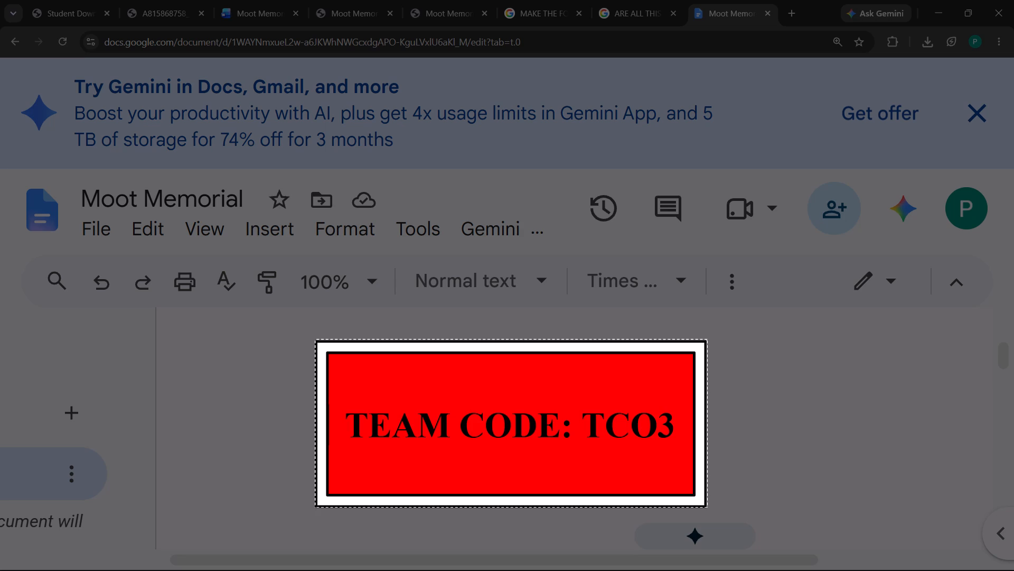
drag(707, 507, 707, 510)
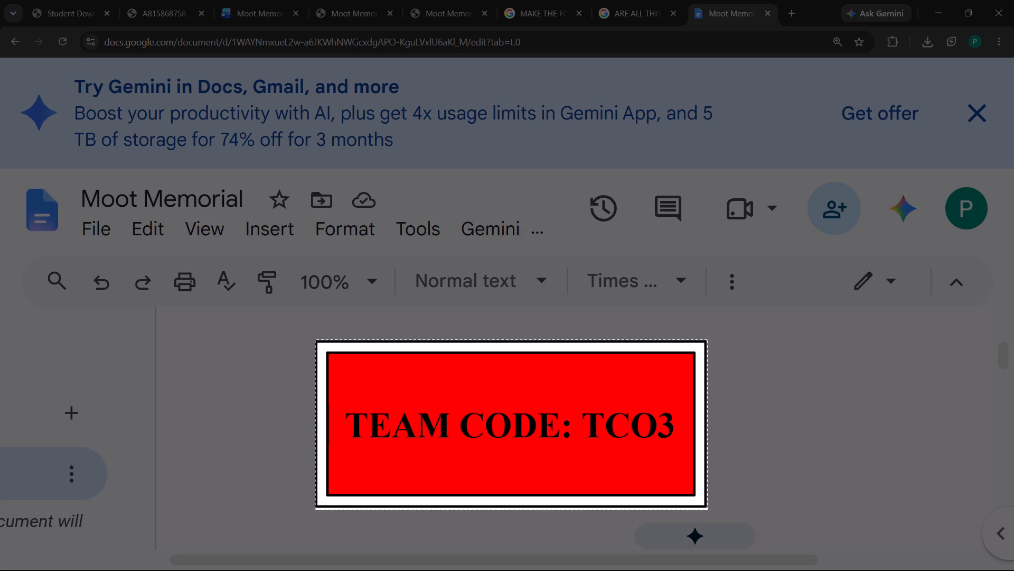
drag(707, 510, 706, 507)
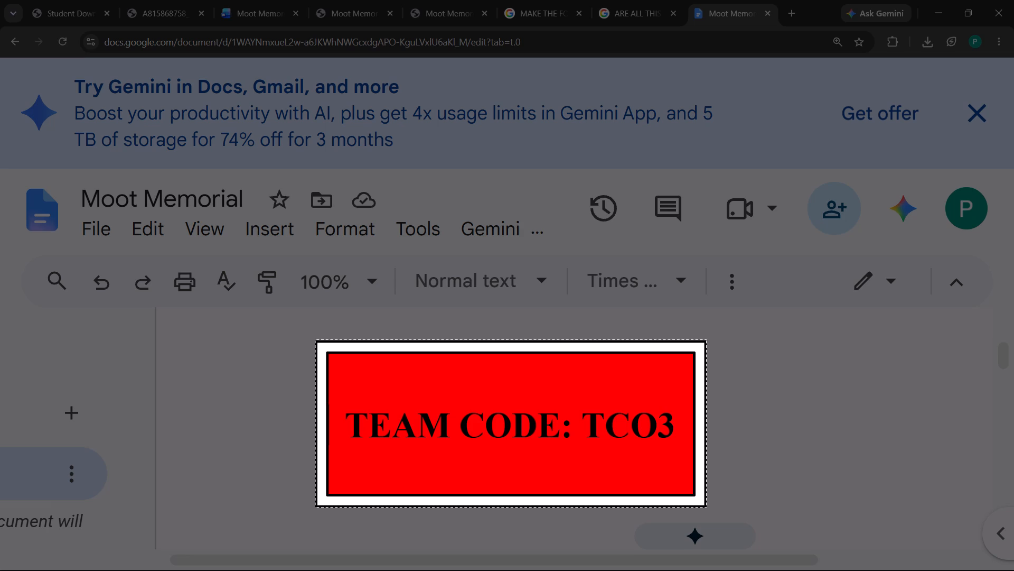
Fine-tune the snip frame to include the team code box's full outer border, capture it and copy the resulting image.
drag(706, 507, 708, 507)
drag(708, 507, 706, 509)
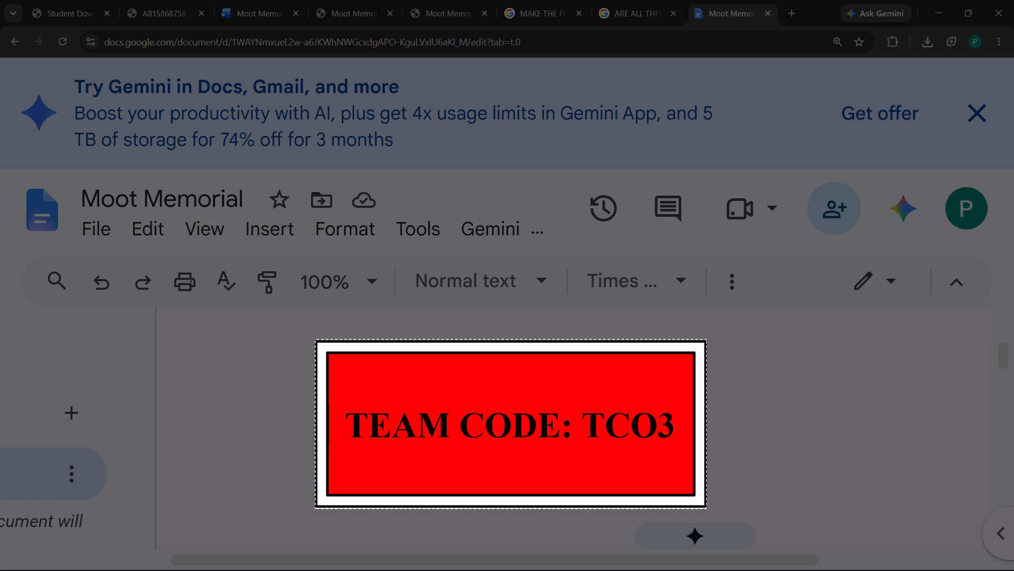
drag(706, 509, 708, 508)
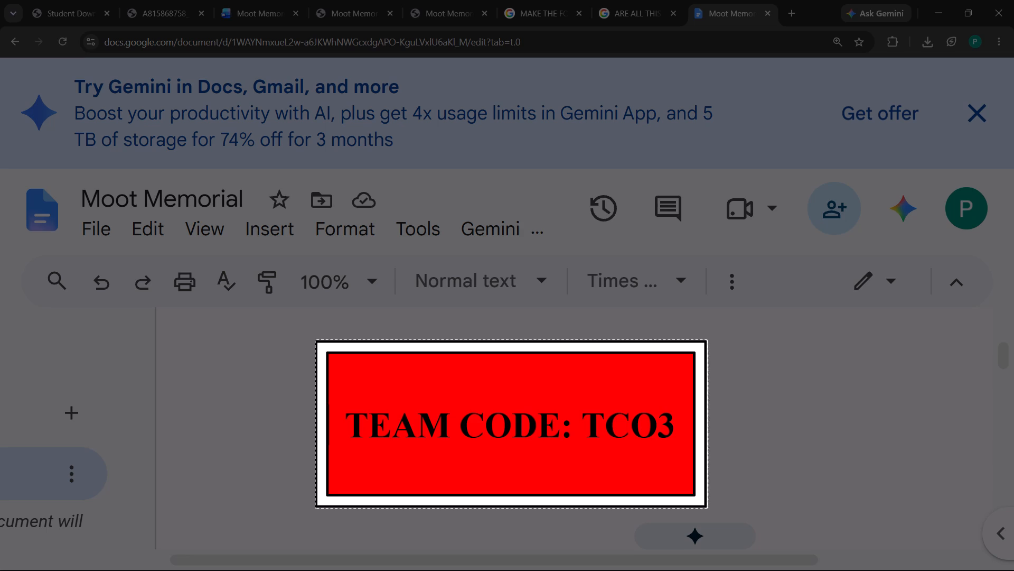
drag(708, 508, 708, 507)
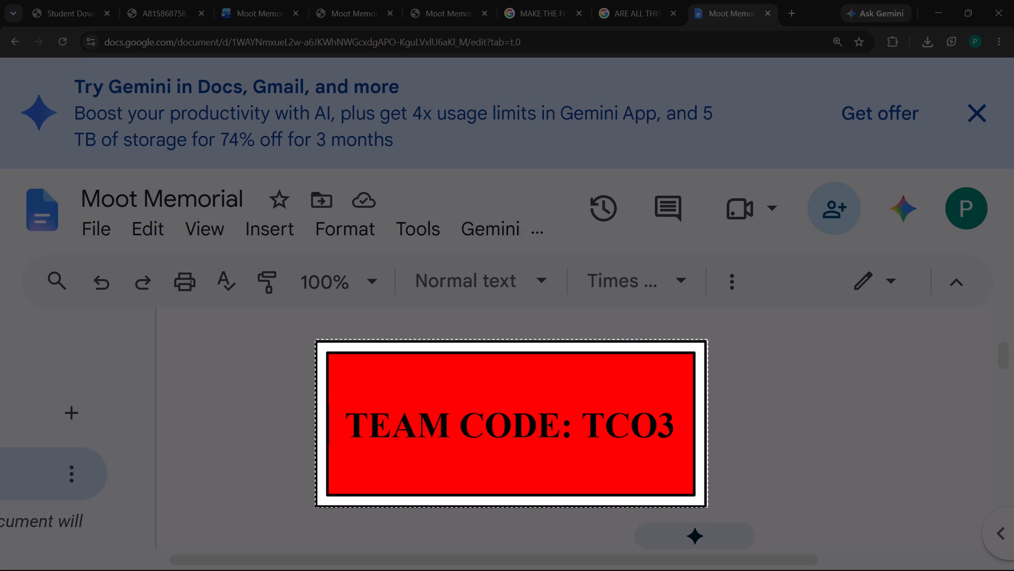
drag(708, 507, 708, 508)
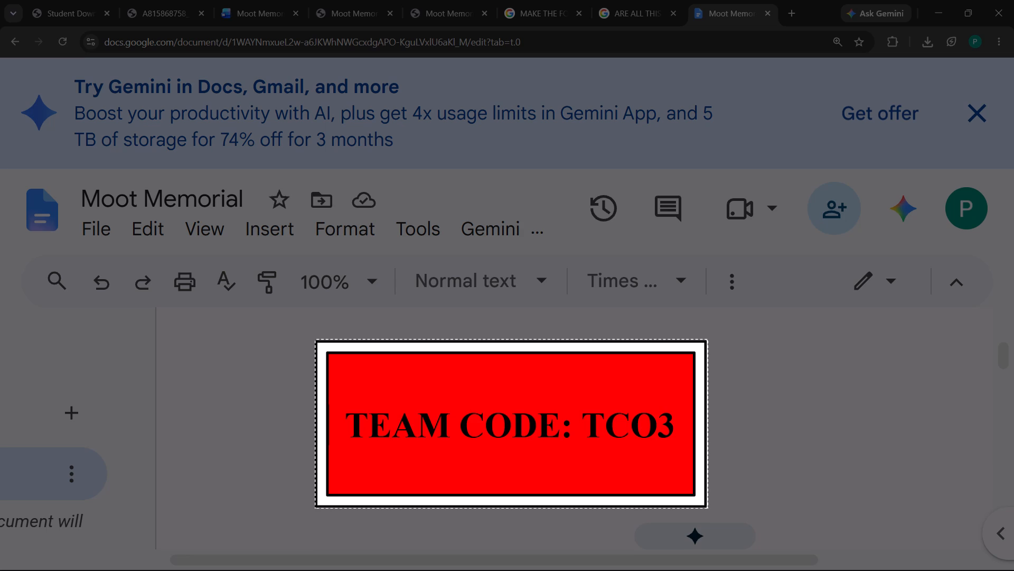
drag(708, 508, 708, 509)
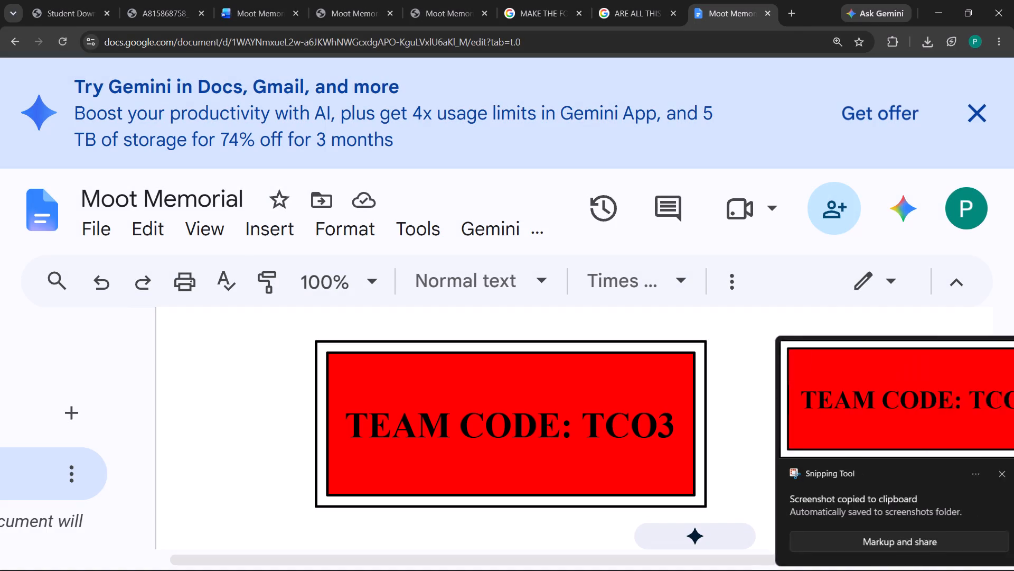
click(901, 415)
right_click(658, 425)
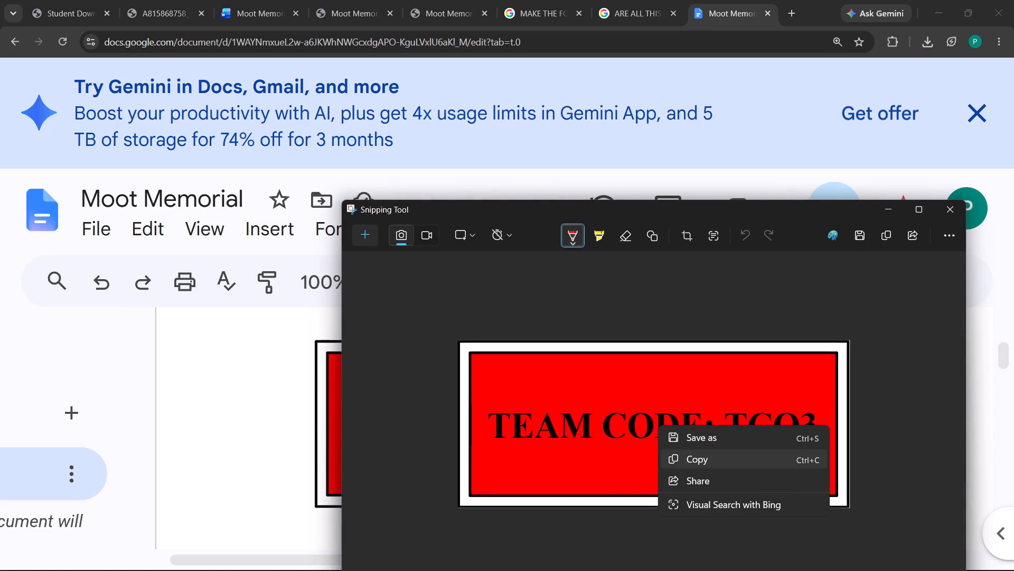
click(683, 455)
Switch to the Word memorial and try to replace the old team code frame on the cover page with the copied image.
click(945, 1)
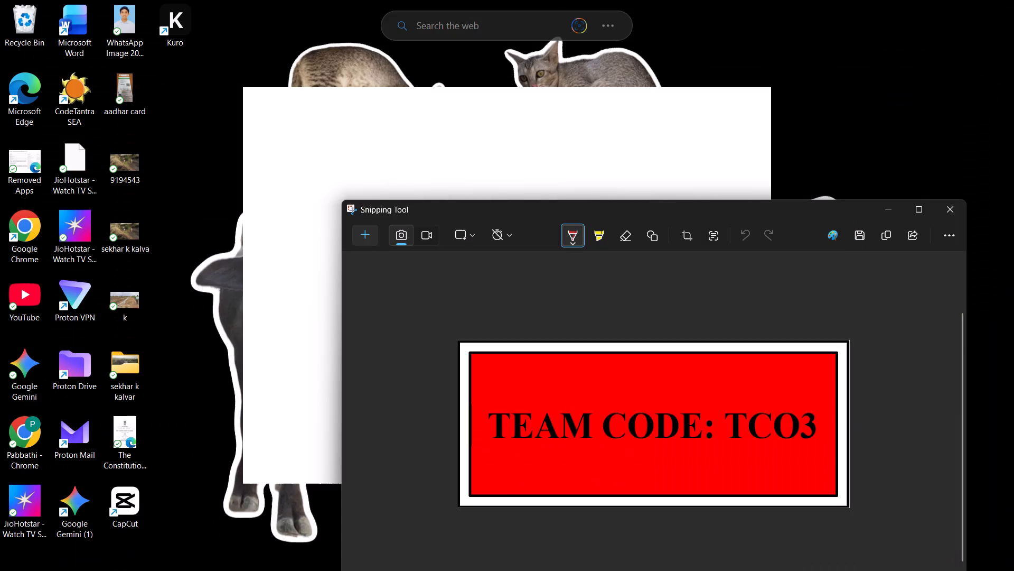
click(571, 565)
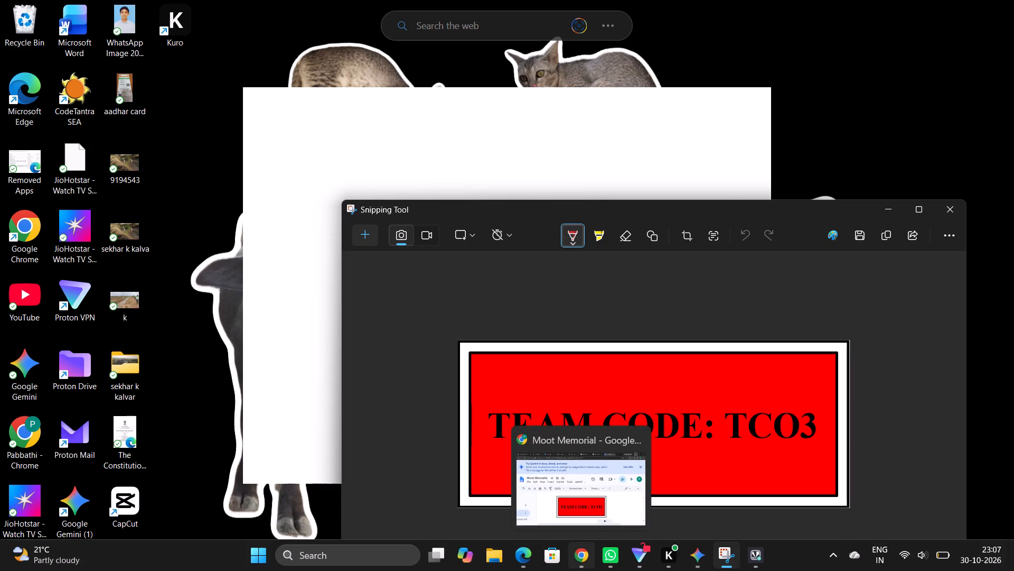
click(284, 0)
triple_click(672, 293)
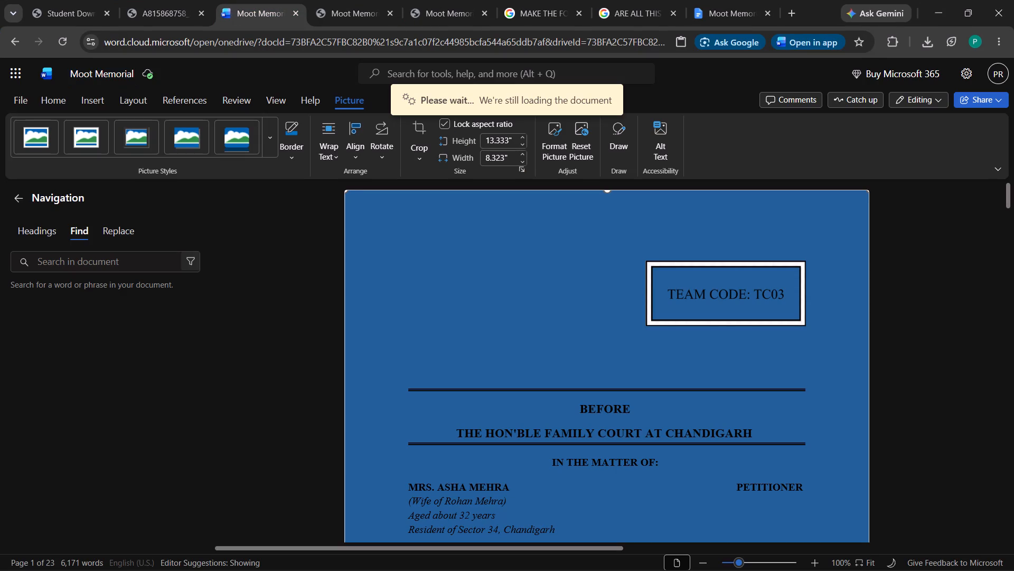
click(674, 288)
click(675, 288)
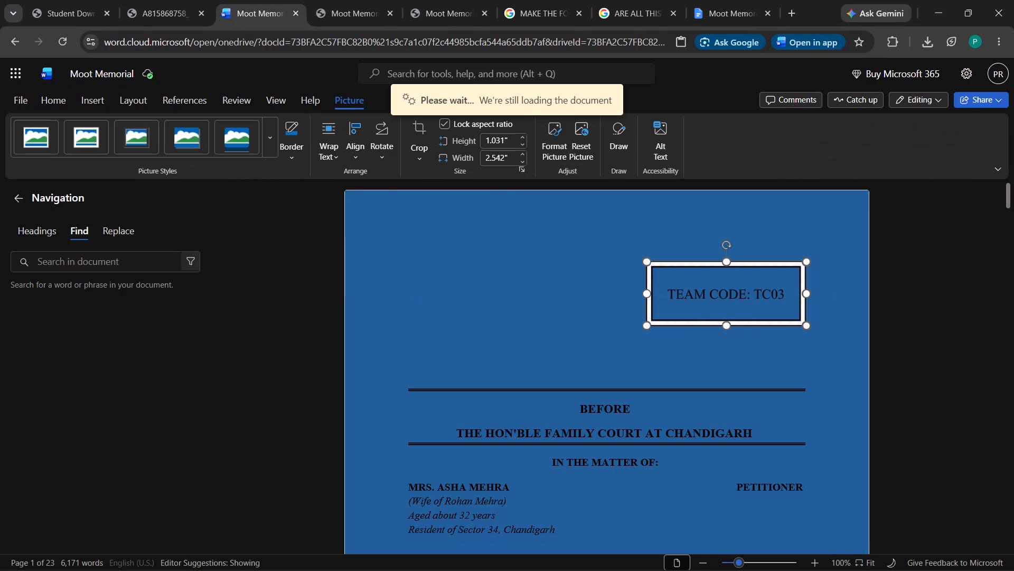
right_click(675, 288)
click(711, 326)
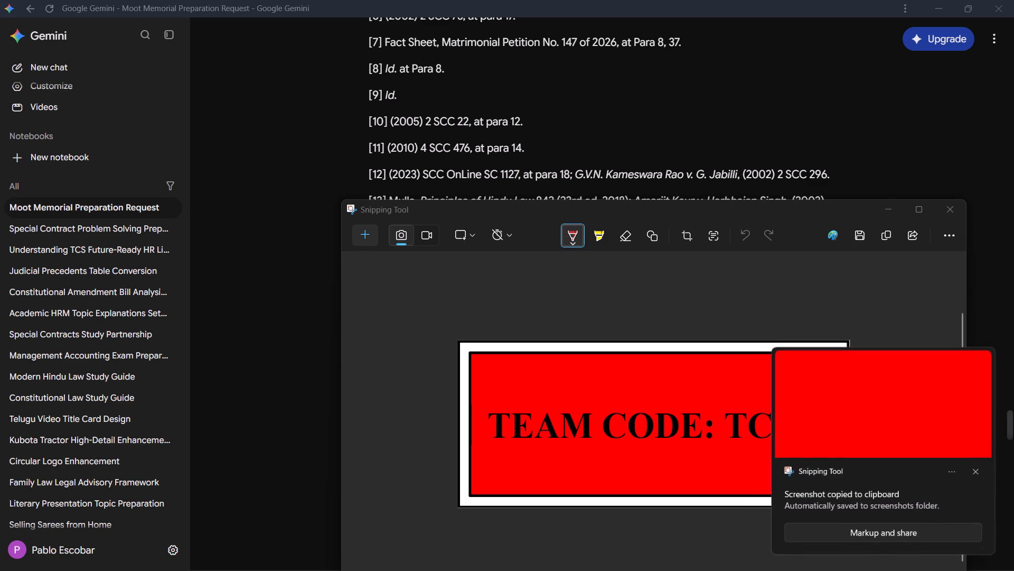
right_click(644, 425)
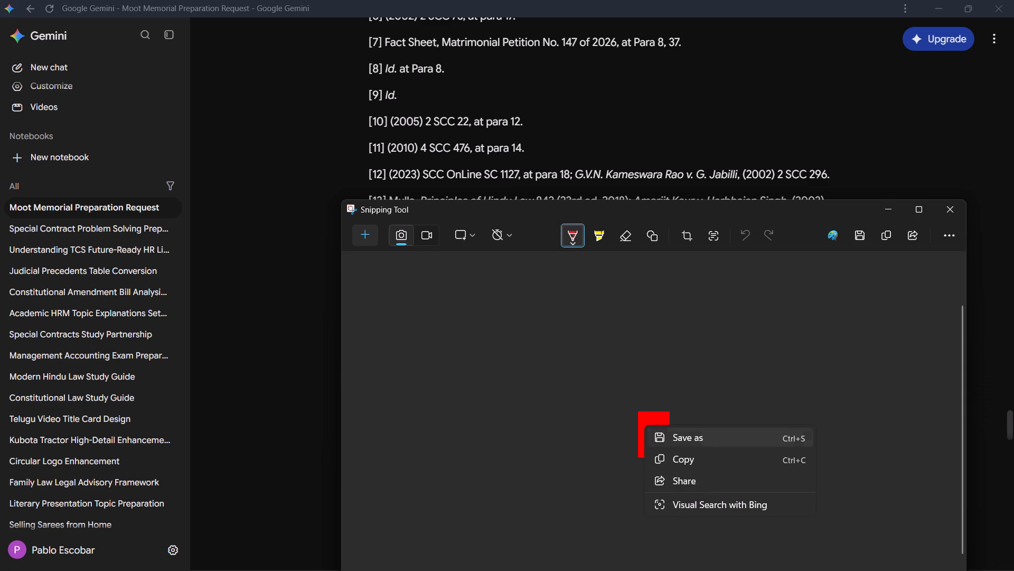
click(681, 456)
click(894, 217)
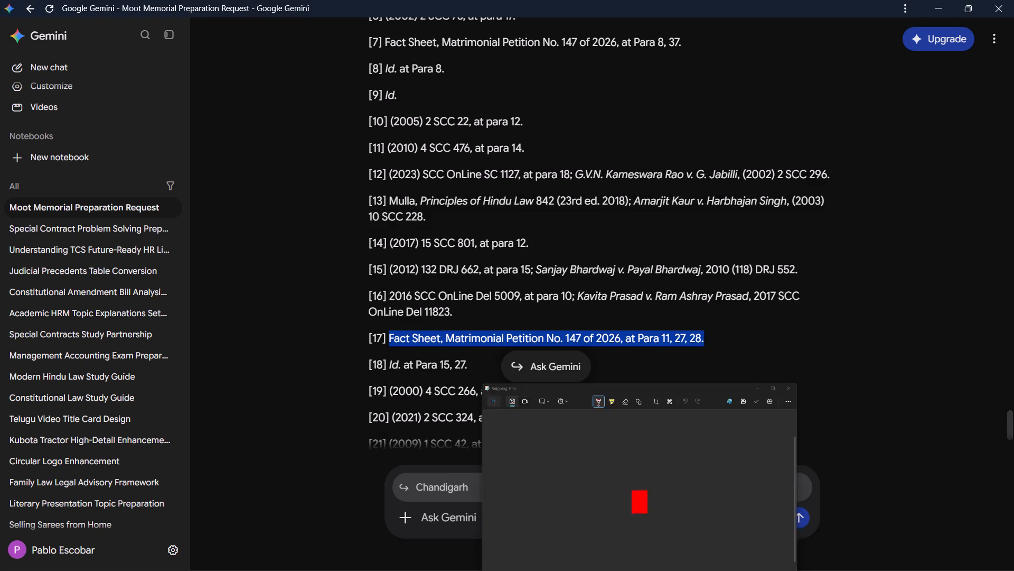
Switch back to the Word document and paste the copied red patch into the blank area above the cover page's team code box.
click(945, 0)
right_click(428, 262)
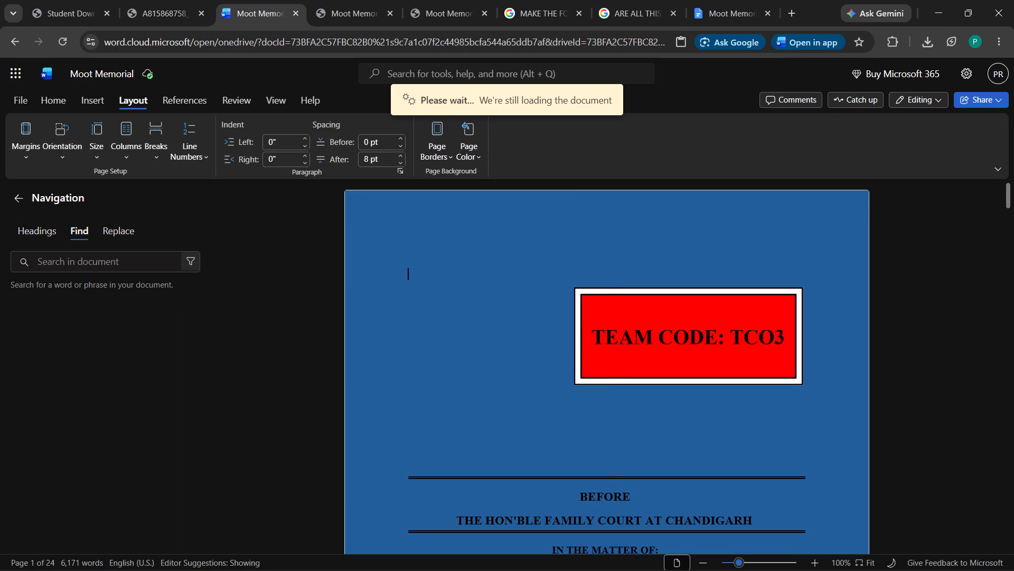
click(474, 323)
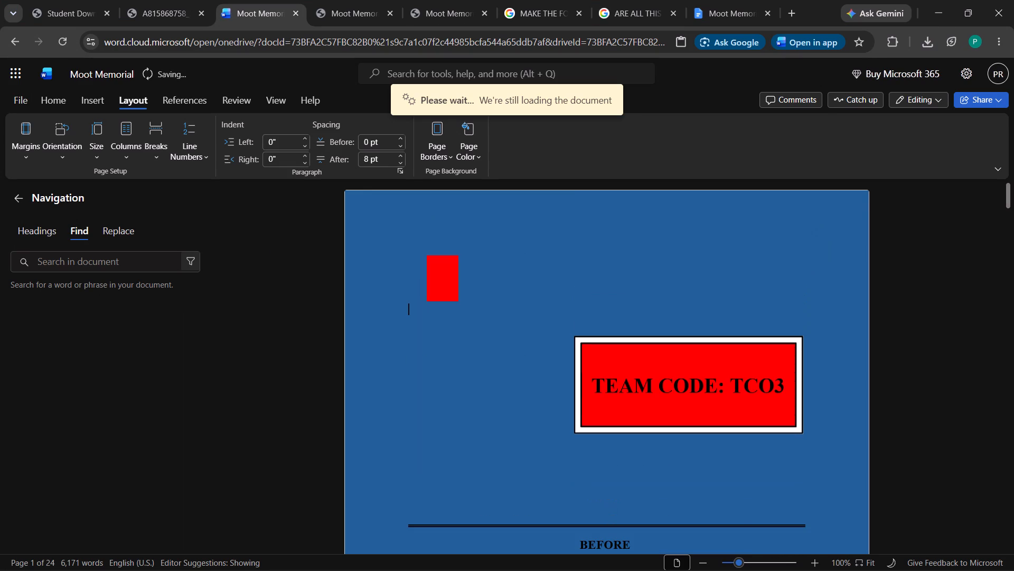
Set the red patch in front of text, fit it into the cover page's upper-left corner, and enlarge it to about a quarter of the page width.
click(443, 286)
right_click(443, 277)
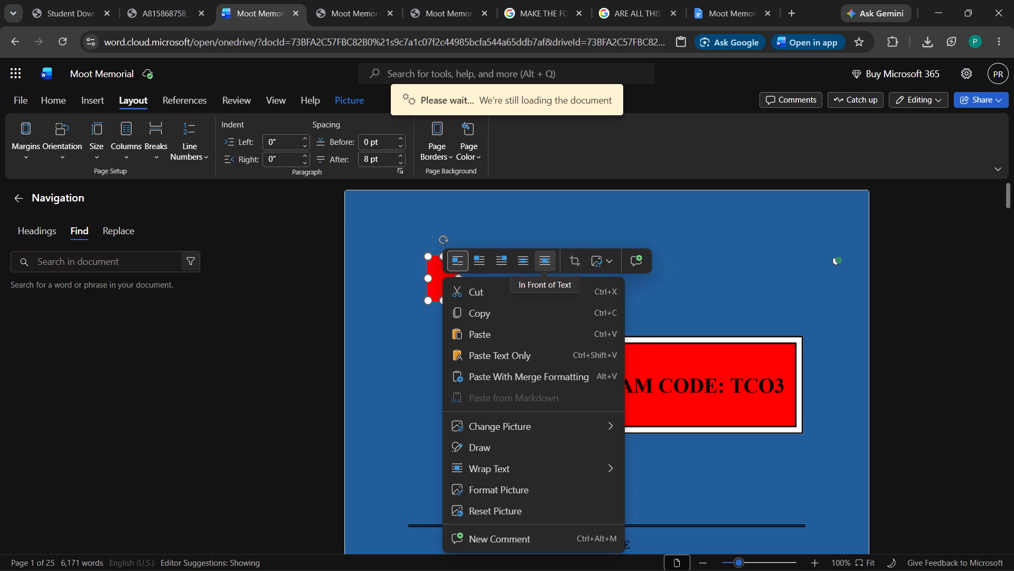
click(546, 257)
drag(417, 278, 352, 213)
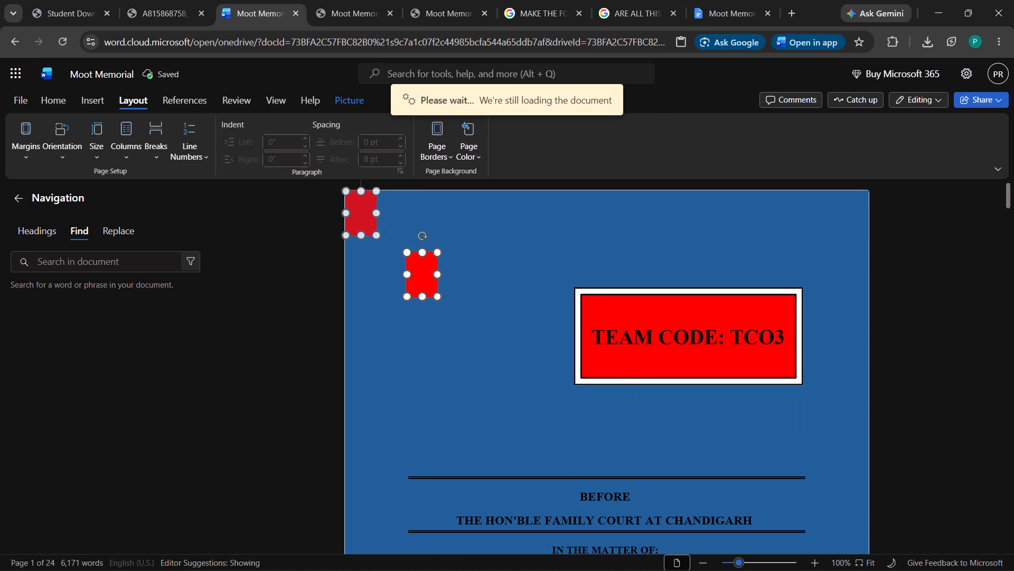
drag(352, 213, 337, 213)
drag(376, 235, 512, 372)
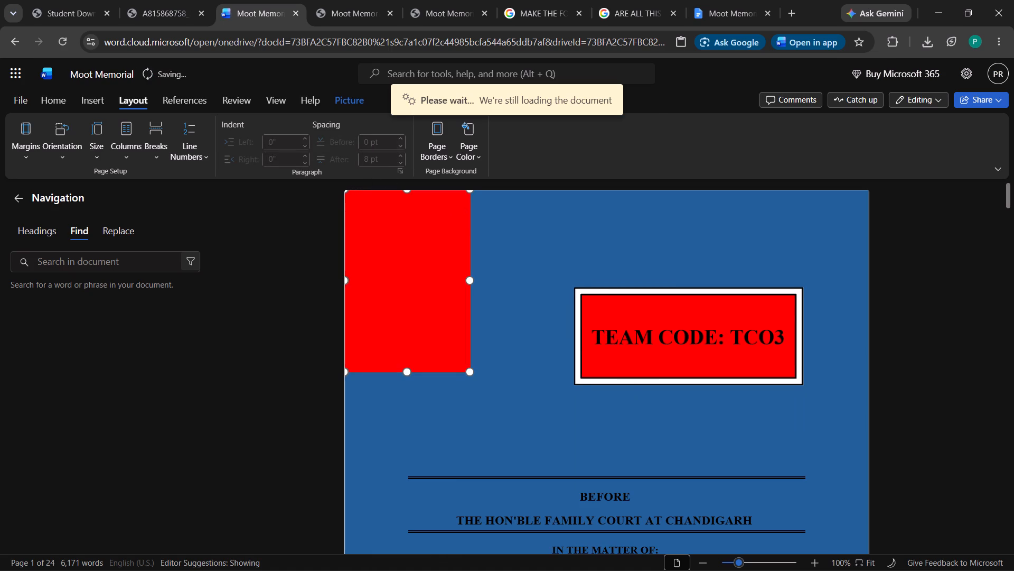
Set the enlarged red patch in the cover page's upper-left corner to Behind Text wrapping.
right_click(418, 318)
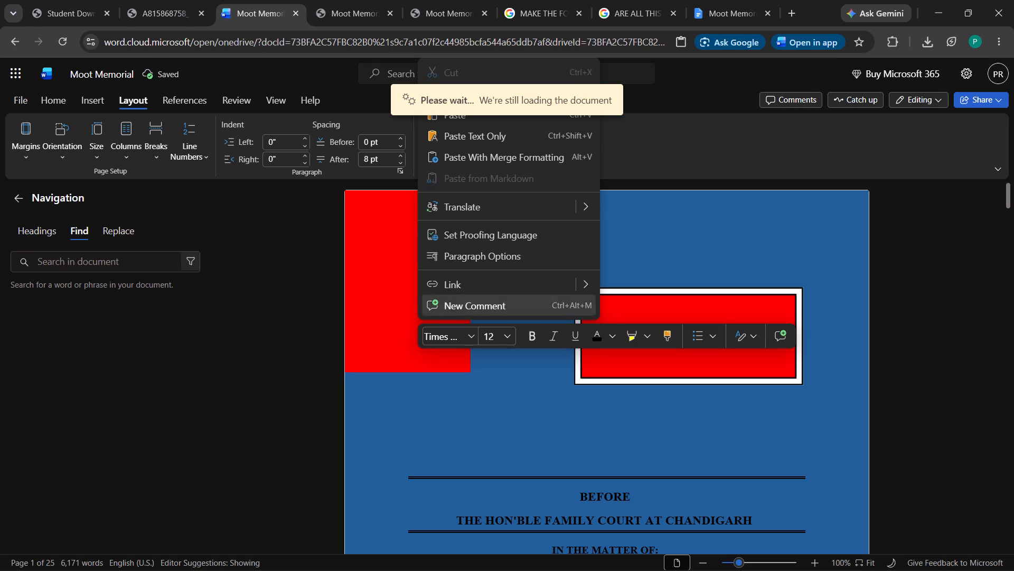
click(404, 287)
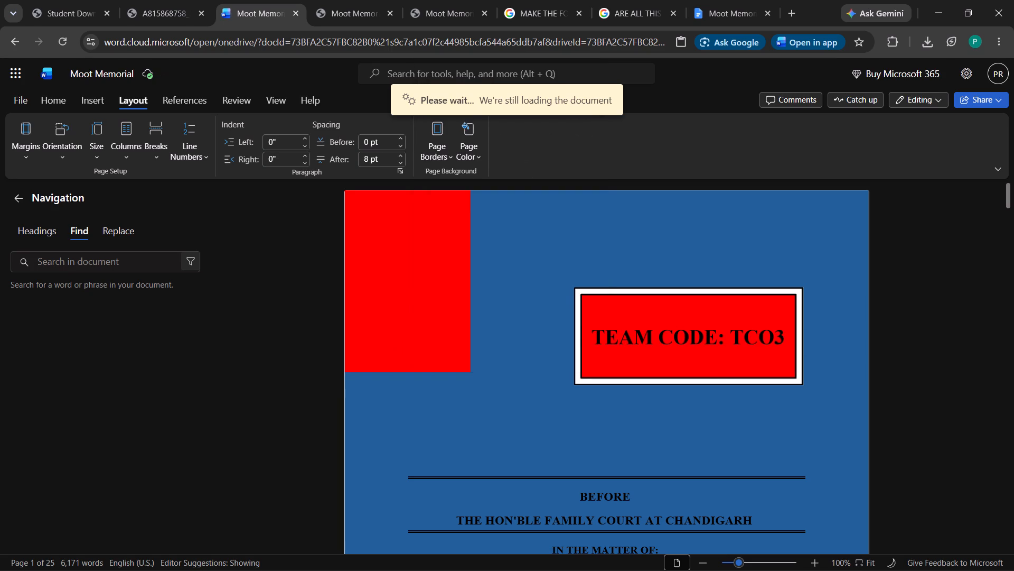
click(436, 313)
double_click(456, 356)
right_click(415, 296)
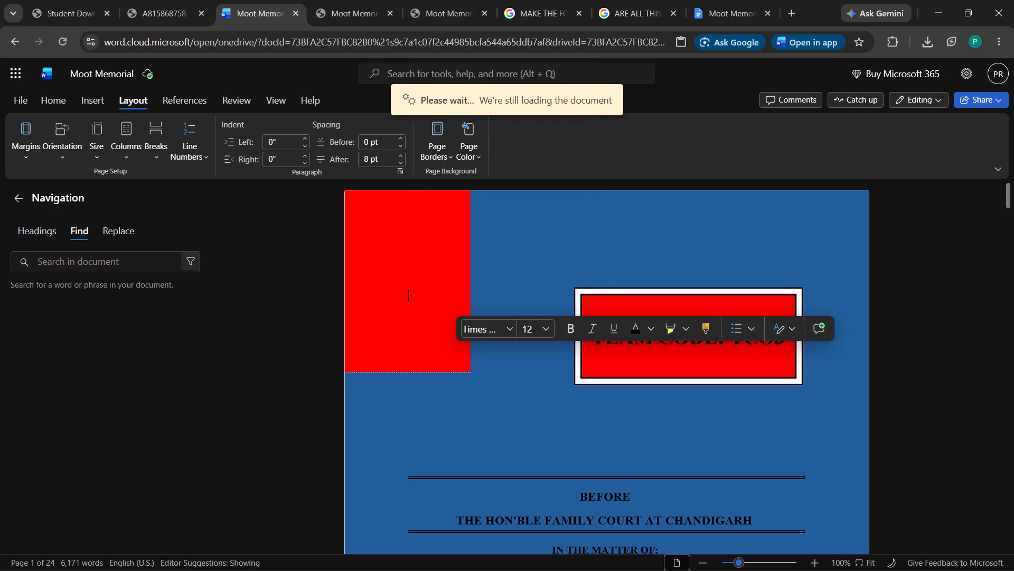
click(358, 213)
click(350, 192)
right_click(444, 319)
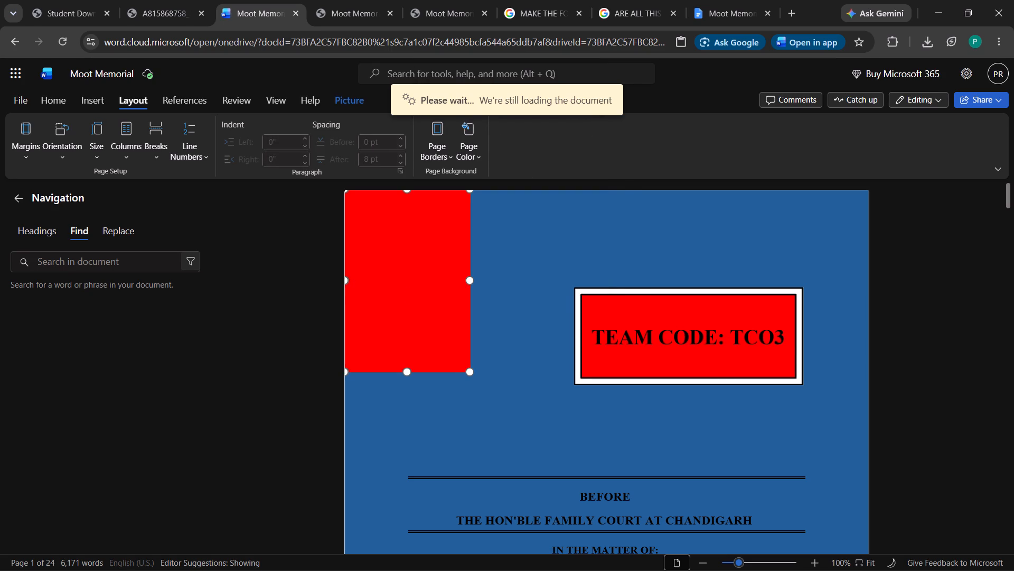
click(356, 191)
click(351, 194)
right_click(351, 198)
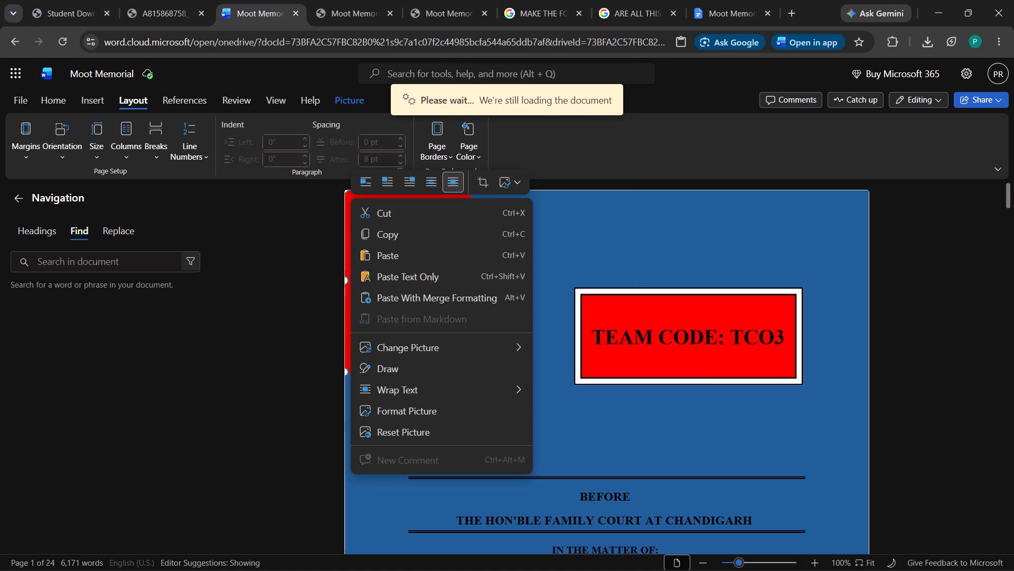
click(426, 183)
click(388, 246)
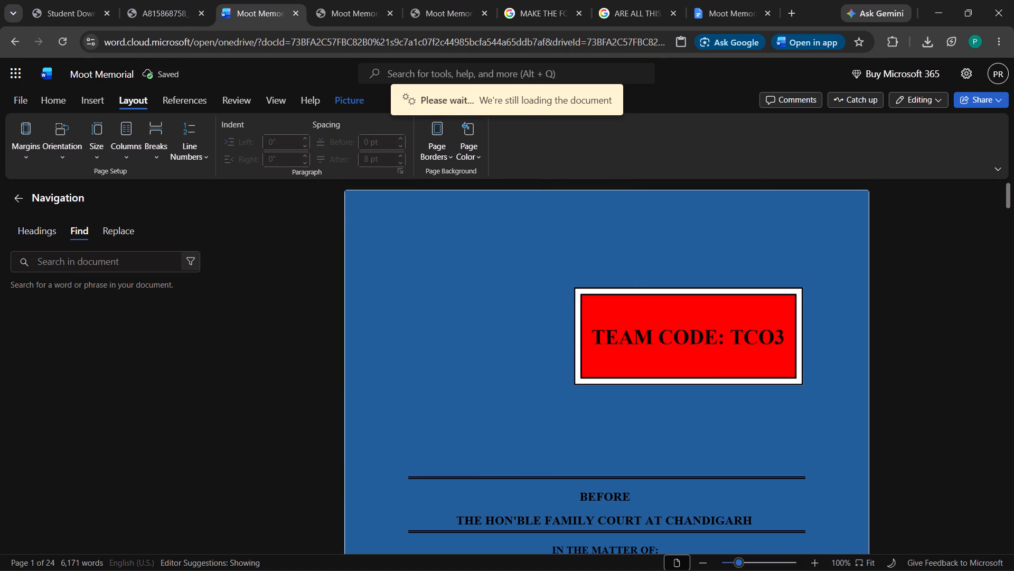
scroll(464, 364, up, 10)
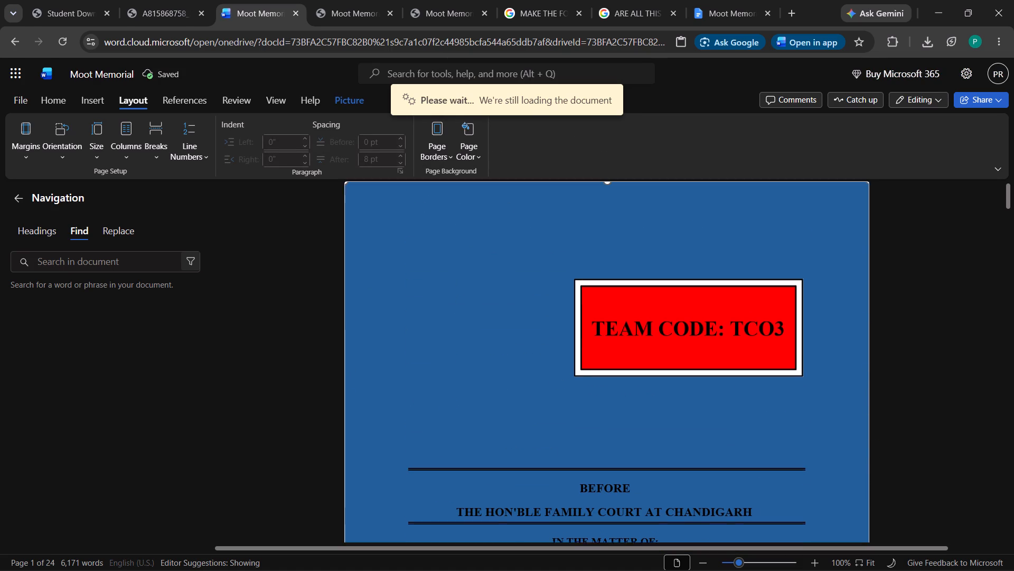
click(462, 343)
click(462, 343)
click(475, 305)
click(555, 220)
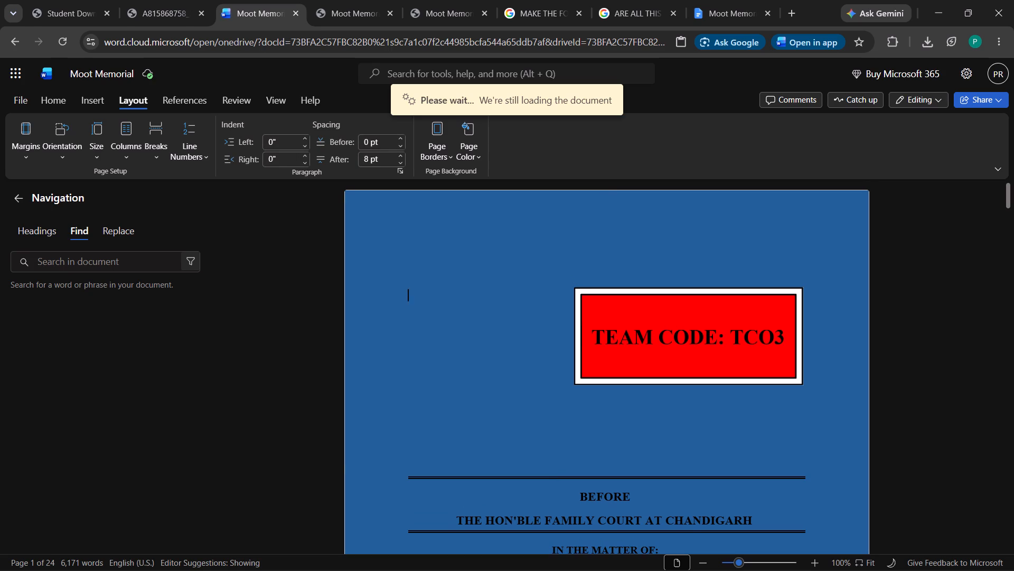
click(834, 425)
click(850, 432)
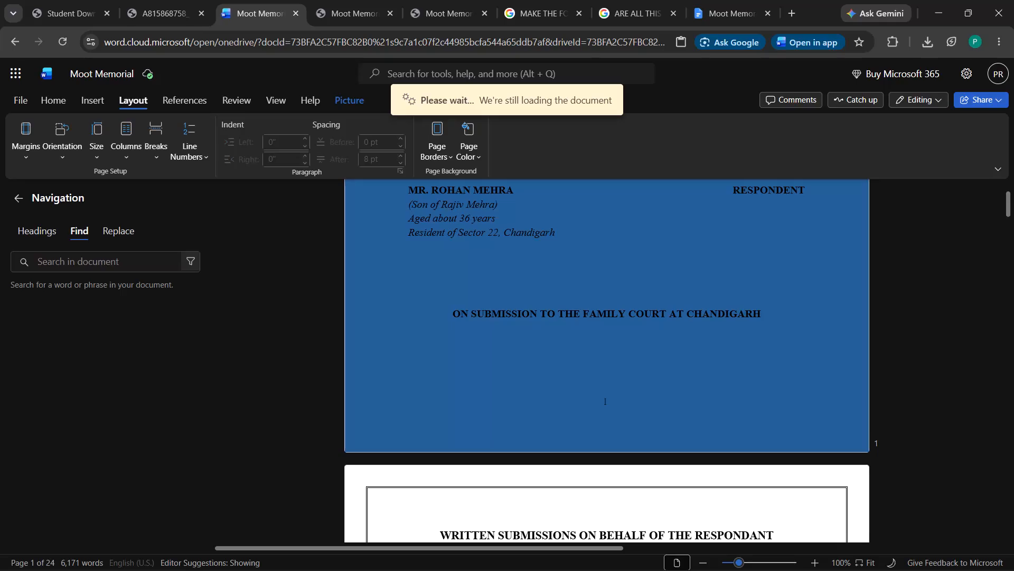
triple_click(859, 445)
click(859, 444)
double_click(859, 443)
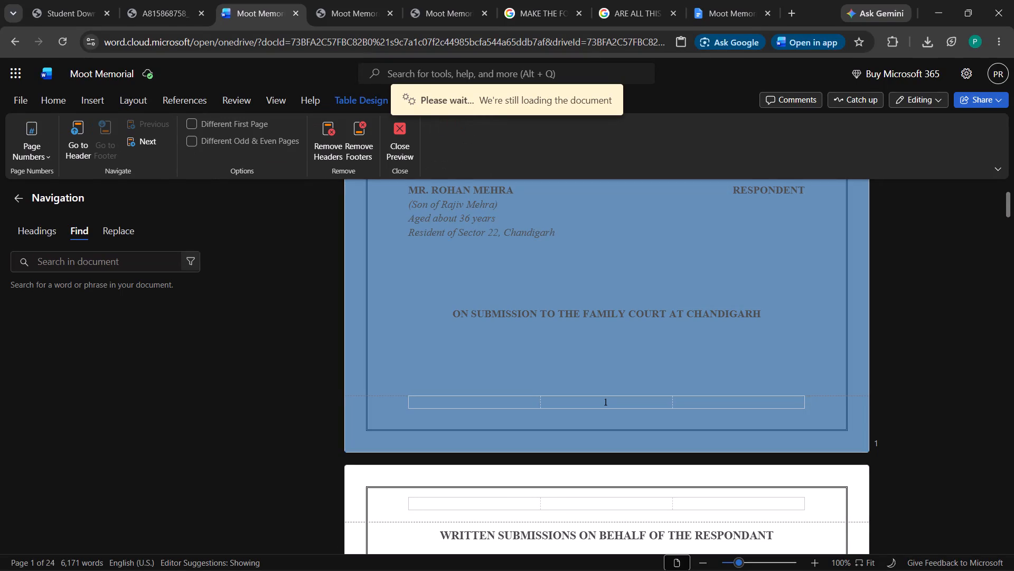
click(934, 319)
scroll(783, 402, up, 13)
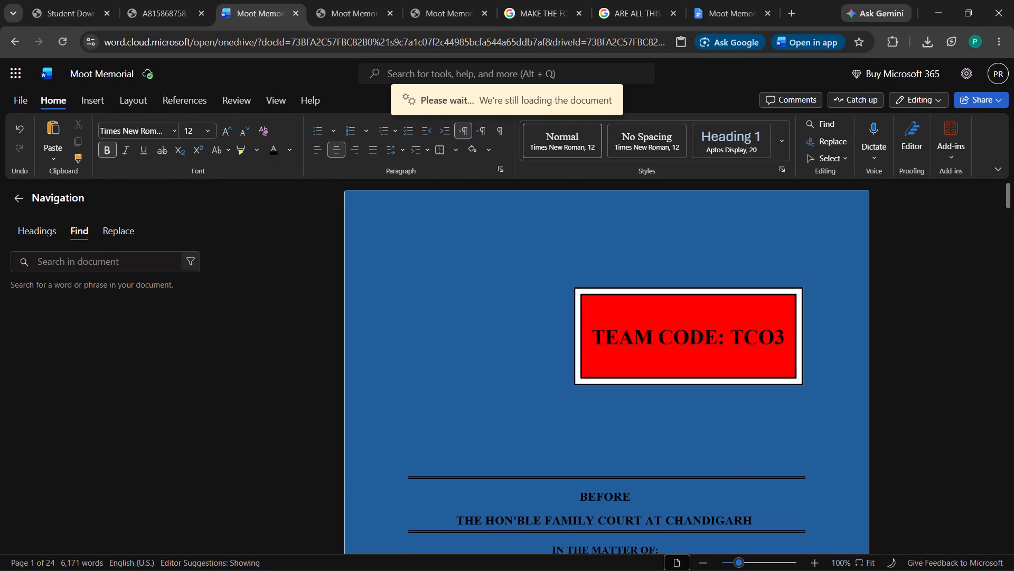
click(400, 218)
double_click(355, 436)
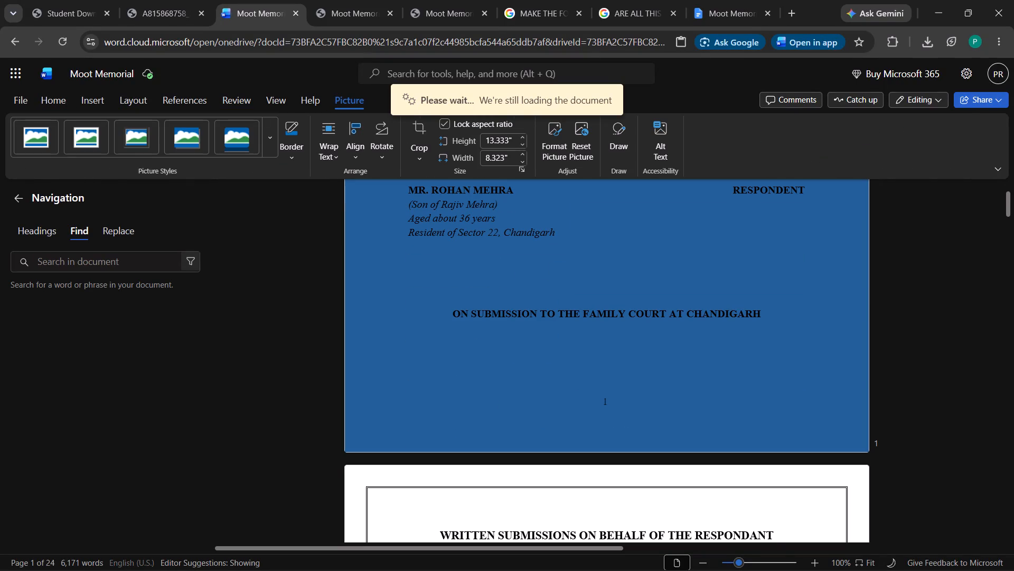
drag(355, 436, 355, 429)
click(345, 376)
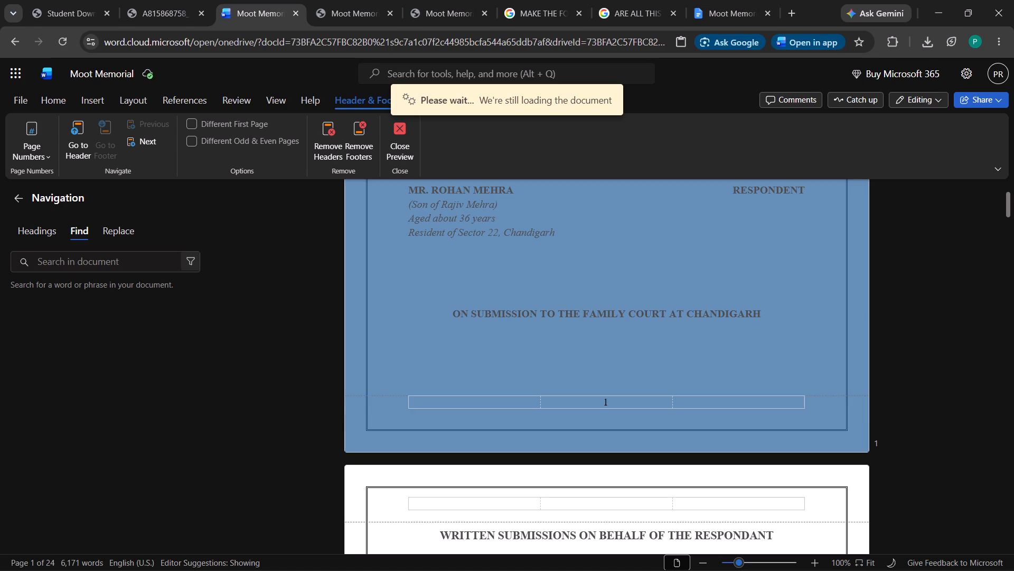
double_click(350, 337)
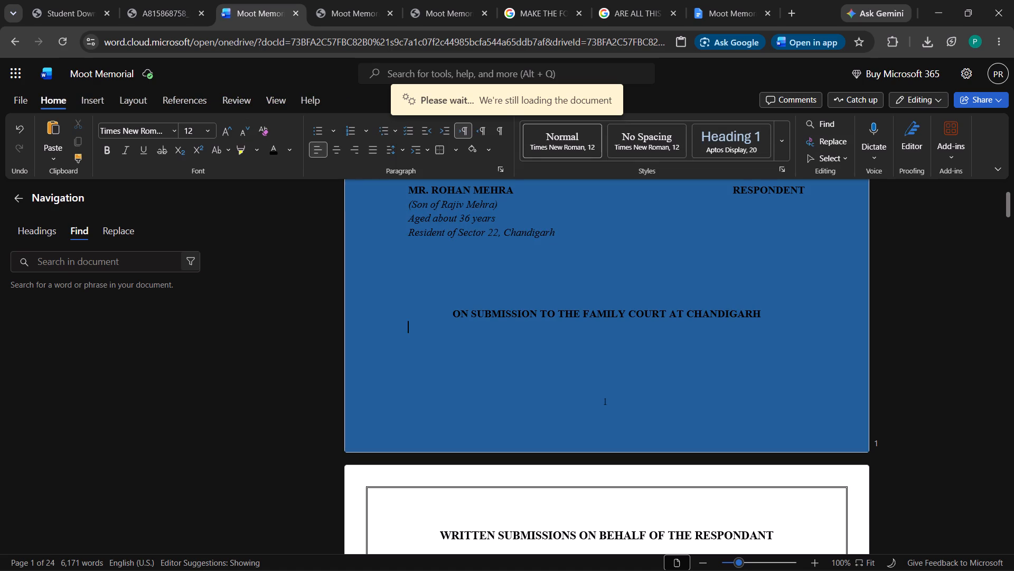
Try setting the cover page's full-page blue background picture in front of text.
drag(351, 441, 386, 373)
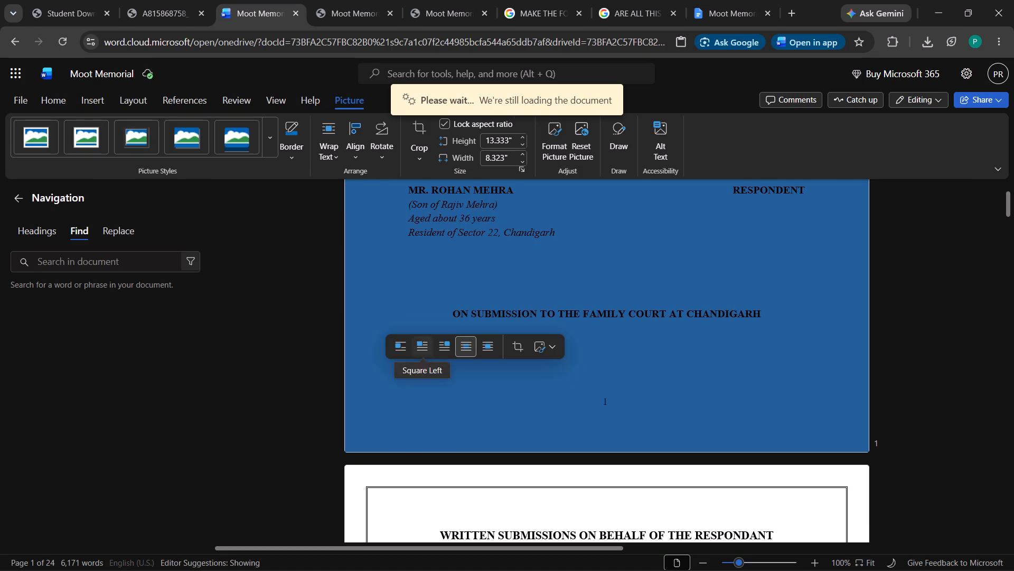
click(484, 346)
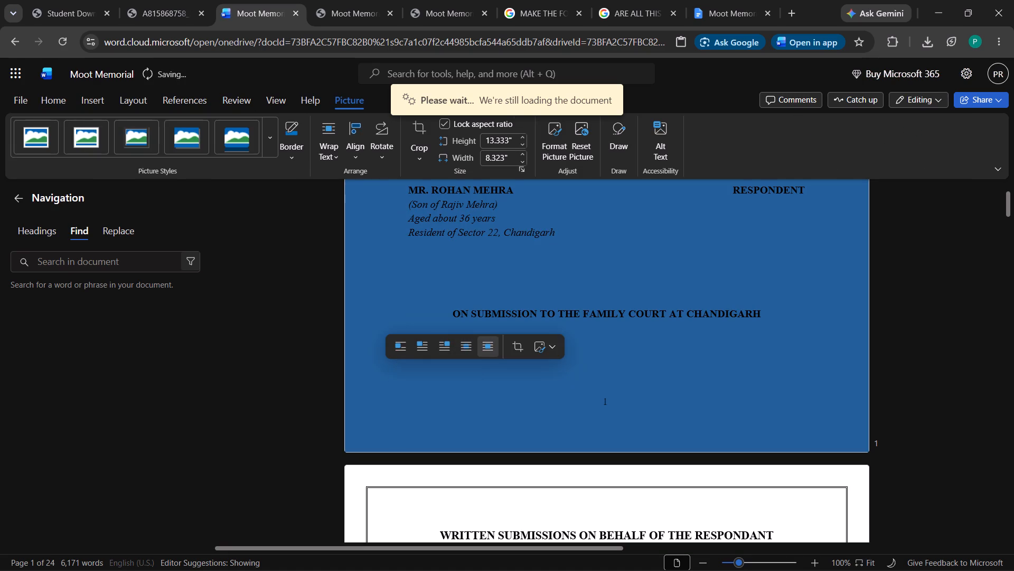
Cut the full-page blue background picture from the cover page.
click(439, 340)
scroll(526, 416, up, 2)
right_click(509, 370)
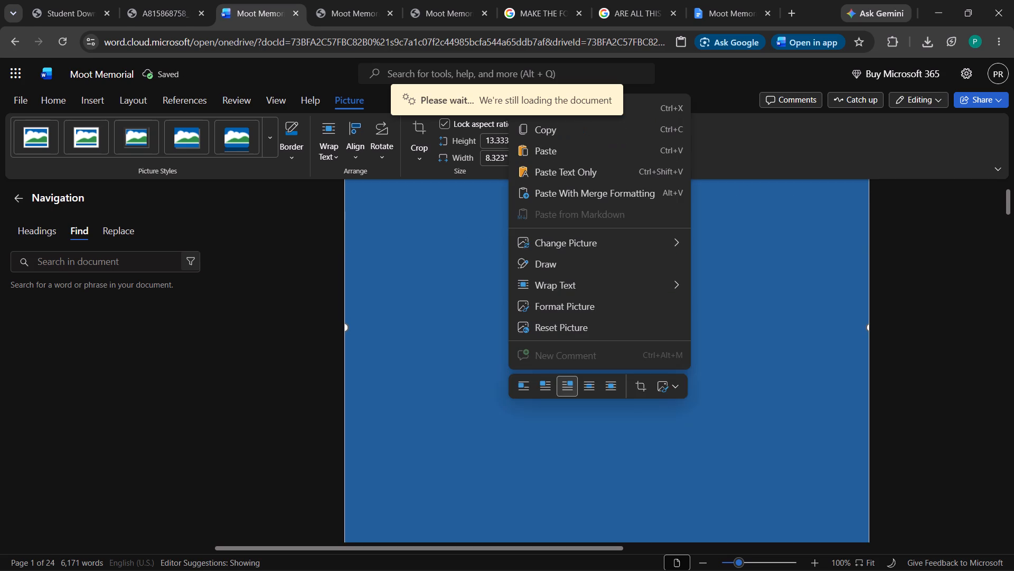
scroll(564, 251, up, 2)
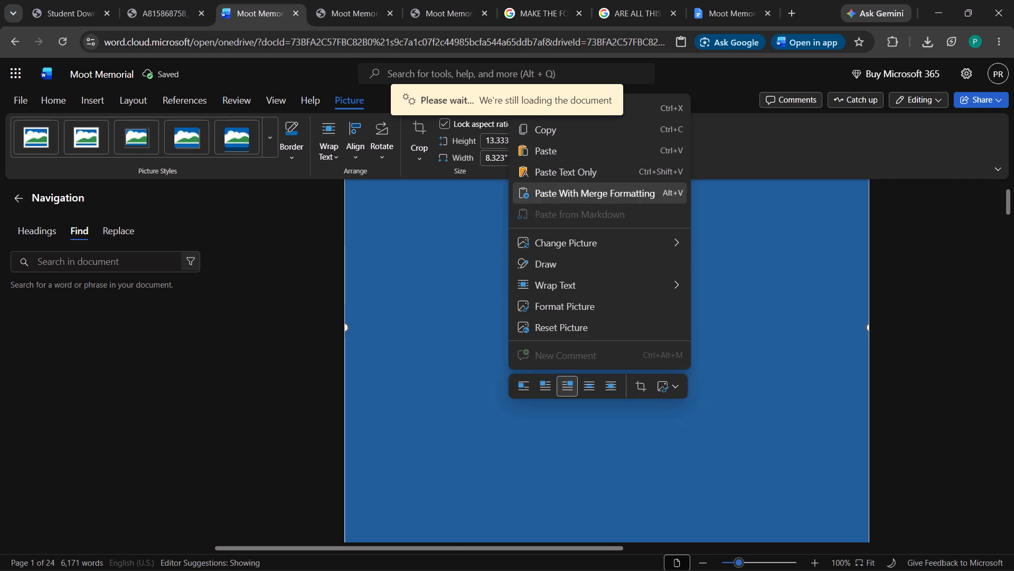
click(664, 104)
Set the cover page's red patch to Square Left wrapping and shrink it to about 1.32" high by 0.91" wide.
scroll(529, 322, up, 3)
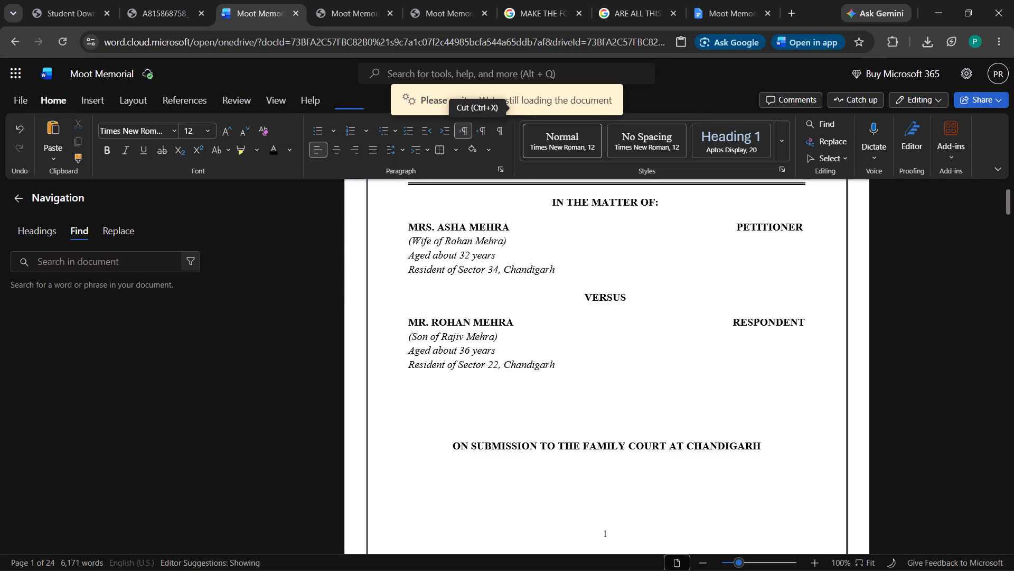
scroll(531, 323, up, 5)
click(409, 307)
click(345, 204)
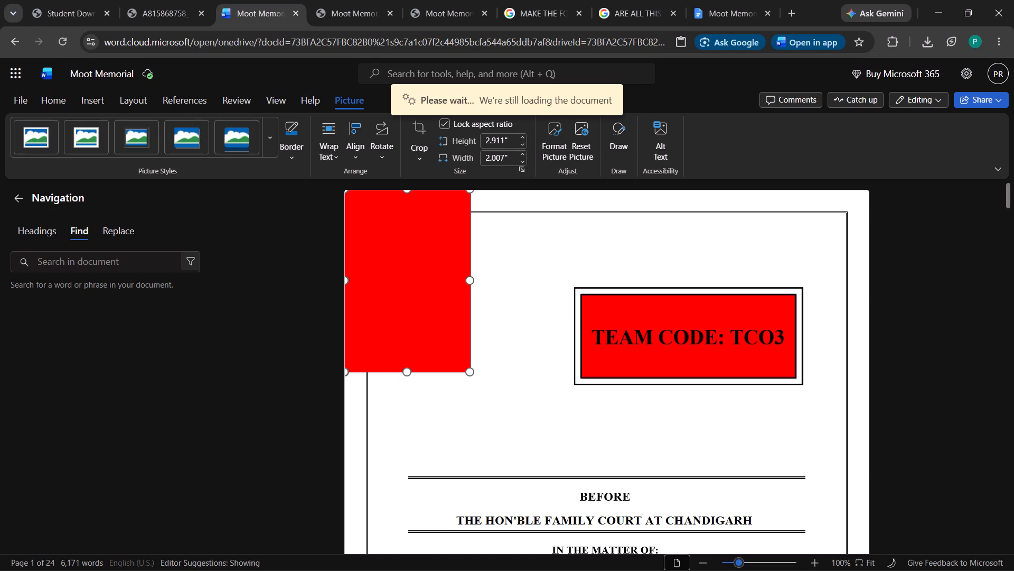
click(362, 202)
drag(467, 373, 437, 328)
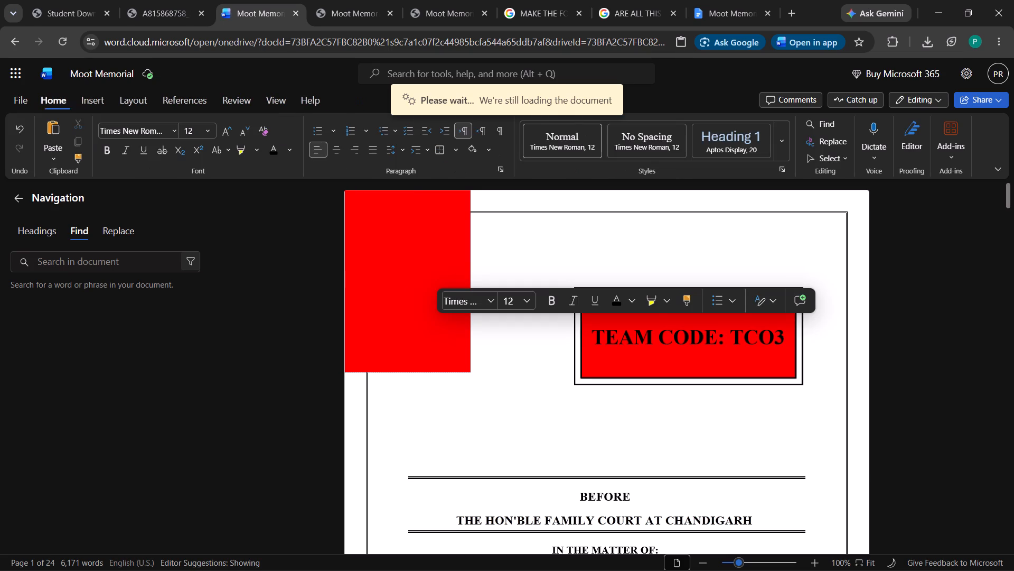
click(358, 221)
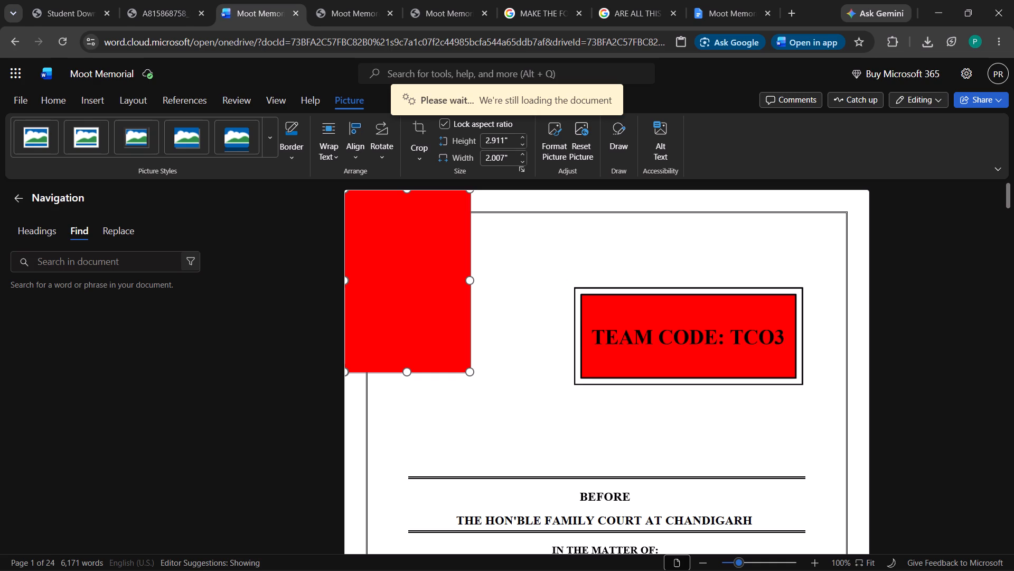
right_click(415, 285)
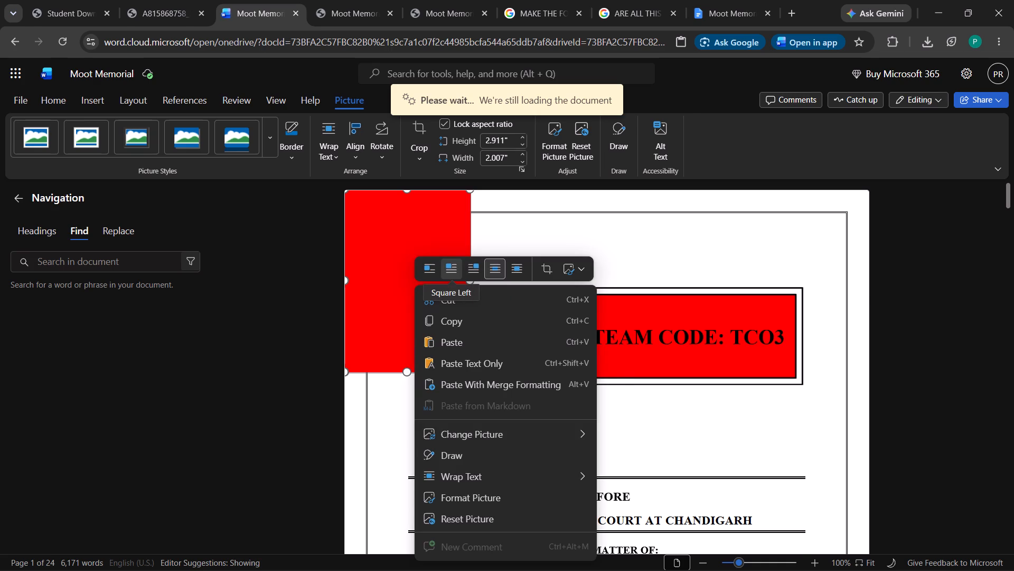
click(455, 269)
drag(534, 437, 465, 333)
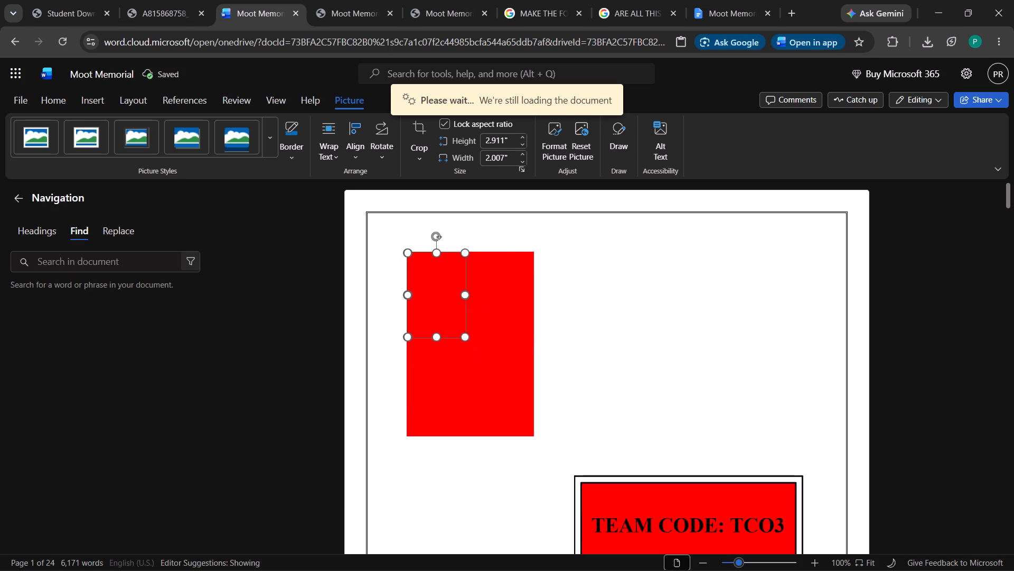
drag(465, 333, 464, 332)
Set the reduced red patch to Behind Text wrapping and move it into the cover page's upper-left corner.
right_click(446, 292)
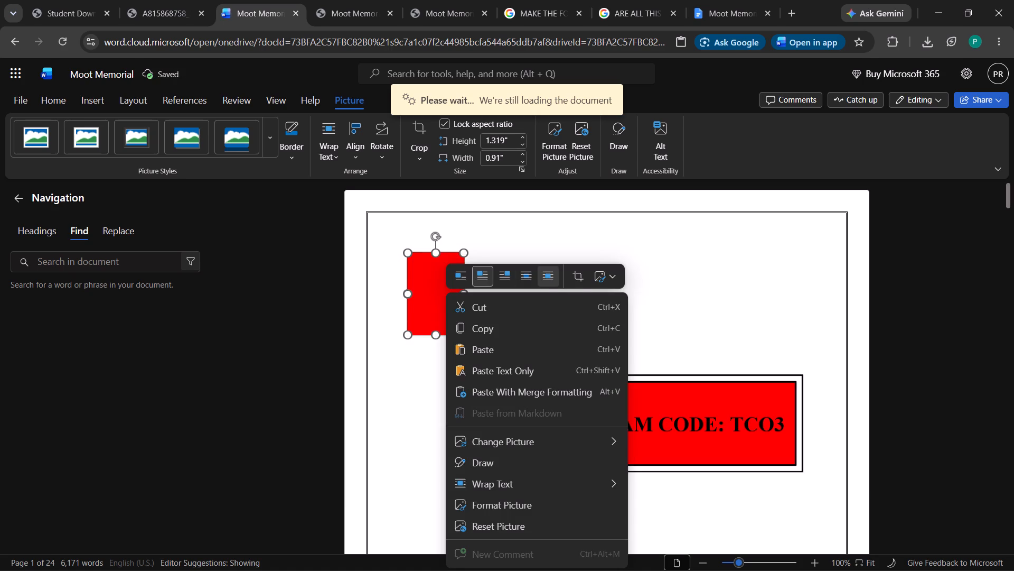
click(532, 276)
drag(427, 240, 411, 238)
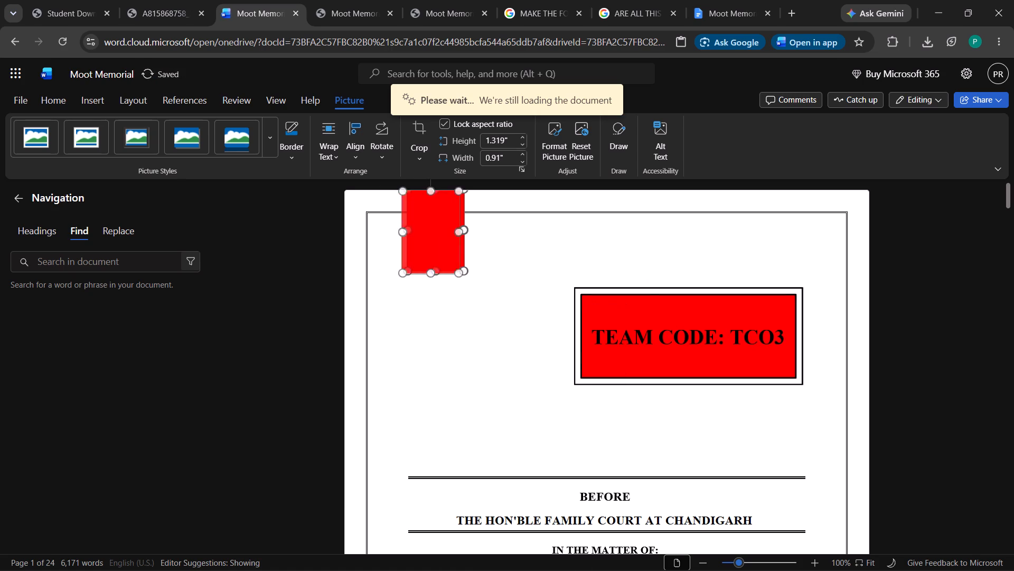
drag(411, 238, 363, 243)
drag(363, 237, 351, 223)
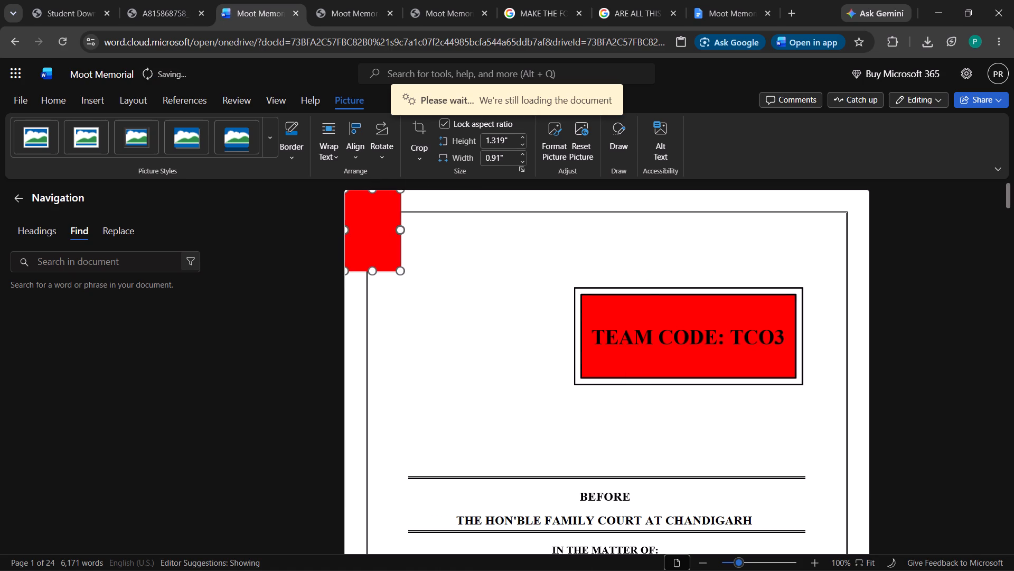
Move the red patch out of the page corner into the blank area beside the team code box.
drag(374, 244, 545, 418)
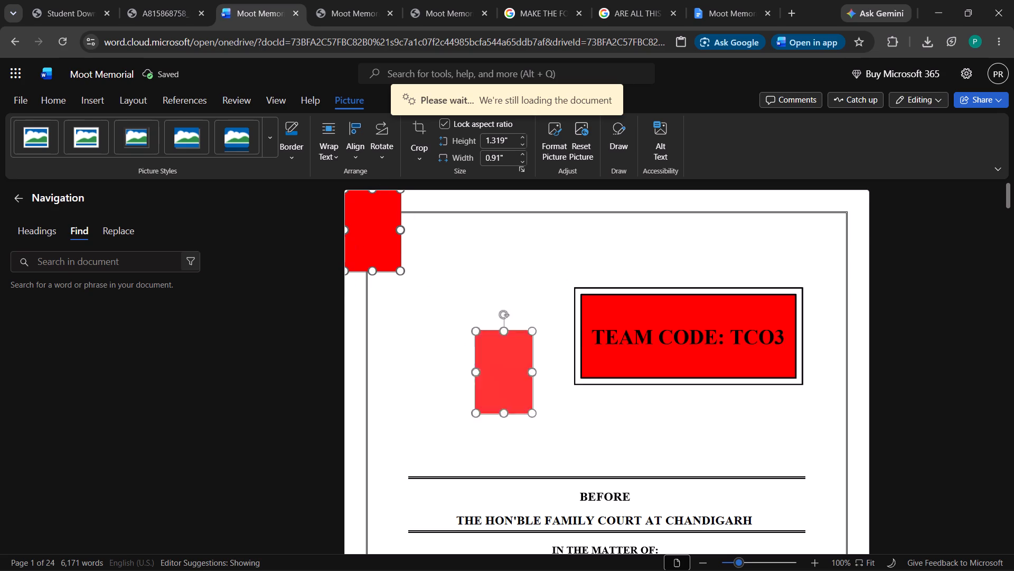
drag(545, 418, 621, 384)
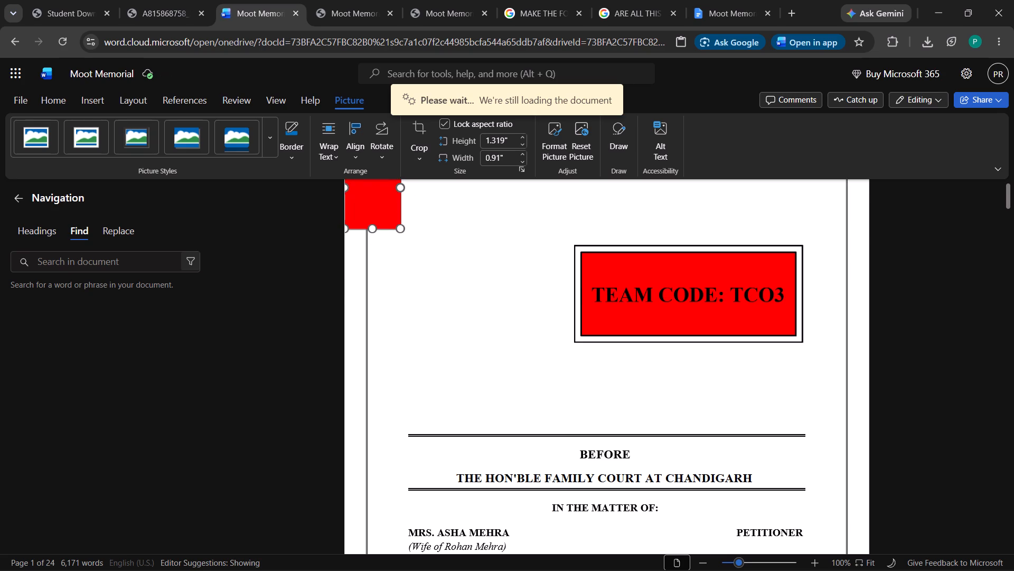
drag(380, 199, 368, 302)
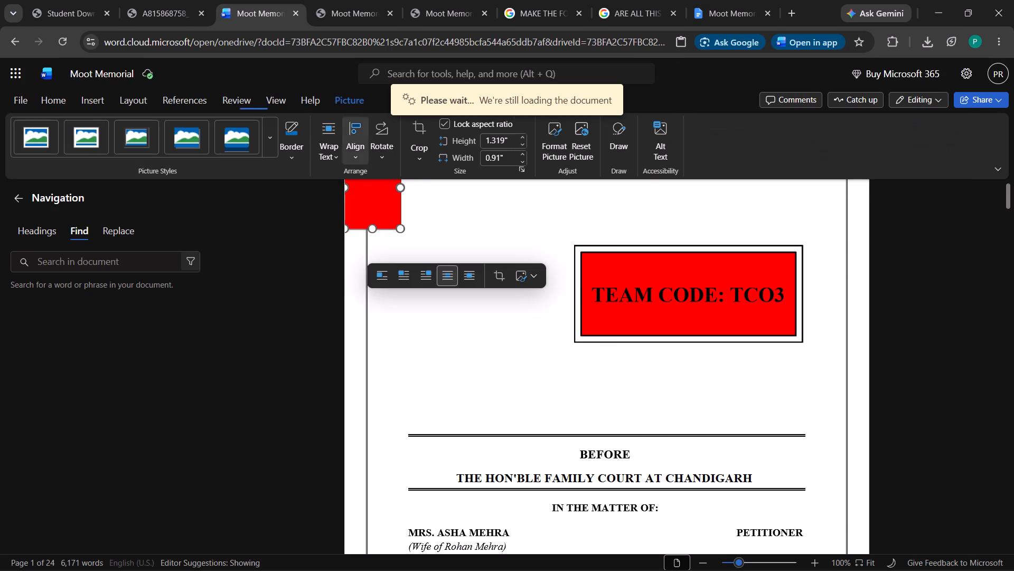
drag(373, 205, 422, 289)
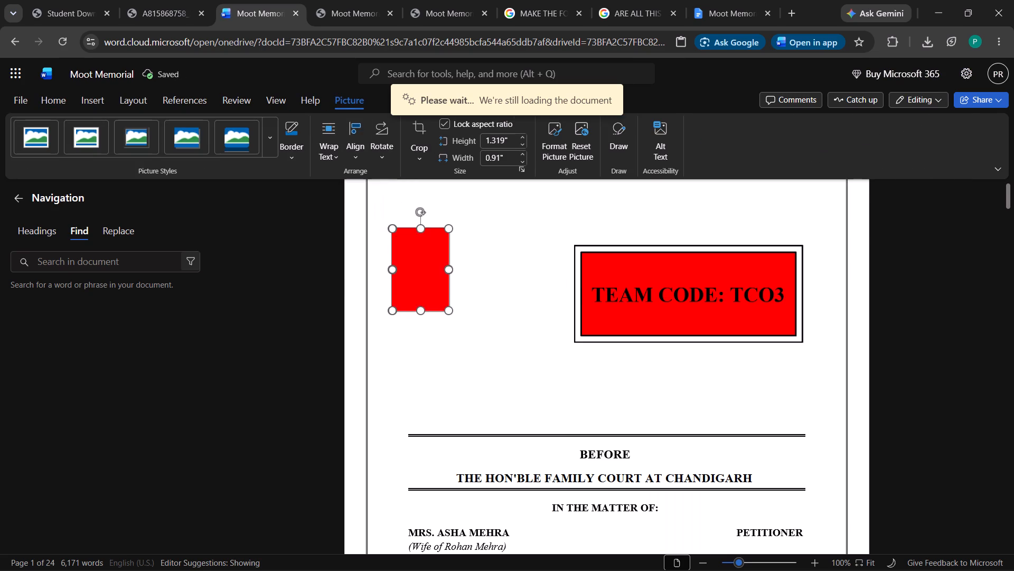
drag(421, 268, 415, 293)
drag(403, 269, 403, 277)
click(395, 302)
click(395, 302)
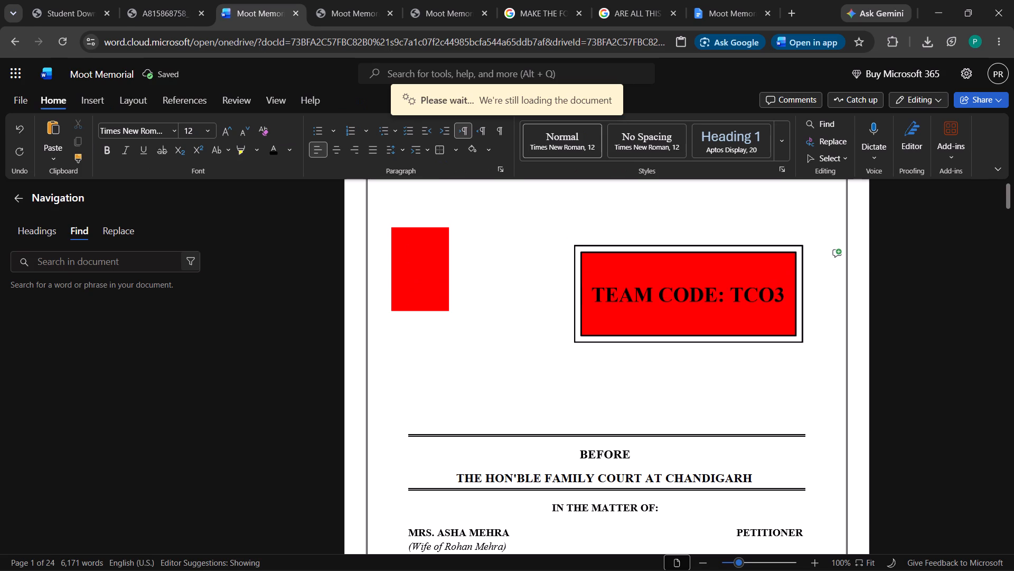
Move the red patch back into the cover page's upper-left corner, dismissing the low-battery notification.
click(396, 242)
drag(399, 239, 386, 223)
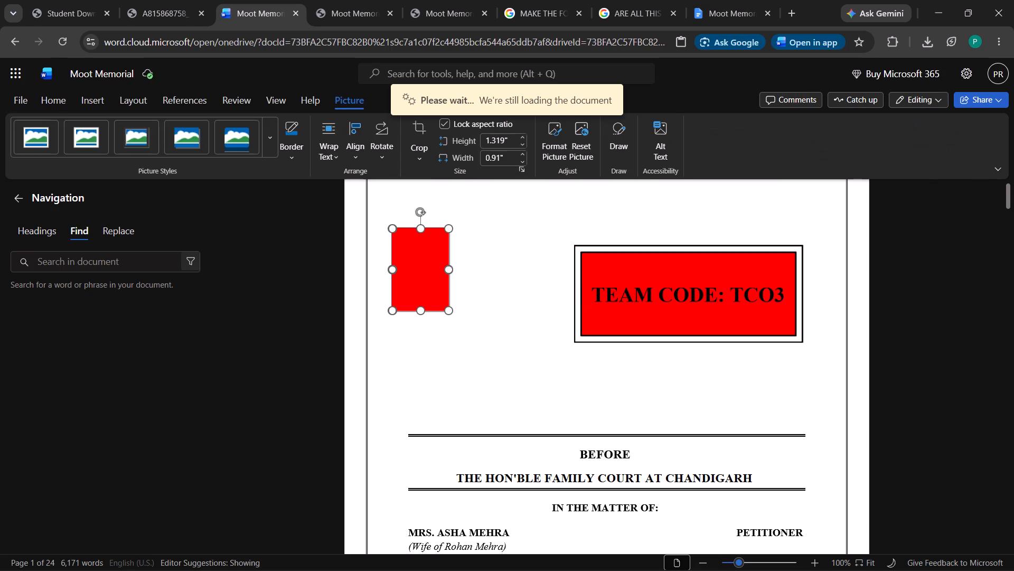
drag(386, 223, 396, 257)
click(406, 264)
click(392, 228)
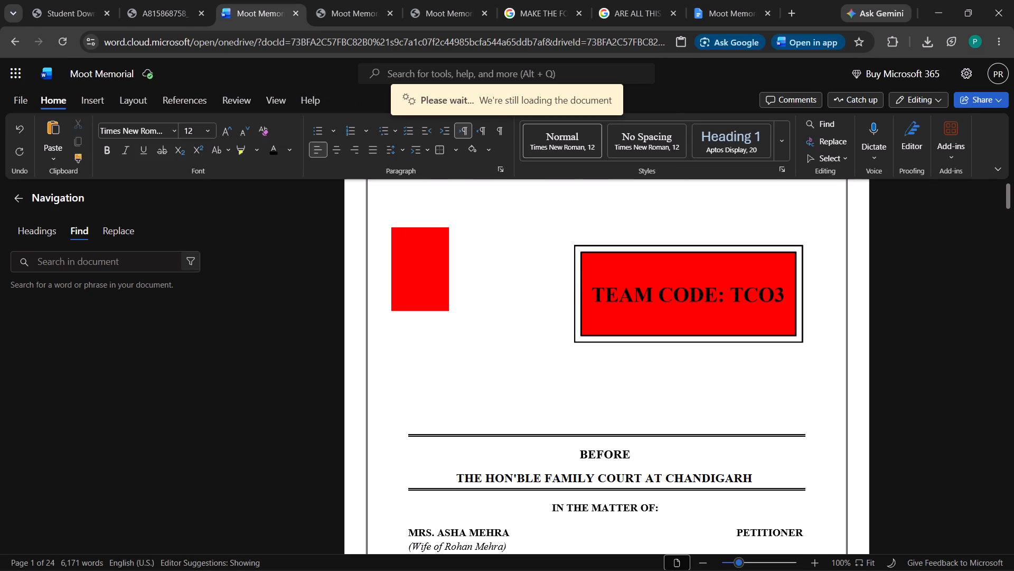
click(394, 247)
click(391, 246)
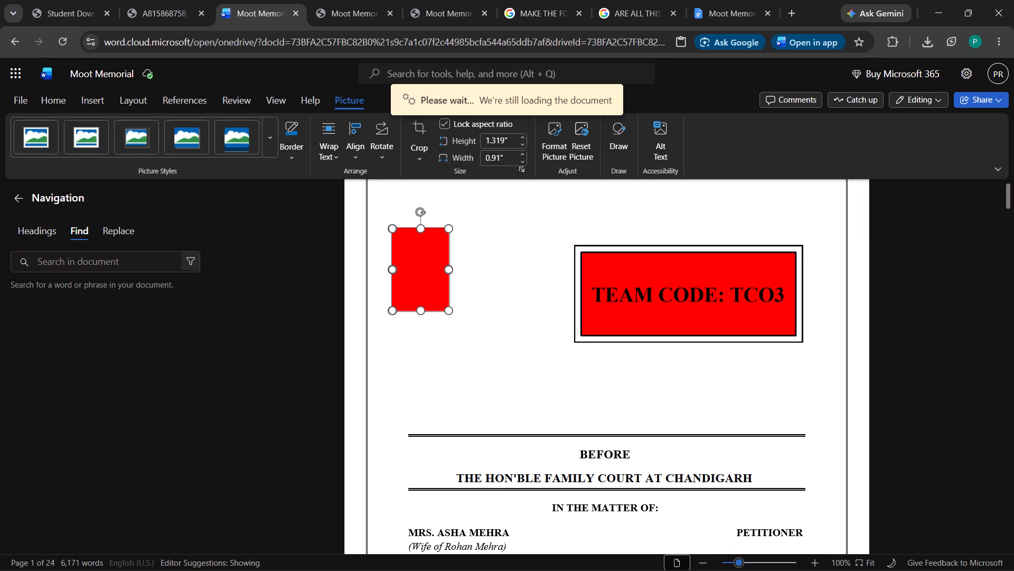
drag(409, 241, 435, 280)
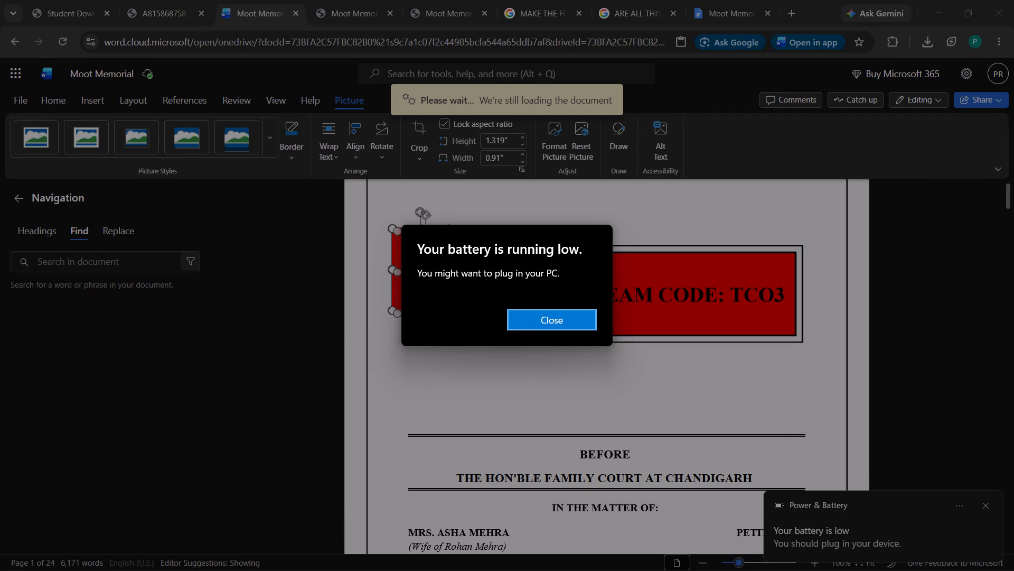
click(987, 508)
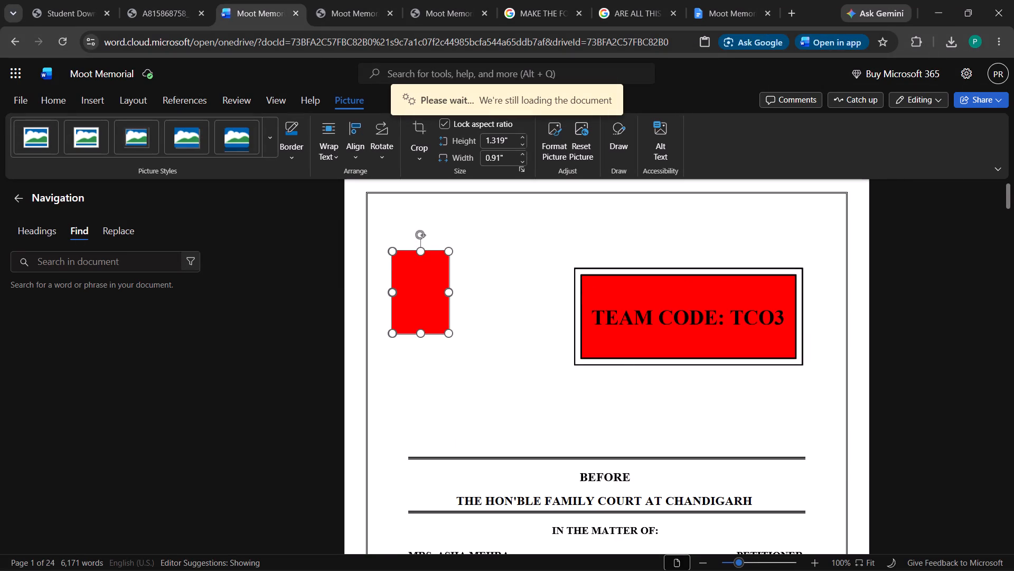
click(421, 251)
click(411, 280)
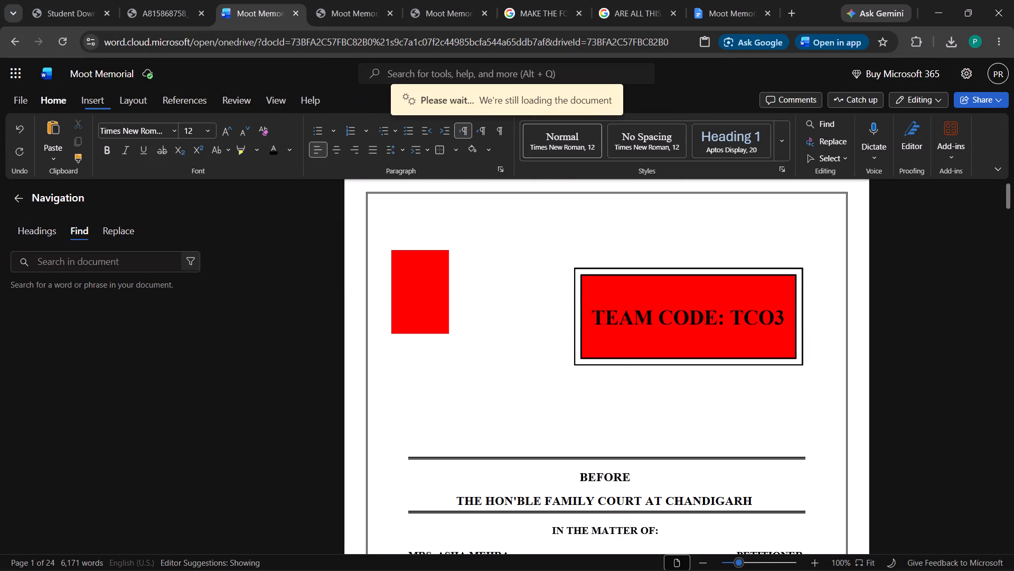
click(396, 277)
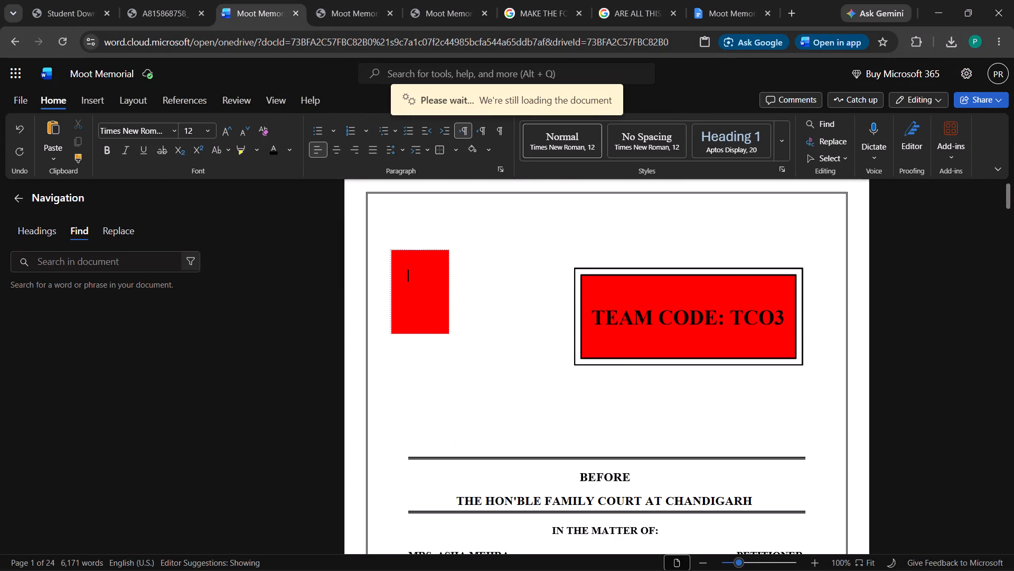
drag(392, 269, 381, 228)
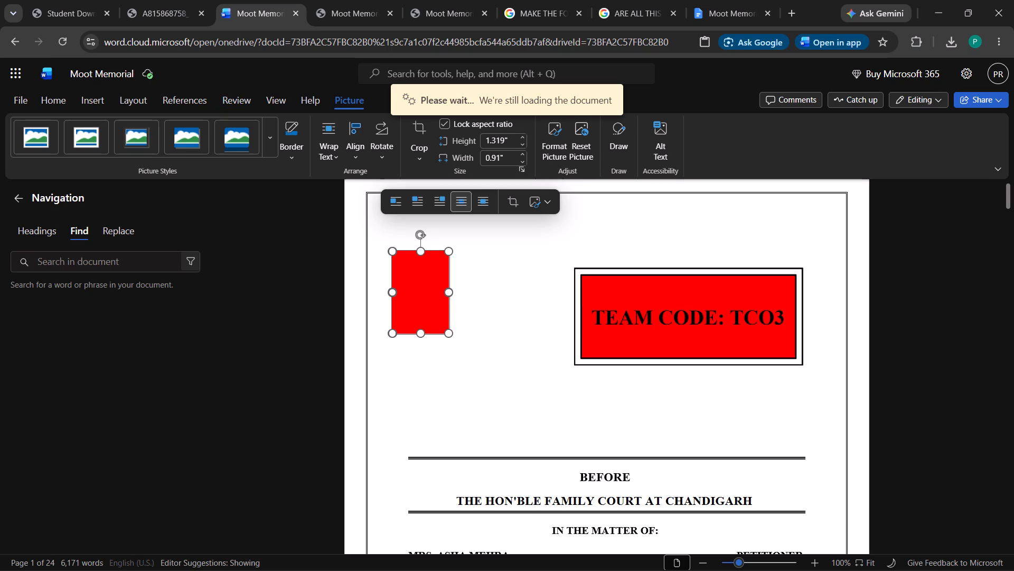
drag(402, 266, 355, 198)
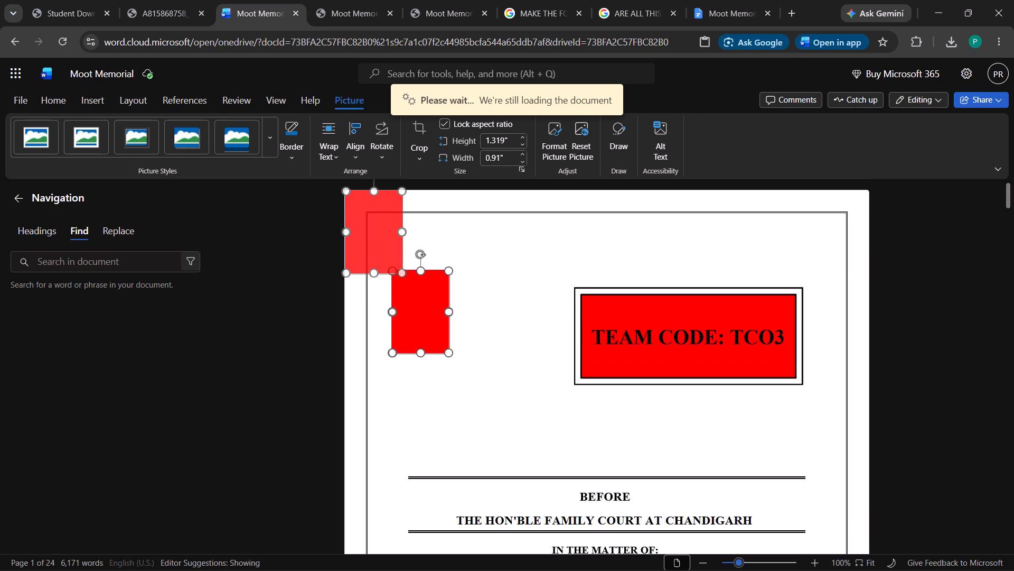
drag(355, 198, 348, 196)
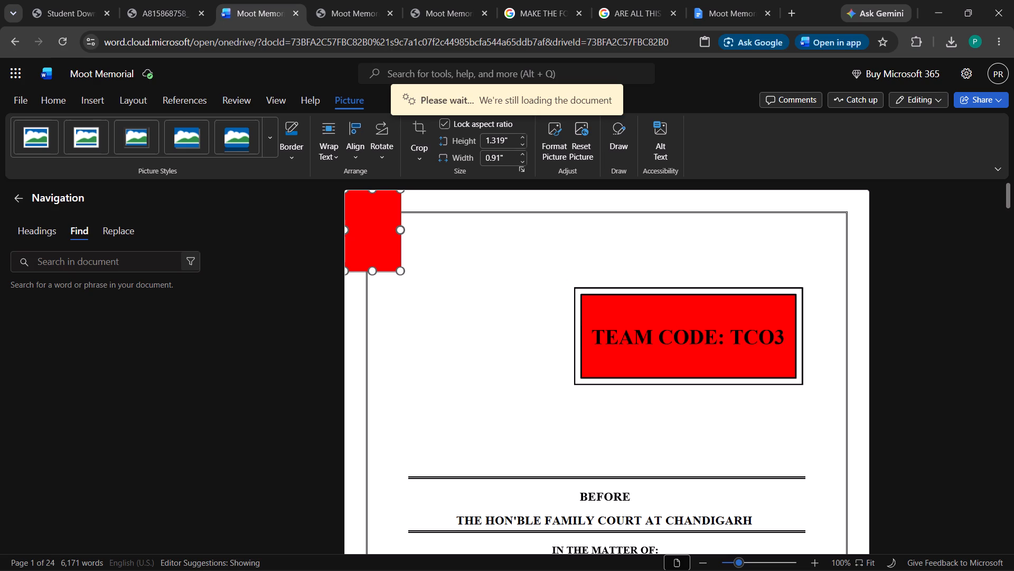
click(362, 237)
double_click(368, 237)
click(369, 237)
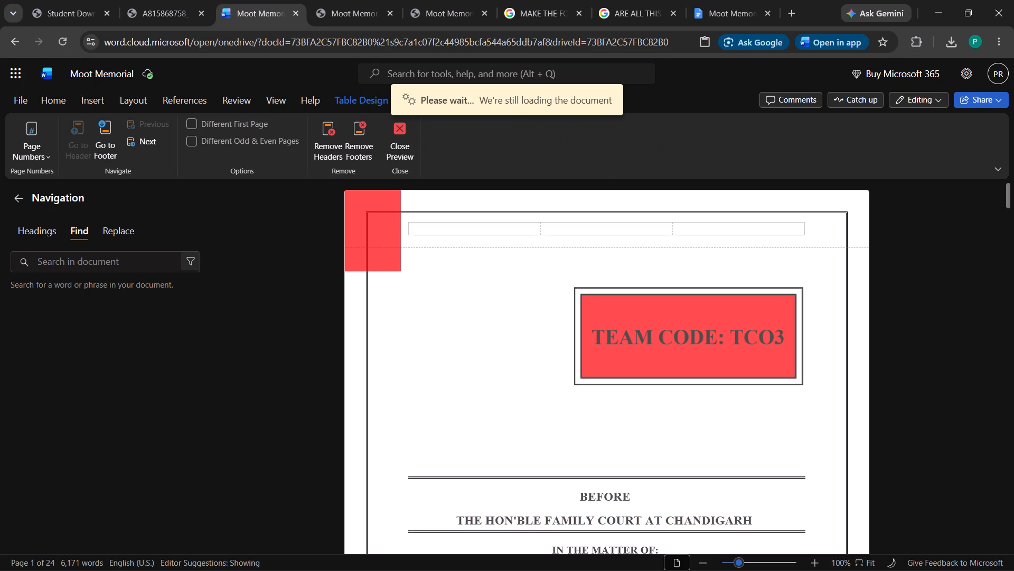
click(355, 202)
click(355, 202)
Set the corner red patch to Square Left wrapping and shrink it to about 0.53" high by 0.37" wide.
right_click(358, 205)
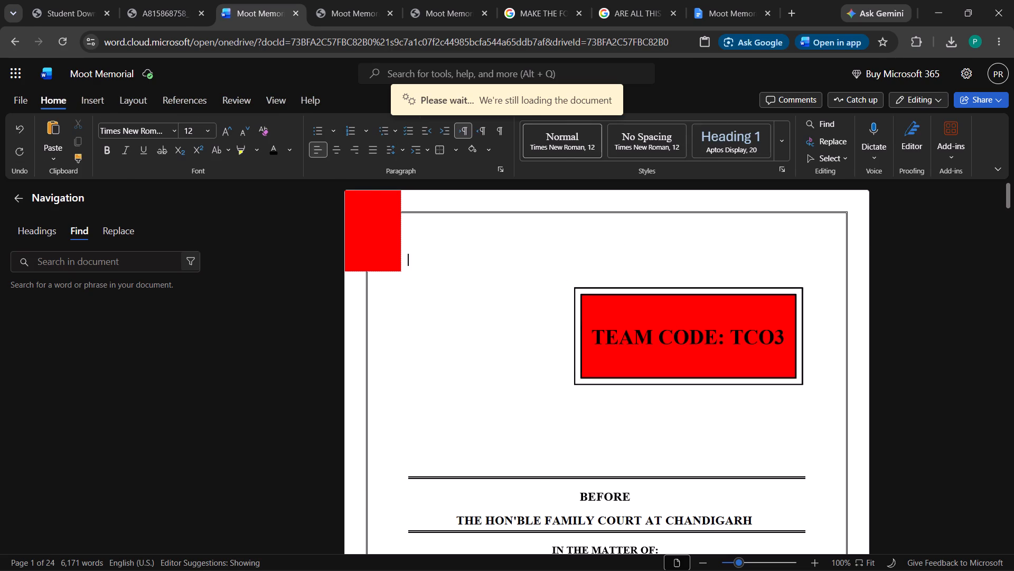
click(388, 191)
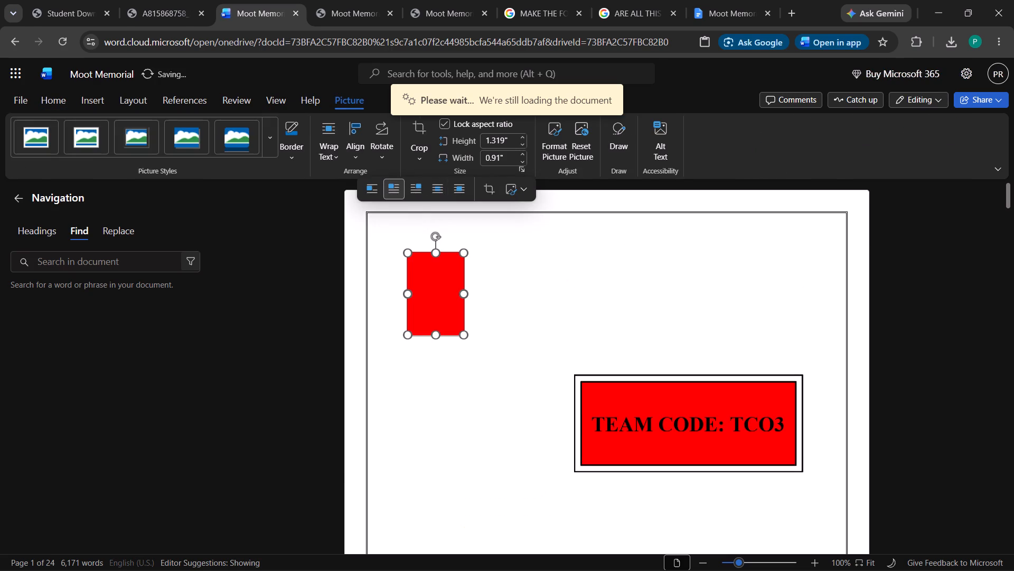
drag(466, 338, 431, 283)
drag(415, 262, 365, 215)
drag(425, 264, 411, 253)
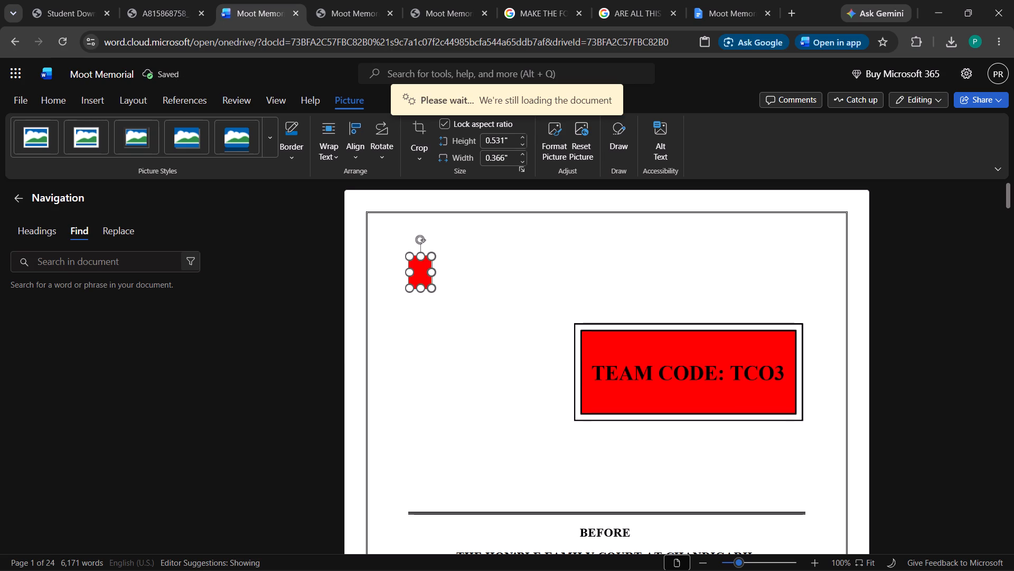
drag(411, 253, 410, 253)
Set the small red patch above the team code box to Behind Text wrapping.
click(417, 276)
right_click(417, 276)
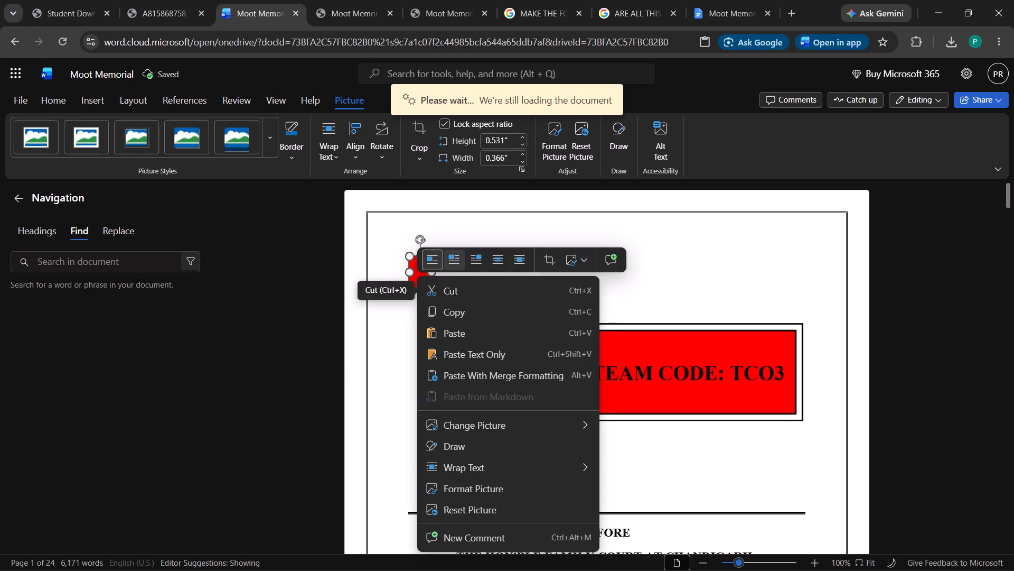
click(499, 258)
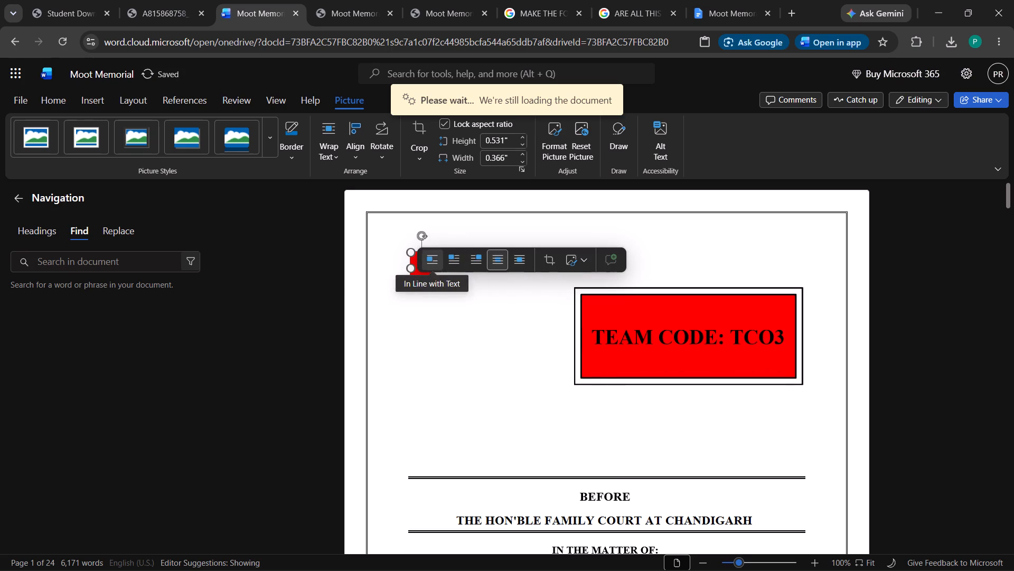
Enlarge the small red patch above the team code box to about 1.87" high by 1.29" wide.
click(412, 273)
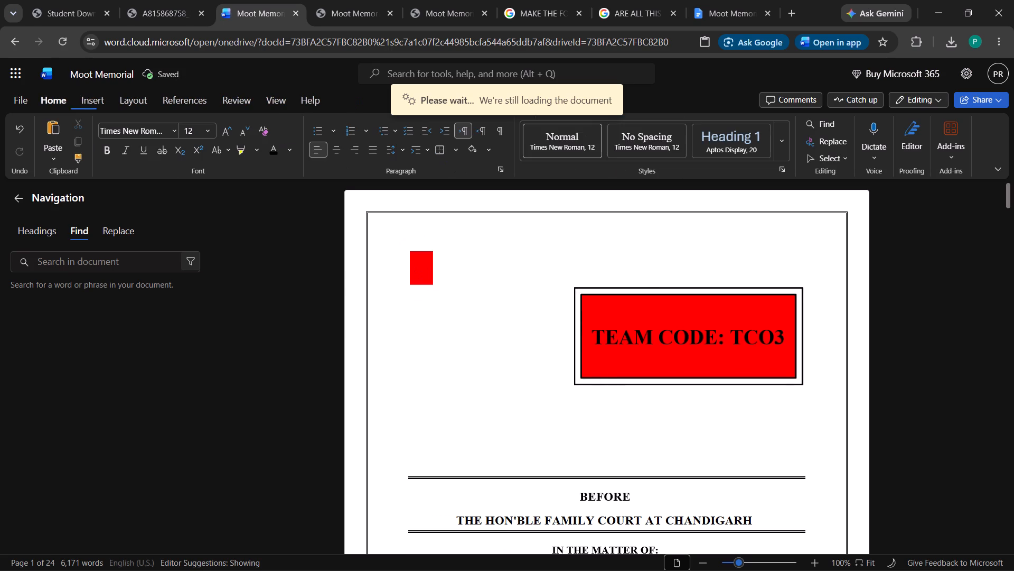
click(421, 263)
click(410, 252)
drag(410, 252, 392, 233)
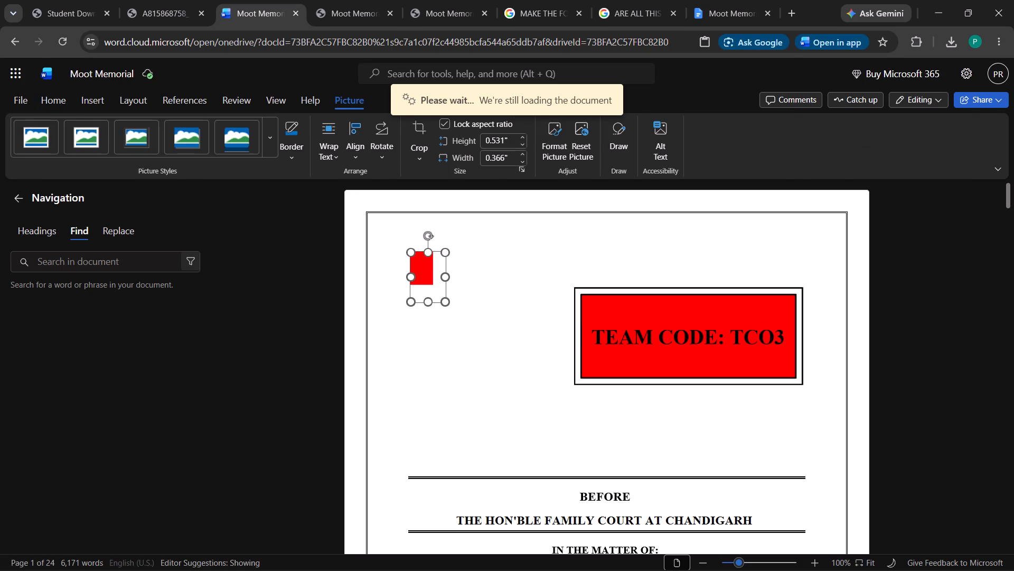
drag(392, 233, 353, 207)
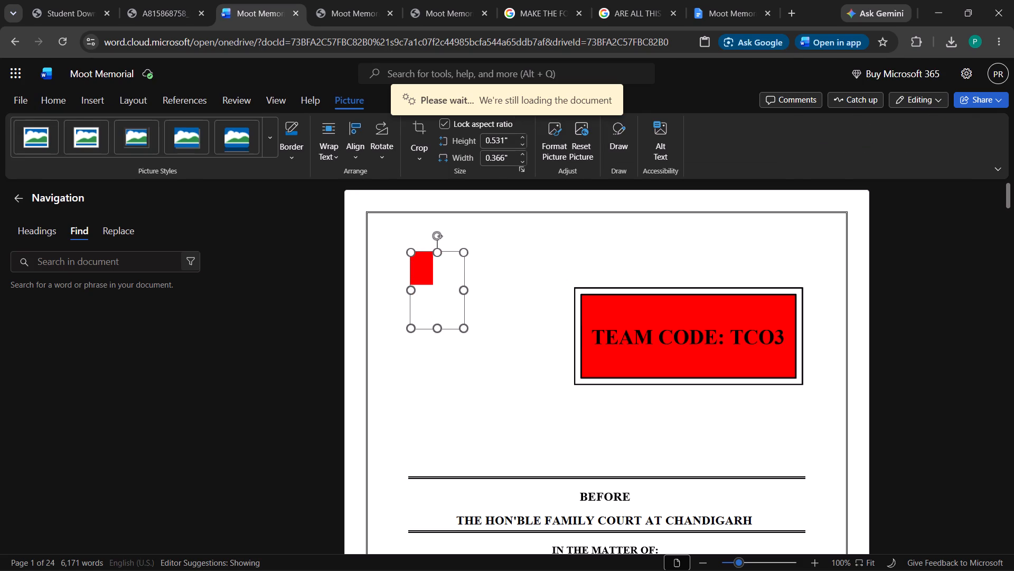
drag(353, 207, 317, 168)
scroll(473, 289, down, 3)
scroll(490, 249, up, 2)
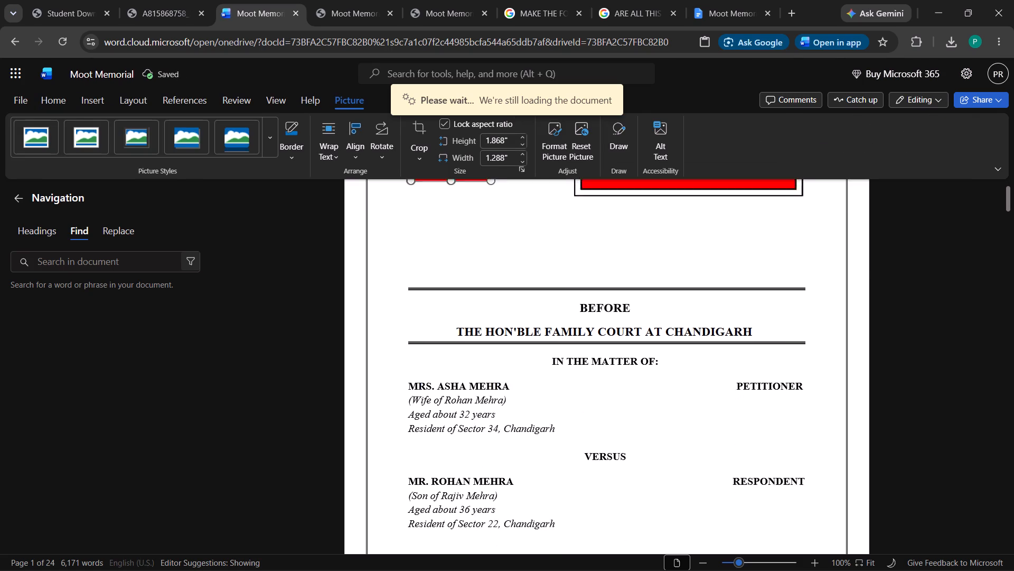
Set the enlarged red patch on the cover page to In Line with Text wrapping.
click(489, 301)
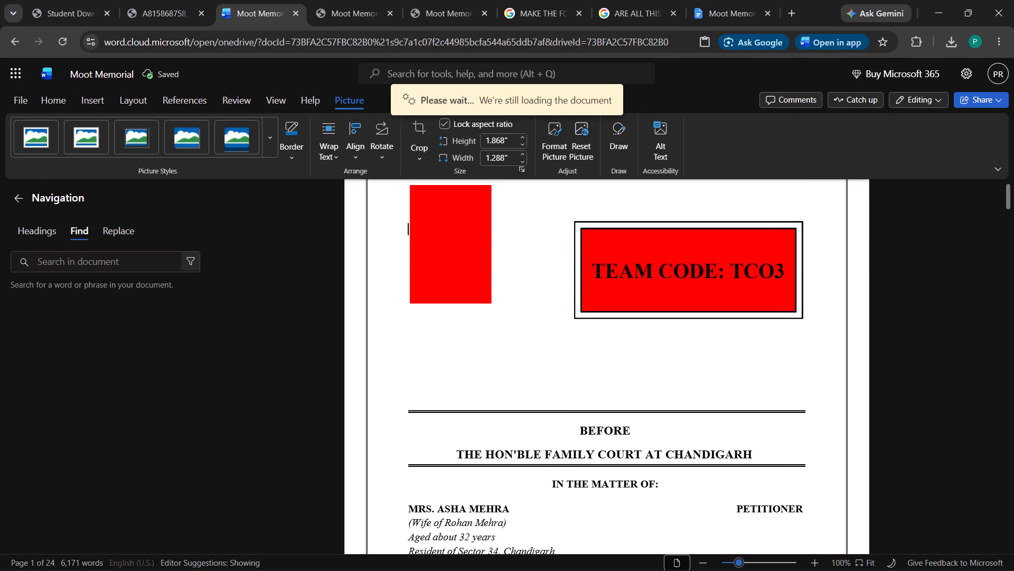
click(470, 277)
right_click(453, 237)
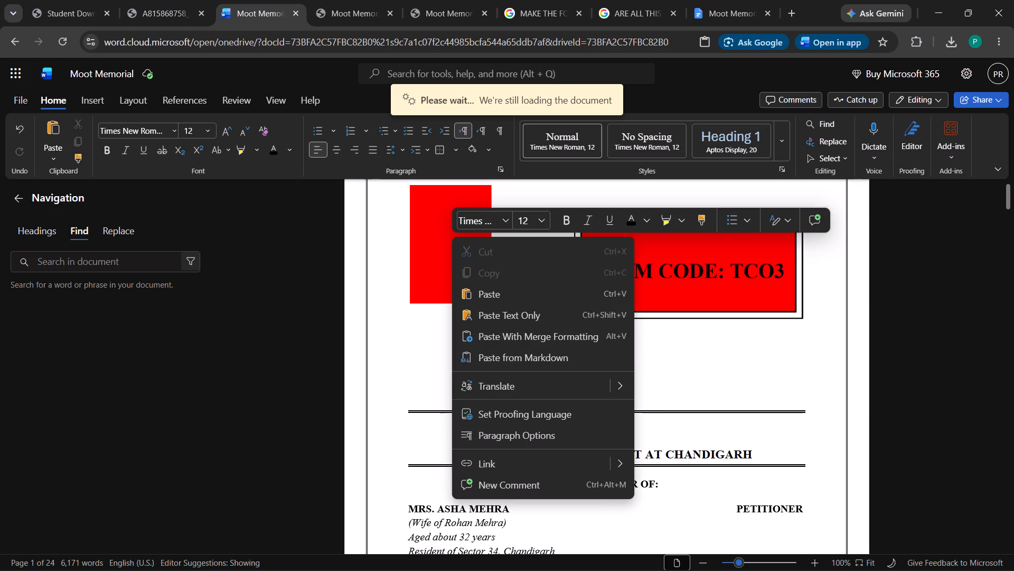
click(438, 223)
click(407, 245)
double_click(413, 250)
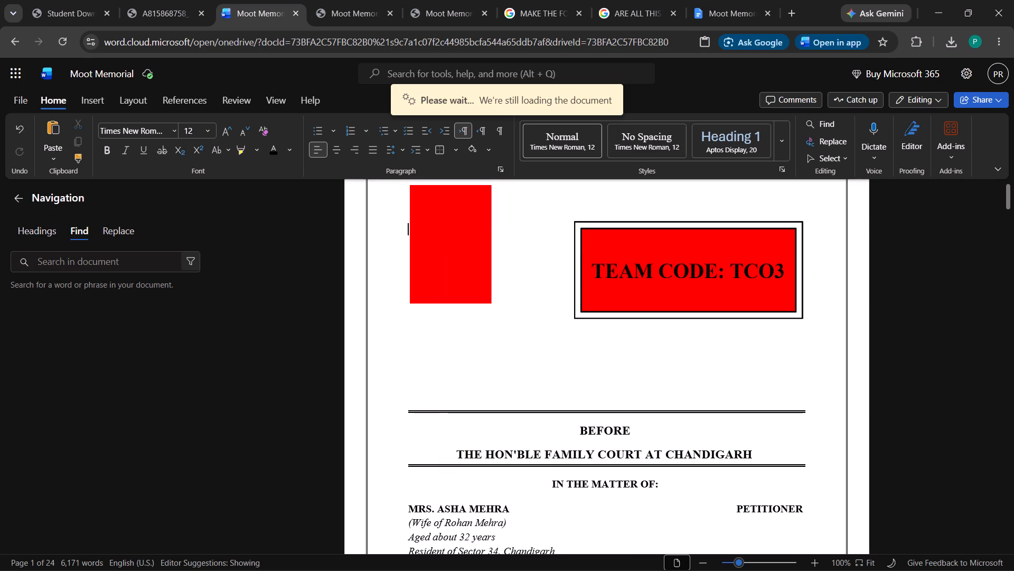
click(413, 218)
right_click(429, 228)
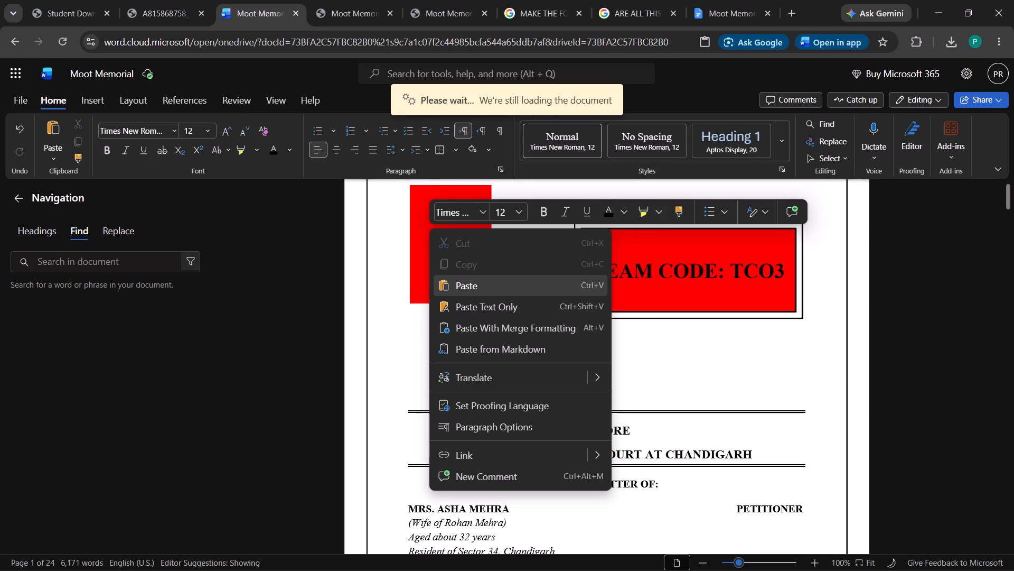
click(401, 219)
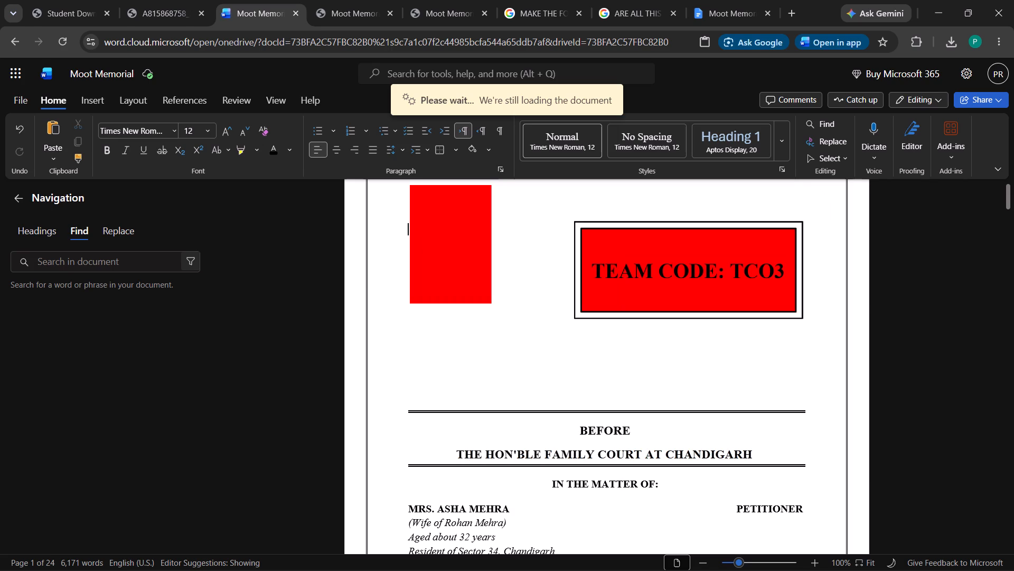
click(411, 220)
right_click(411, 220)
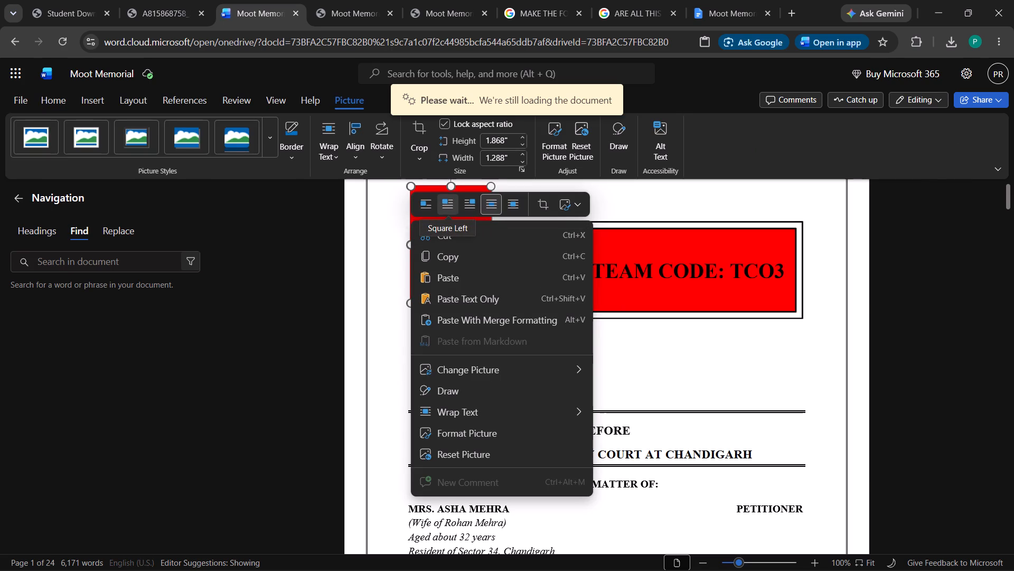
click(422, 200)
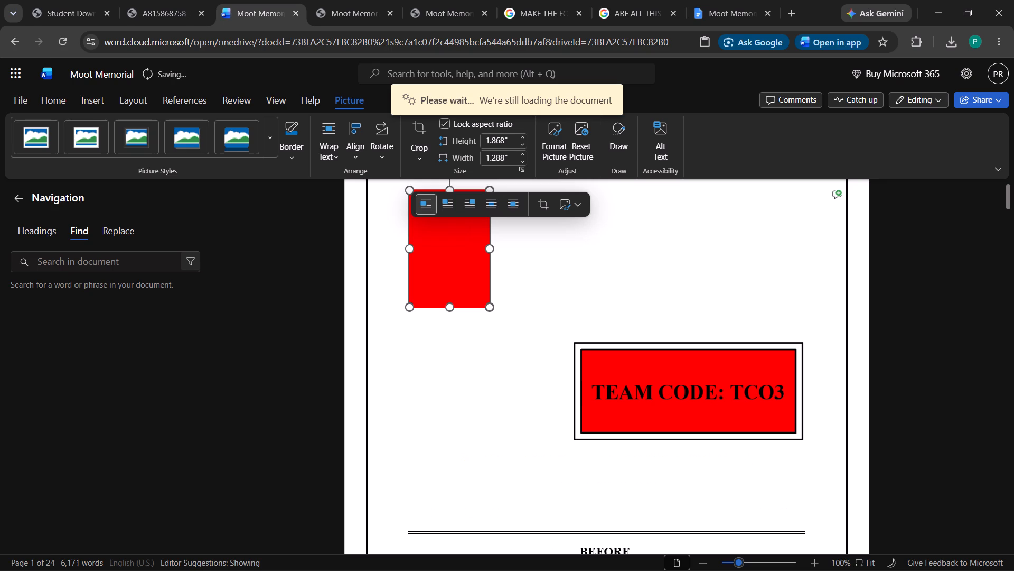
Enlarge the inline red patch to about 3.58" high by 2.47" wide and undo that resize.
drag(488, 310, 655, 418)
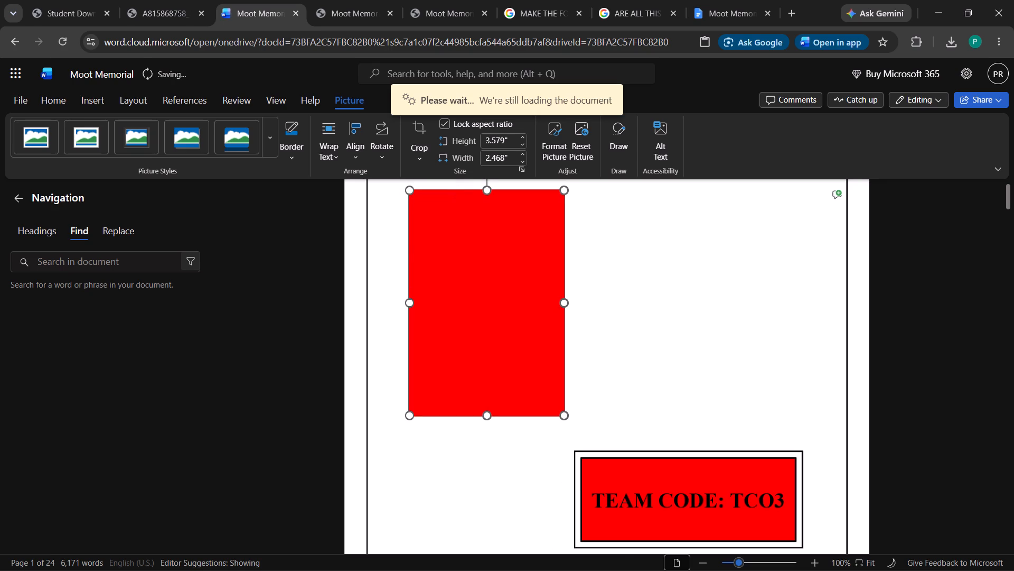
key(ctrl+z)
Set the cover page's red patch to In Front of Text wrapping.
scroll(597, 377, down, 6)
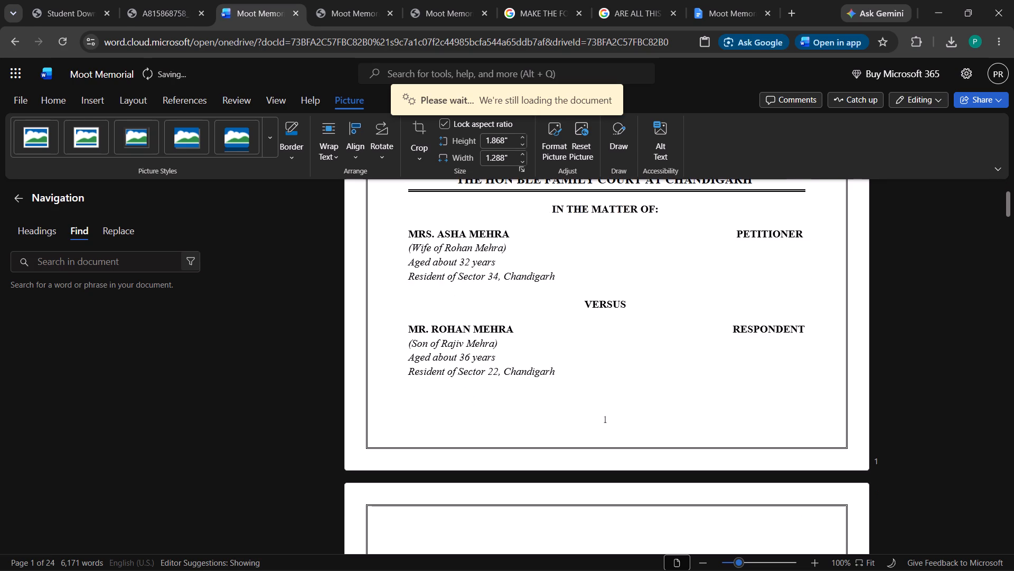
scroll(597, 377, down, 5)
scroll(597, 377, up, 3)
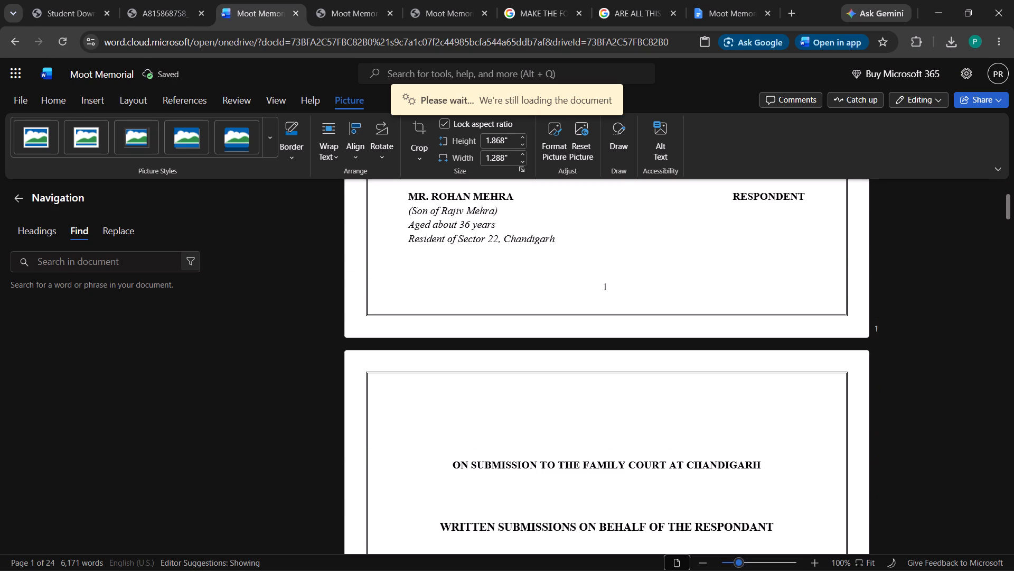
scroll(597, 377, up, 11)
right_click(459, 302)
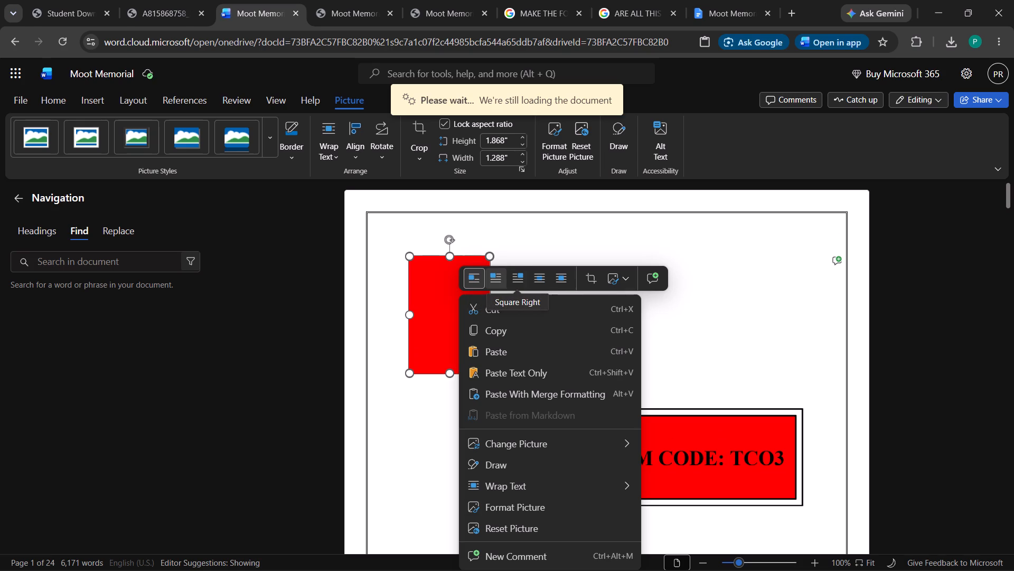
click(562, 277)
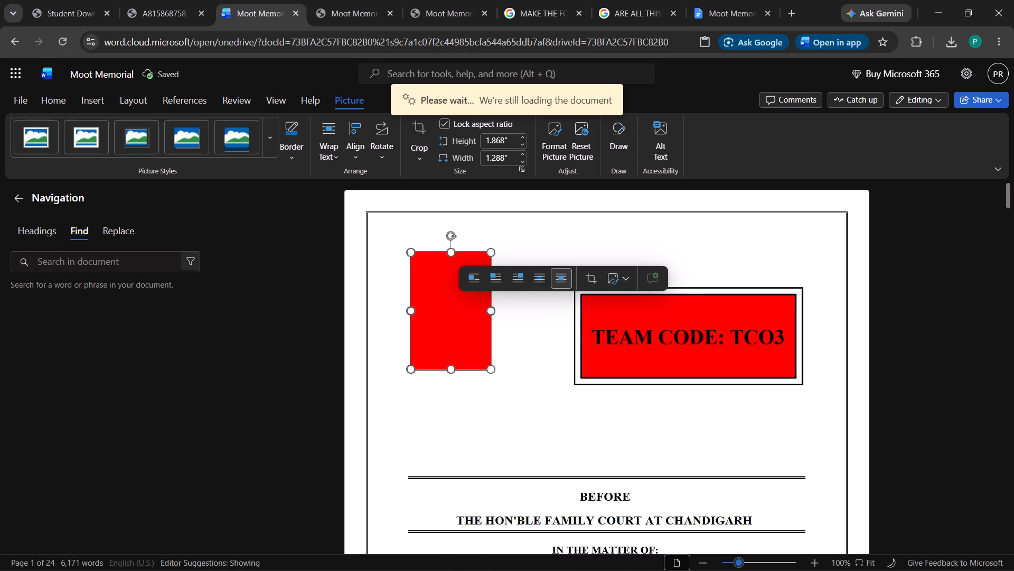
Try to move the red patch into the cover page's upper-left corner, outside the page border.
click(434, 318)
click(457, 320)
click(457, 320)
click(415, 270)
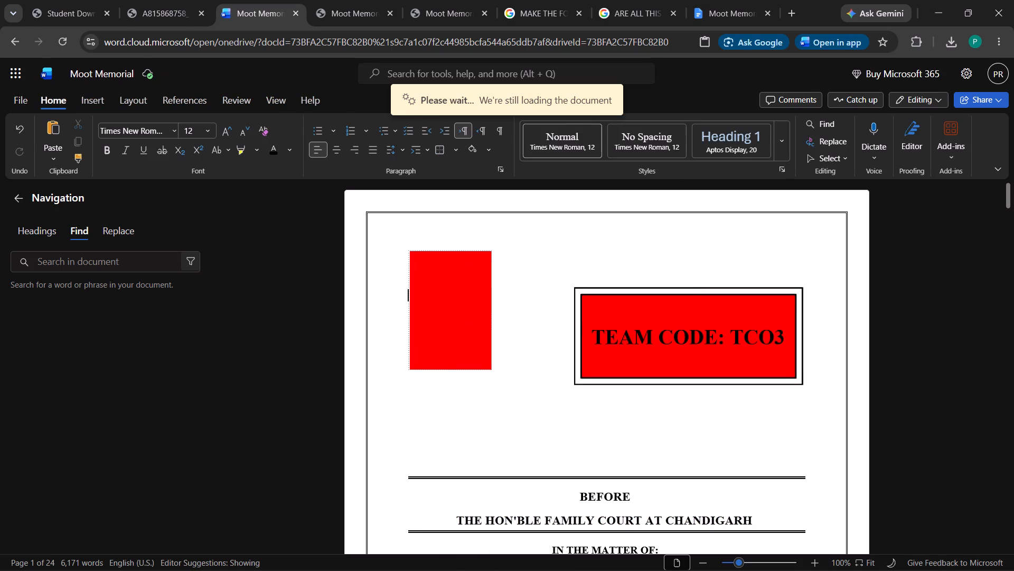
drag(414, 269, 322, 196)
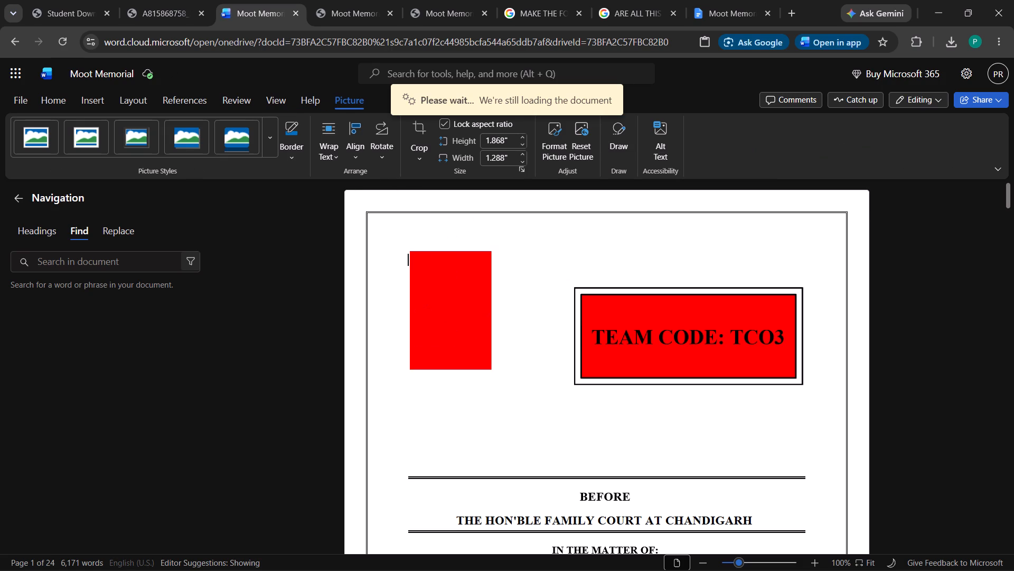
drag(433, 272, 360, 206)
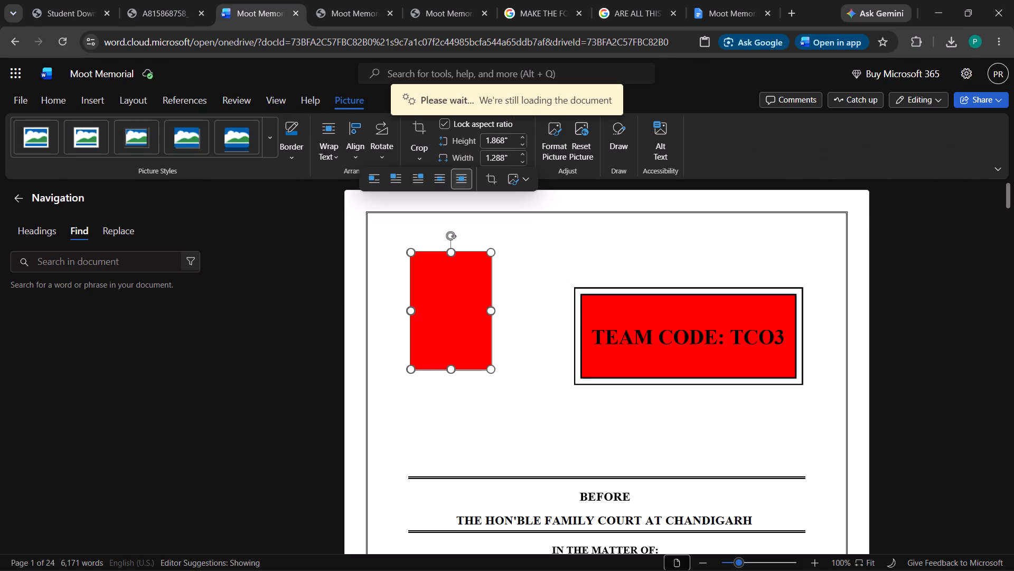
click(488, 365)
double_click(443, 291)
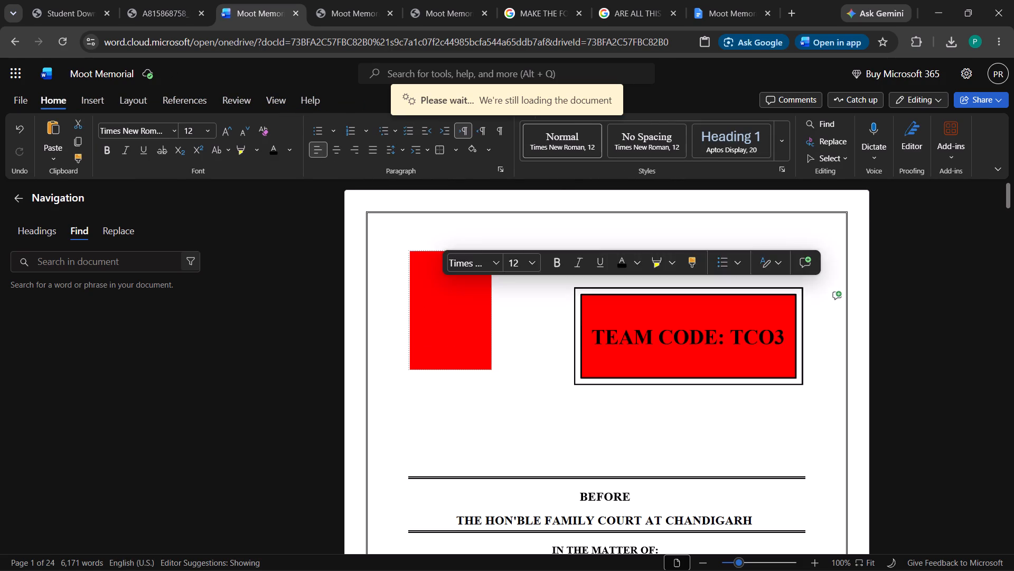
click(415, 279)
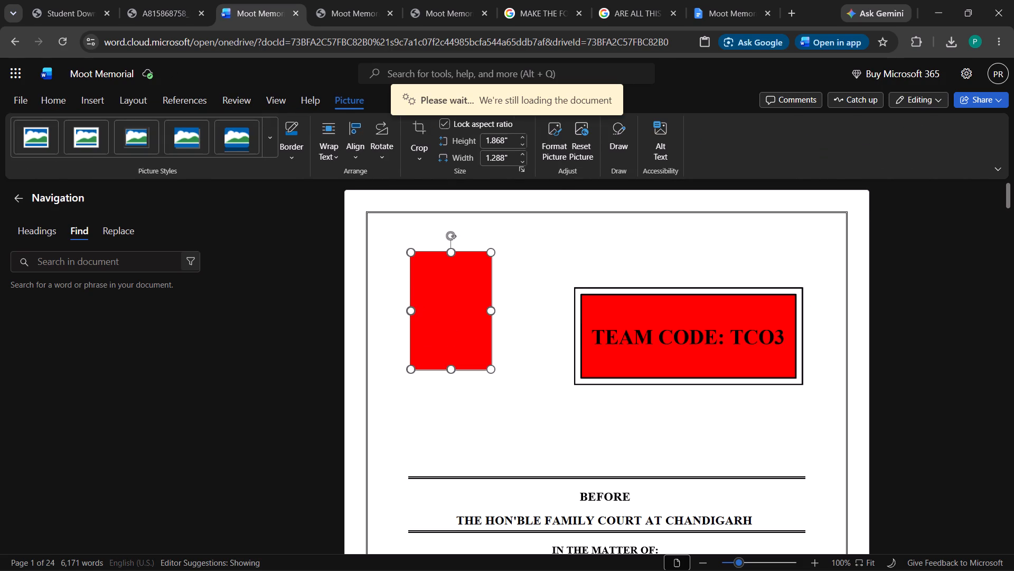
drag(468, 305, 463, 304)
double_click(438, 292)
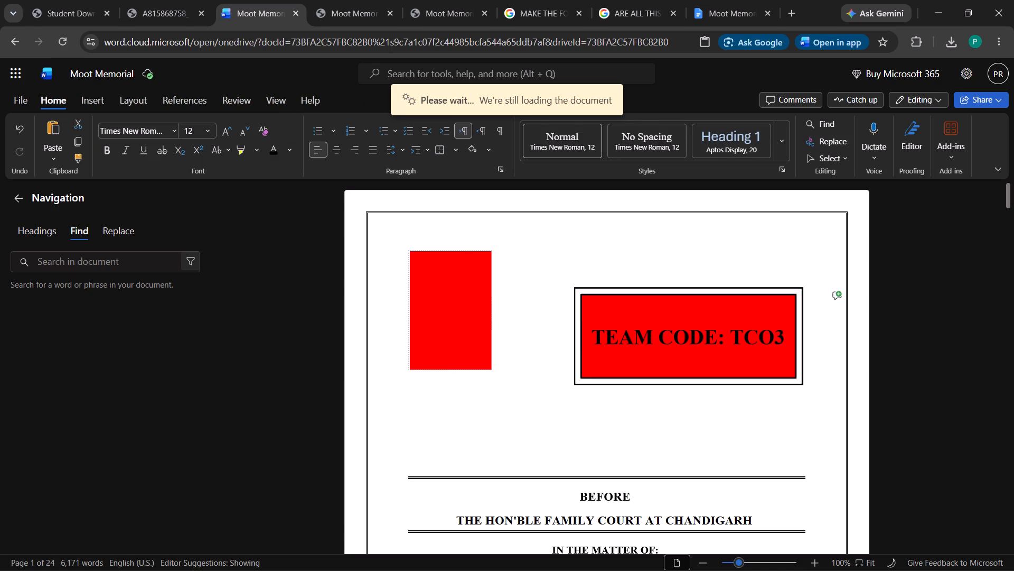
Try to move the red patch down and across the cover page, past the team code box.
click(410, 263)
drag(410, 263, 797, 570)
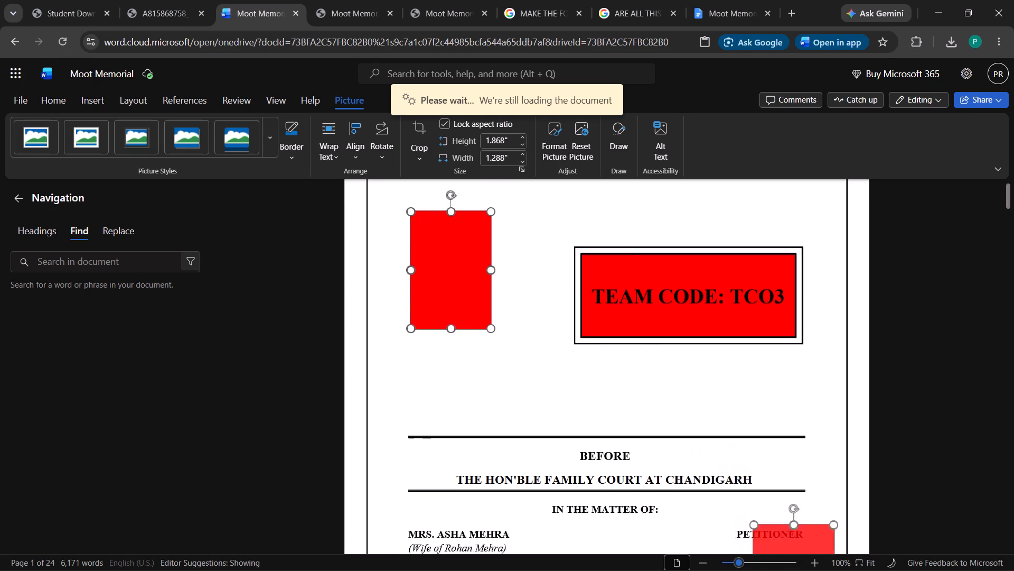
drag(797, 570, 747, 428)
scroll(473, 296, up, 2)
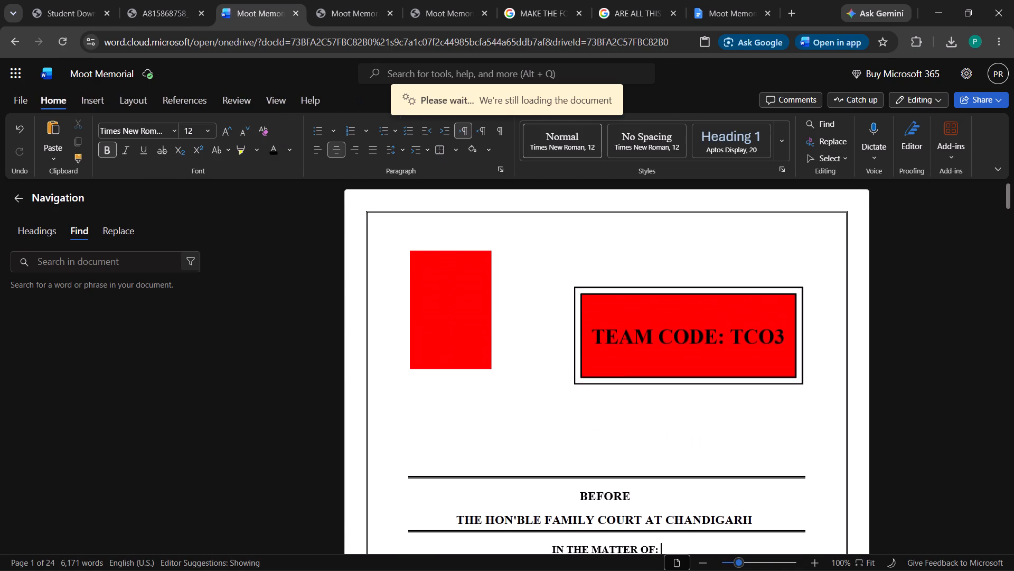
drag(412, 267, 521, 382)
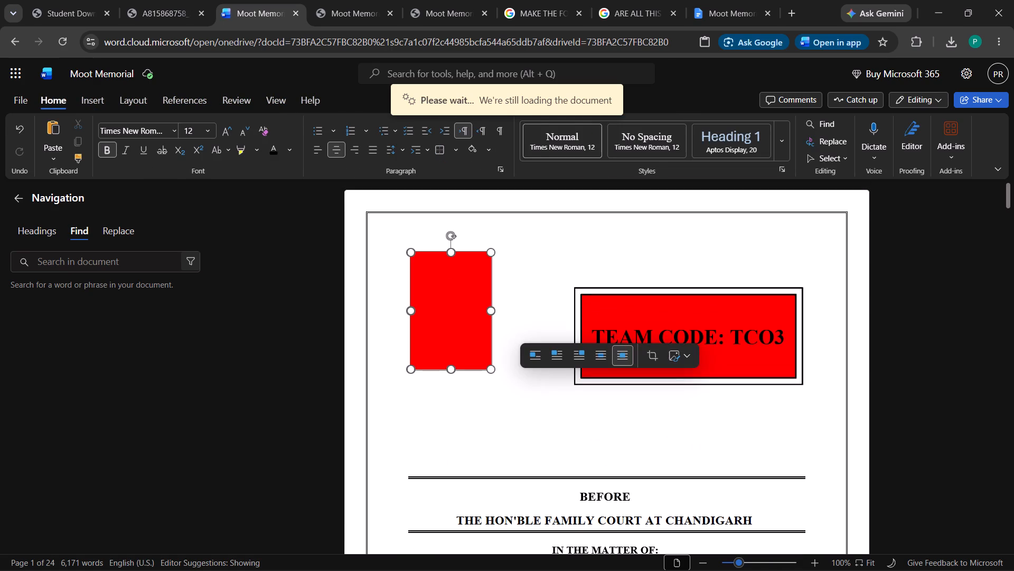
Move the red patch down the cover page onto the right page border beside the Petitioner and Respondent labels.
drag(417, 272, 477, 342)
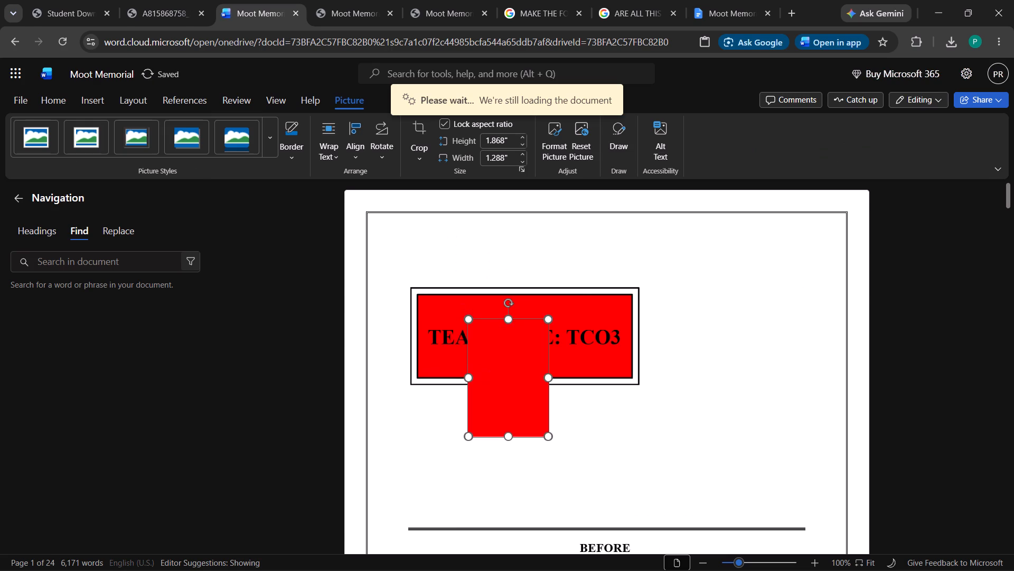
drag(485, 352, 572, 418)
scroll(572, 418, down, 3)
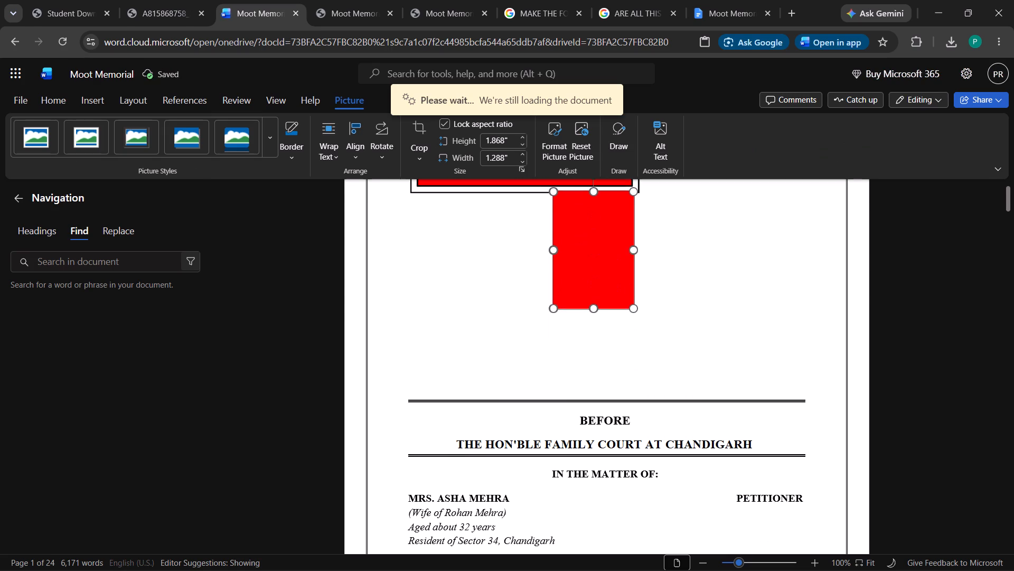
drag(567, 257, 628, 328)
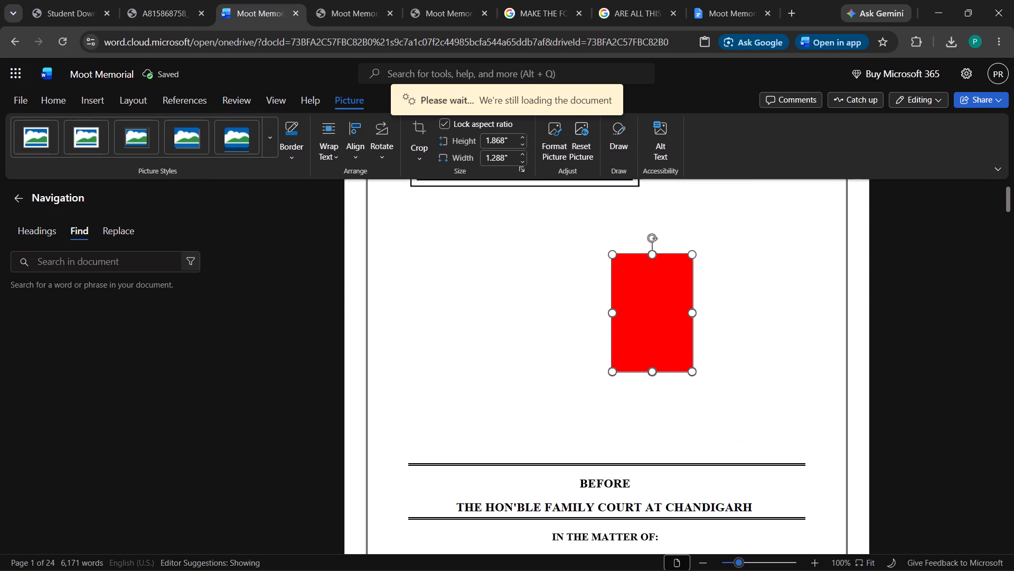
drag(638, 338, 802, 553)
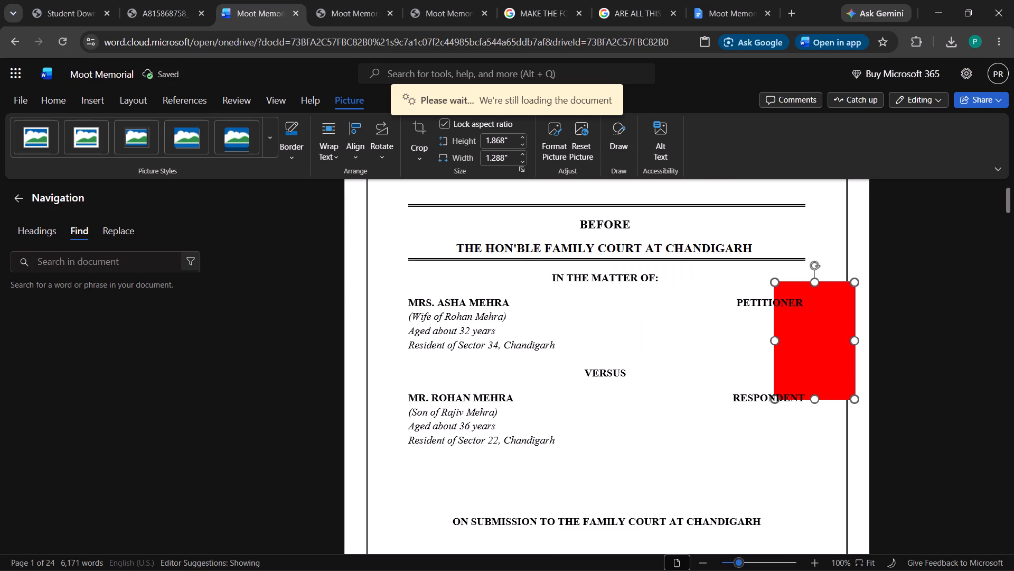
click(797, 335)
Move the red patch from beside the Petitioner and Respondent labels into the cover page's bottom-right corner.
scroll(795, 334, down, 6)
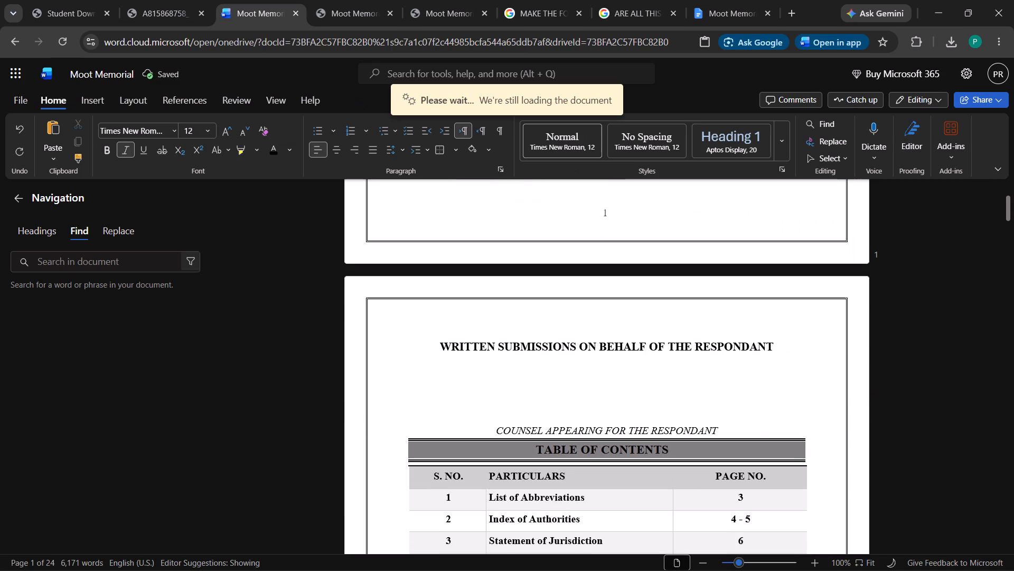
scroll(795, 334, up, 6)
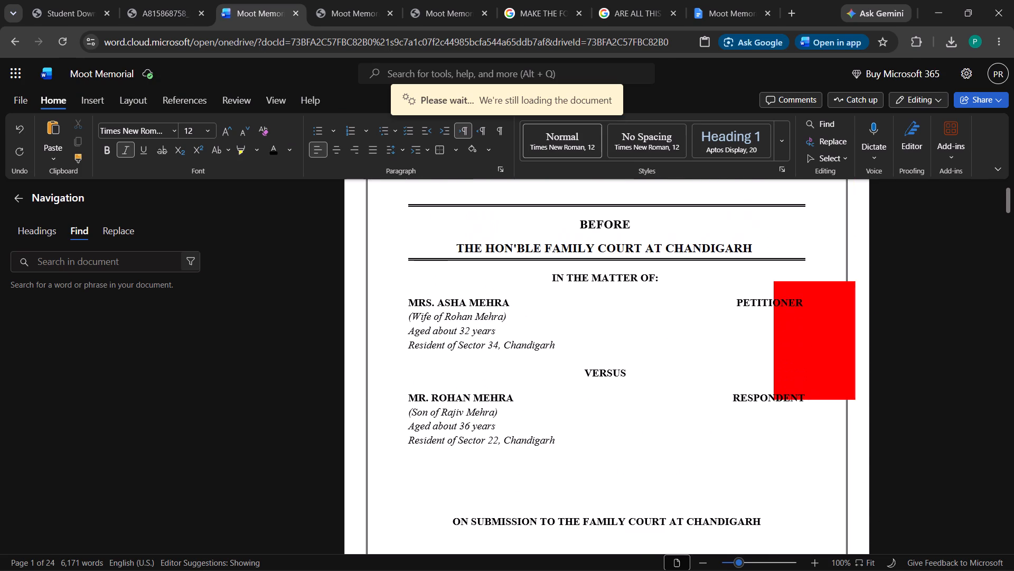
drag(797, 293, 805, 357)
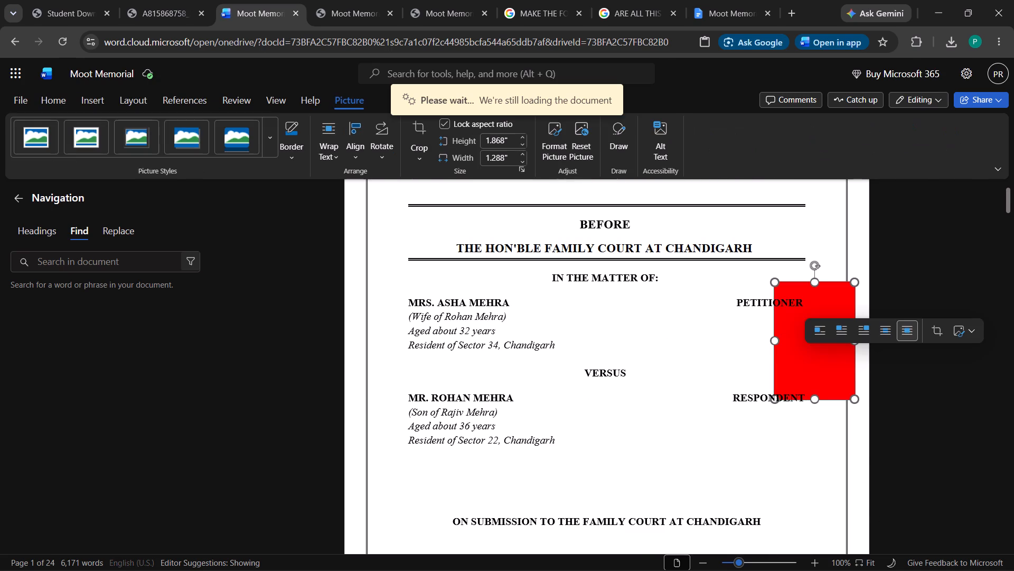
drag(785, 287, 788, 513)
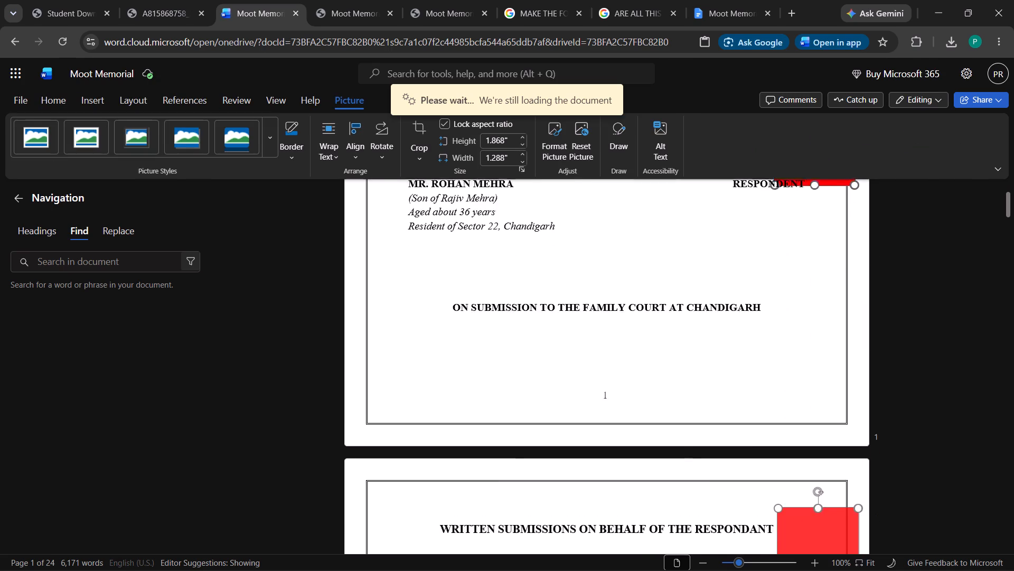
drag(788, 513, 802, 332)
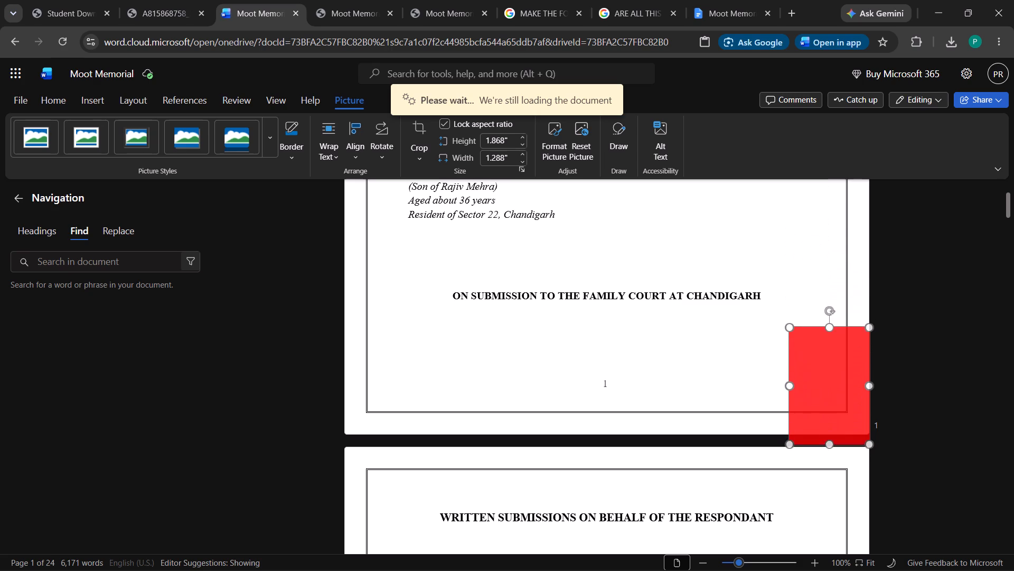
drag(802, 332, 798, 321)
drag(812, 347, 824, 356)
drag(821, 344, 834, 348)
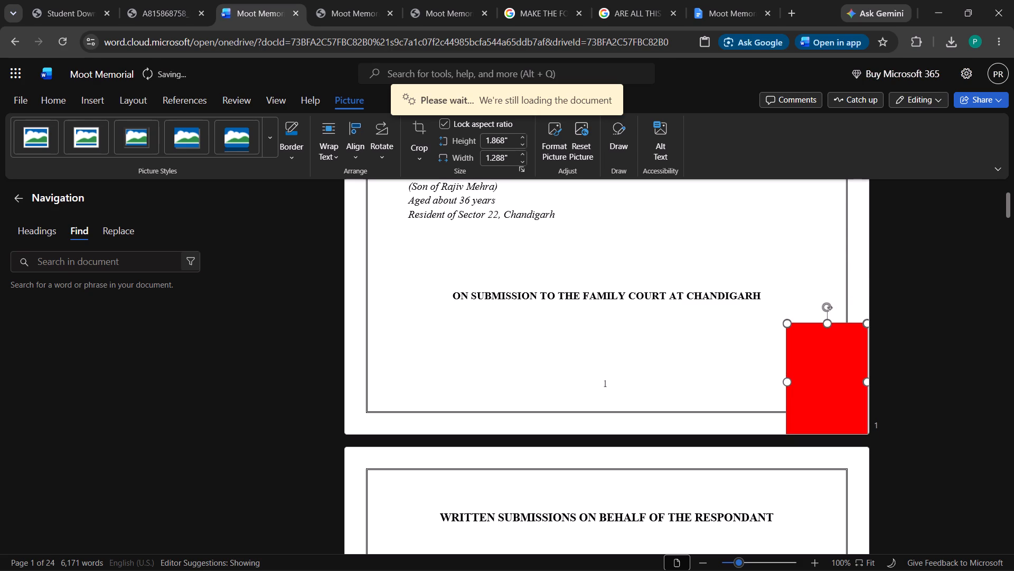
Nudge the red patch up in the cover page's bottom-right corner and set its wrapping to behind text.
drag(838, 361, 855, 356)
right_click(839, 360)
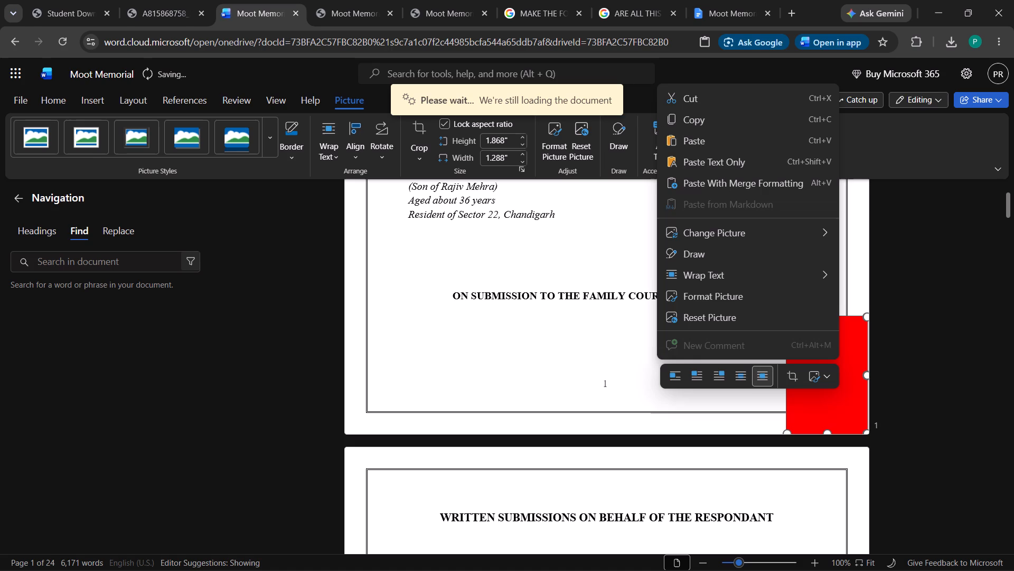
click(735, 376)
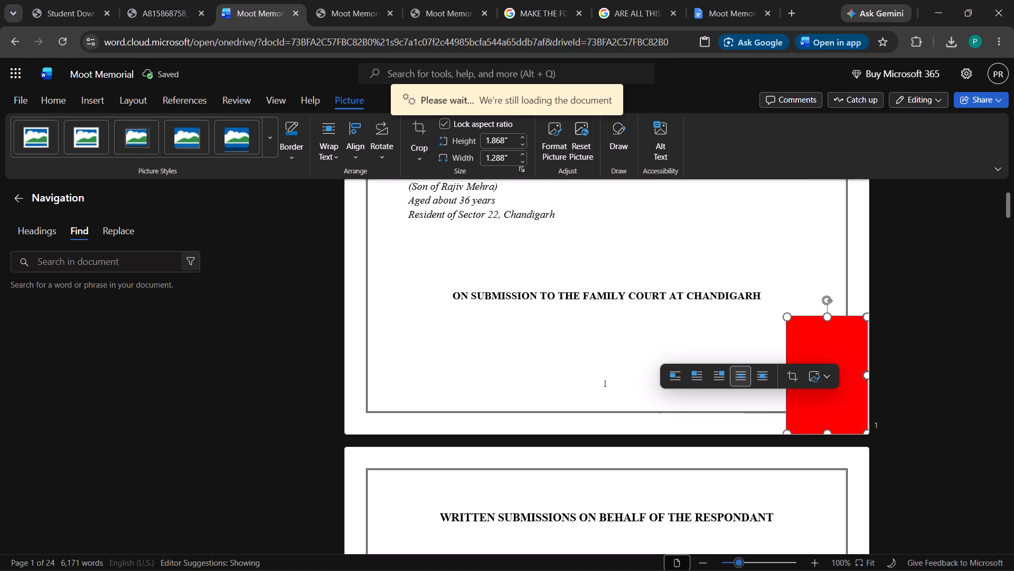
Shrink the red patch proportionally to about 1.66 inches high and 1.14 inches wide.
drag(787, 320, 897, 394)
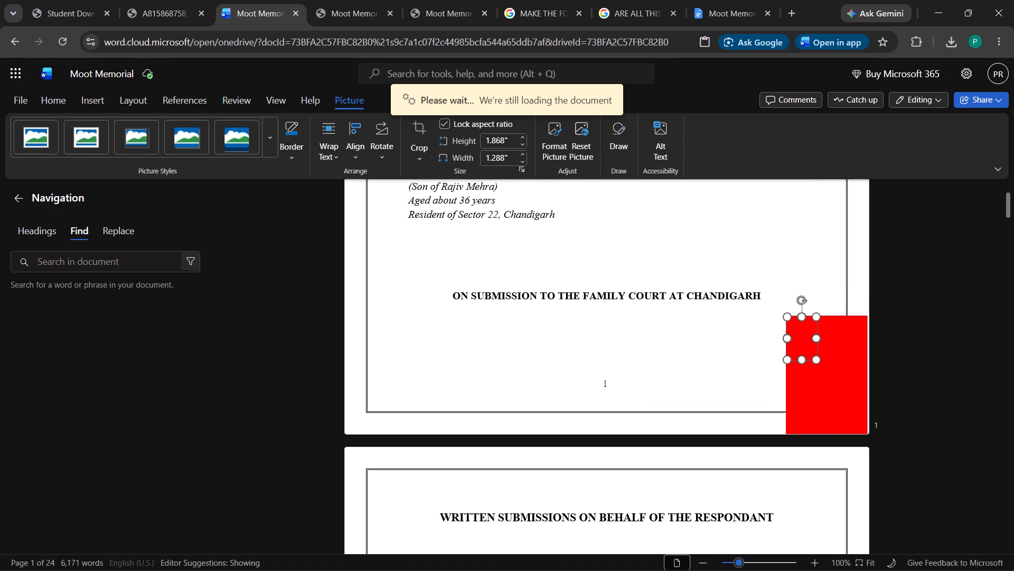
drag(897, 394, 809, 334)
Move the red patch from the bottom-right corner into the cover page's upper-left corner, flush with the page edges.
drag(818, 371, 797, 348)
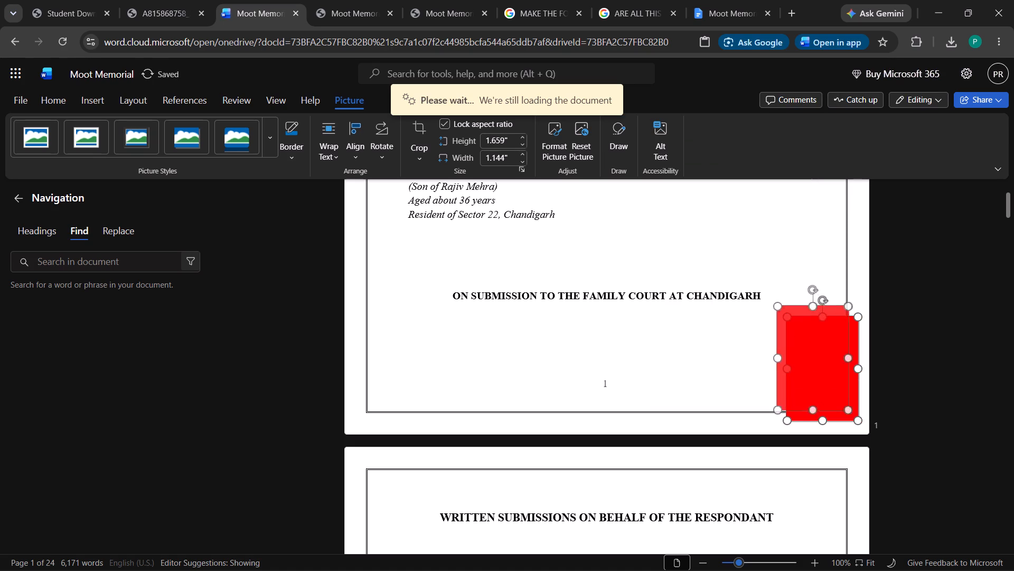
drag(797, 348, 442, 221)
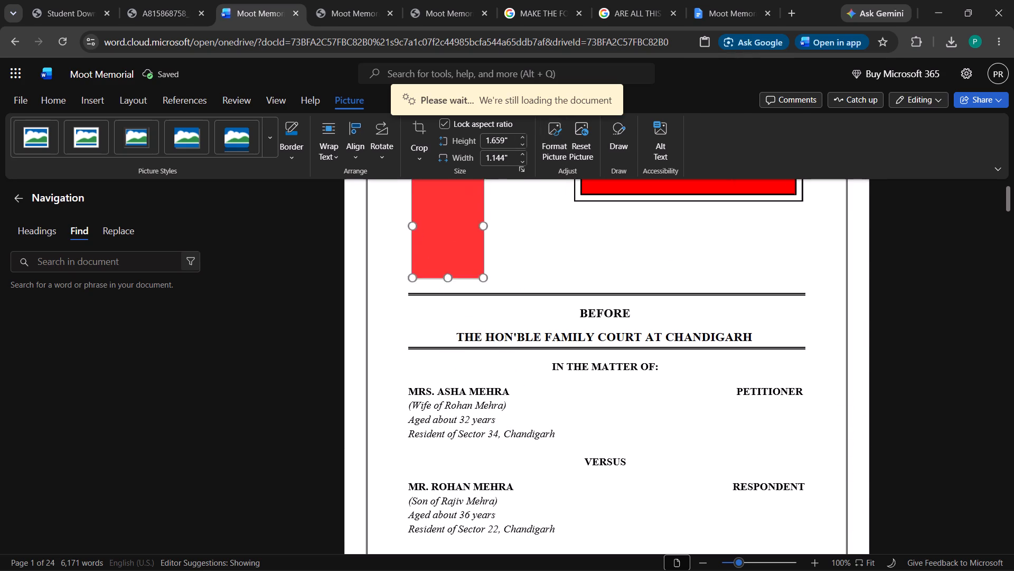
drag(442, 221, 365, 205)
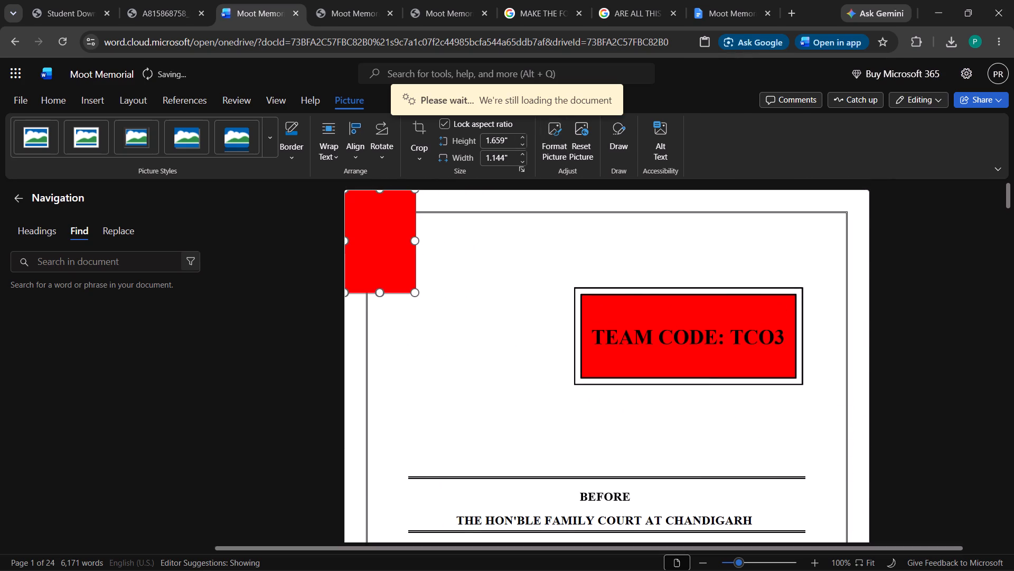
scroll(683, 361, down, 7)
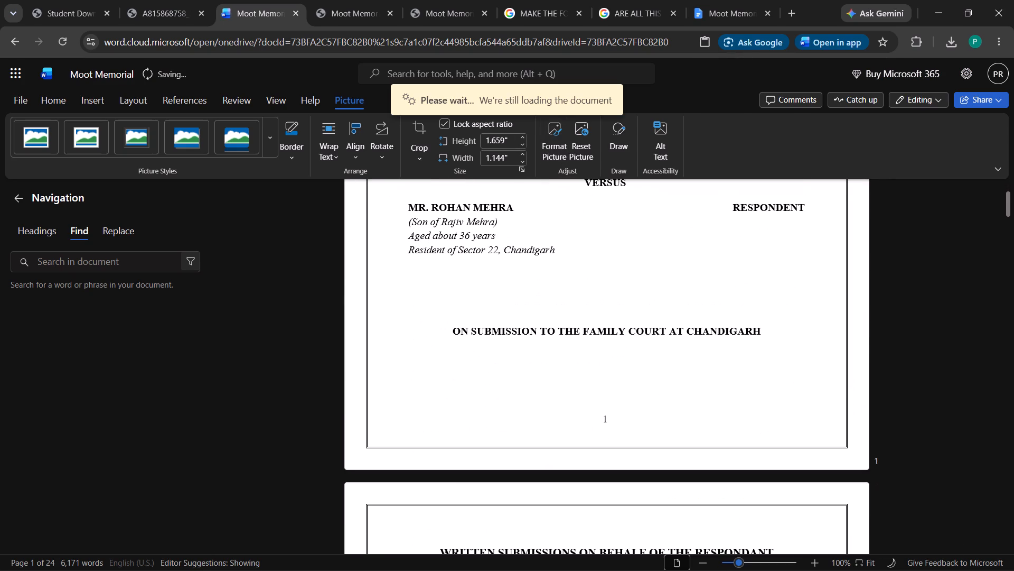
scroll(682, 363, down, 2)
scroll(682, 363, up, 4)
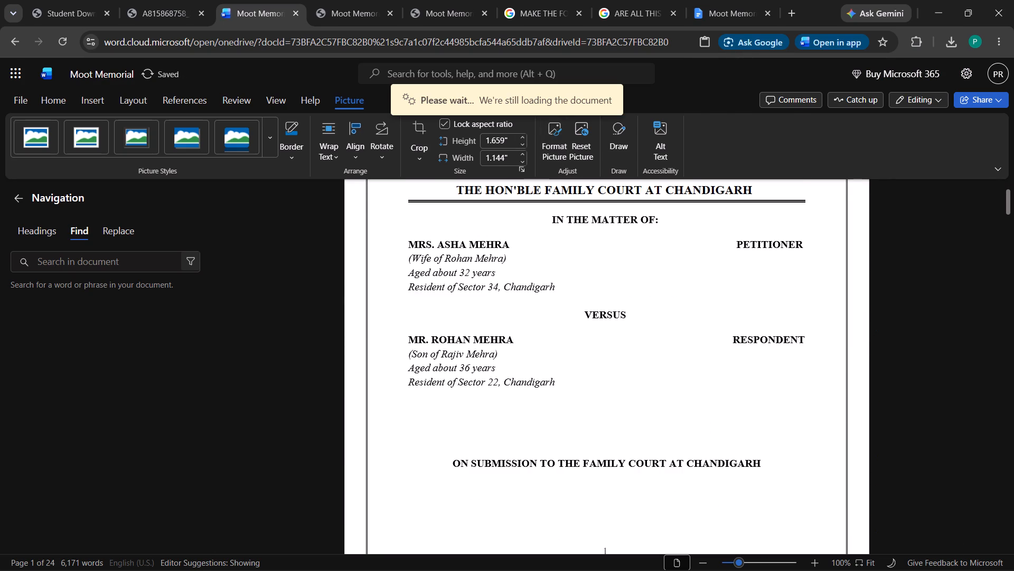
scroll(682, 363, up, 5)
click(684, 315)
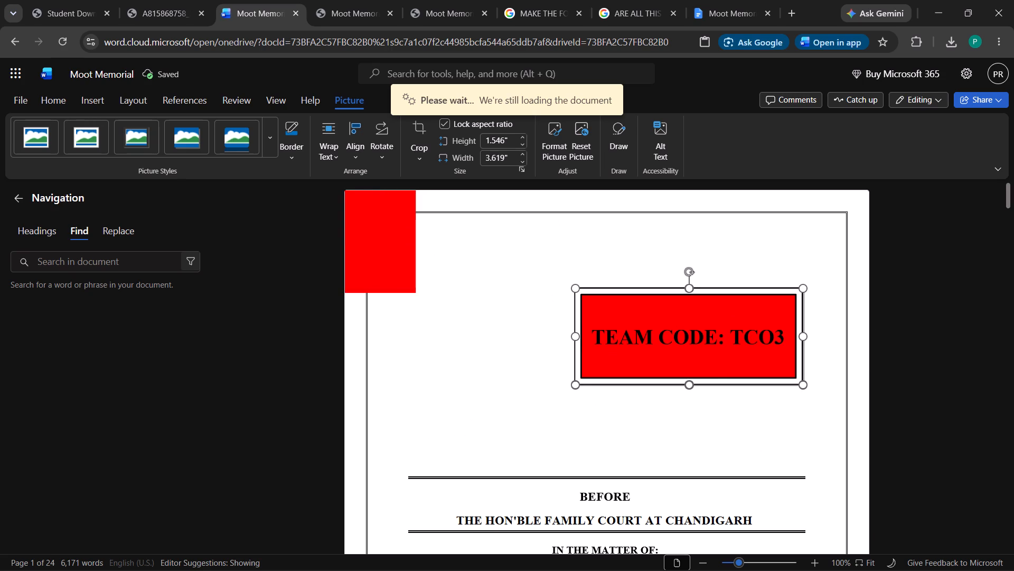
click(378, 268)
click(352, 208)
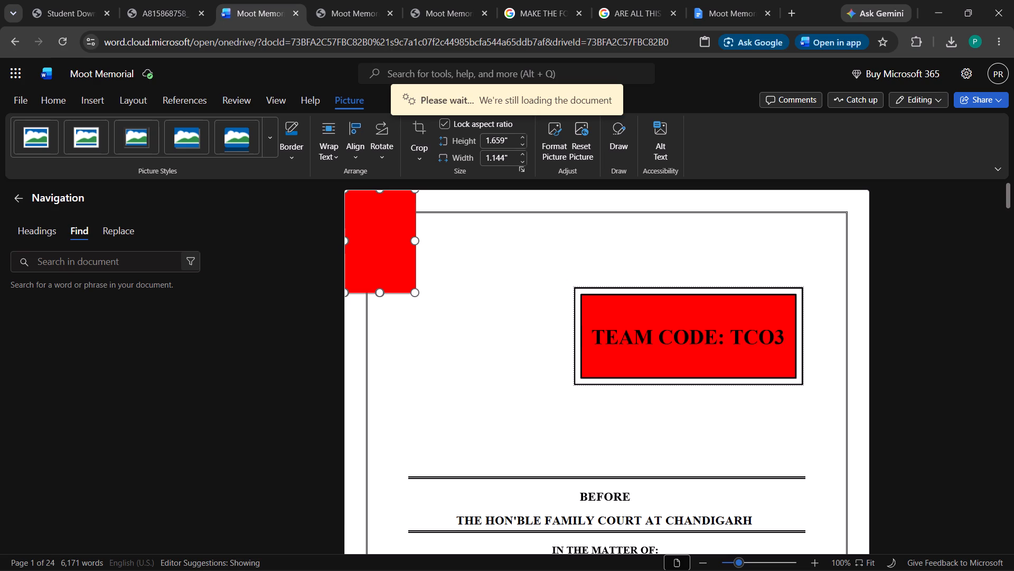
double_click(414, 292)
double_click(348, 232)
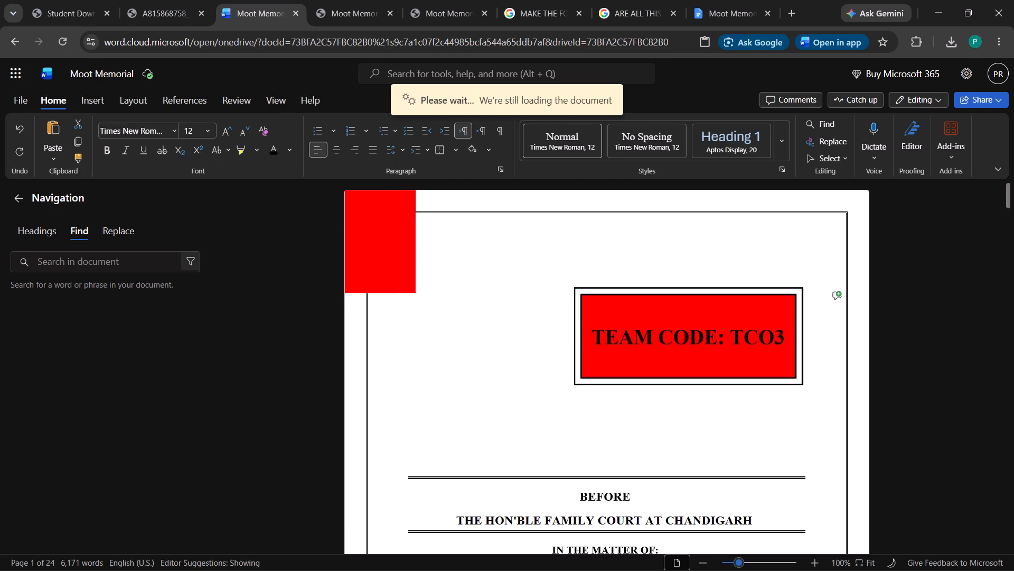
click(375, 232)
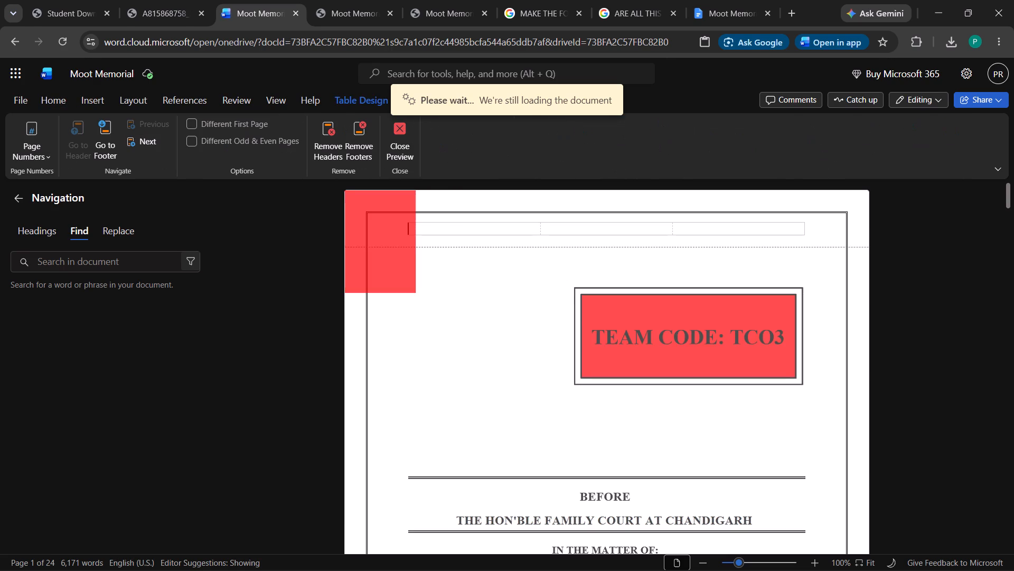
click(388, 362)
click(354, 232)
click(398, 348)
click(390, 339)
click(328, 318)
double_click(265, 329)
Stretch the red patch across to the cover page's right edge, making it about 8.37 inches wide.
click(387, 248)
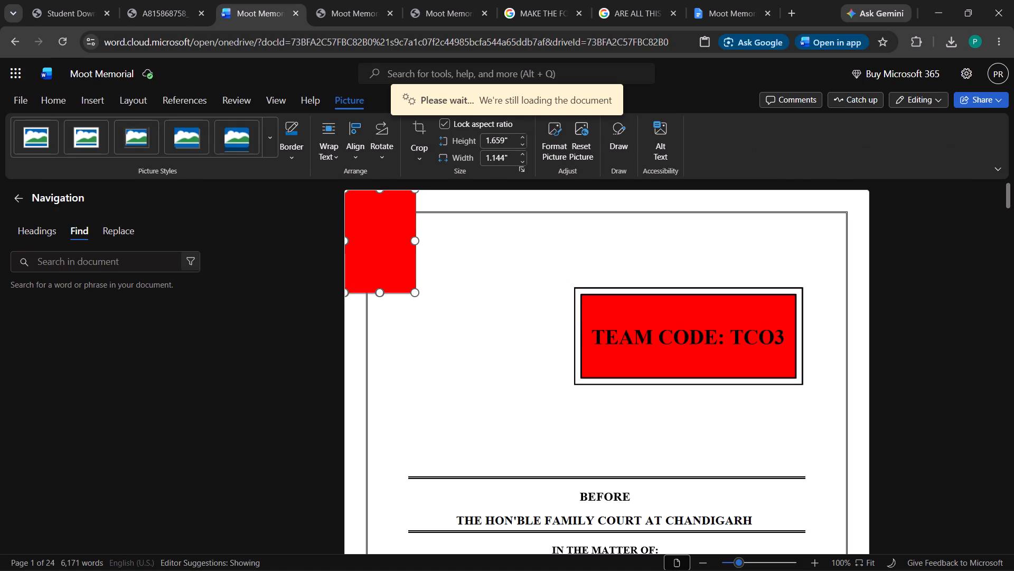
drag(415, 240, 869, 266)
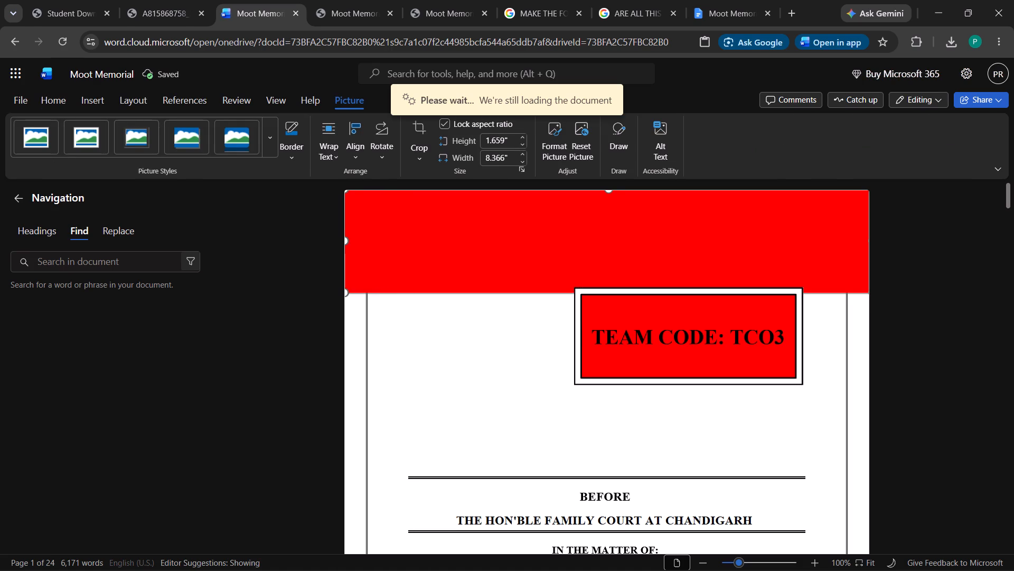
Move the full-width red band down the cover page so it passes behind the upper part of the team code box.
click(579, 292)
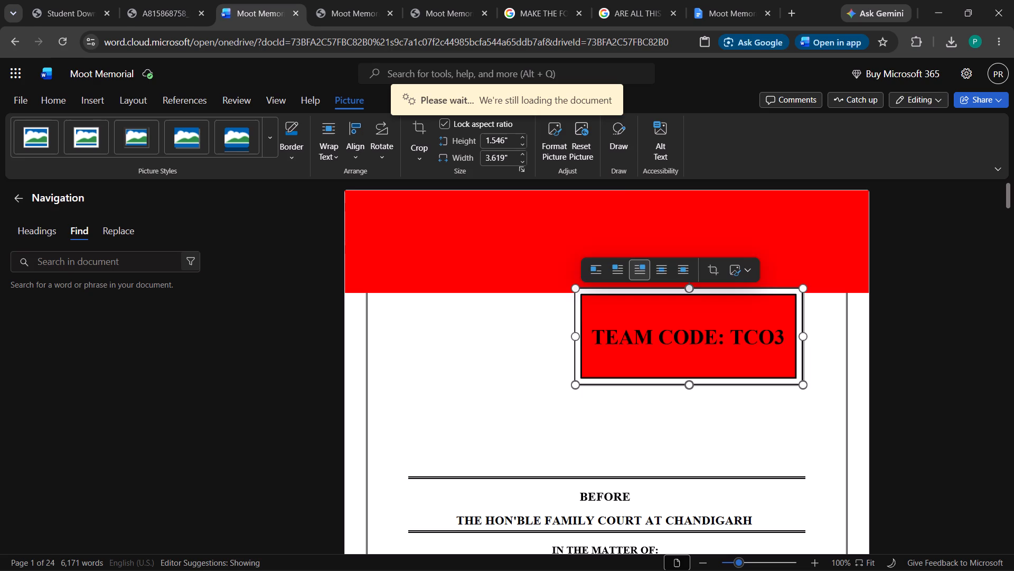
click(431, 264)
click(344, 265)
click(352, 237)
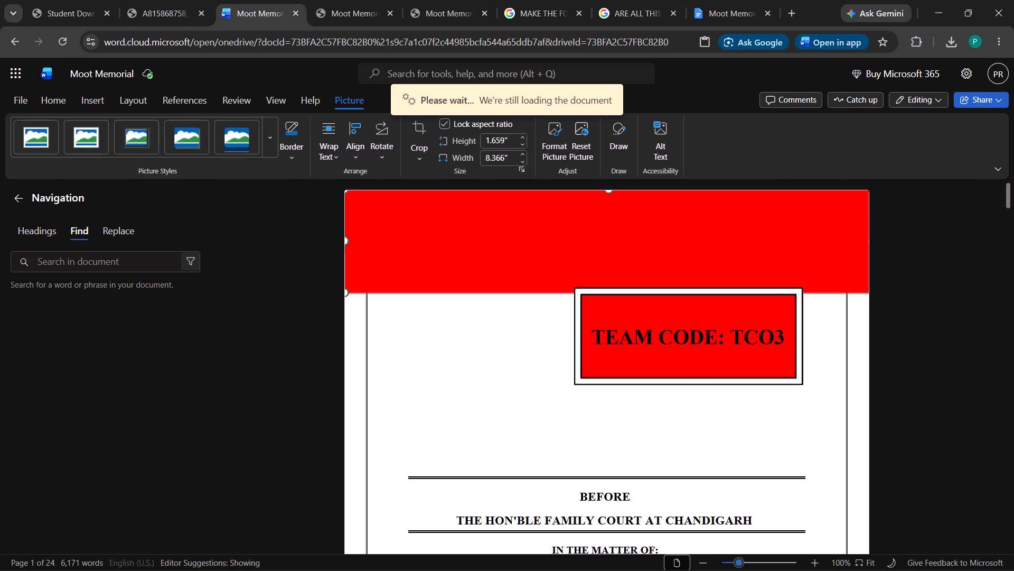
drag(483, 230, 490, 280)
Stretch the red band from its top edge to a height of about 2.85 inches.
drag(608, 235, 614, 152)
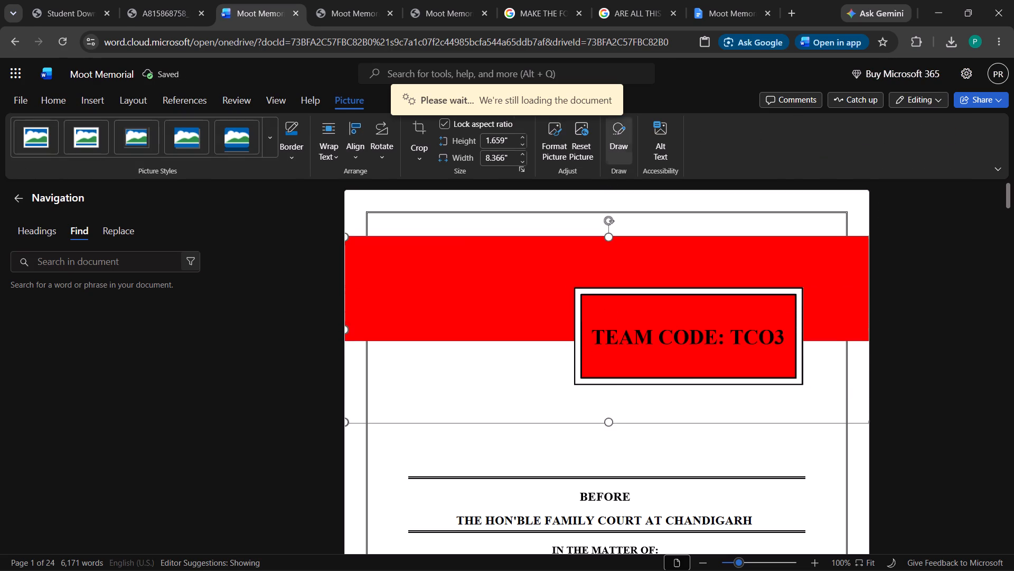
drag(614, 152, 660, 0)
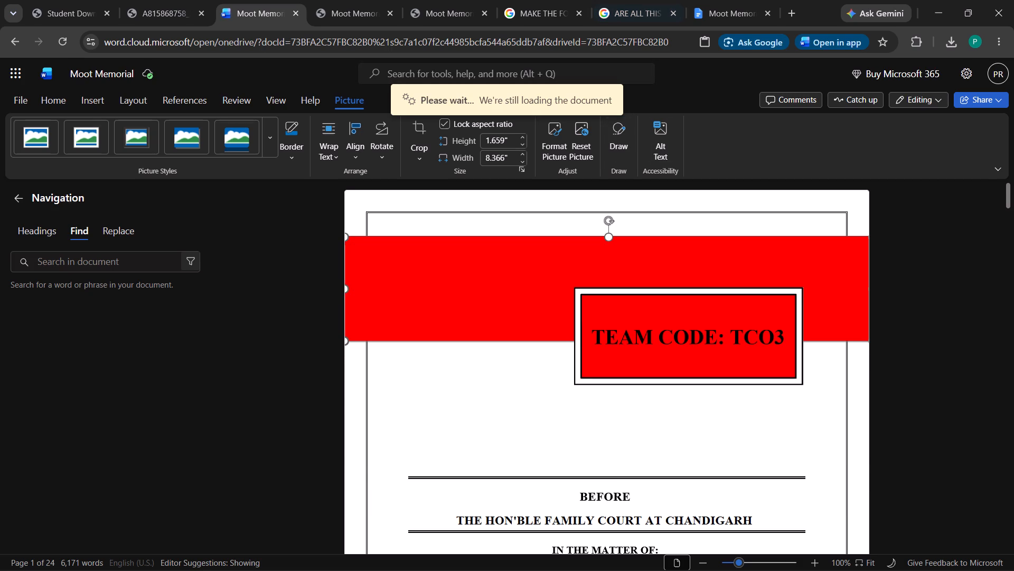
drag(610, 233, 611, 183)
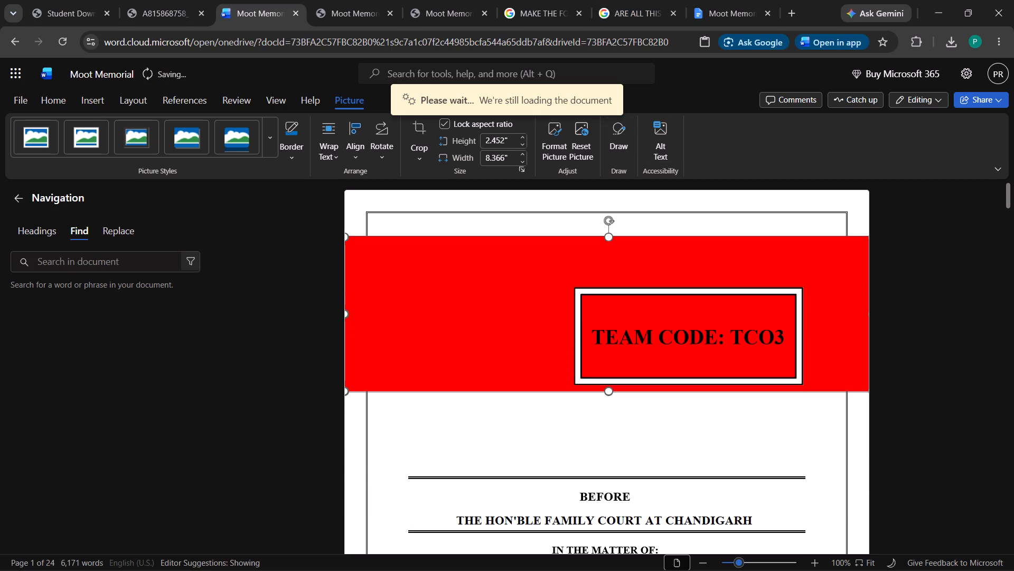
drag(607, 237, 610, 212)
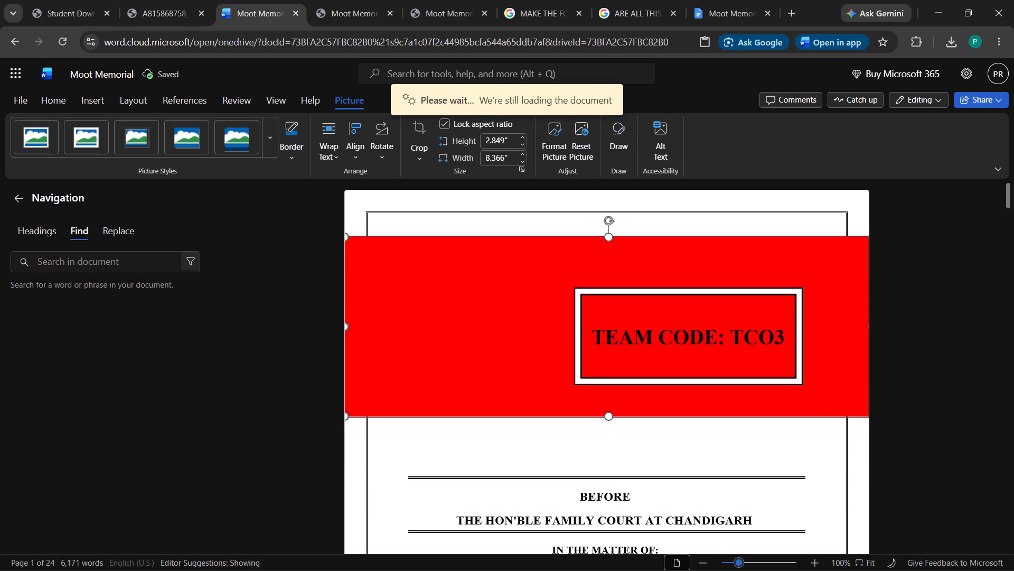
Extend the red band's bottom edge down behind the party details, to a height of about 7.6 inches.
drag(609, 415, 614, 570)
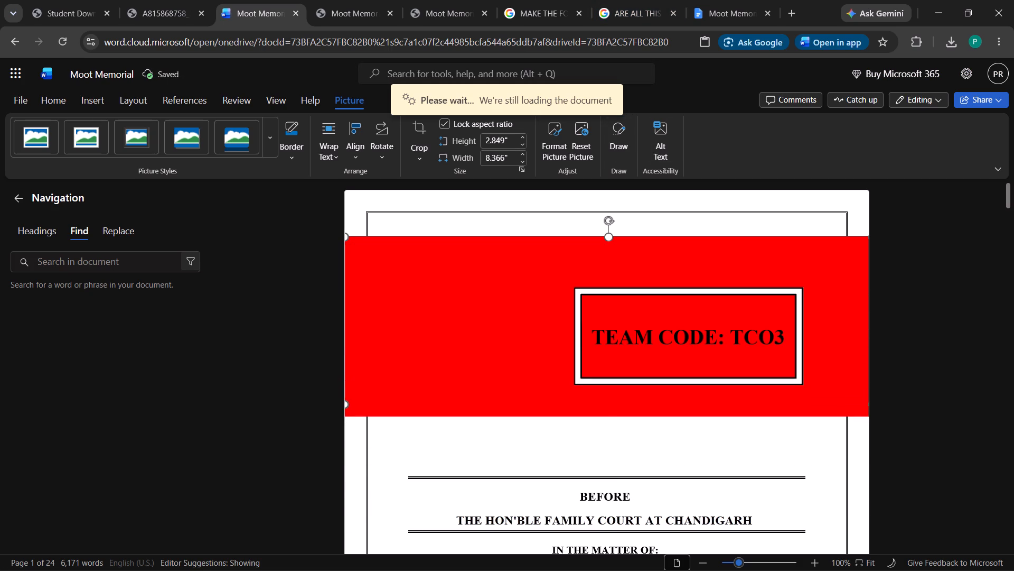
drag(614, 570, 609, 453)
scroll(609, 453, down, 3)
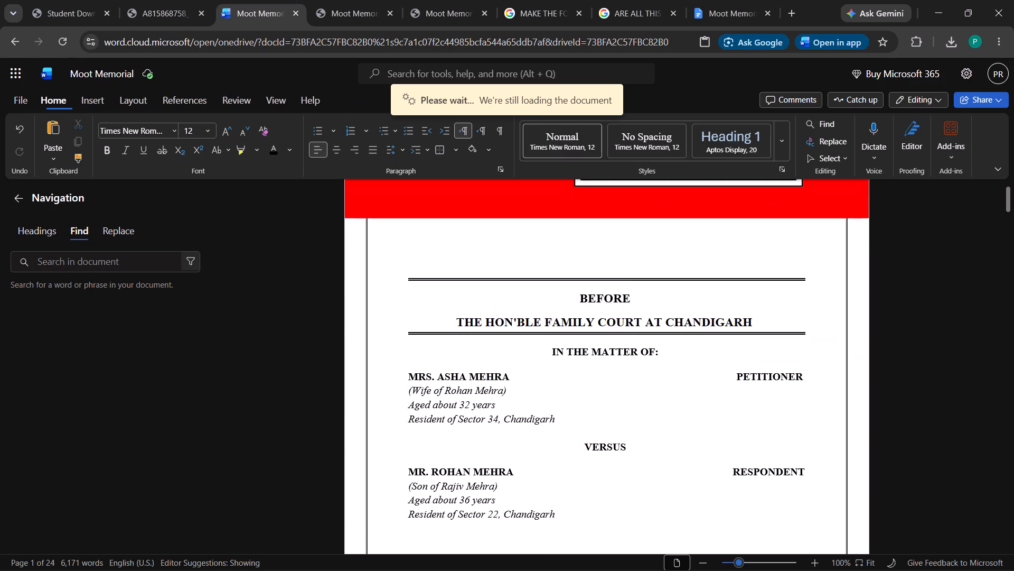
scroll(611, 429, up, 2)
click(505, 298)
click(571, 342)
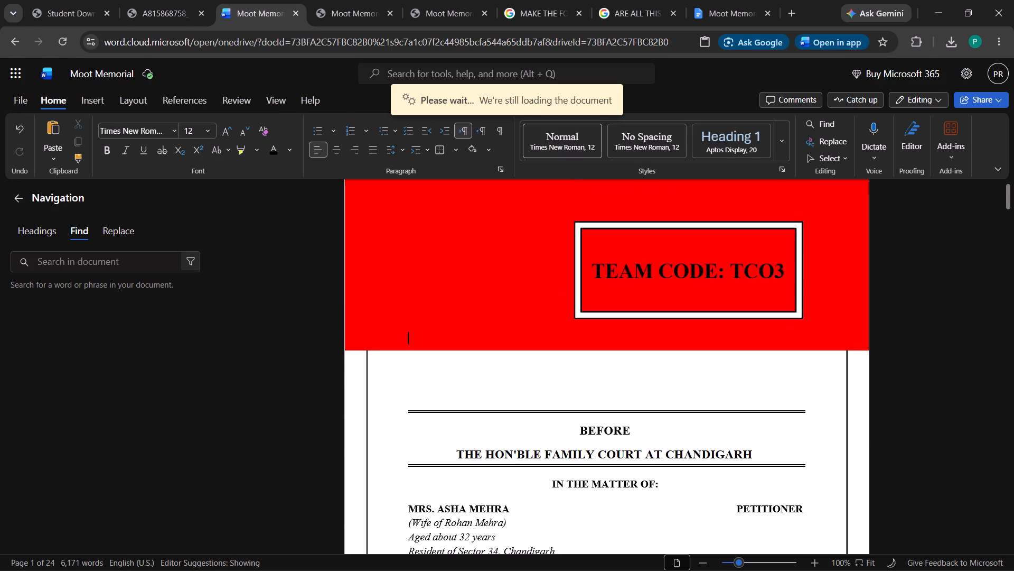
click(503, 278)
scroll(533, 323, up, 3)
click(409, 246)
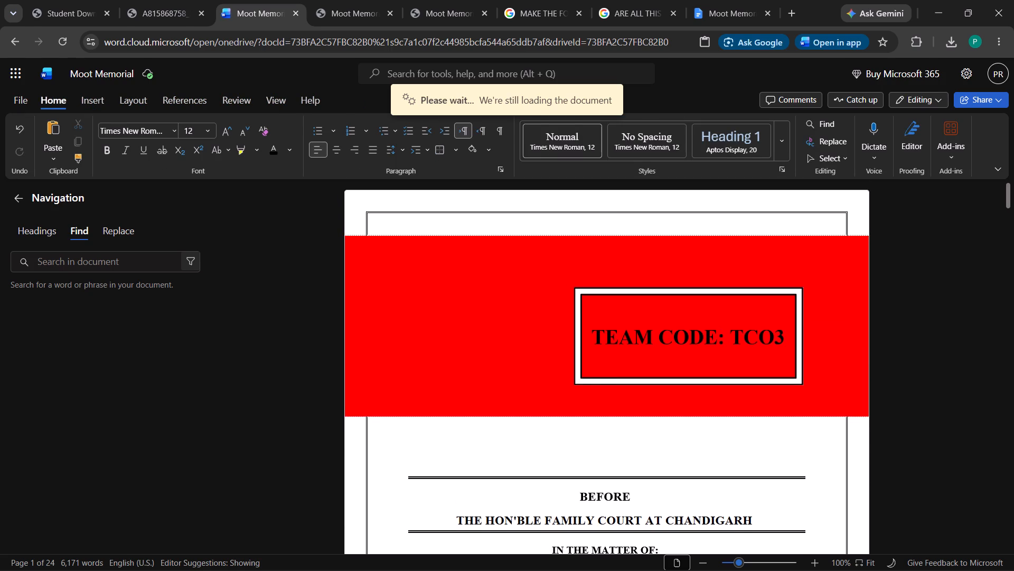
scroll(618, 398, down, 1)
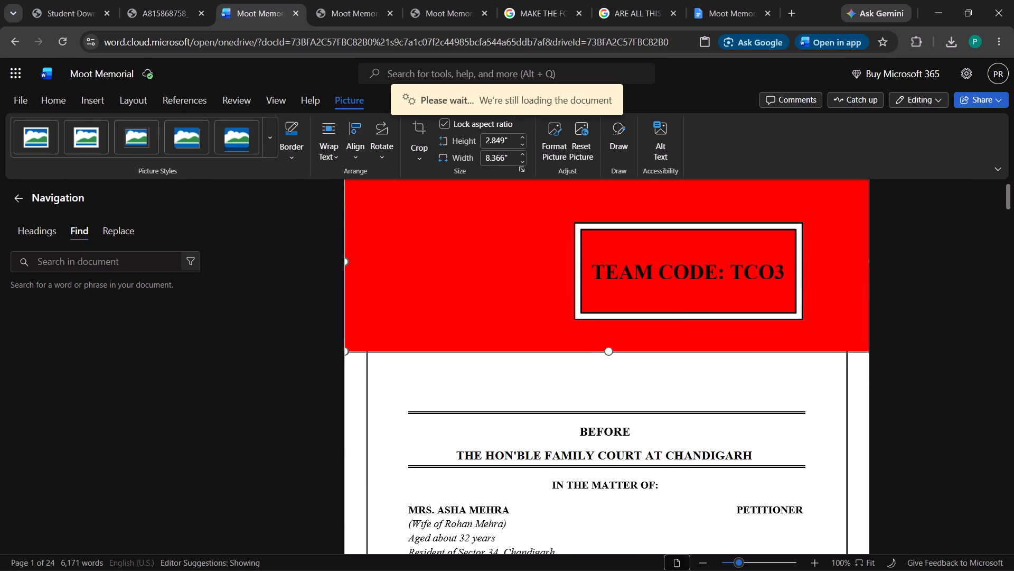
scroll(611, 352, down, 2)
drag(606, 217, 615, 306)
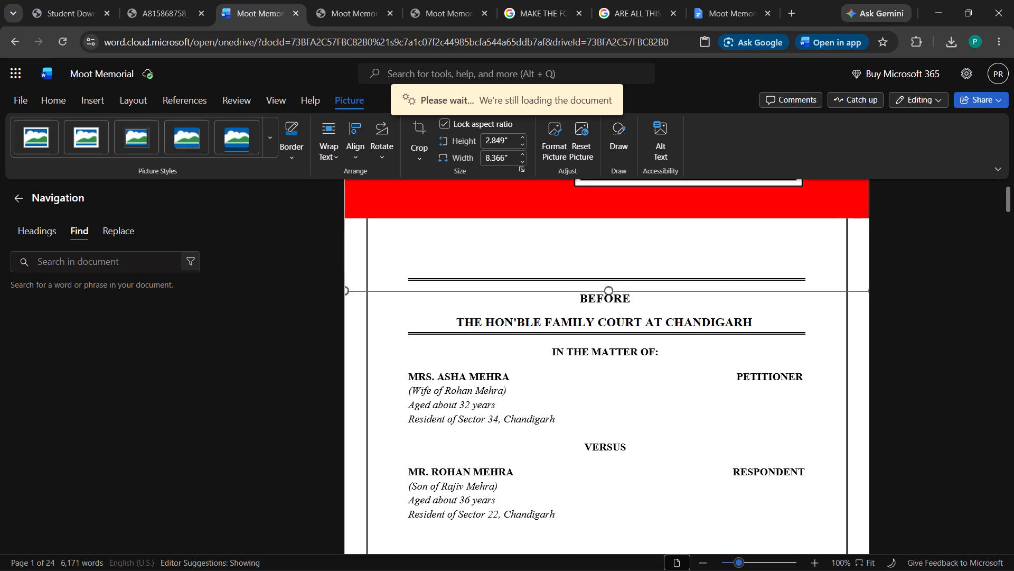
drag(615, 306, 607, 518)
Extend the red band's bottom edge past the submission line to the page number, about 10.37 inches high.
scroll(604, 508, down, 2)
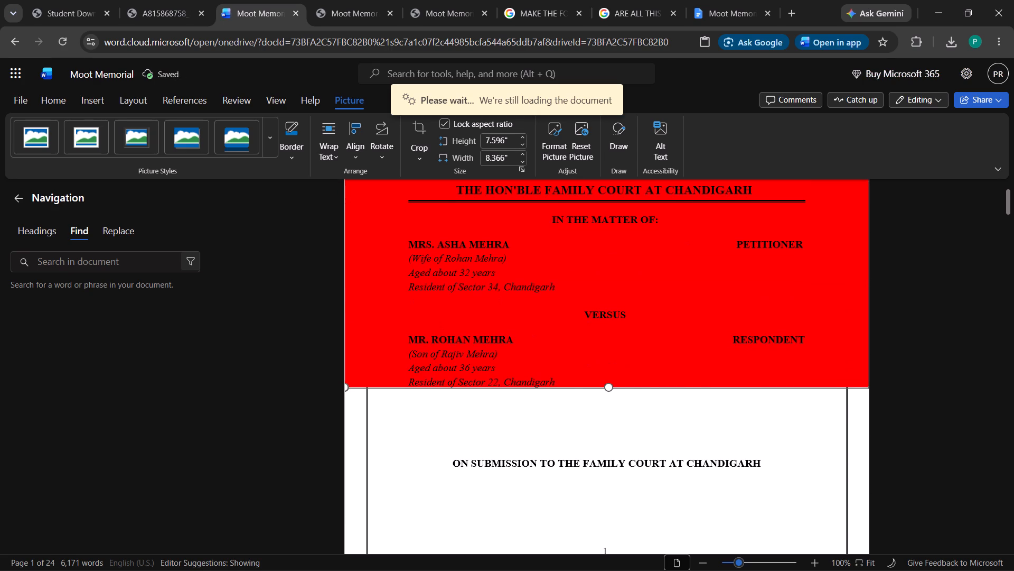
drag(611, 391, 619, 567)
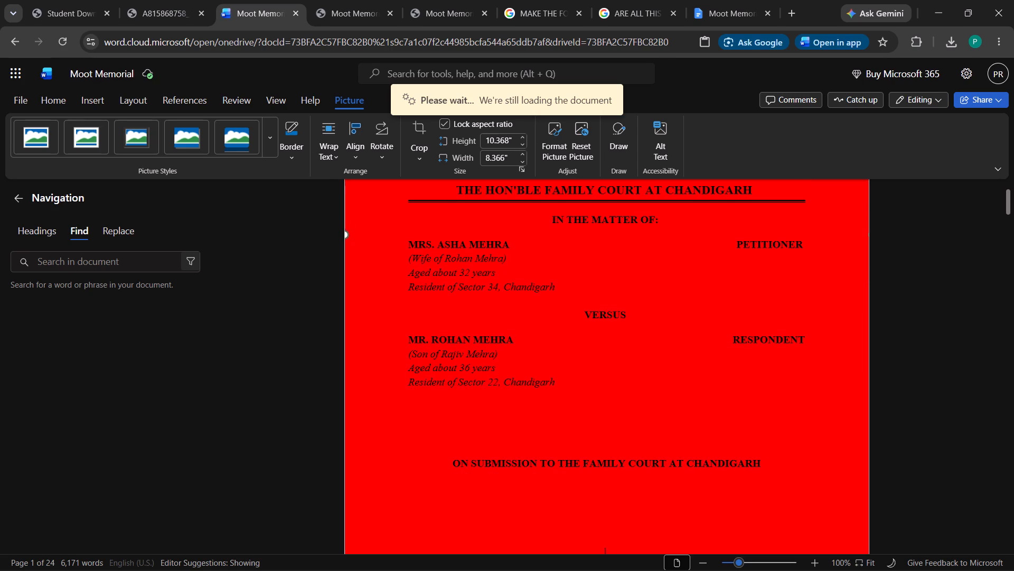
scroll(616, 461, down, 3)
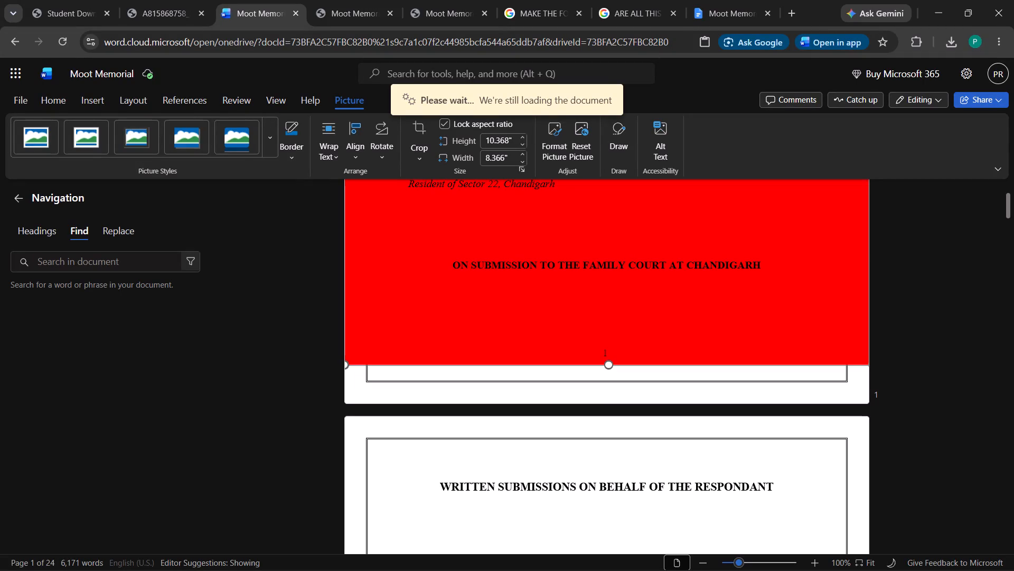
click(607, 361)
click(621, 341)
click(609, 364)
double_click(633, 327)
Stretch the red background from its top edge to a height of about 10.96 inches.
scroll(611, 365, up, 2)
scroll(615, 314, up, 9)
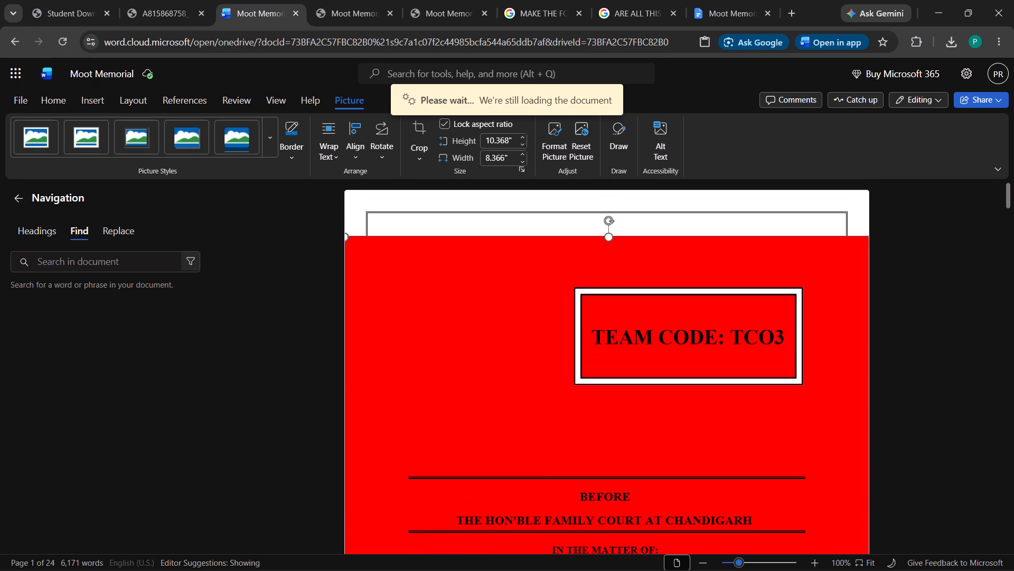
drag(607, 240, 607, 202)
scroll(621, 300, down, 6)
scroll(621, 300, up, 9)
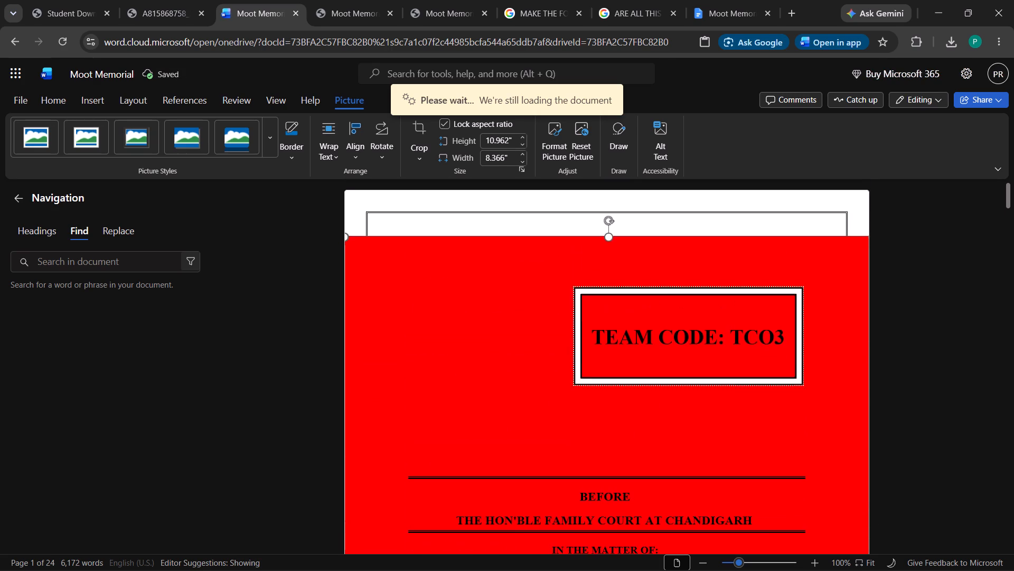
Move the red background picture up to align with the cover page's top edge.
drag(396, 283, 389, 247)
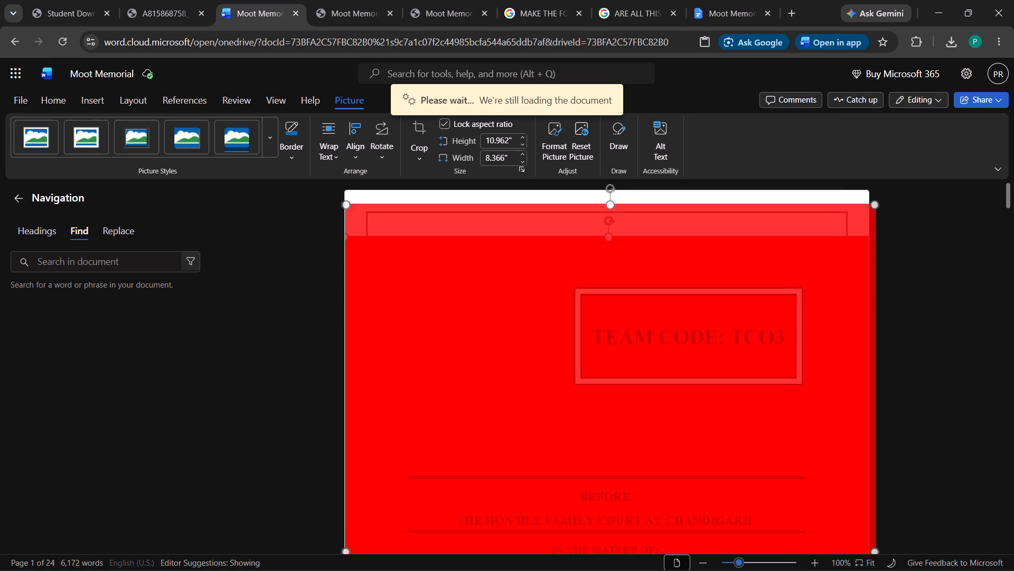
drag(389, 247, 389, 234)
scroll(533, 303, down, 9)
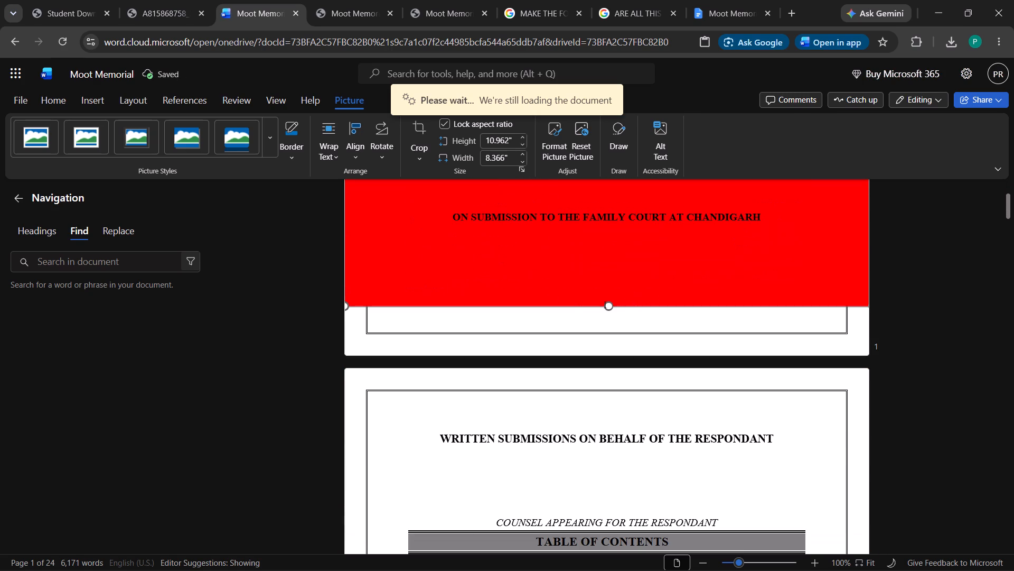
scroll(609, 287, up, 11)
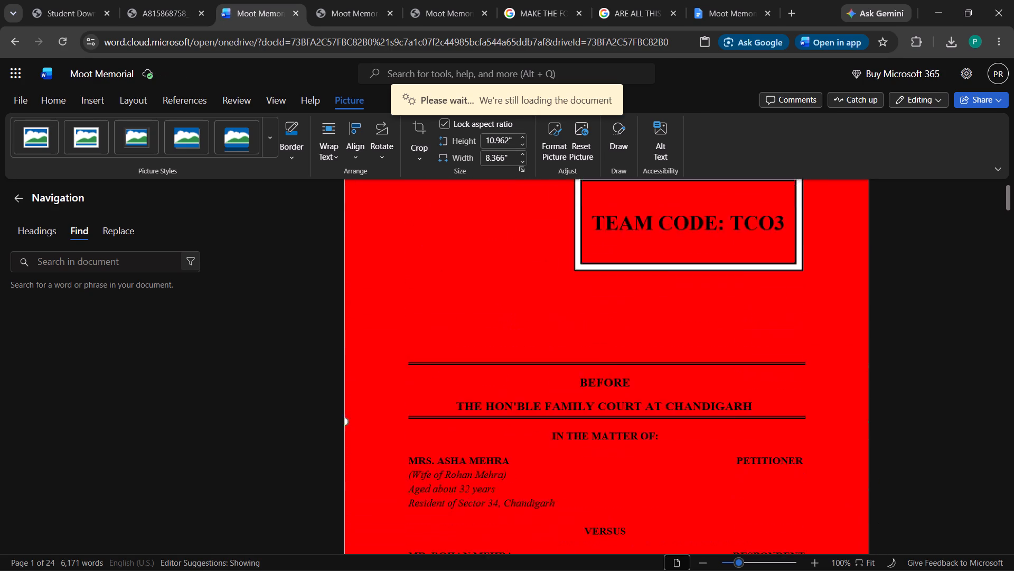
Stretch the red background to a height of about 11.67 inches to extend it towards the cover page's bottom edge.
drag(608, 190, 608, 165)
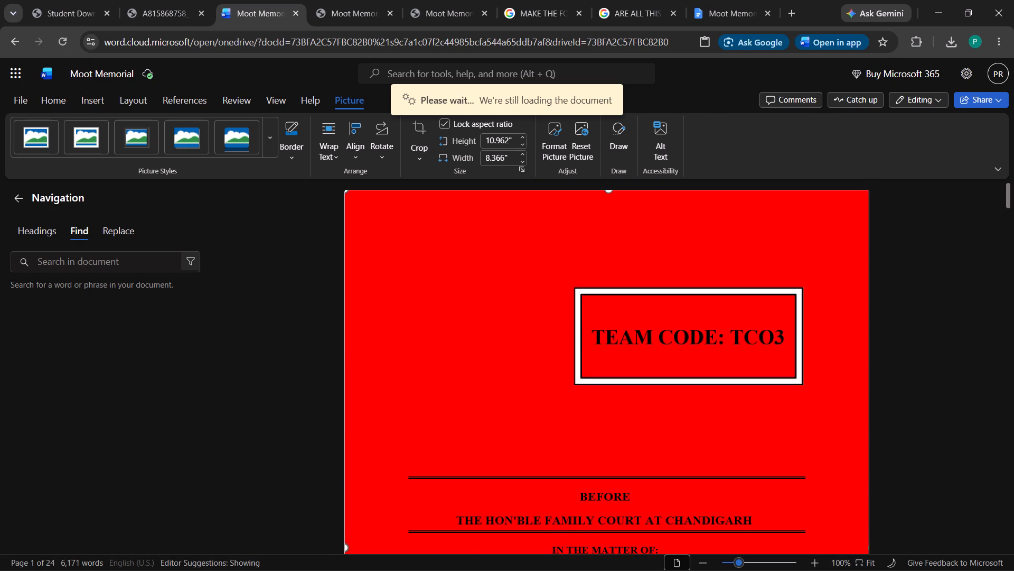
drag(608, 165, 608, 164)
scroll(643, 272, down, 7)
scroll(643, 272, up, 8)
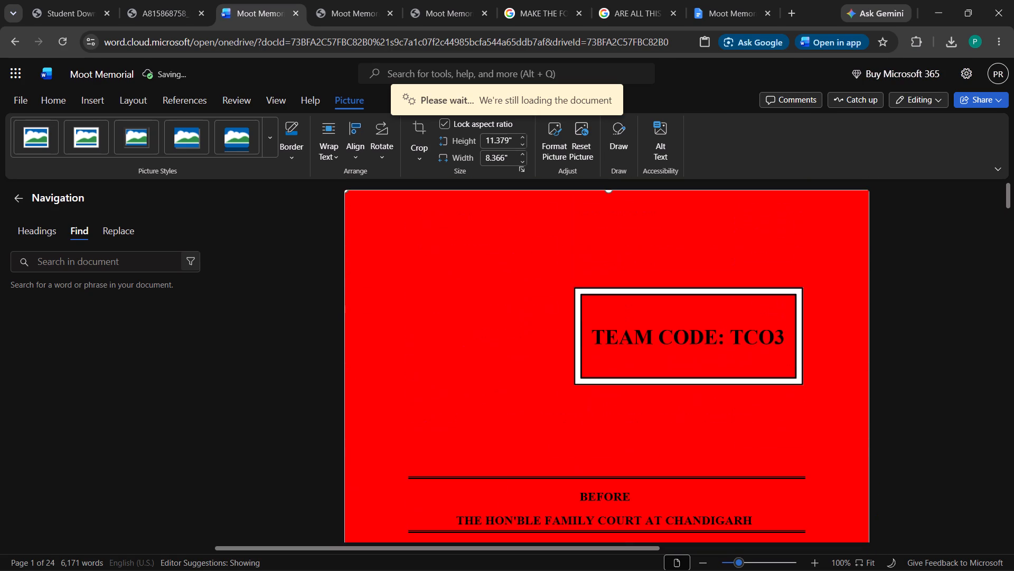
scroll(643, 272, up, 4)
drag(607, 190, 609, 171)
scroll(637, 302, down, 9)
scroll(637, 302, up, 4)
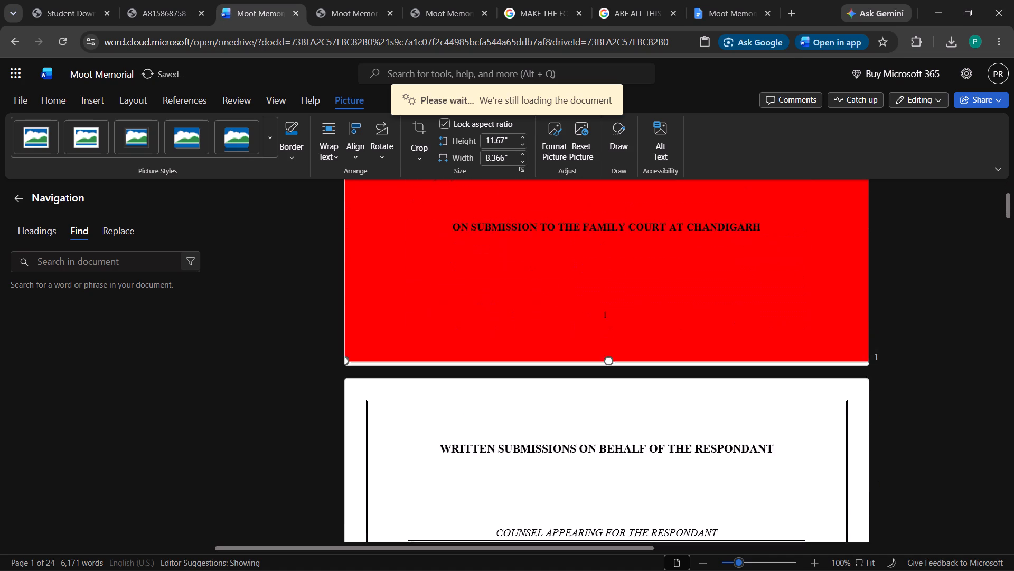
Stretch the red background slightly further so it reaches the cover page's bottom edge, and deselect it.
scroll(637, 302, up, 11)
drag(610, 191, 610, 183)
click(610, 182)
scroll(625, 289, down, 7)
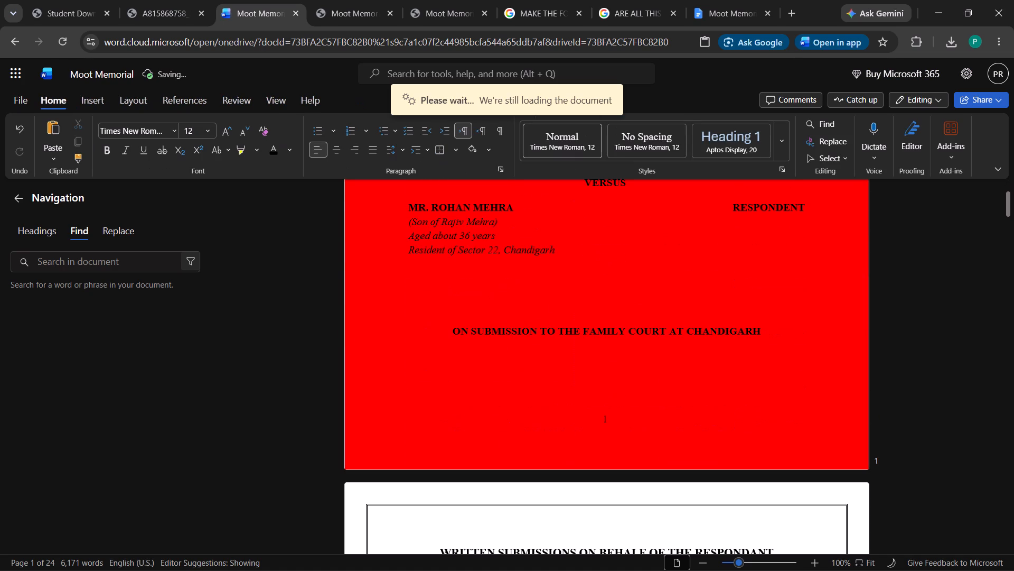
click(942, 369)
scroll(940, 369, down, 2)
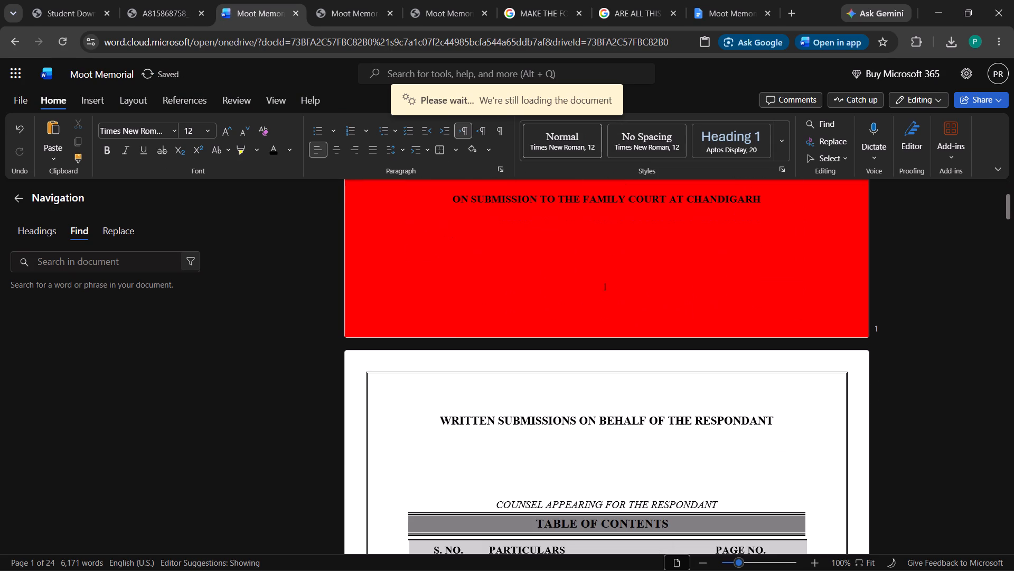
Remove blank lines between the team code box and the BEFORE heading to pull the cover text up.
scroll(517, 363, up, 8)
click(530, 377)
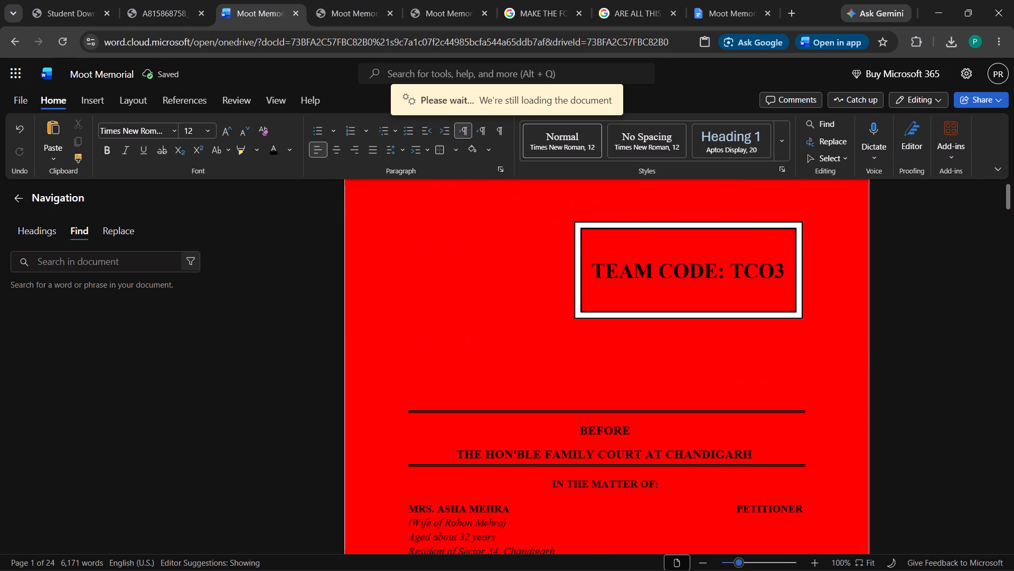
key(BackSpace)
scroll(648, 392, down, 6)
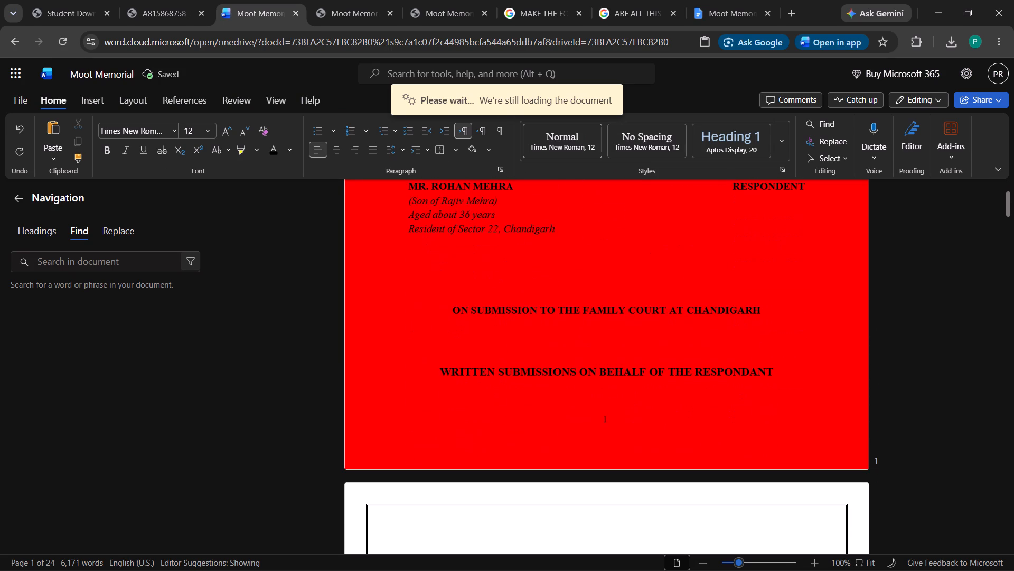
scroll(648, 392, down, 4)
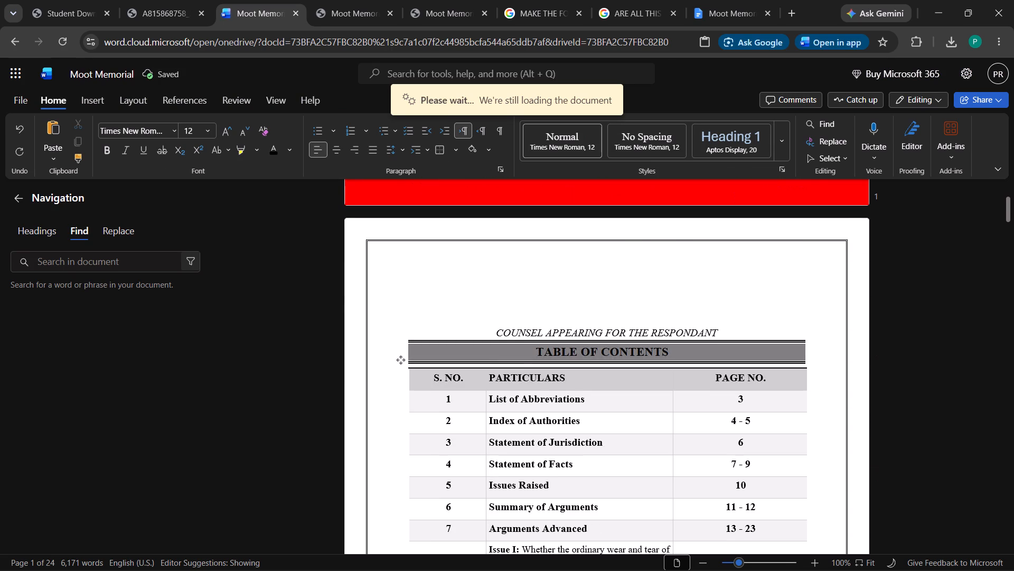
key(BackSpace)
key(BackSpace)
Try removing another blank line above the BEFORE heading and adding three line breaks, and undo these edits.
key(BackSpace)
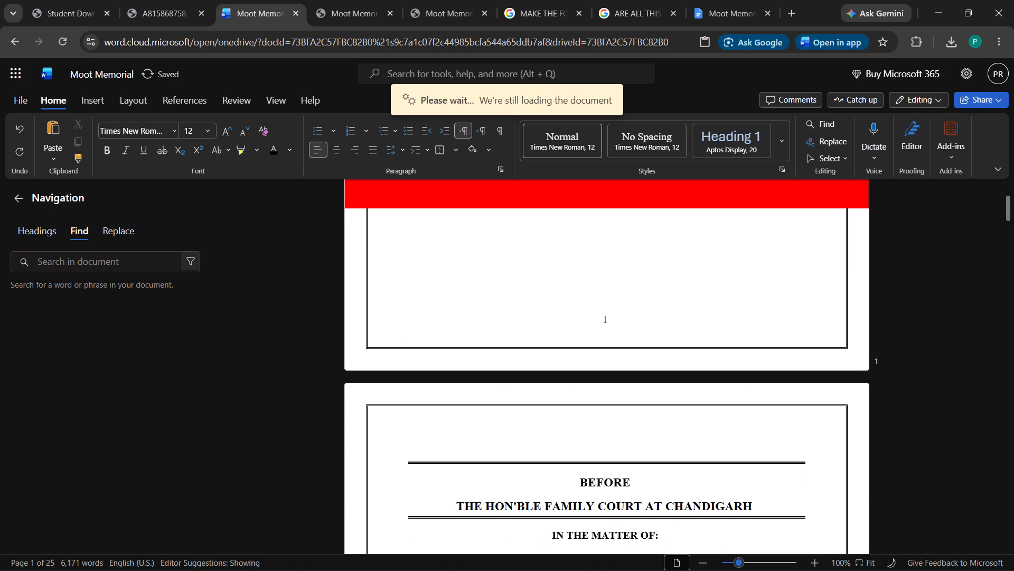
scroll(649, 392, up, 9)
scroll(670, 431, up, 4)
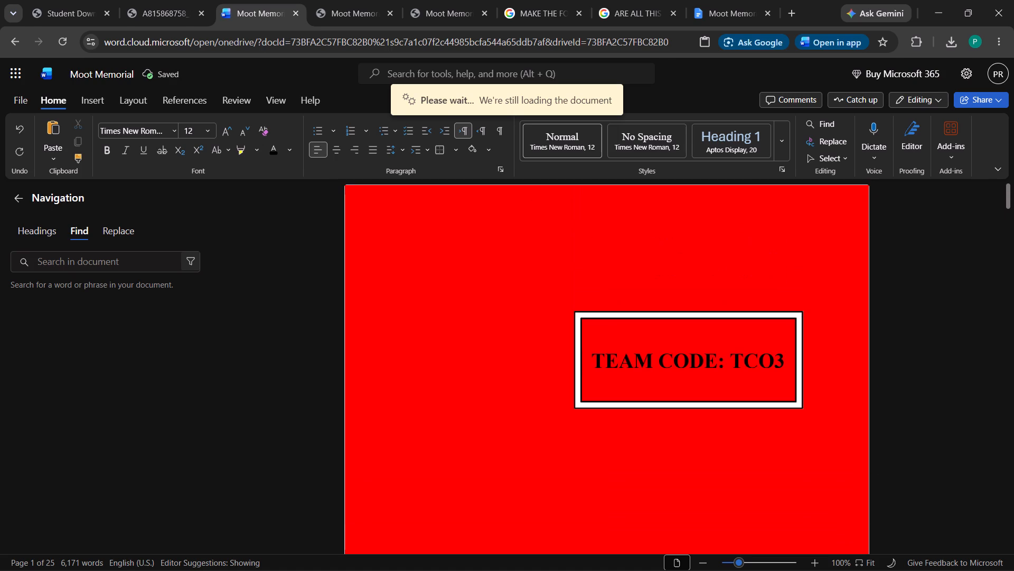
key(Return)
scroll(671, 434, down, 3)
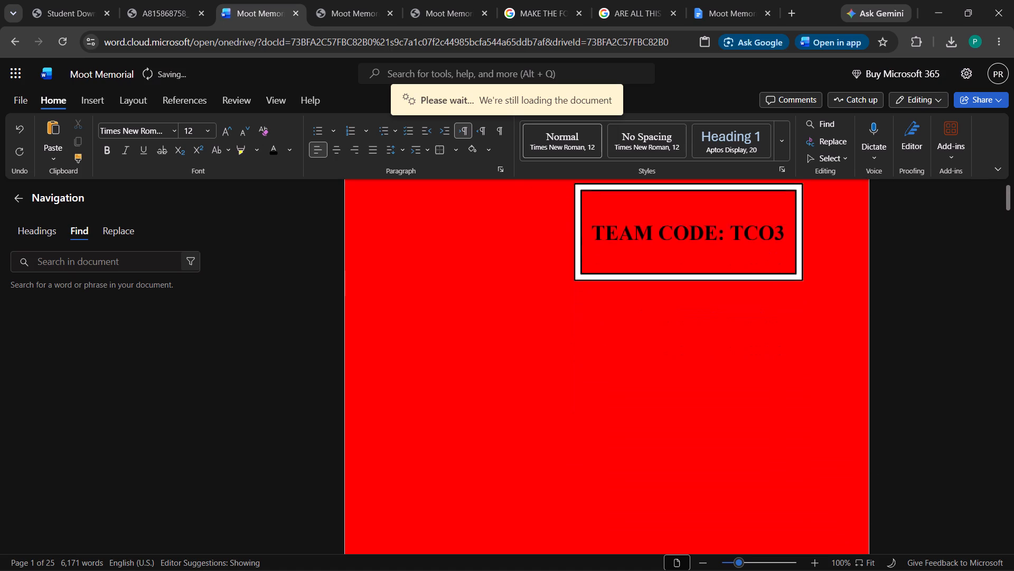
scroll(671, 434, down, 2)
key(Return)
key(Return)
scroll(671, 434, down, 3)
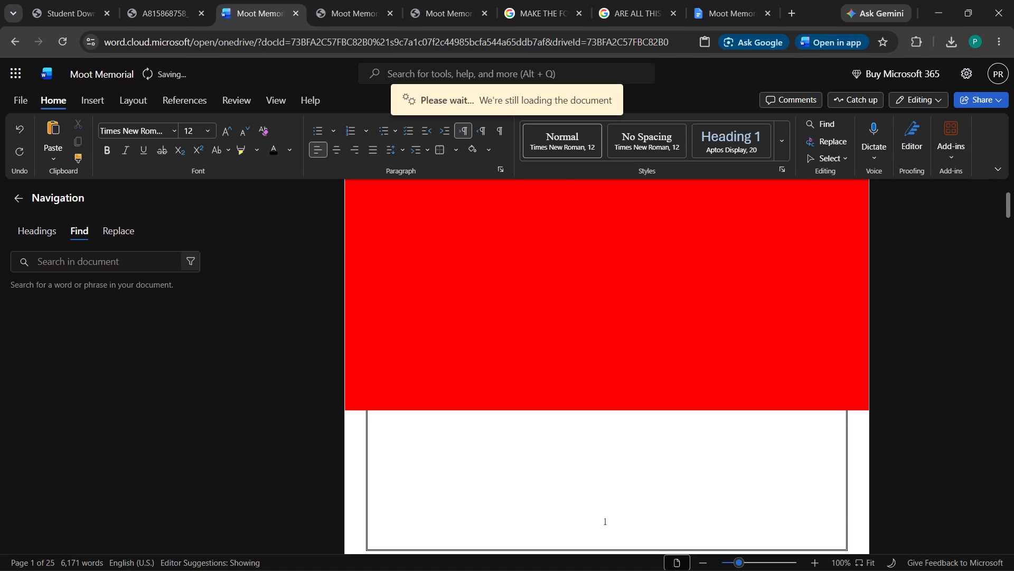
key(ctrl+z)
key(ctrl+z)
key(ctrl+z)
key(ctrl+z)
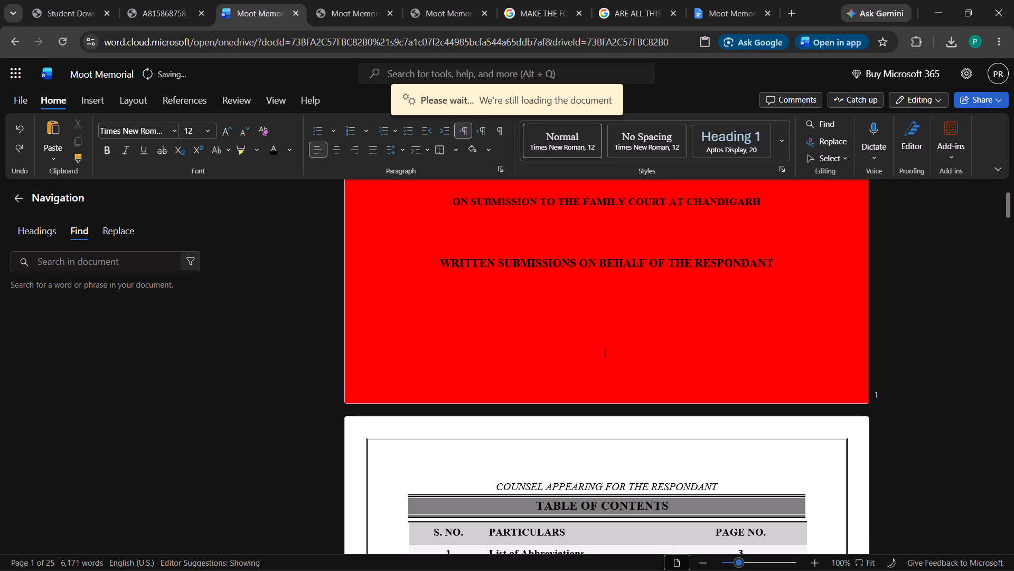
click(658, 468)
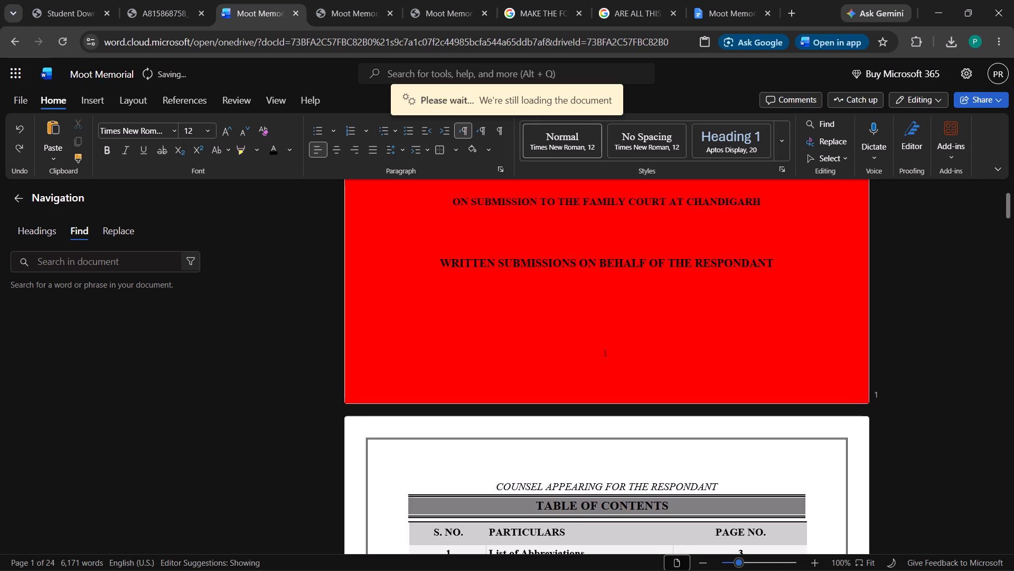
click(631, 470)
Try to move the TEAM CODE: TCO3 box up, and set its text wrapping to Behind Text.
scroll(624, 374, up, 1)
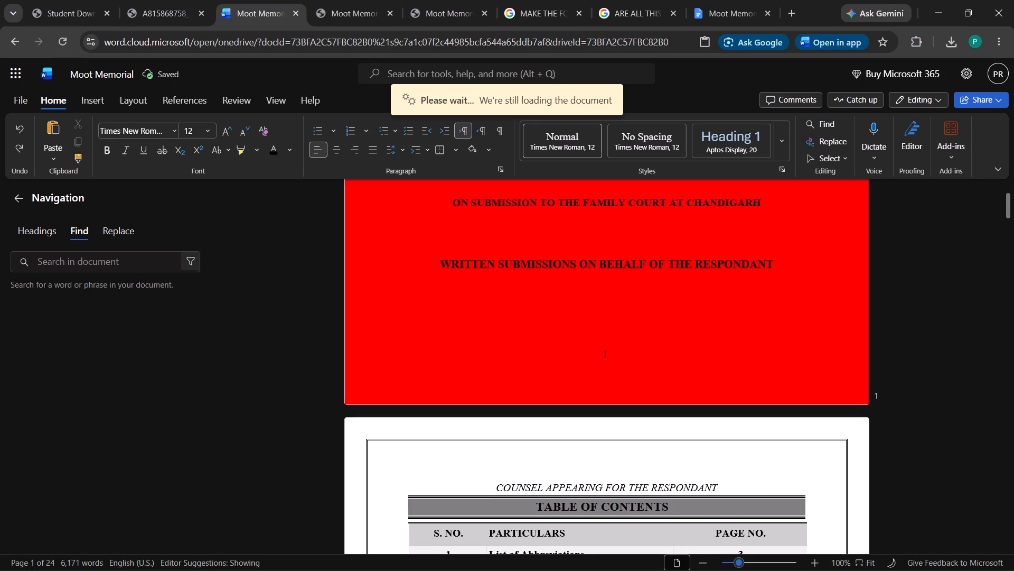
scroll(624, 374, up, 6)
click(591, 294)
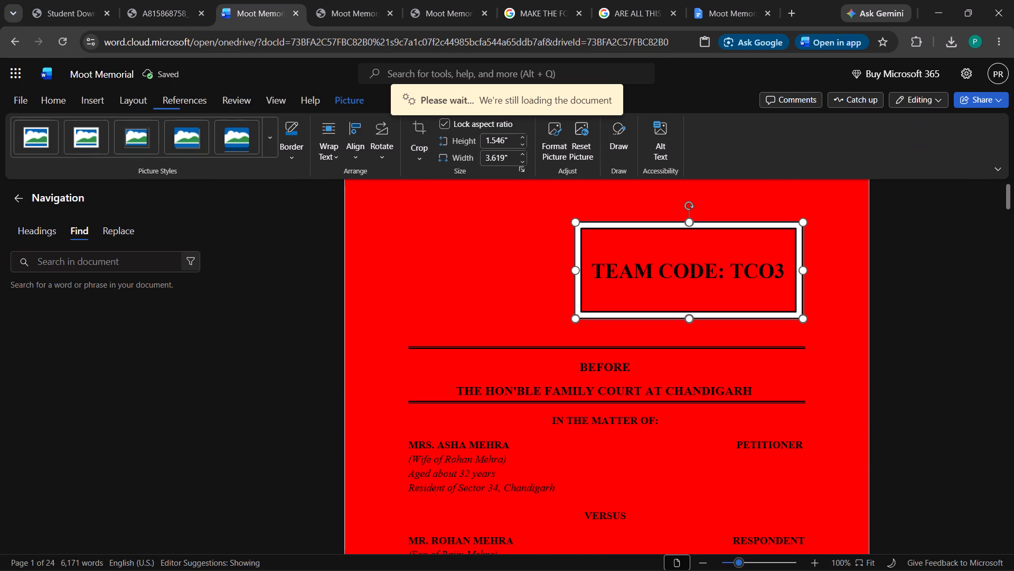
drag(655, 285, 654, 265)
click(698, 283)
drag(694, 277, 692, 262)
right_click(692, 270)
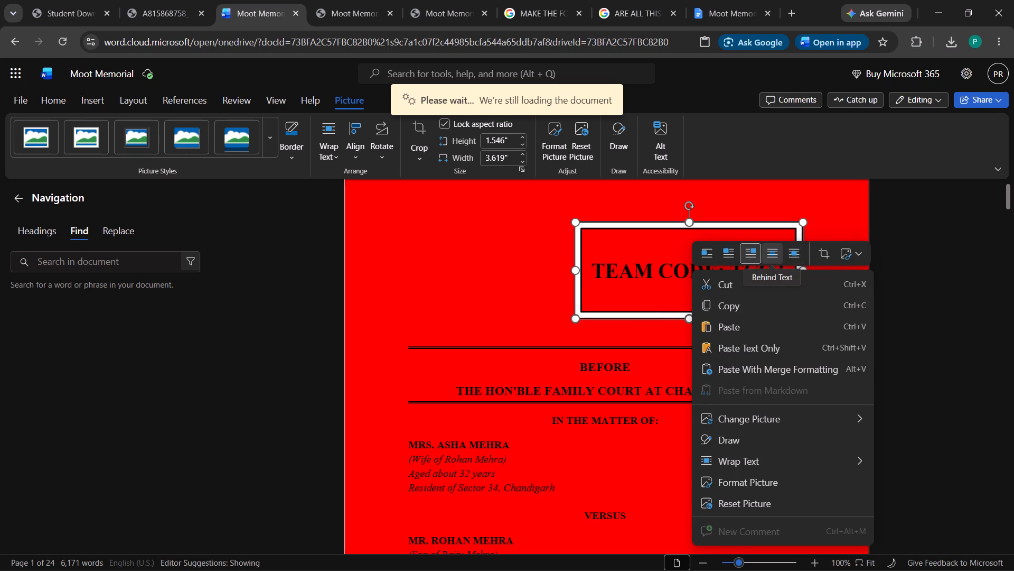
click(776, 251)
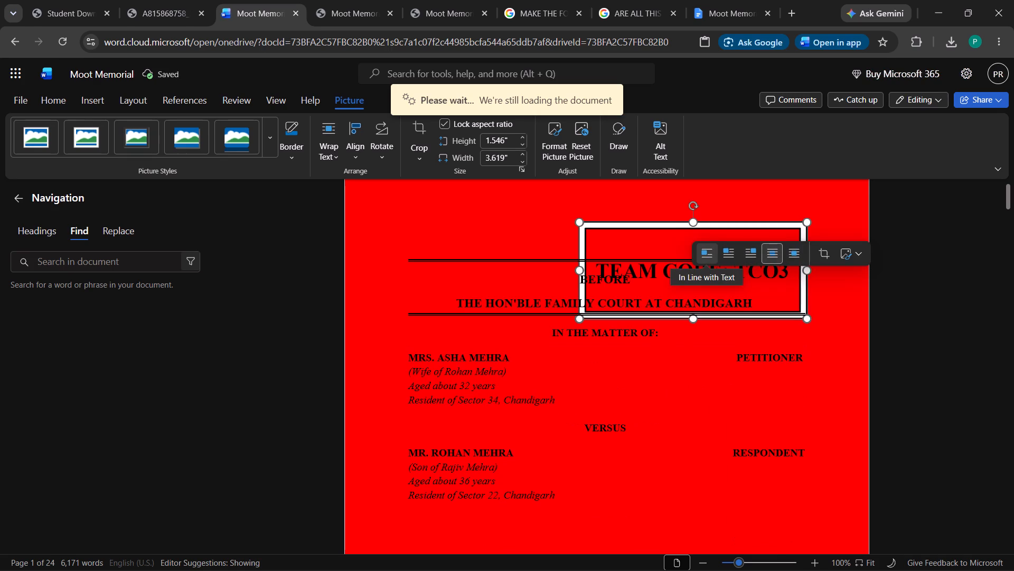
Insert three blank lines above the BEFORE heading to push the cover text below the team code box.
scroll(716, 303, up, 4)
scroll(696, 327, down, 5)
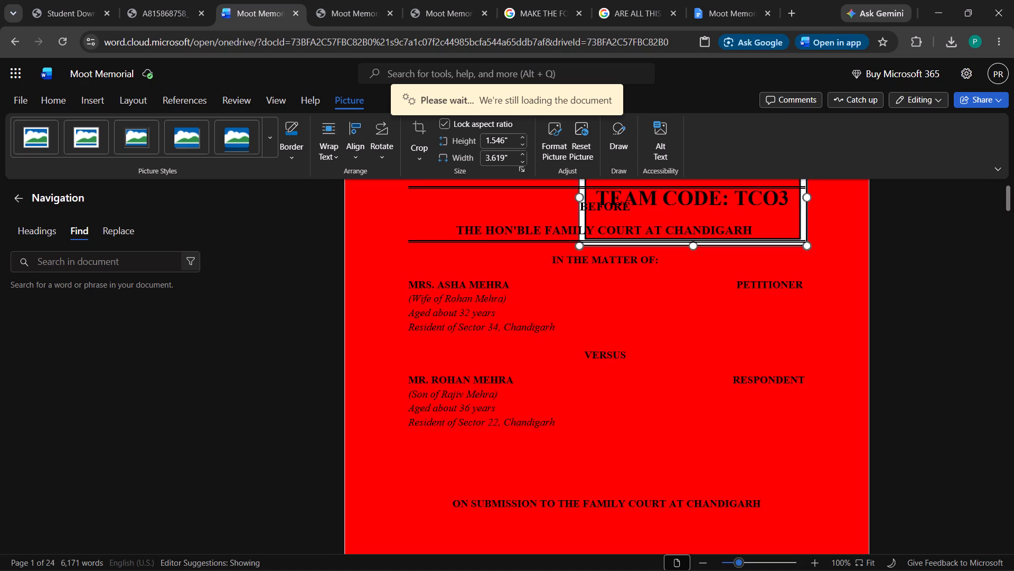
scroll(696, 327, down, 1)
scroll(696, 327, up, 6)
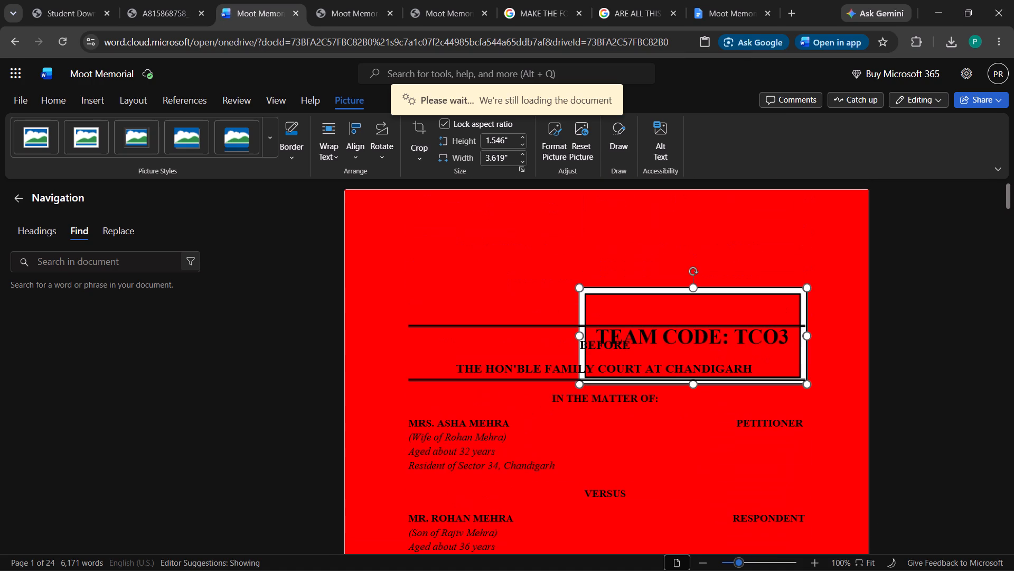
click(490, 302)
scroll(540, 318, down, 4)
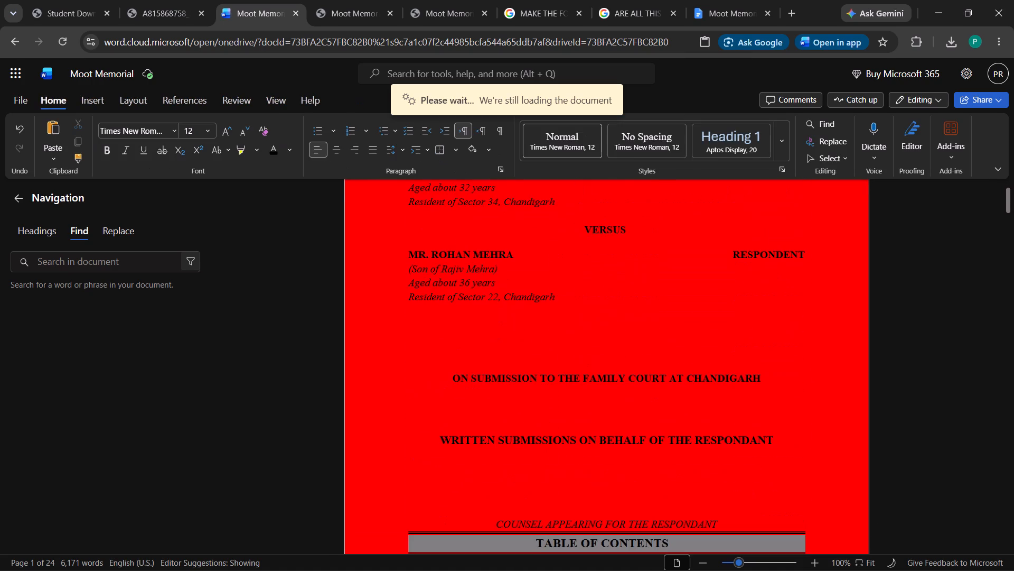
scroll(540, 318, down, 2)
key(Return)
key(Return)
key(Return)
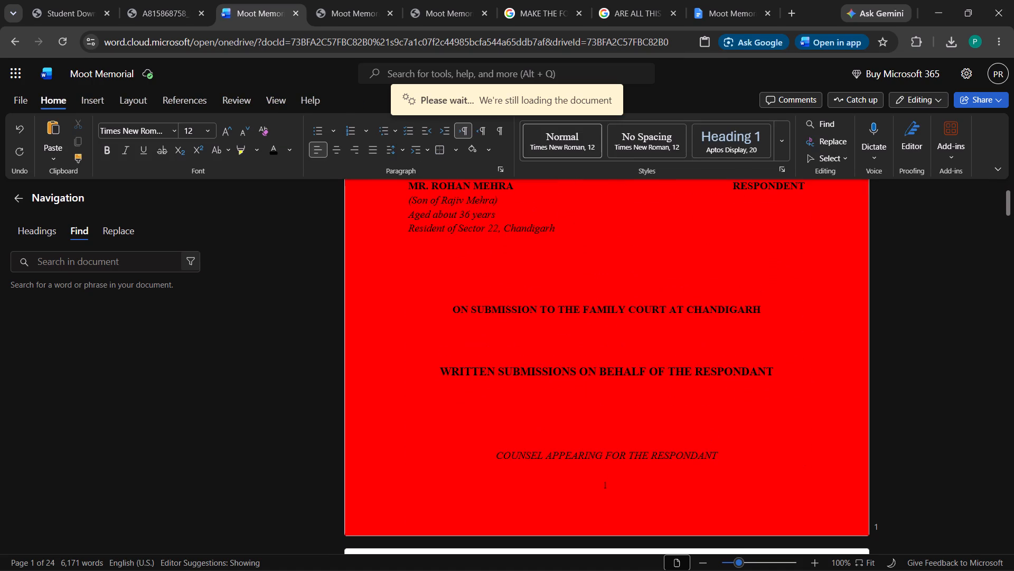
scroll(542, 320, up, 7)
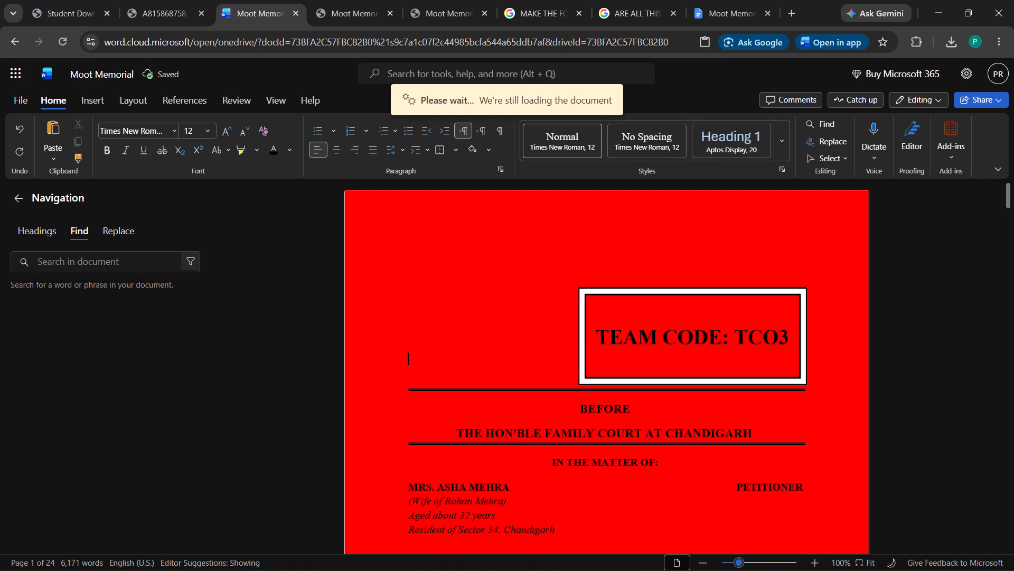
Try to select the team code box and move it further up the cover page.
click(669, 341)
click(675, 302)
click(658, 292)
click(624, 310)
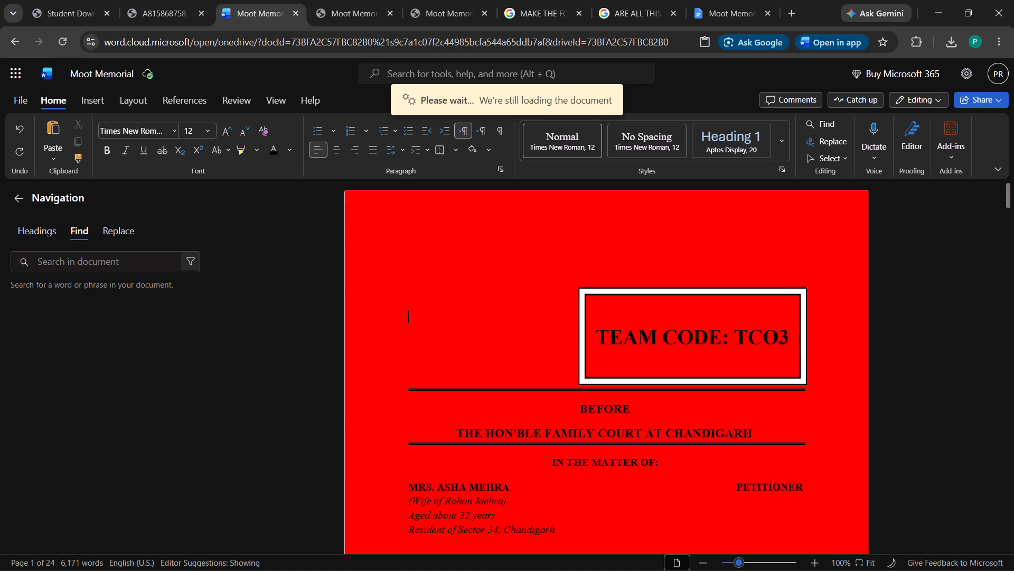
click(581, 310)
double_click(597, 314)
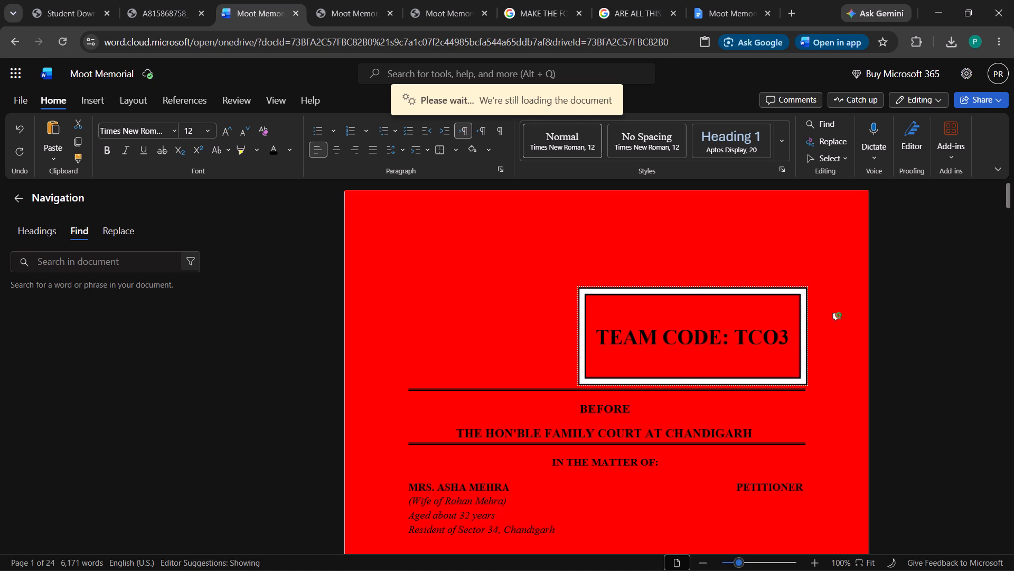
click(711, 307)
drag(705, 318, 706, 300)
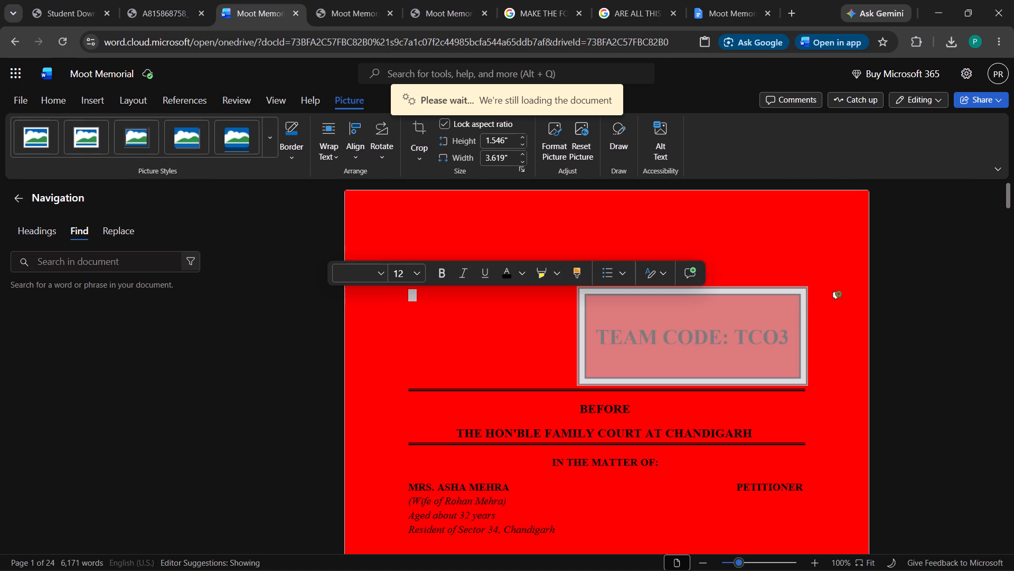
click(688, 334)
Set the team code box's text wrapping to In Front of Text.
right_click(677, 317)
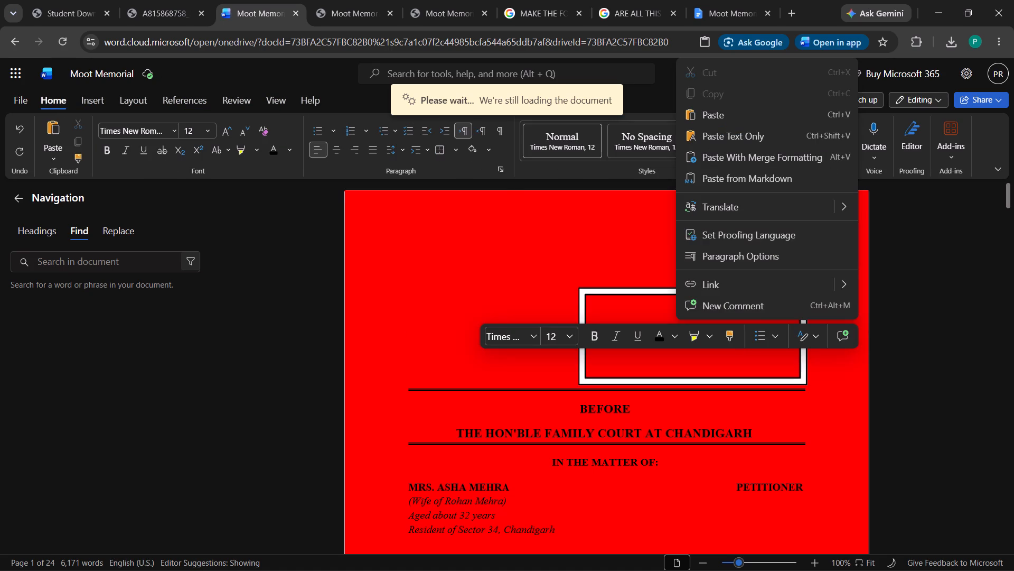
click(656, 310)
click(612, 306)
right_click(631, 312)
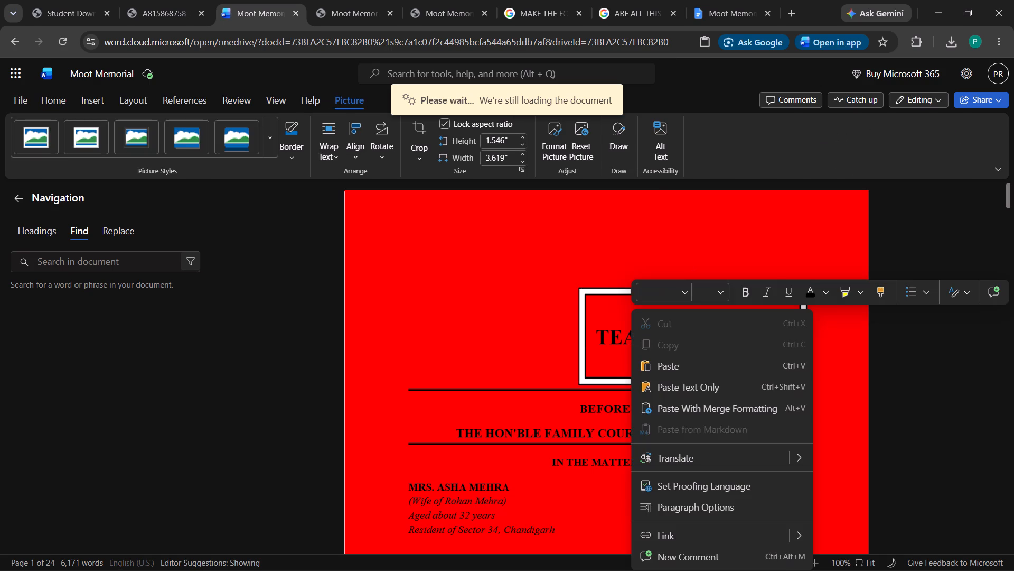
click(611, 304)
click(606, 303)
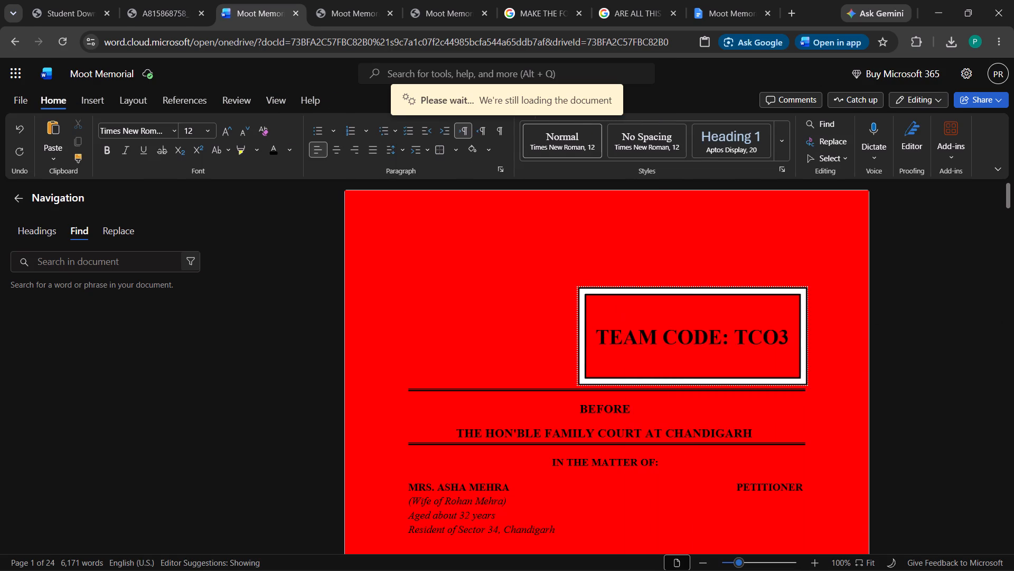
right_click(627, 317)
click(614, 319)
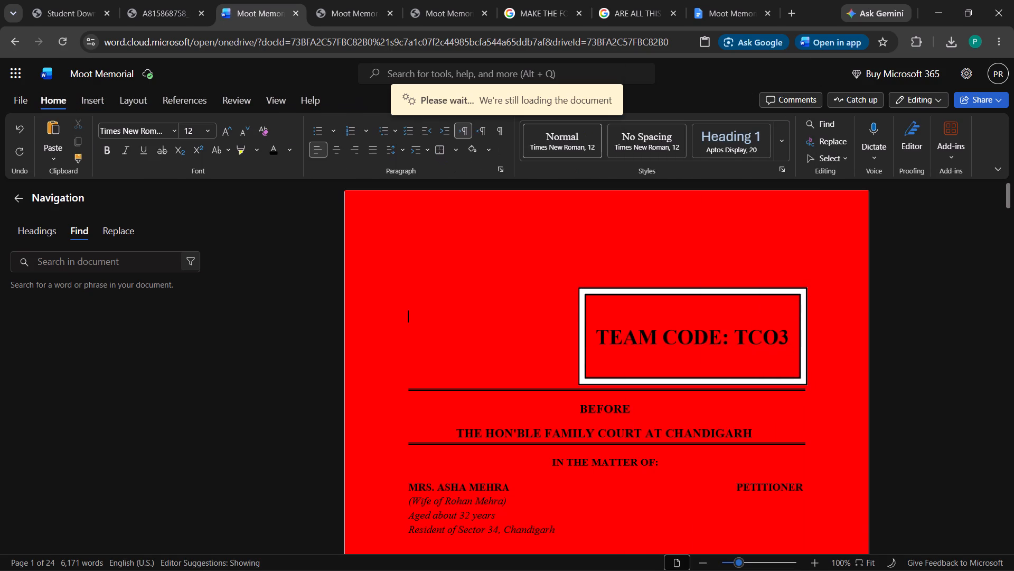
click(611, 317)
click(584, 303)
right_click(584, 303)
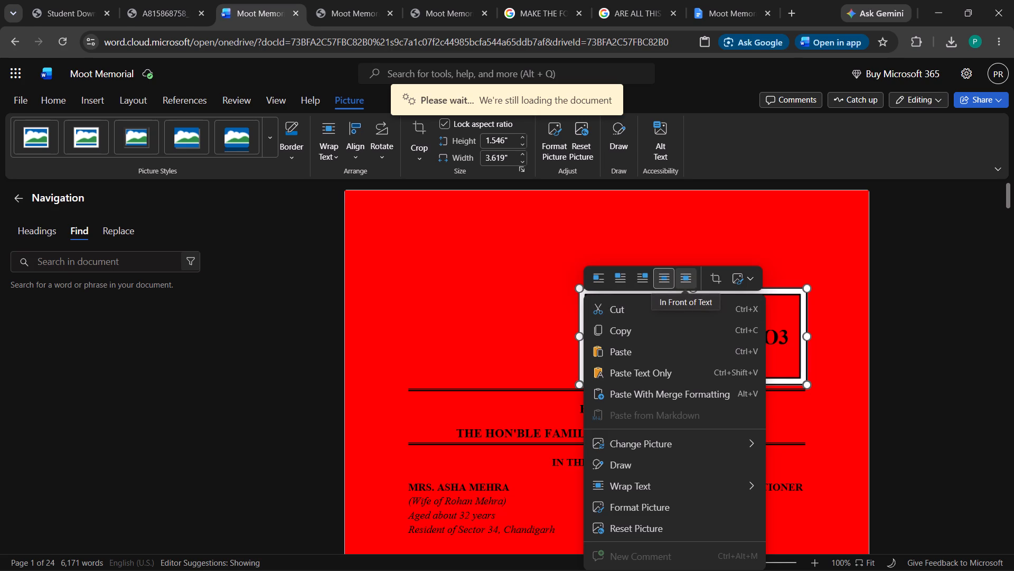
click(678, 274)
click(684, 319)
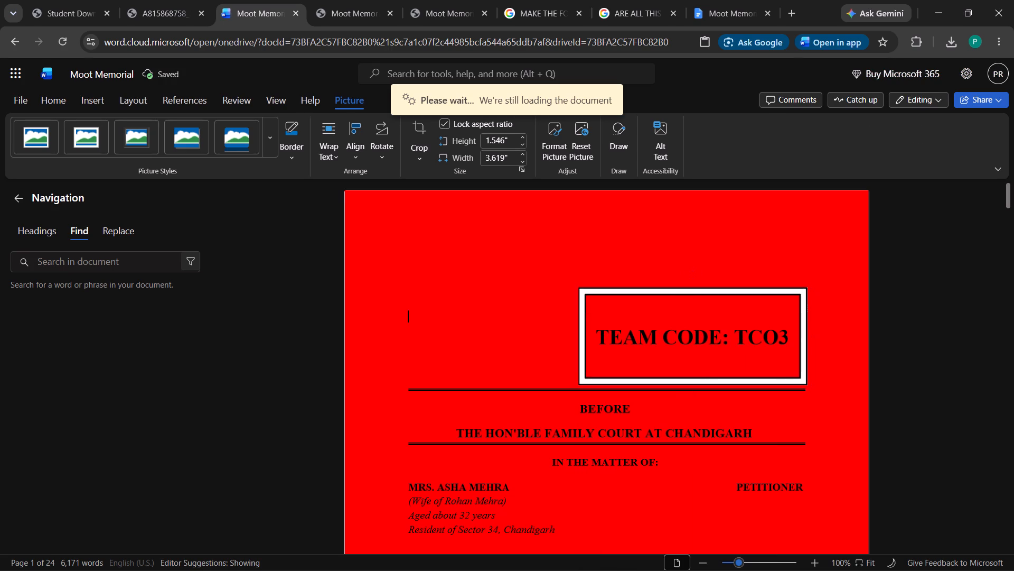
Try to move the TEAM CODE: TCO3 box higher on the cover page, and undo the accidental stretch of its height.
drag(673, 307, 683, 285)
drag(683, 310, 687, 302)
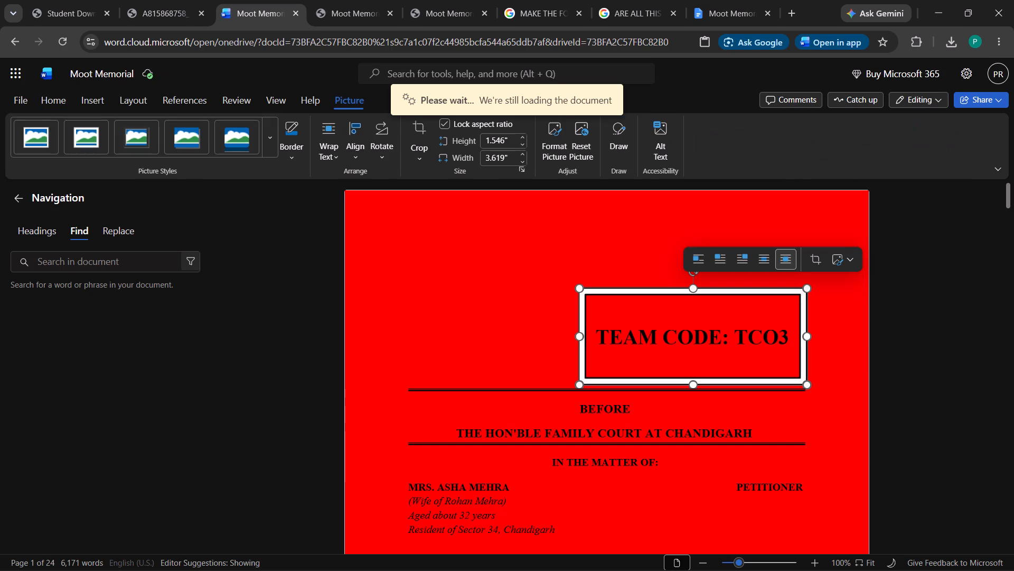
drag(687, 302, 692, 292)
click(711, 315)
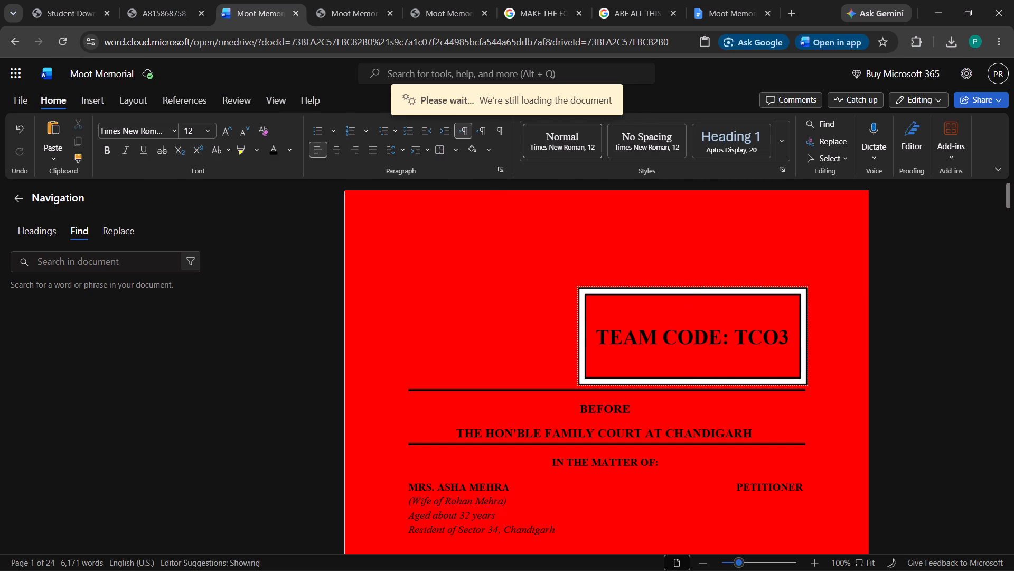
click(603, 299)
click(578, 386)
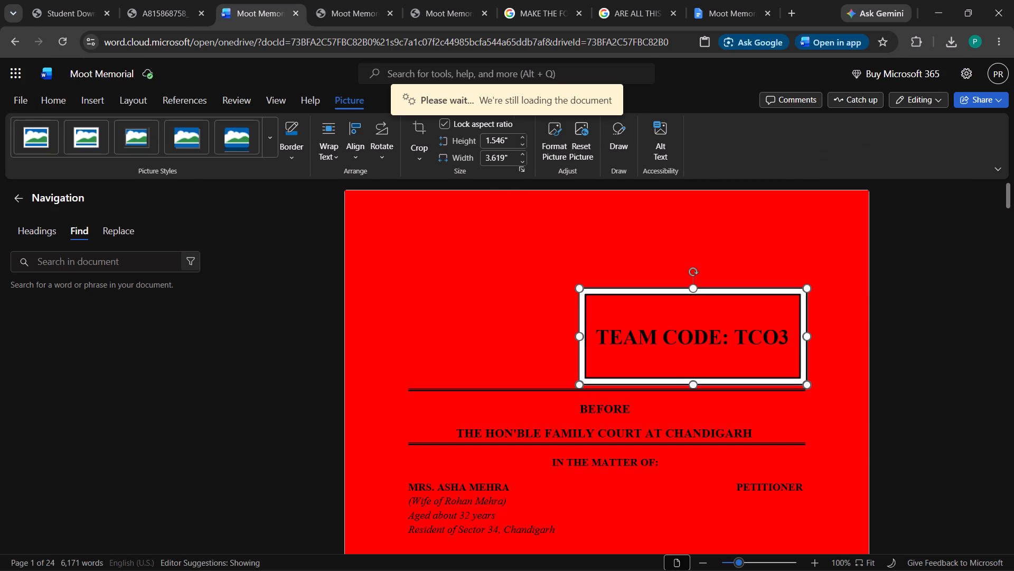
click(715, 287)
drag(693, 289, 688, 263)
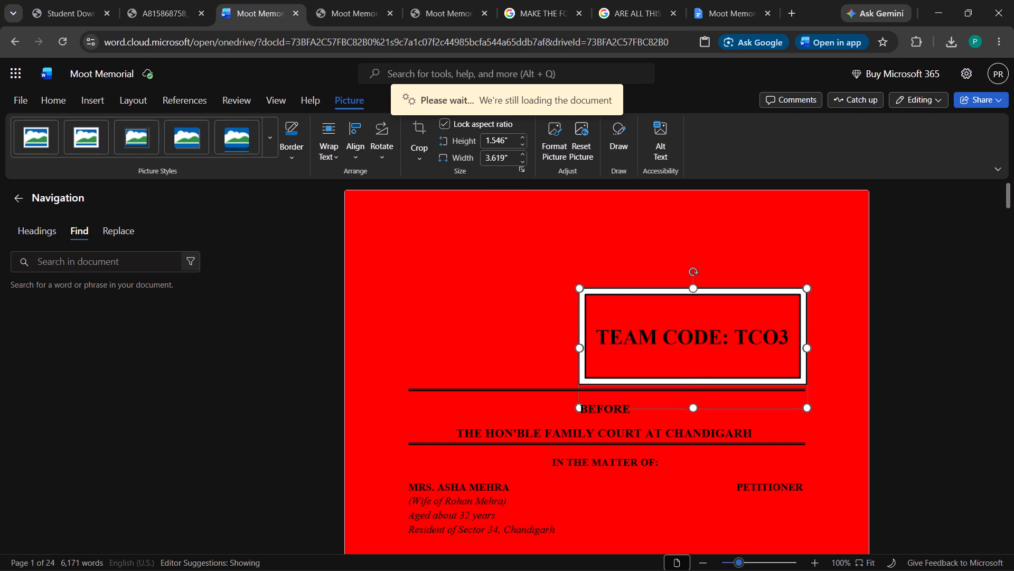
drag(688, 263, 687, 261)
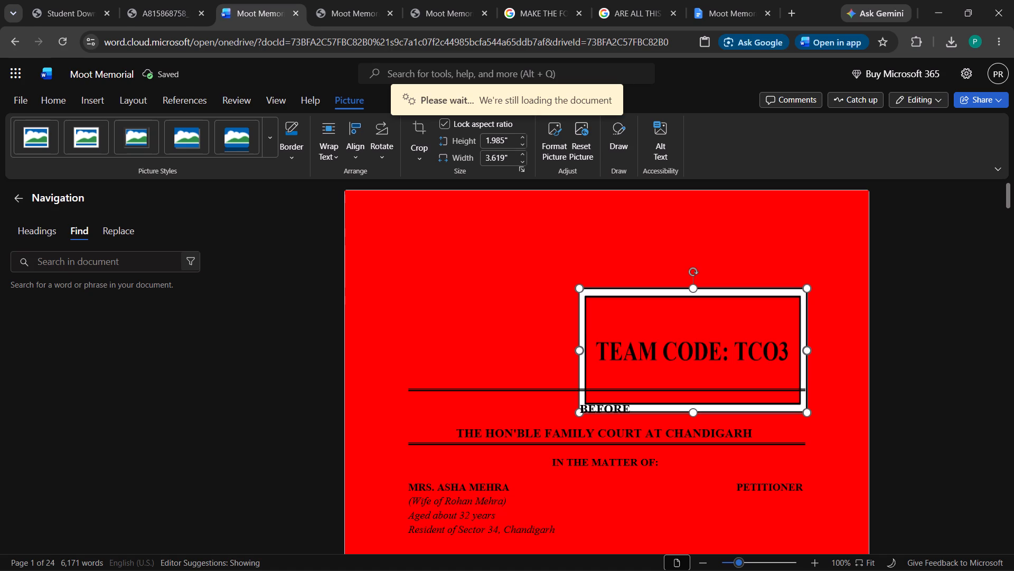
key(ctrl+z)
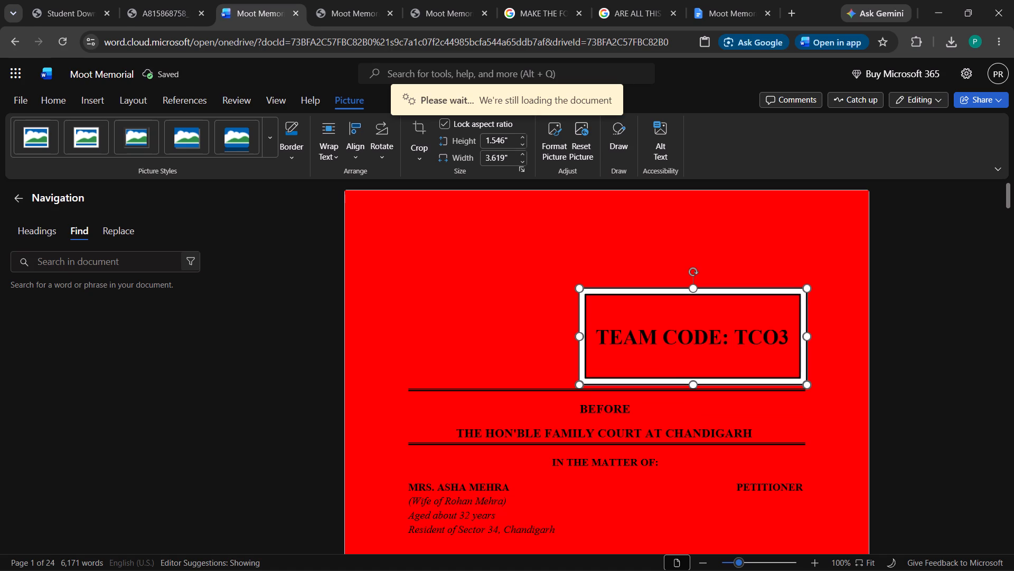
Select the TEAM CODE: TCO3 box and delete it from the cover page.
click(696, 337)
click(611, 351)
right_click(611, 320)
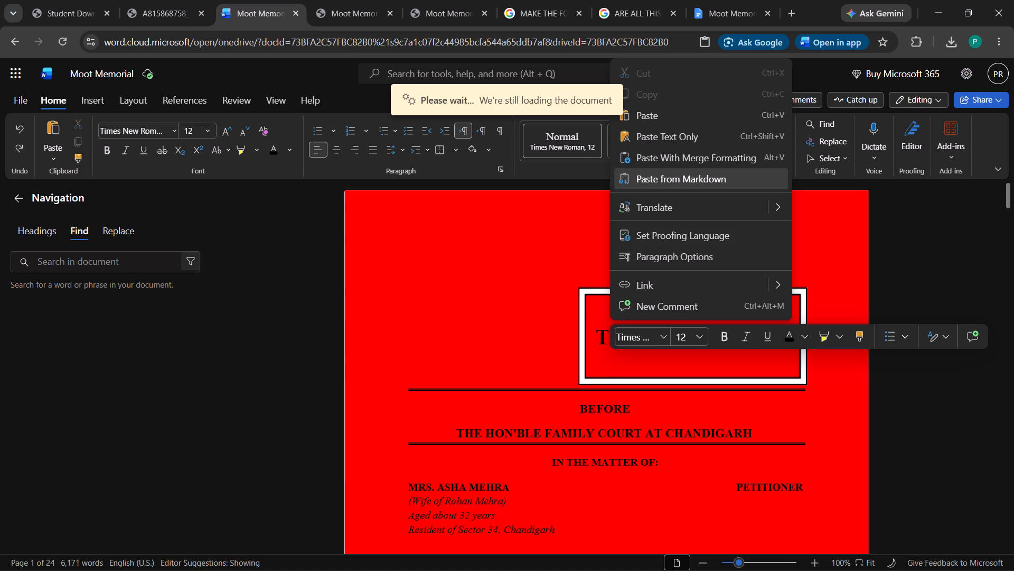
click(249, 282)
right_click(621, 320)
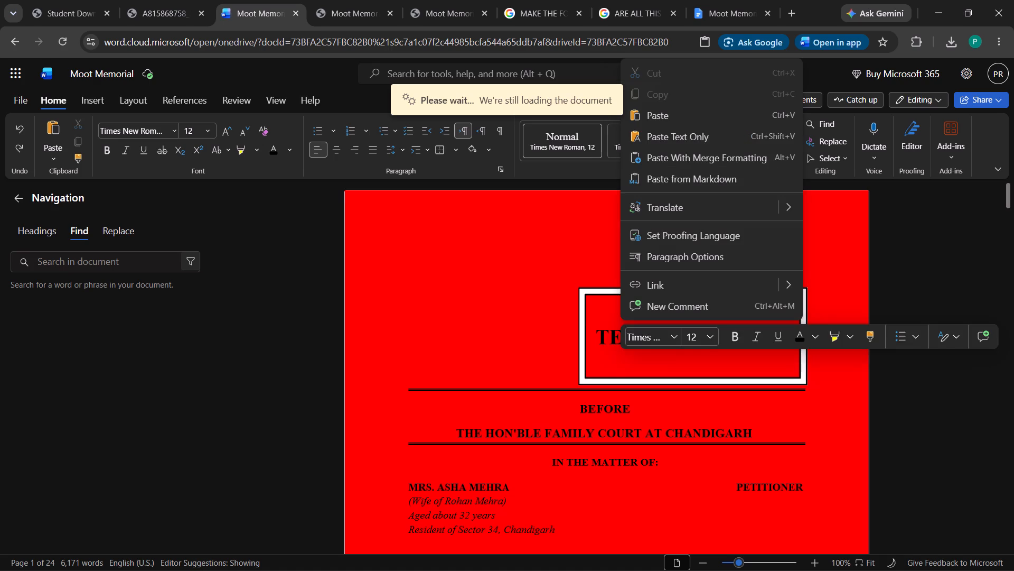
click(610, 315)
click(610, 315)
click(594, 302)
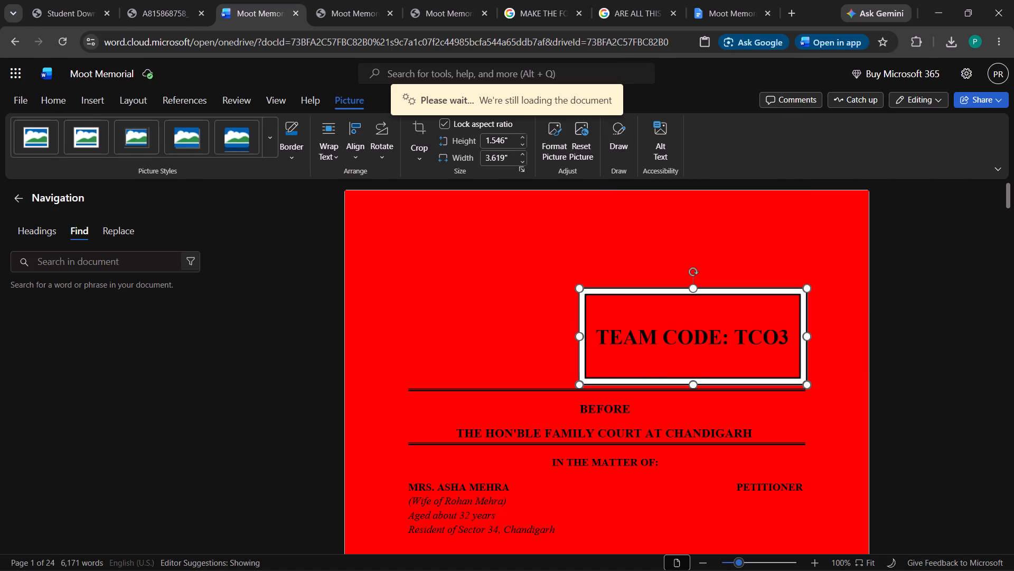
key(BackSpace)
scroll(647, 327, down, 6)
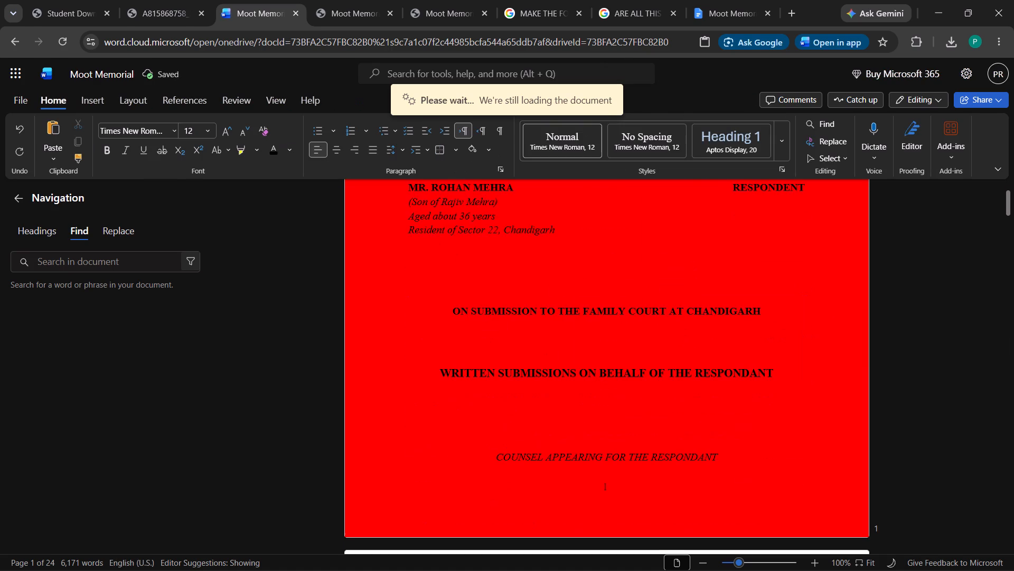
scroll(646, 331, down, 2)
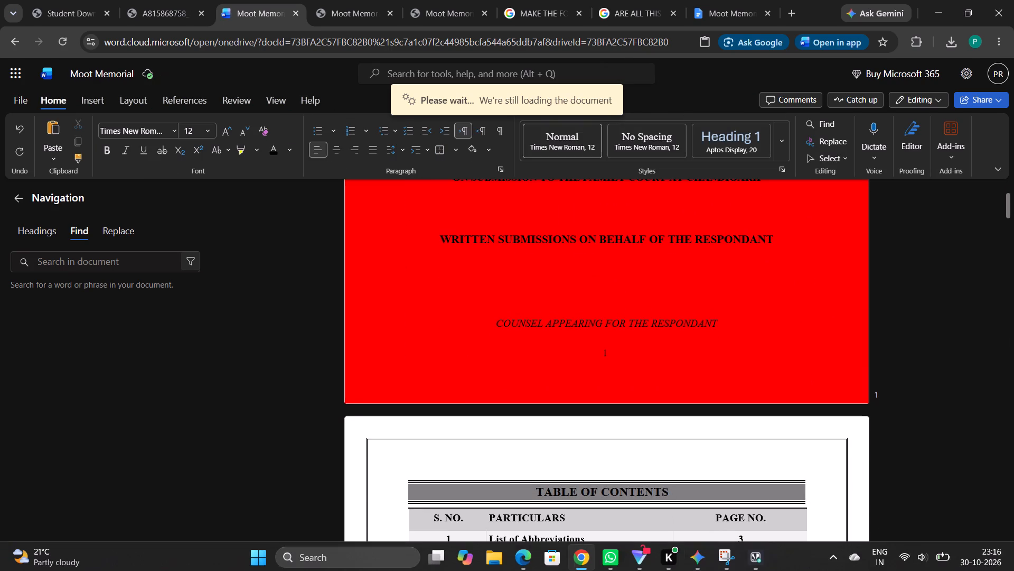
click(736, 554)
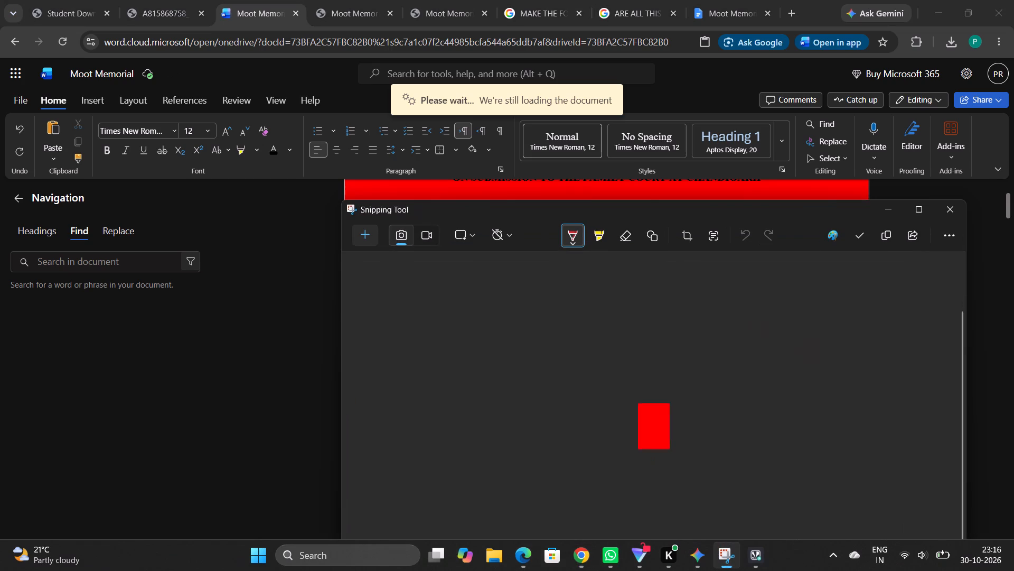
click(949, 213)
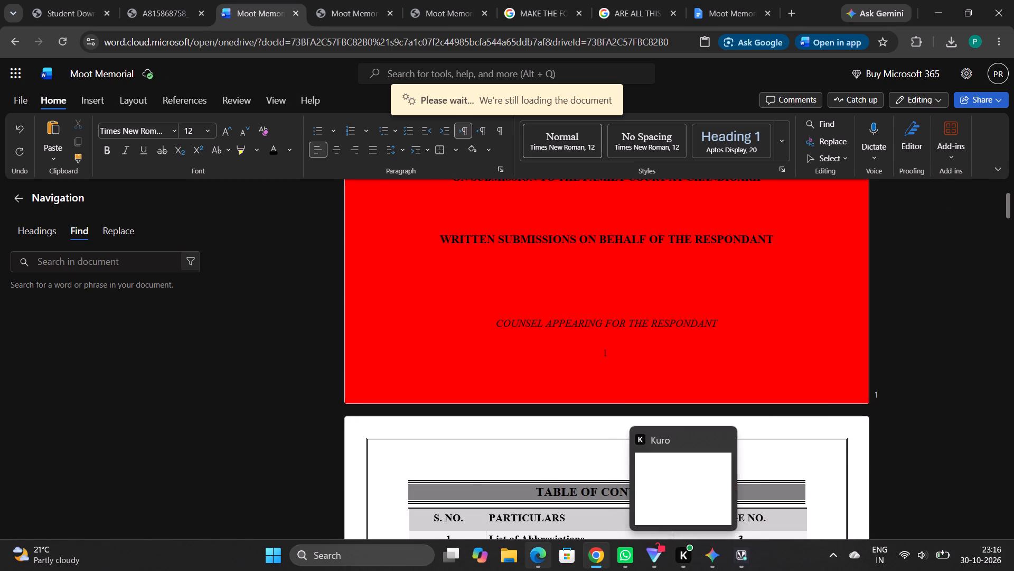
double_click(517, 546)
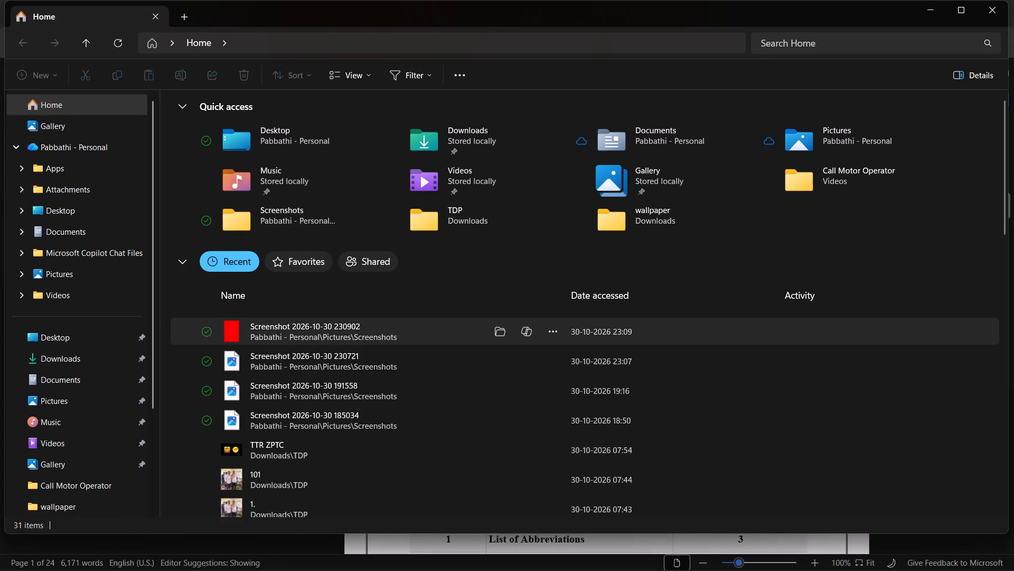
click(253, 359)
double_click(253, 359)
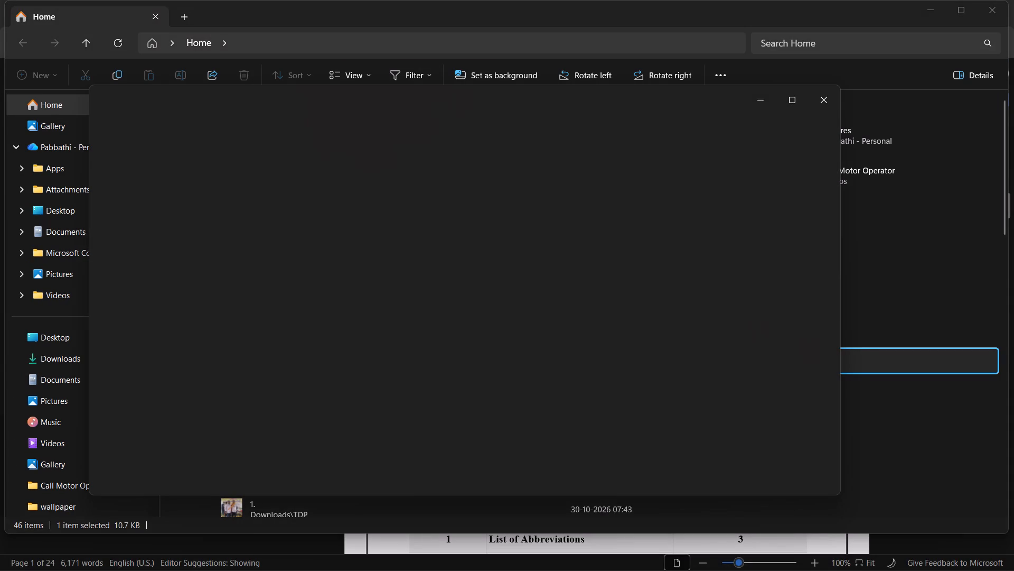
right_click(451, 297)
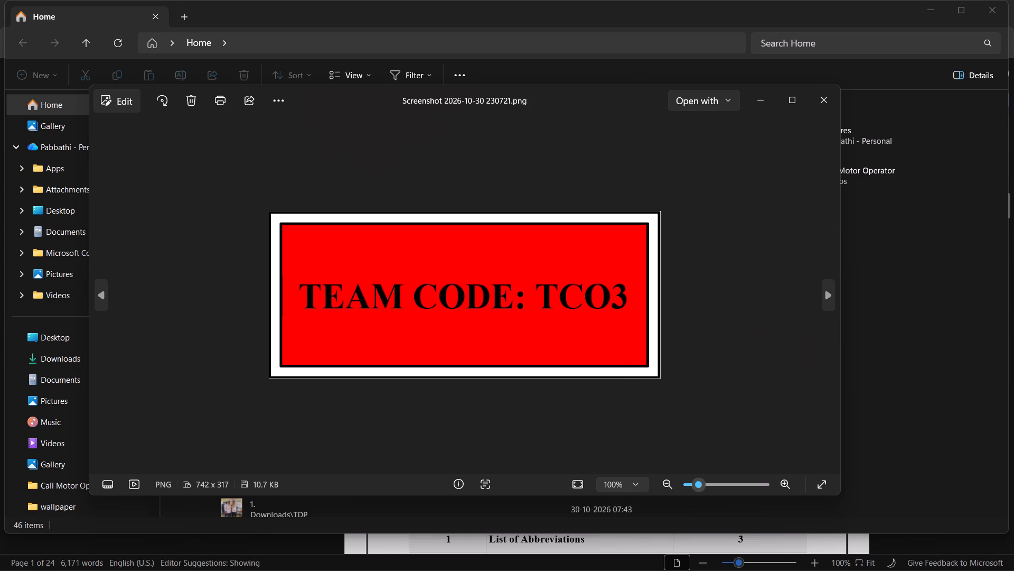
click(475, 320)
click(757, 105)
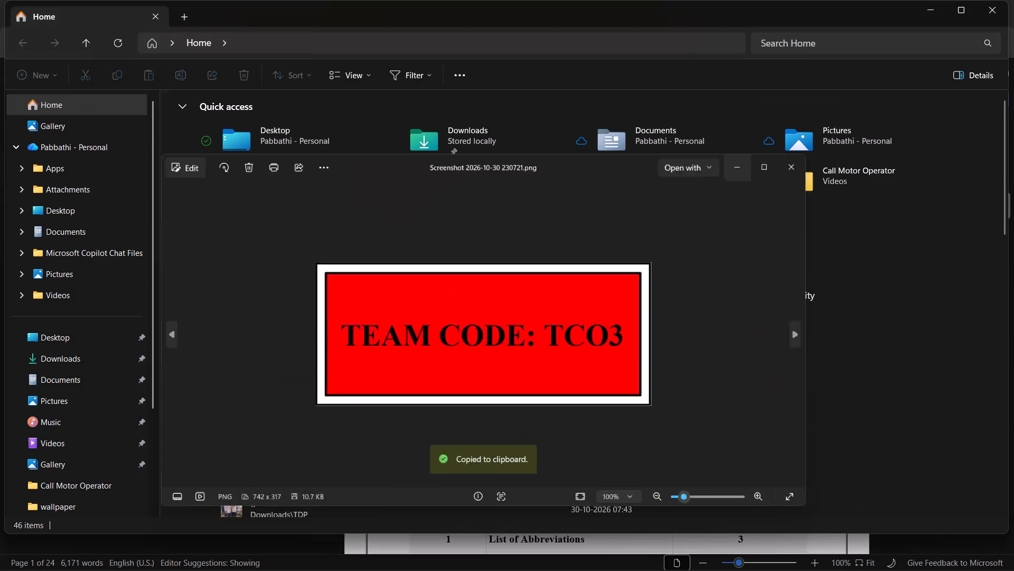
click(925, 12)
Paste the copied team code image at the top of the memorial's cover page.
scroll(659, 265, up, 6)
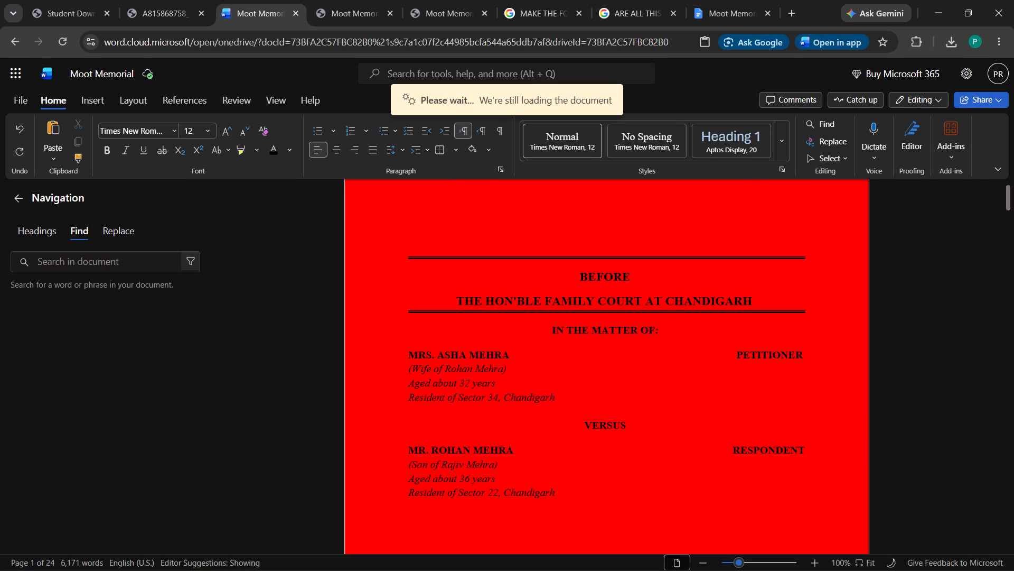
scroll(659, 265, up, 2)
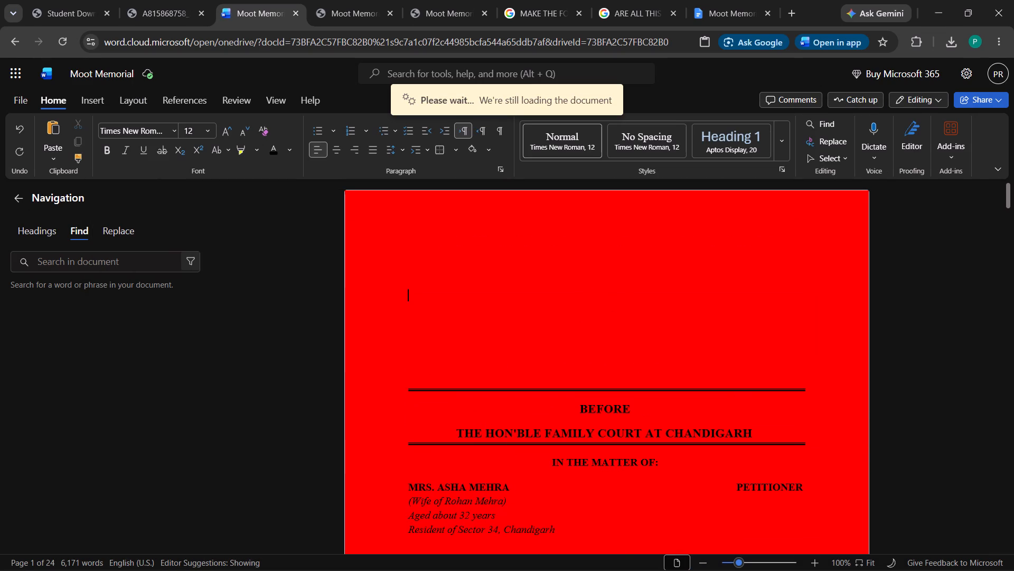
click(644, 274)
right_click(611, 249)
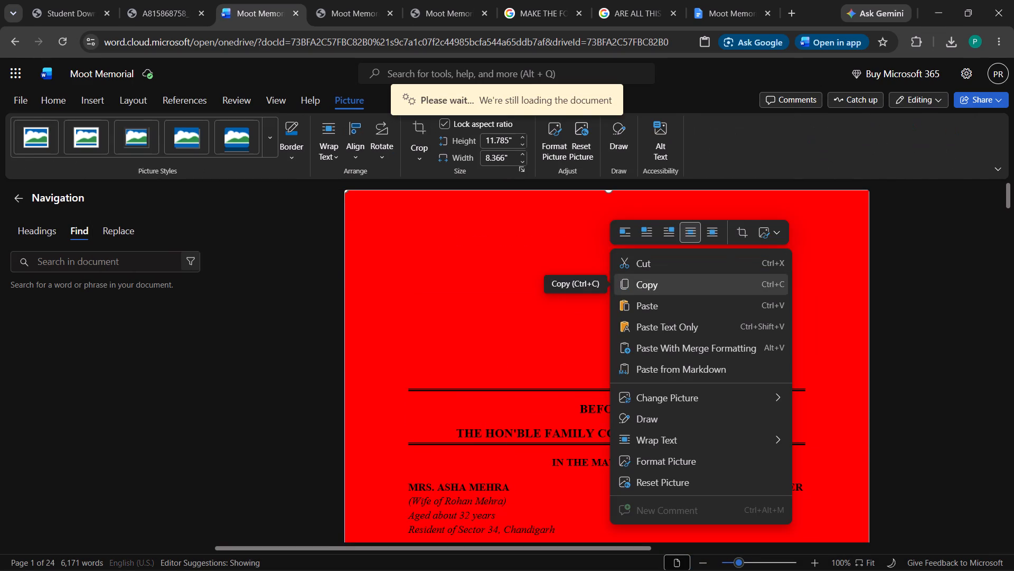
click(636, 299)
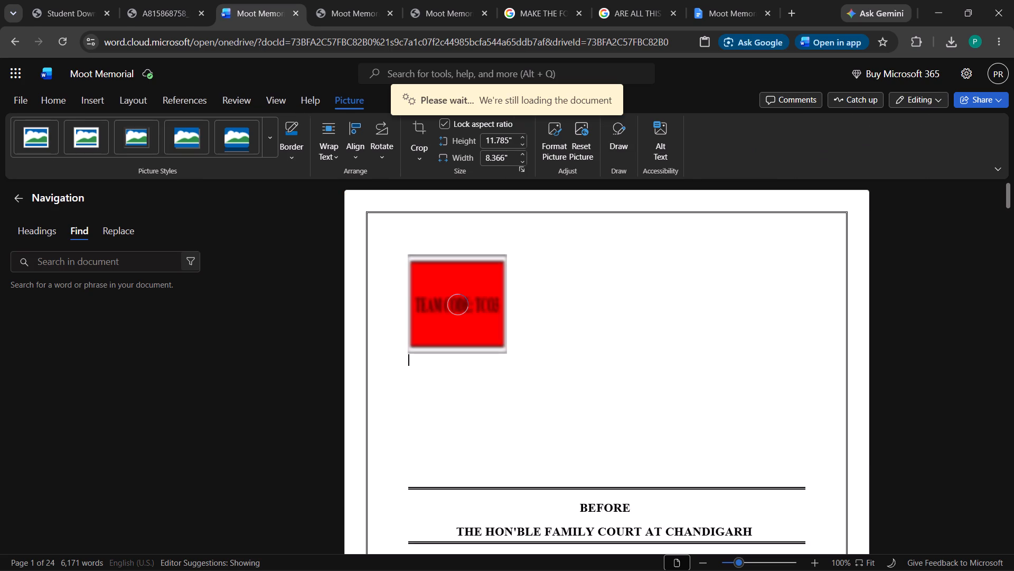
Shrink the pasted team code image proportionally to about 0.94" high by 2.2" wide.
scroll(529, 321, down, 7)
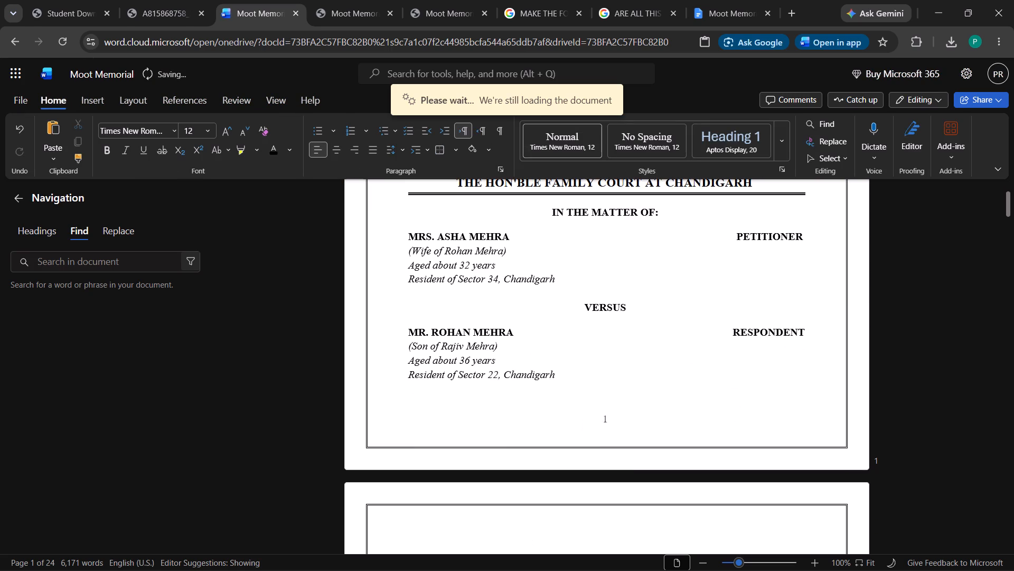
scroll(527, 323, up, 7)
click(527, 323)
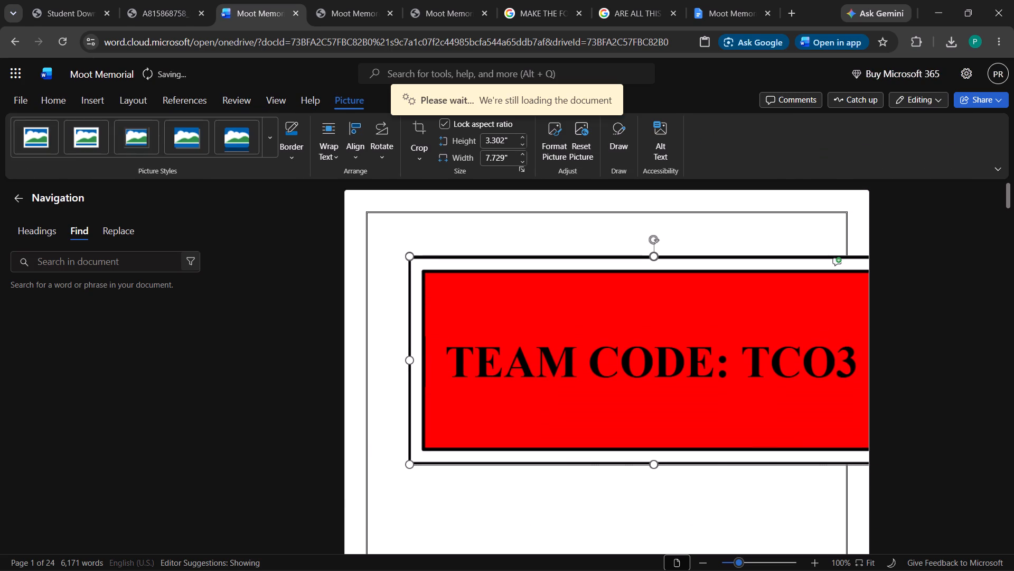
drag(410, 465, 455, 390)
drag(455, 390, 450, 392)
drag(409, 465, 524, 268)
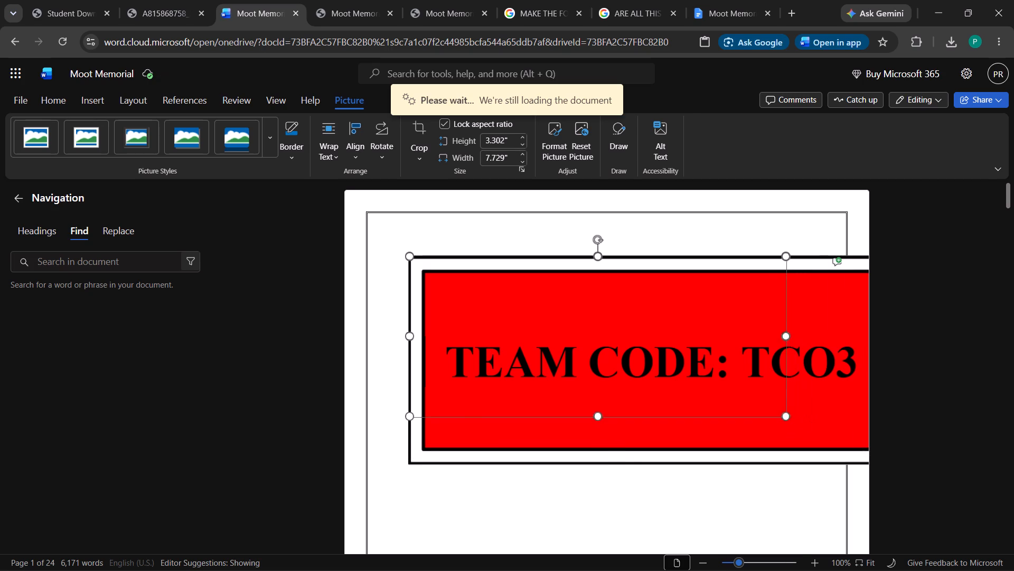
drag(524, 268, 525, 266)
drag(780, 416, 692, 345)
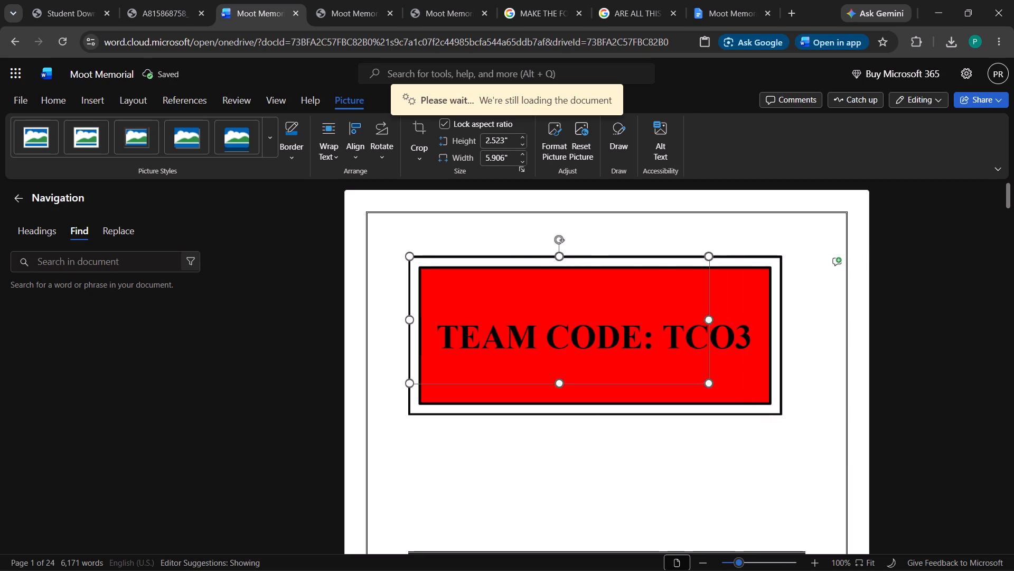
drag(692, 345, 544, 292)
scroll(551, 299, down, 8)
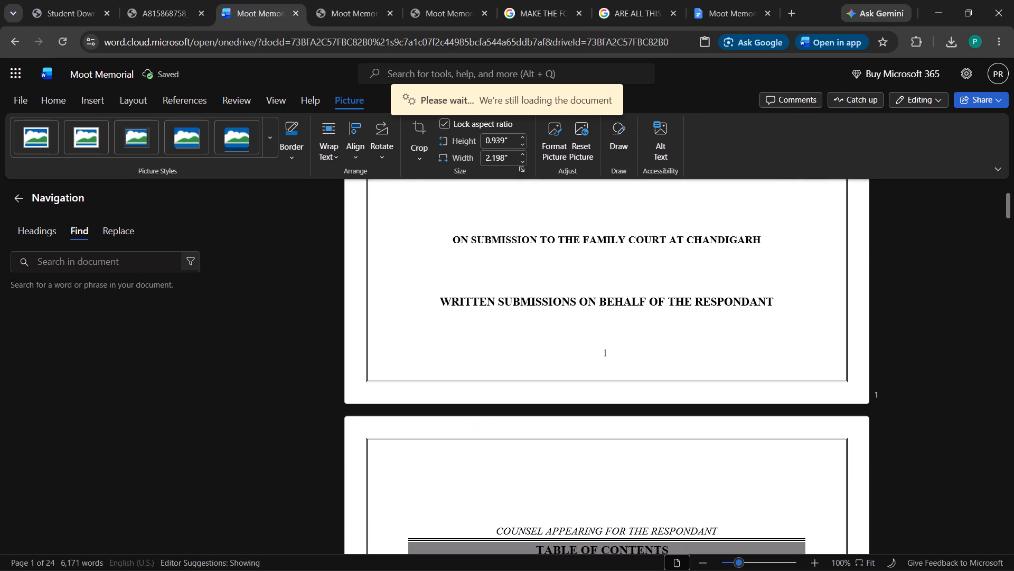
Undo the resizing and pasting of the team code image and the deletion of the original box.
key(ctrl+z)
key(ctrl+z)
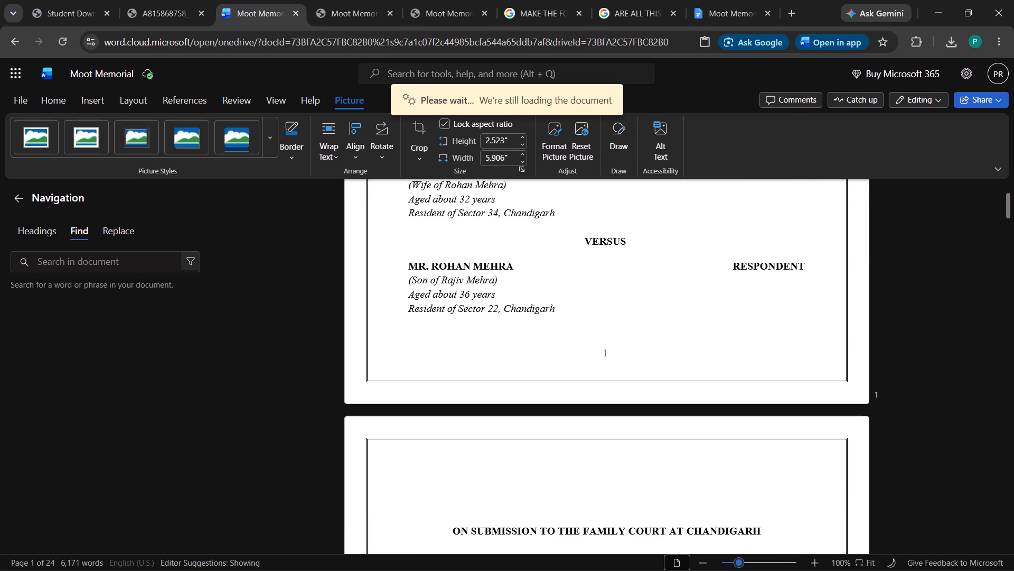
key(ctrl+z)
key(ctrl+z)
Move the TEAM CODE: TCO3 box up near the top of the cover page, leaving a clear gap above the BEFORE heading.
ctrl+scroll(554, 306, up, 5)
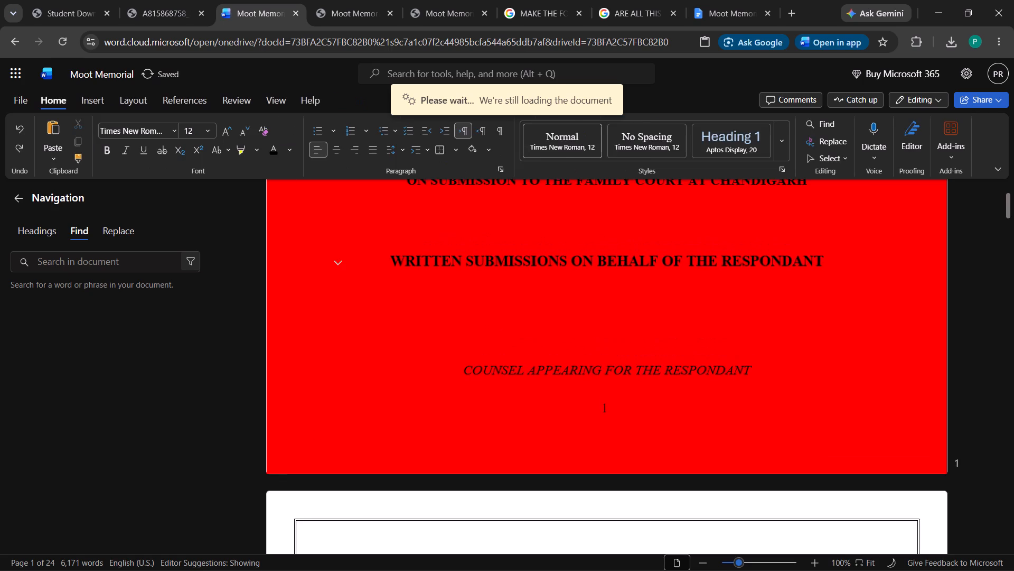
ctrl+scroll(554, 307, up, 4)
ctrl+scroll(554, 307, down, 13)
scroll(554, 307, up, 5)
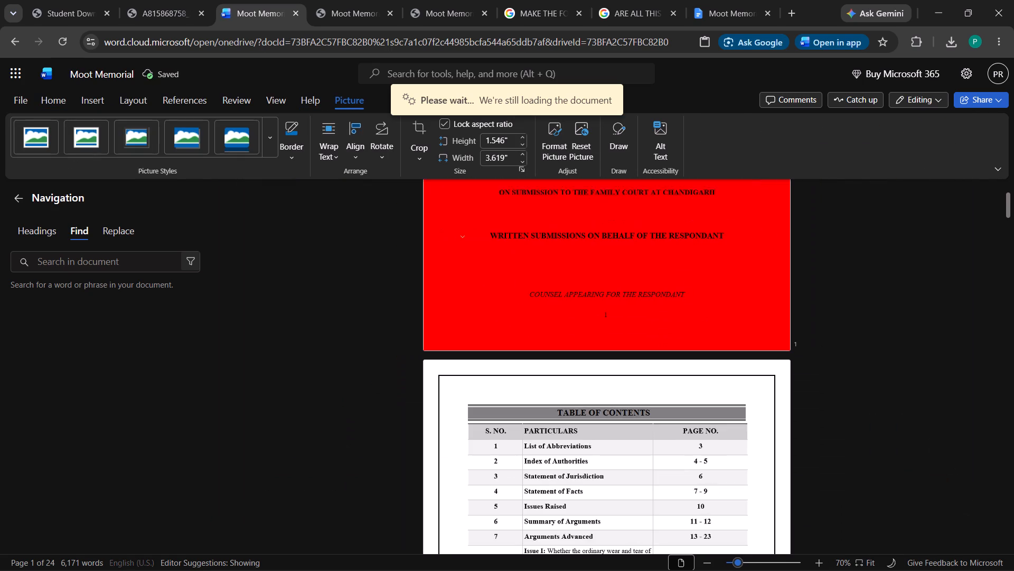
scroll(554, 307, up, 4)
click(692, 282)
drag(676, 283, 675, 264)
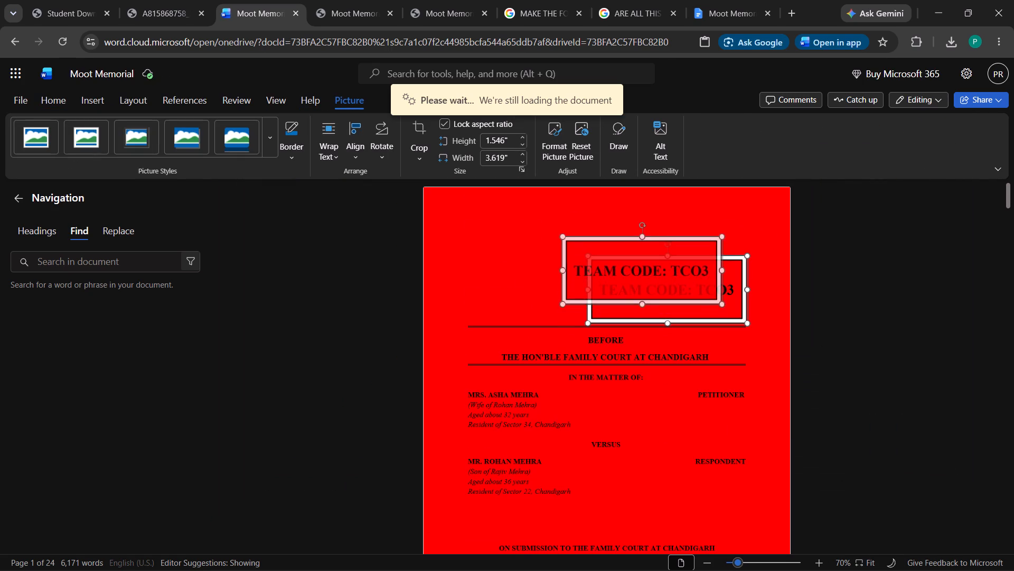
drag(675, 264, 699, 243)
drag(674, 250, 691, 250)
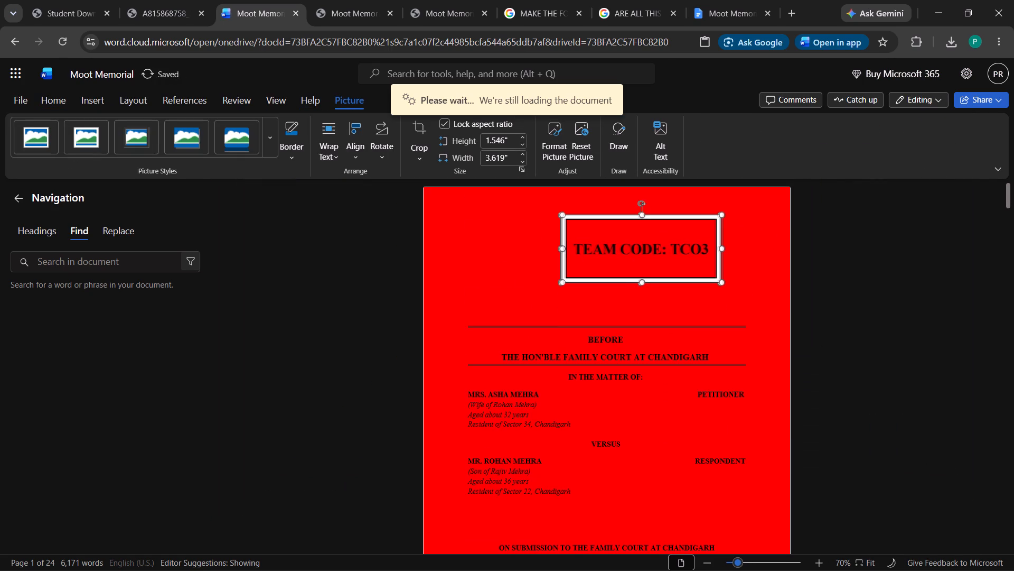
drag(691, 250, 734, 256)
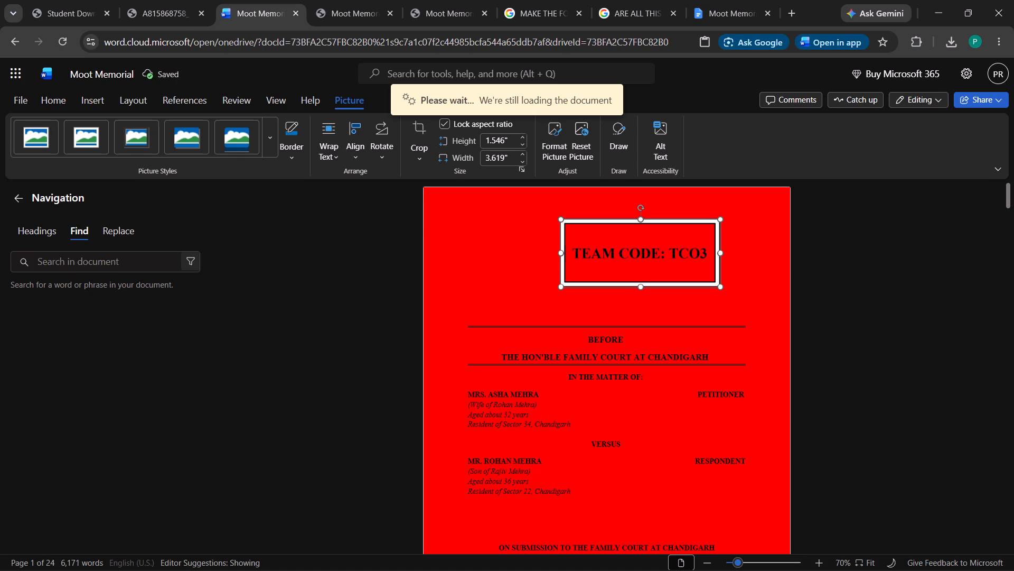
click(571, 272)
click(575, 262)
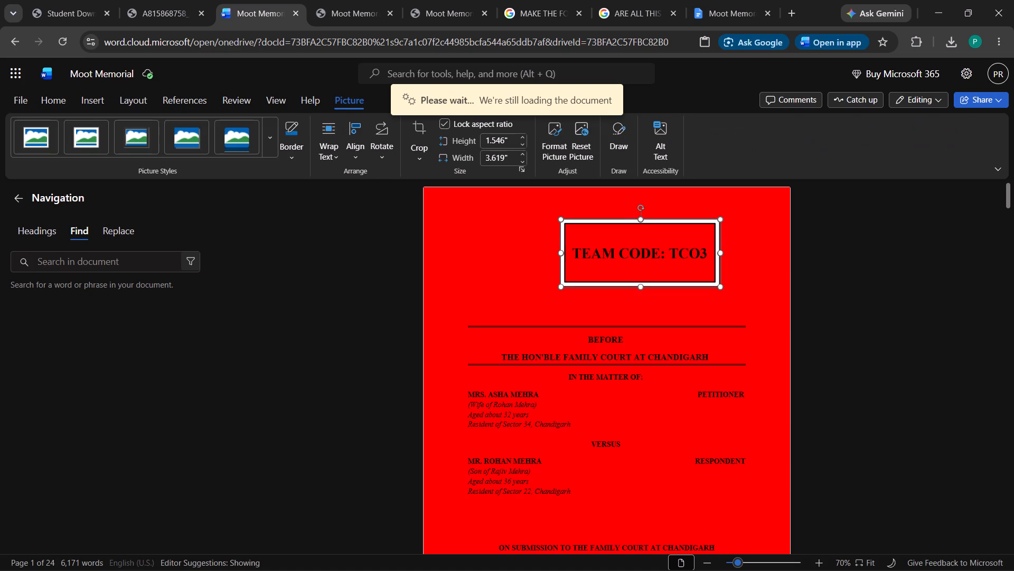
Shrink the TEAM CODE: TCO3 box proportionally to about 1.26" high by 2.95" wide and shift it toward the cover page's right margin.
drag(562, 284, 591, 257)
drag(611, 245, 664, 247)
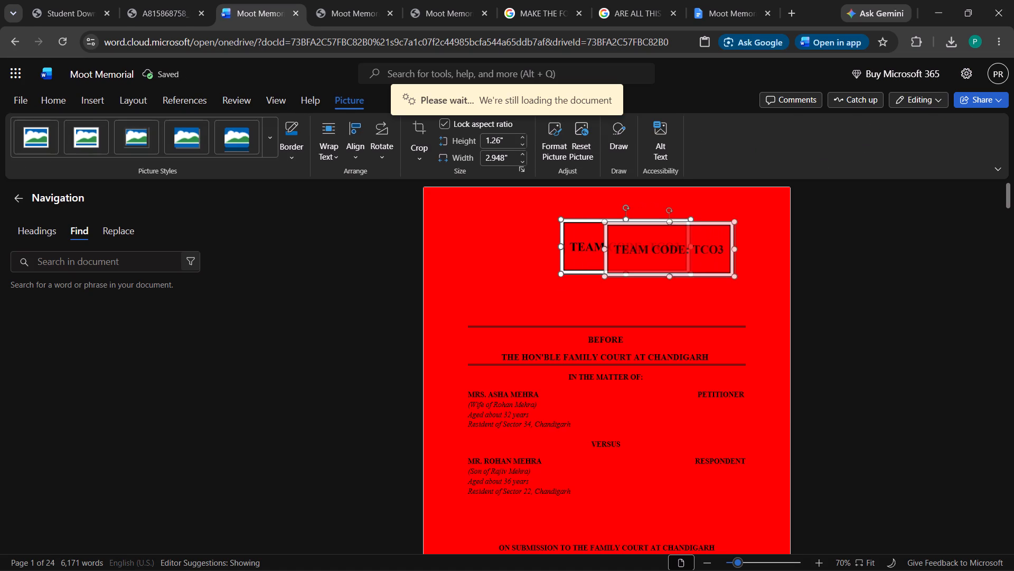
drag(664, 247, 689, 253)
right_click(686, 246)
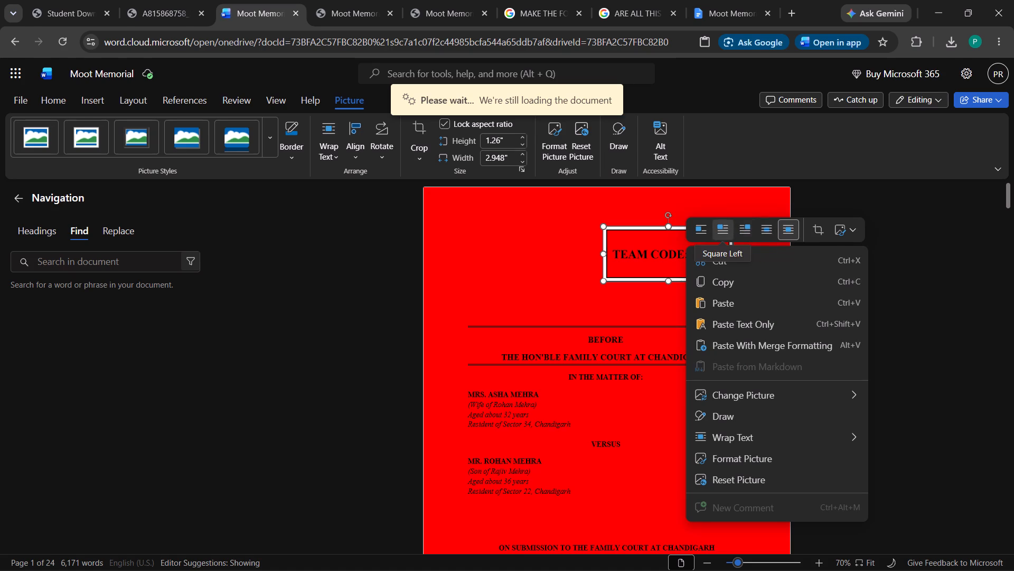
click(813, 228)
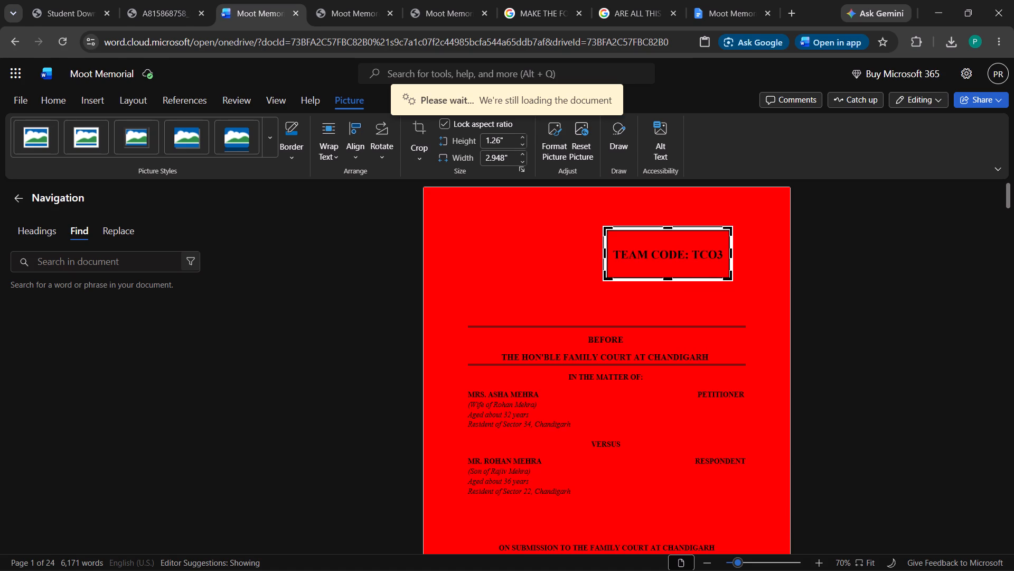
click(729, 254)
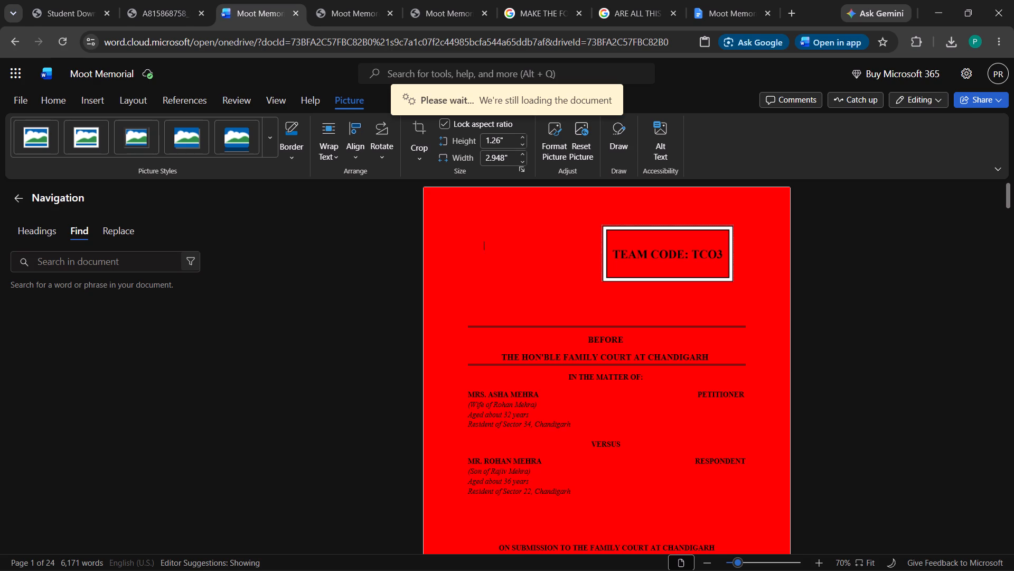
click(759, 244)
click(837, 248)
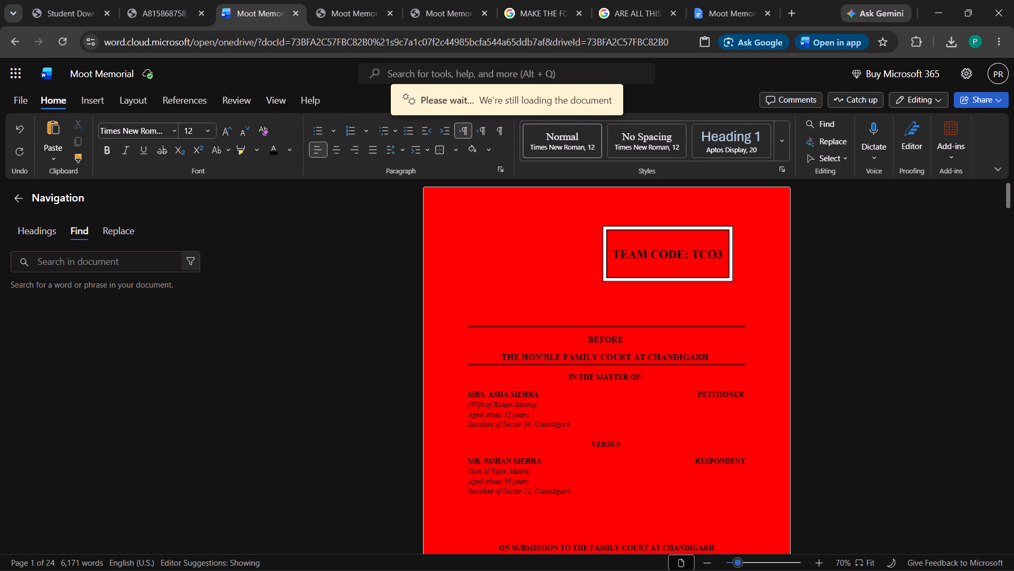
Shrink the TEAM CODE: TCO3 box proportionally further, to about 1.08" high by 2.53" wide.
click(677, 255)
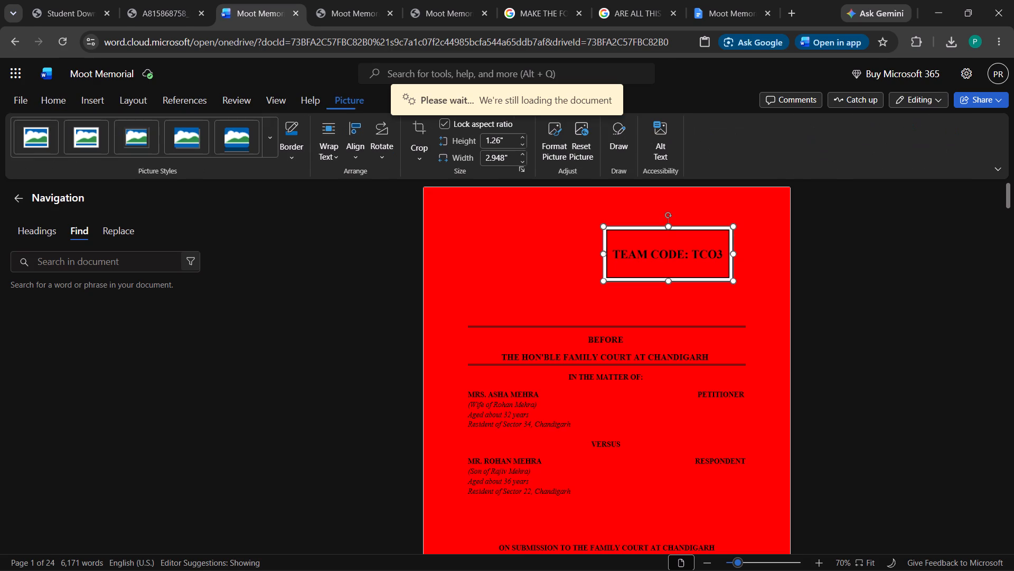
click(615, 266)
click(607, 260)
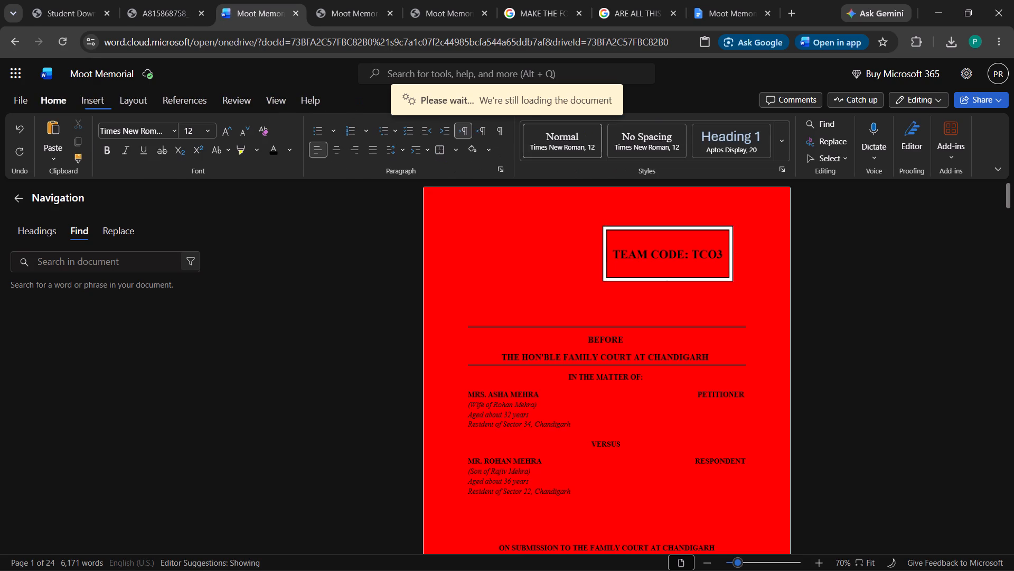
click(601, 253)
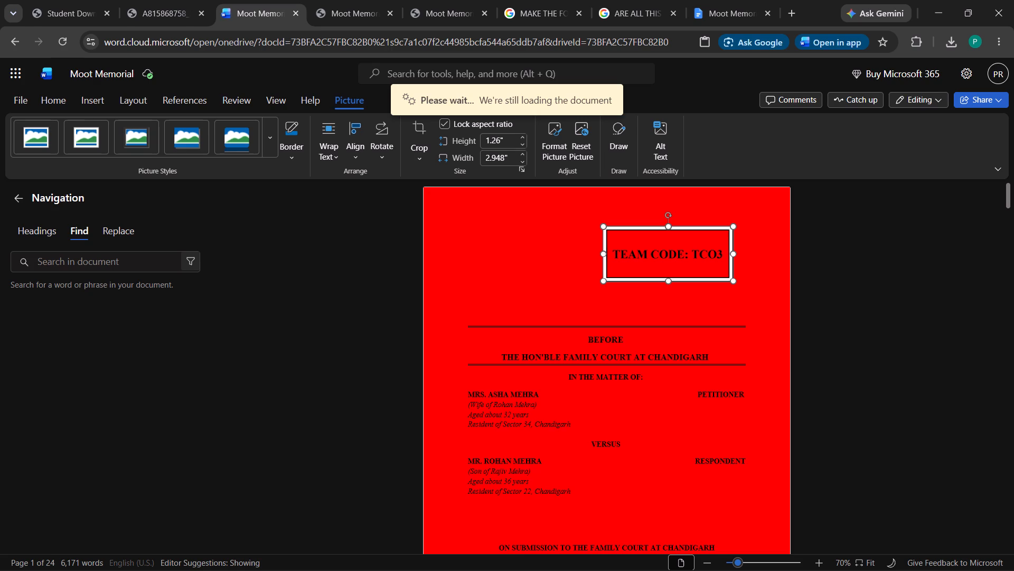
drag(601, 283, 611, 271)
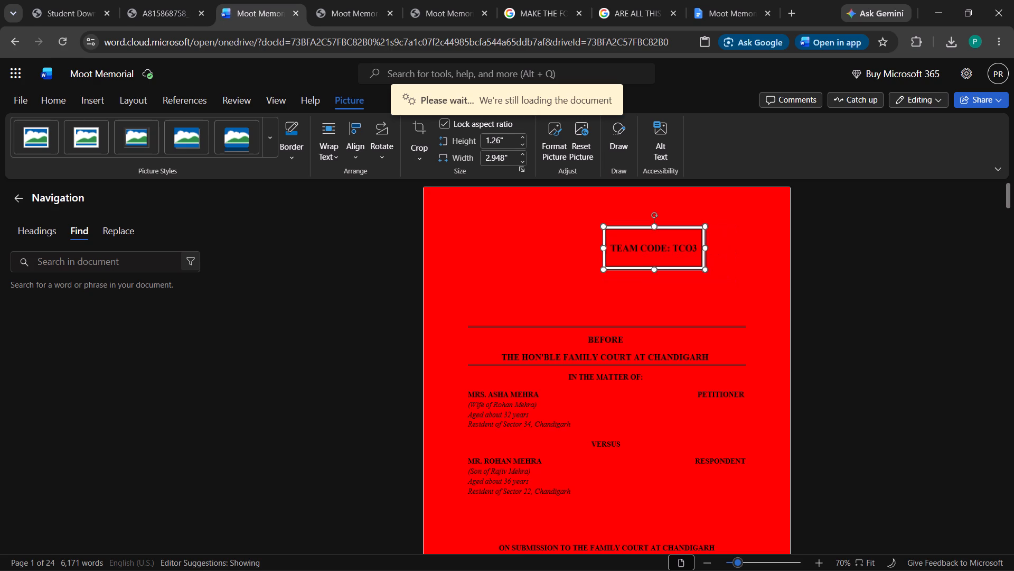
click(634, 248)
drag(634, 248, 651, 242)
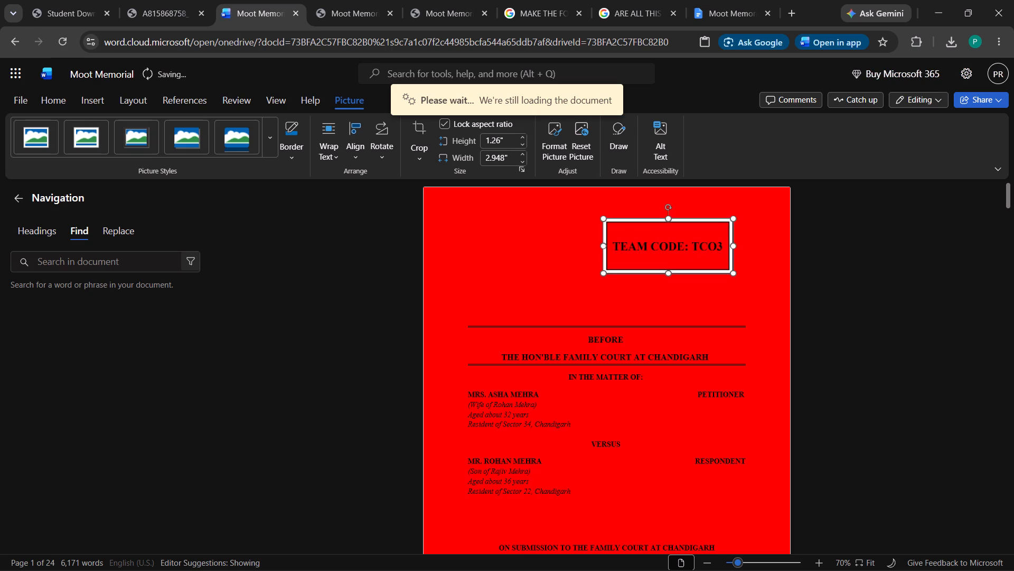
drag(602, 270, 621, 251)
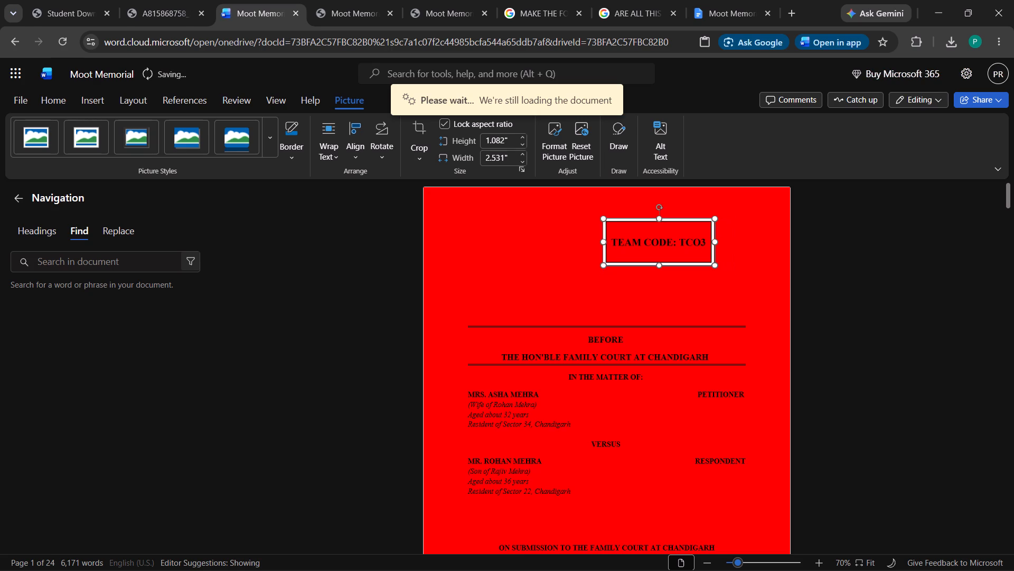
Position the TEAM CODE: TCO3 box in the cover page's upper right area, nearly aligned with the right edge of the heading rules.
click(635, 236)
drag(635, 236, 684, 227)
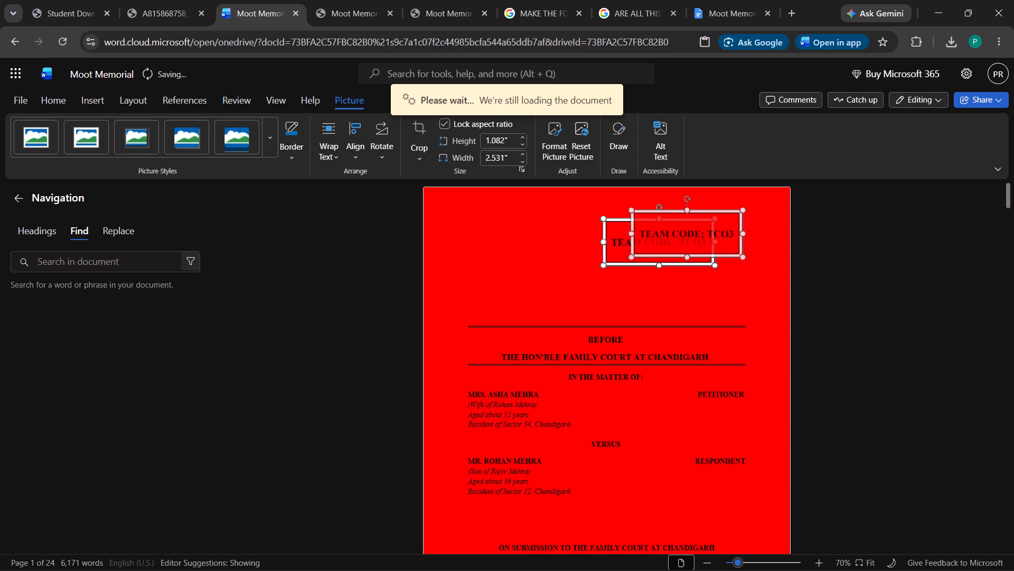
drag(684, 227, 693, 241)
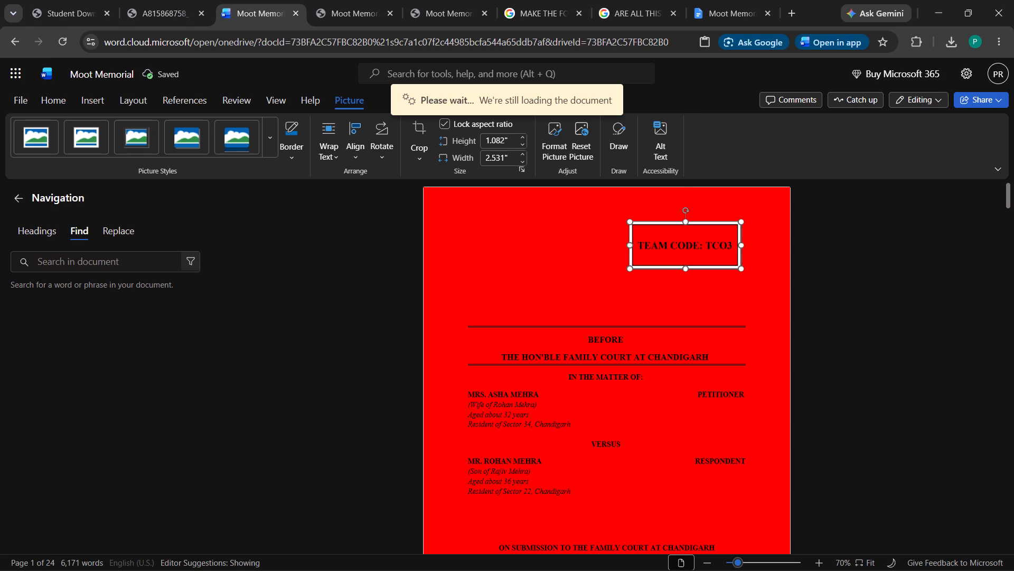
click(681, 240)
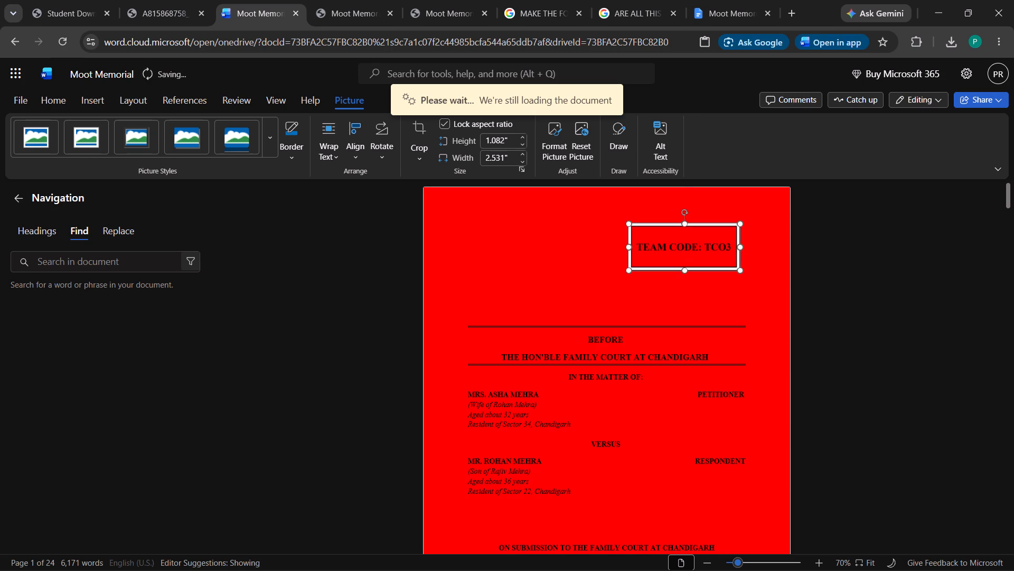
click(842, 247)
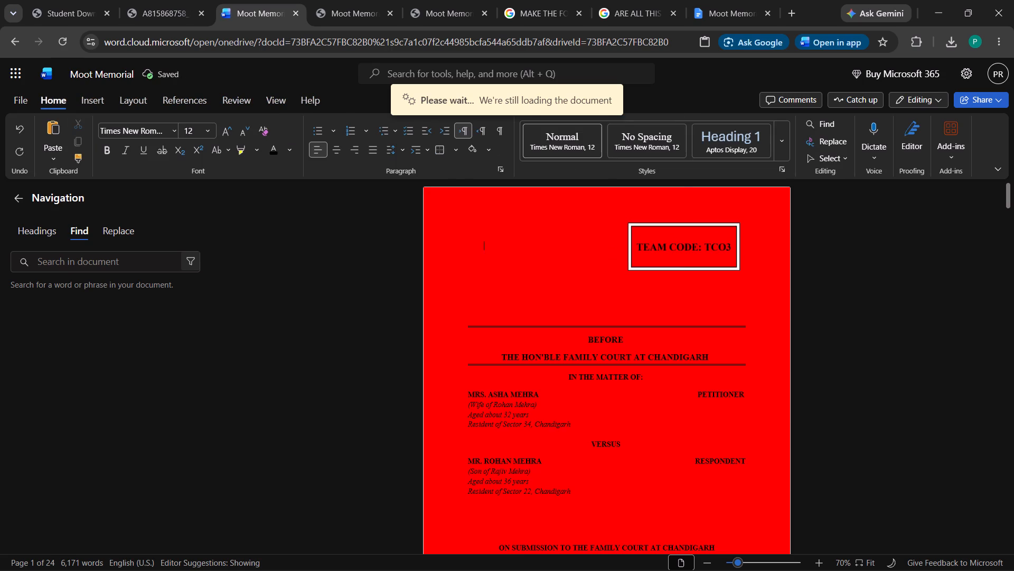
drag(678, 246, 691, 264)
click(839, 303)
drag(690, 243, 708, 256)
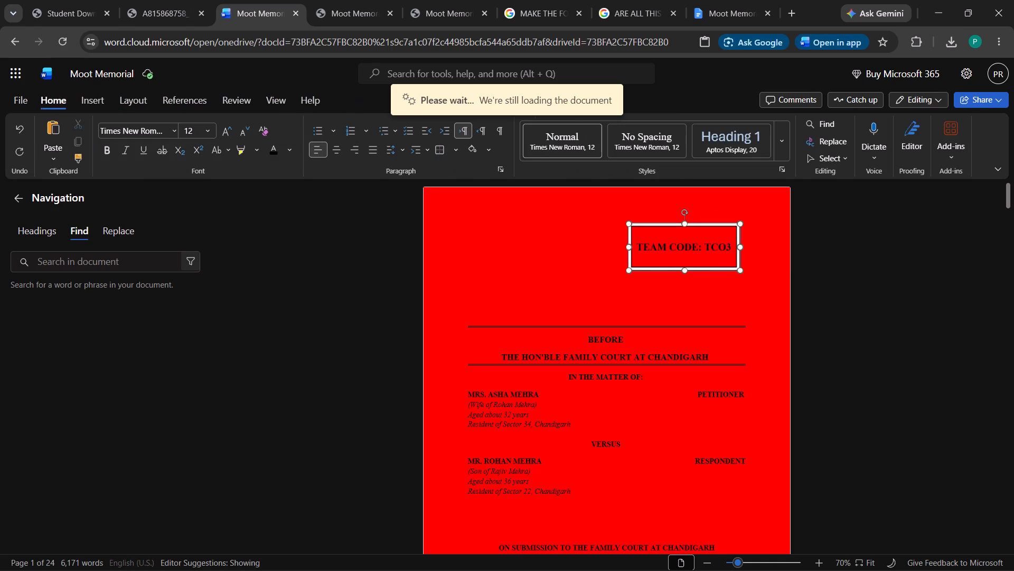
click(693, 244)
drag(693, 244, 699, 252)
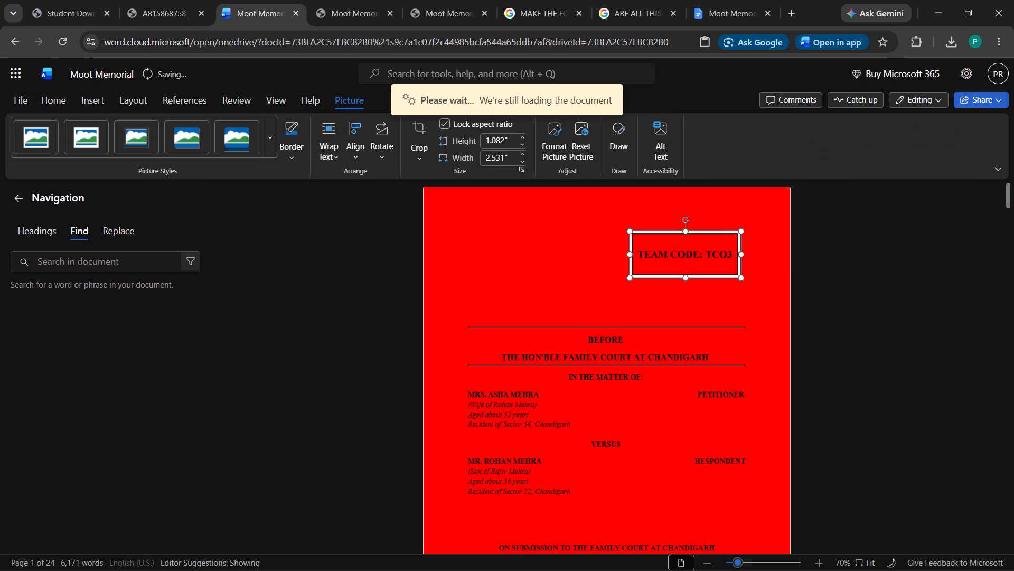
click(849, 246)
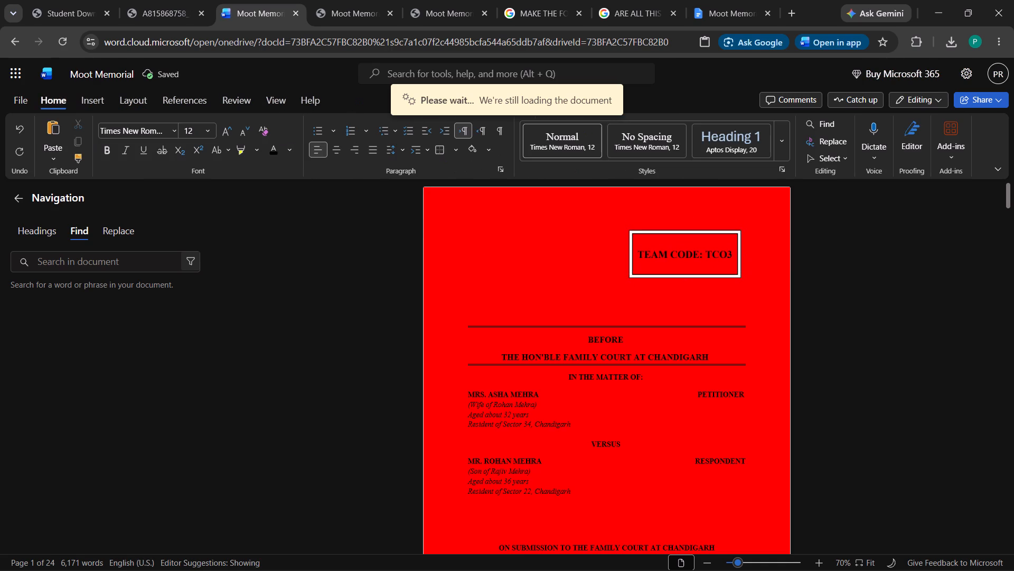
Export the Moot Memorial document as a PDF and download it.
scroll(828, 271, down, 7)
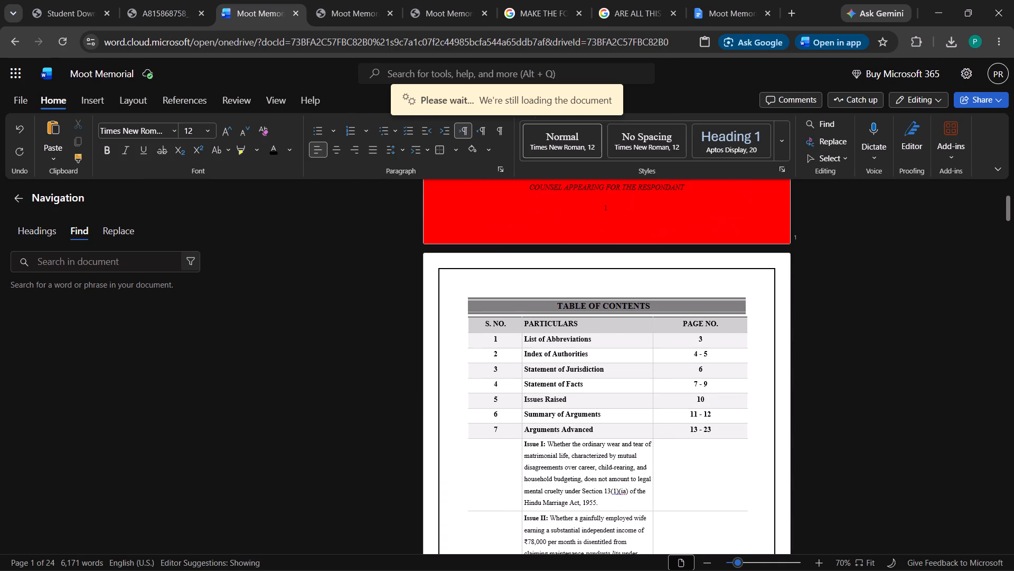
scroll(702, 310, up, 9)
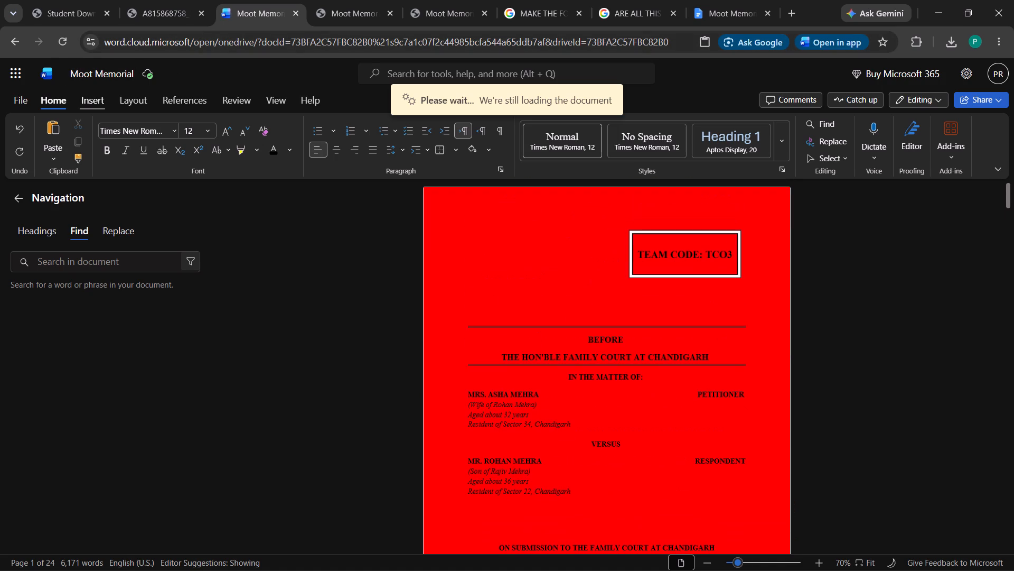
click(82, 104)
click(61, 99)
click(51, 105)
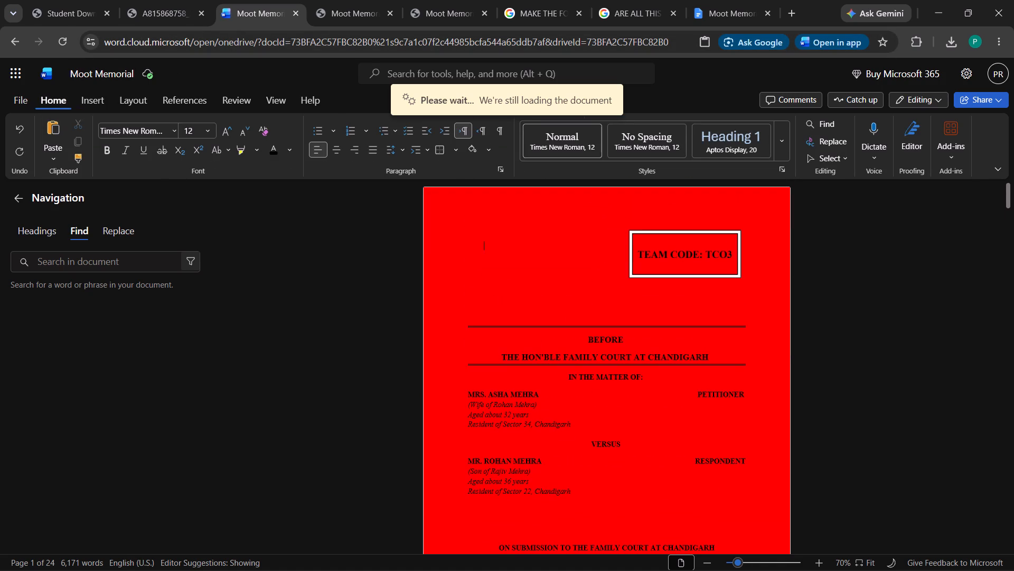
click(48, 91)
click(34, 95)
click(26, 98)
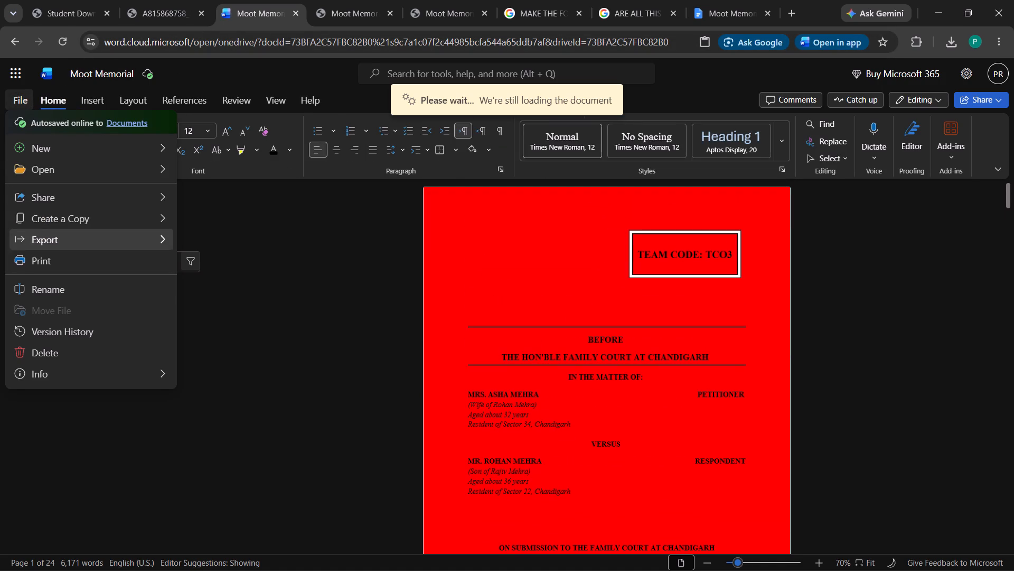
click(199, 240)
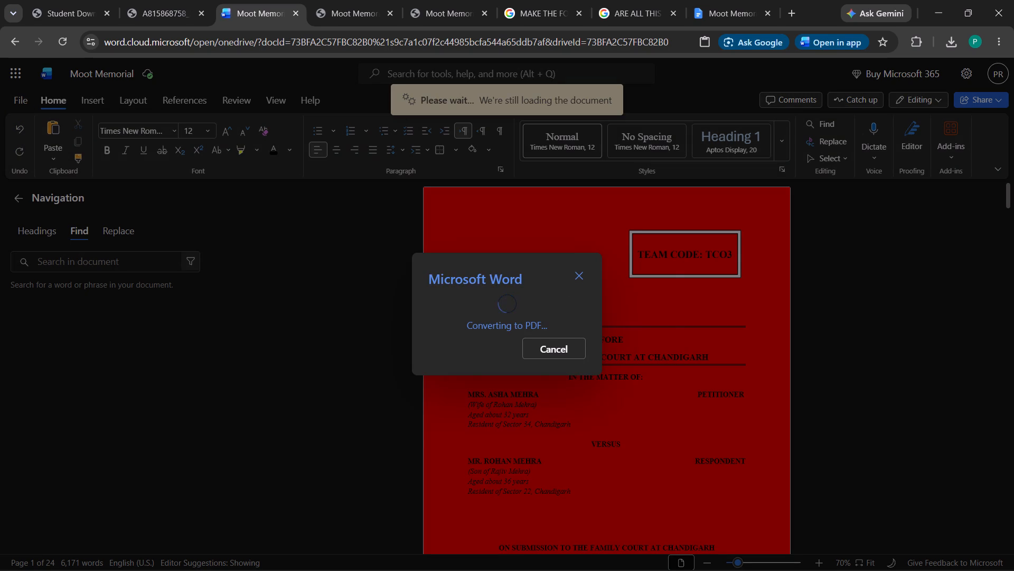
click(478, 339)
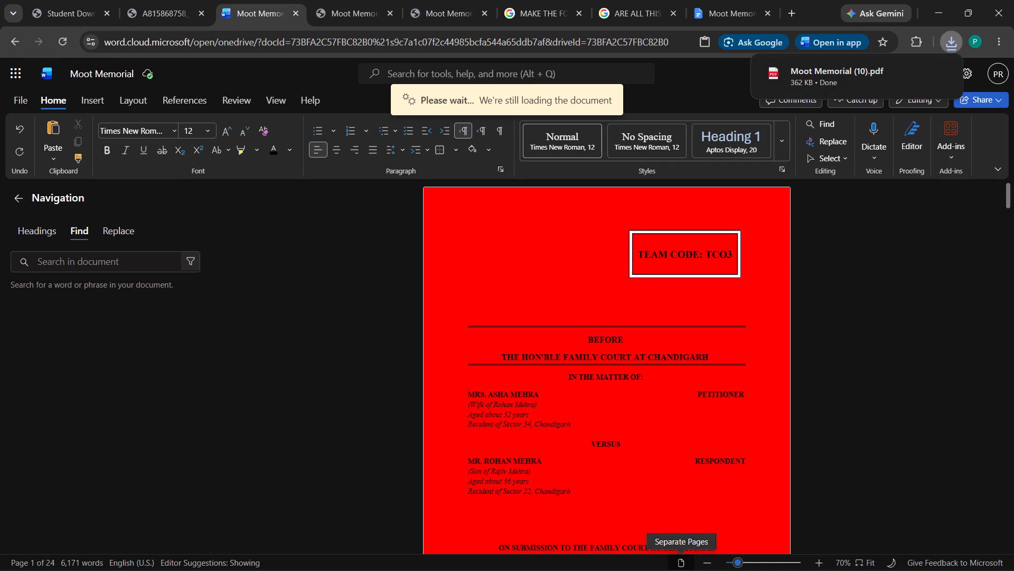
Open the downloaded PDF and examine its layout from the cover page through the Statement of Jurisdiction.
click(815, 73)
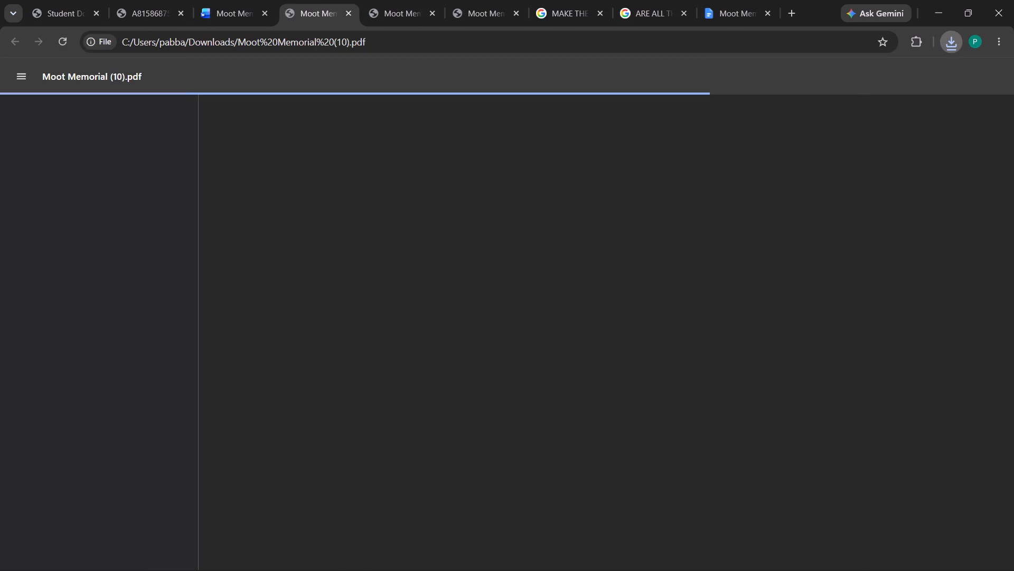
scroll(618, 272, down, 12)
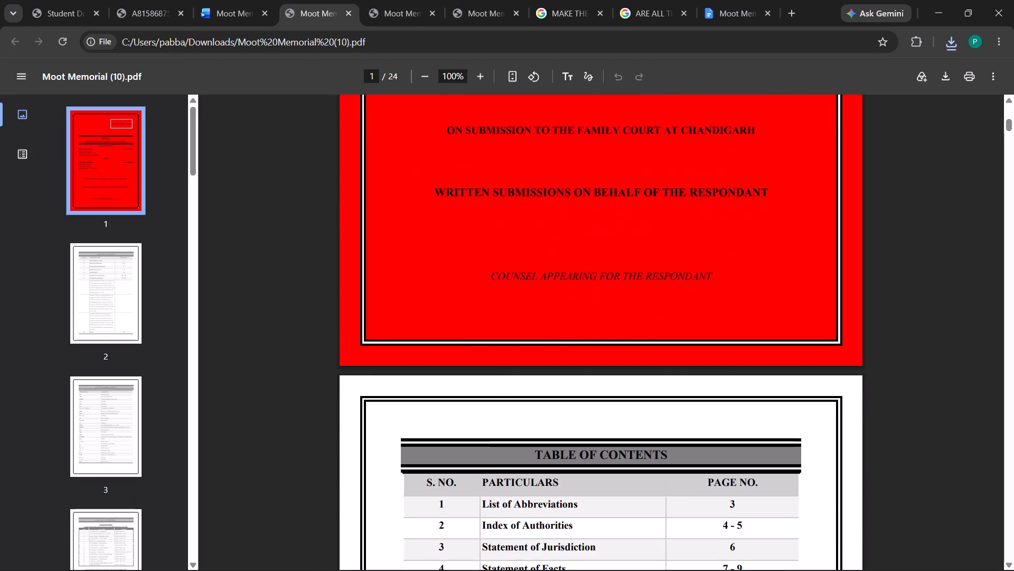
scroll(618, 272, down, 13)
scroll(618, 272, up, 5)
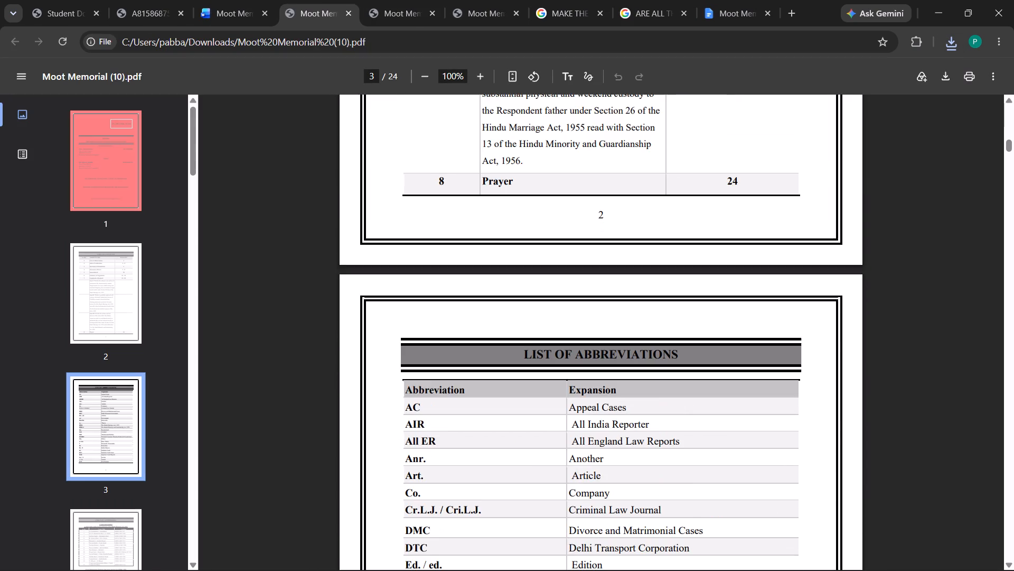
scroll(619, 272, down, 14)
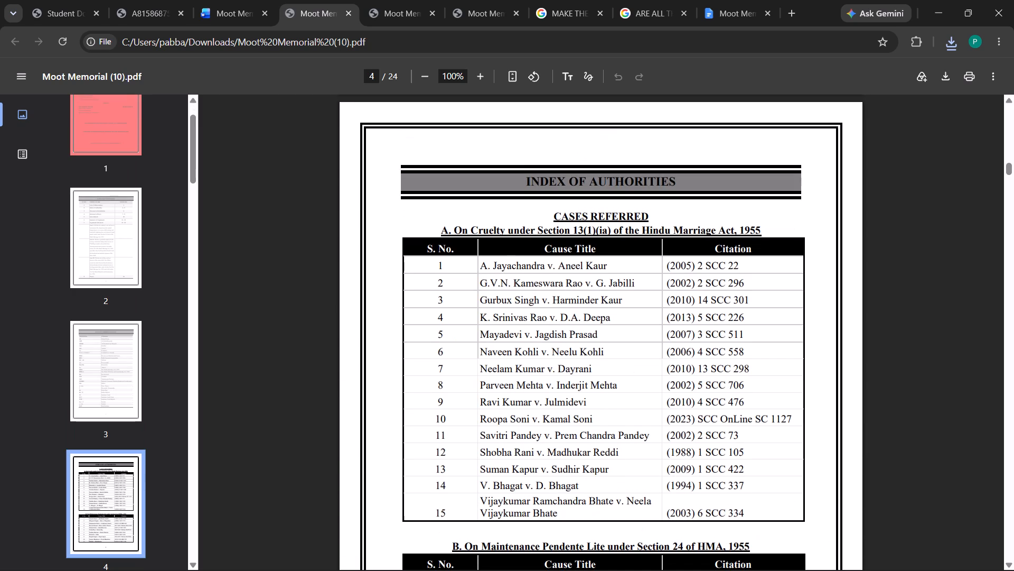
scroll(620, 272, down, 20)
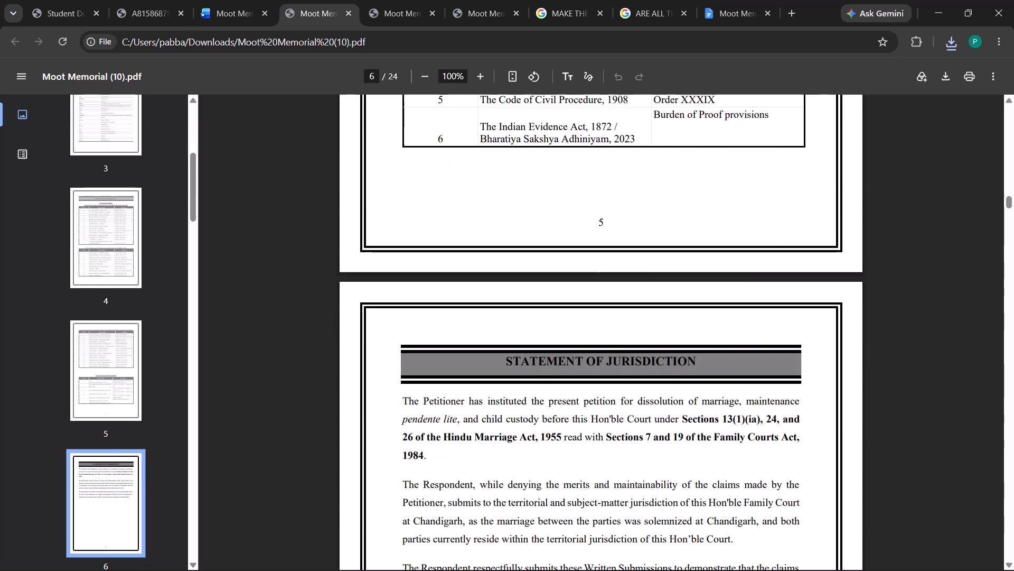
scroll(620, 272, down, 12)
scroll(620, 272, up, 9)
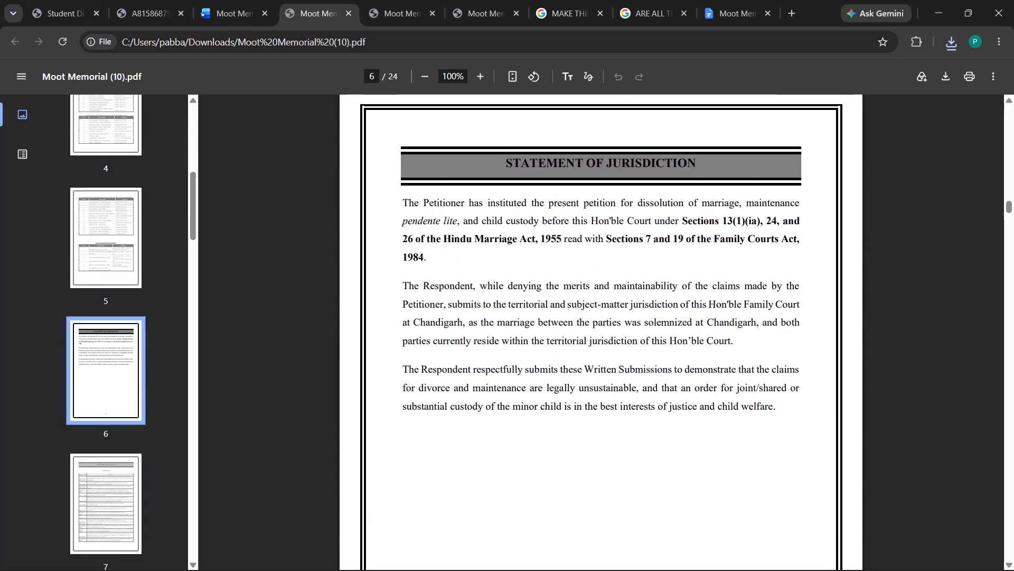
scroll(620, 272, down, 5)
scroll(620, 272, up, 1)
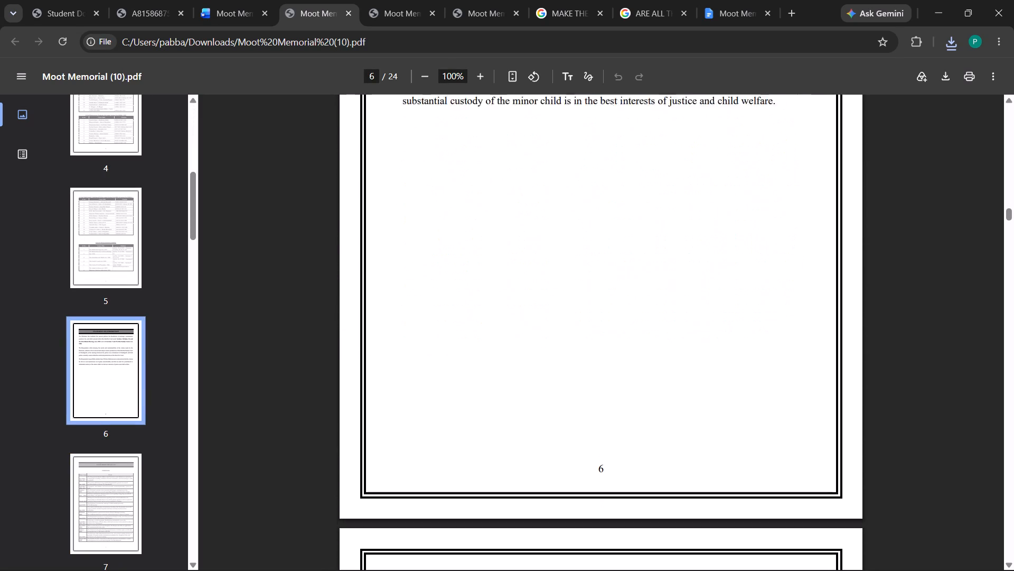
scroll(620, 271, up, 4)
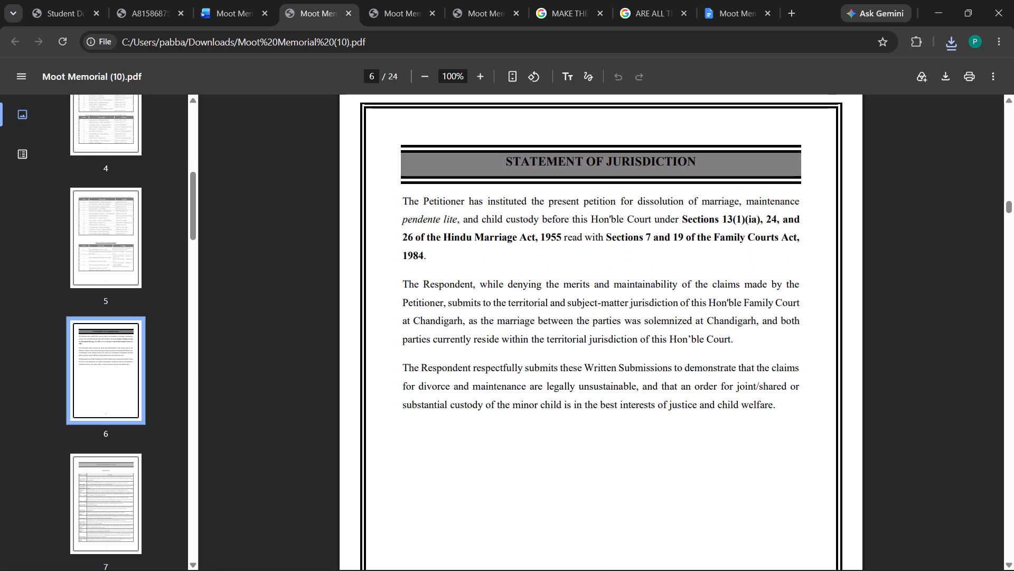
Examine the PDF's layout from the Statement of Facts through the Issues Raised and Summary of Arguments to the start of Arguments Advanced.
scroll(620, 271, down, 18)
scroll(621, 270, down, 19)
scroll(621, 270, down, 10)
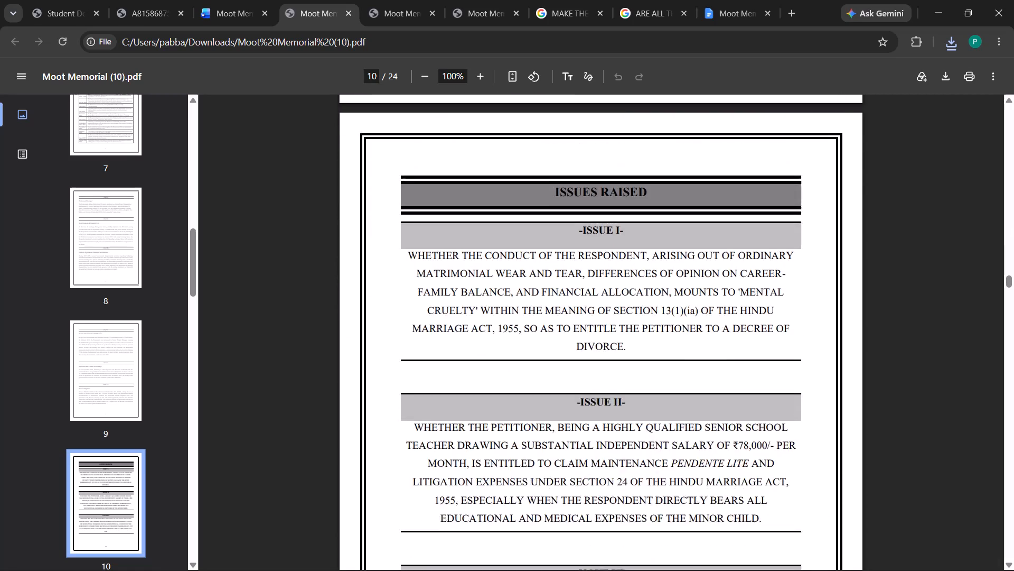
scroll(621, 270, down, 20)
scroll(621, 270, down, 13)
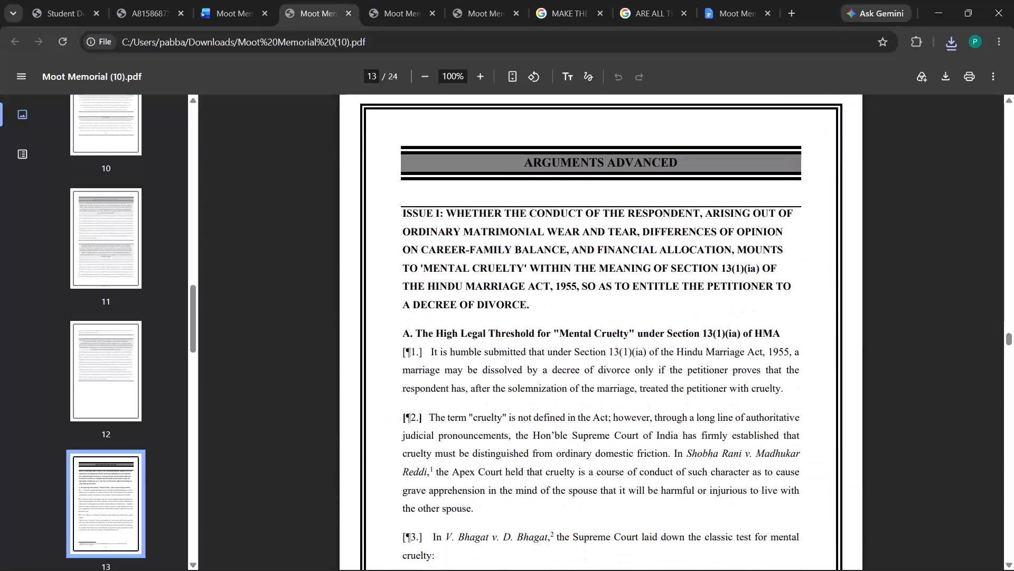
Examine the Arguments Advanced pages, including their headings, numbered paragraphs and footnotes, through to the Prayer for the Relief on the last page.
scroll(621, 270, down, 18)
scroll(621, 270, down, 7)
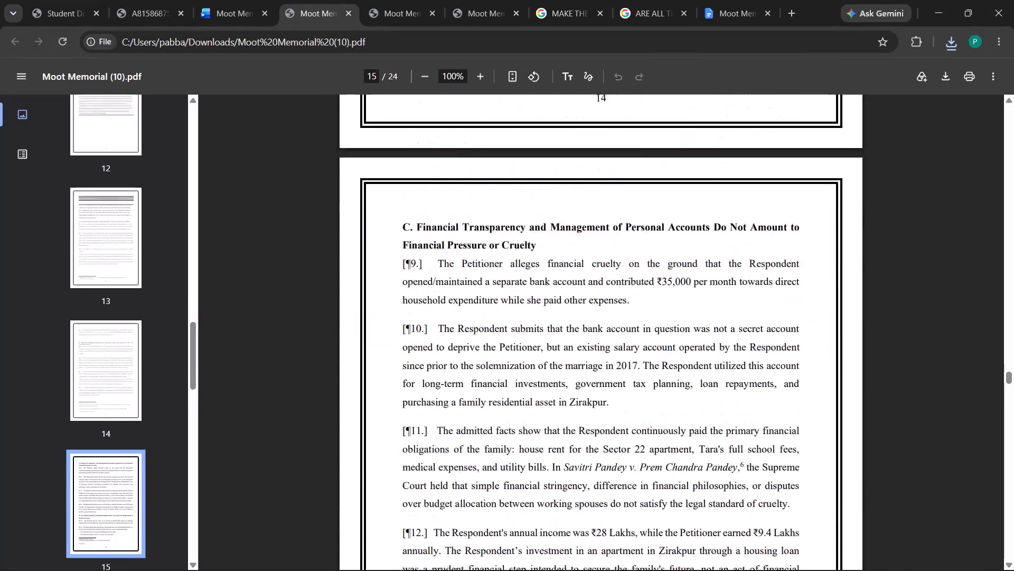
scroll(621, 270, down, 18)
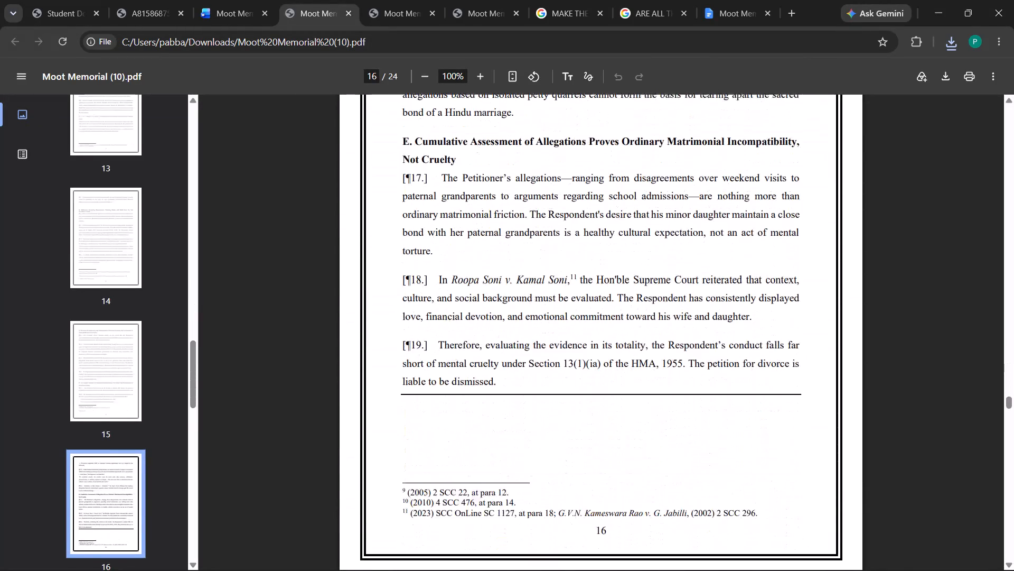
scroll(621, 270, down, 18)
scroll(609, 266, down, 3)
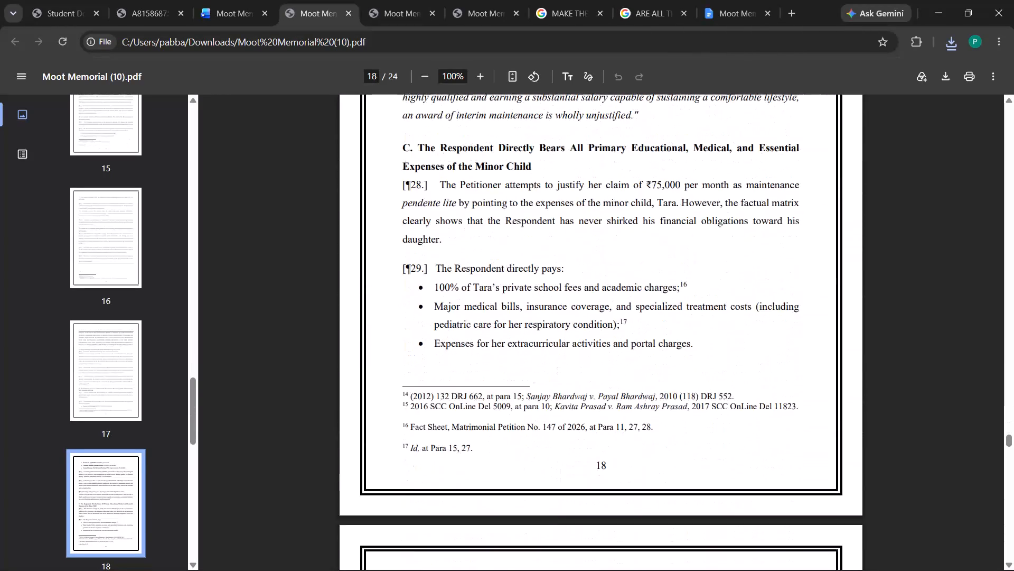
scroll(609, 266, down, 19)
scroll(603, 266, down, 18)
scroll(603, 266, down, 12)
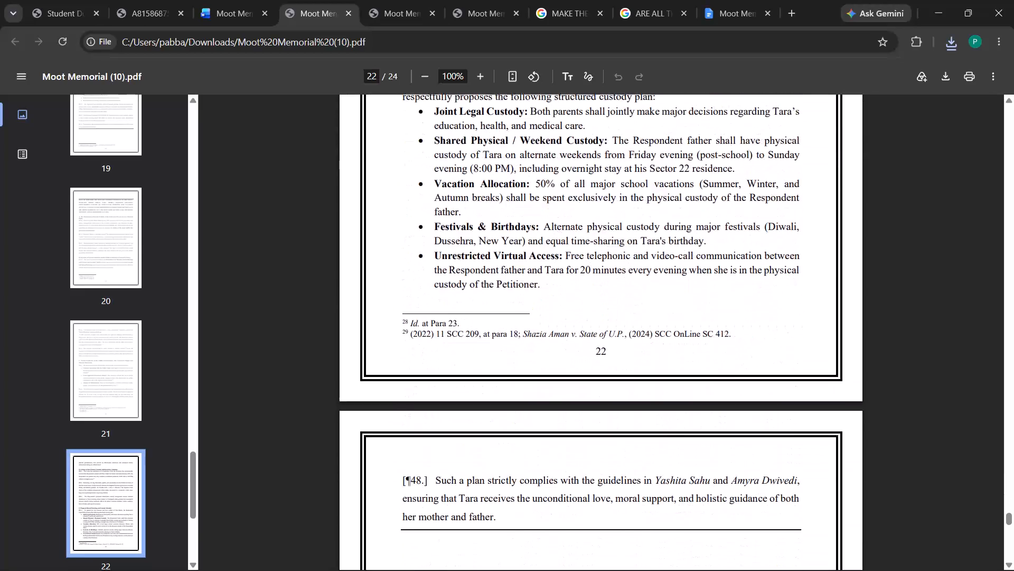
scroll(603, 266, down, 13)
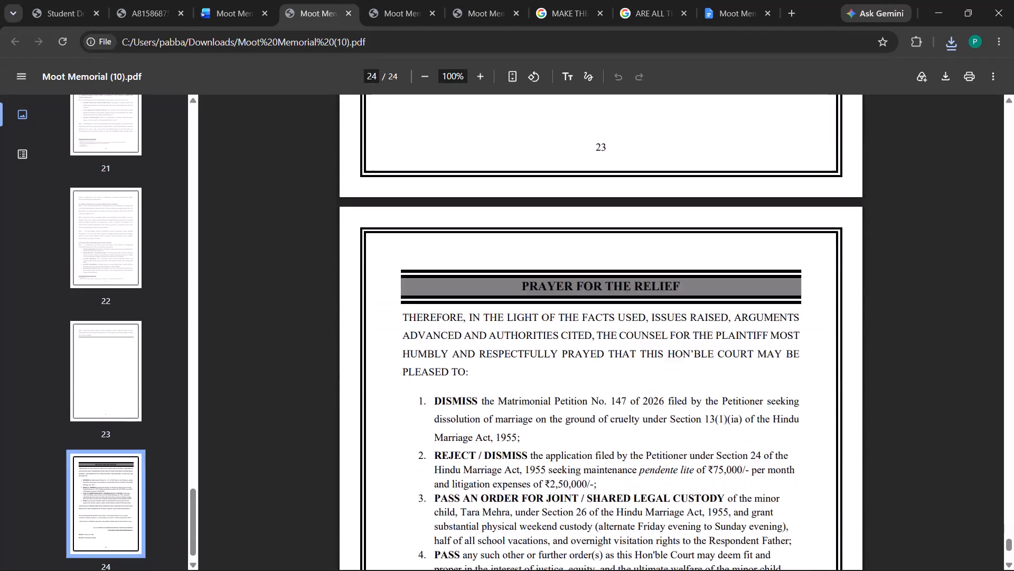
scroll(603, 266, down, 6)
scroll(603, 266, up, 6)
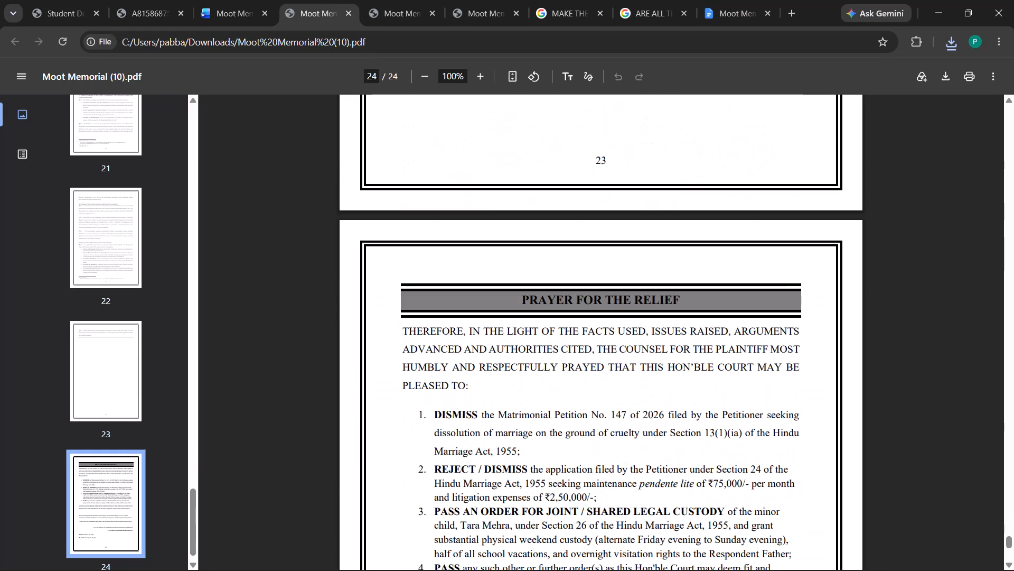
Return to the front matter and recheck the Index of Authorities, the List of Abbreviations and the Table of Contents with its page numbers.
drag(1004, 254, 1012, 168)
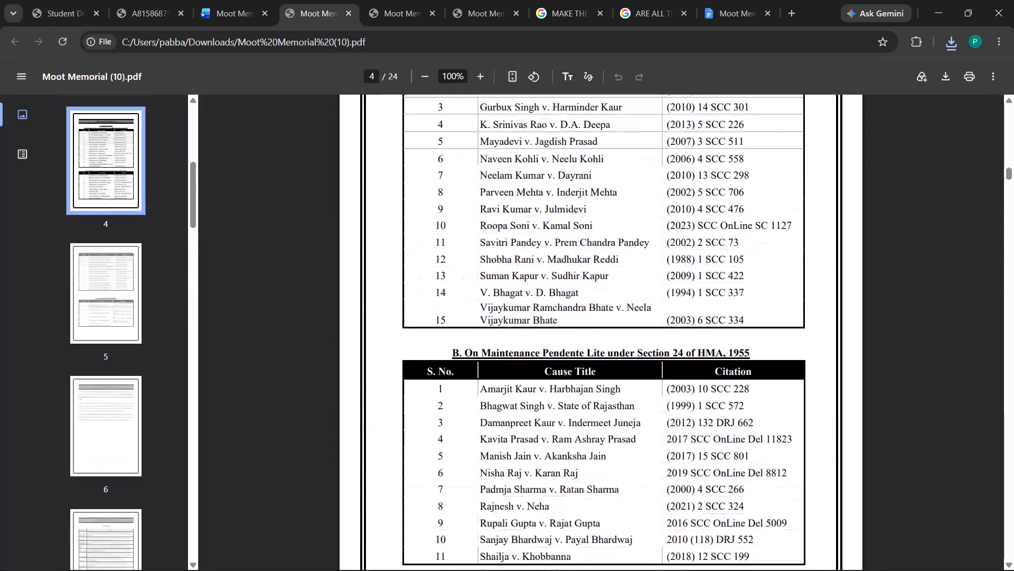
scroll(708, 276, down, 3)
scroll(706, 278, up, 19)
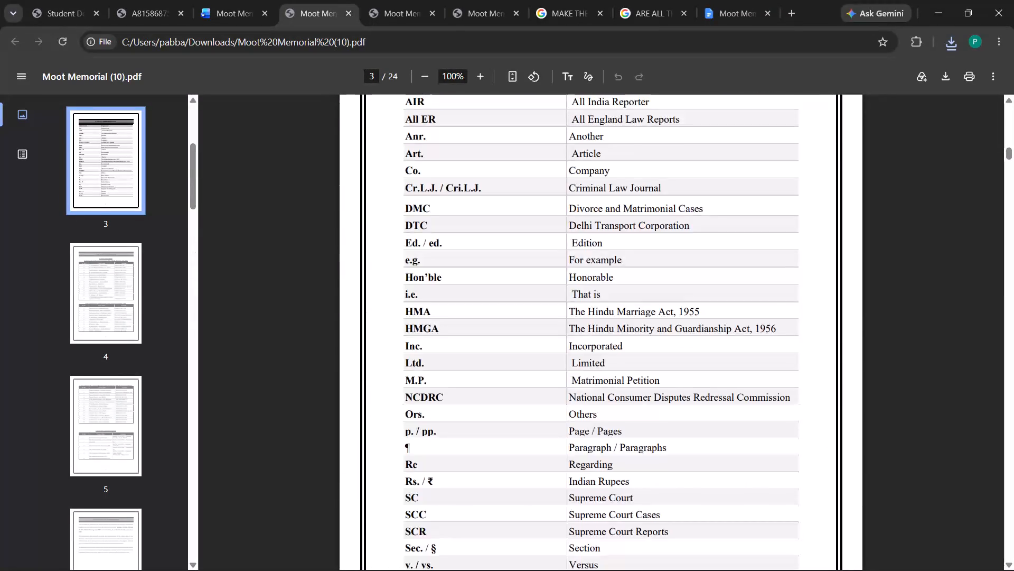
scroll(706, 278, up, 11)
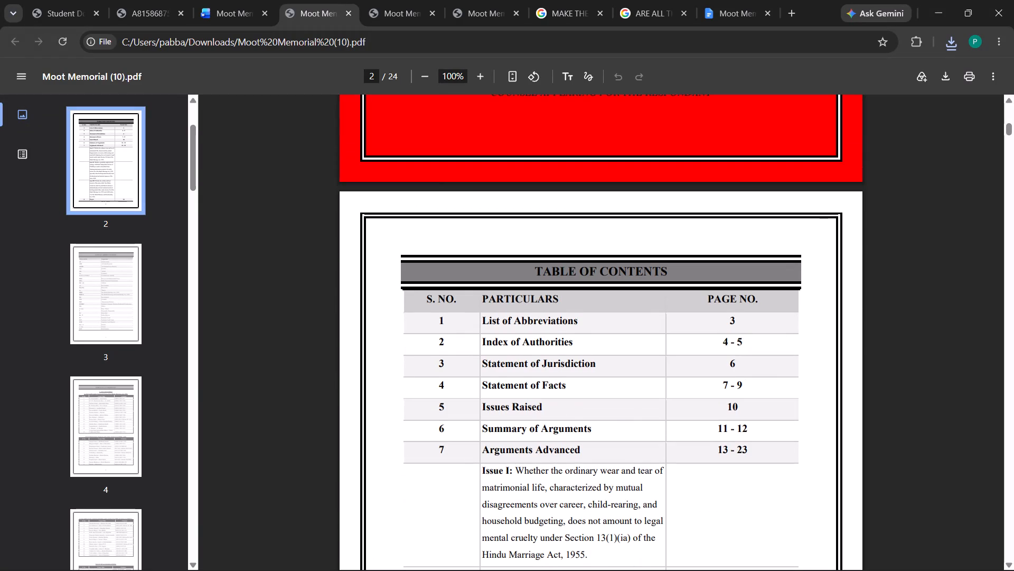
scroll(706, 278, up, 1)
scroll(706, 278, down, 3)
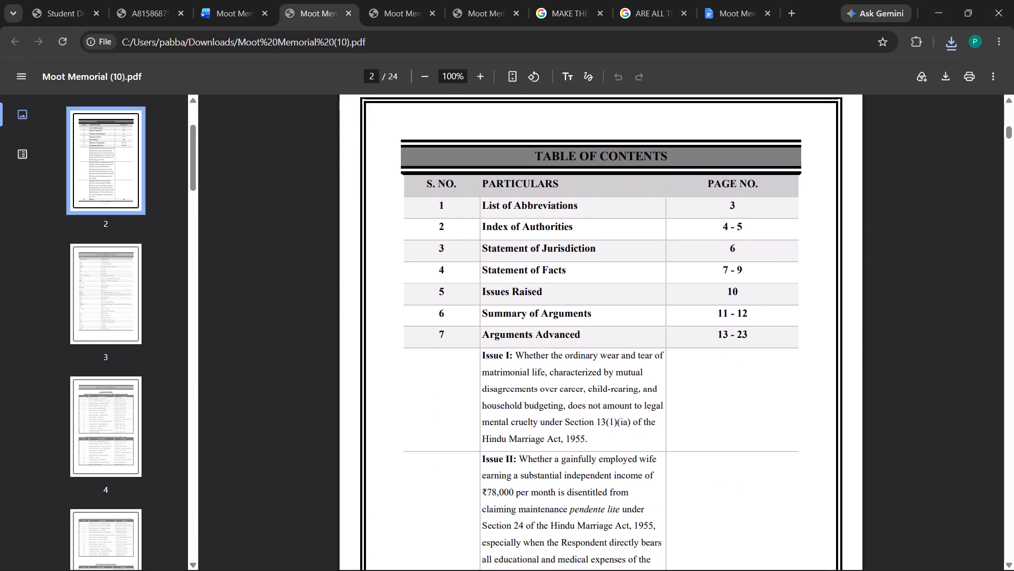
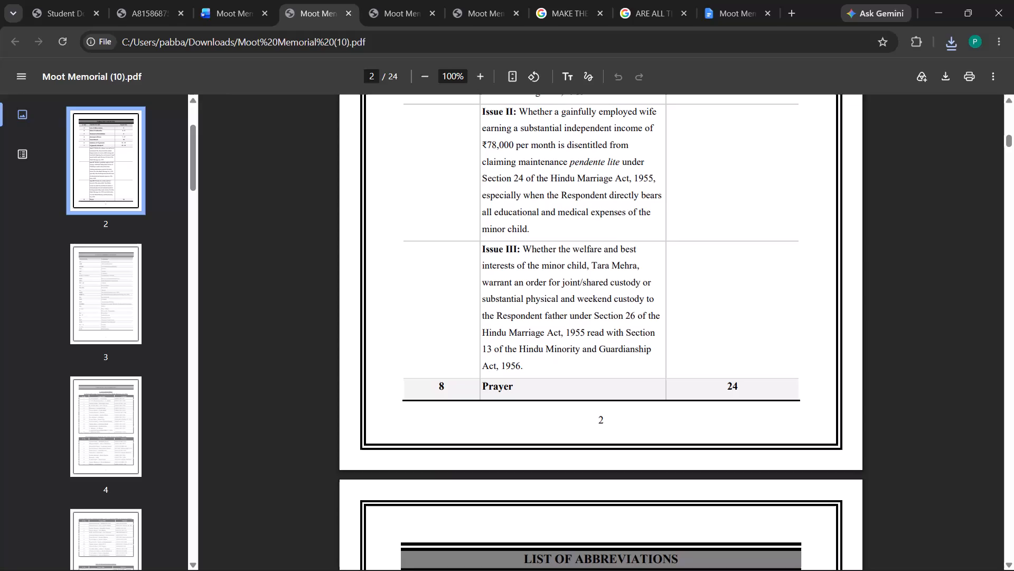
Return to the memorial PDF's red cover page and recheck its party details, submission titles and team code box.
scroll(706, 278, up, 12)
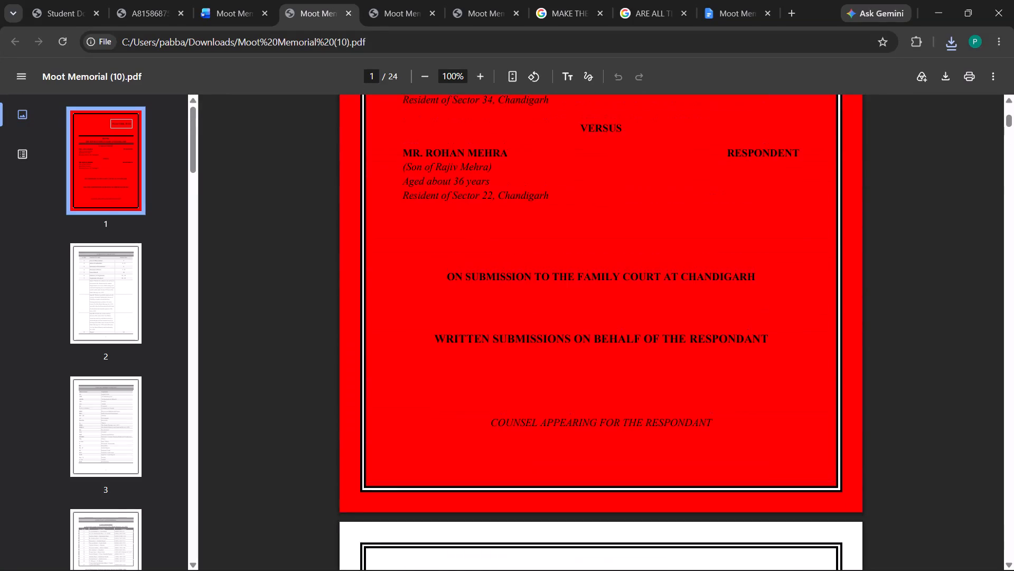
scroll(706, 278, up, 9)
scroll(581, 314, up, 3)
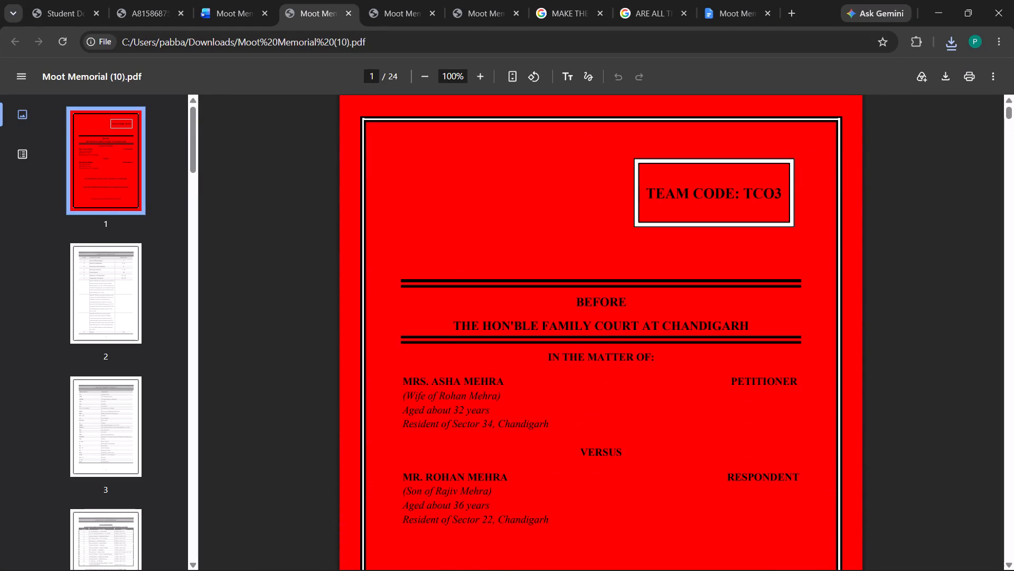
Check the assignment brief's Team Details and Memorial Role Assignment tables against the team code and party side on the memorial's cover.
click(168, 0)
click(346, 205)
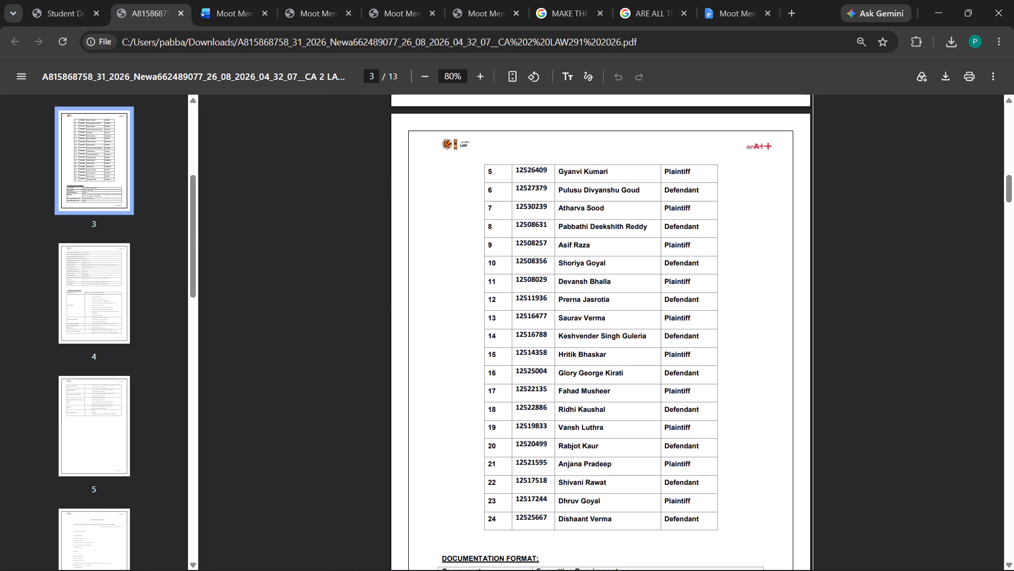
scroll(480, 340, up, 6)
scroll(481, 340, down, 4)
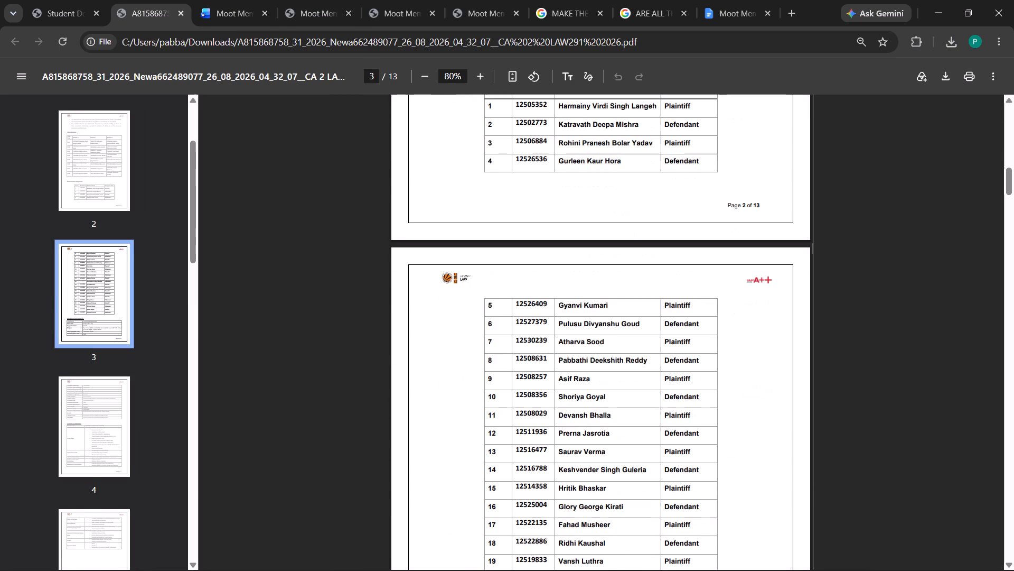
scroll(481, 340, up, 4)
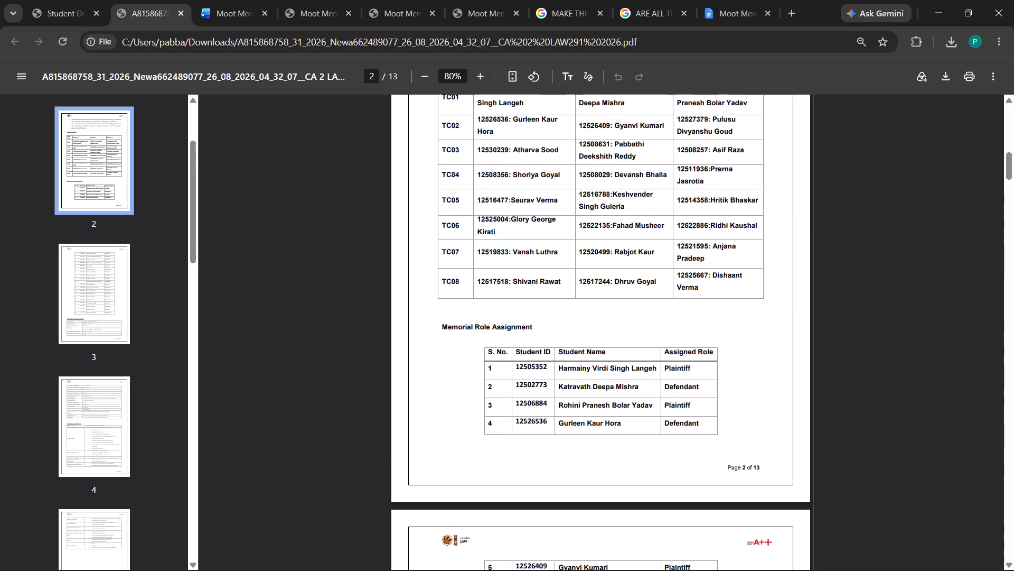
scroll(481, 343, up, 3)
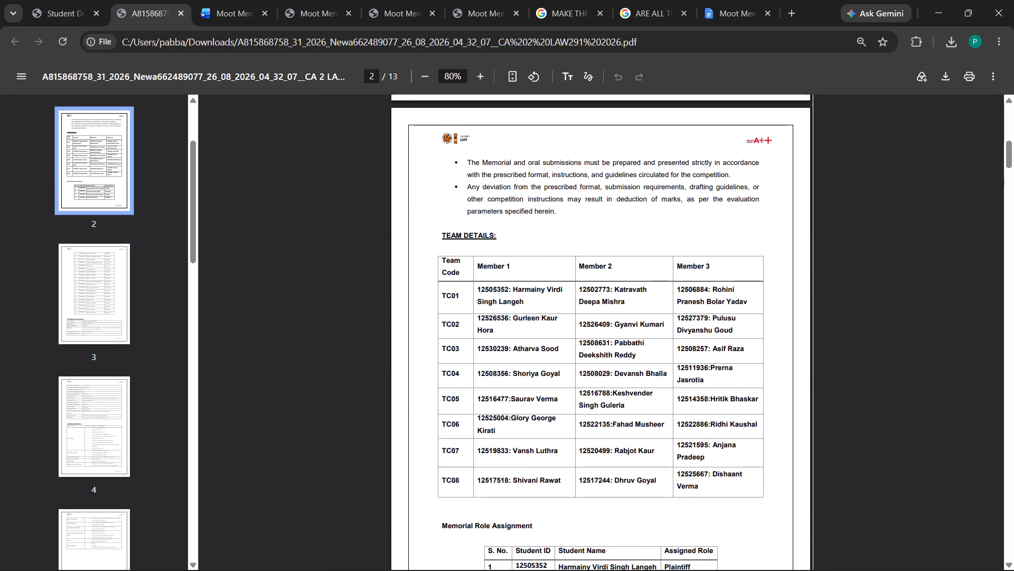
scroll(664, 349, down, 3)
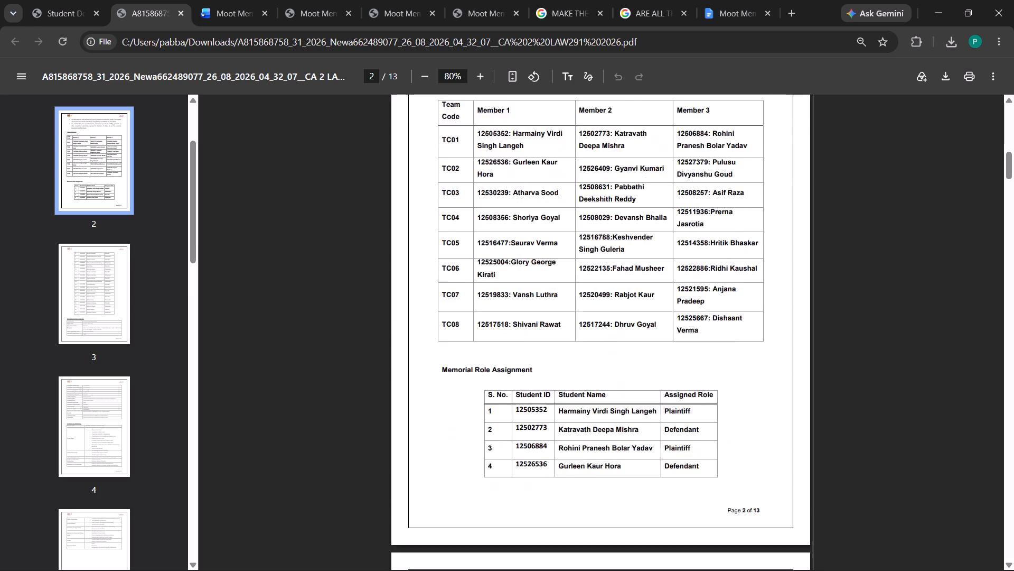
scroll(664, 349, down, 3)
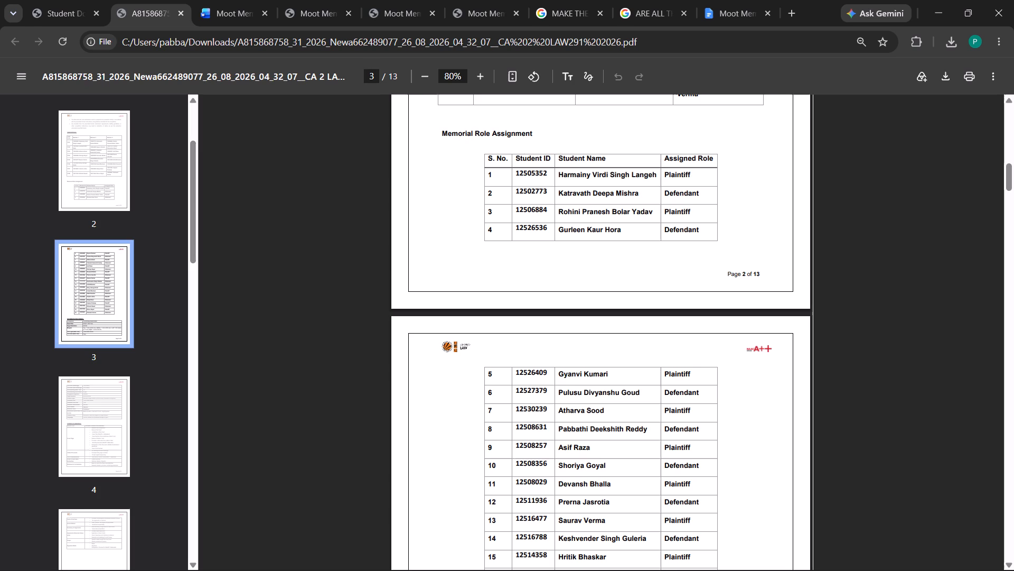
scroll(626, 385, down, 2)
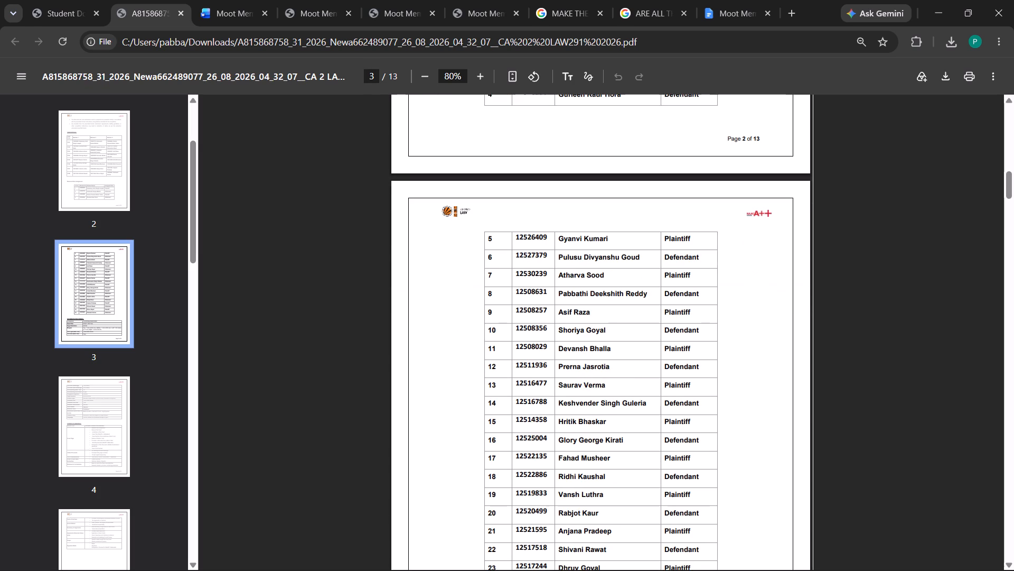
scroll(607, 471, down, 3)
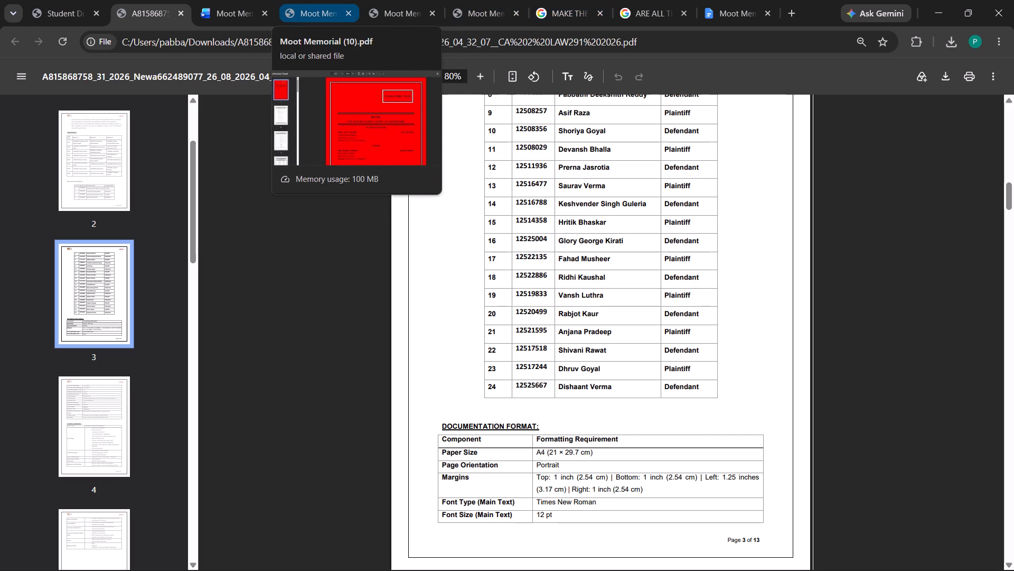
click(319, 6)
scroll(391, 109, up, 3)
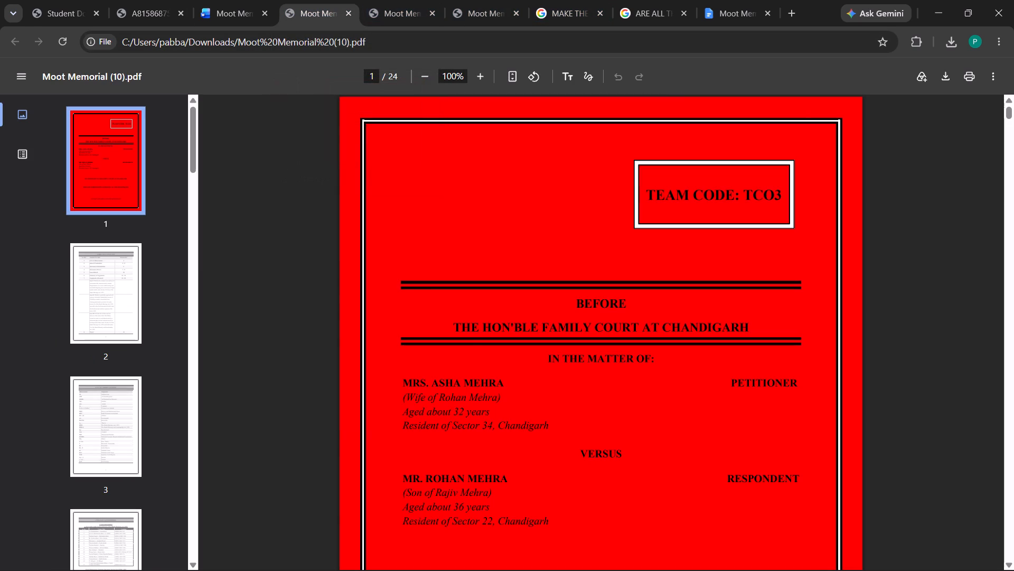
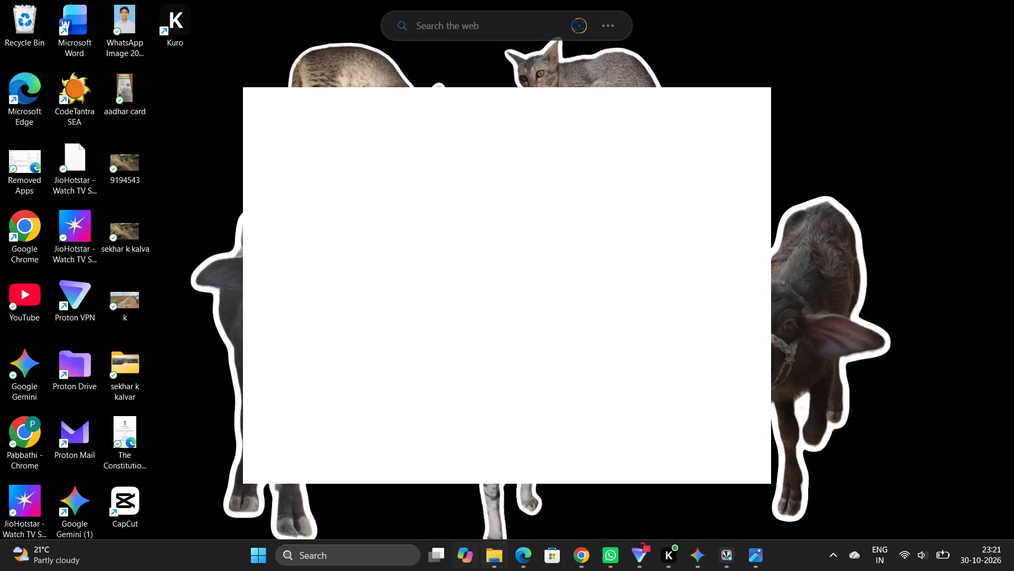
click(496, 559)
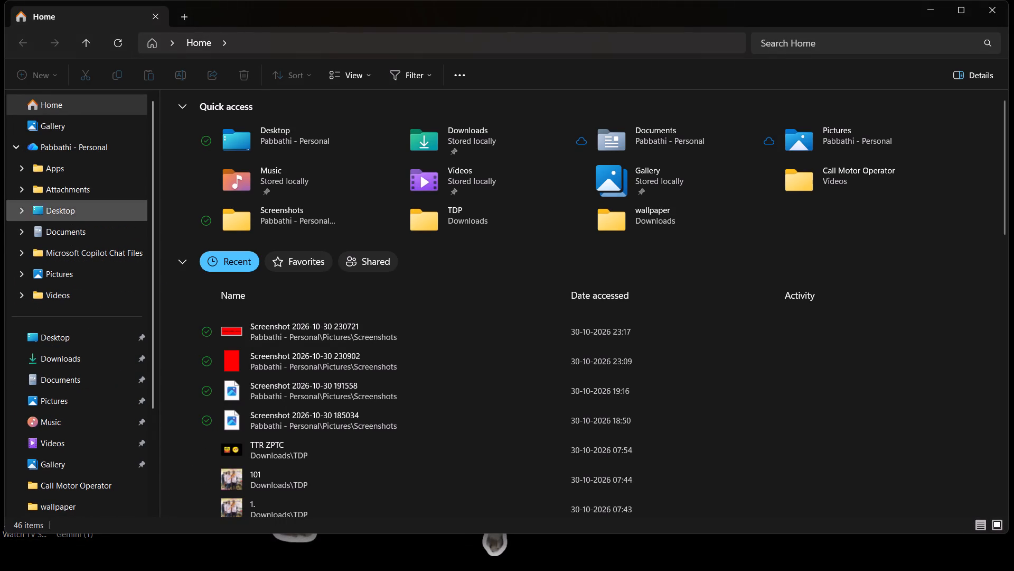
click(86, 356)
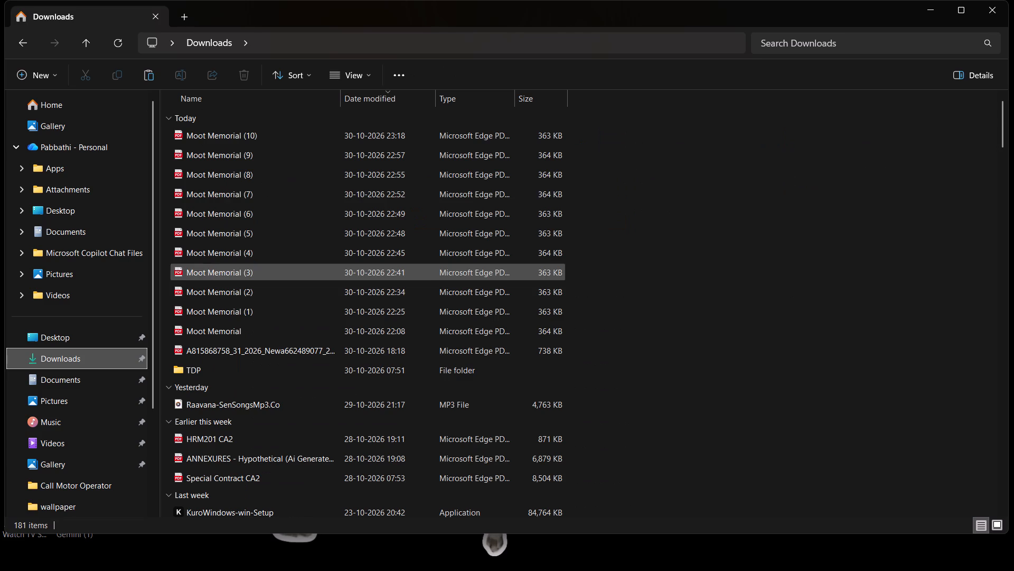
drag(594, 159, 473, 302)
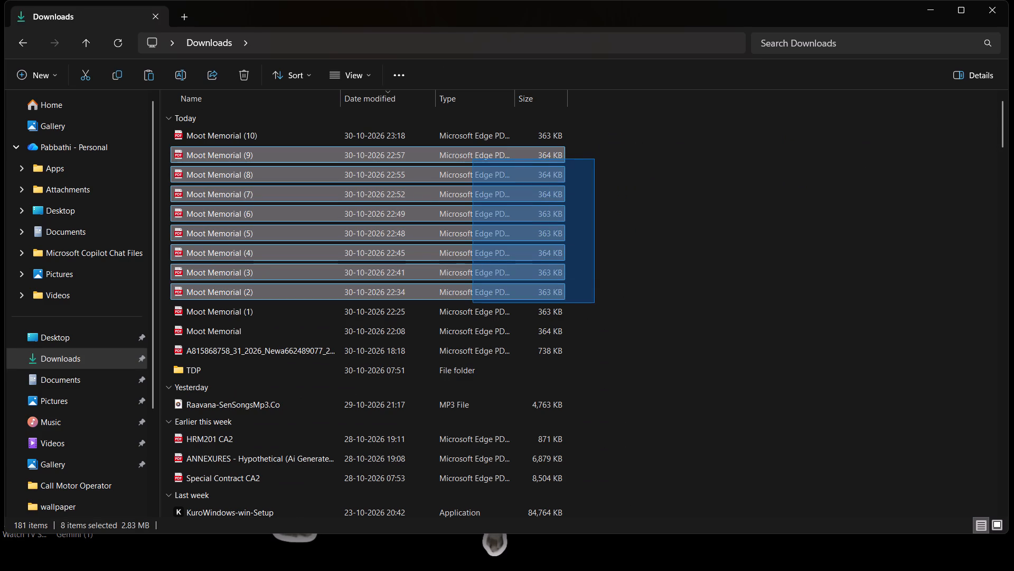
drag(473, 302, 470, 348)
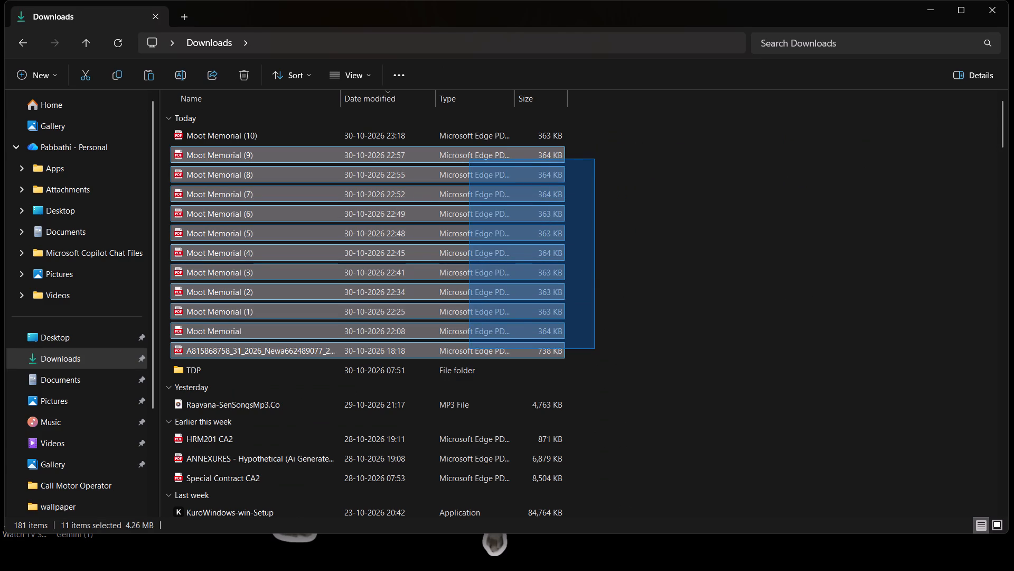
drag(470, 348, 466, 346)
click(247, 78)
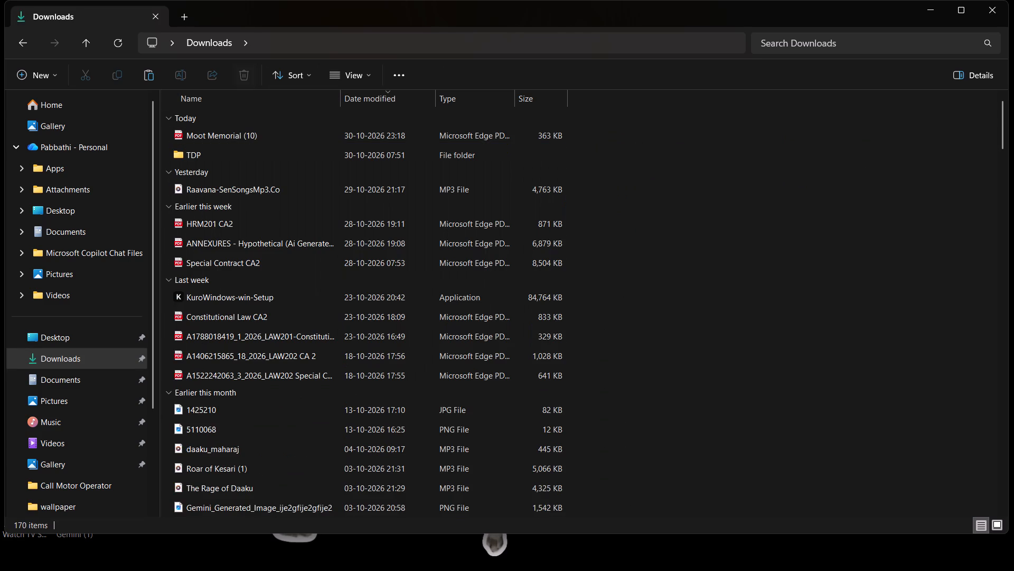
Rename the Moot Memorial (10) PDF as Moot Memorial for CA2.
click(230, 133)
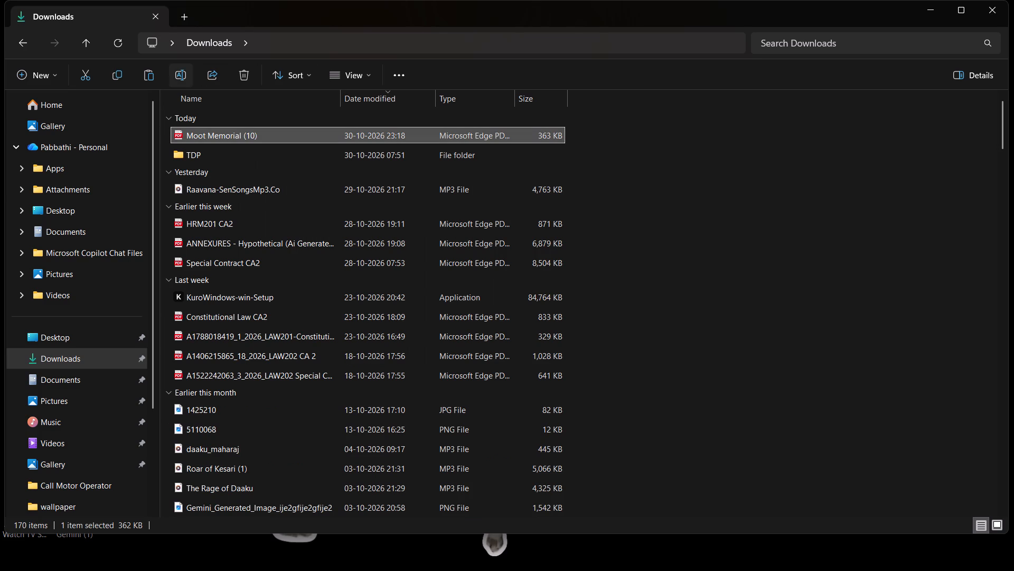
click(182, 70)
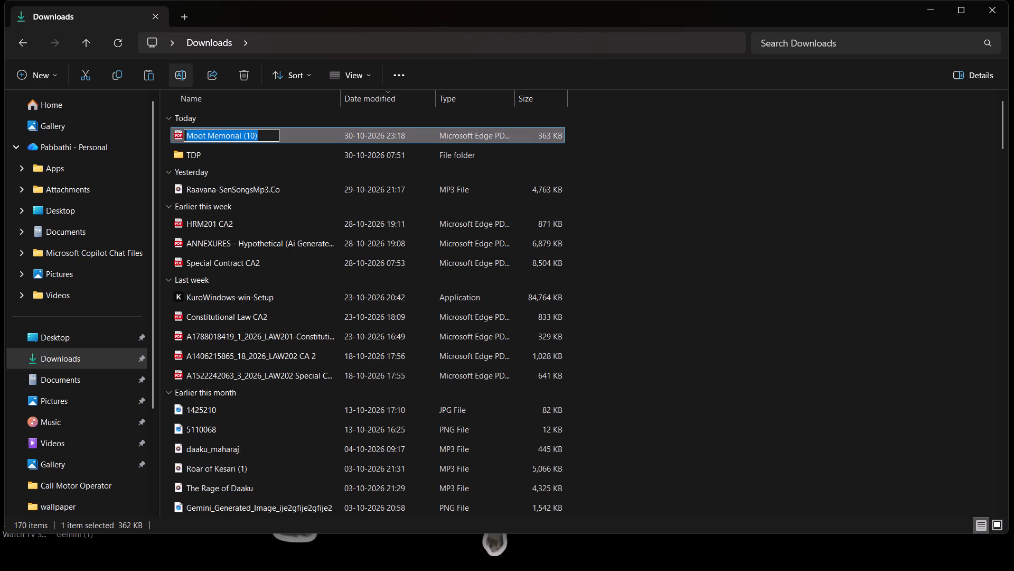
key(Right)
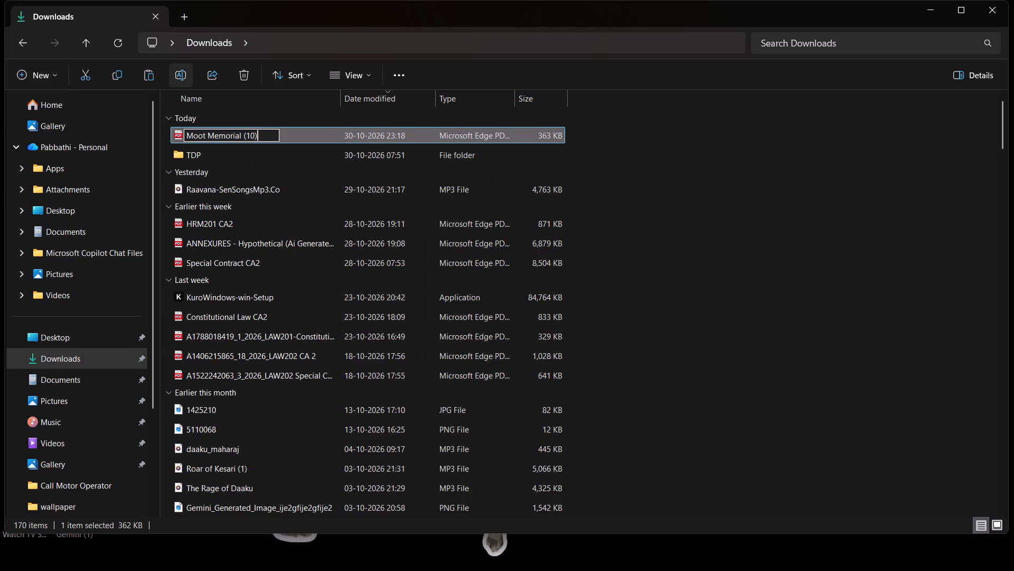
key(BackSpace)
key(BackSpace)
key(BackSpace)
key(BackSpace)
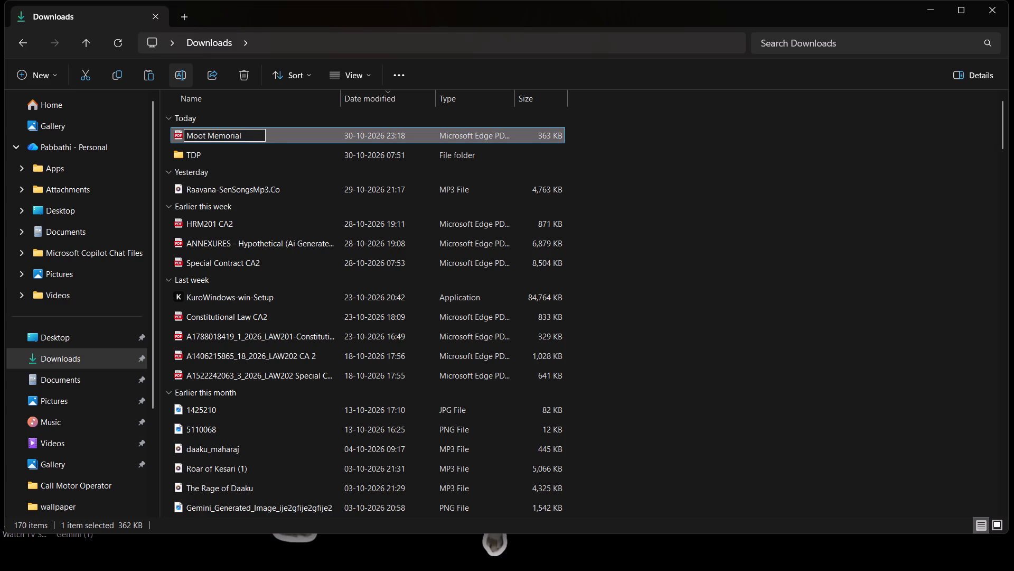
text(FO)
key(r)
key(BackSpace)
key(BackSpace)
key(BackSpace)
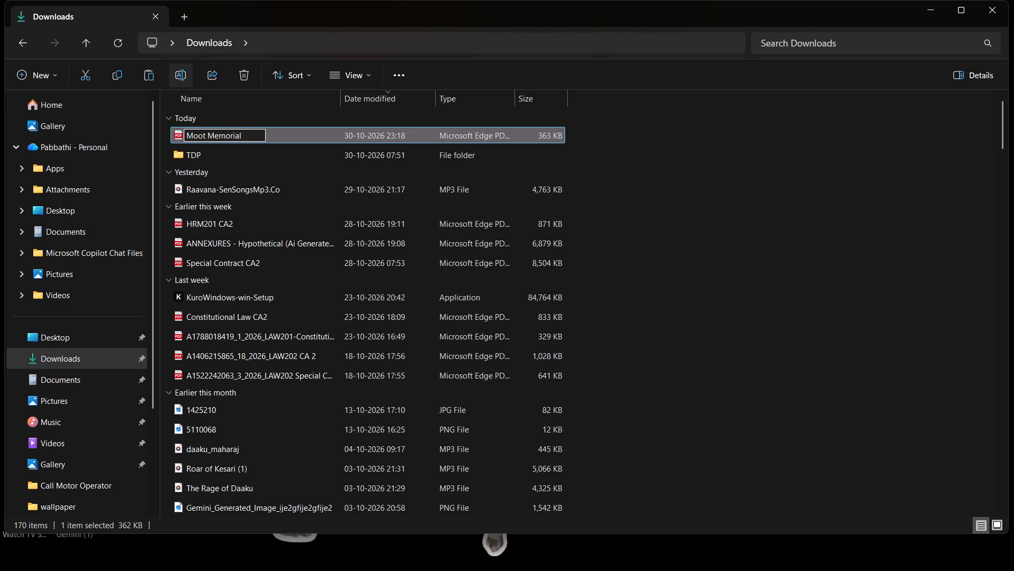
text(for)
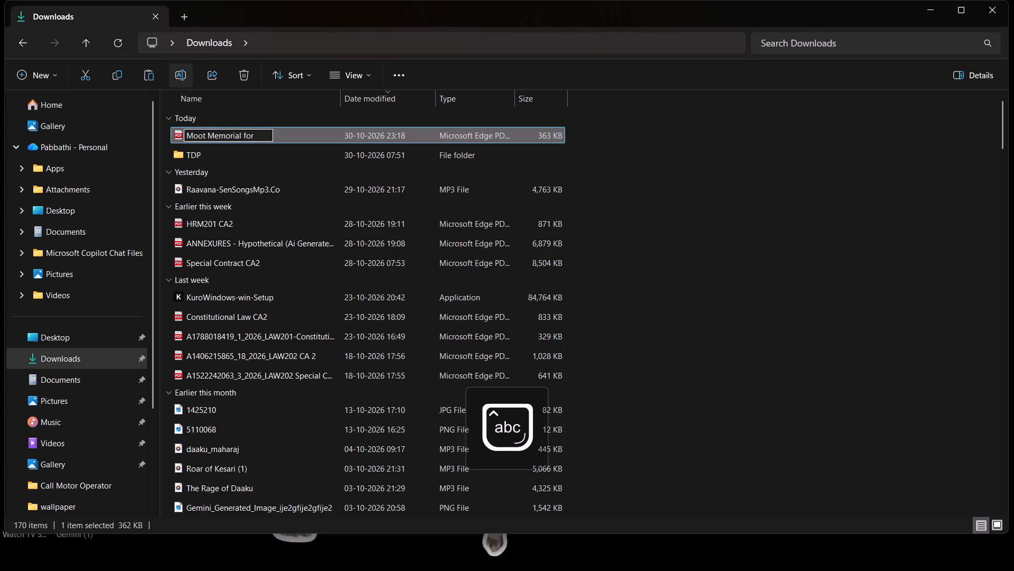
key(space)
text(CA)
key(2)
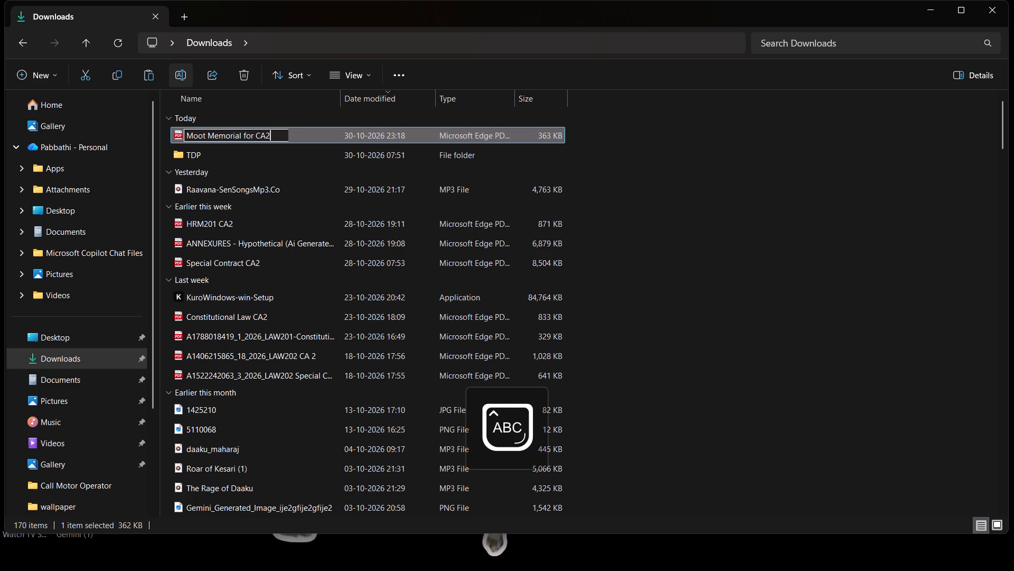
click(635, 191)
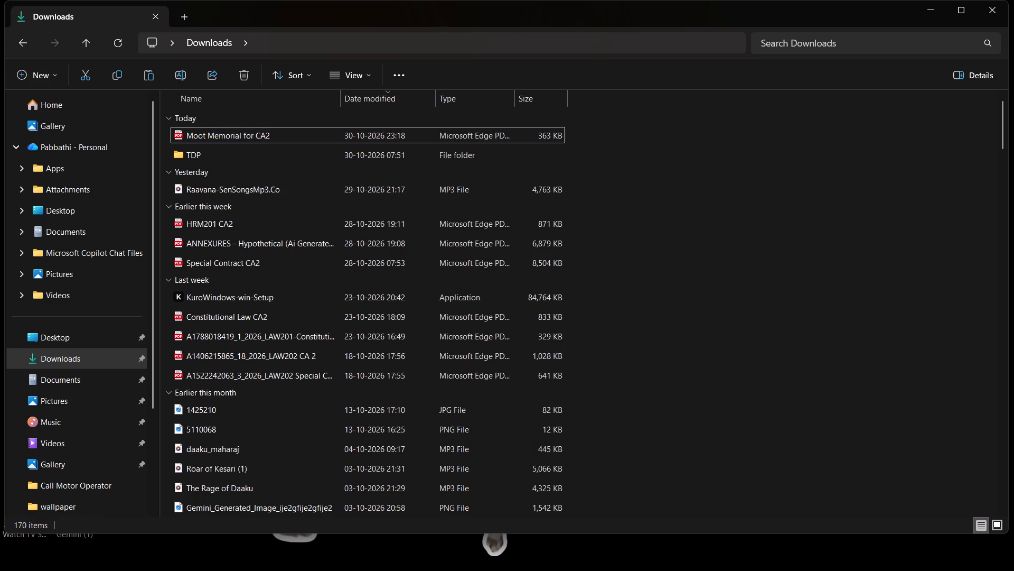
Open the Moot Memorial for CA2 PDF and examine the red cover's team code box, party details and submission titles.
double_click(364, 131)
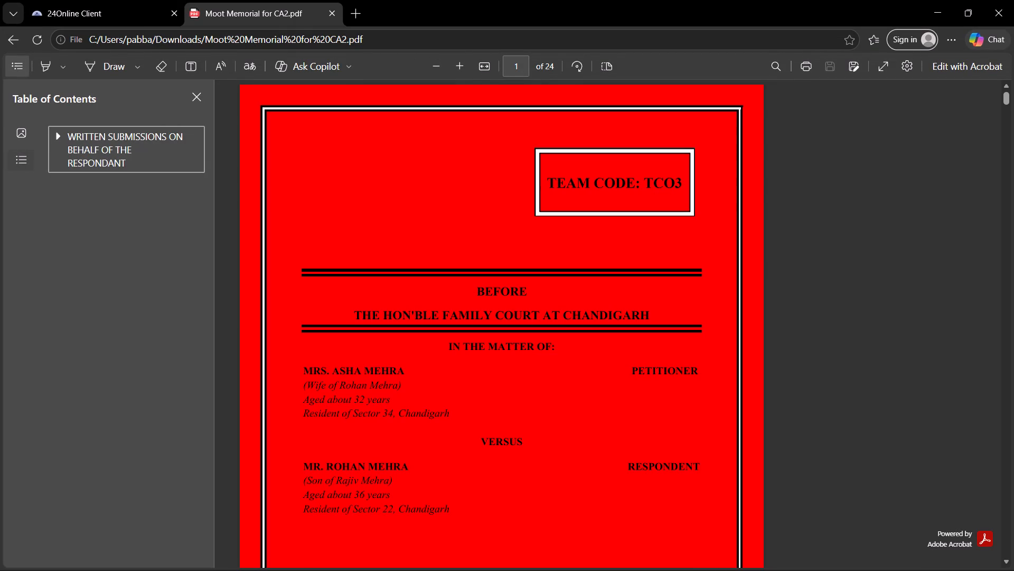
scroll(305, 228, down, 7)
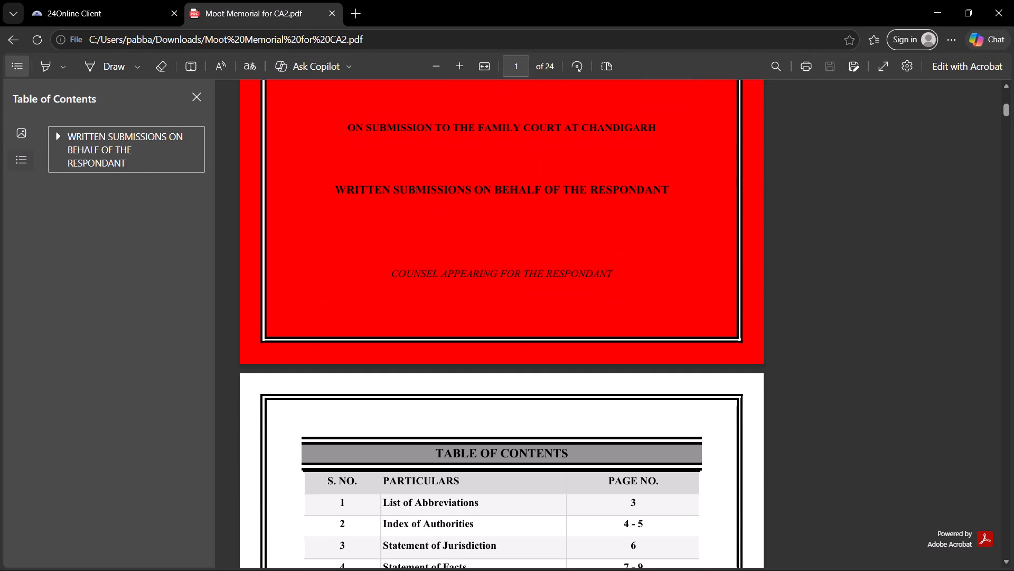
scroll(307, 231, up, 4)
scroll(307, 232, down, 6)
scroll(307, 232, up, 3)
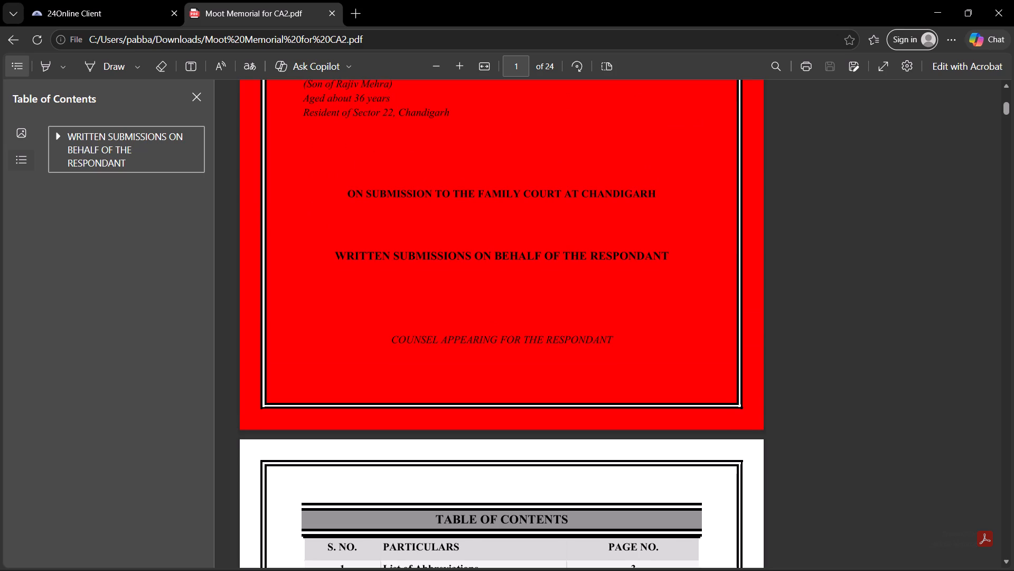
scroll(563, 234, up, 3)
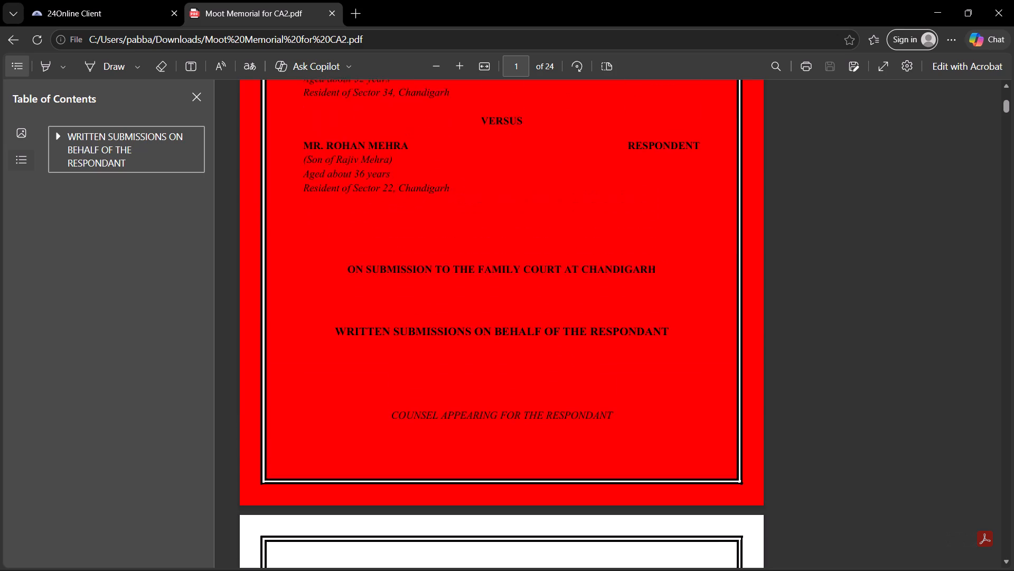
scroll(563, 234, up, 2)
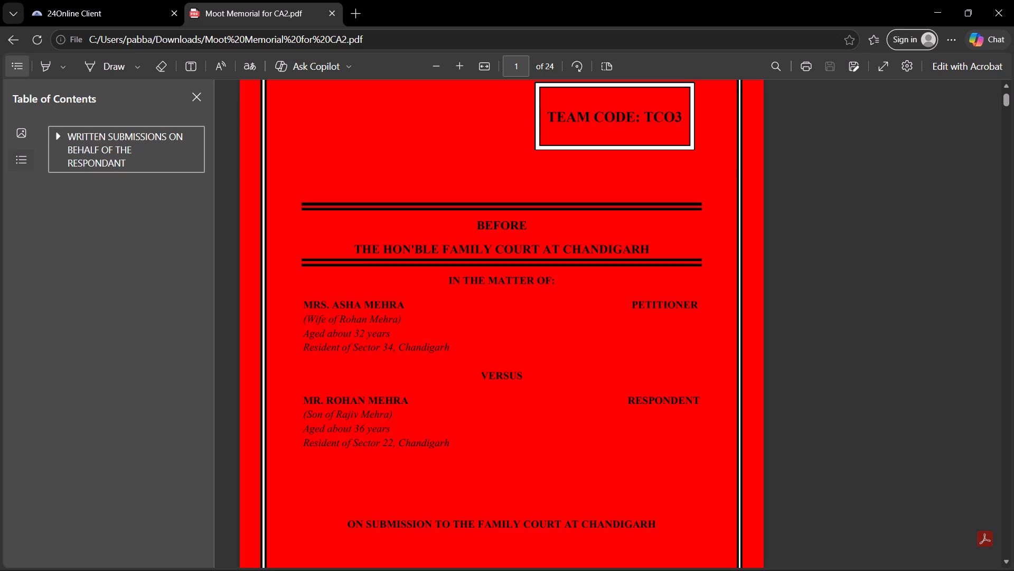
scroll(513, 194, down, 6)
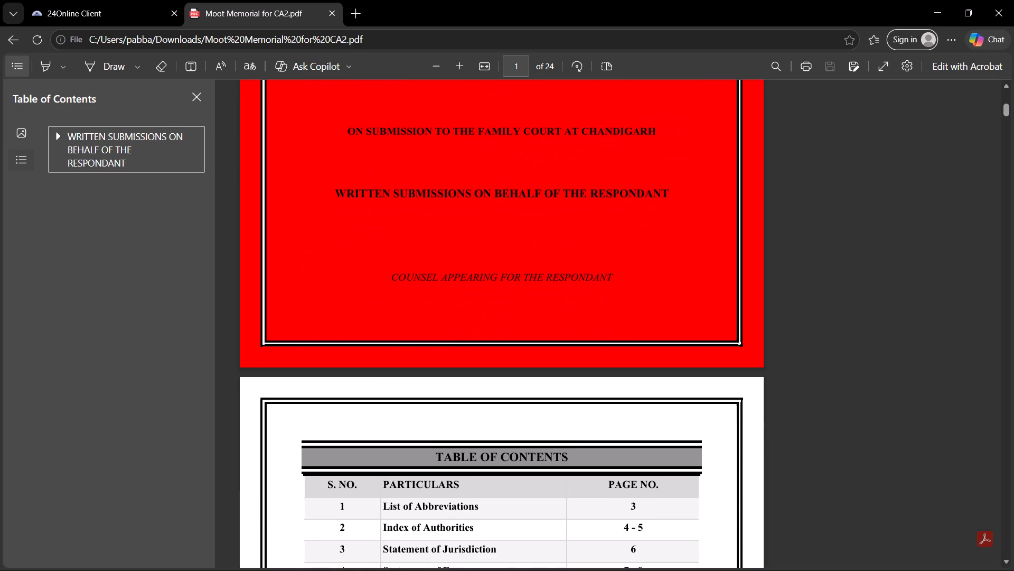
scroll(513, 198, down, 3)
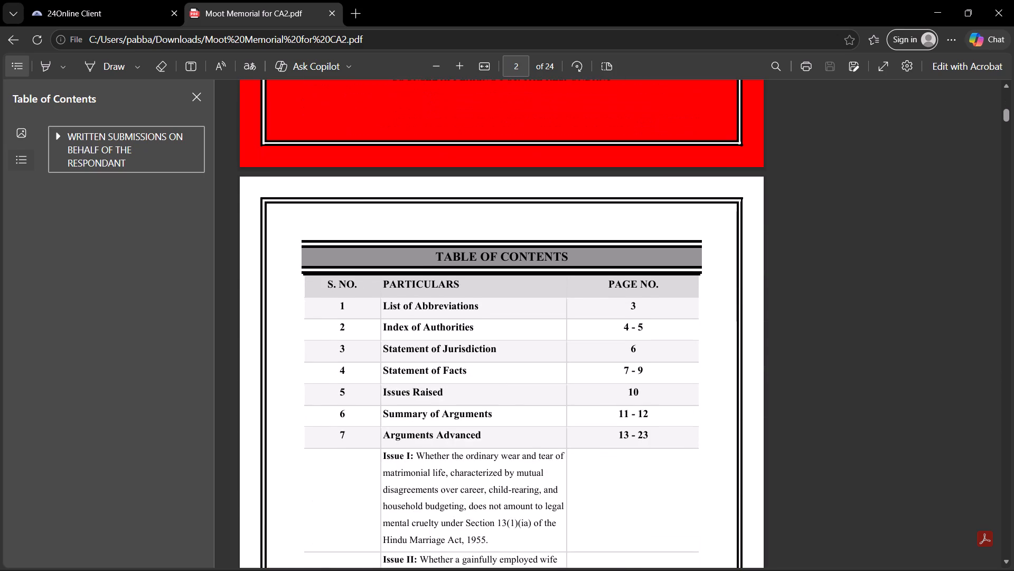
scroll(513, 198, up, 11)
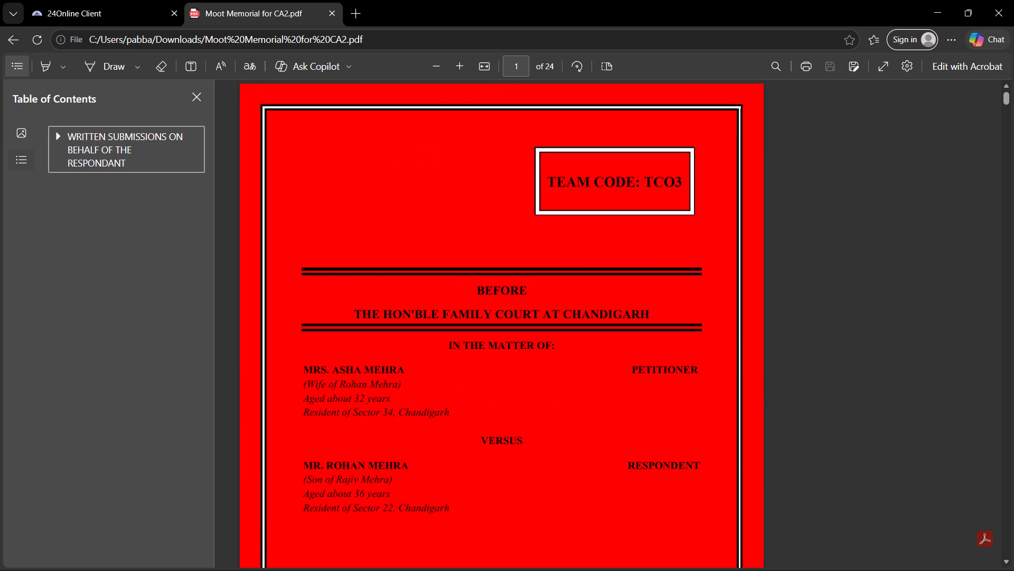
Review the memorial's front matter: Table of Contents, List of Abbreviations and Index of Authorities.
scroll(513, 198, down, 12)
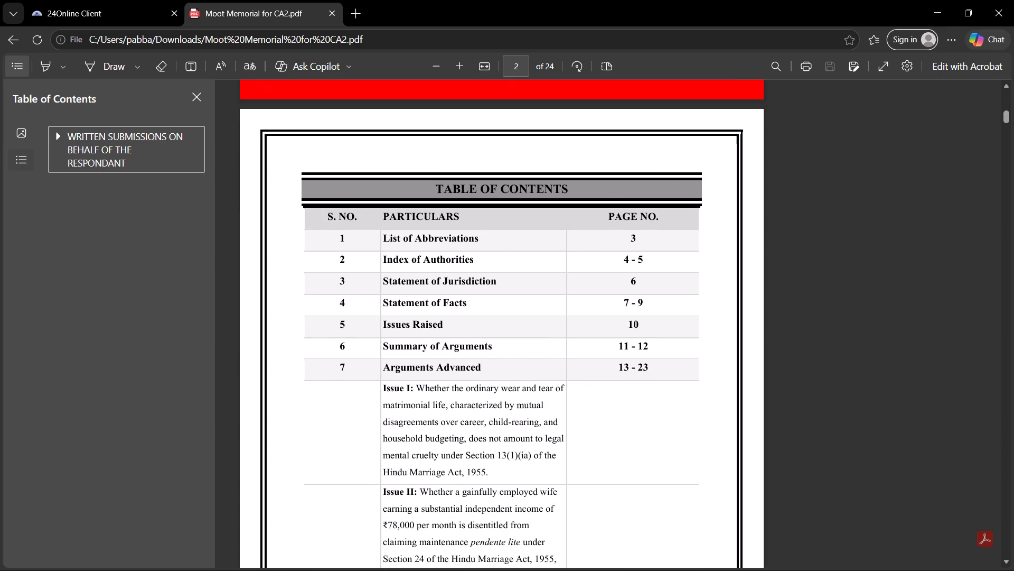
scroll(513, 198, down, 9)
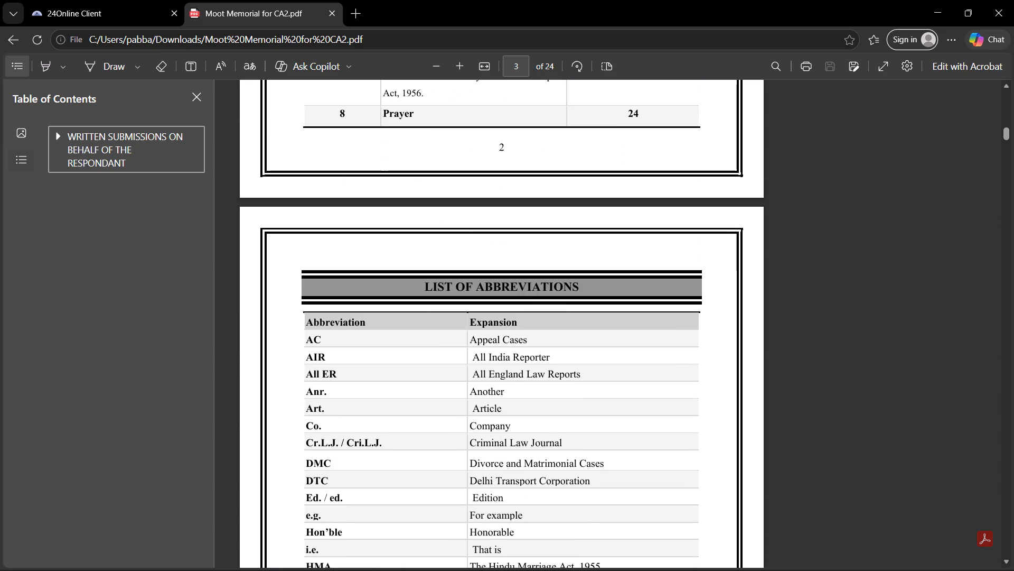
scroll(510, 204, down, 13)
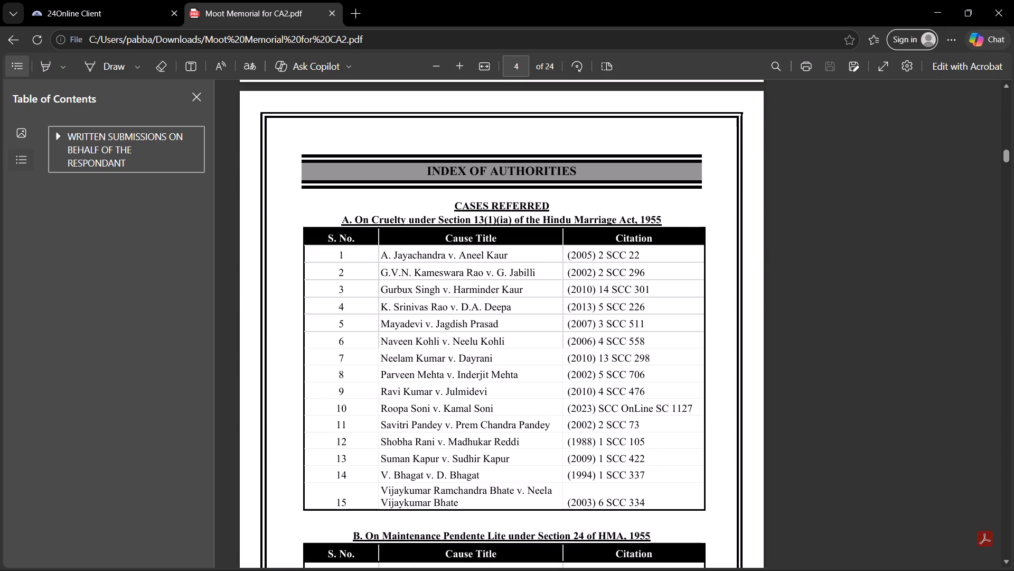
scroll(510, 204, up, 5)
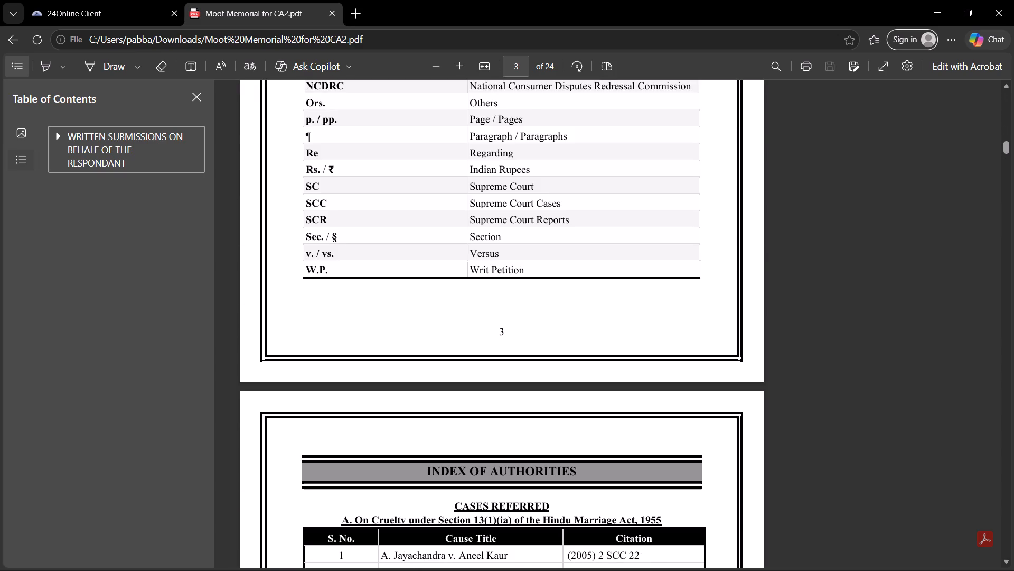
scroll(510, 204, down, 16)
scroll(510, 205, down, 8)
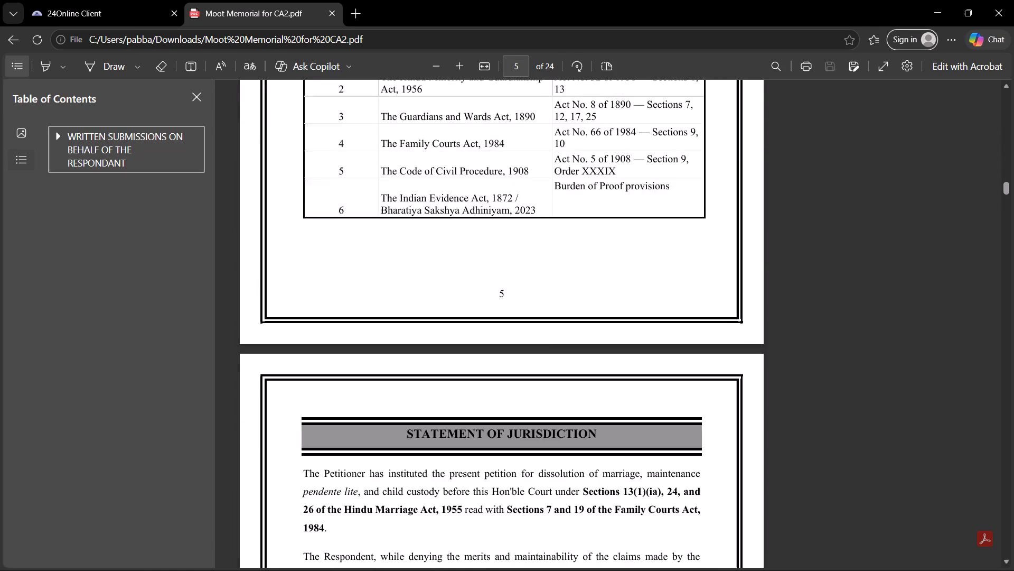
Review the memorial's pages from the Statement of Jurisdiction through the facts, issues and Summary of Arguments.
scroll(510, 205, down, 15)
scroll(510, 205, down, 17)
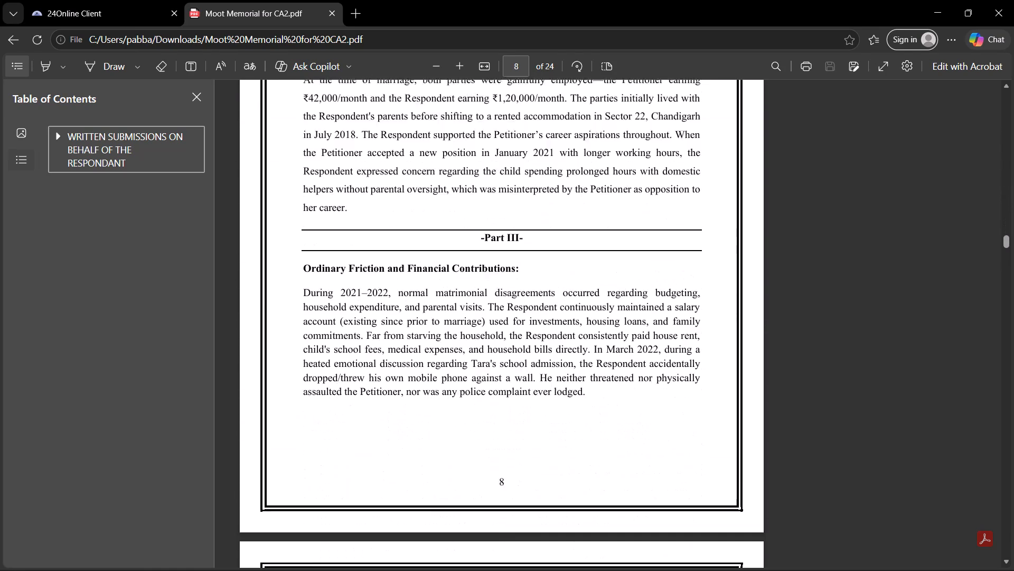
scroll(510, 205, down, 18)
scroll(510, 205, down, 7)
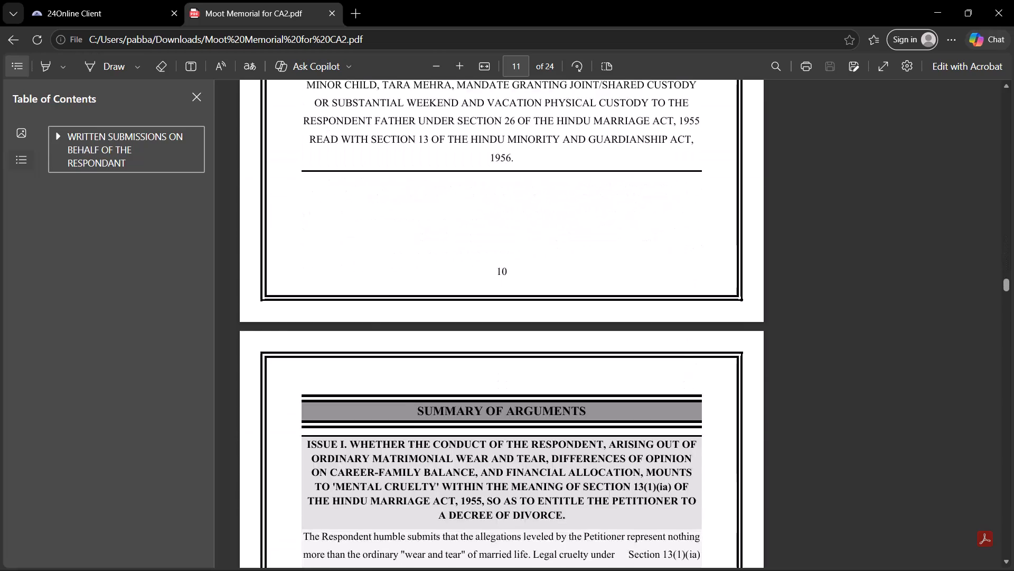
scroll(510, 205, down, 20)
scroll(509, 206, down, 15)
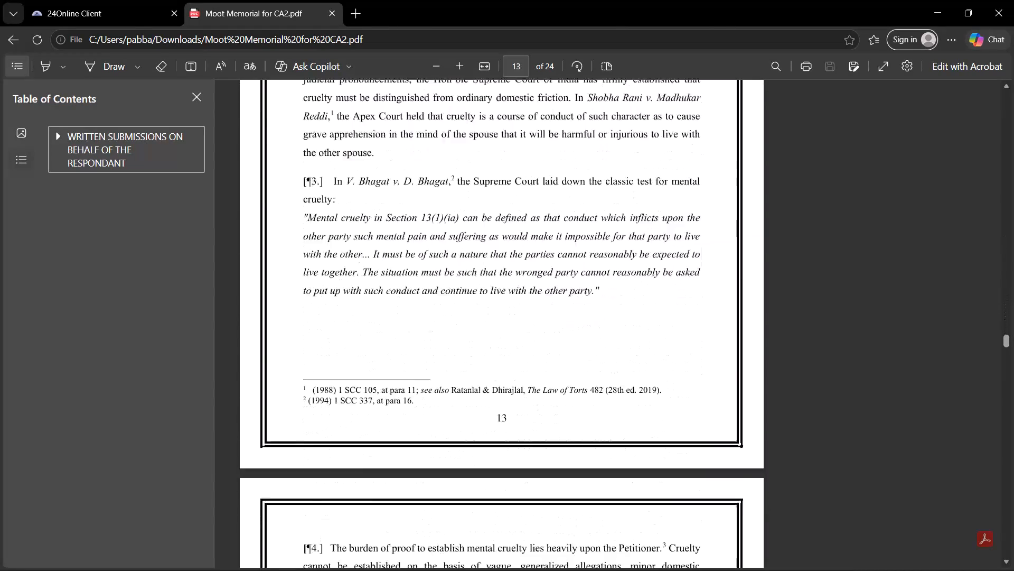
Review the memorial's arguments on cruelty and maintenance, from page 13 through page 18.
scroll(509, 206, down, 17)
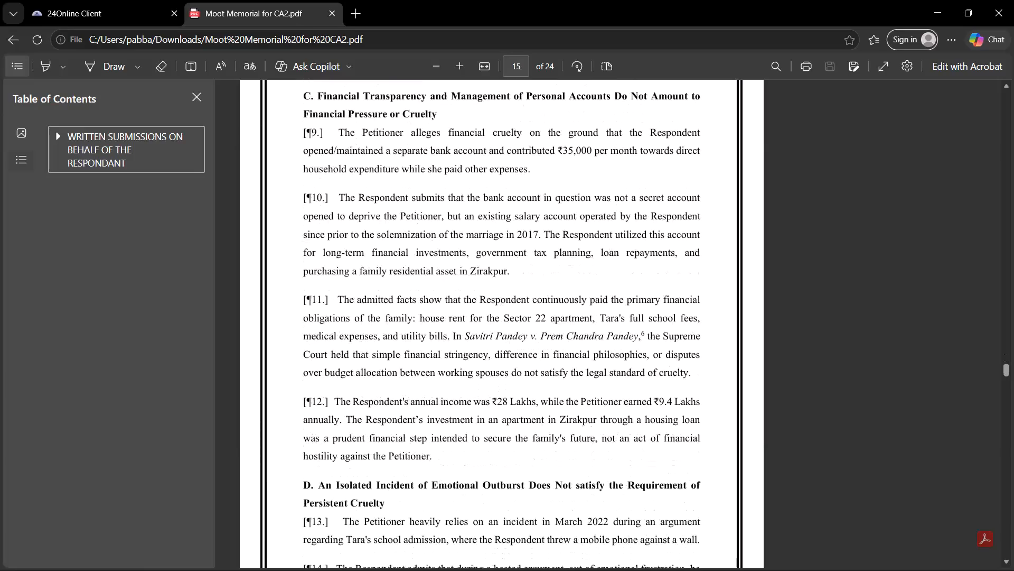
scroll(509, 206, down, 9)
scroll(387, 180, down, 3)
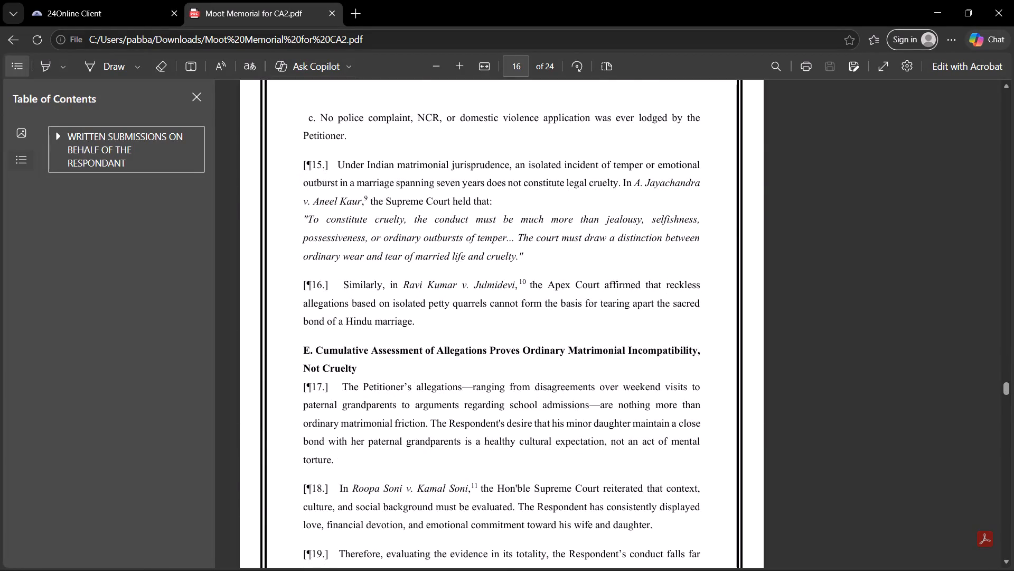
scroll(387, 183, down, 18)
scroll(387, 188, down, 11)
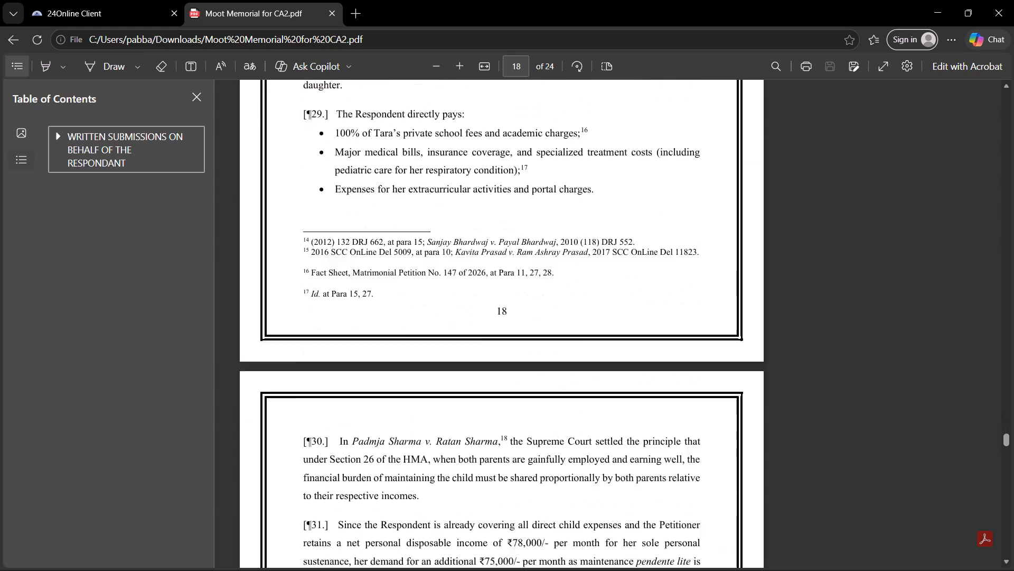
Review the remaining maintenance and custody arguments through the closing prayer on page 24, and close the memorial PDF.
scroll(387, 188, down, 20)
scroll(387, 188, down, 7)
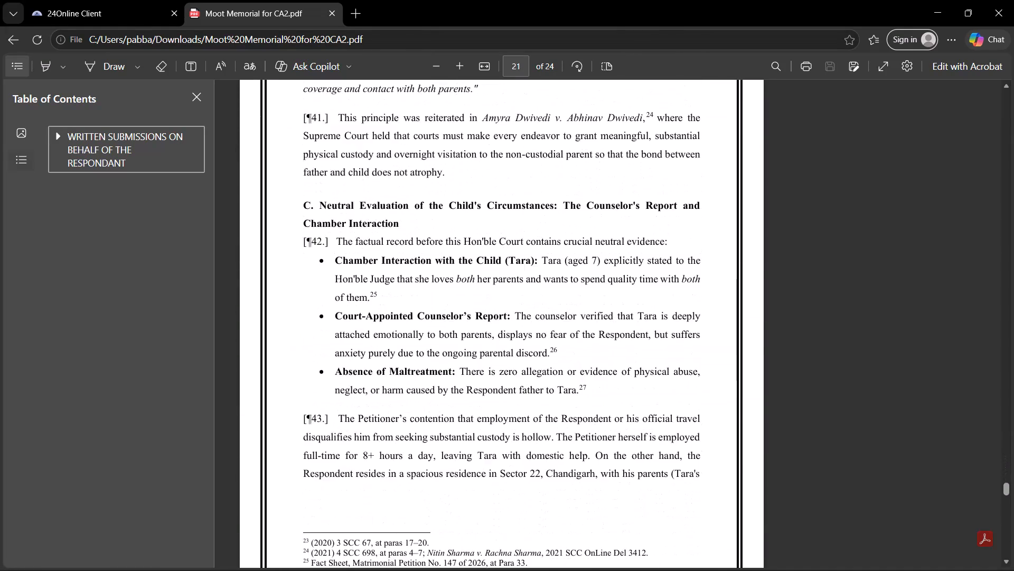
scroll(387, 188, down, 18)
scroll(387, 188, down, 20)
scroll(387, 189, down, 1)
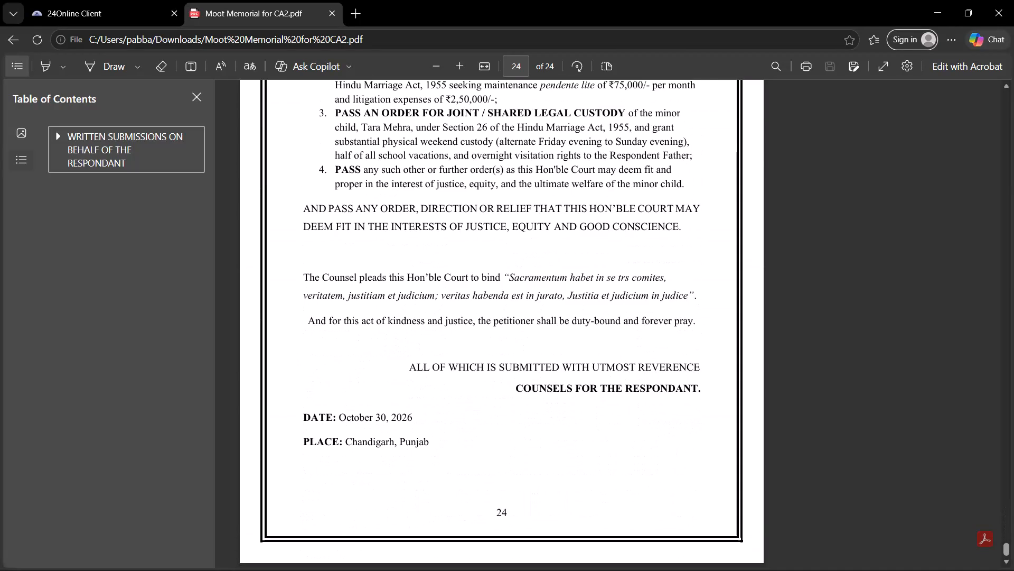
scroll(387, 189, down, 4)
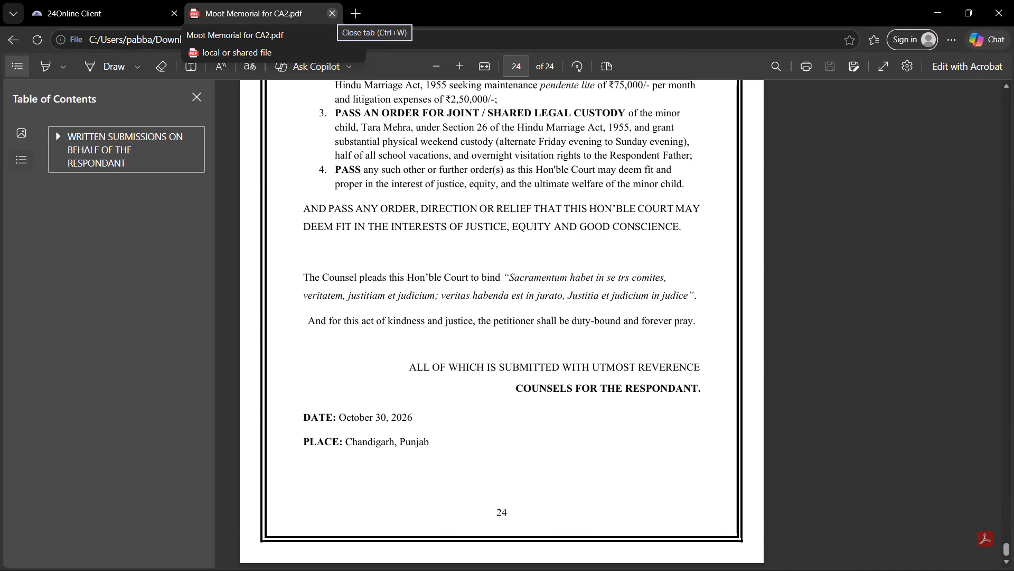
click(331, 15)
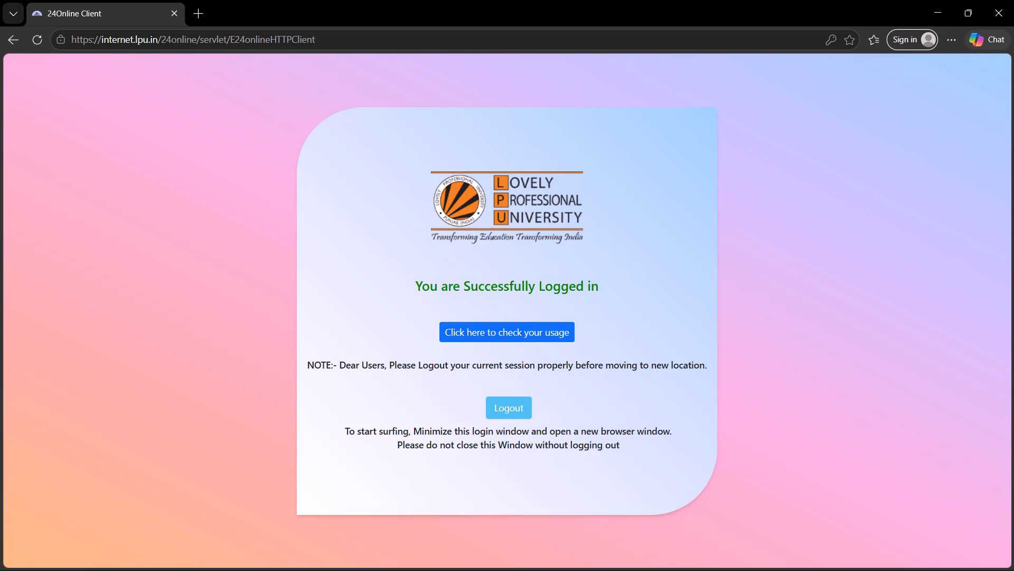
Minimize the 24Online internet login window without logging out of the session.
click(933, 4)
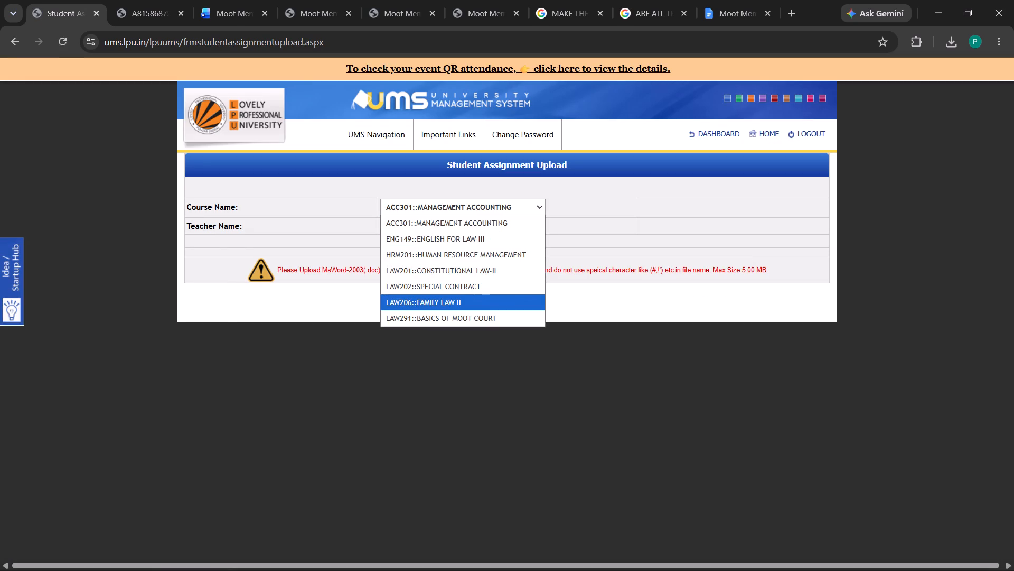
Choose the course LAW291::BASICS OF MOOT COURT and the last teacher listed for the assignment upload.
click(458, 314)
click(450, 227)
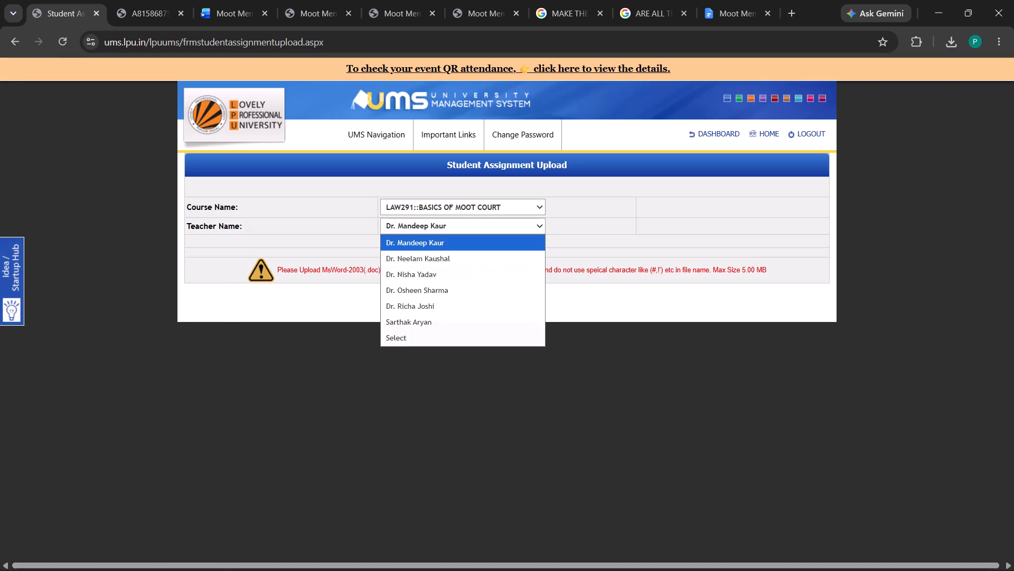
click(448, 317)
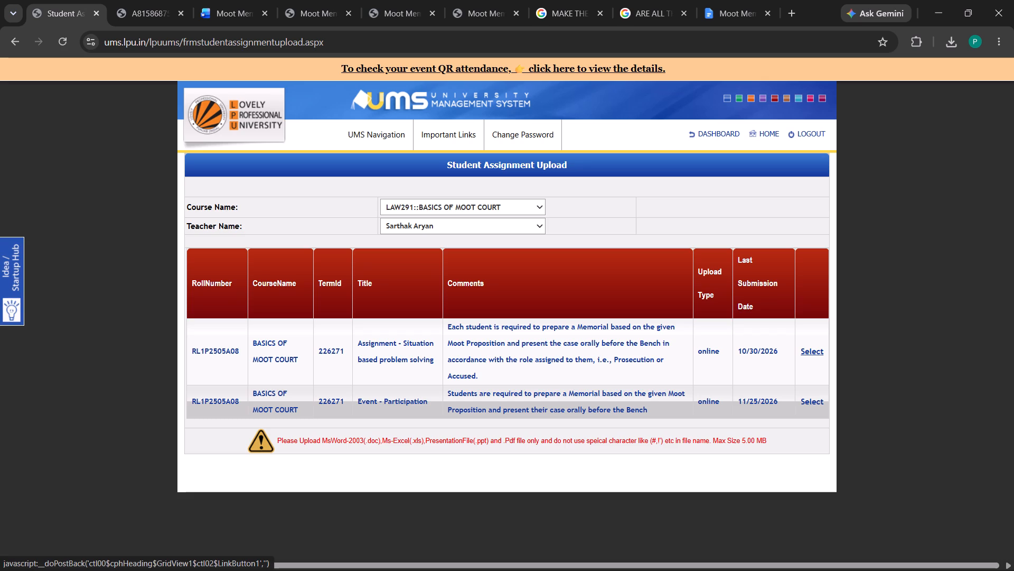
Attach the Moot Memorial for CA2 PDF from Downloads to the "Assignment - Situation based problem solving" entry.
click(808, 352)
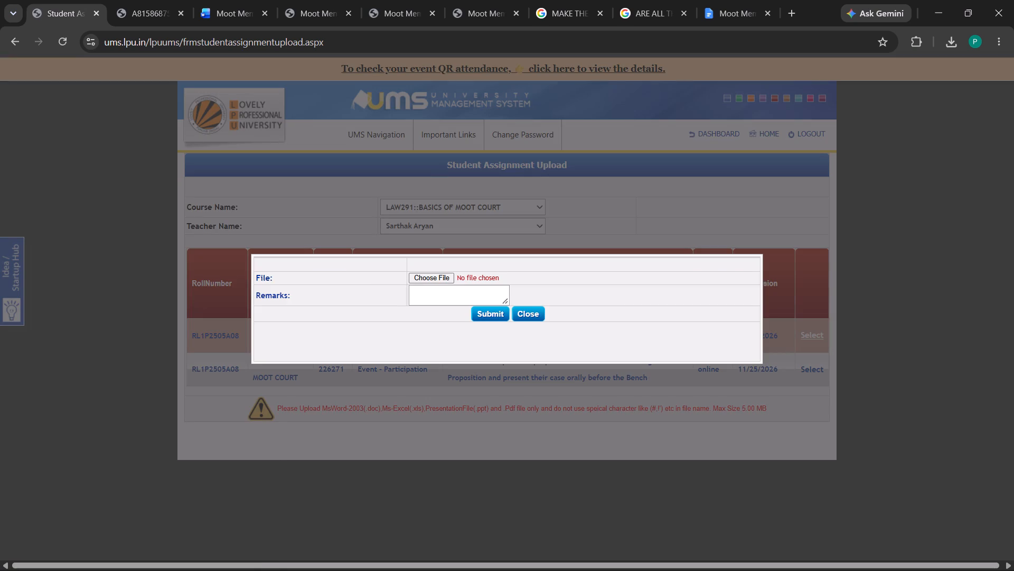
click(419, 281)
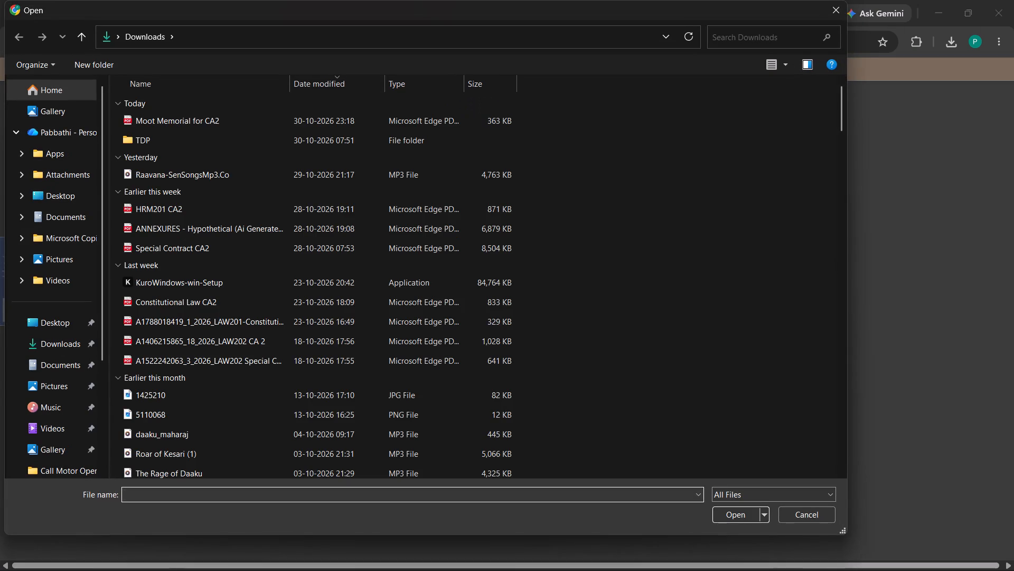
click(299, 122)
click(736, 509)
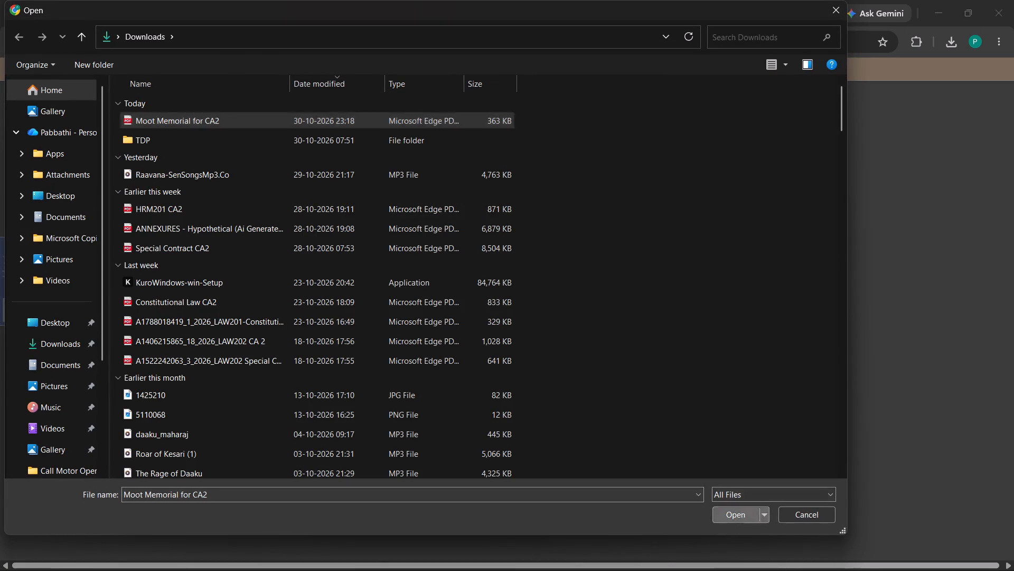
Enter the student's first name and registration number as the remarks and submit the assignment upload.
click(420, 296)
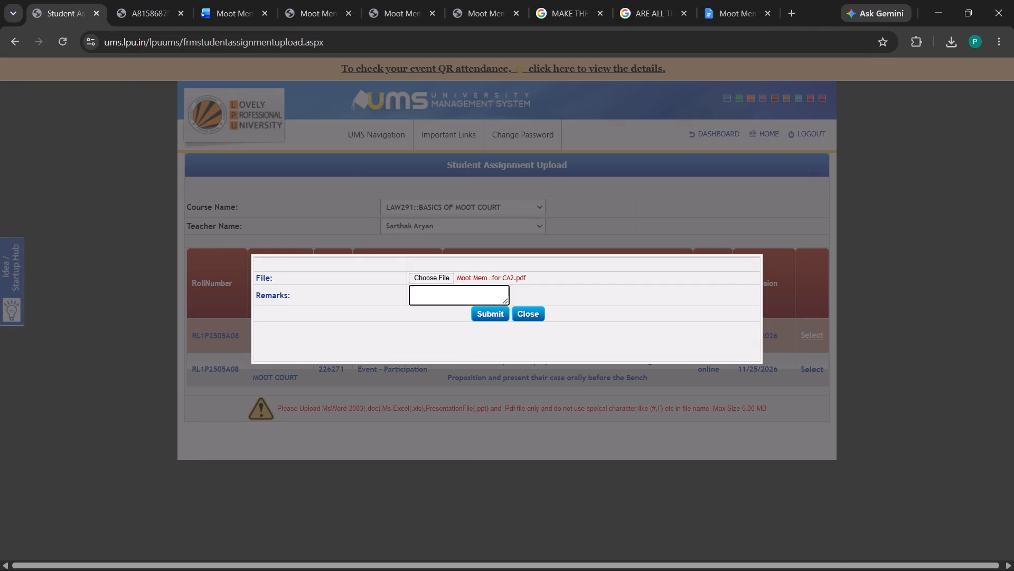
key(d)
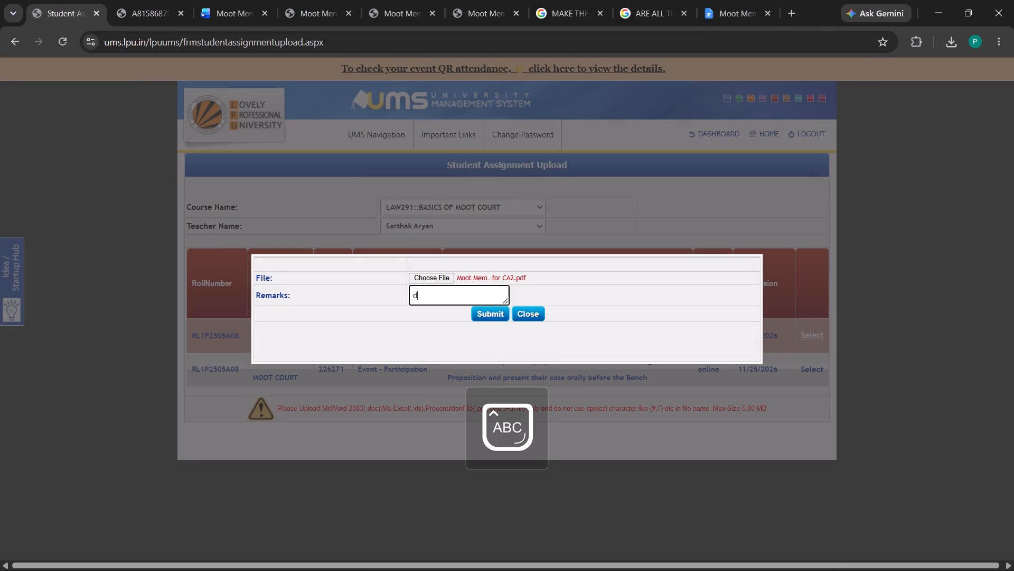
key(BackSpace)
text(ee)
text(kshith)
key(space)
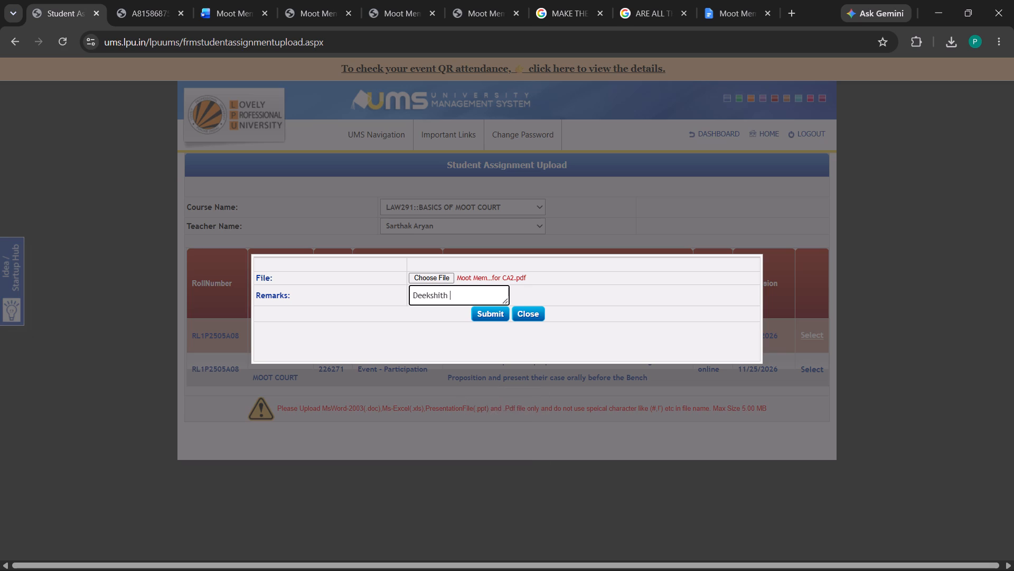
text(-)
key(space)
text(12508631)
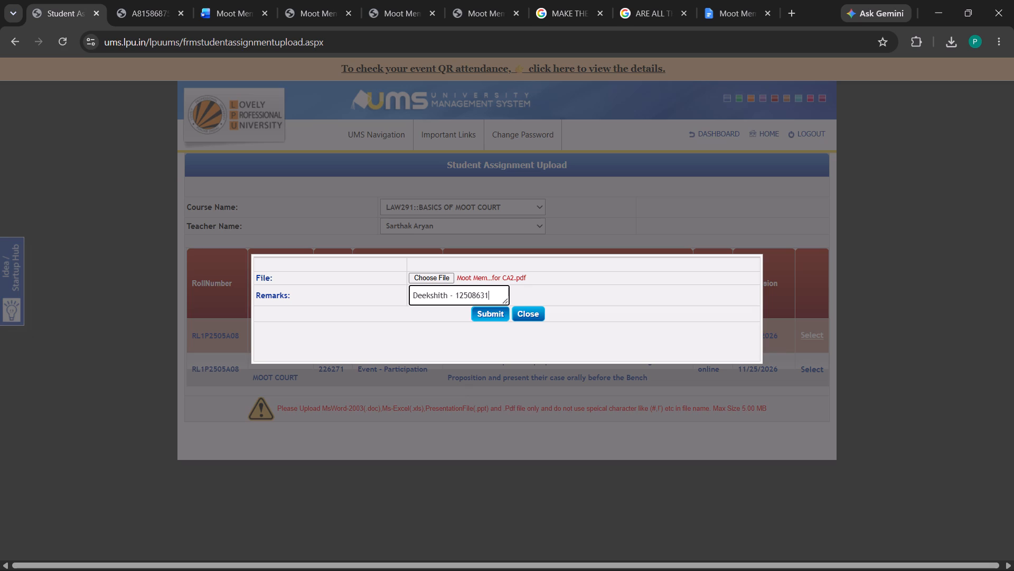
click(477, 311)
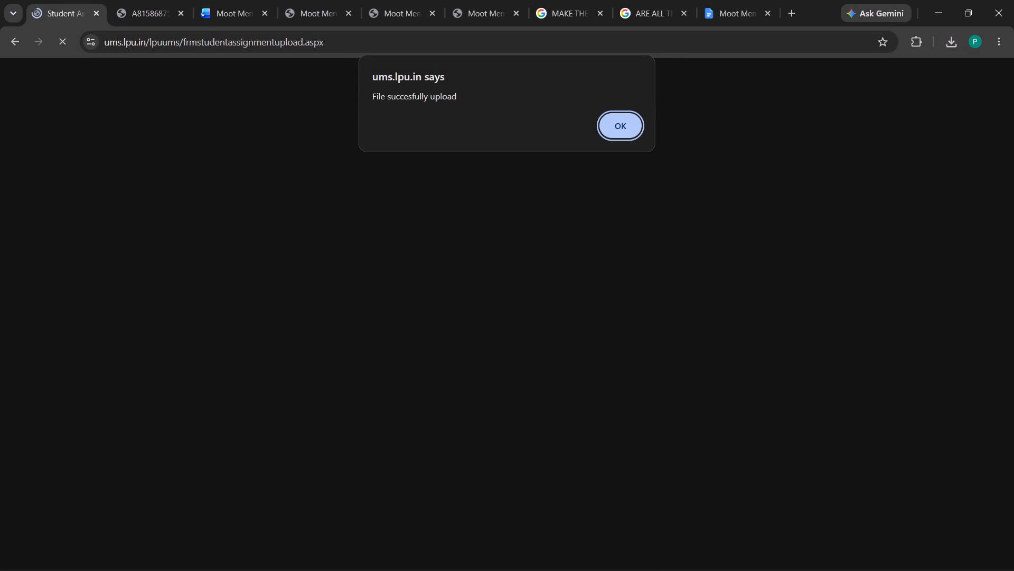
click(616, 129)
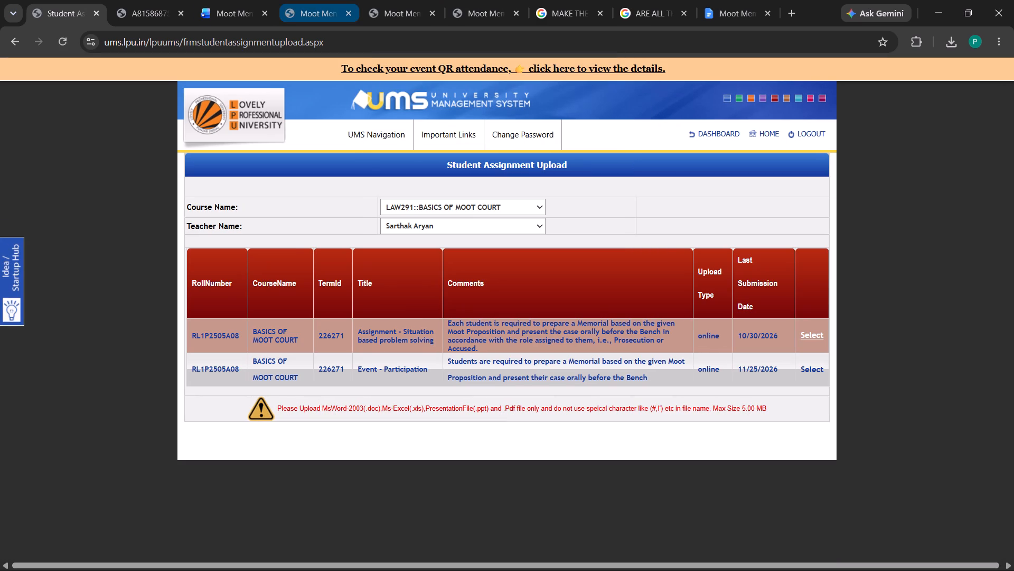
Close the leftover CA 2 brief, memorial draft and Google search pages, keeping Student Assignment Upload and the Moot Memorial Google Doc.
click(177, 14)
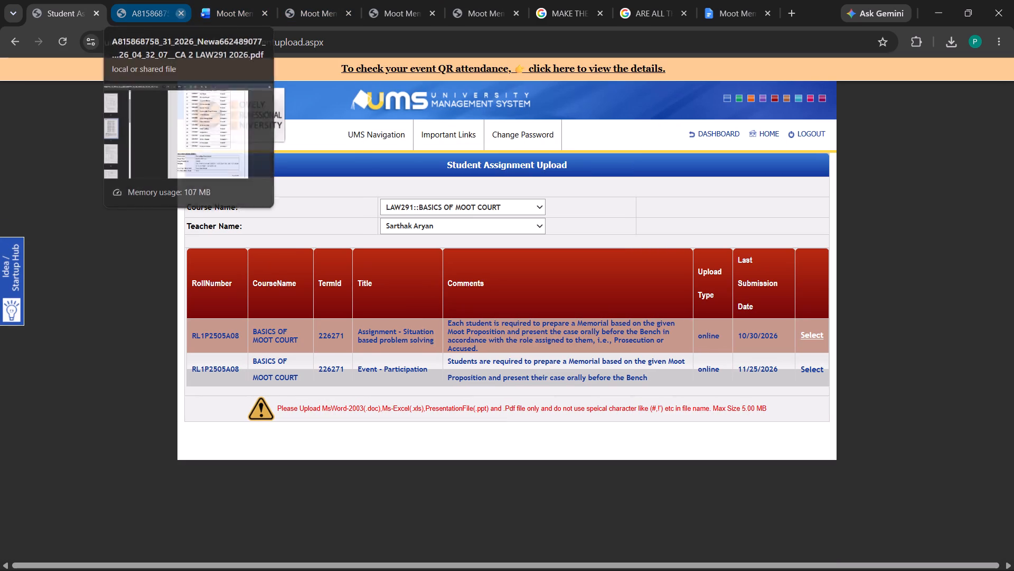
click(177, 14)
click(177, 14)
double_click(177, 14)
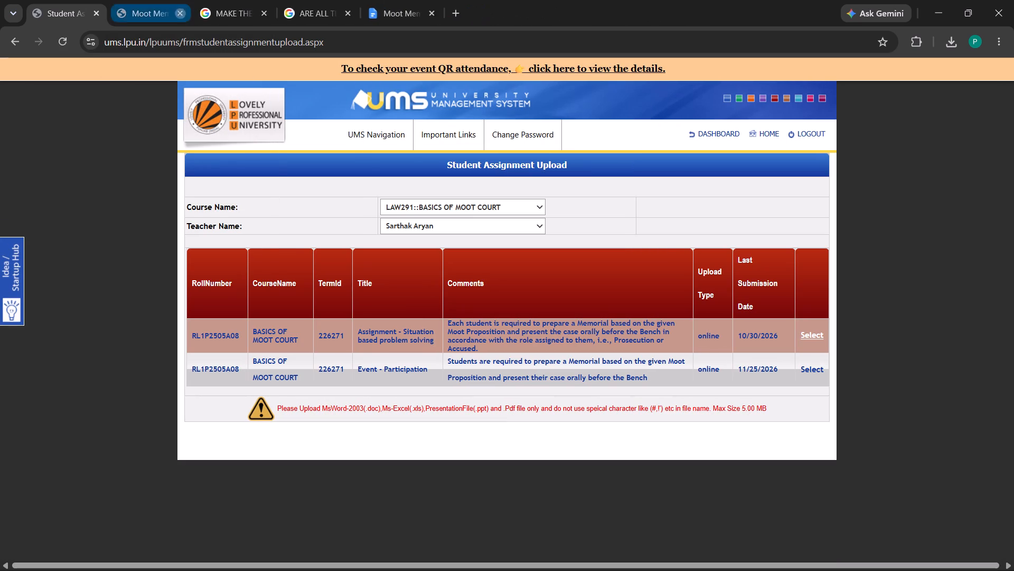
click(177, 14)
click(177, 14)
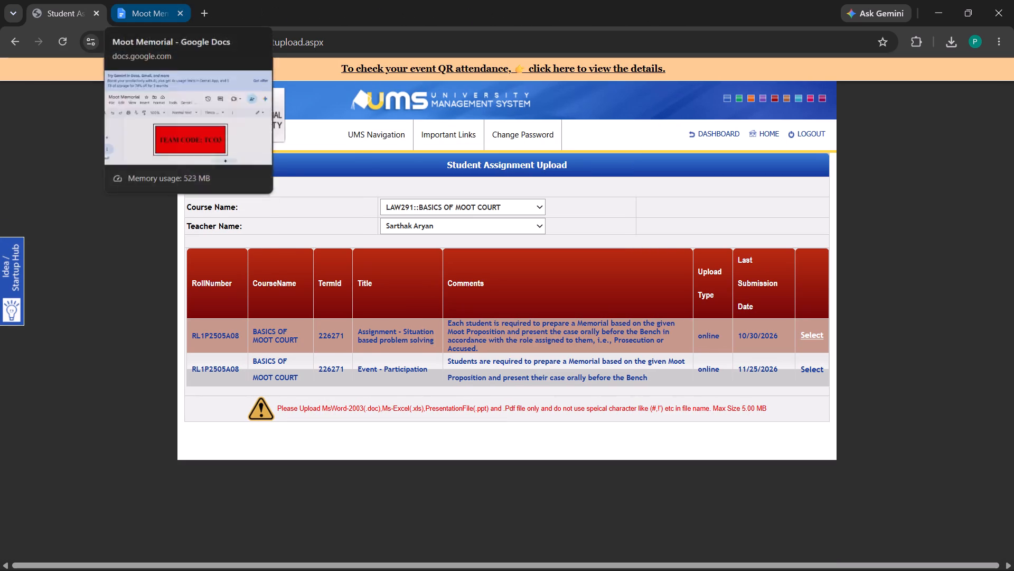
Back out of the Moot Memorial document to the new tab page, setting the Google Docs zoom to 110% on the way.
click(164, 10)
click(17, 35)
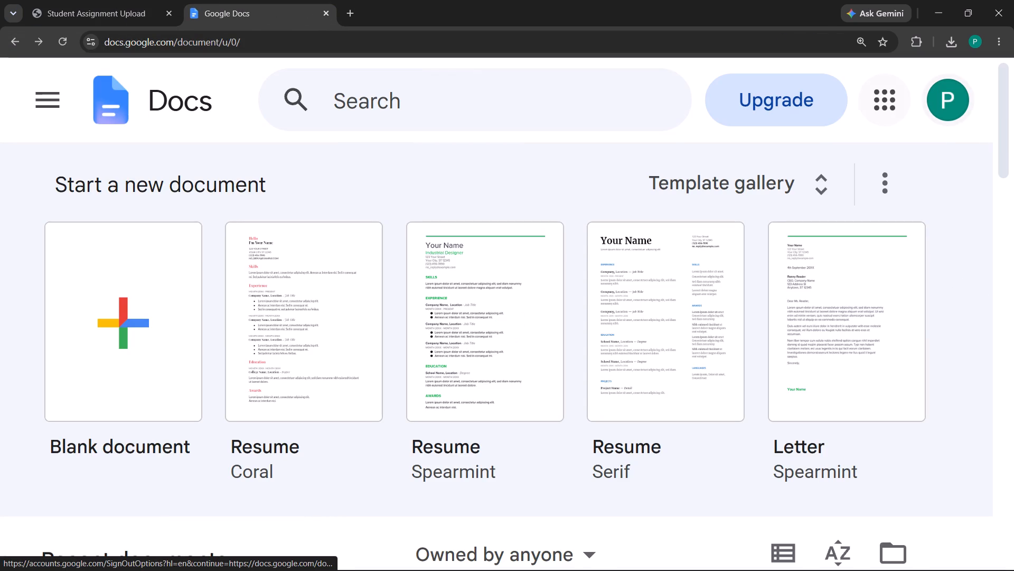
click(1005, 43)
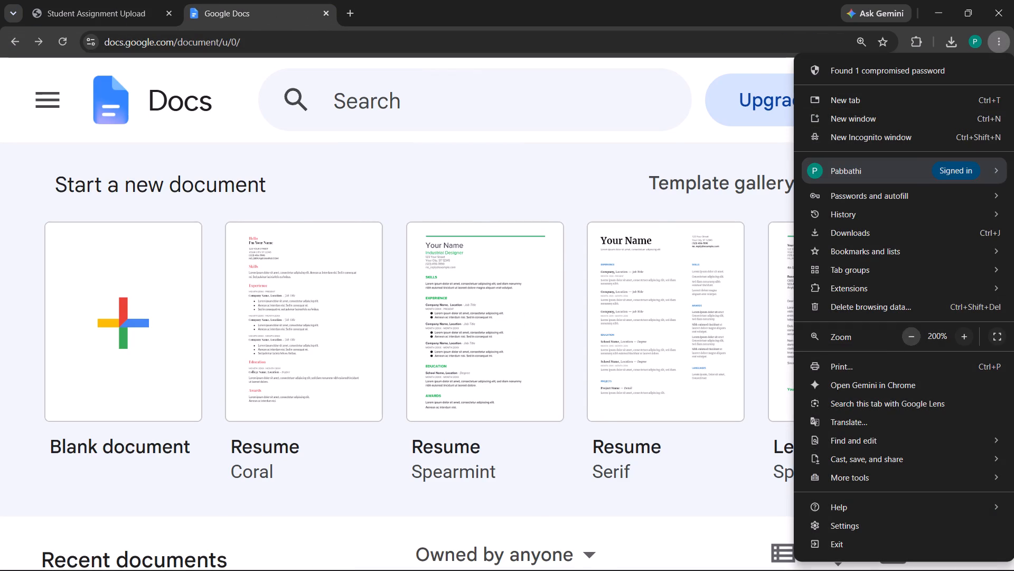
click(917, 335)
triple_click(917, 335)
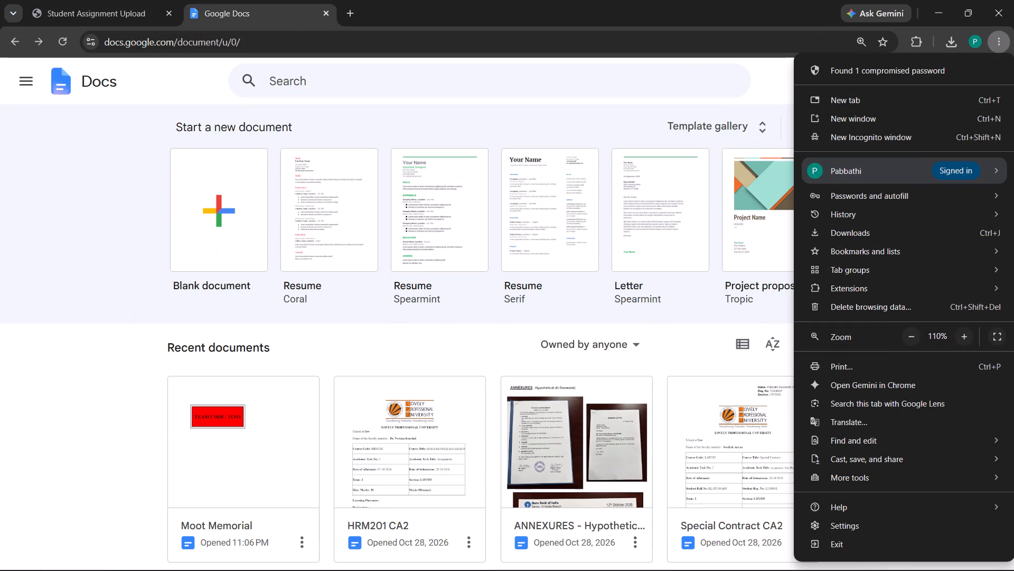
click(0, 222)
click(2, 34)
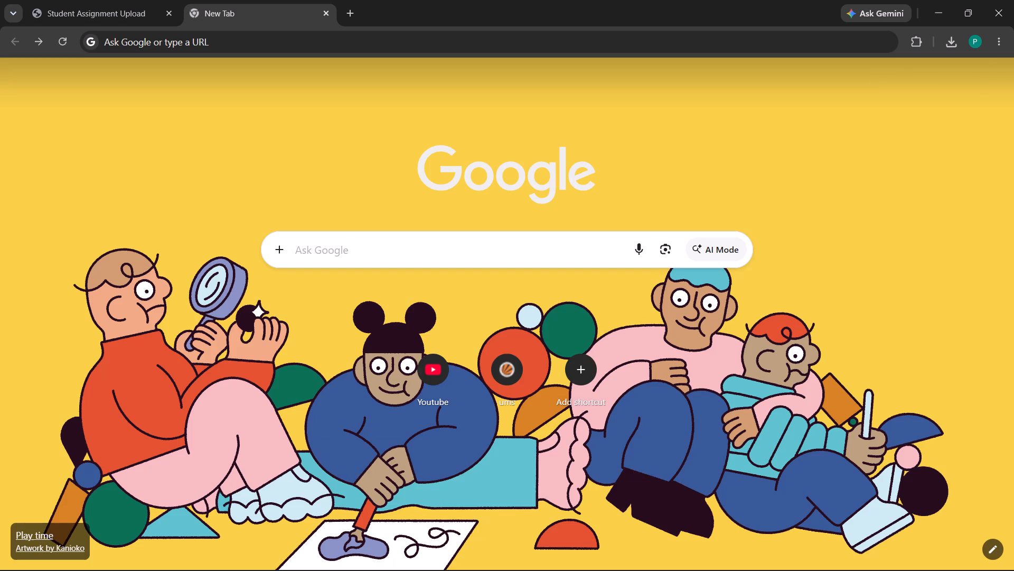
Search Google for icc and examine the South Africa vs Australia Test match's second-innings scorecard.
click(387, 260)
click(380, 289)
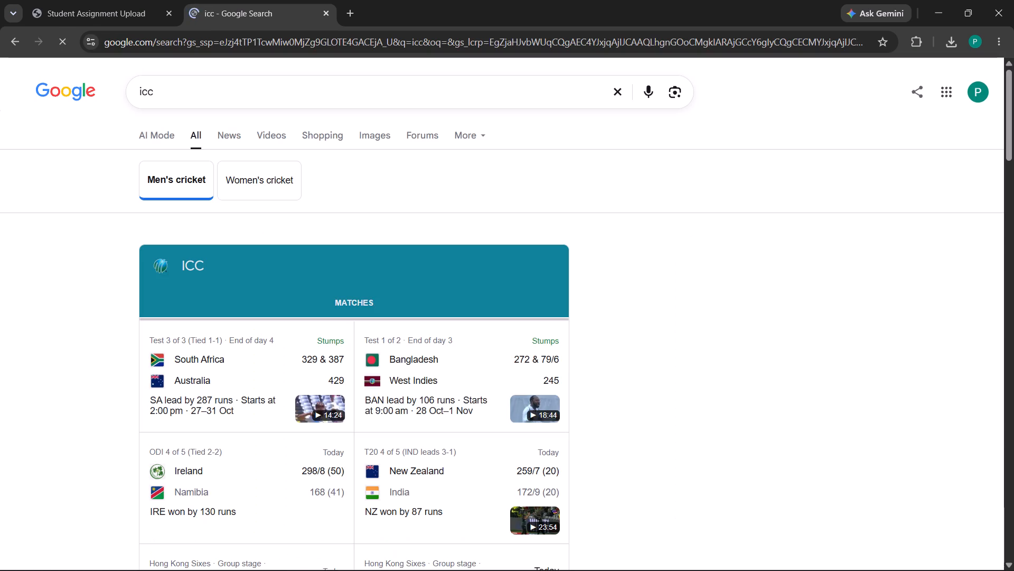
click(252, 350)
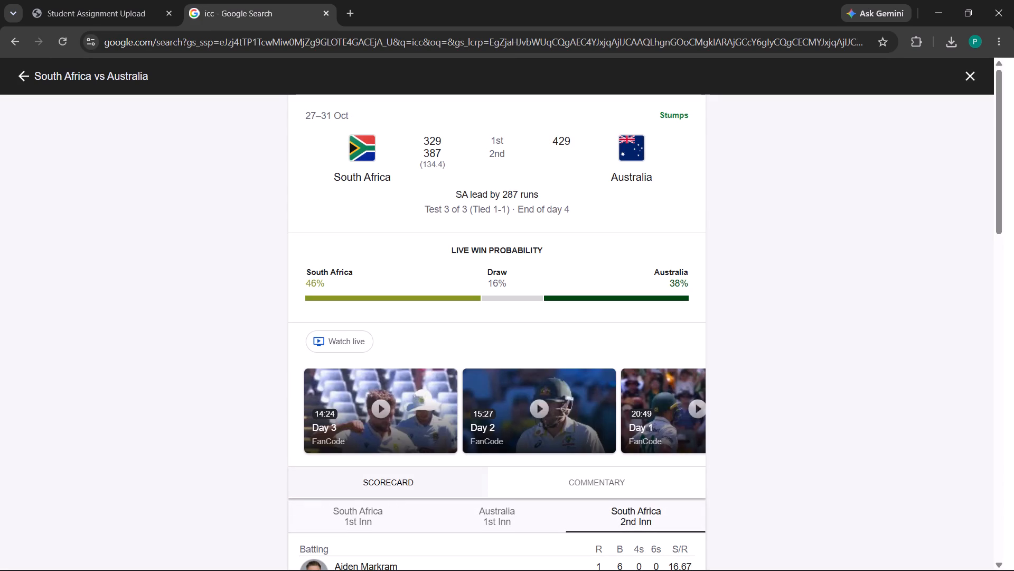
scroll(270, 341, down, 5)
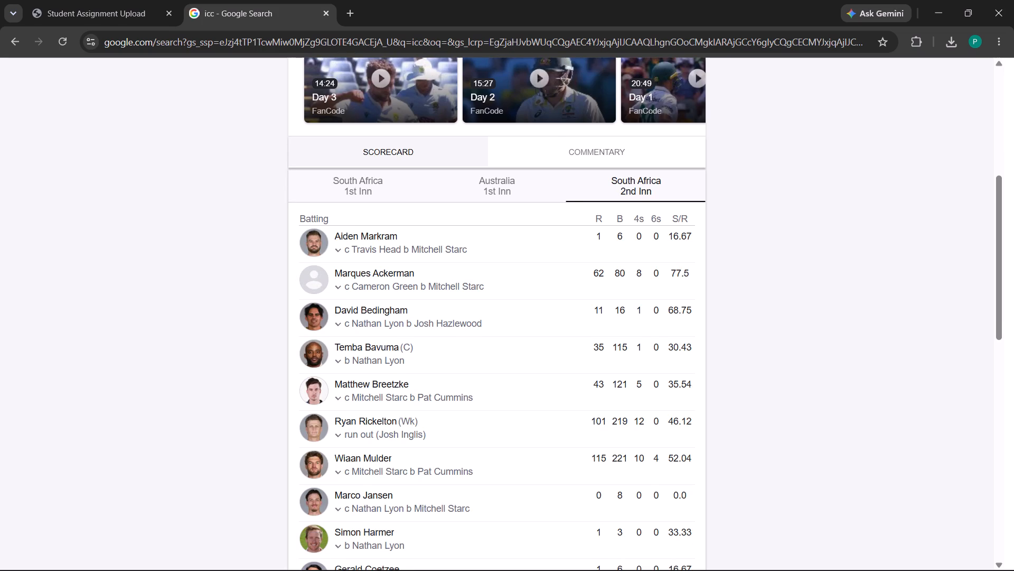
scroll(271, 340, down, 8)
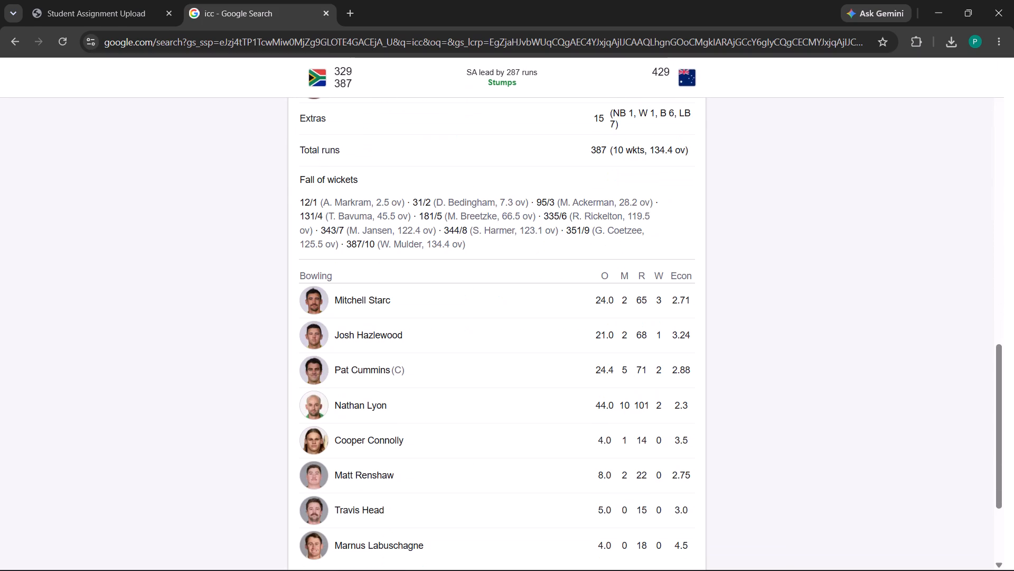
scroll(271, 340, down, 1)
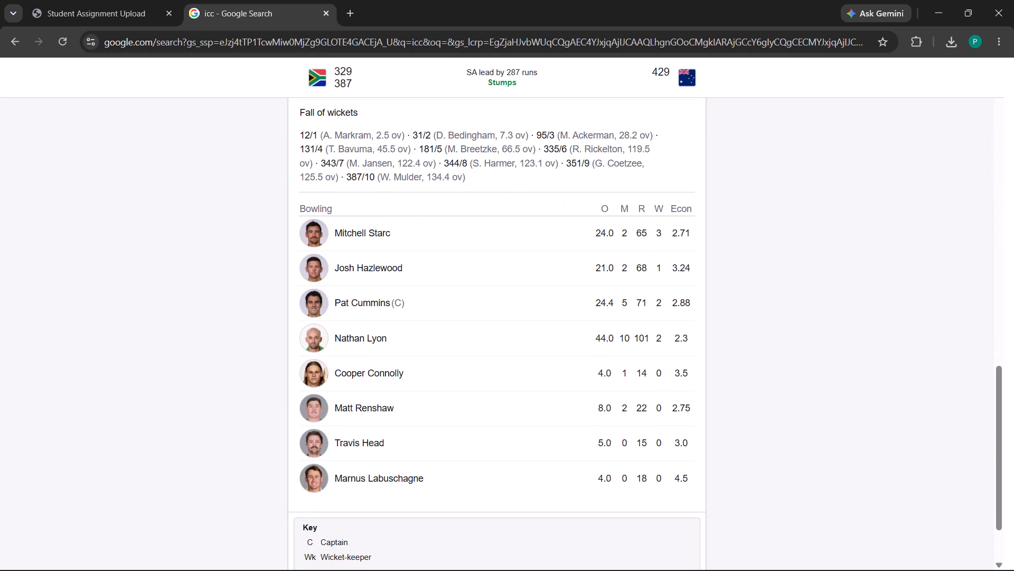
scroll(146, 172, up, 17)
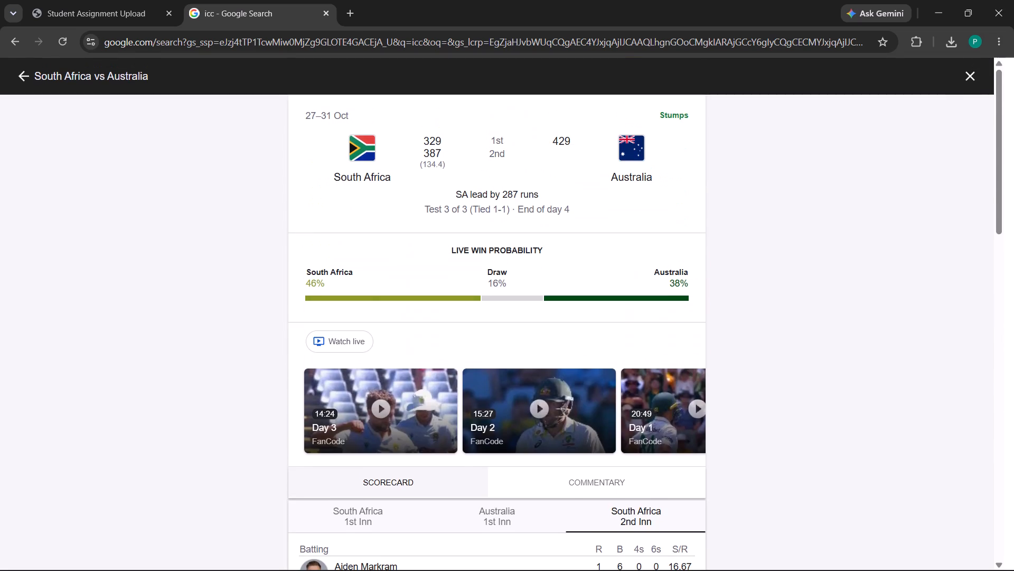
click(21, 74)
Browse the Hong Kong Sixes results from South Africa vs Afghanistan to the India vs Pakistan match summary.
scroll(348, 196, down, 2)
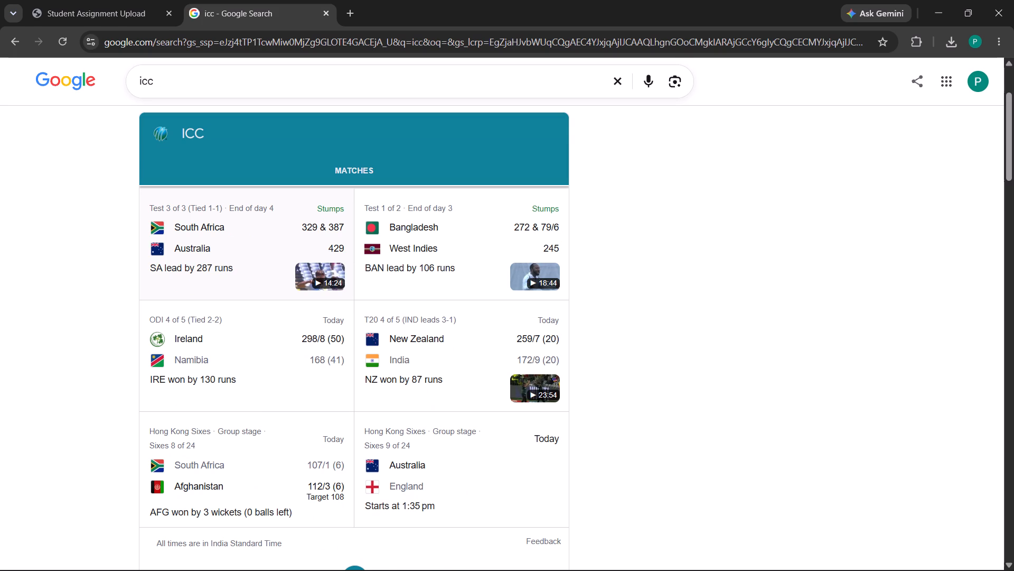
click(266, 448)
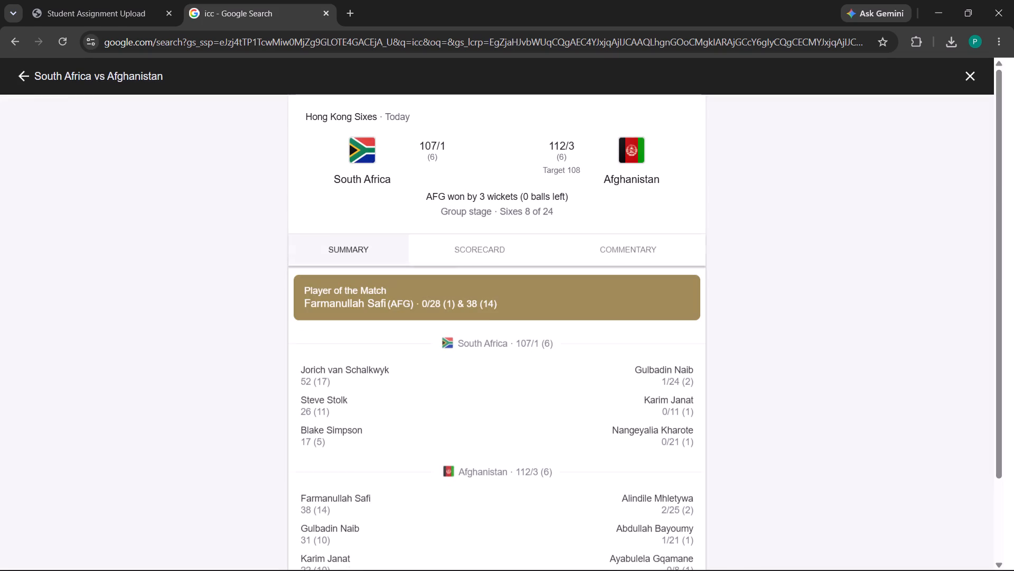
click(343, 112)
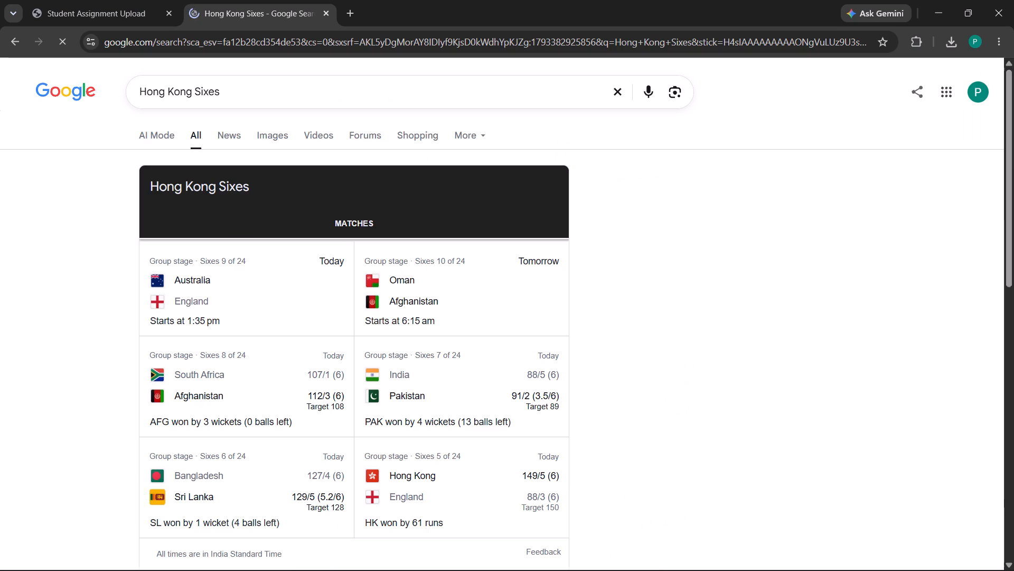
click(473, 377)
scroll(607, 301, up, 2)
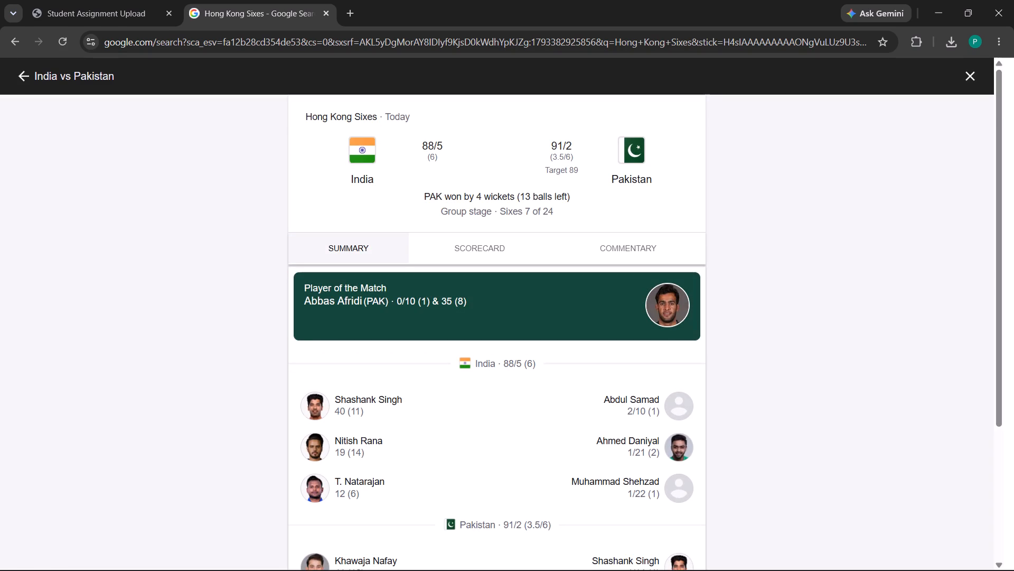
scroll(607, 301, up, 3)
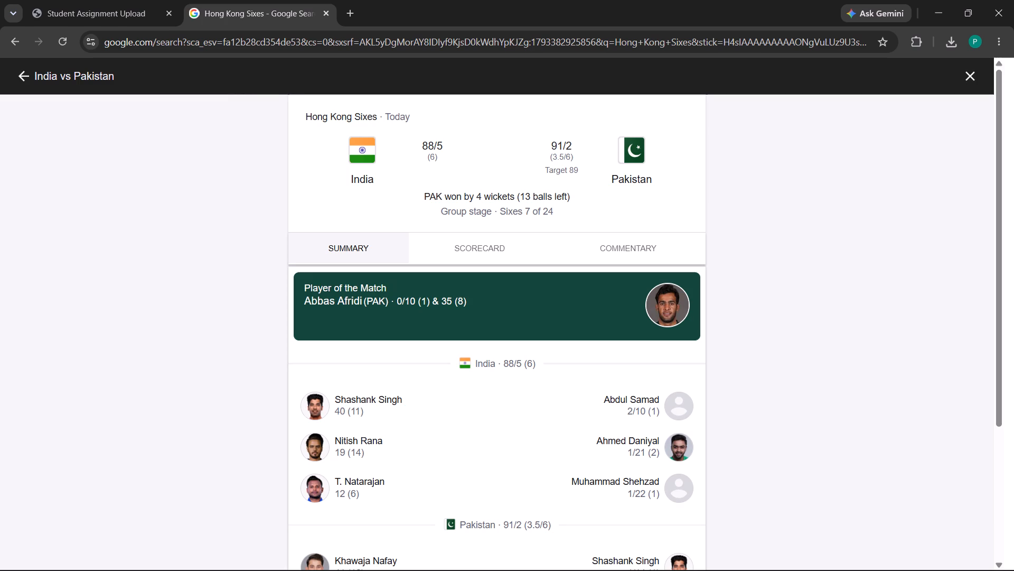
scroll(606, 297, down, 1)
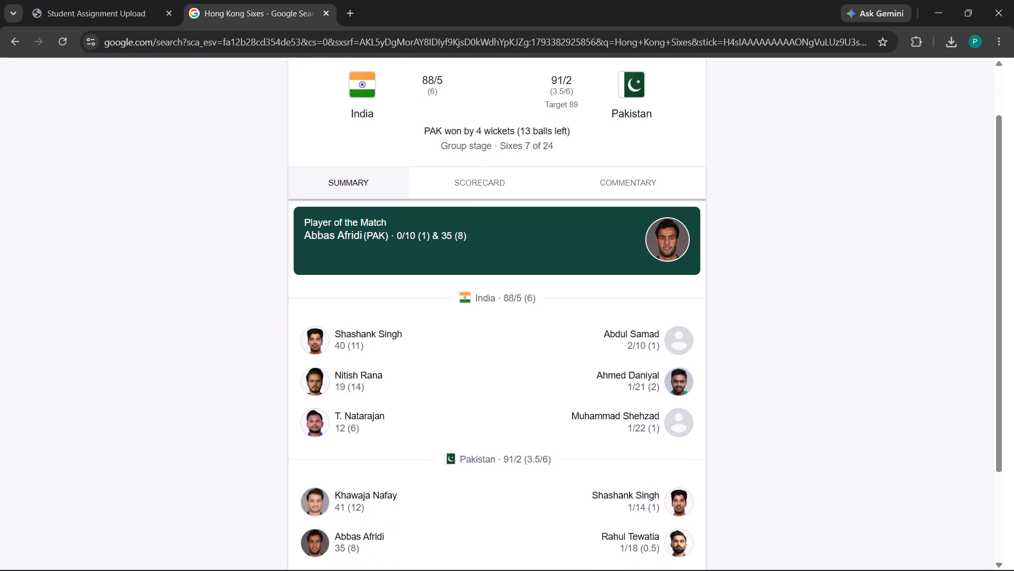
scroll(606, 297, down, 2)
scroll(606, 297, up, 4)
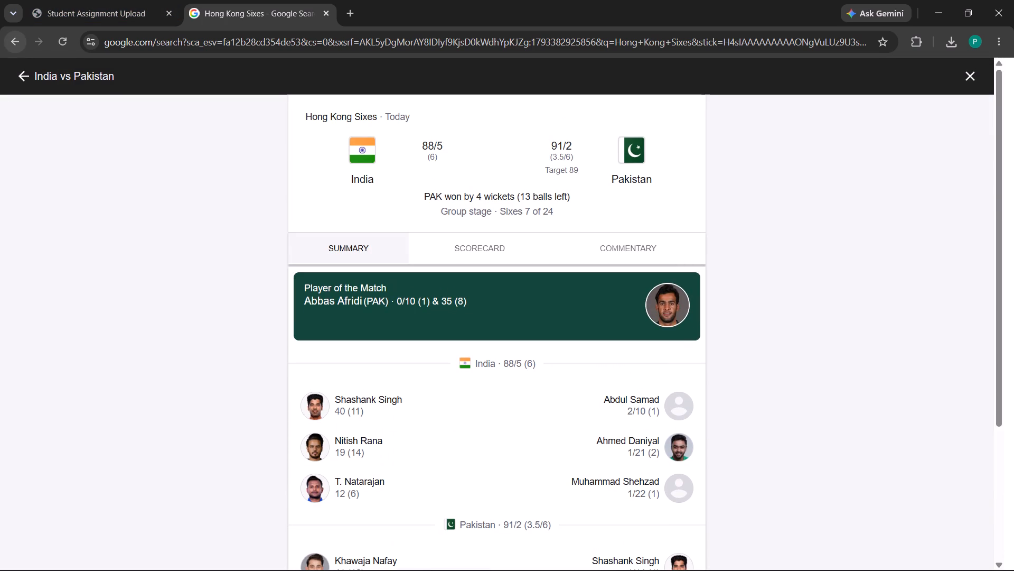